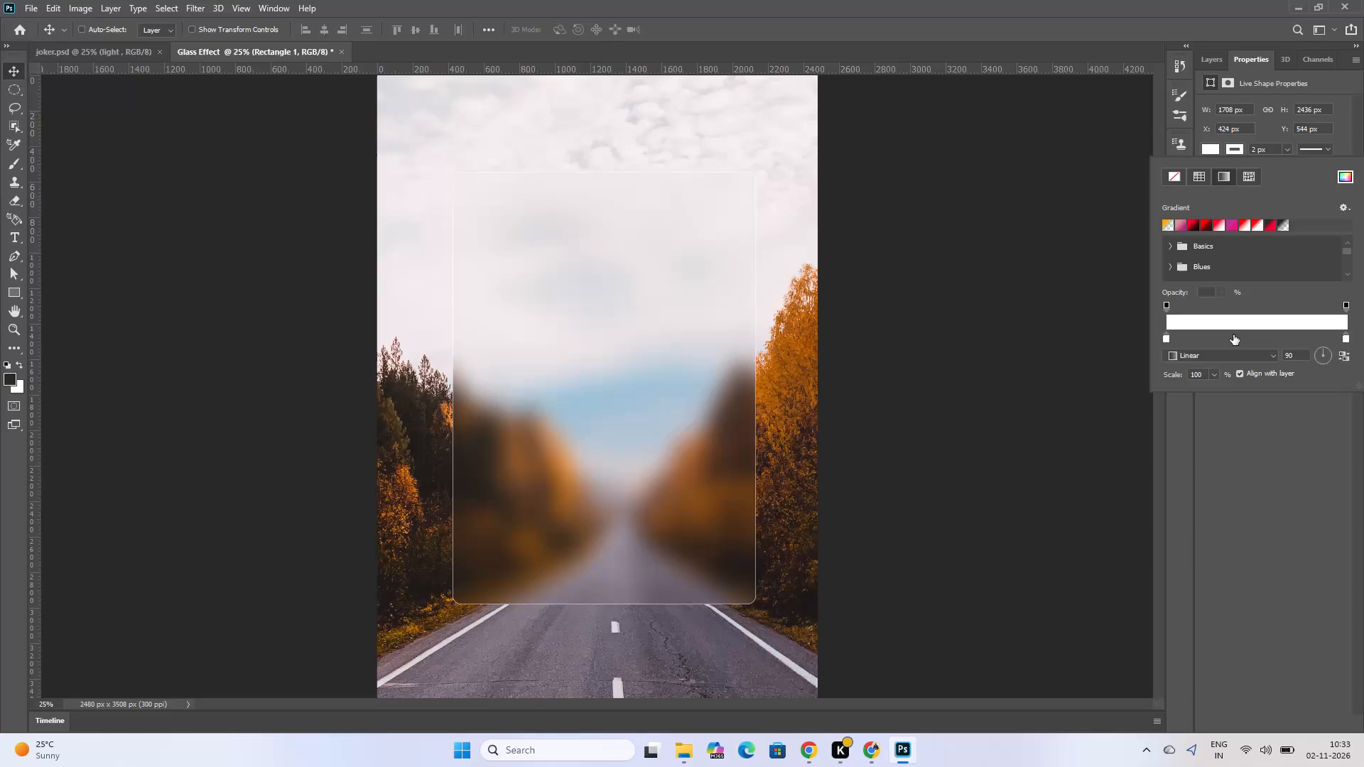
Add a colour stop near the middle of the rectangle's white stroke gradient and set it to black (000000).
click(1262, 330)
click(1260, 334)
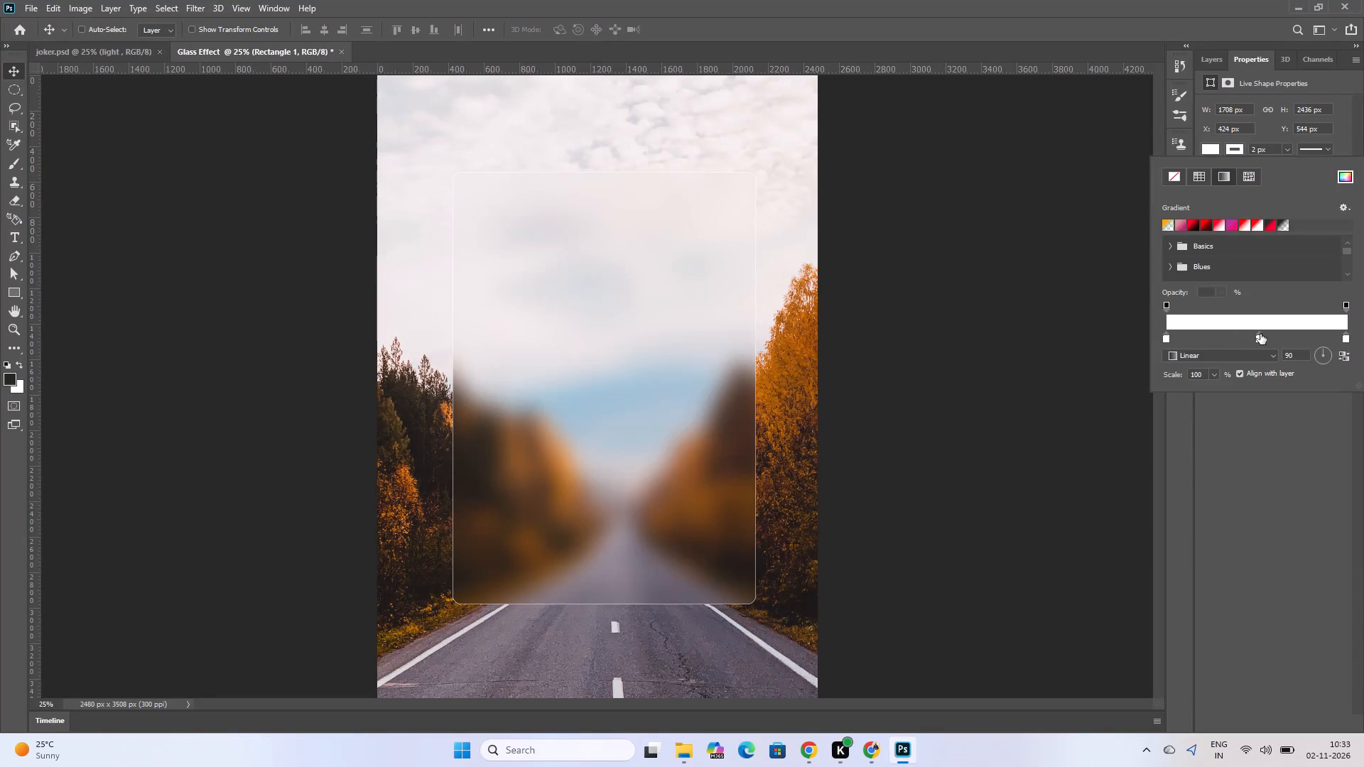
double_click(1260, 342)
drag(754, 282, 694, 346)
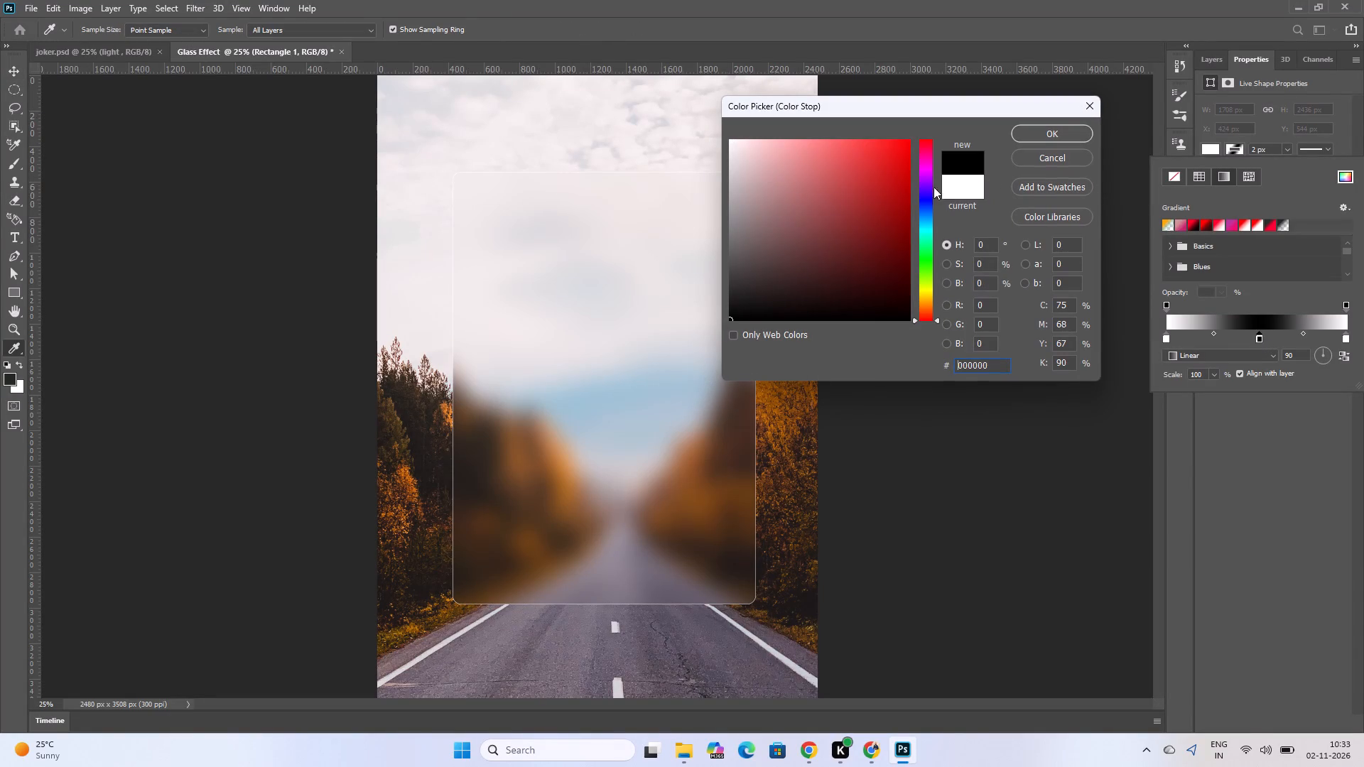
click(1061, 128)
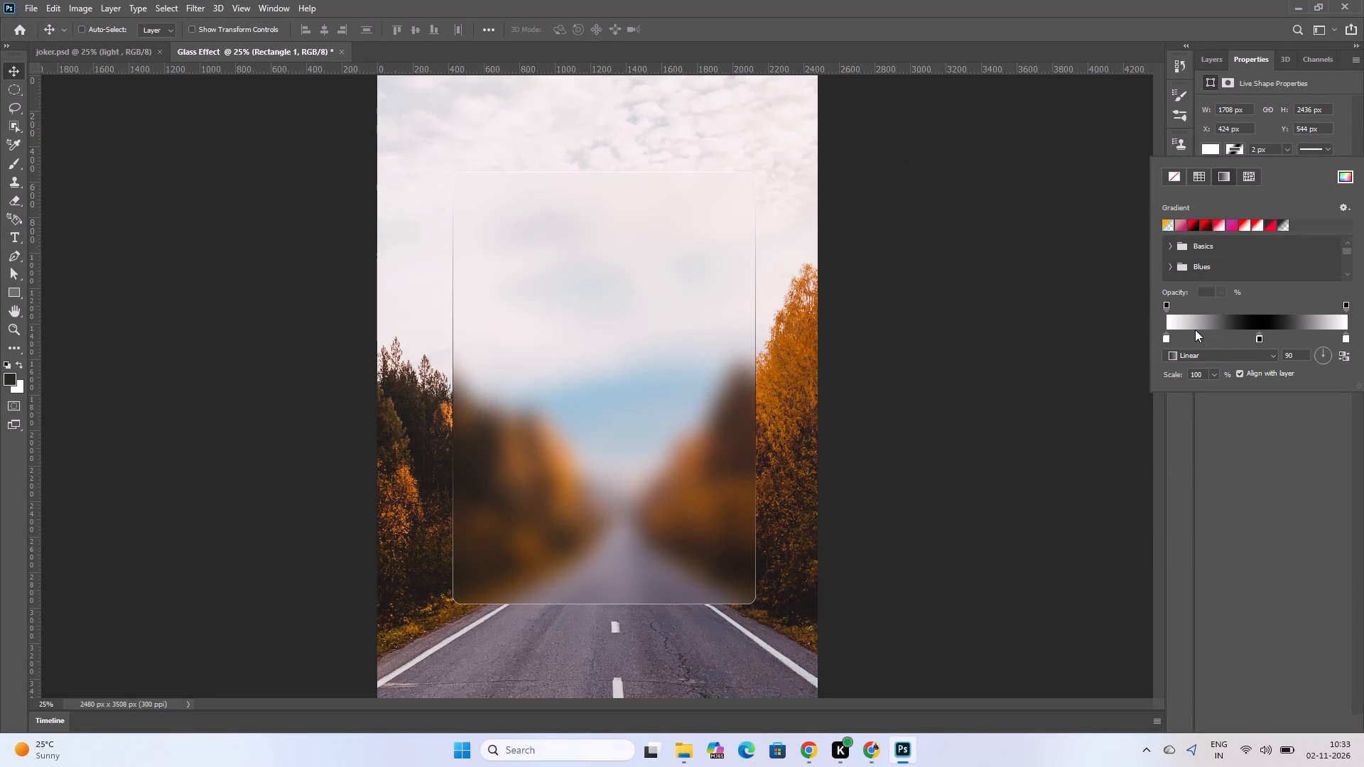
Add a colour stop between the gradient's white start and black middle stop, and set it to dark grey 494949.
click(1194, 330)
click(1196, 332)
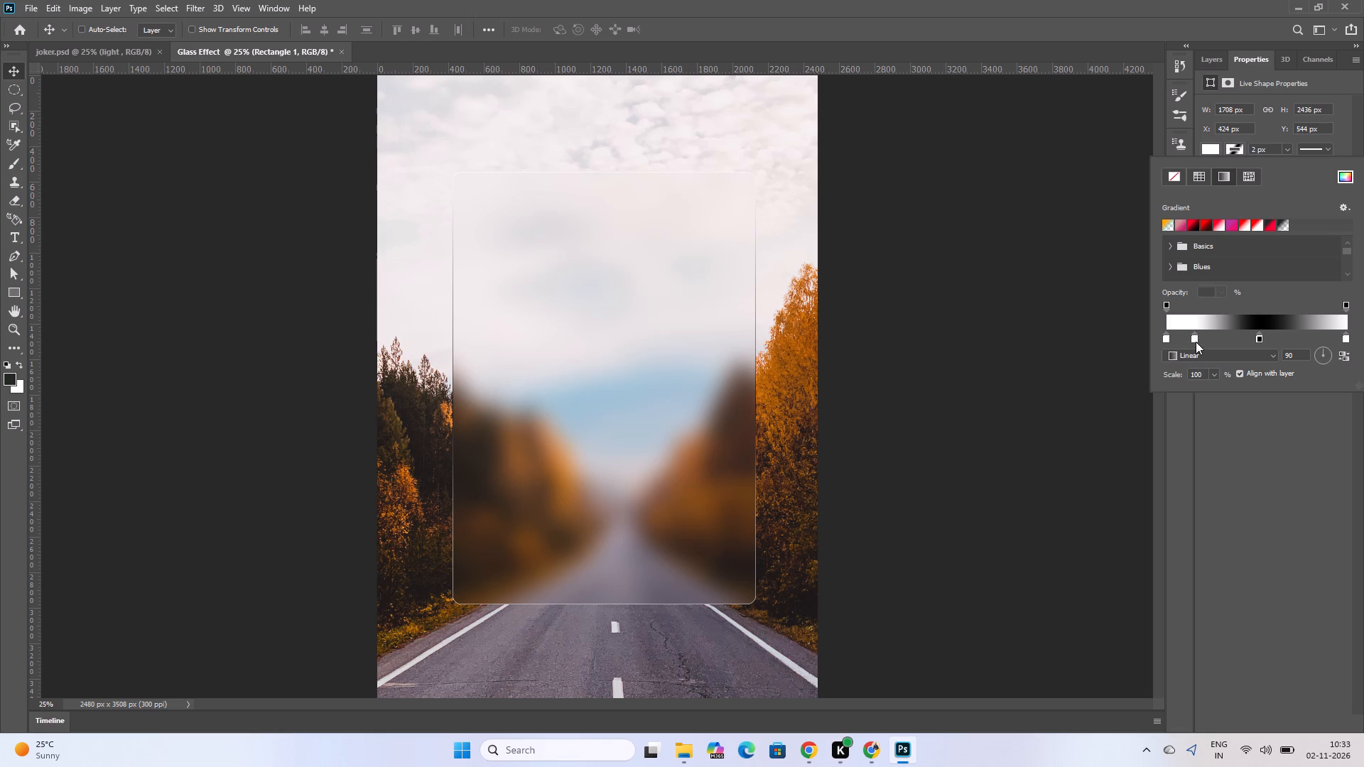
double_click(1192, 342)
drag(740, 244, 685, 268)
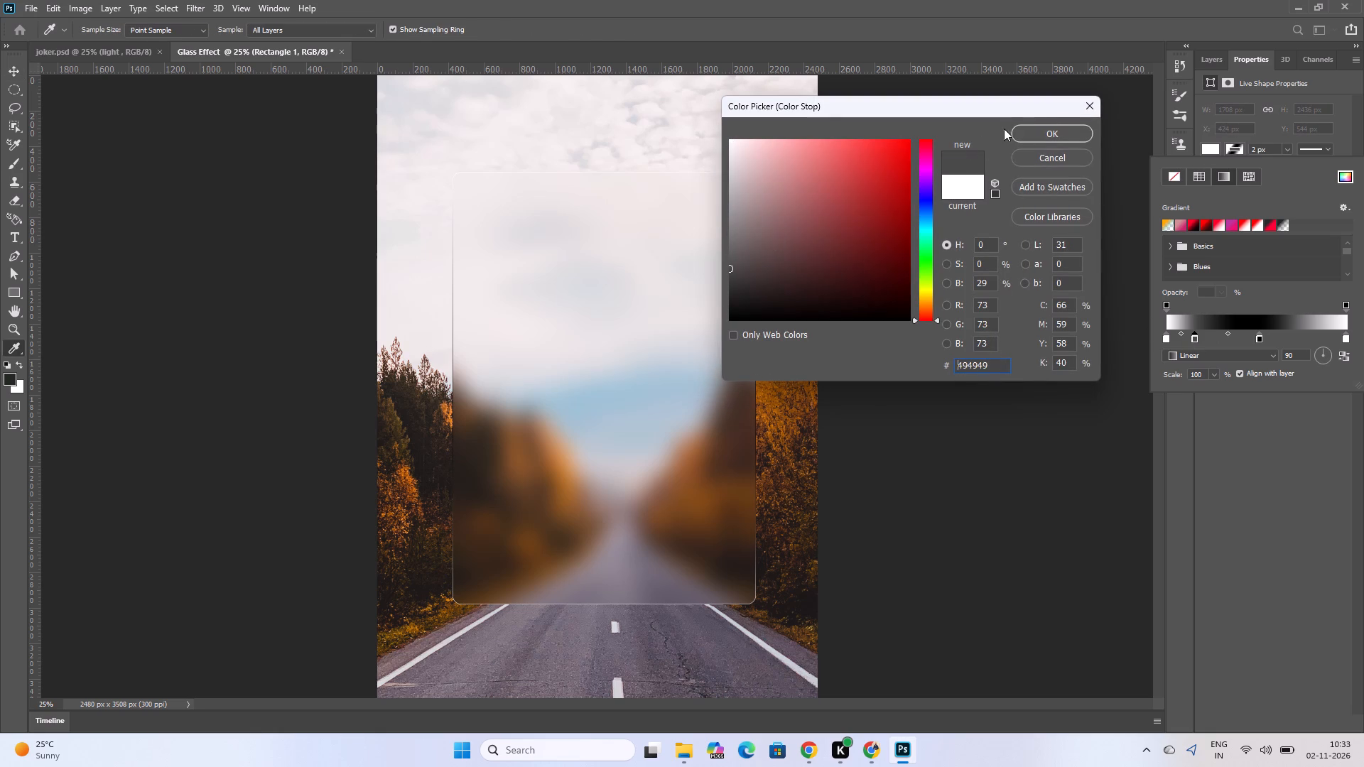
click(1052, 135)
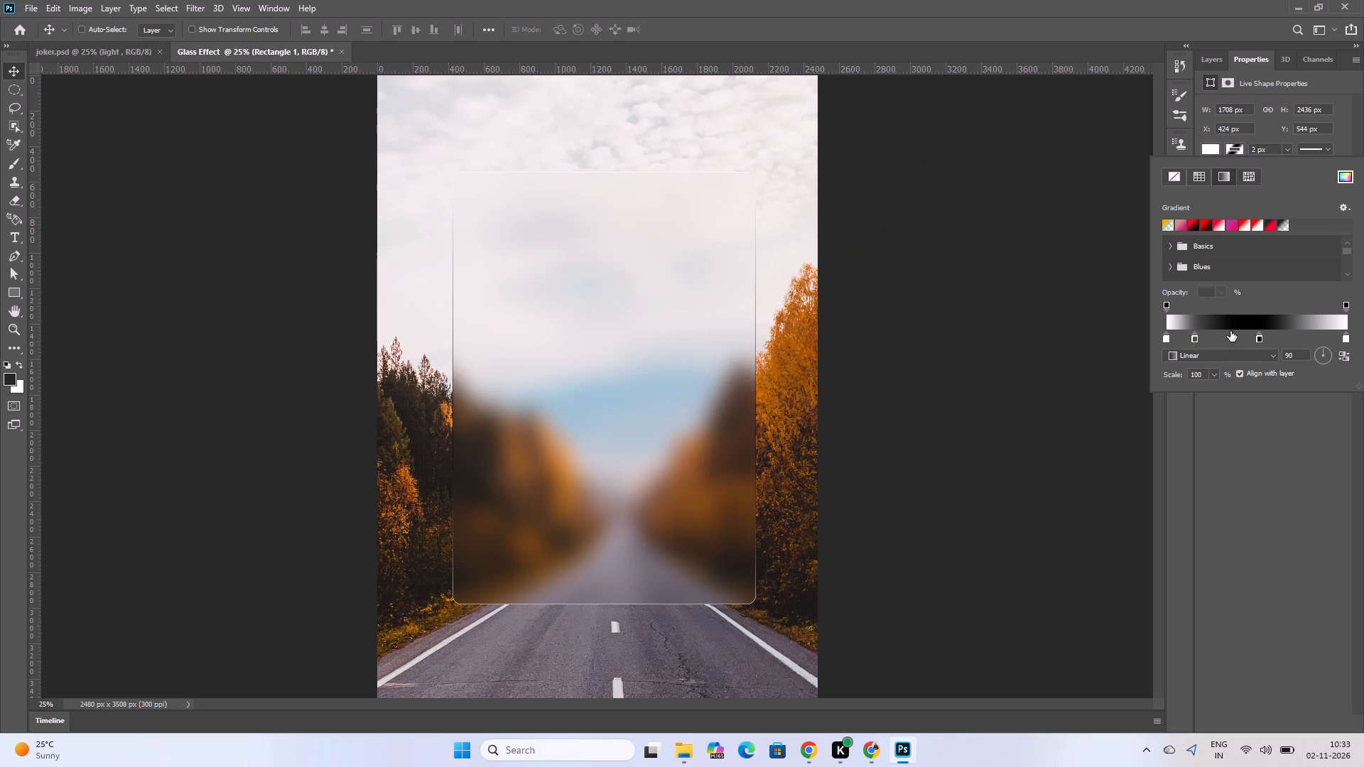
Add a white colour stop on each side of the black middle stop, and shift the dark grey stop slightly toward the middle.
click(1230, 331)
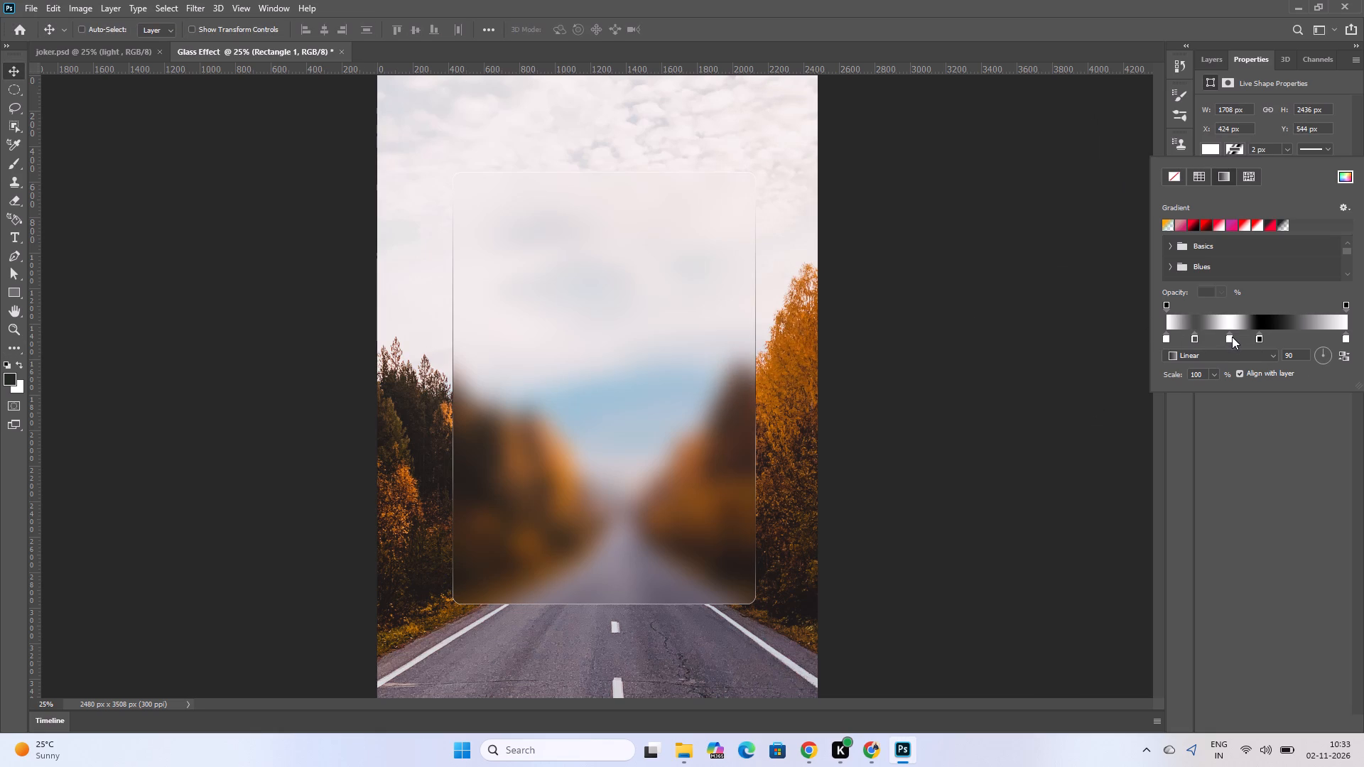
click(1232, 337)
drag(1195, 339, 1205, 337)
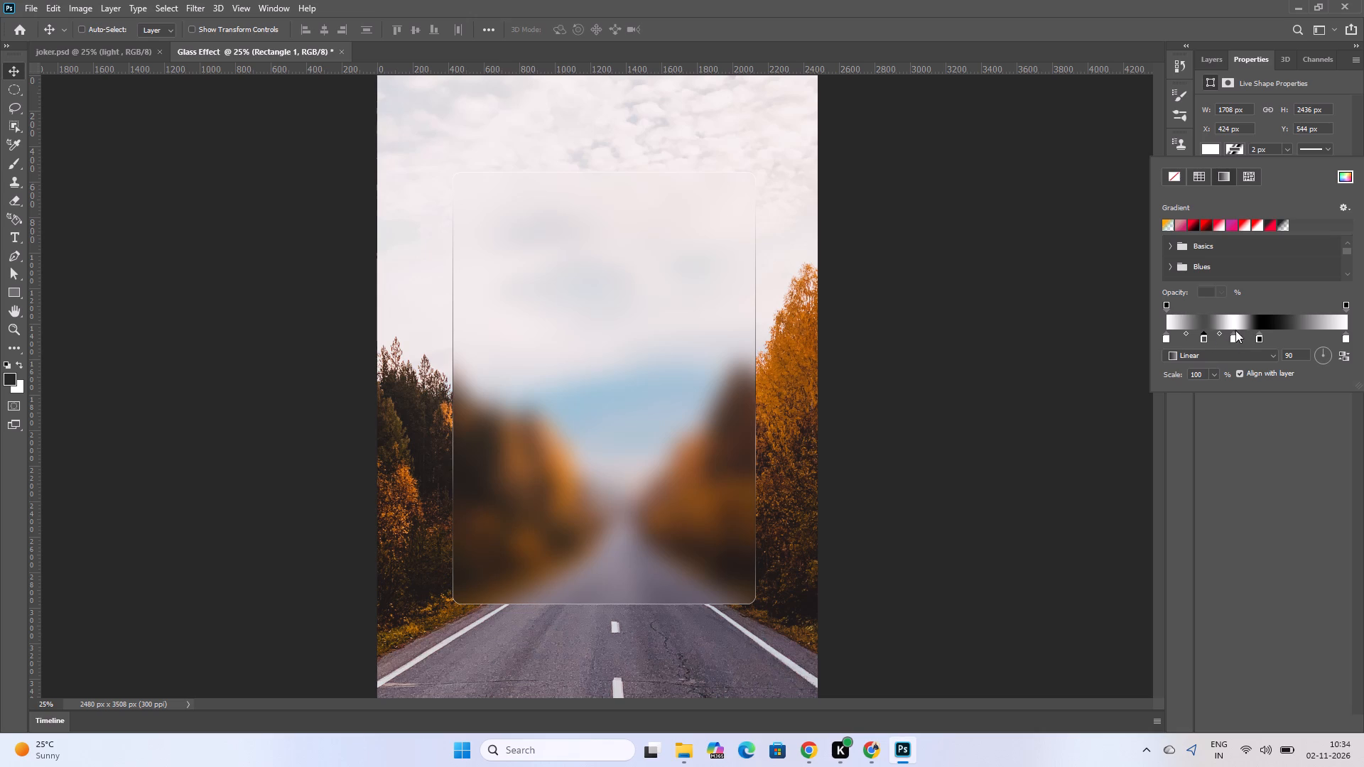
click(1293, 336)
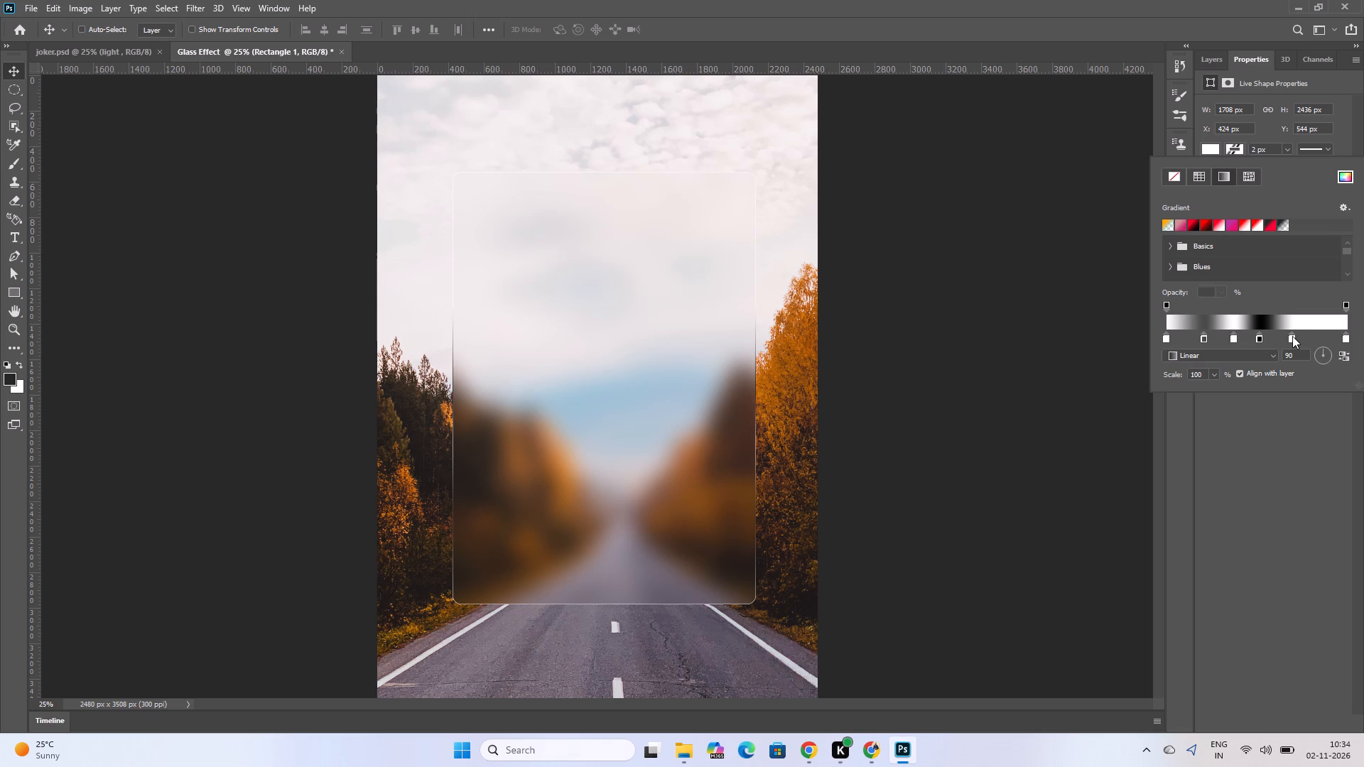
Add a colour stop between the last two white stops of the stroke gradient and set it to dark grey 2f2f2f.
click(1318, 332)
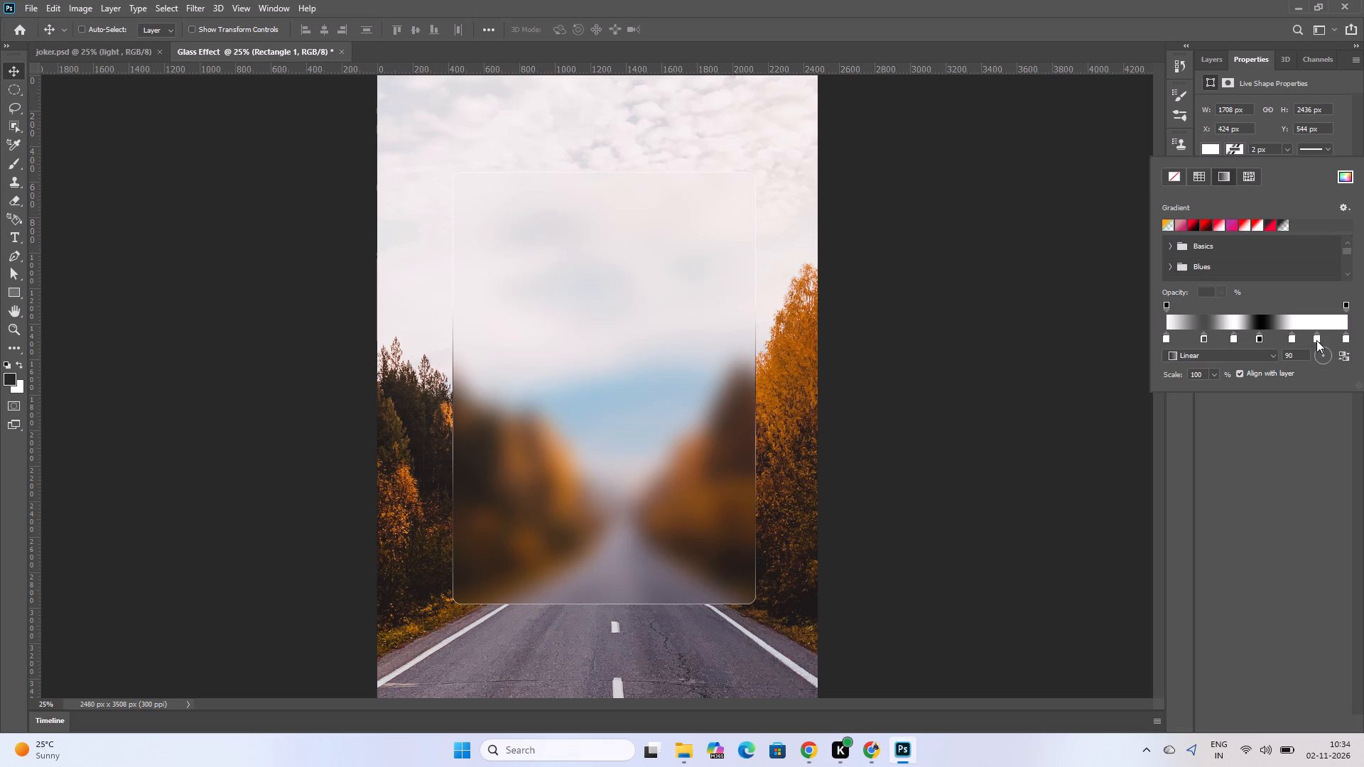
double_click(1316, 339)
drag(745, 250, 727, 287)
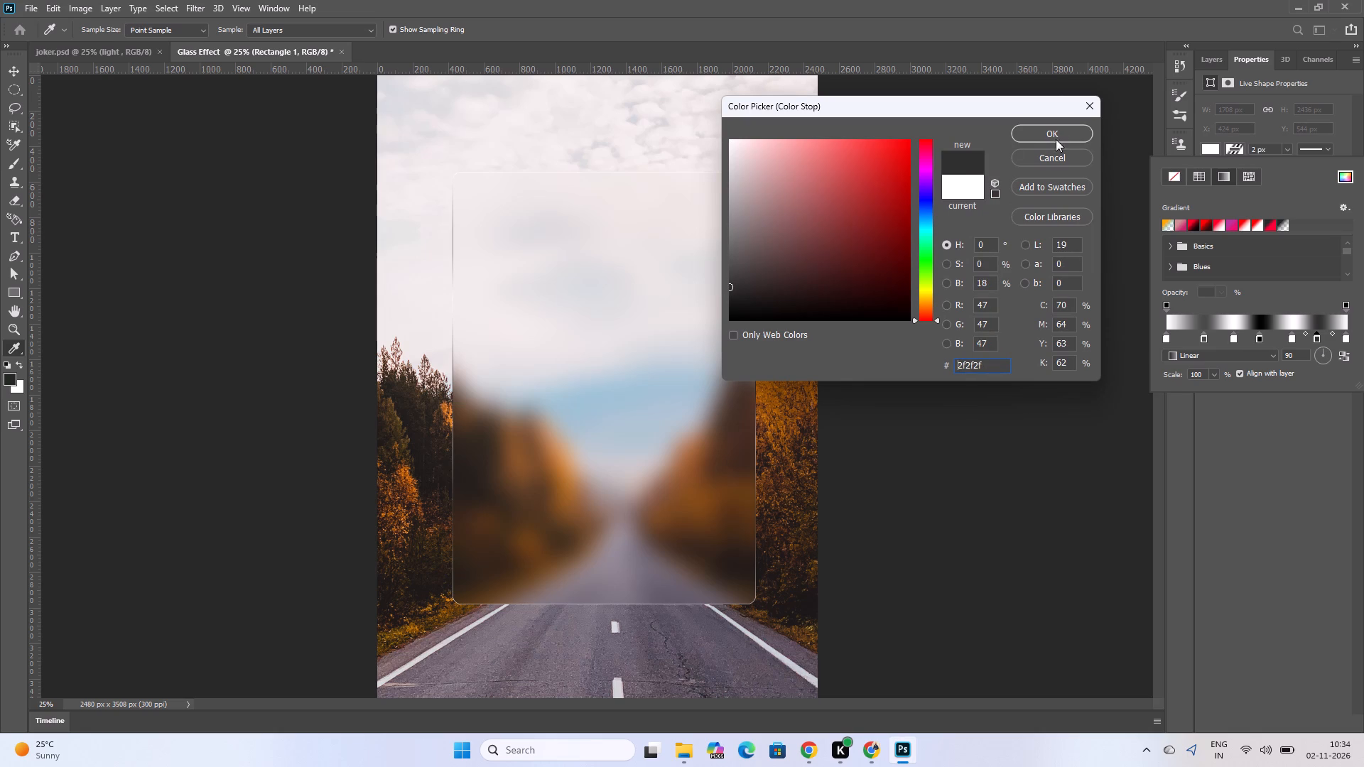
click(1058, 131)
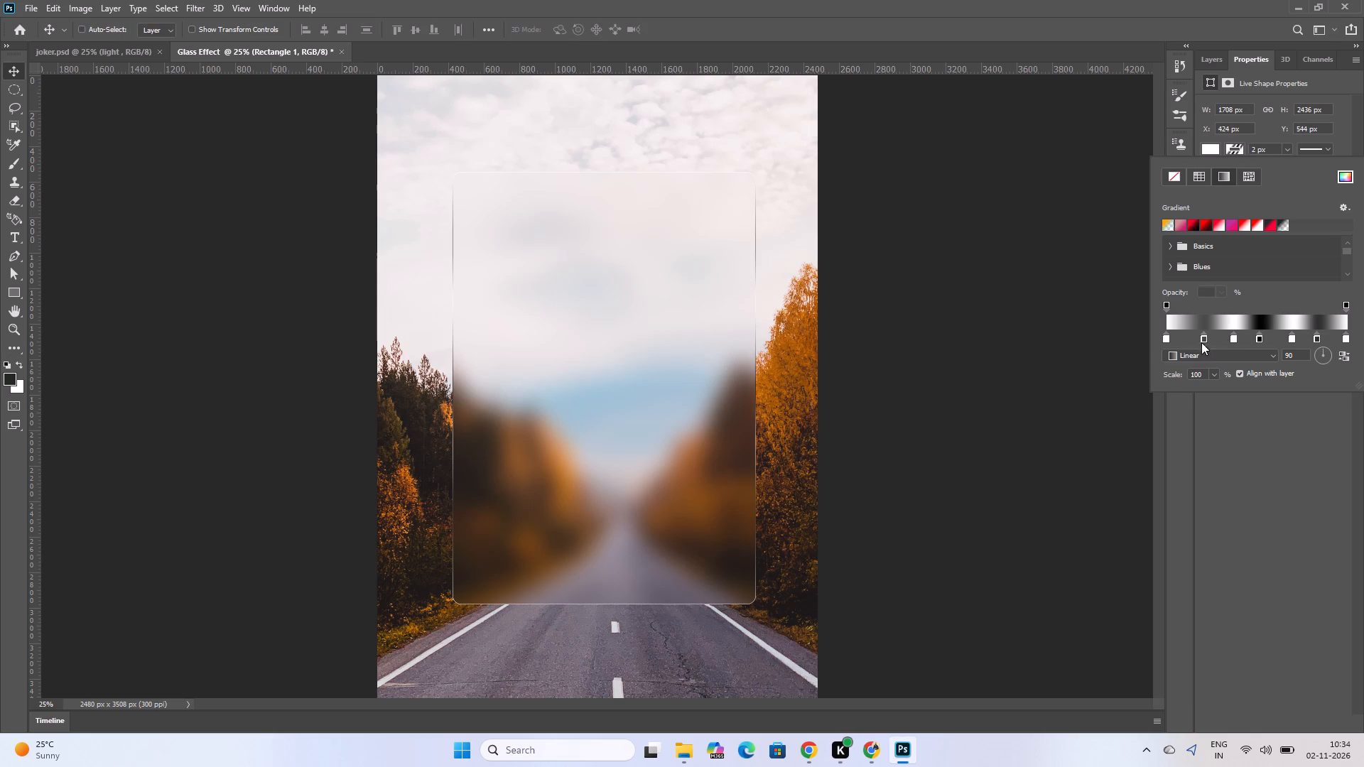
Recolour the black middle stop of the stroke gradient to a medium grey.
double_click(1259, 340)
click(728, 220)
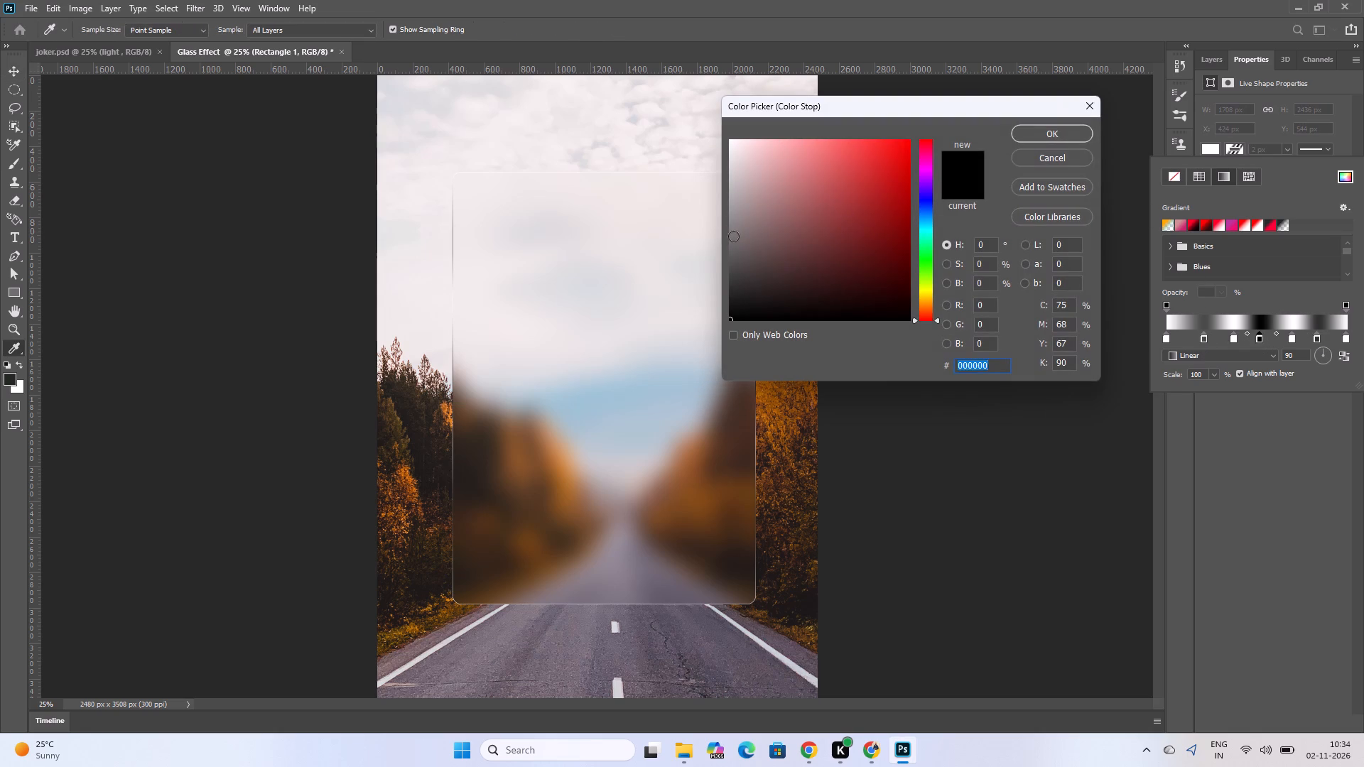
click(733, 236)
click(1049, 136)
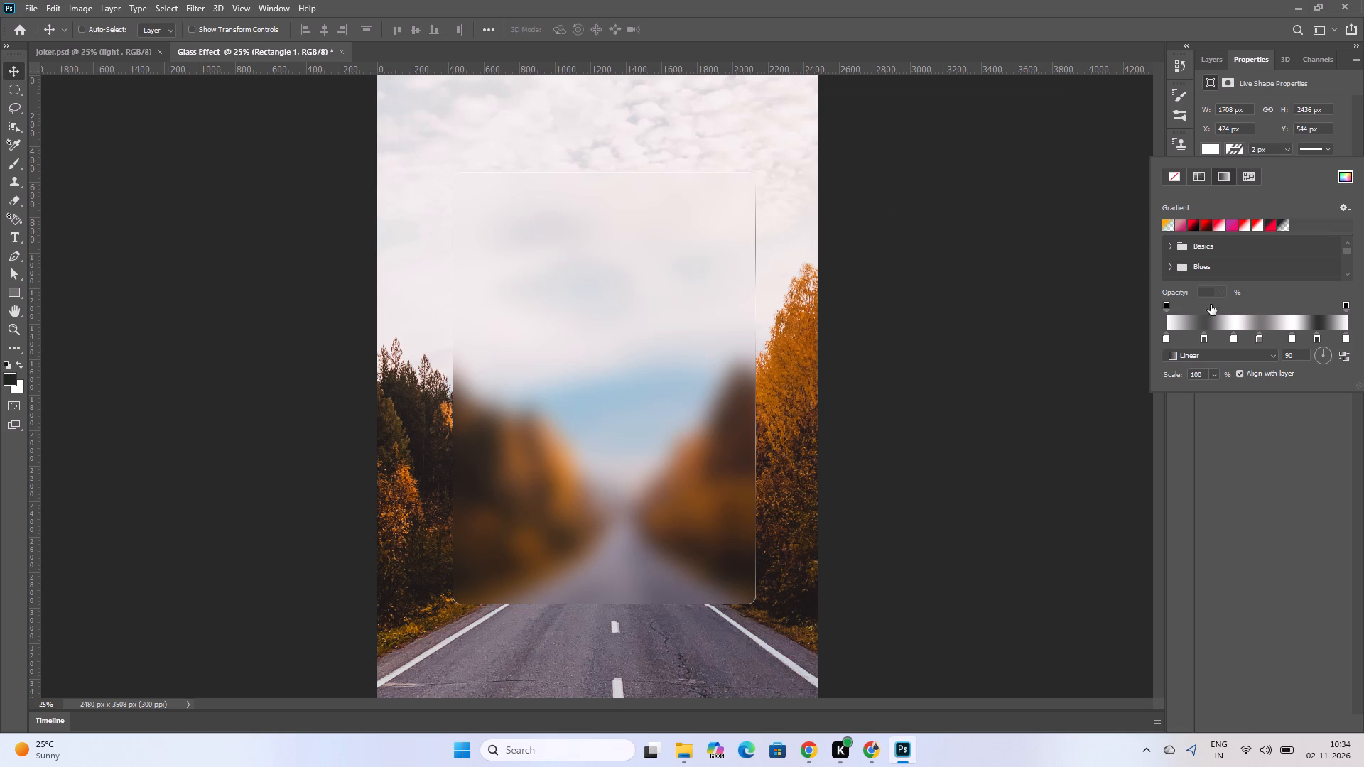
Recolour the first dark grey stop of the stroke gradient to the lighter grey 8d8989.
double_click(1204, 339)
double_click(1204, 338)
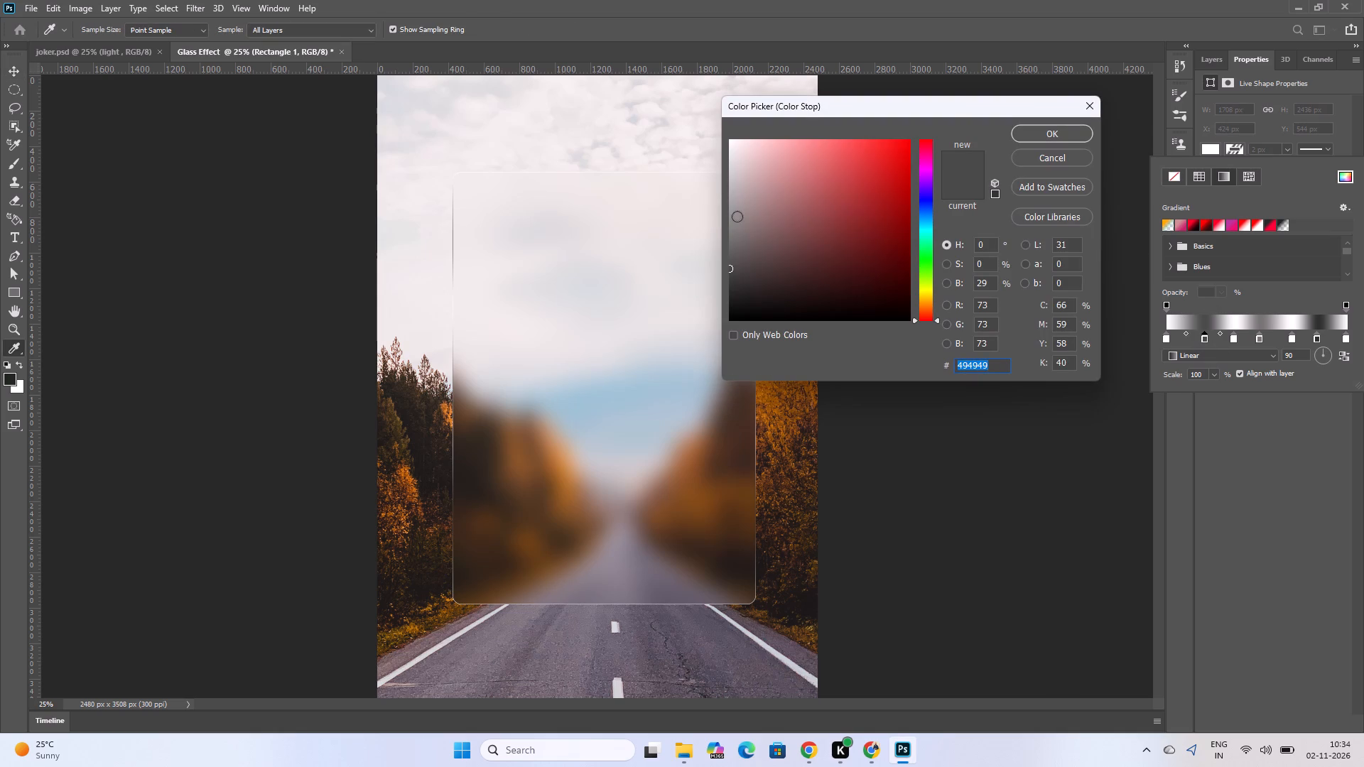
click(735, 220)
click(728, 220)
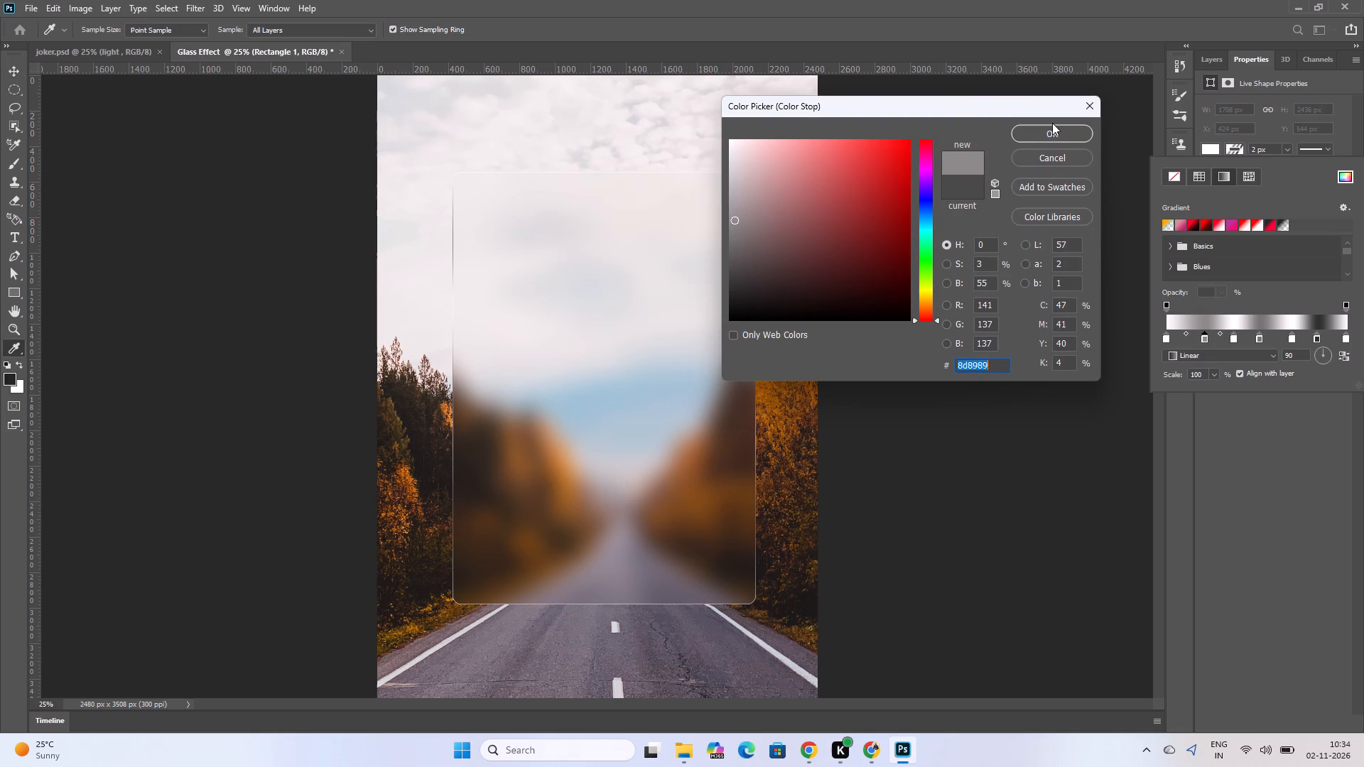
click(1046, 136)
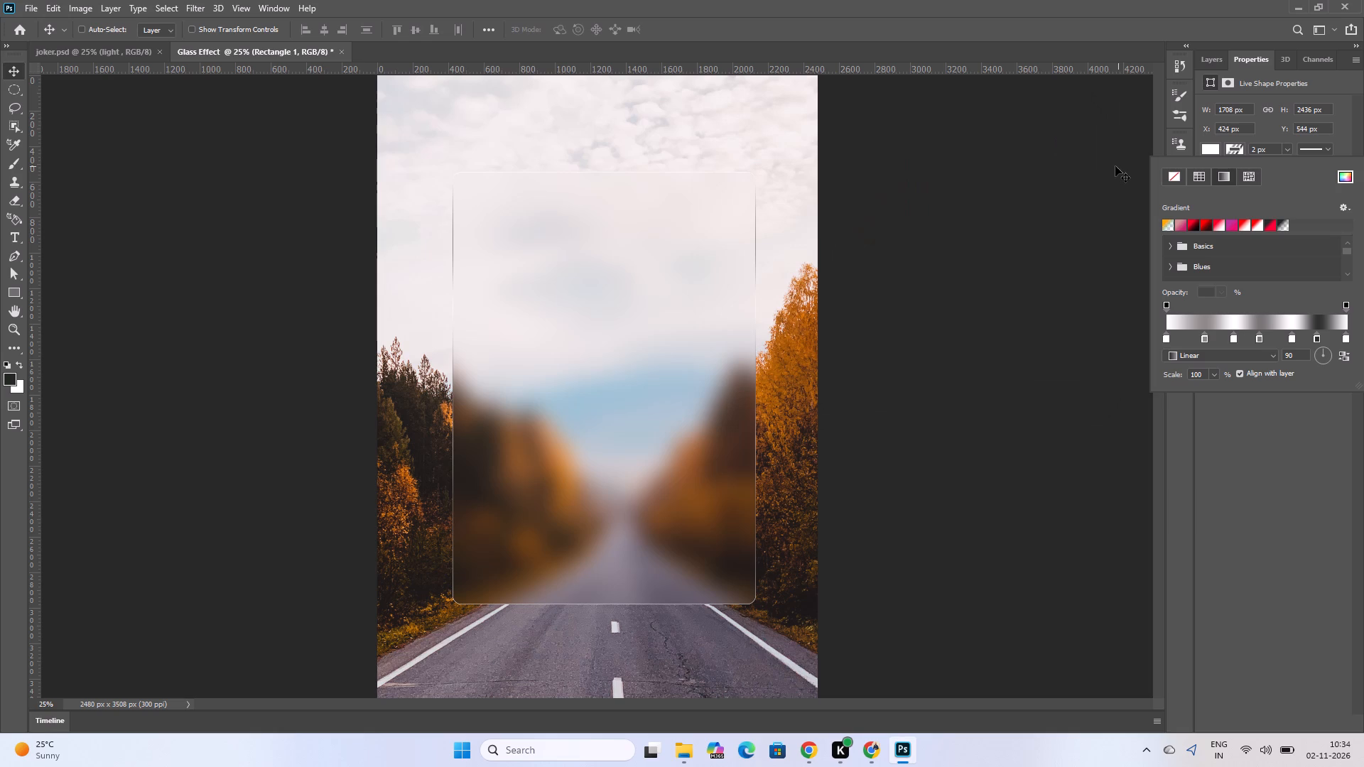
Recolour the last dark grey stop of the stroke gradient to grey 686767.
double_click(1316, 339)
click(731, 246)
click(1053, 121)
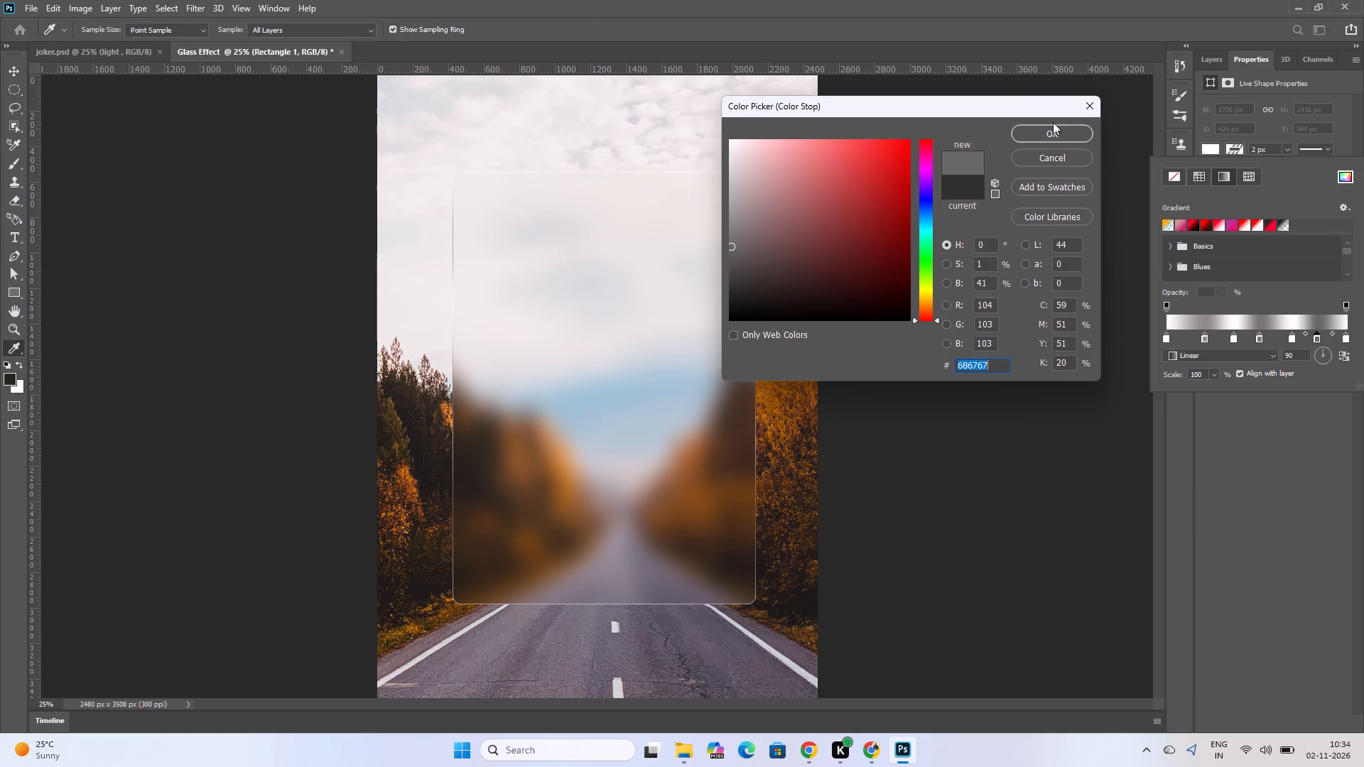
click(1052, 130)
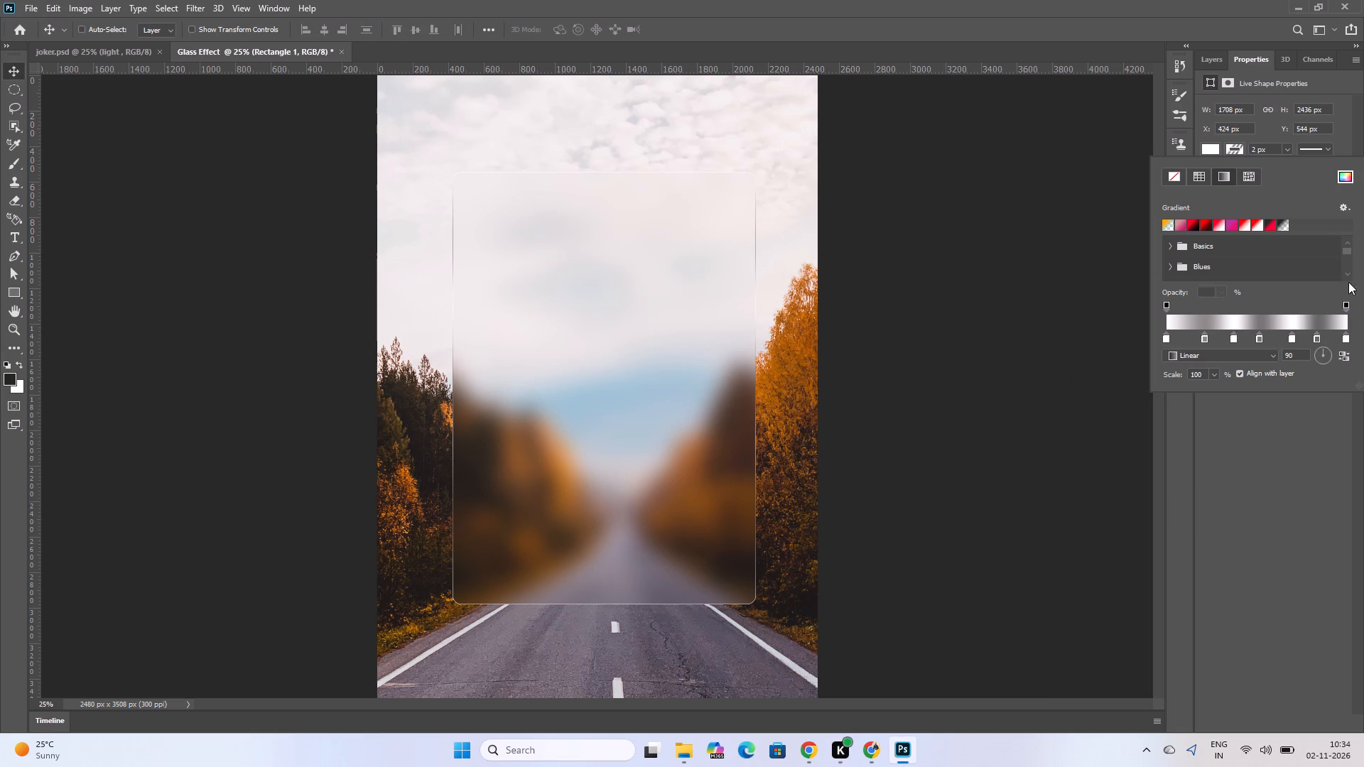
Examine the gradient stroke along the glass rectangle's edge up close and against the whole poster.
scroll(653, 508, down, 8)
ctrl+scroll(804, 374, up, 5)
alt+scroll(781, 371, up, 15)
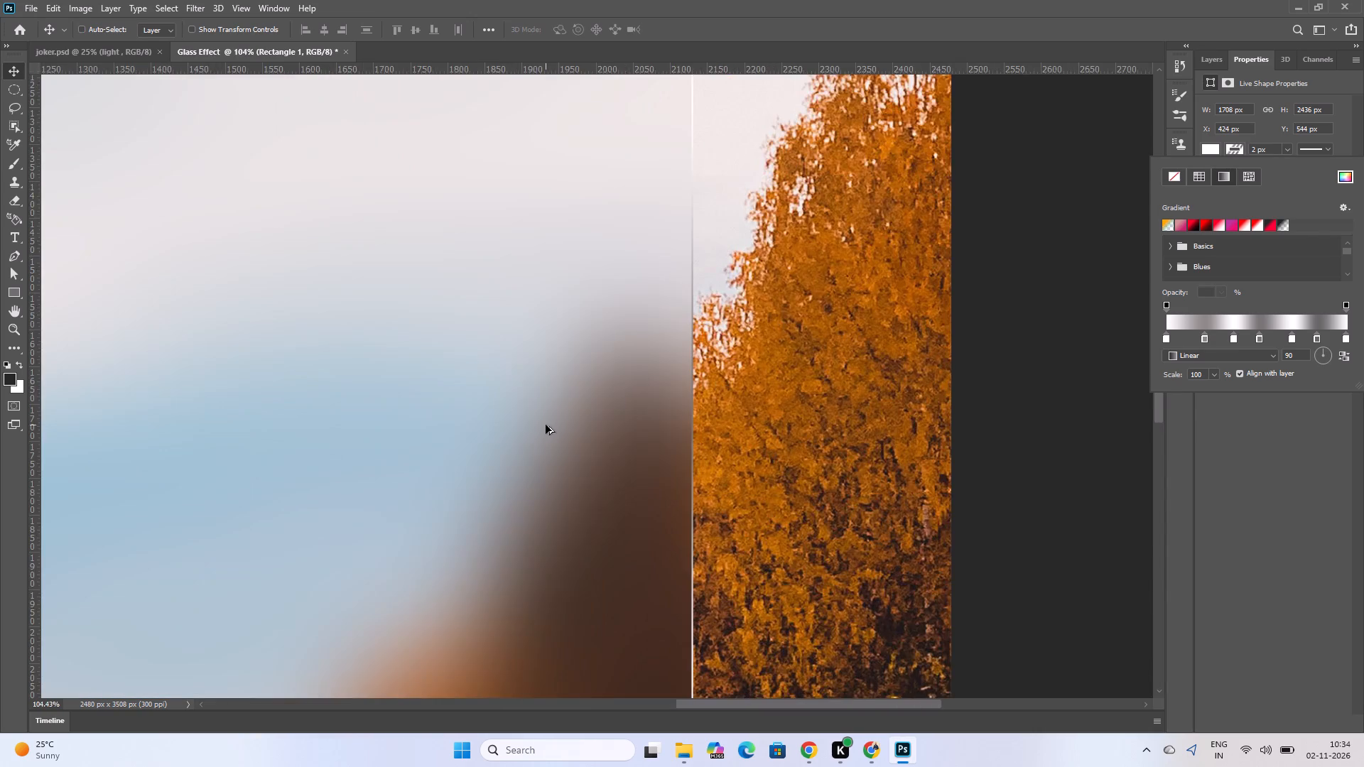
alt+scroll(546, 425, up, 5)
alt+scroll(860, 415, up, 5)
alt+scroll(723, 432, up, 4)
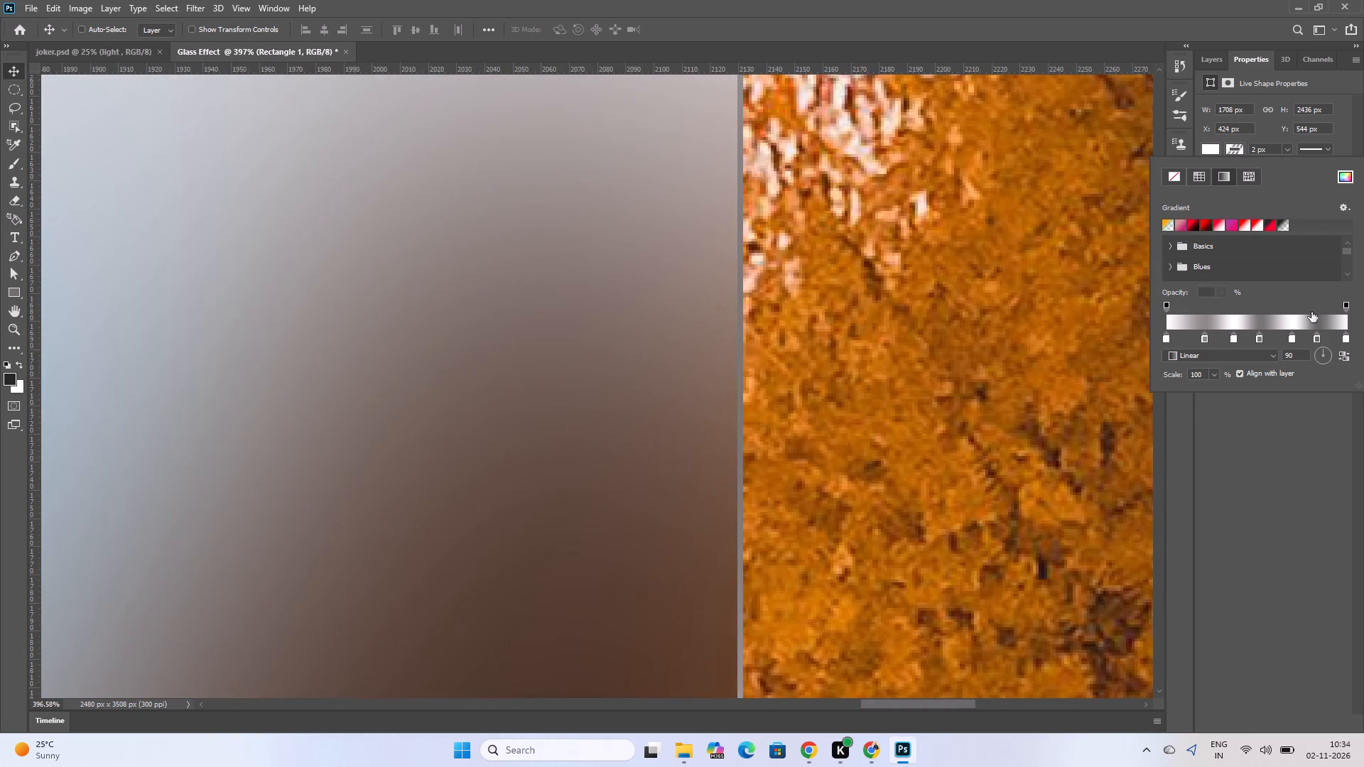
alt+scroll(960, 393, up, 5)
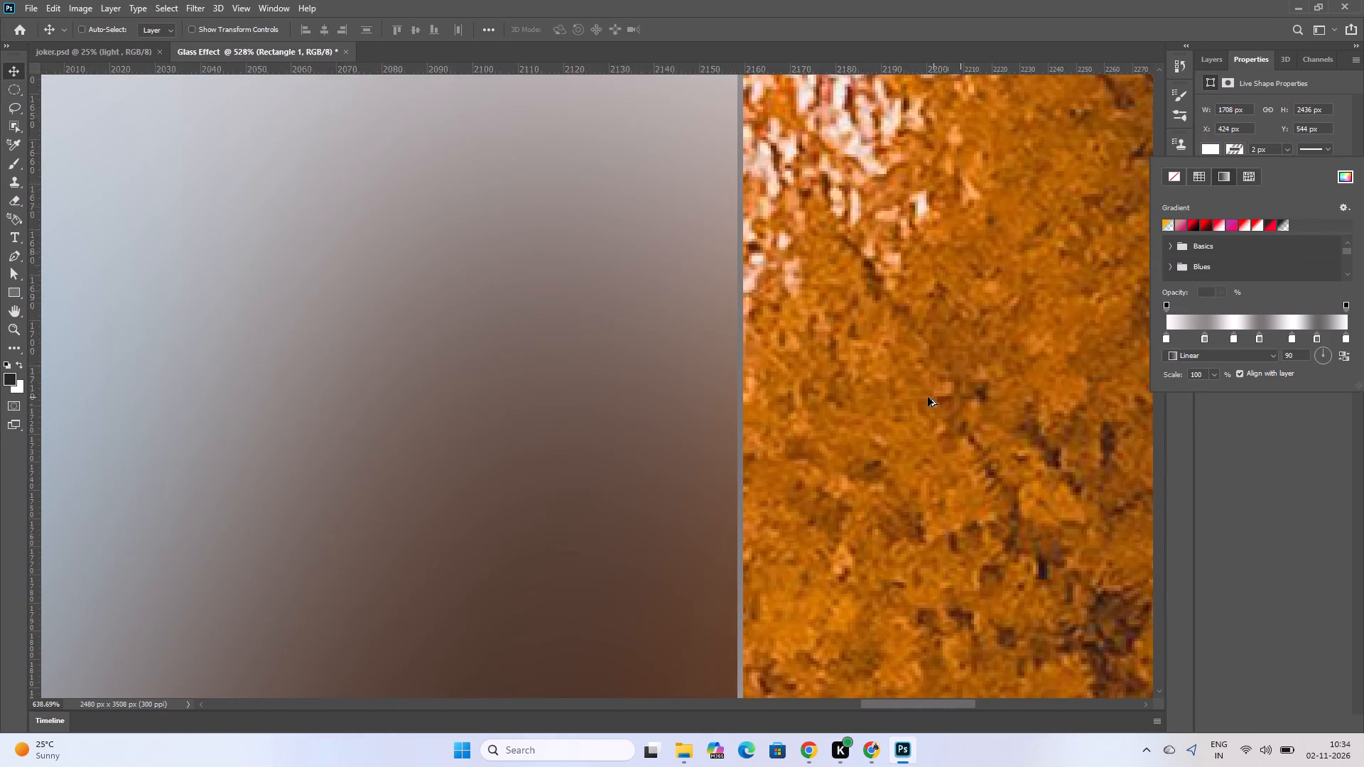
alt+scroll(928, 397, up, 2)
alt+scroll(463, 479, down, 1)
alt+scroll(357, 500, up, 4)
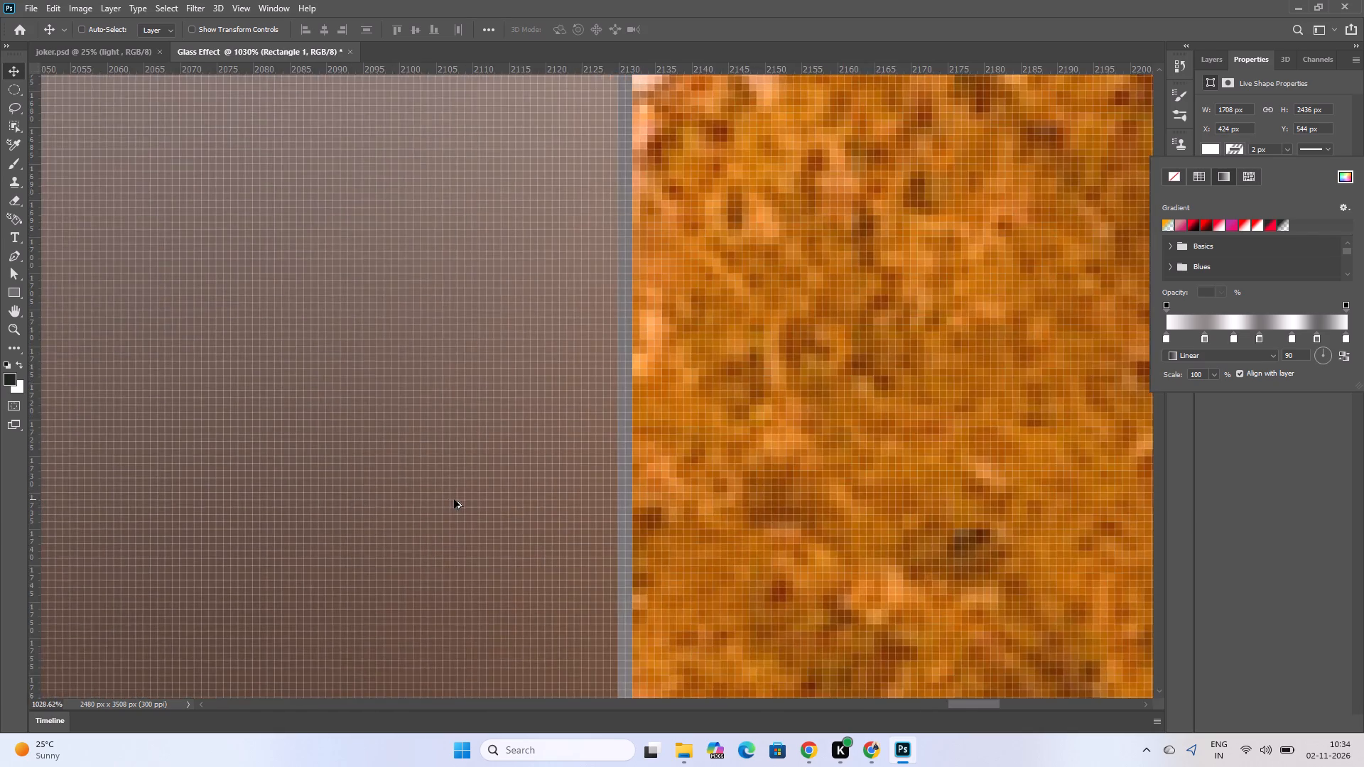
alt+scroll(454, 499, up, 4)
alt+scroll(773, 445, up, 2)
alt+scroll(679, 467, up, 13)
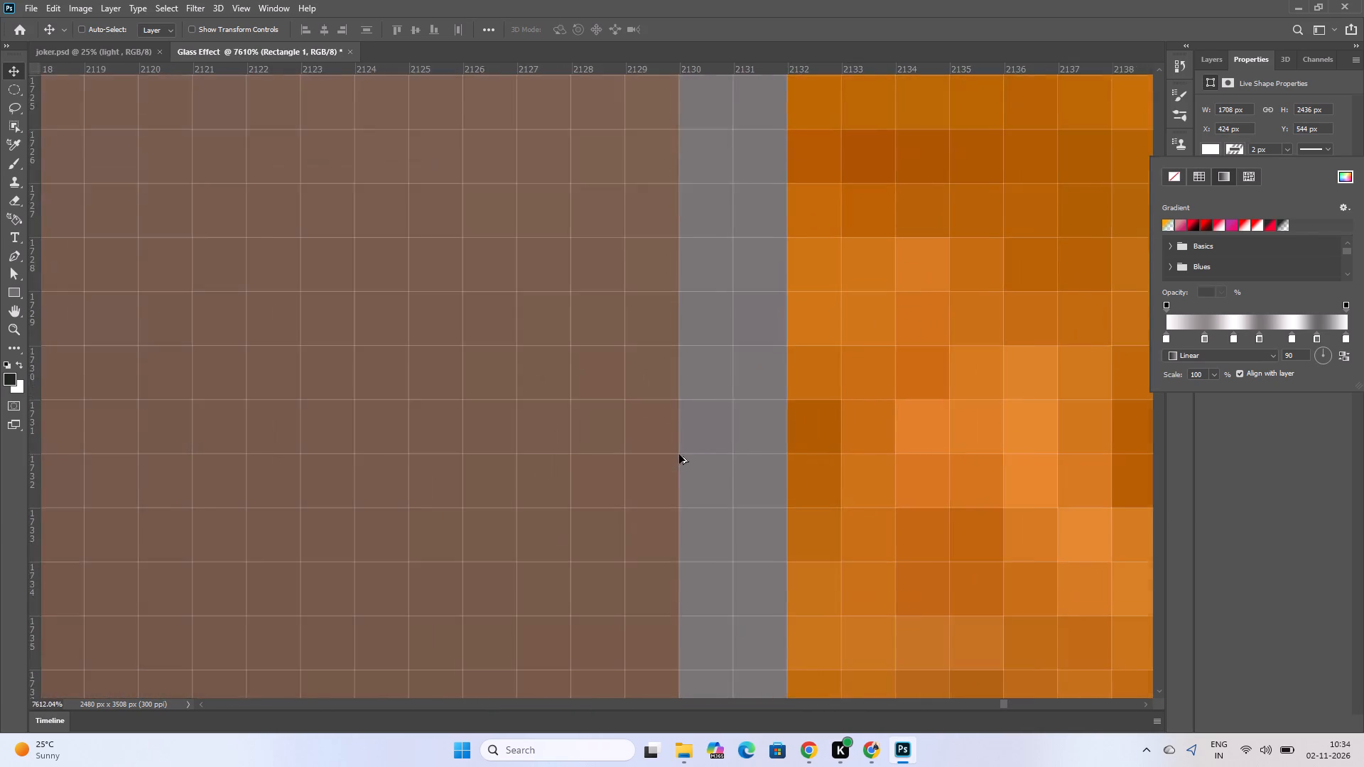
alt+scroll(679, 455, up, 17)
alt+scroll(700, 442, down, 14)
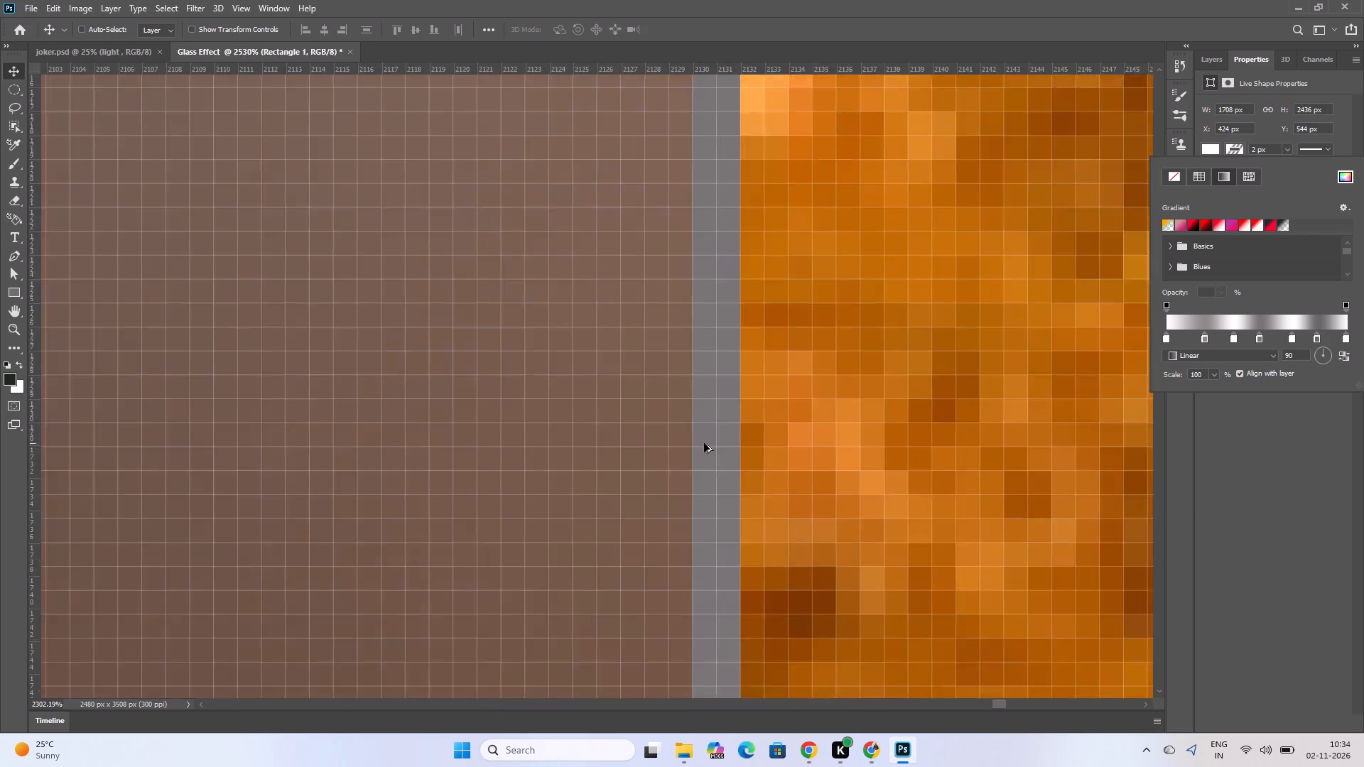
alt+scroll(704, 443, down, 20)
alt+scroll(704, 443, down, 20)
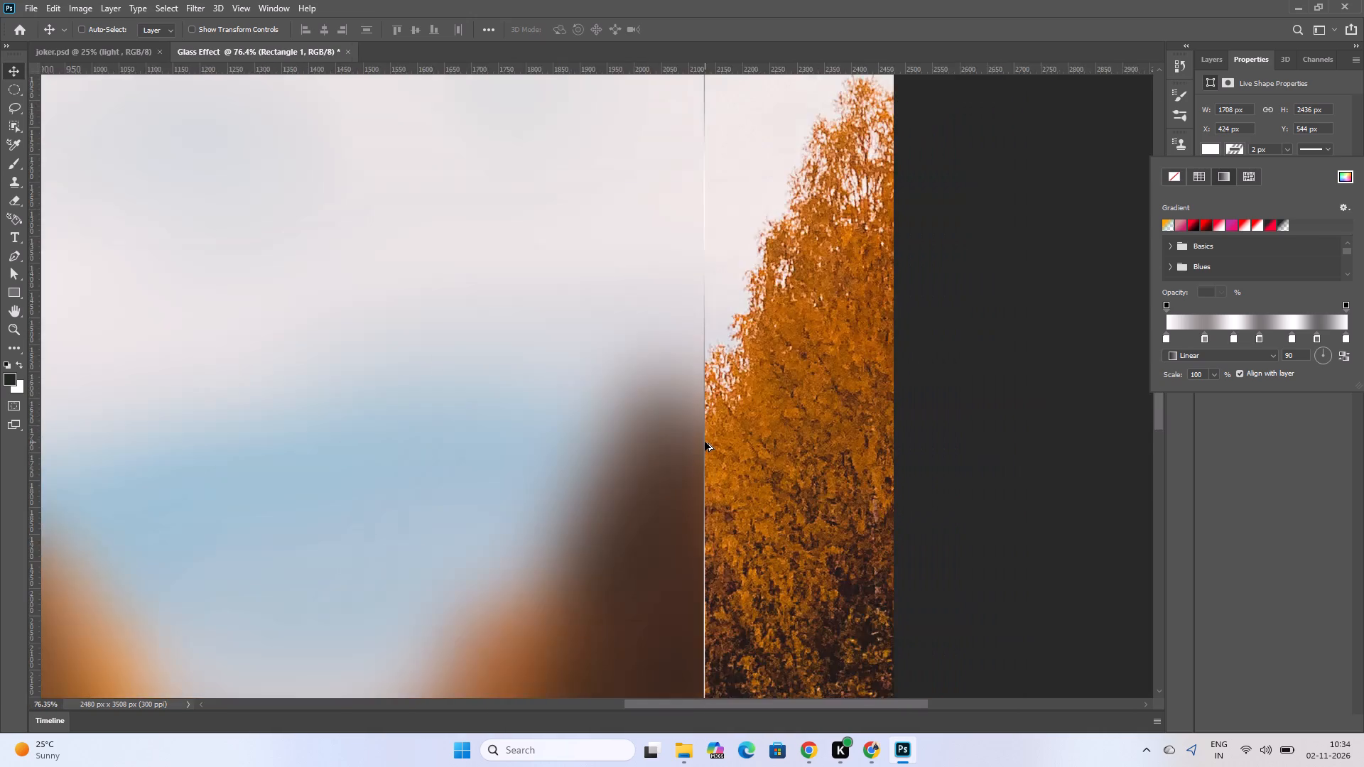
alt+scroll(705, 442, down, 10)
alt+scroll(255, 492, down, 3)
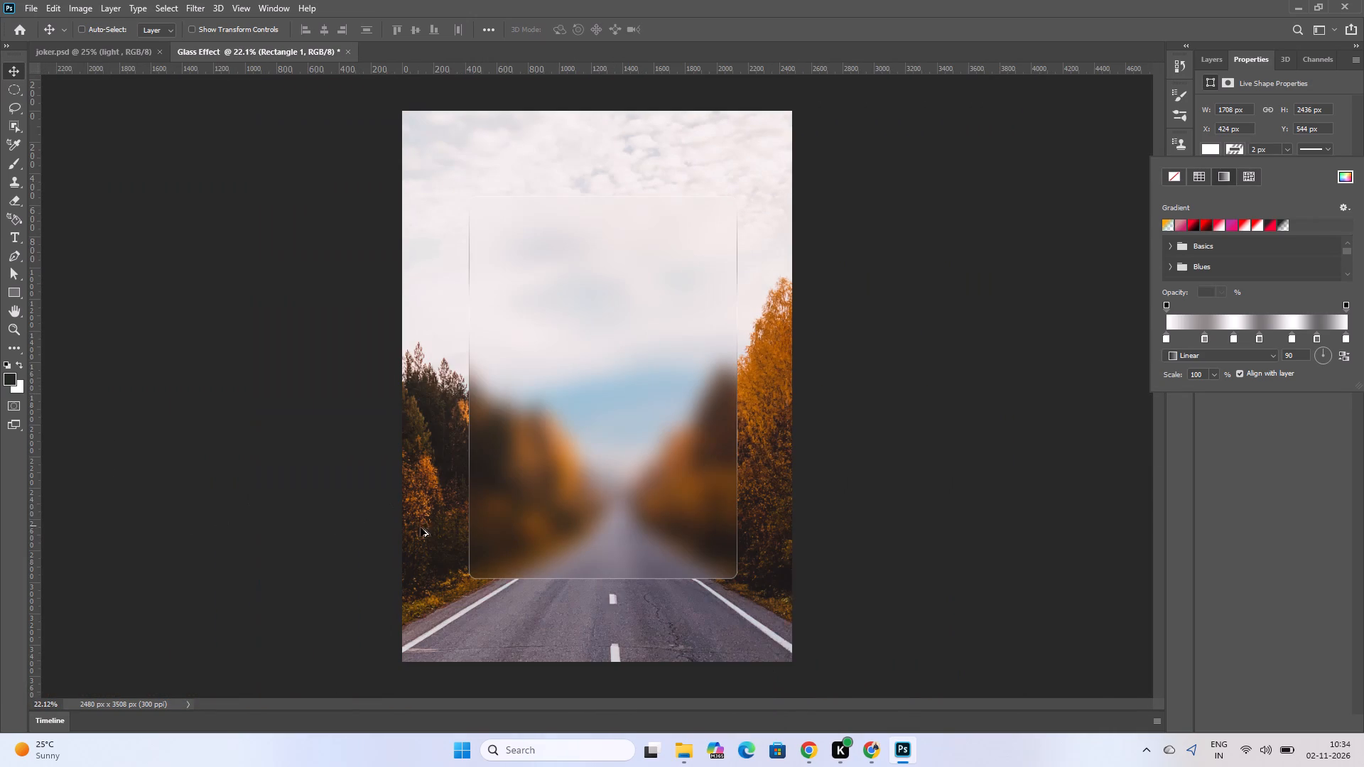
alt+scroll(413, 543, down, 1)
alt+scroll(418, 541, up, 1)
Switch to the YouTube tutorial in Chrome and review the part that adds a drop shadow to the glass rectangle.
click(873, 754)
click(674, 419)
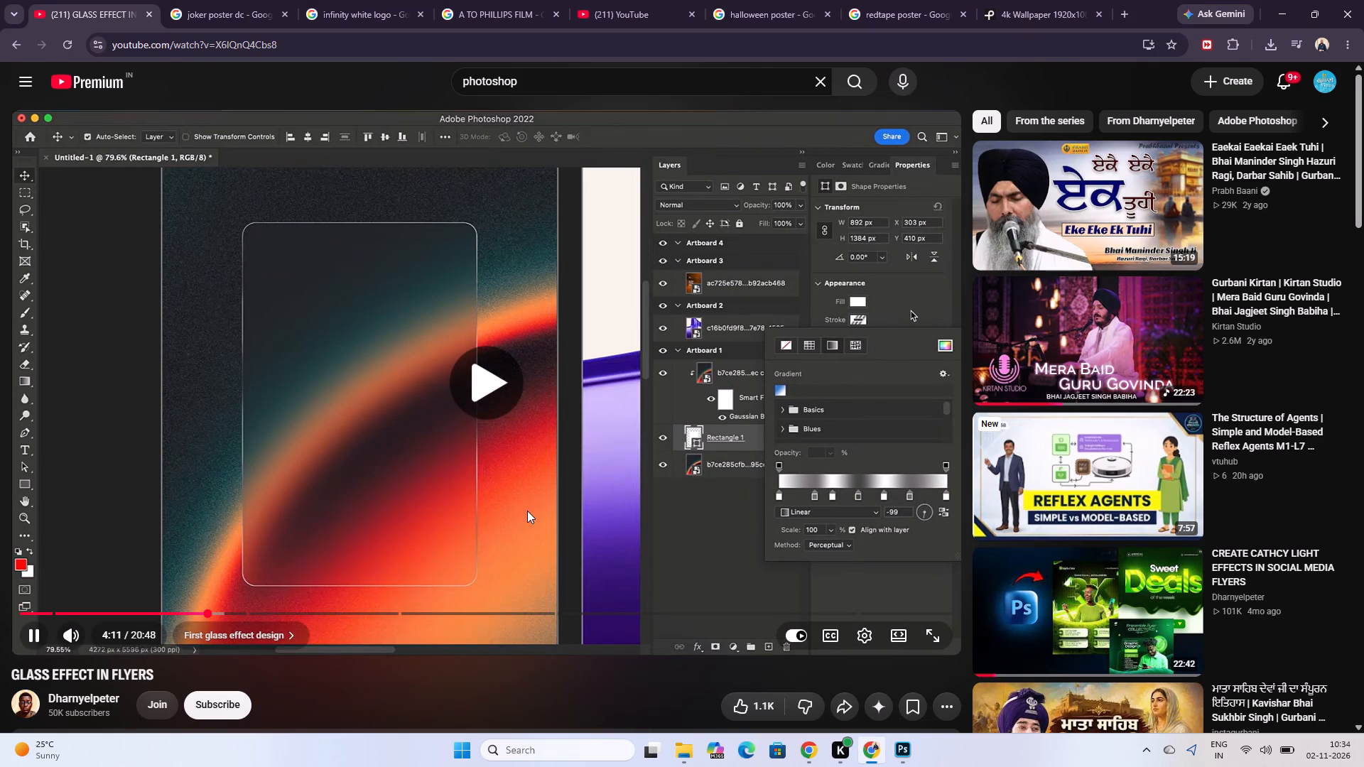
key(Right)
key(Right)
key(Right)
key(Right)
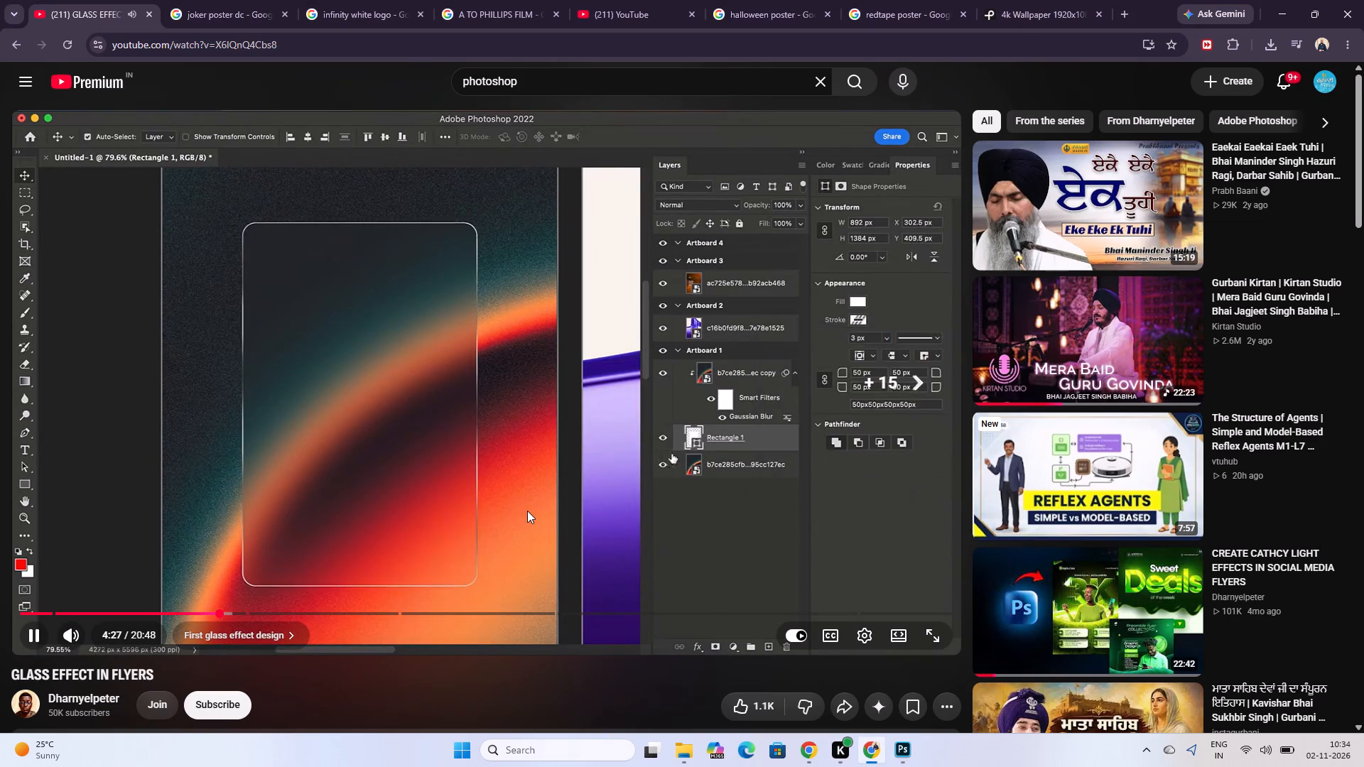
key(Right)
key(Right)
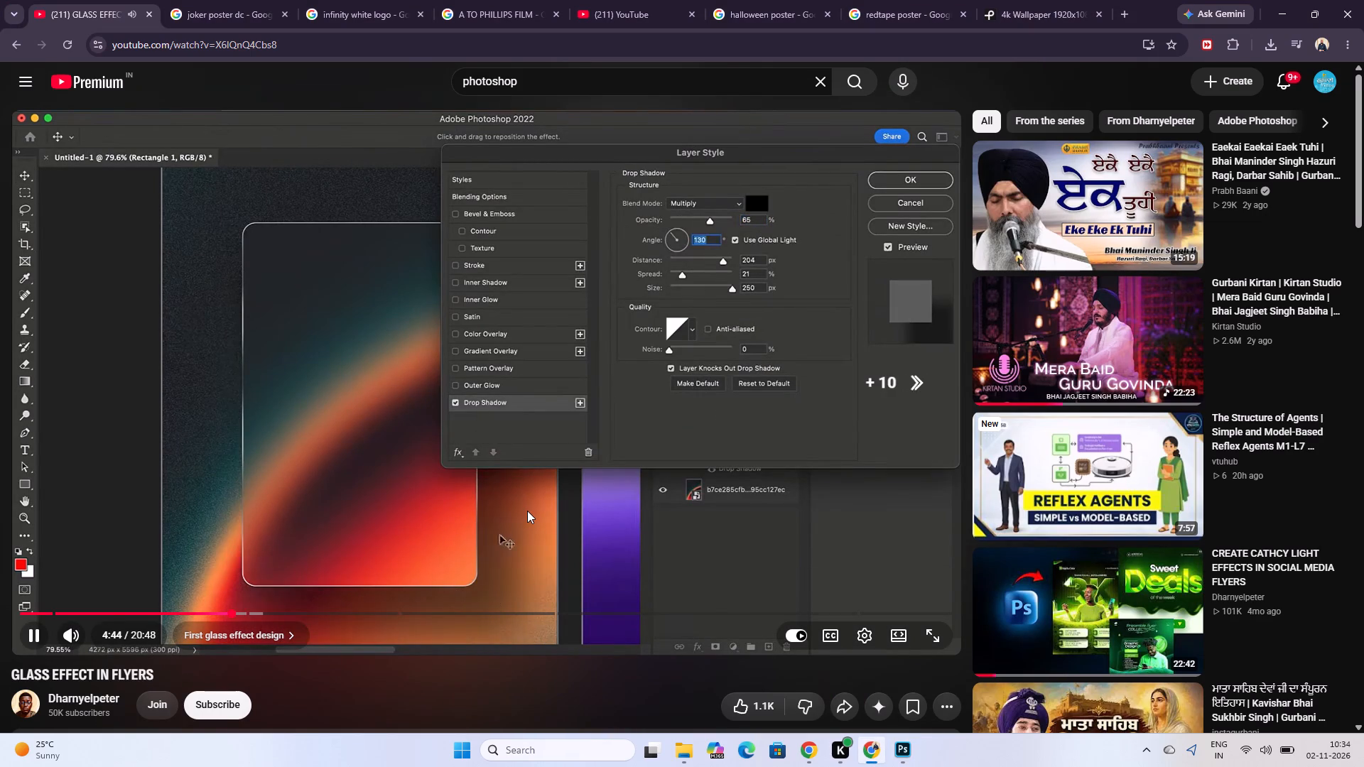
key(Left)
key(Left)
key(Left)
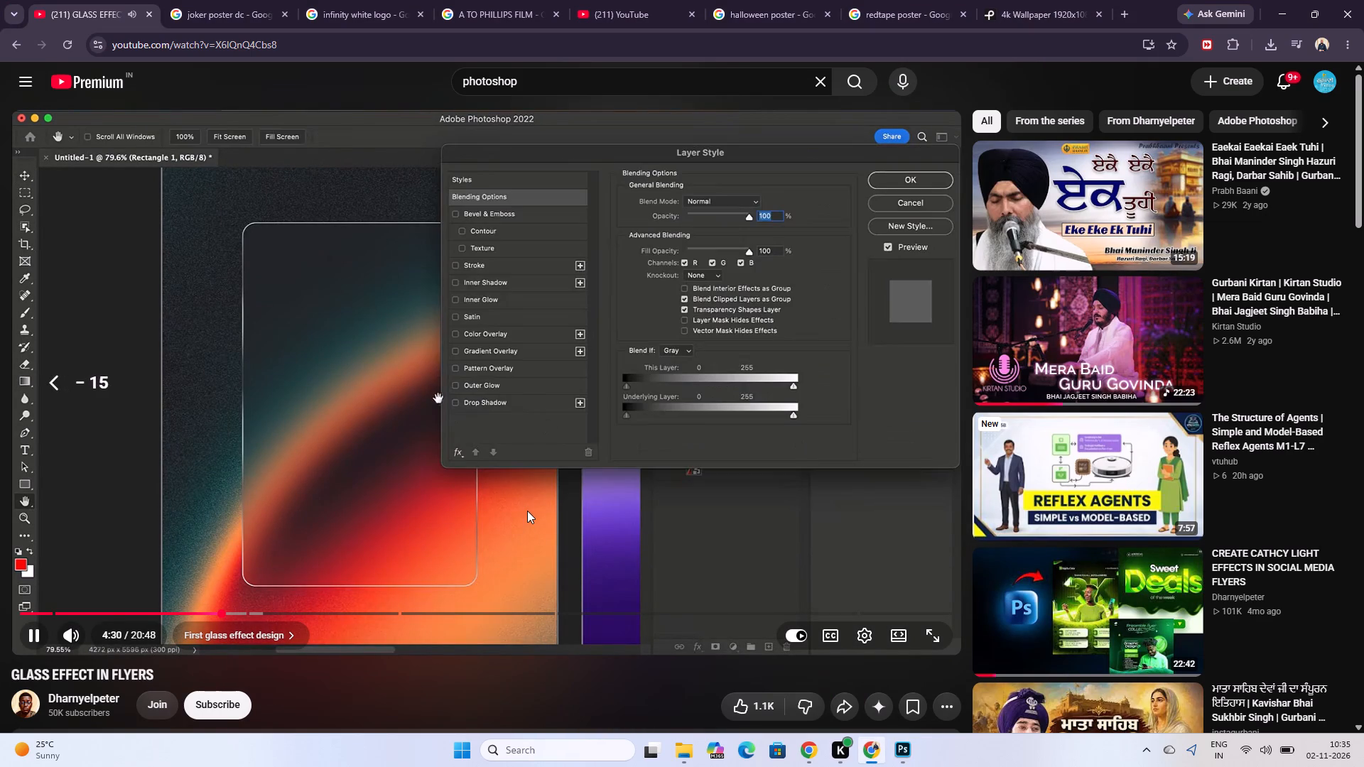
key(Left)
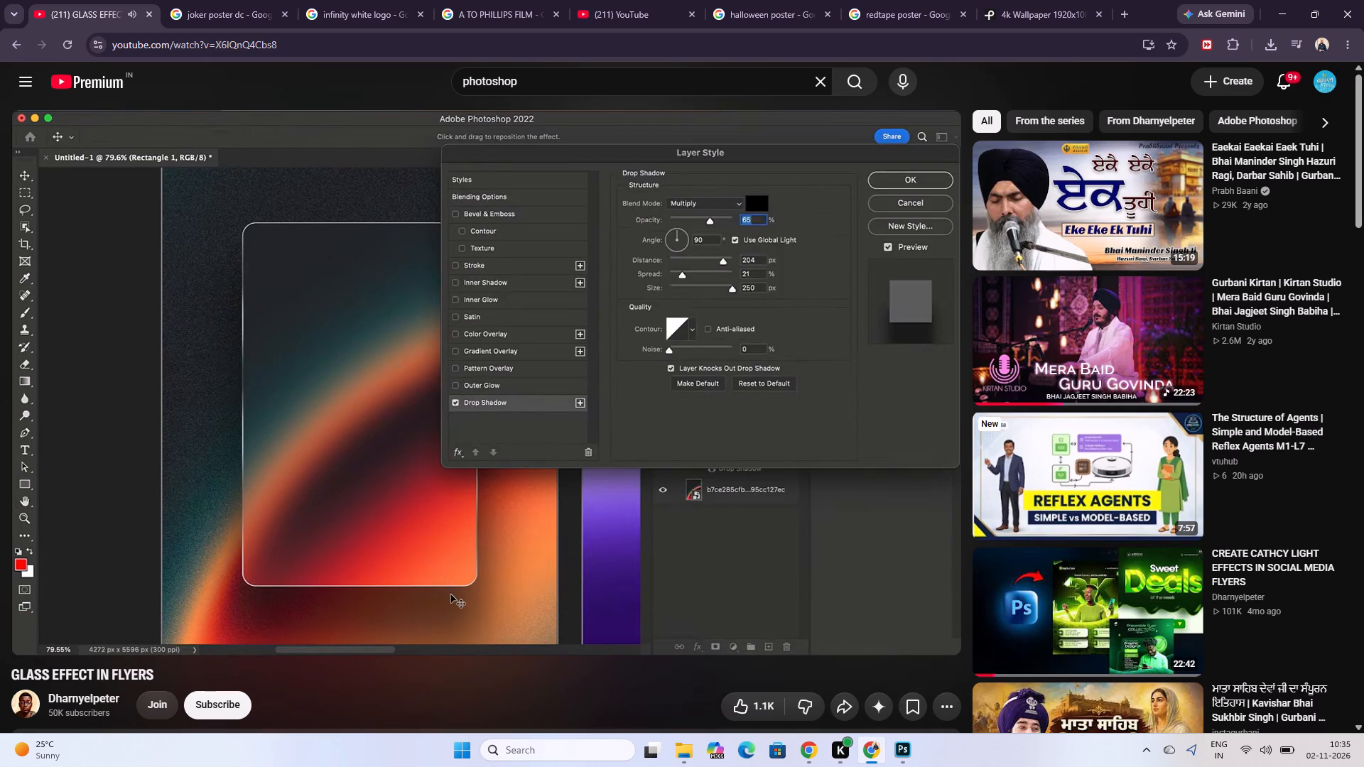
key(Right)
key(Right)
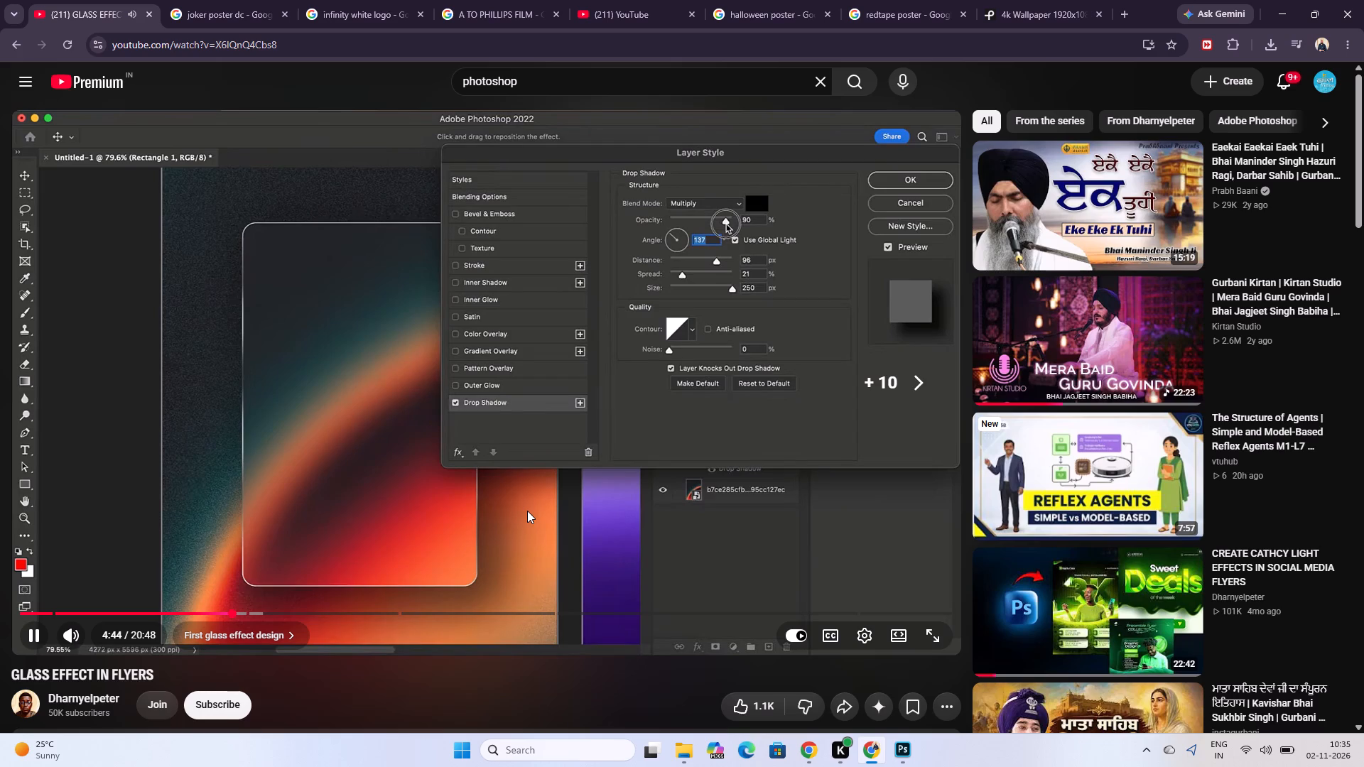
key(Left)
key(Right)
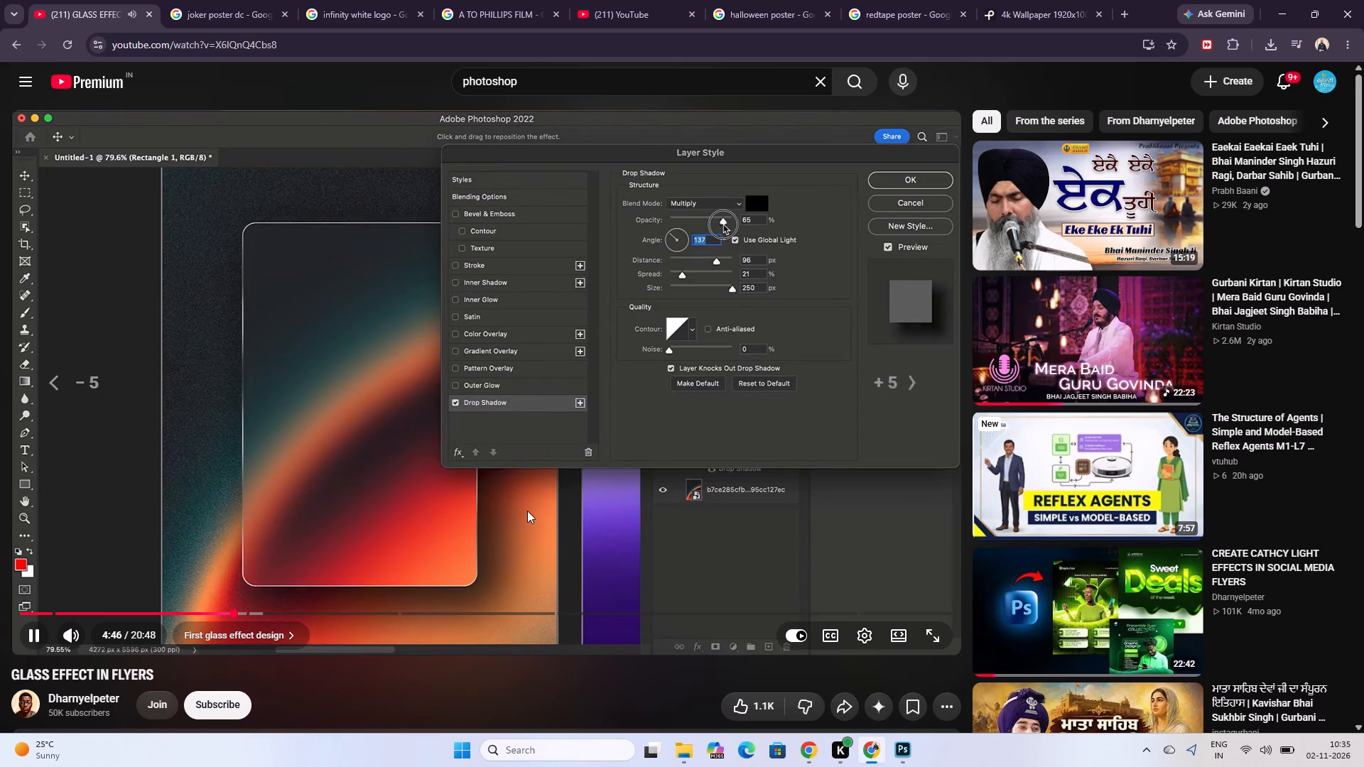
key(space)
Back in Photoshop, enable a Drop Shadow in the Rectangle 1 layer's style settings, keeping the poster's glass panel unobstructed.
click(914, 756)
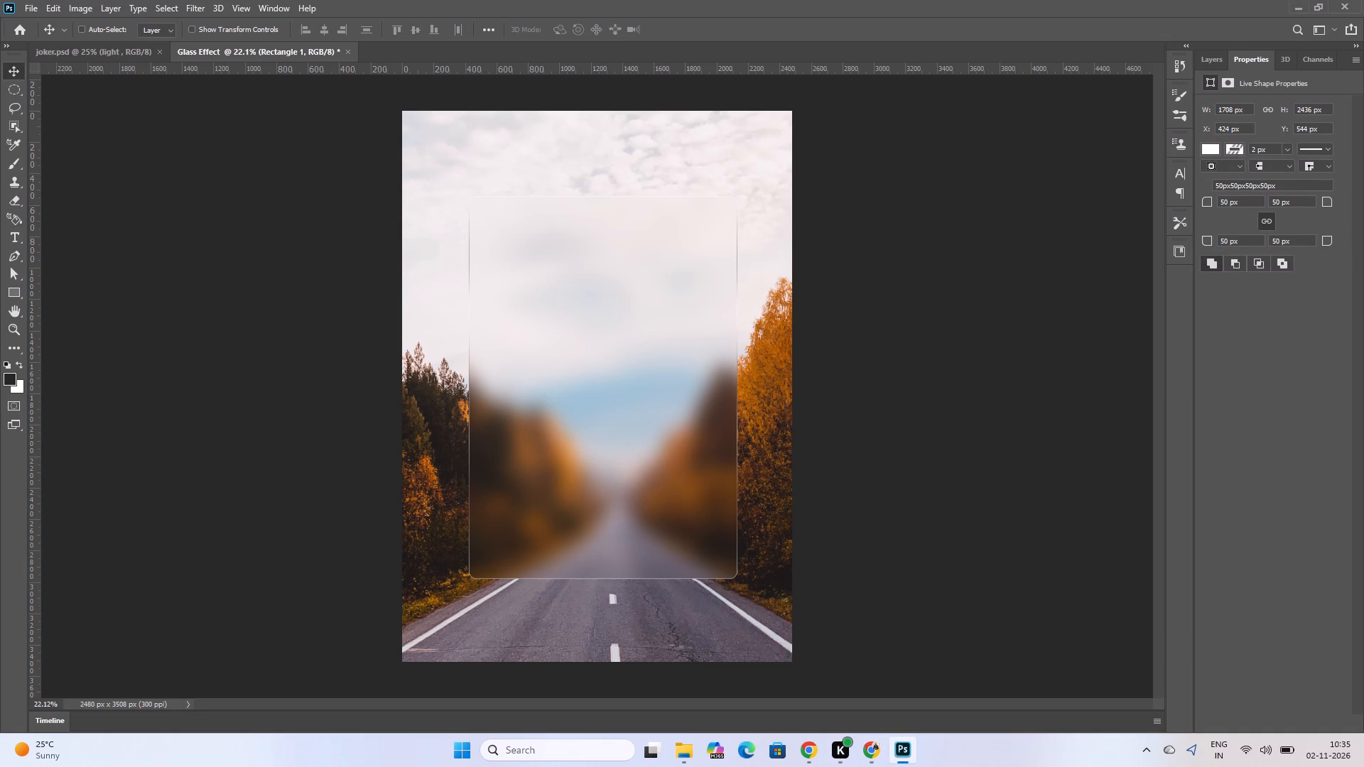
click(1214, 53)
click(1209, 57)
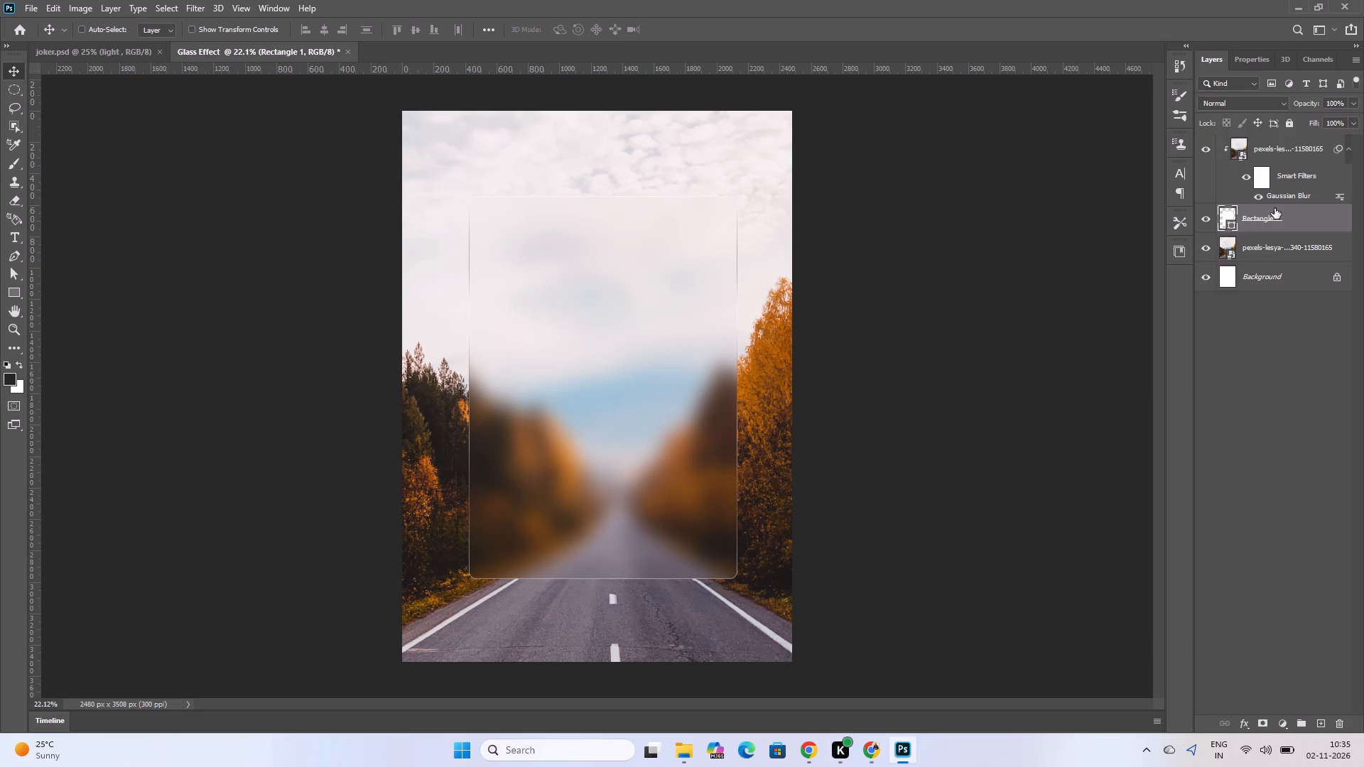
right_click(1272, 214)
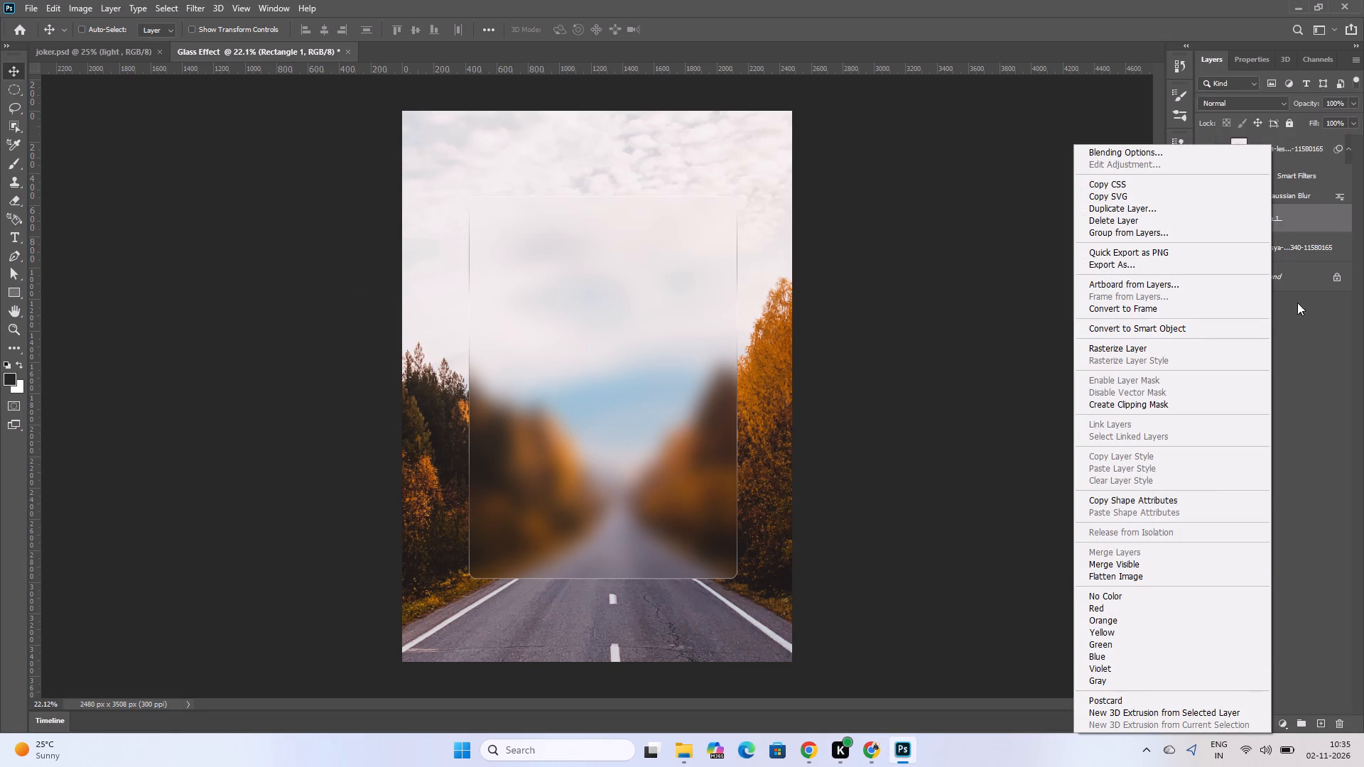
click(1301, 321)
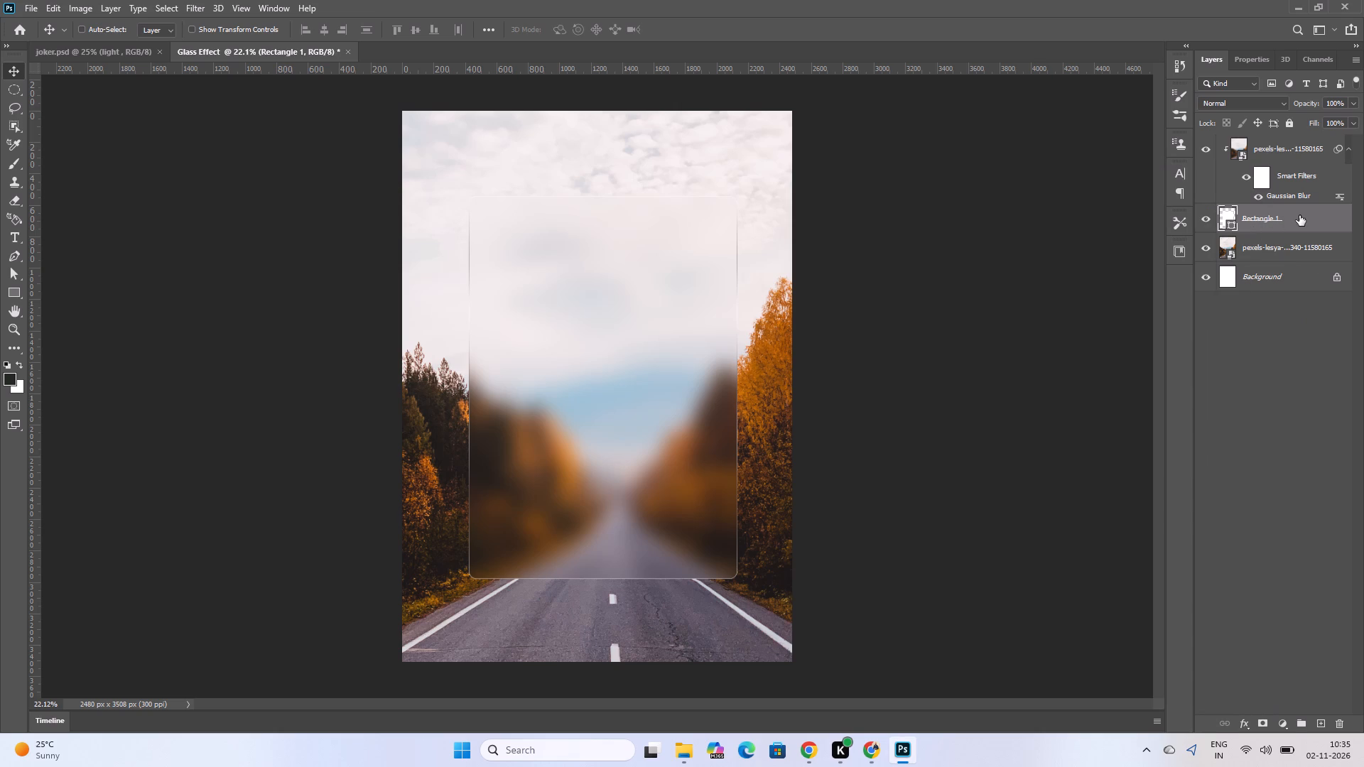
right_click(1299, 215)
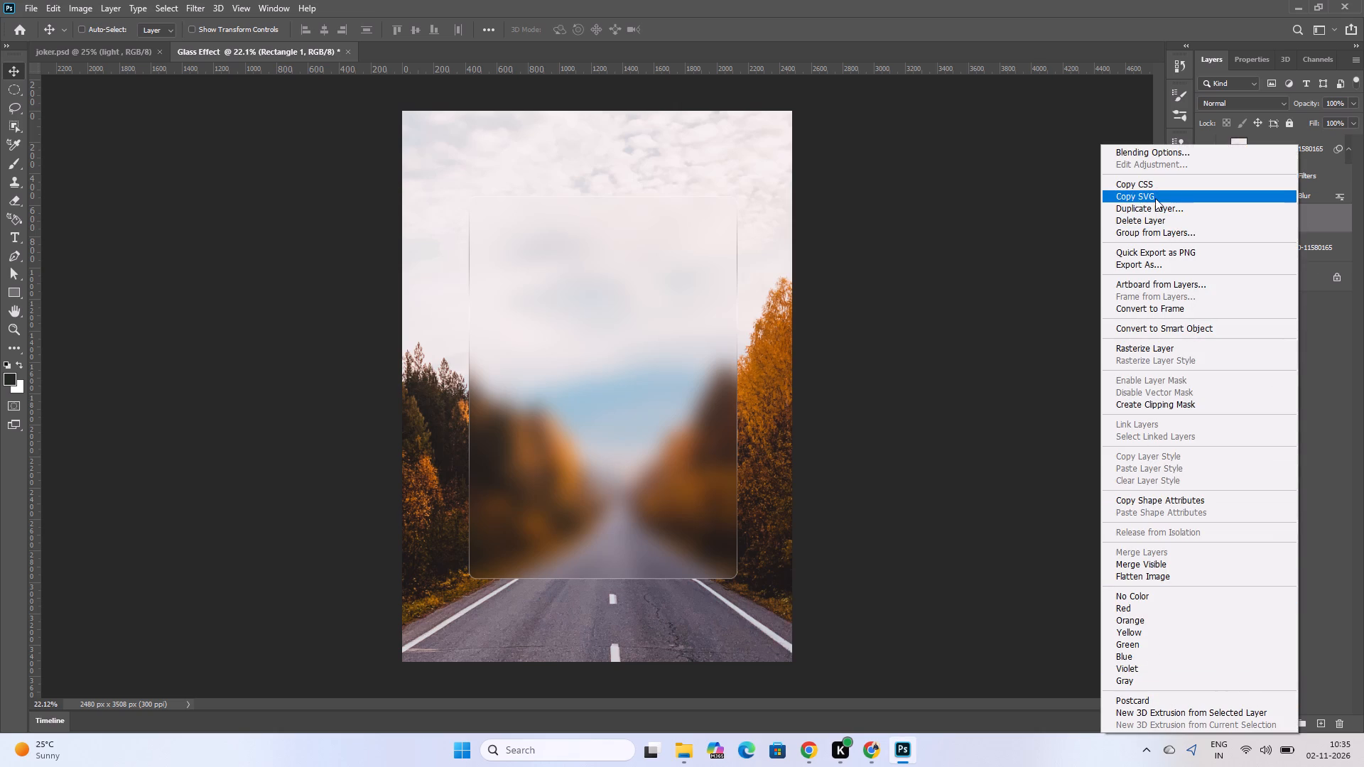
click(1151, 155)
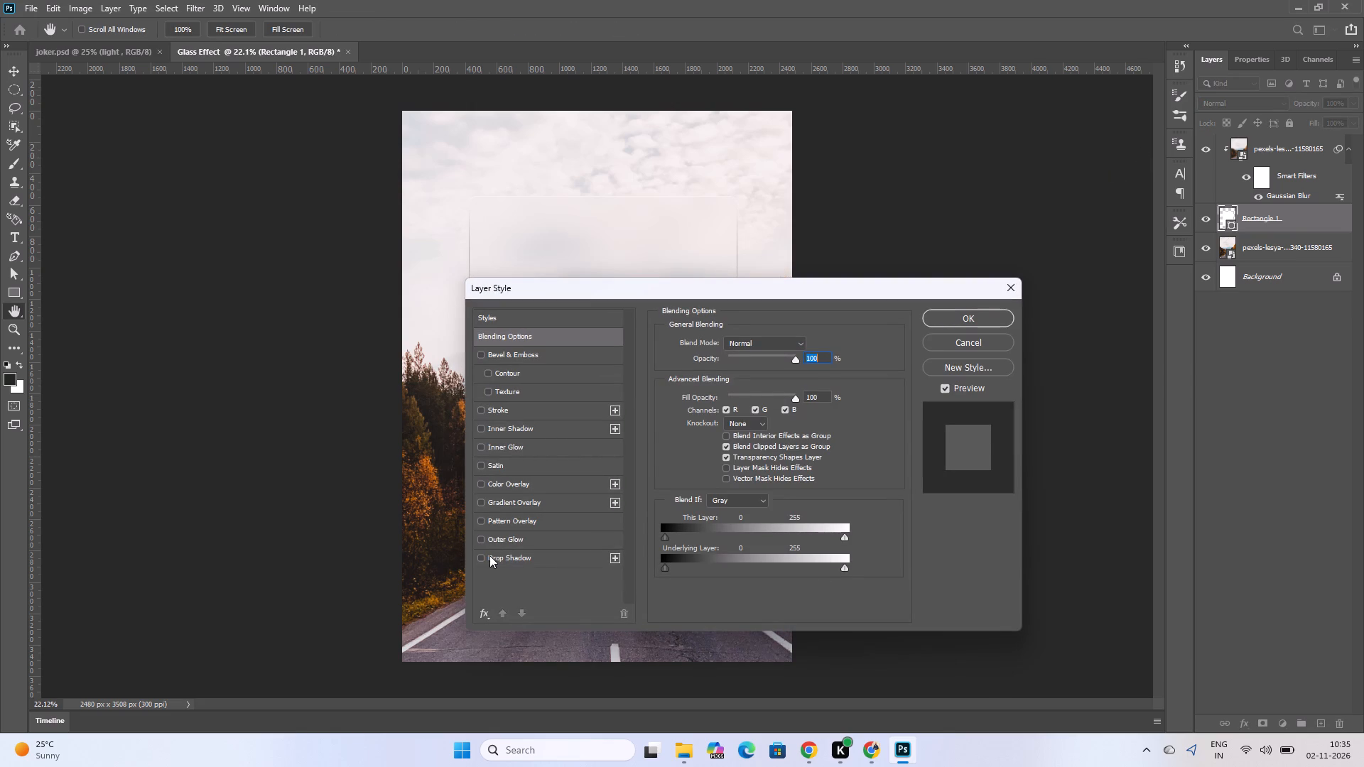
click(479, 556)
drag(587, 290, 889, 311)
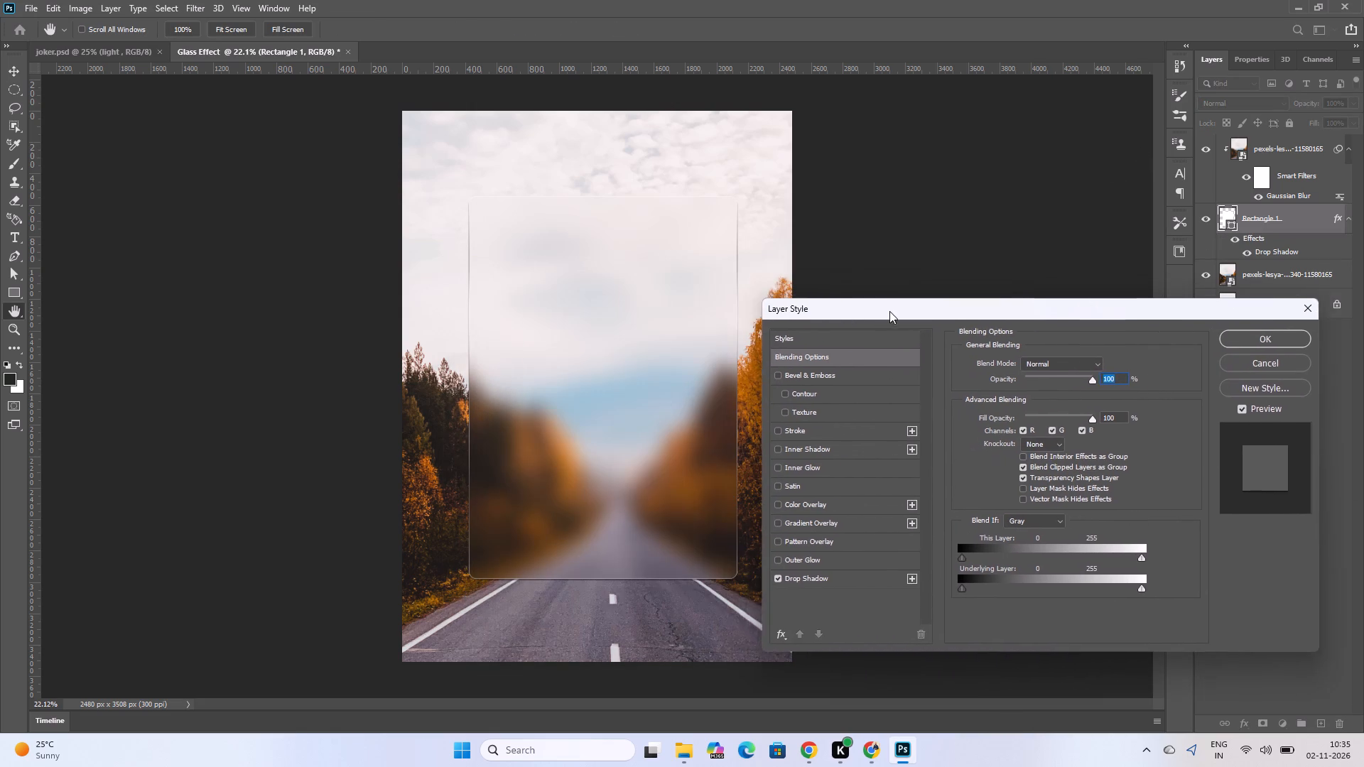
drag(889, 311, 933, 227)
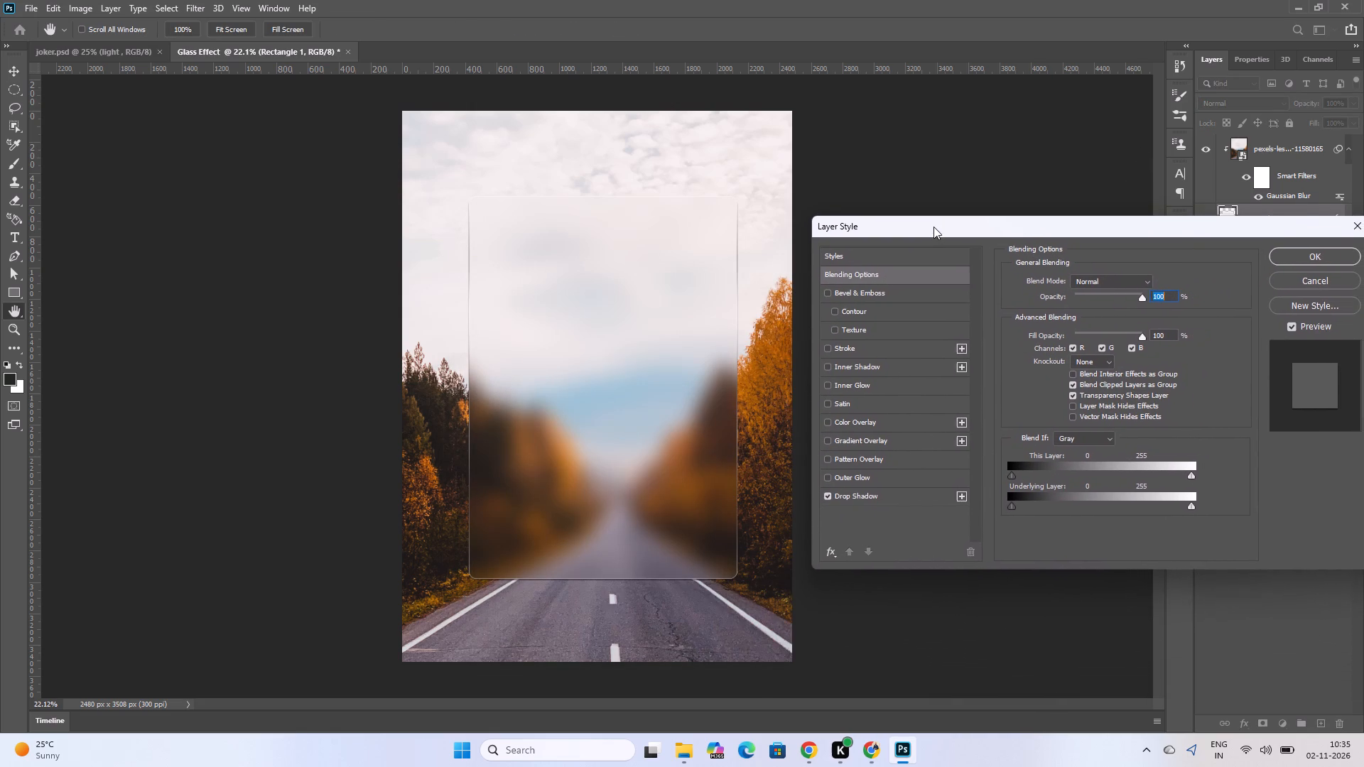
drag(933, 227, 922, 219)
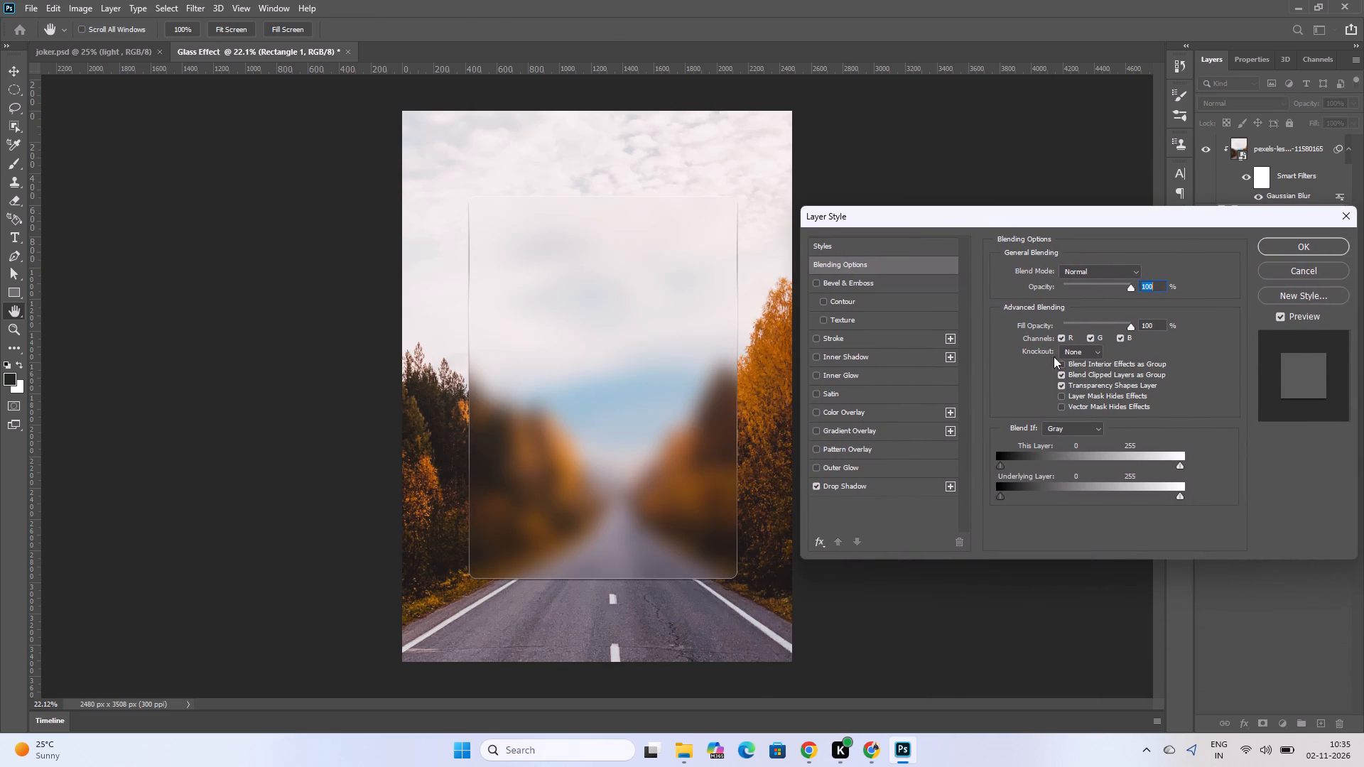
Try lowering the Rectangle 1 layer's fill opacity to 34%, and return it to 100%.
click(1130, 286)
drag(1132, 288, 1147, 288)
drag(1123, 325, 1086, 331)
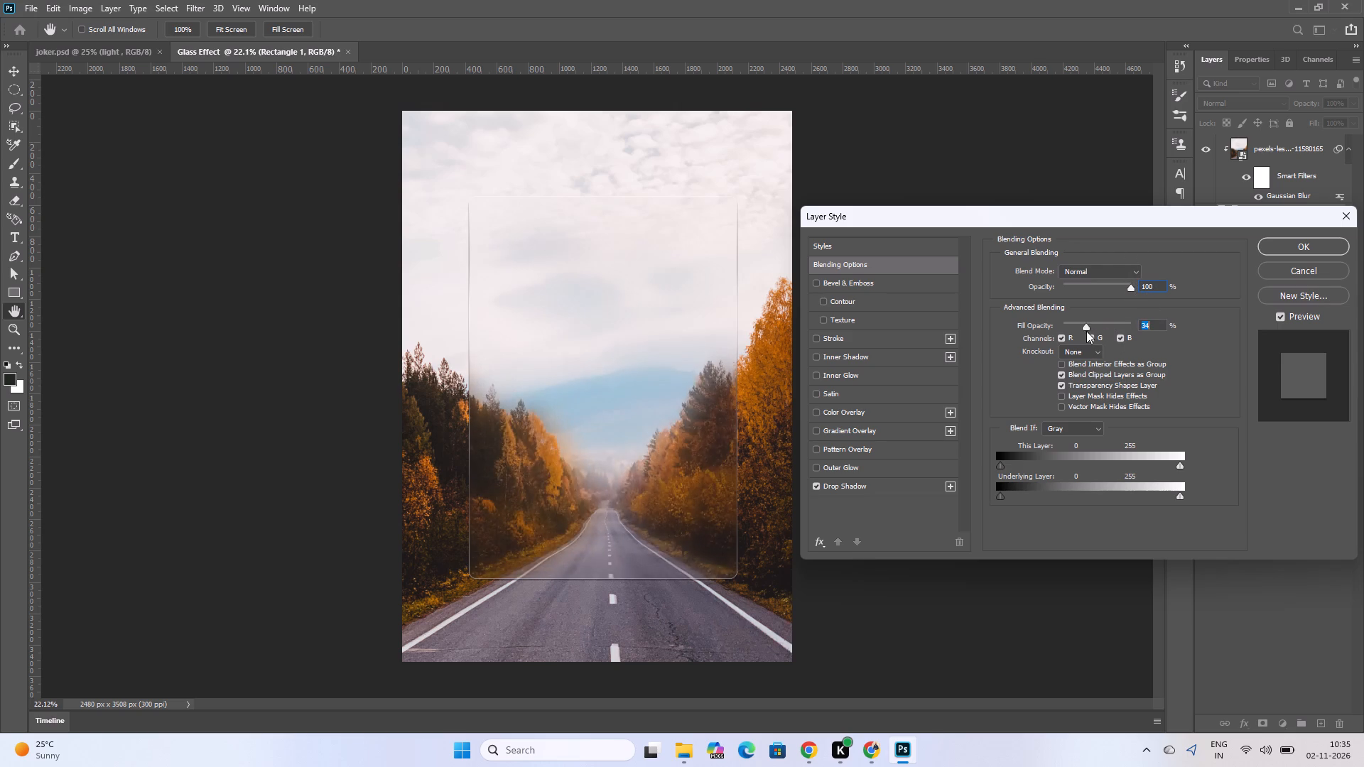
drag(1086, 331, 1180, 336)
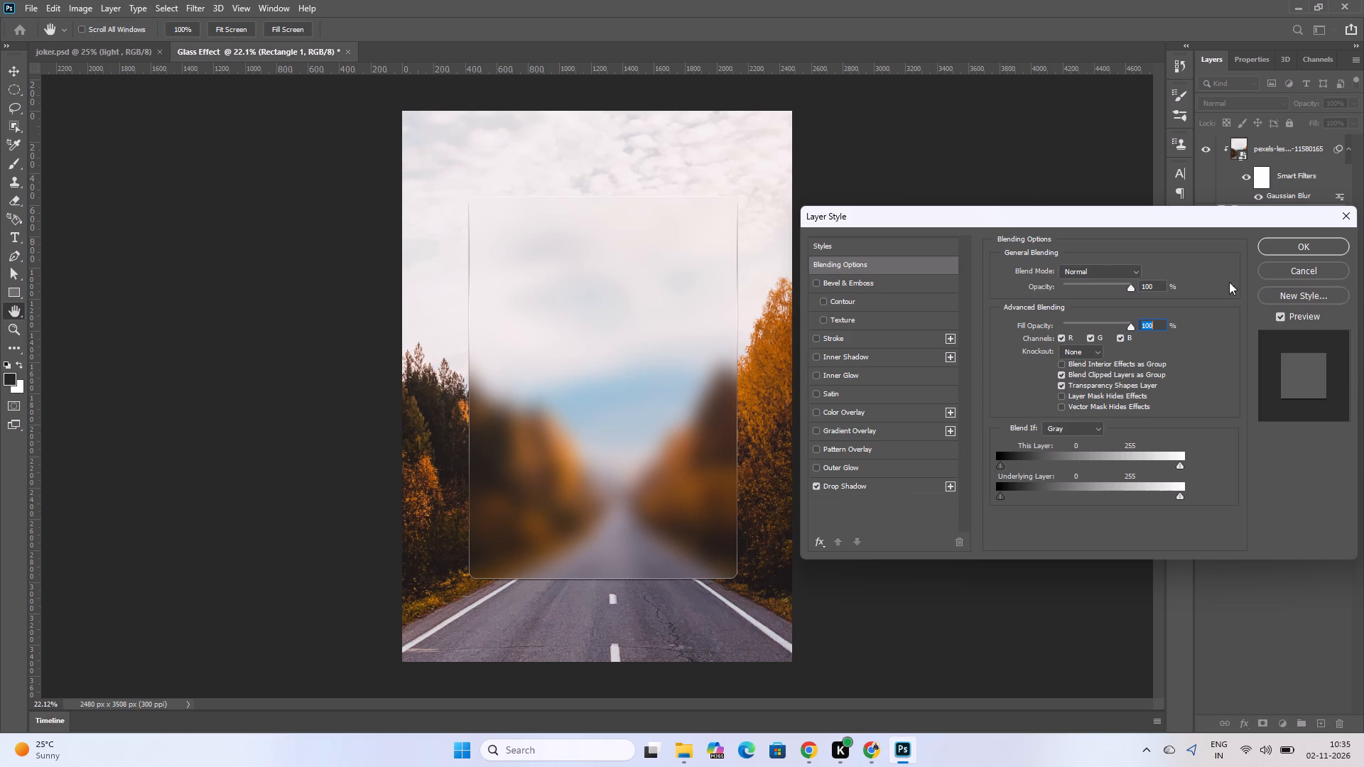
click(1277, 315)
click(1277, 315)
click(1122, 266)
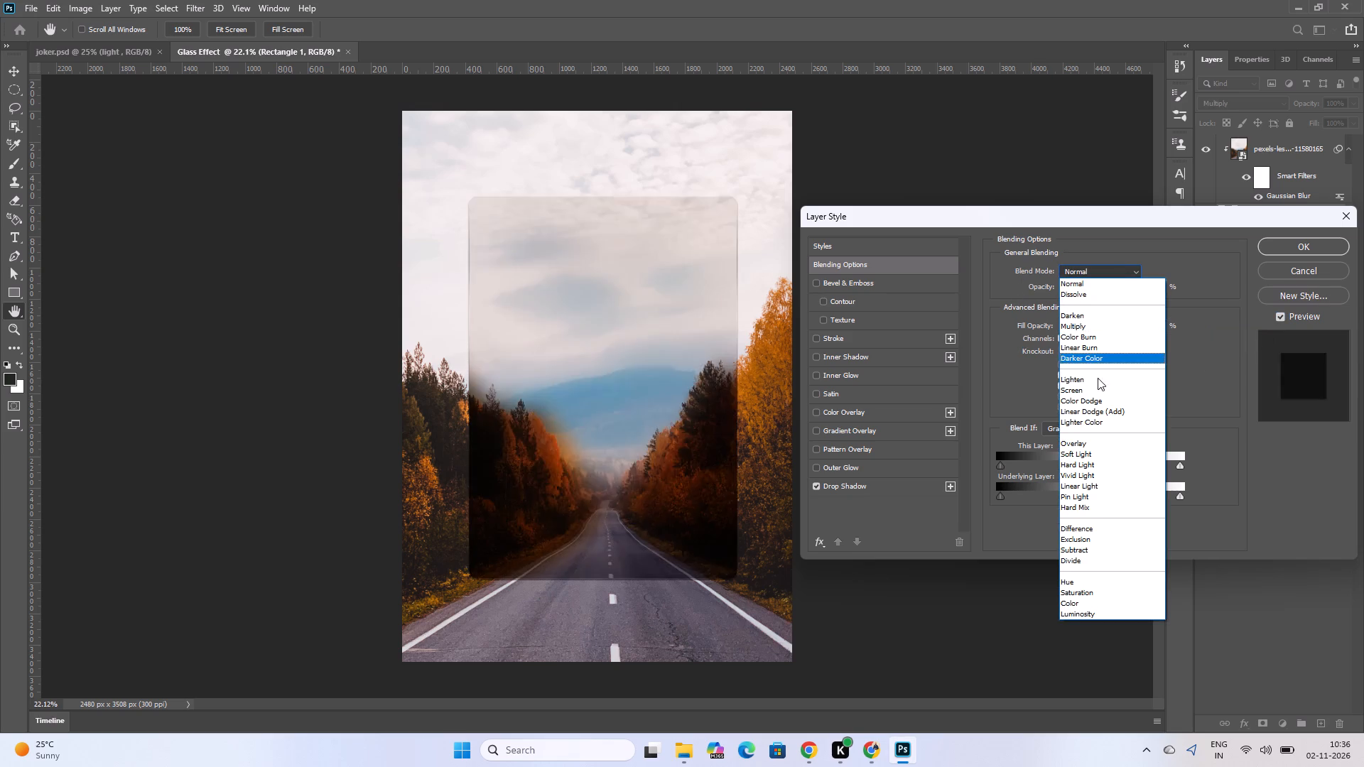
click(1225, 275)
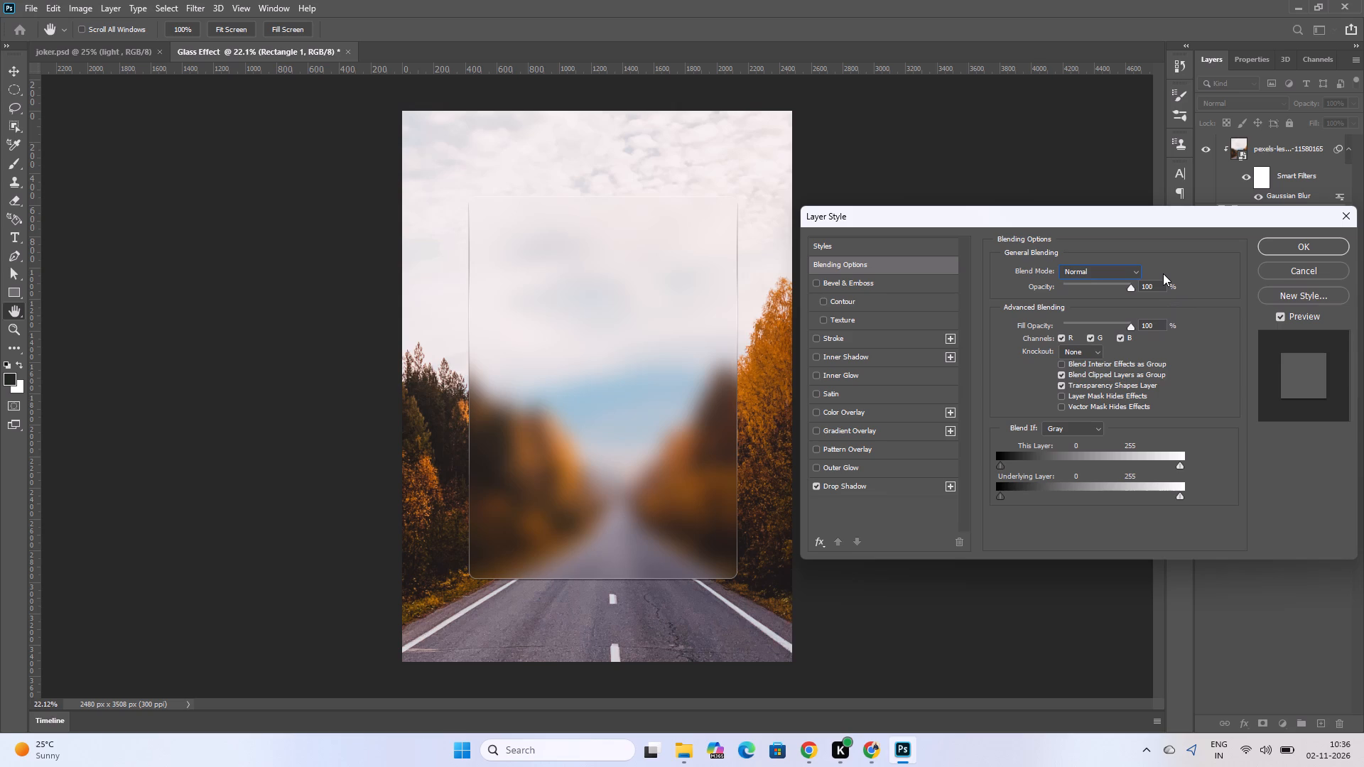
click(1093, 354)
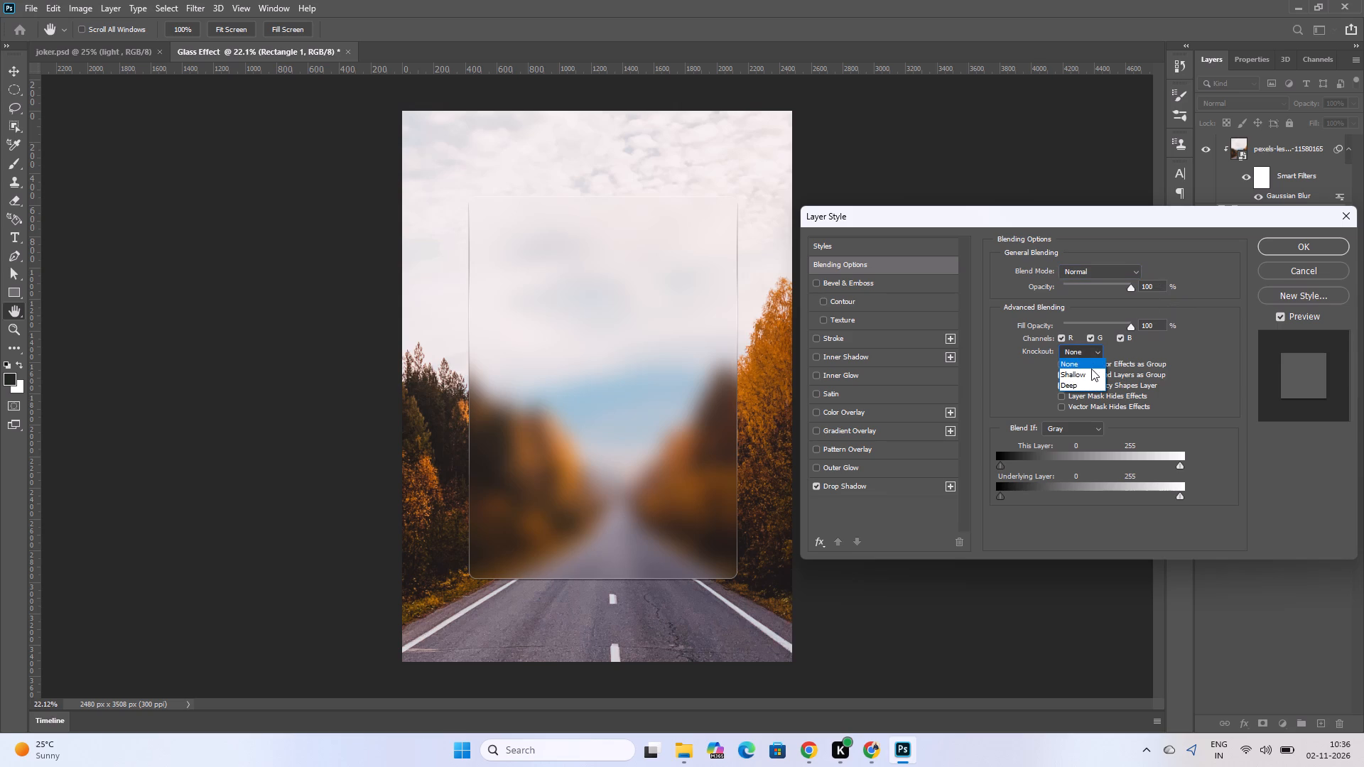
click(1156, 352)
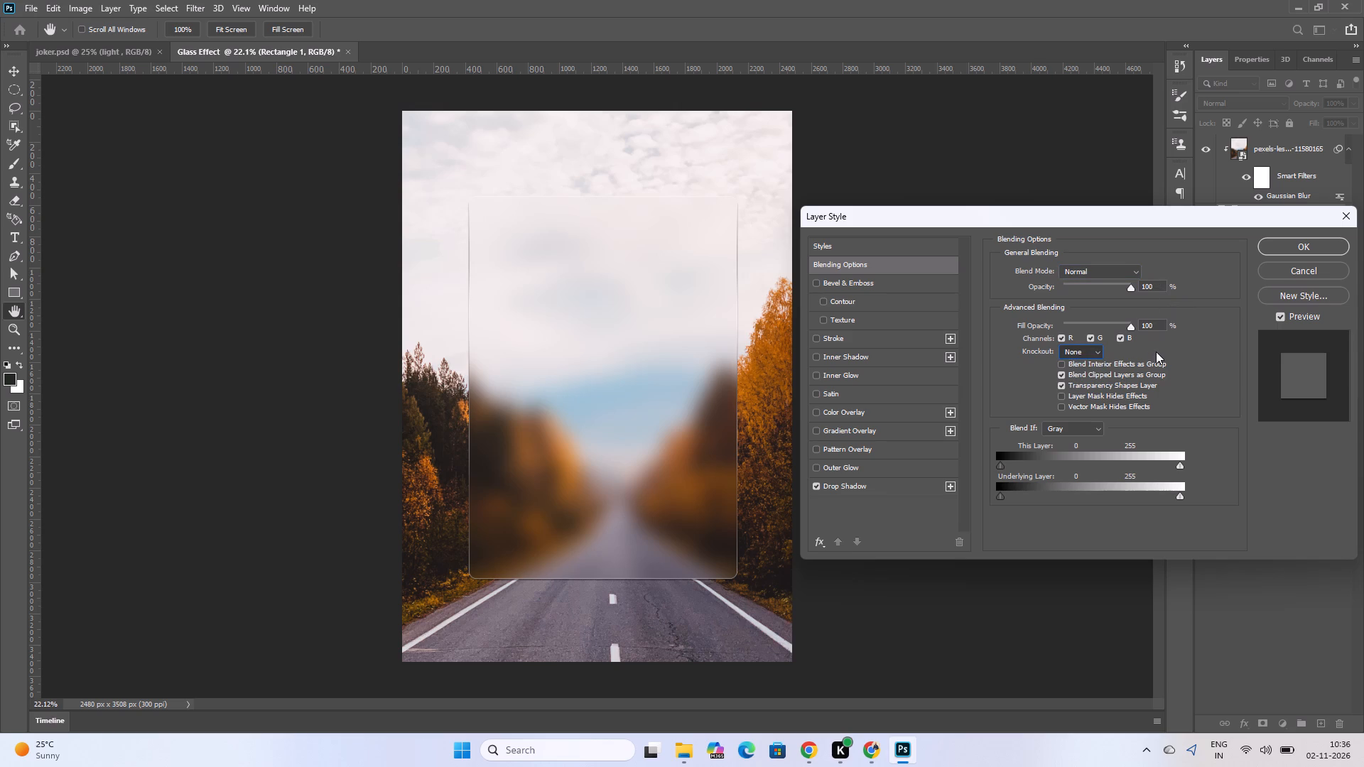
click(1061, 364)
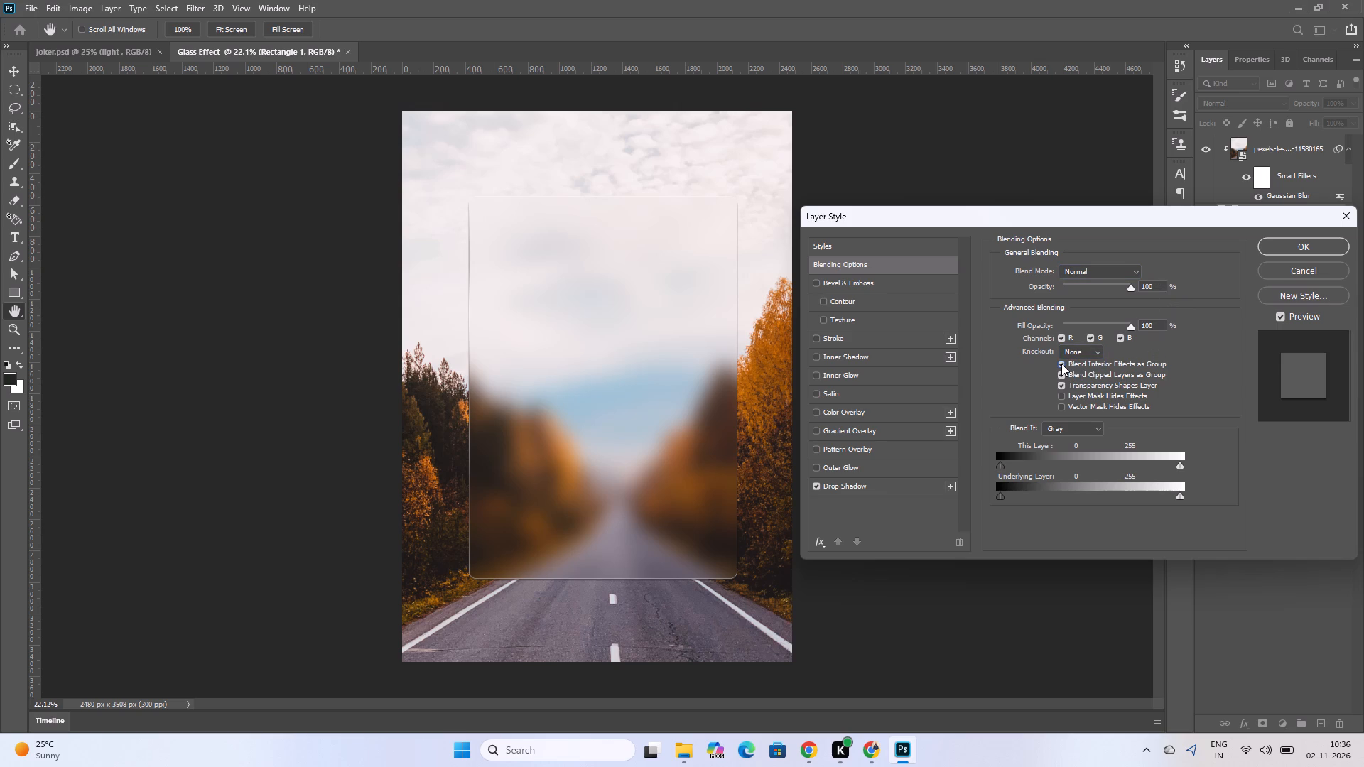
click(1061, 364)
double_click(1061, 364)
Switch to the tutorial in Chrome and rewatch how the layer style's Drop Shadow settings are reached.
click(862, 758)
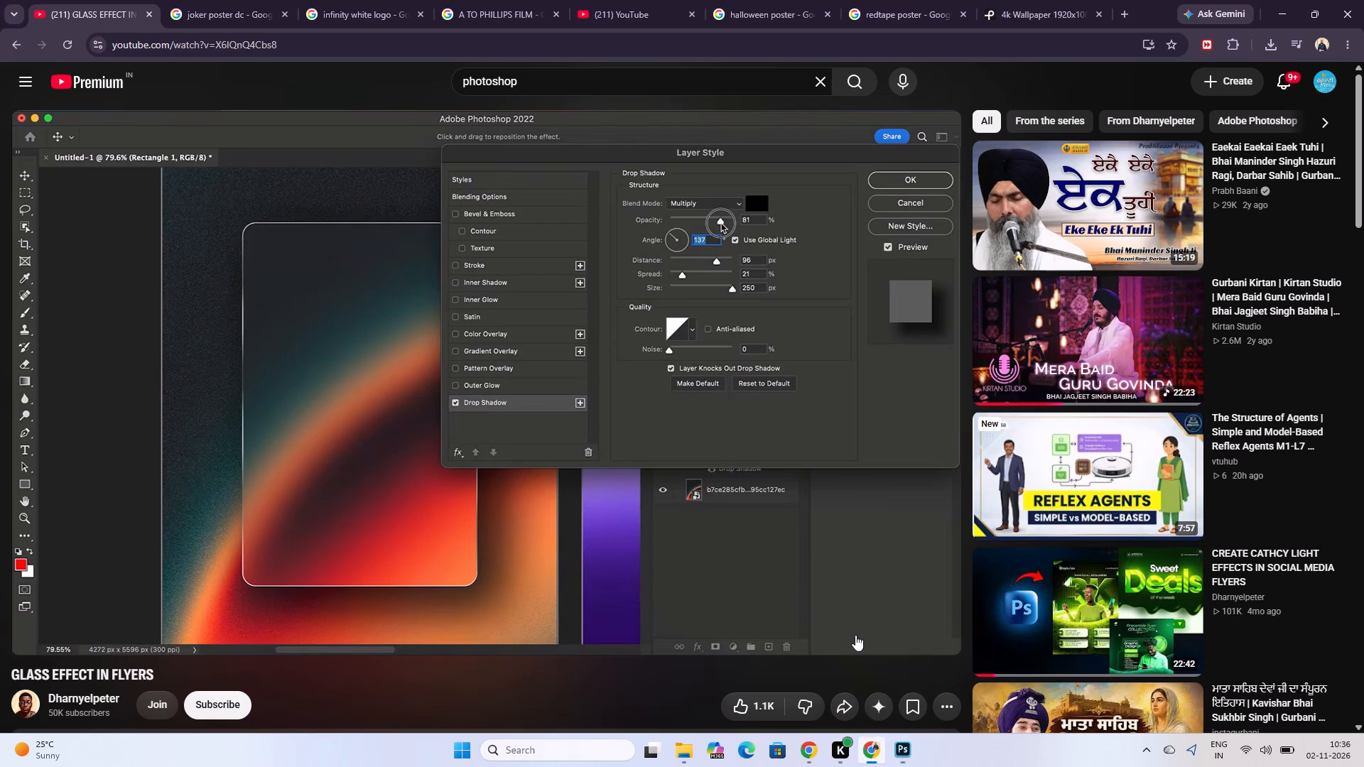
click(803, 543)
key(Left)
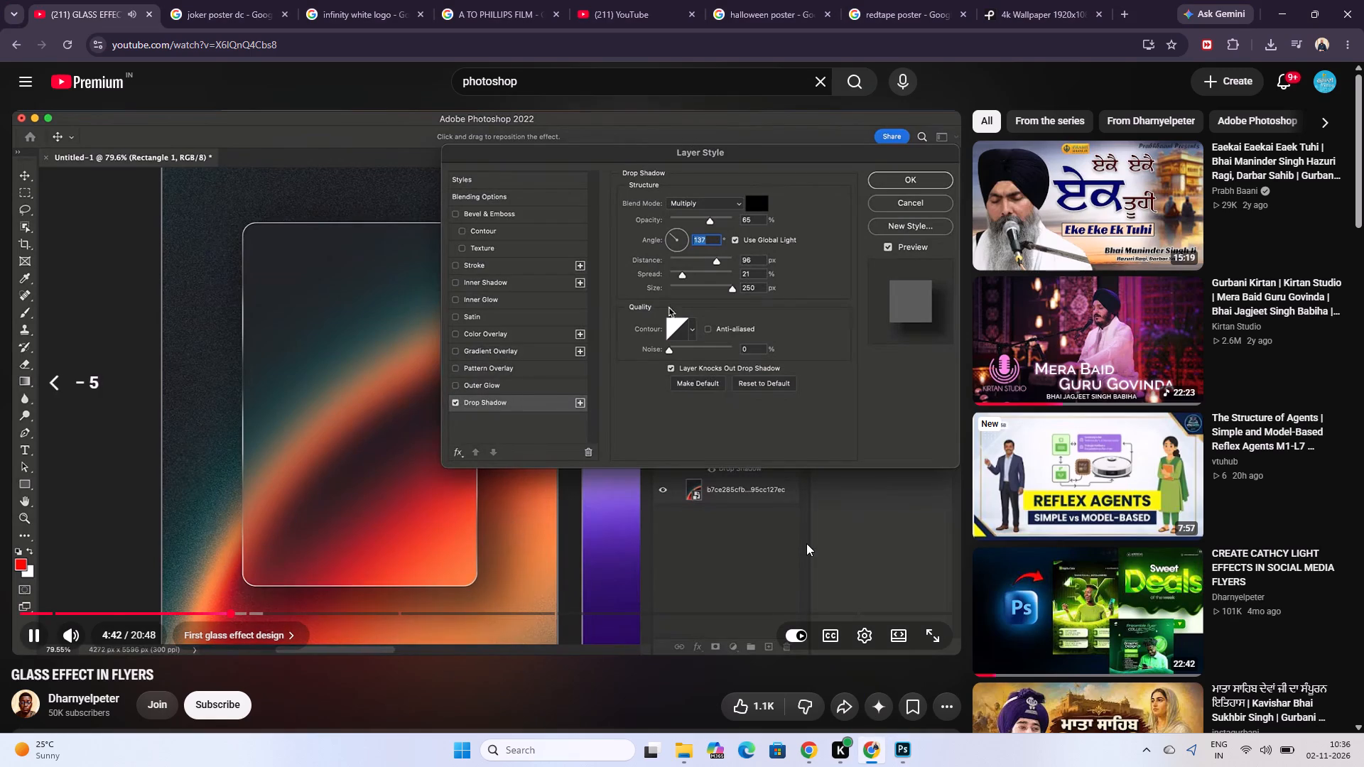
key(Left)
key(Left)
key(Left)
key(Left)
key(Left)
key(Right)
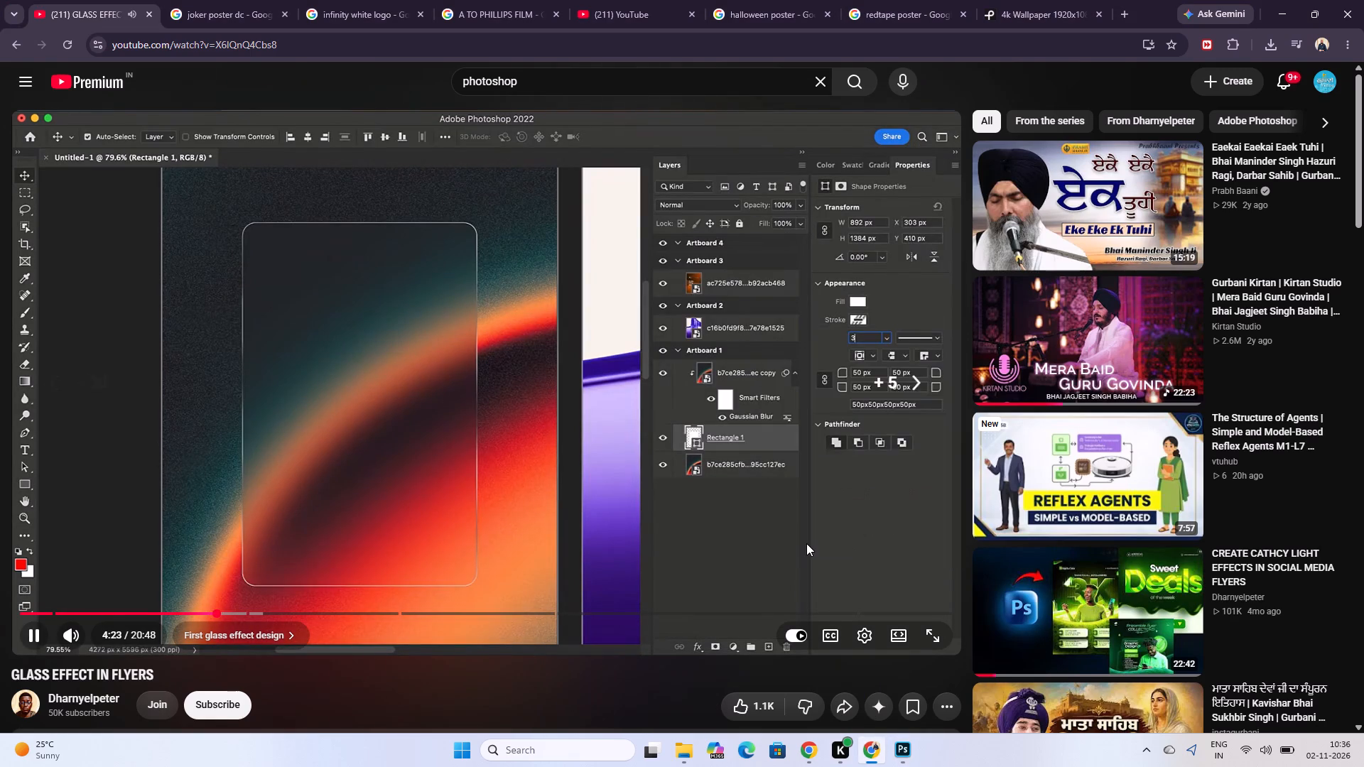
key(Right)
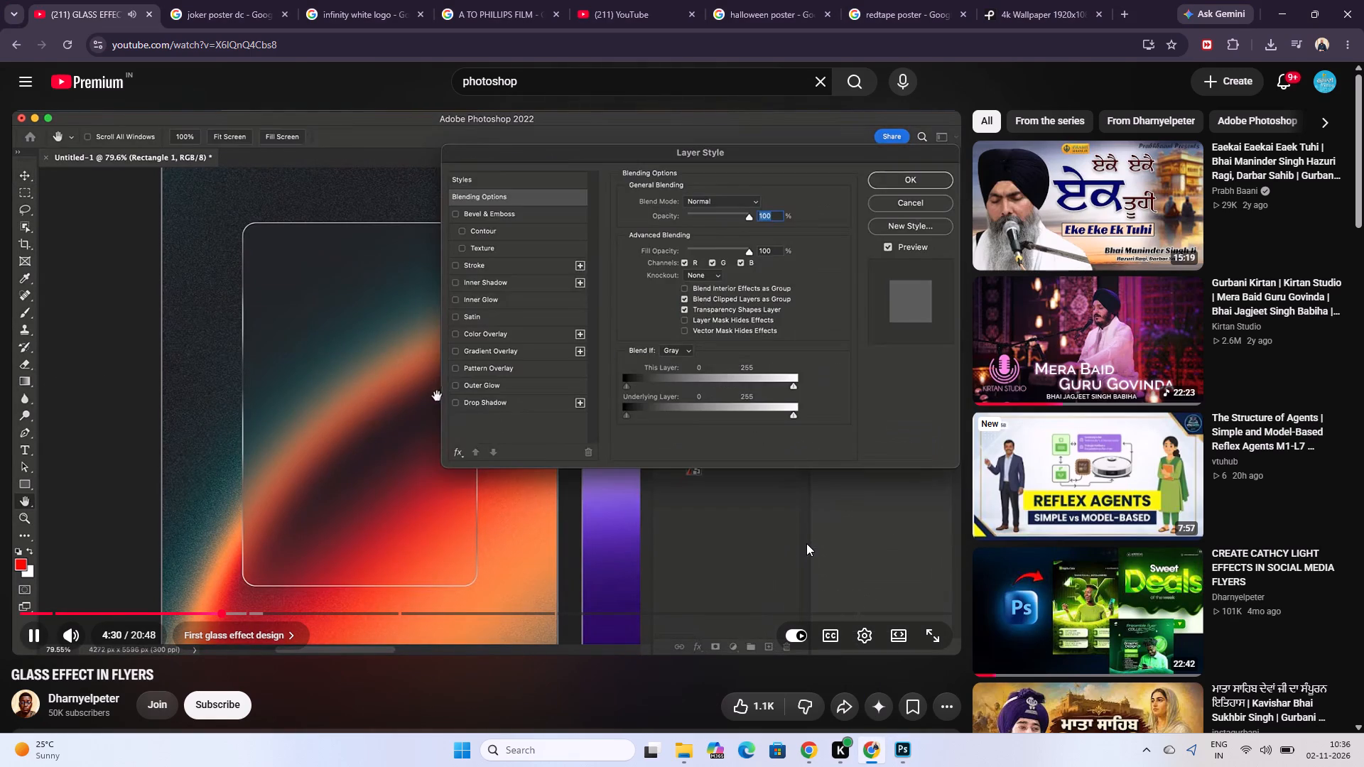
key(space)
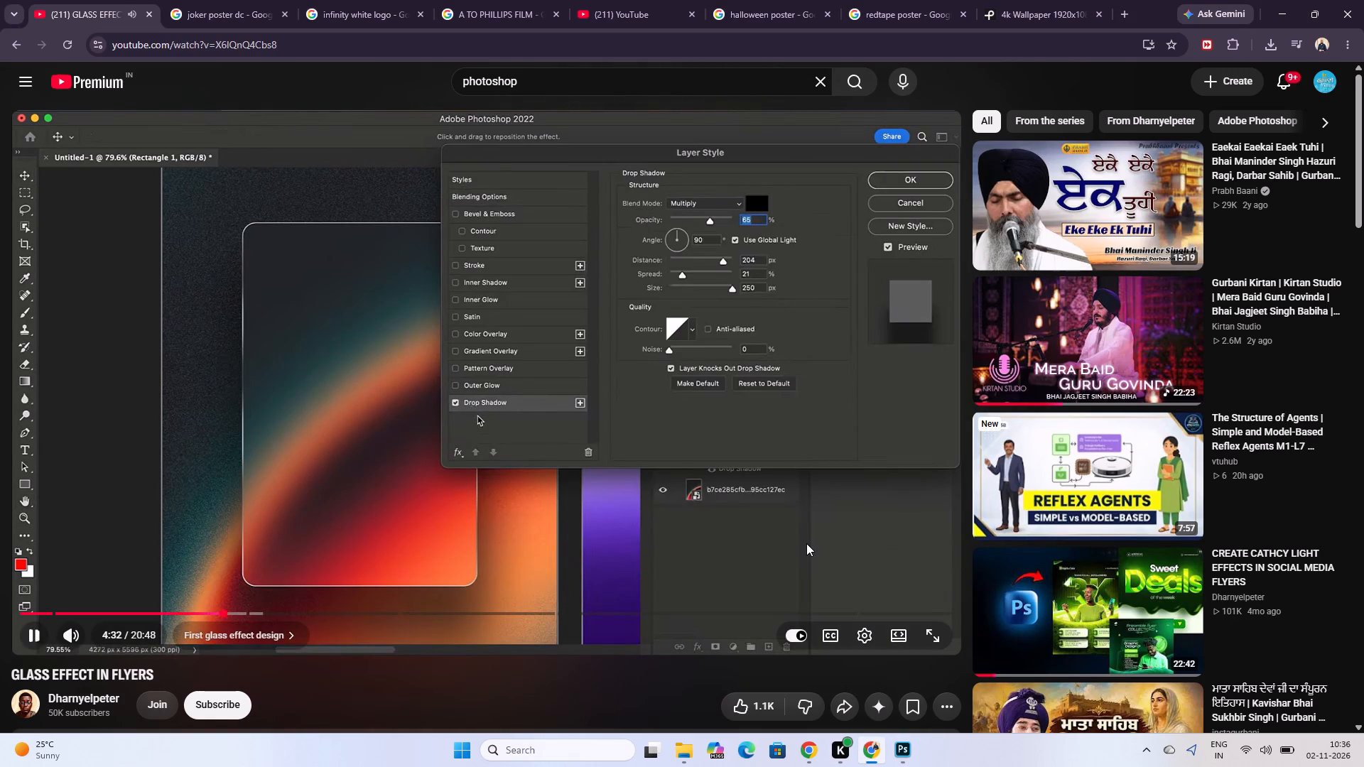
Switch to Photoshop and open the Drop Shadow settings in the Rectangle 1 layer's style.
click(915, 762)
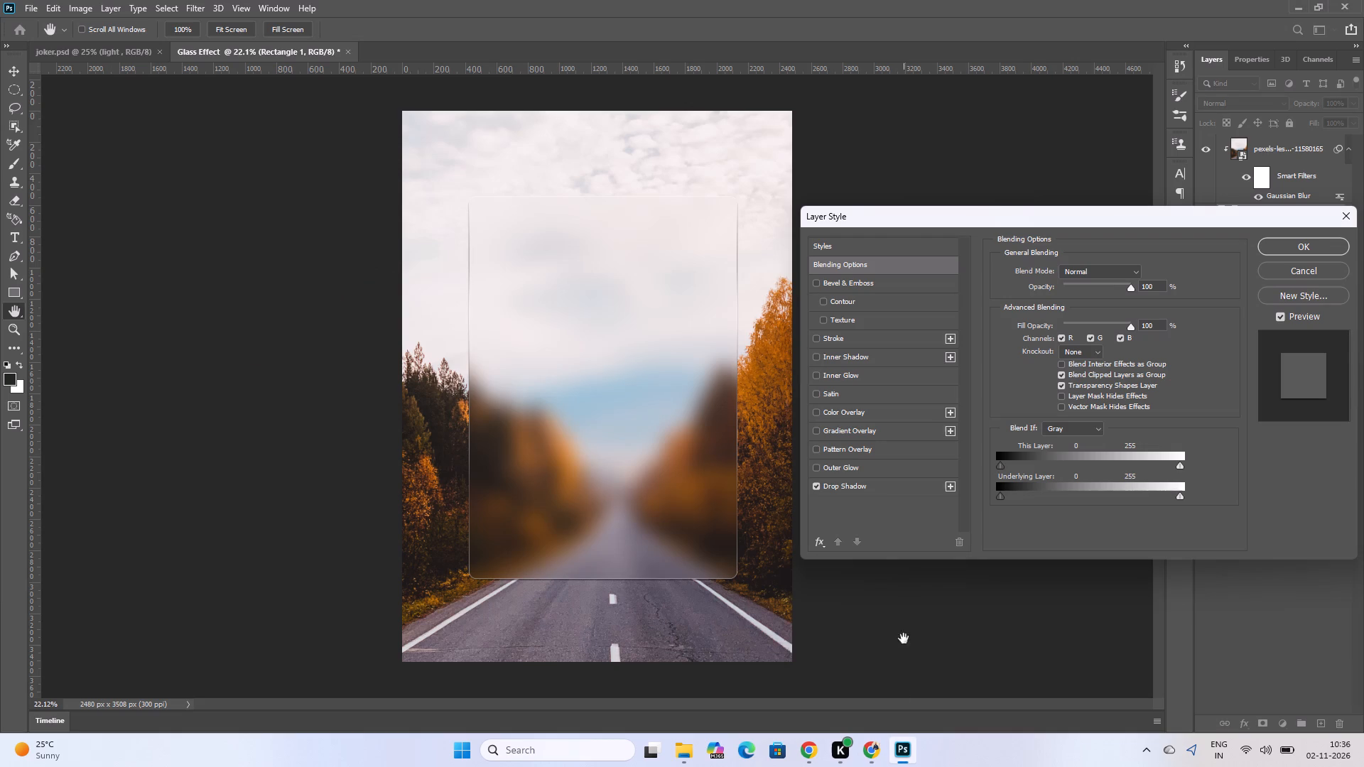
click(863, 487)
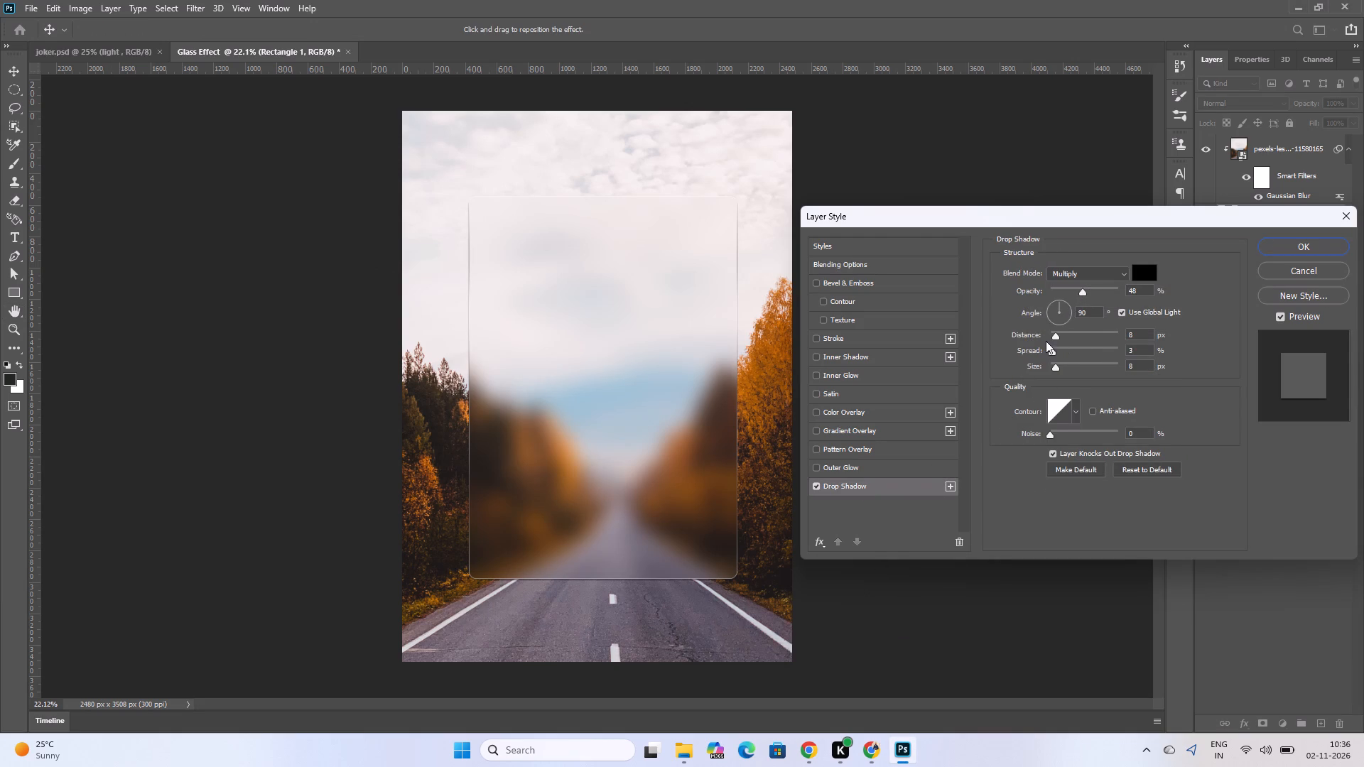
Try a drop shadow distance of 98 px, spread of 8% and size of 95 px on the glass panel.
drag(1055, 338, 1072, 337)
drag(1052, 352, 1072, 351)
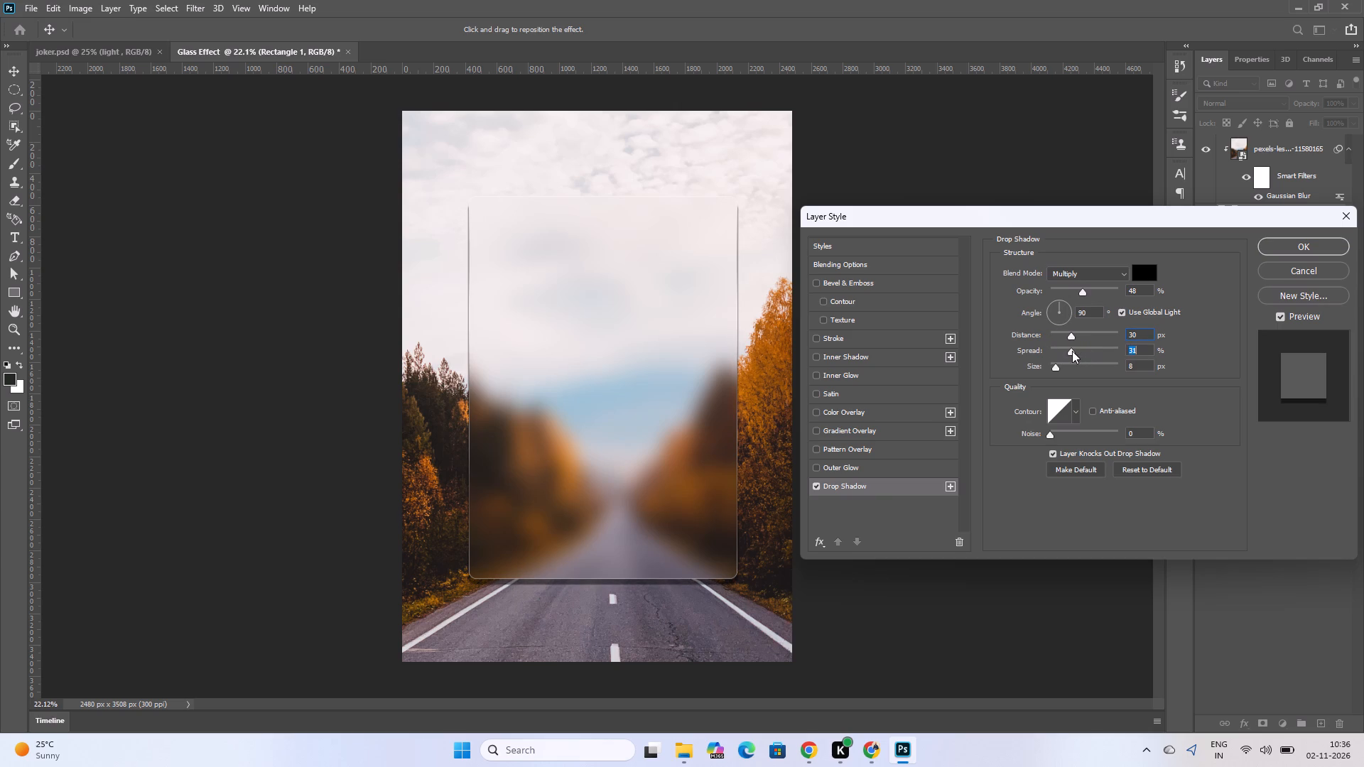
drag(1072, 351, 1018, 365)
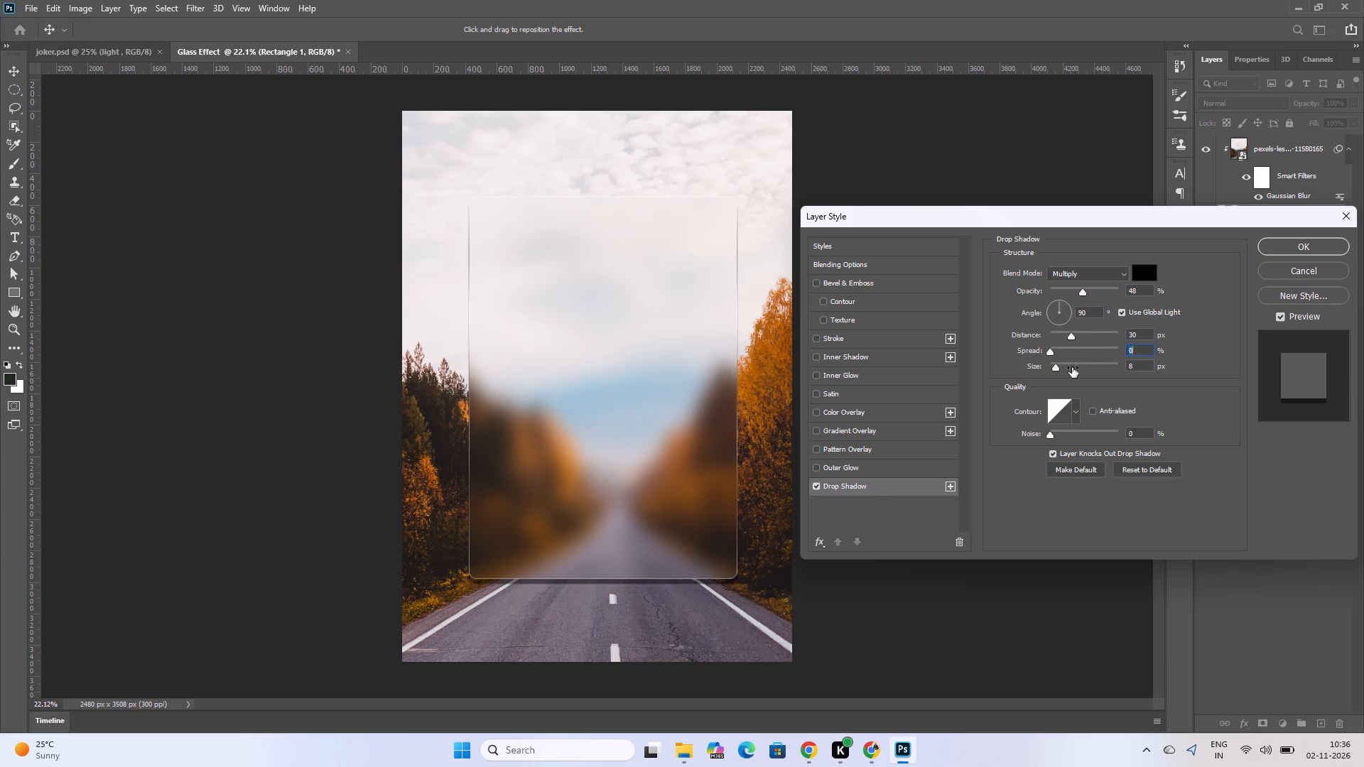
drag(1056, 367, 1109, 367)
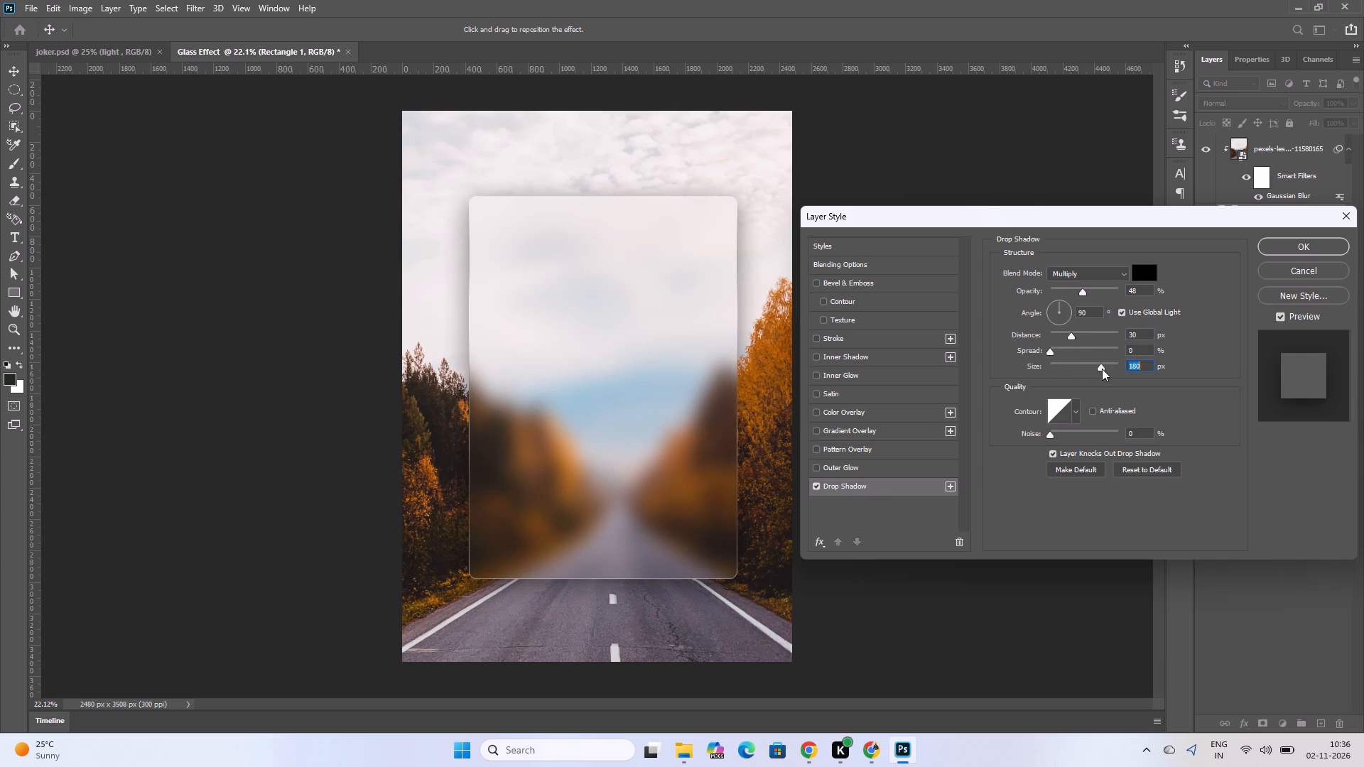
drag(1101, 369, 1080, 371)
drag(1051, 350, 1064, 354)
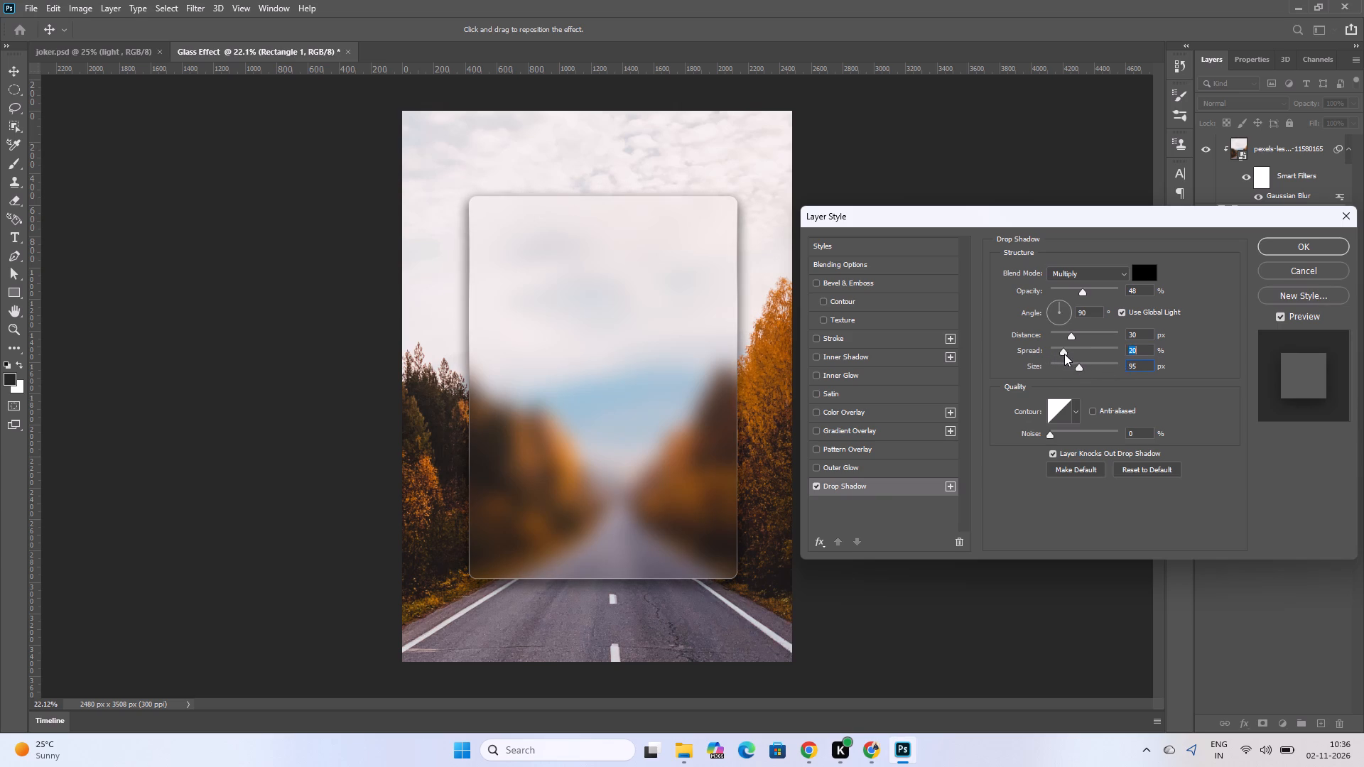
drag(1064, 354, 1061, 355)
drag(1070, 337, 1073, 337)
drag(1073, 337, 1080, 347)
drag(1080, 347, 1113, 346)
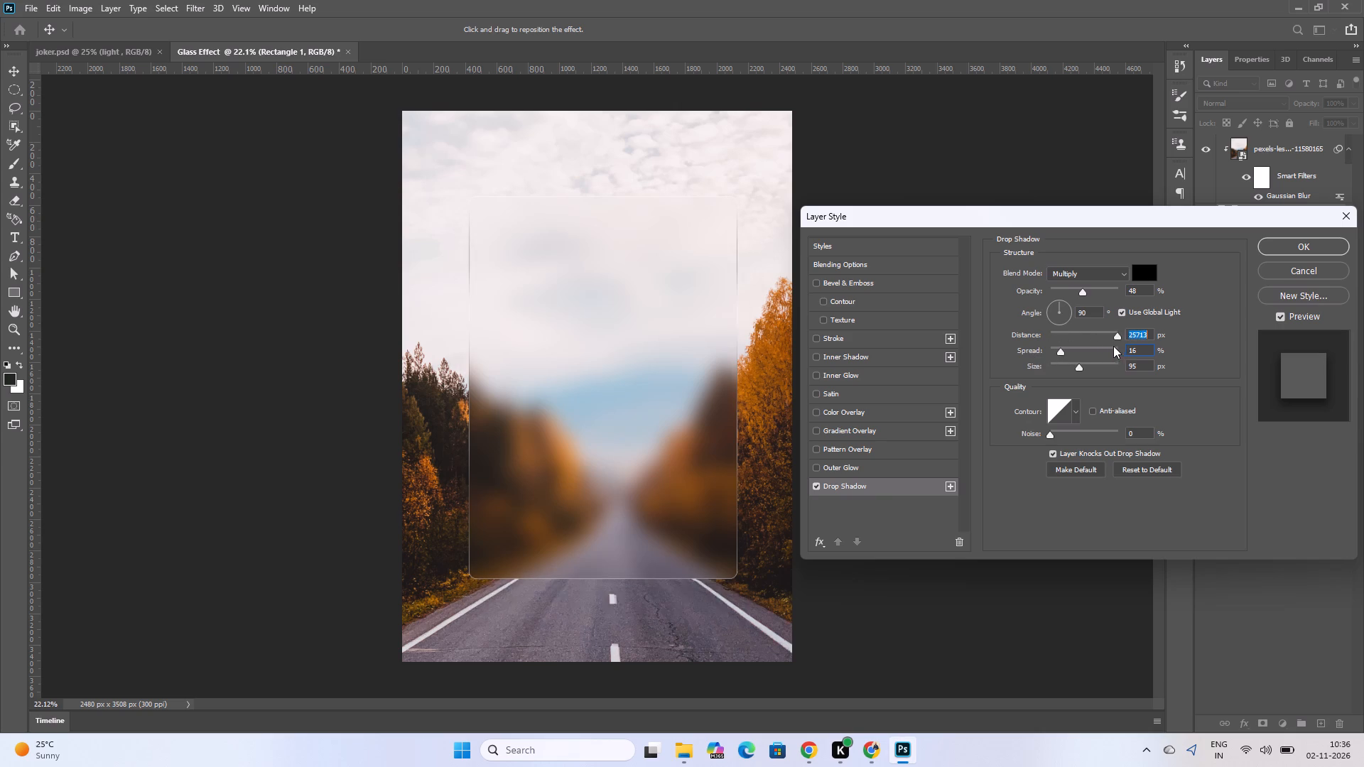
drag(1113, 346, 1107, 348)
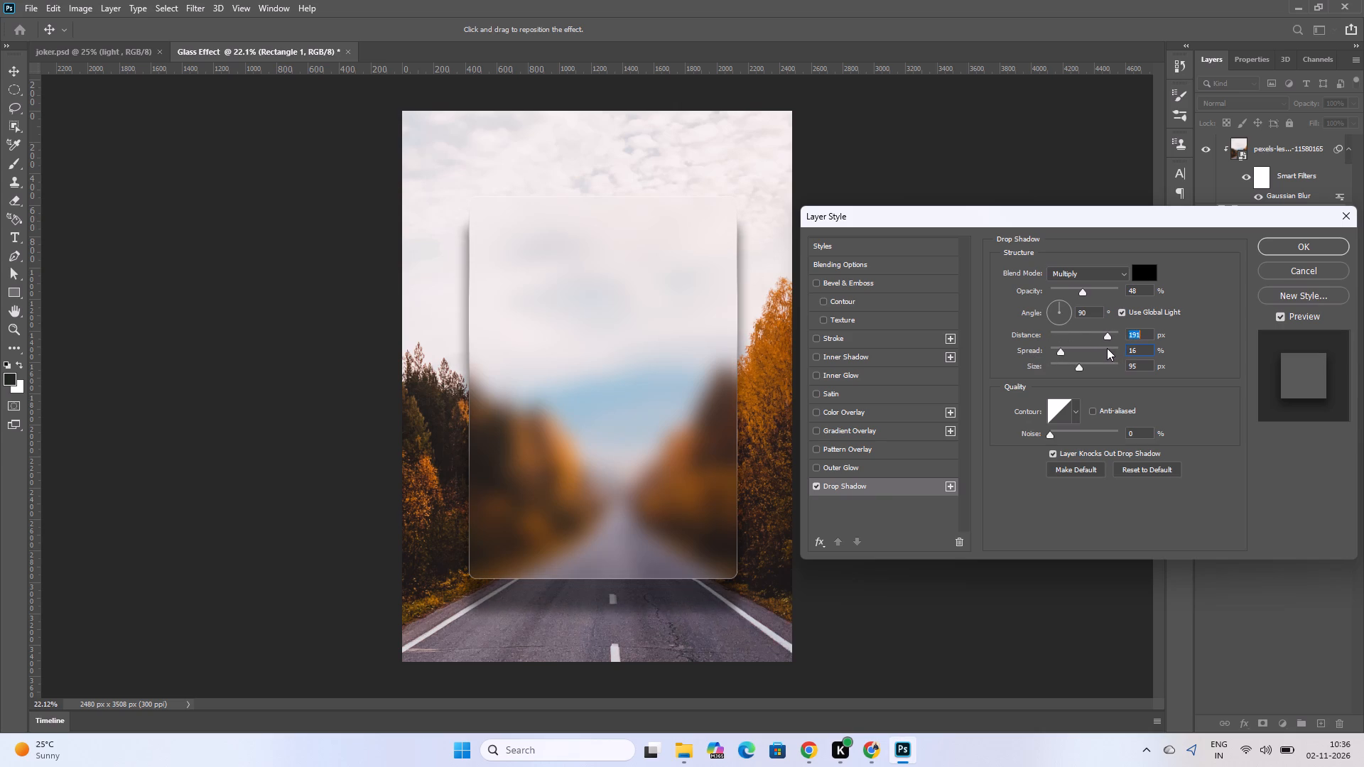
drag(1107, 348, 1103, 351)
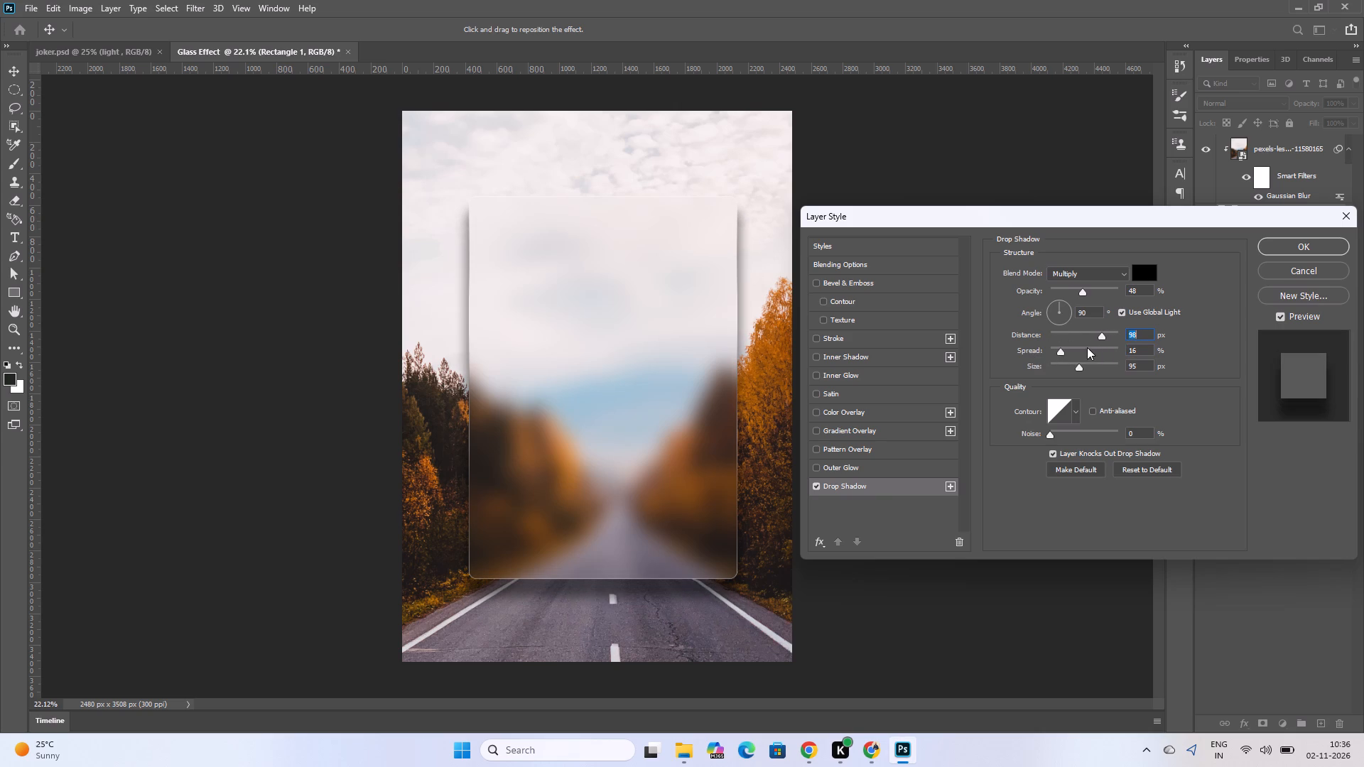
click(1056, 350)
Set the glass panel's drop shadow angle to 94° and its opacity to 57%.
drag(1060, 303, 1060, 364)
click(1071, 310)
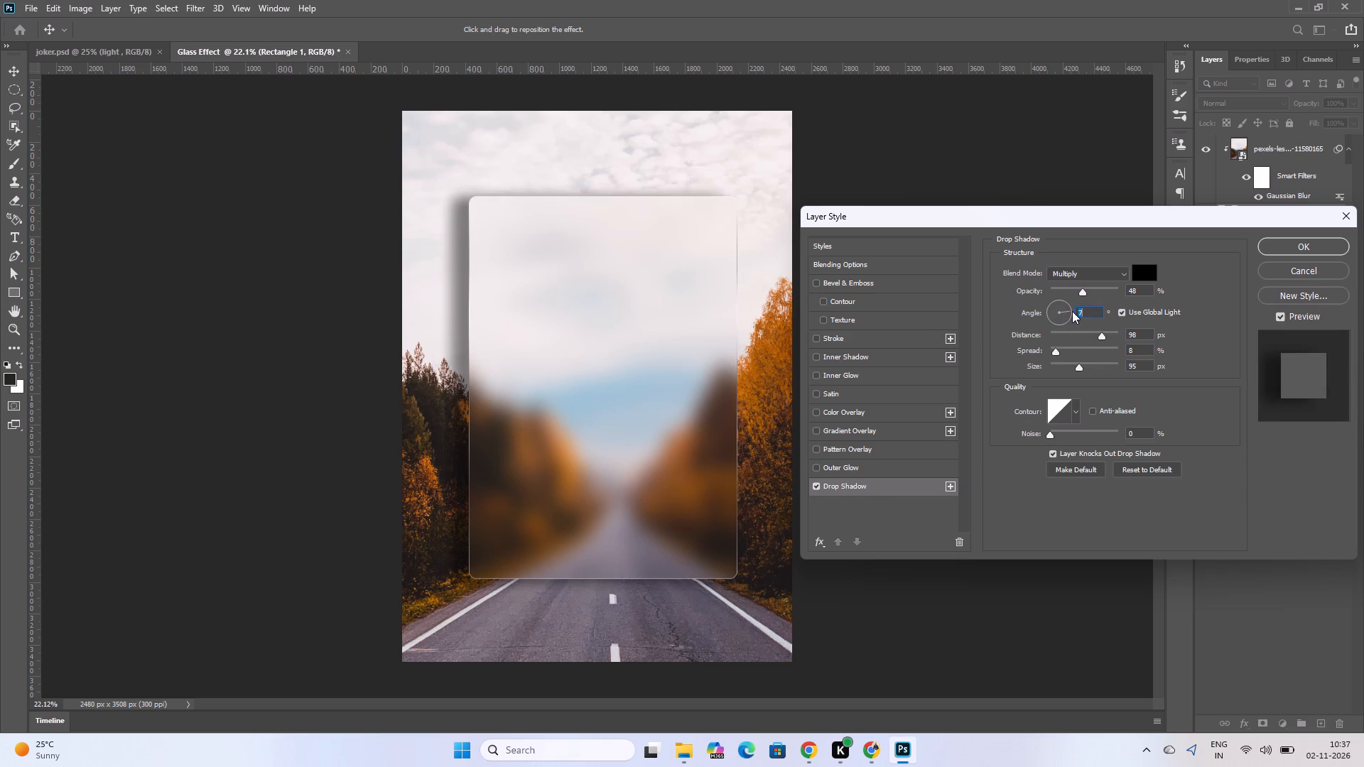
click(1072, 311)
click(1048, 313)
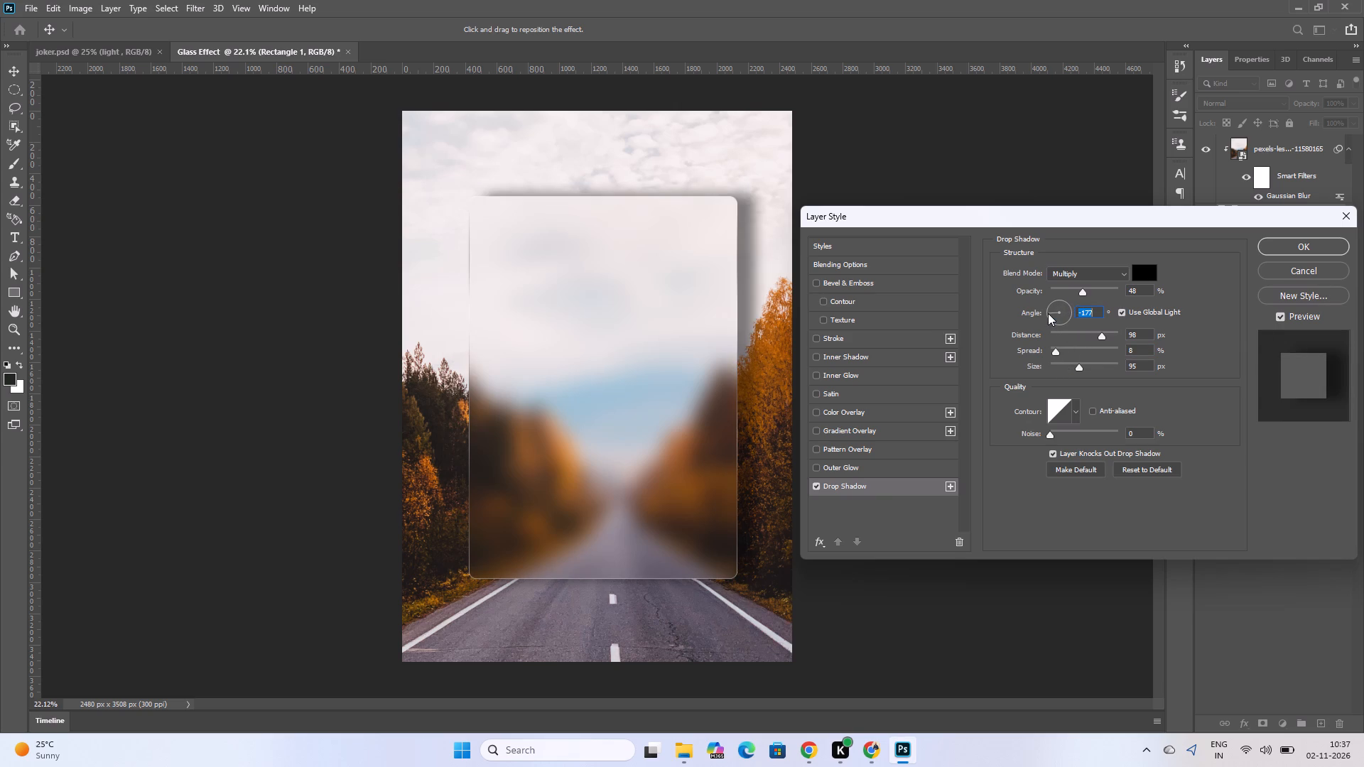
click(1059, 299)
click(1059, 300)
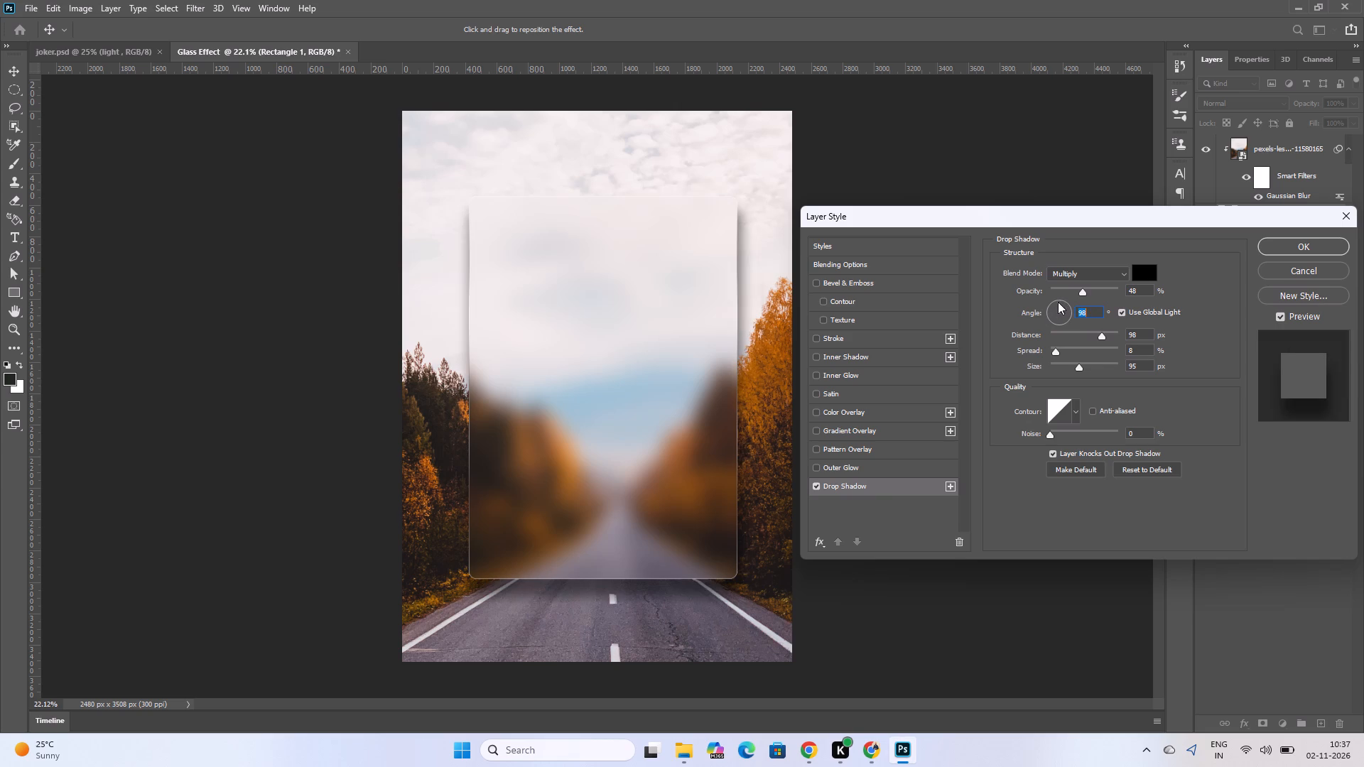
click(1058, 302)
drag(1082, 291, 1087, 300)
drag(1087, 300, 1090, 300)
Switch to the tutorial in Chrome, watch how the drop shadow's angle is adjusted, and return to Photoshop.
click(884, 755)
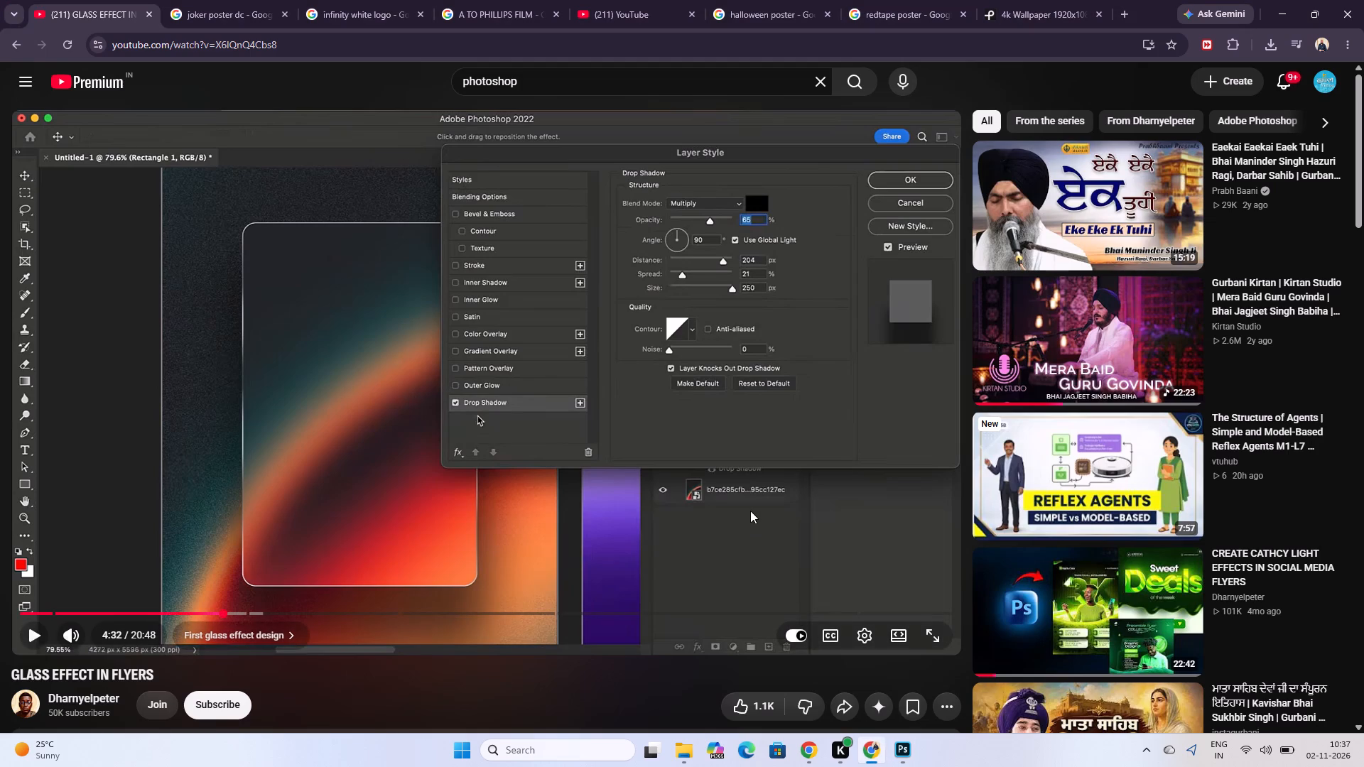
click(741, 483)
click(714, 327)
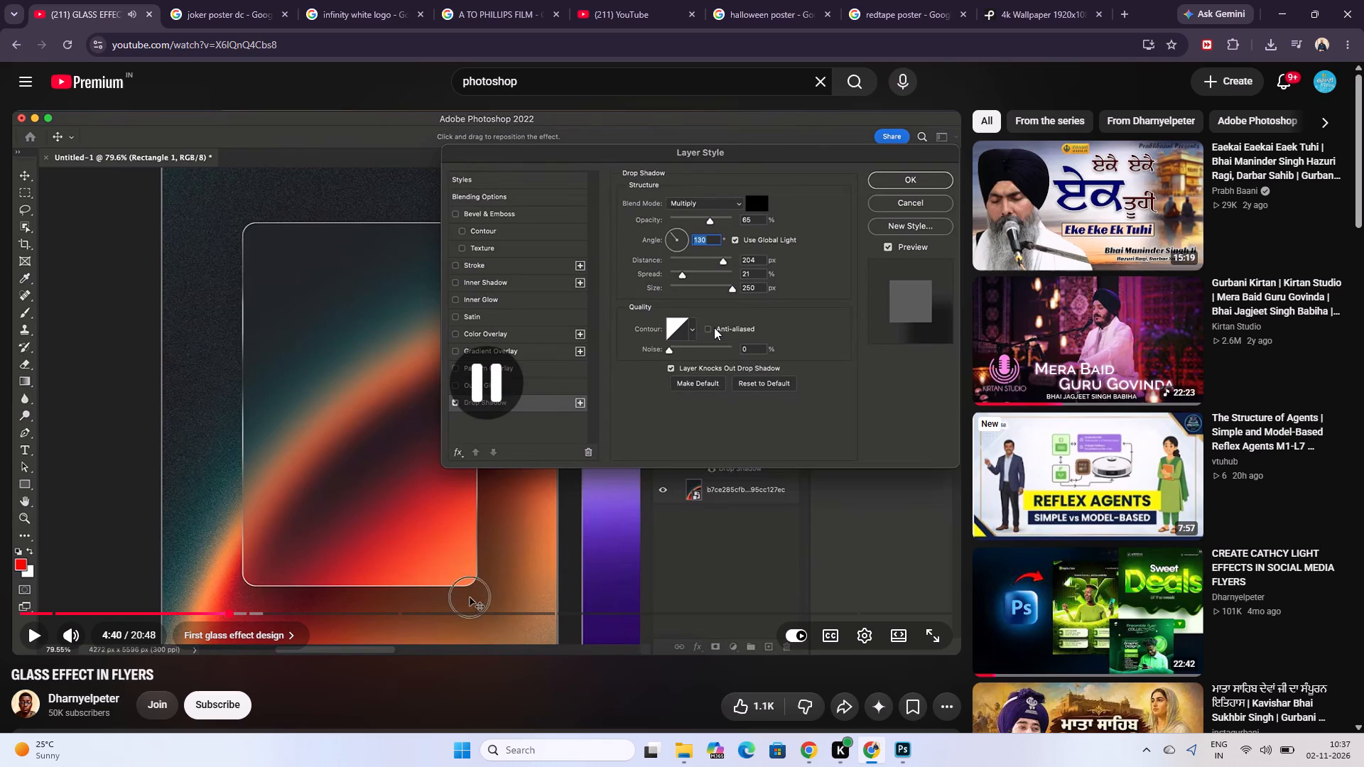
click(895, 752)
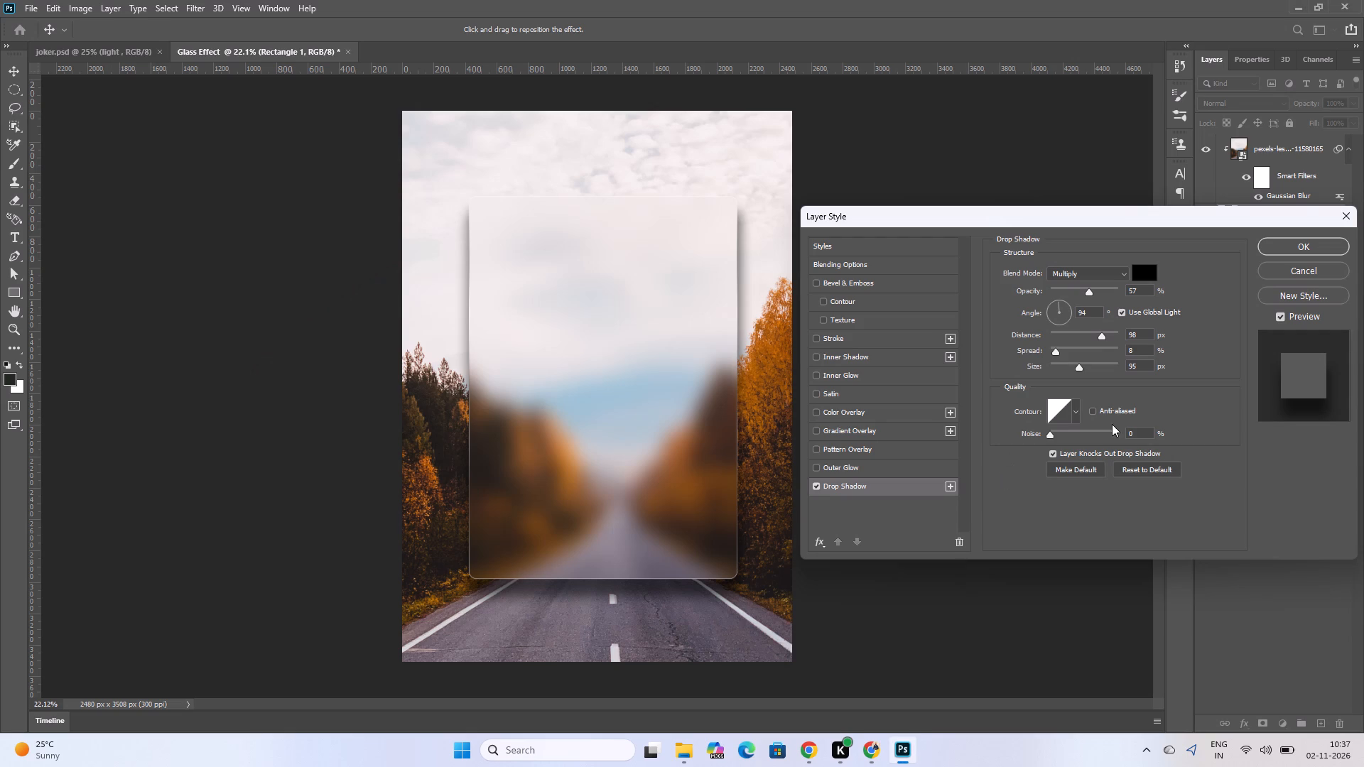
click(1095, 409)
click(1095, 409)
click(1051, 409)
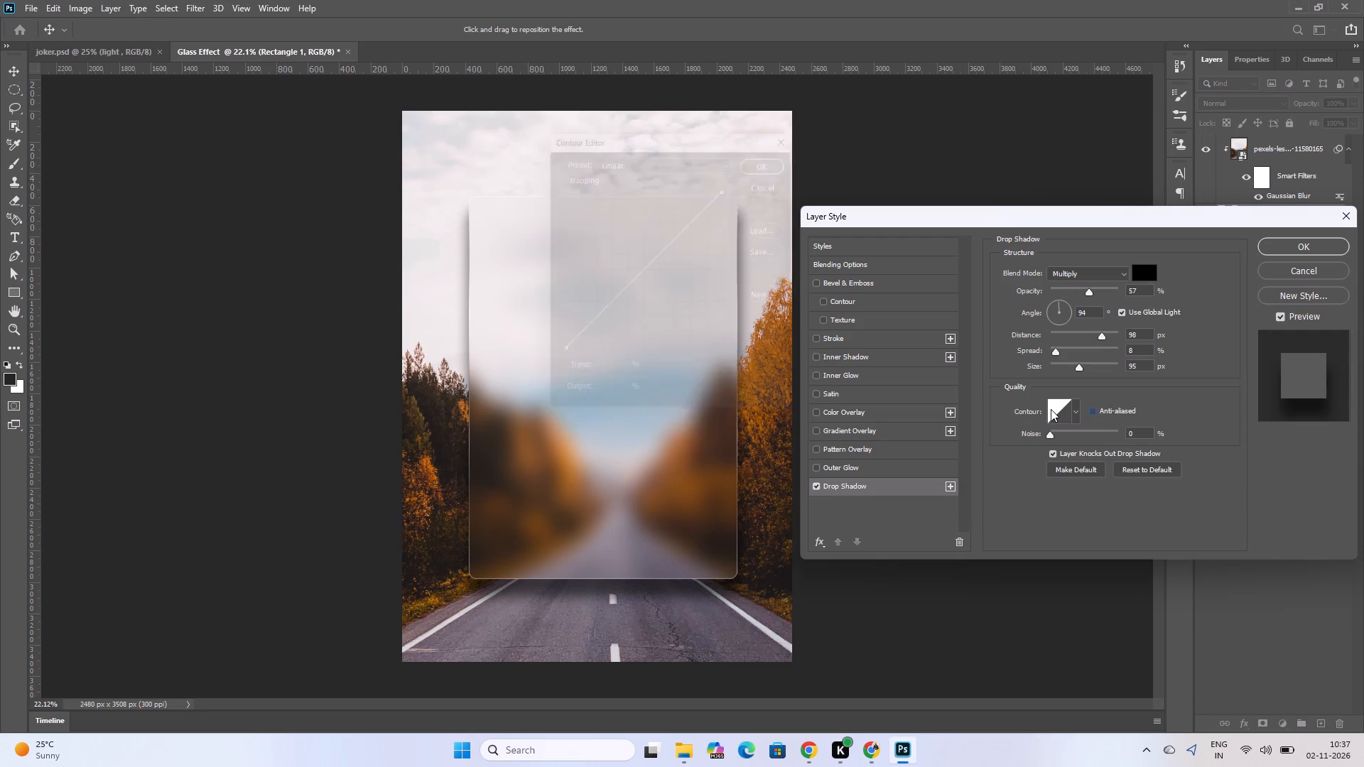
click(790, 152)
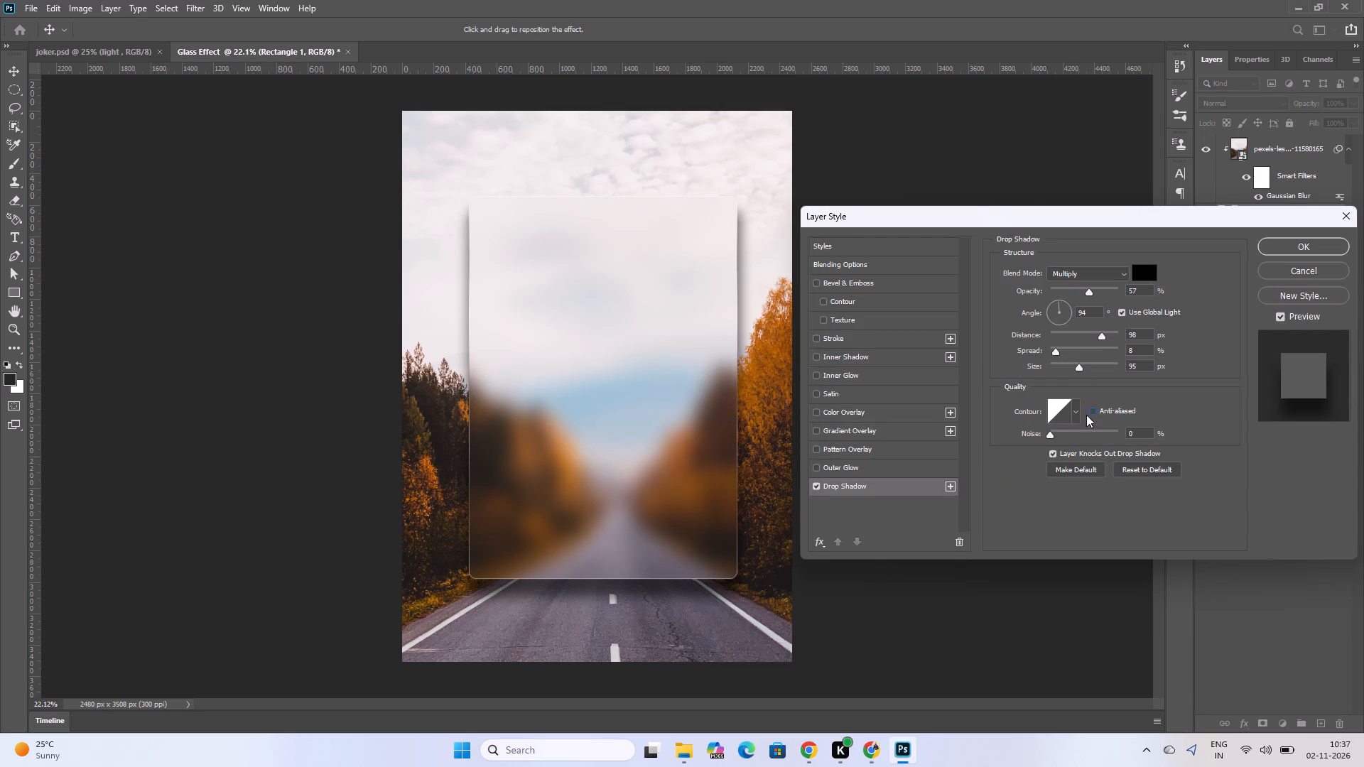
Set the drop shadow's distance to 202 px, spread to 21% and size to 250 px, rechecking the tutorial in Chrome, and apply the layer style.
double_click(1139, 336)
text(202)
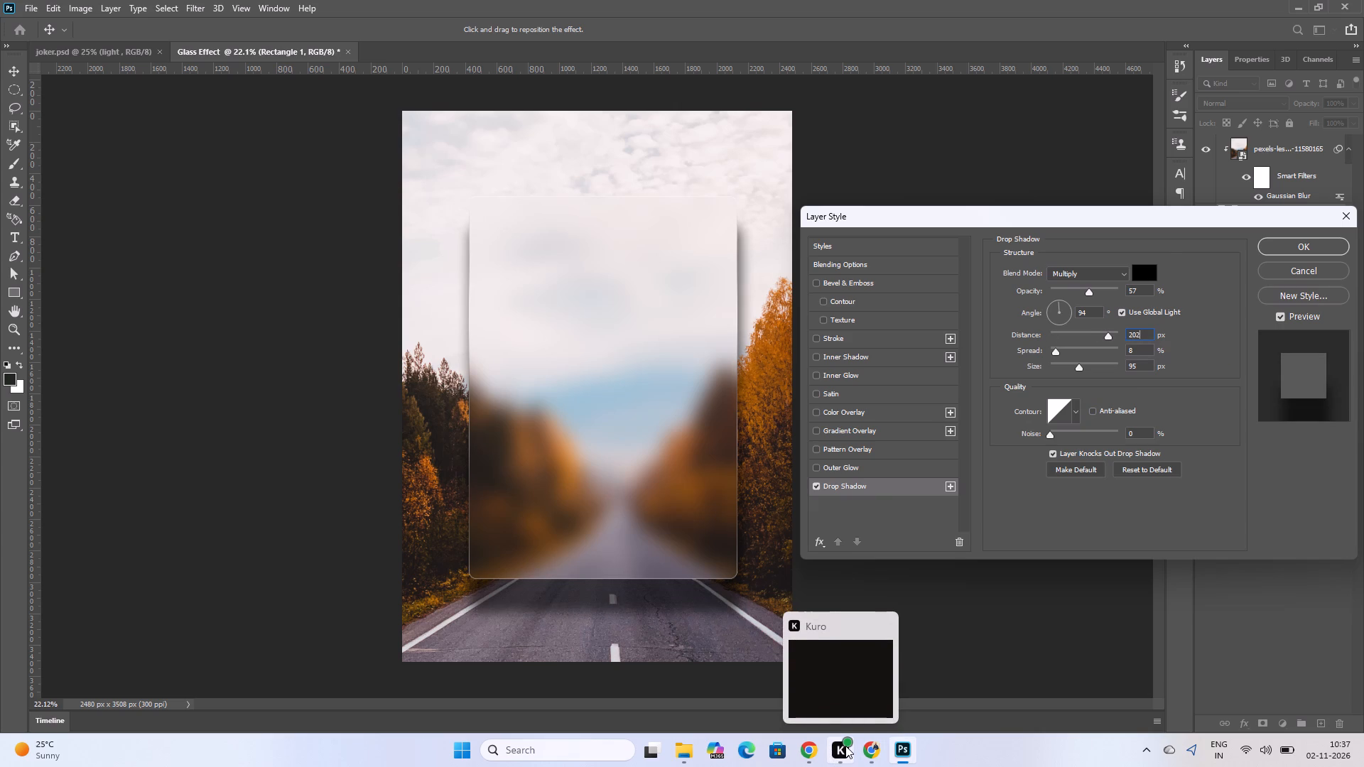
click(868, 748)
click(878, 746)
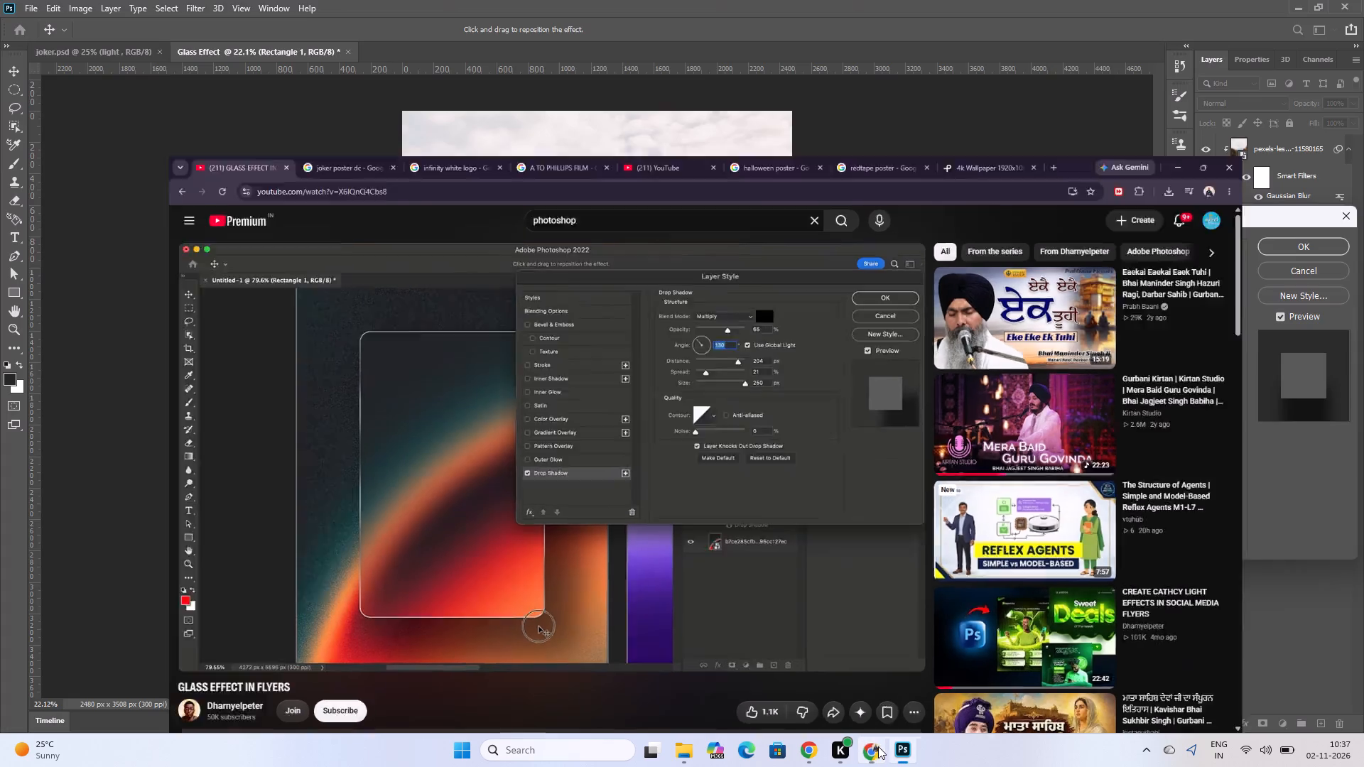
click(887, 748)
click(882, 751)
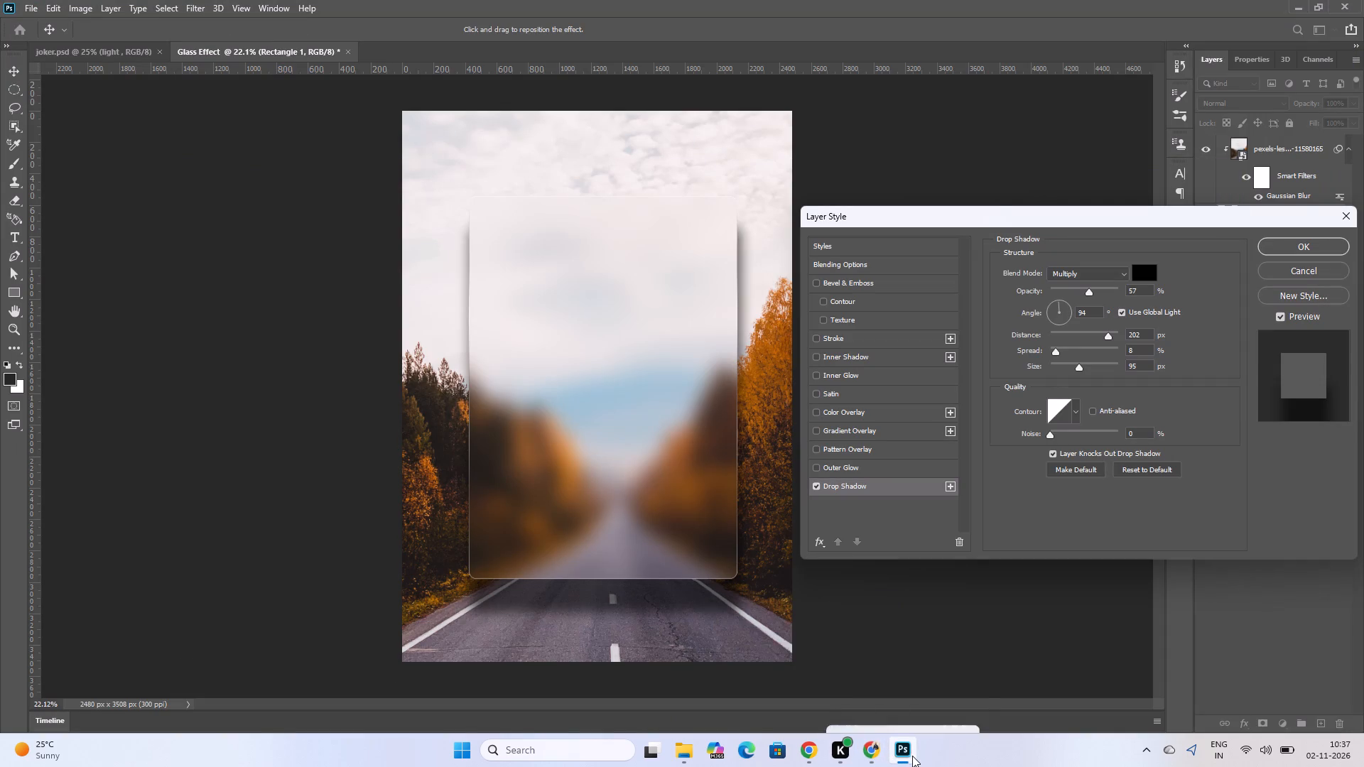
double_click(1137, 354)
text(21)
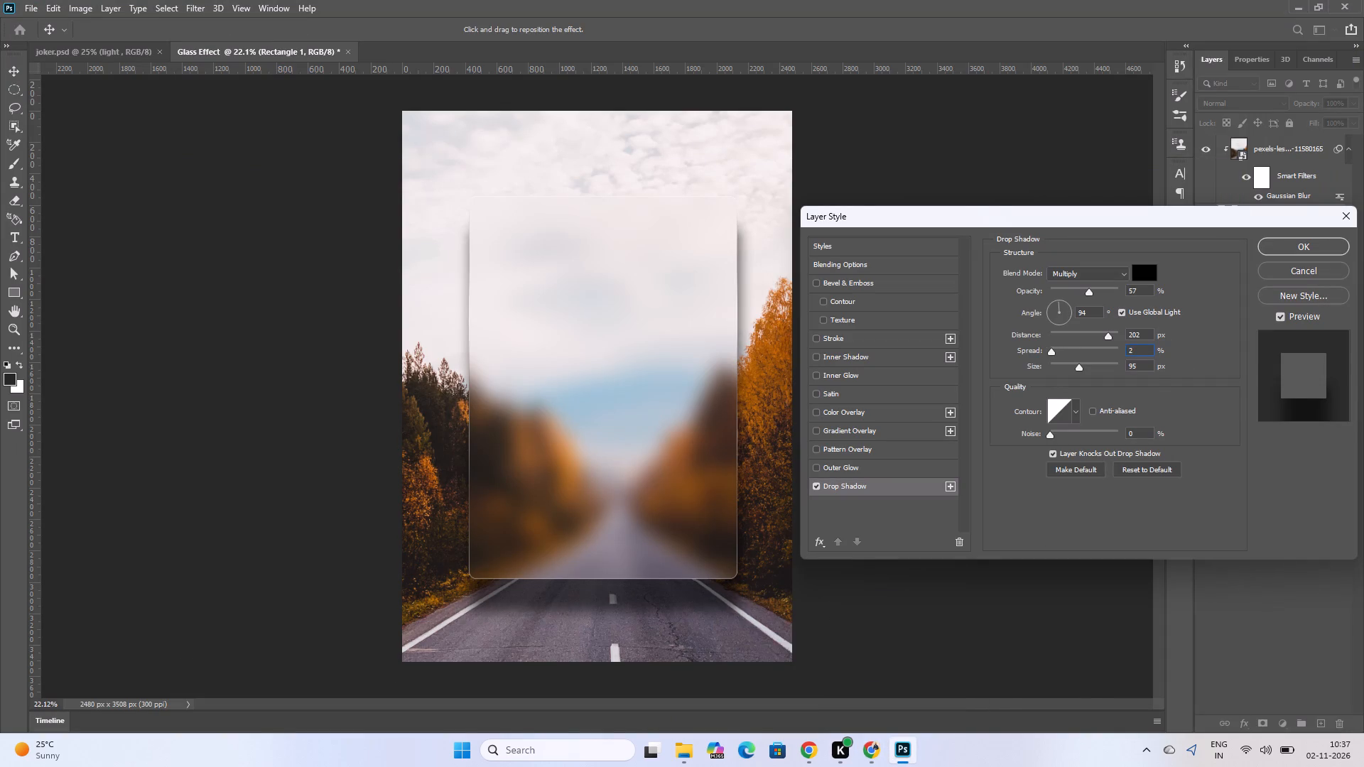
double_click(1148, 366)
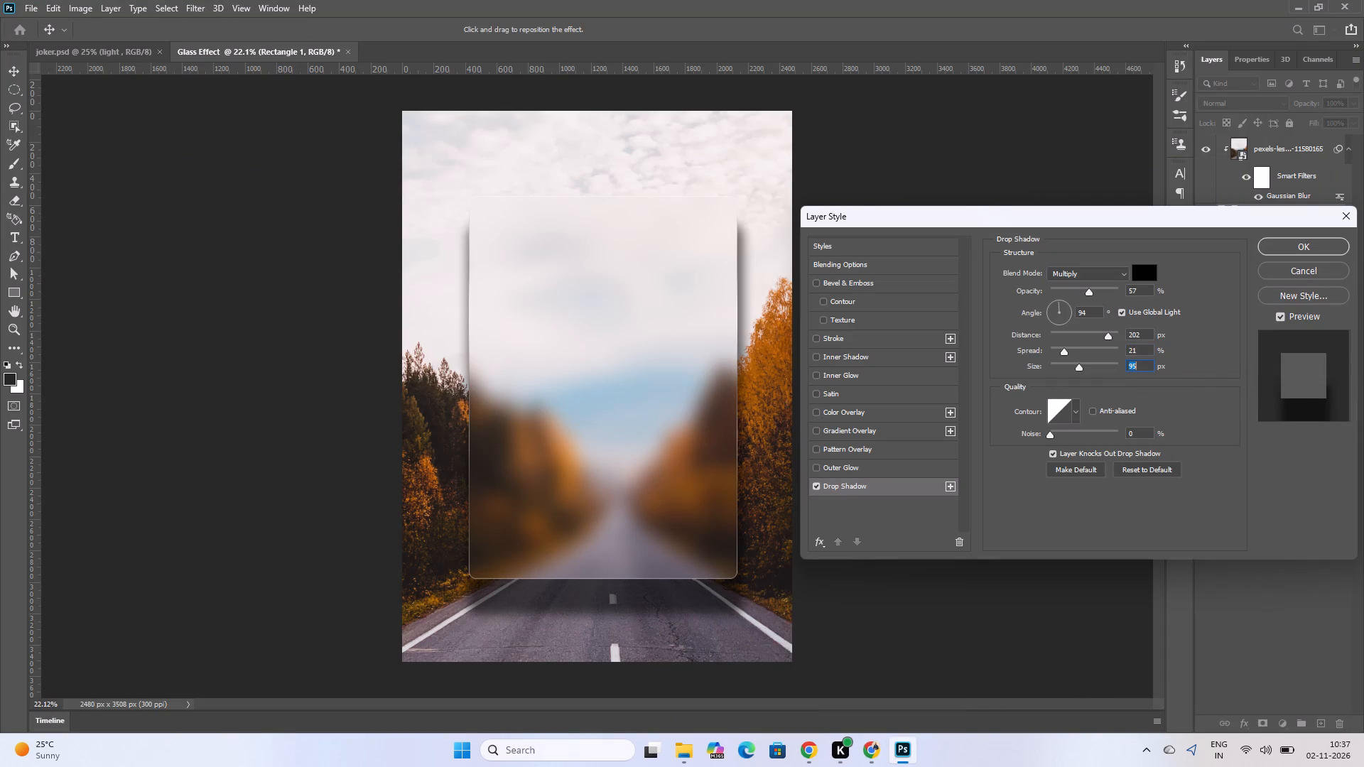
text(250)
key(Return)
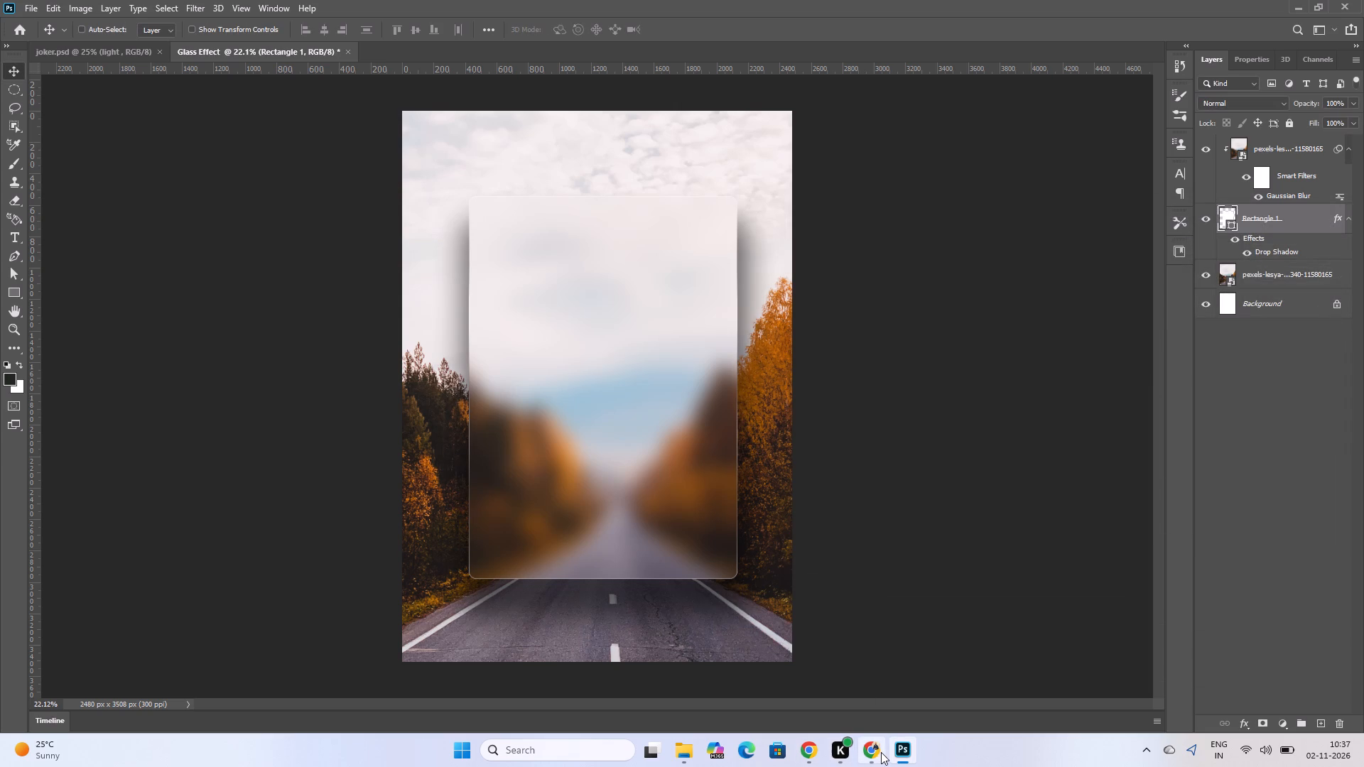
Switch to the tutorial in Chrome and skim through the remaining drop shadow adjustments up to the finished glass panel.
click(881, 752)
click(757, 496)
key(Right)
key(Right)
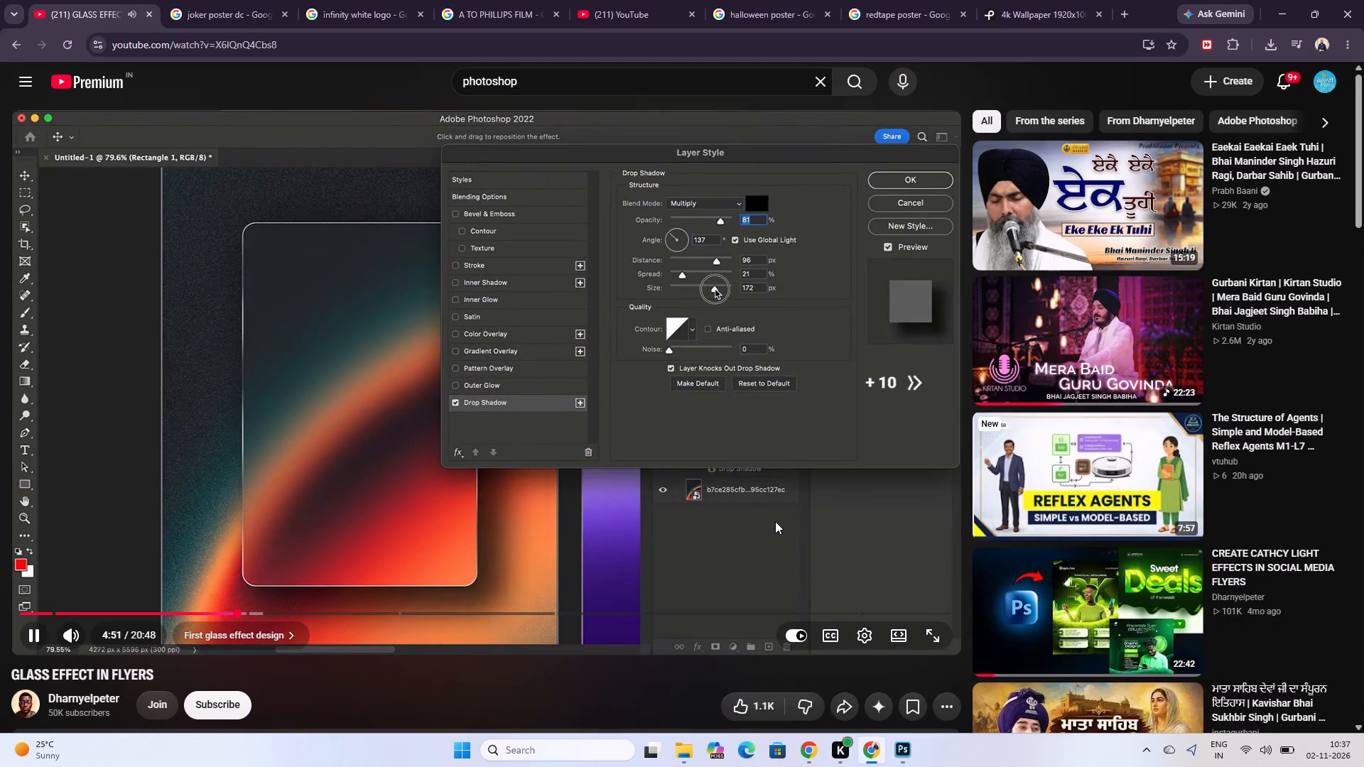
key(Right)
key(Right)
key(Left)
key(Left)
key(Left)
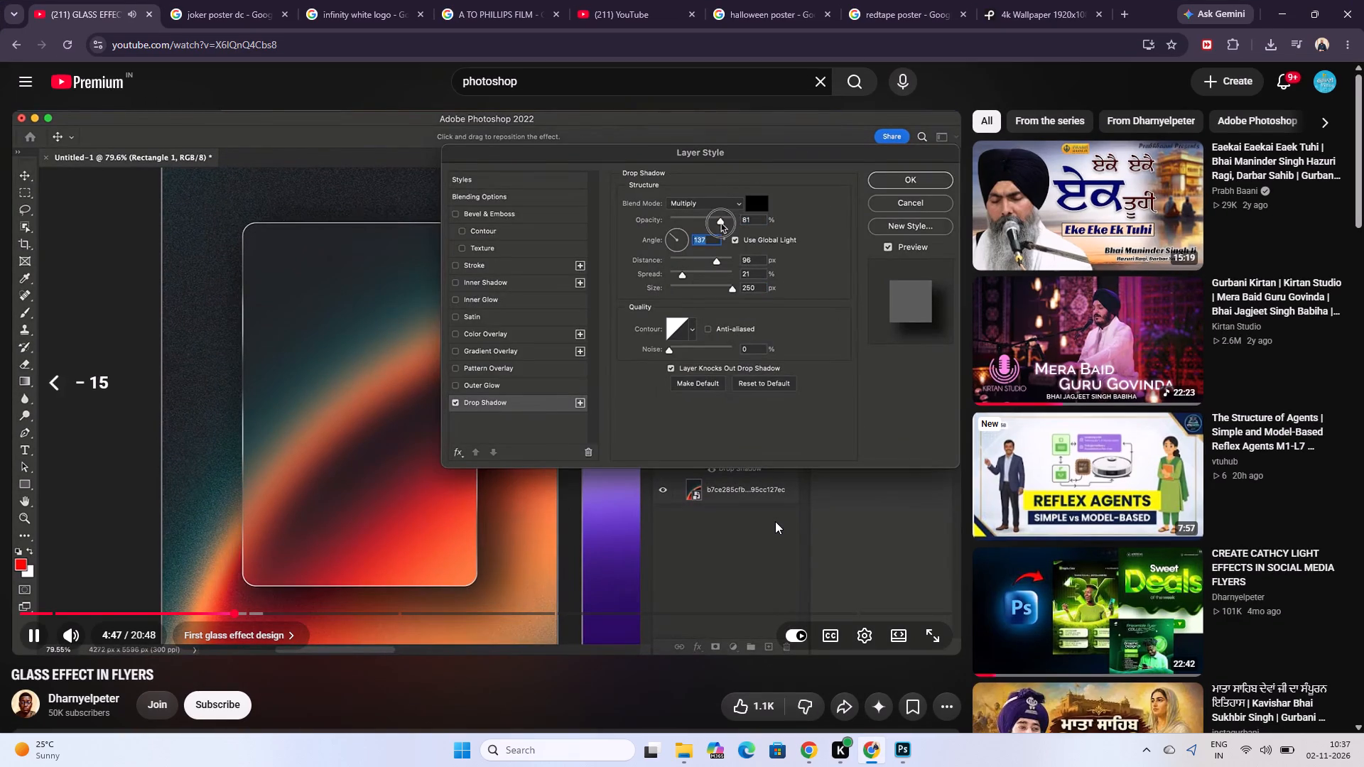
key(Right)
key(Left)
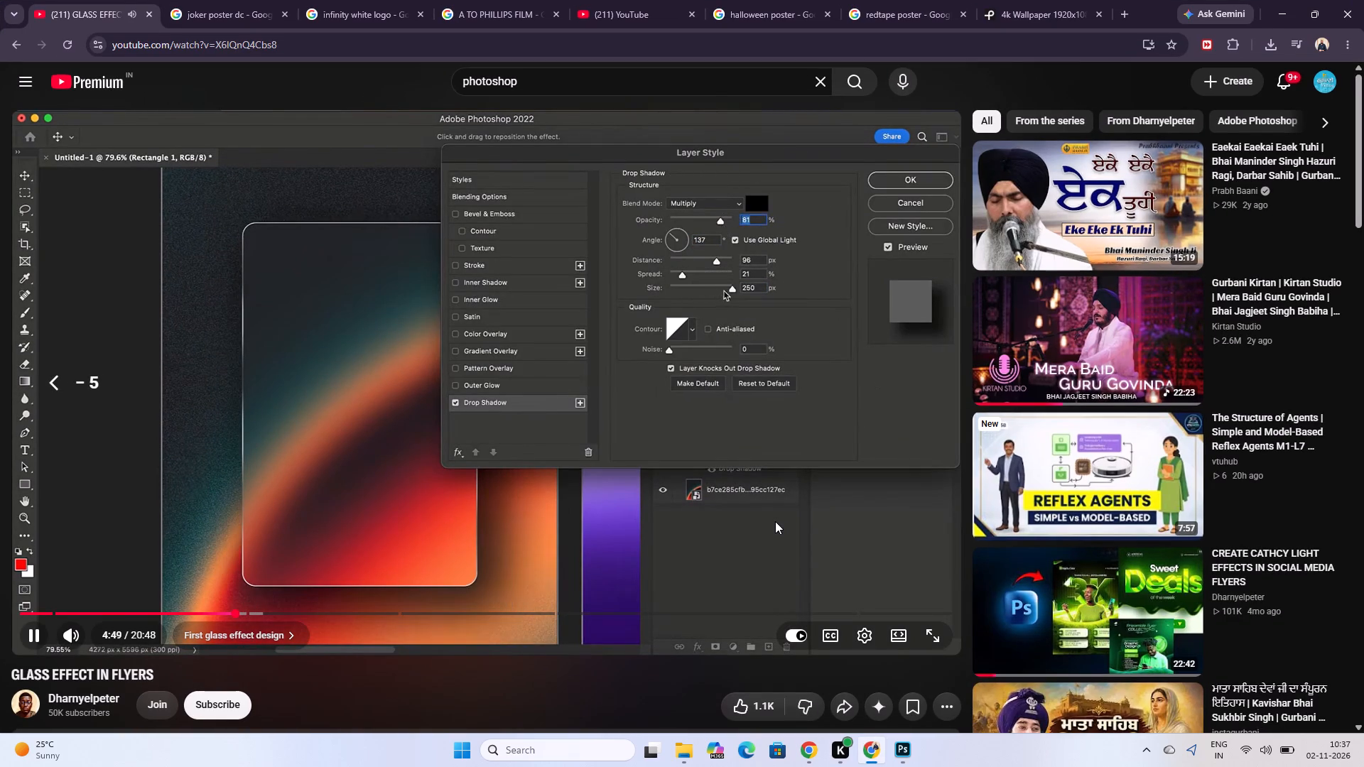
key(Left)
key(Right)
key(Right)
key(Right)
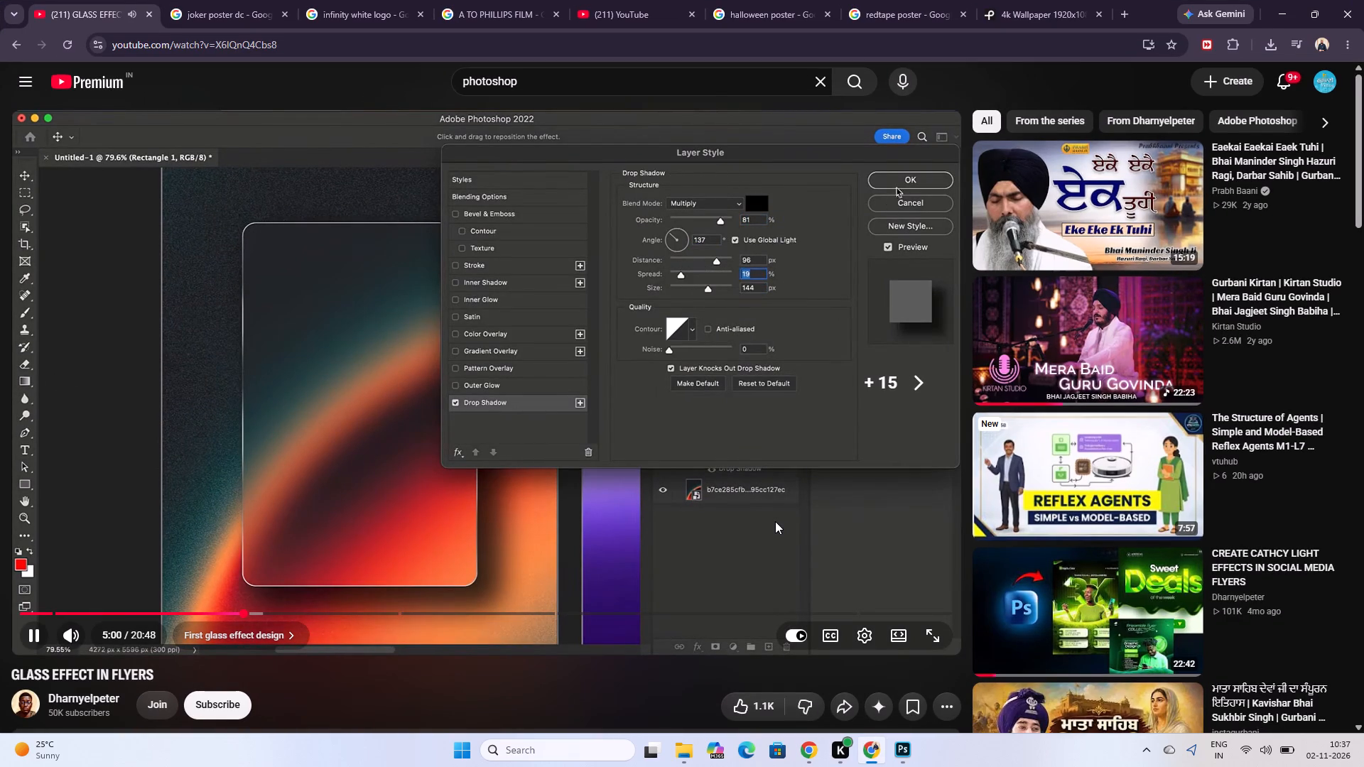
key(Right)
key(Left)
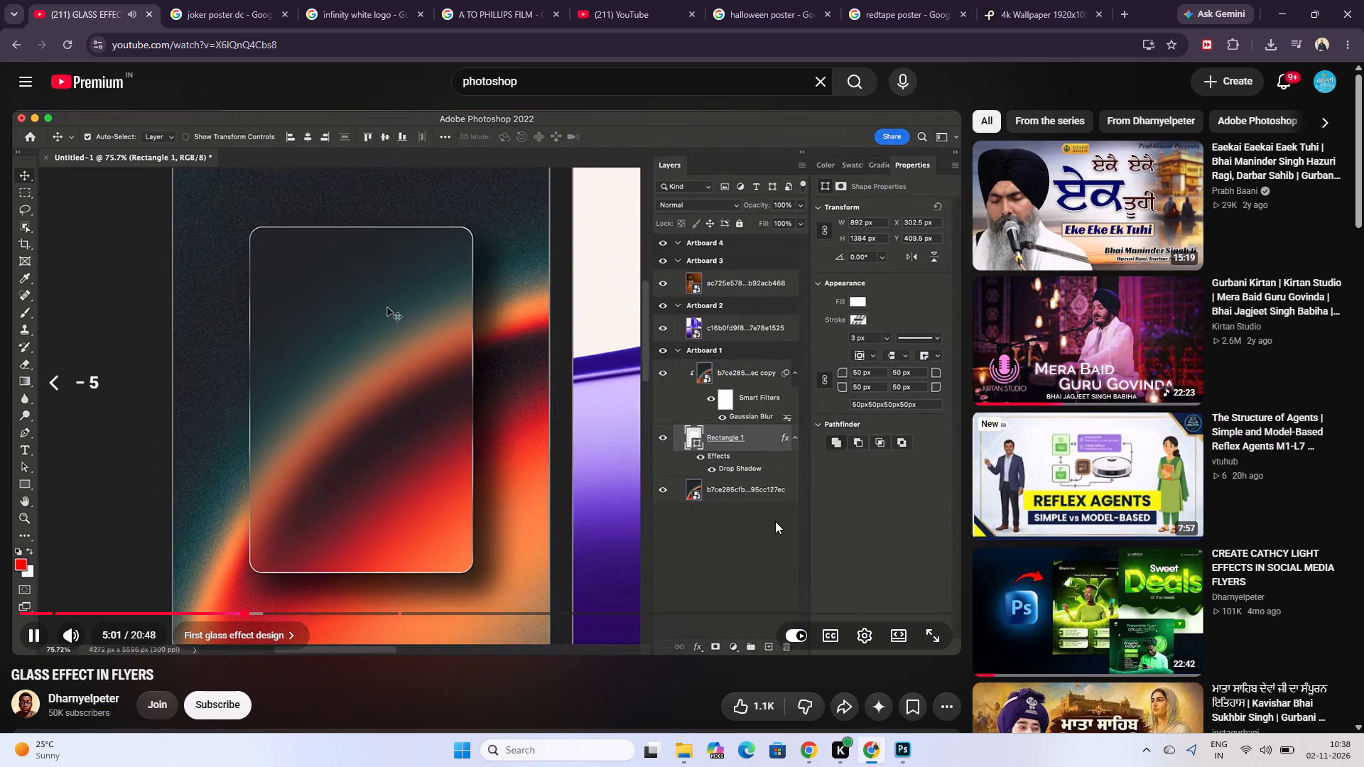
Rewind the tutorial to its drop shadow settings, pause it there, and return to Photoshop.
key(Left)
key(space)
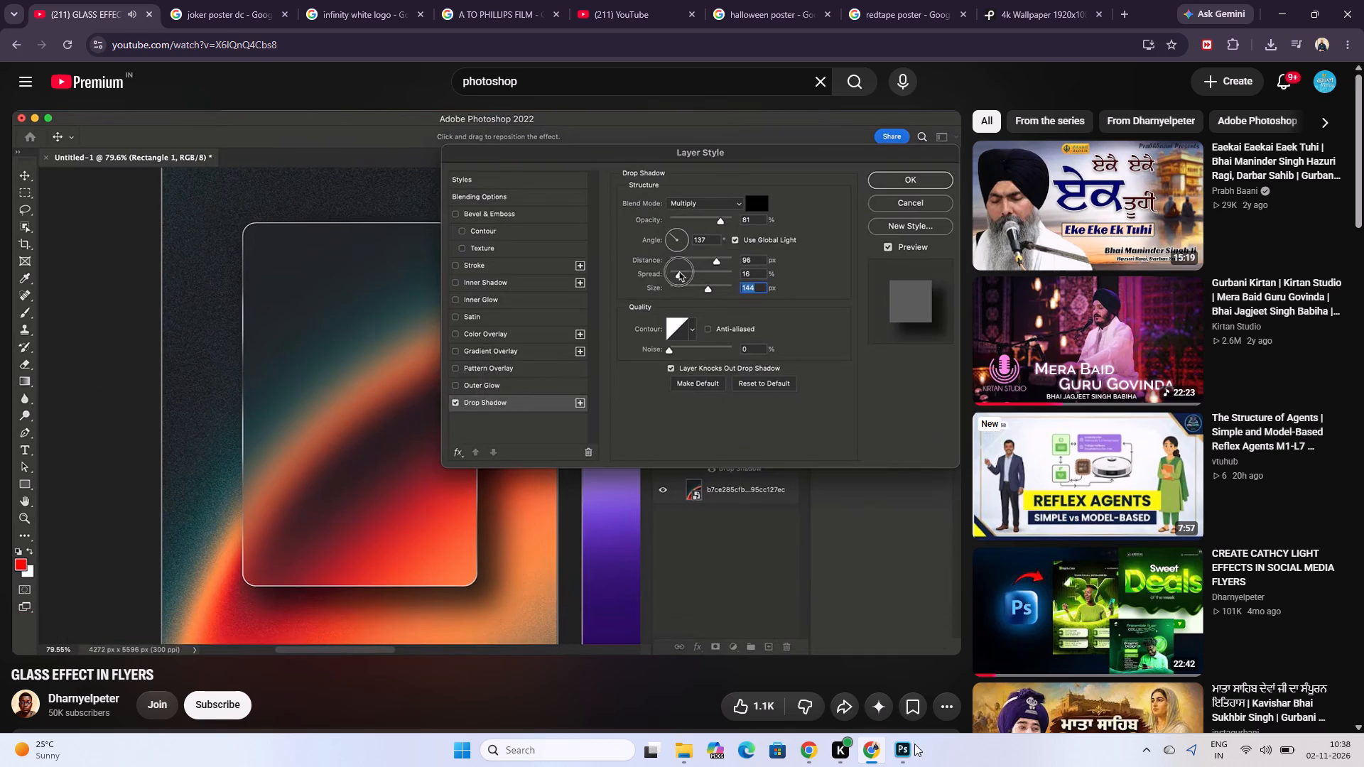
click(905, 743)
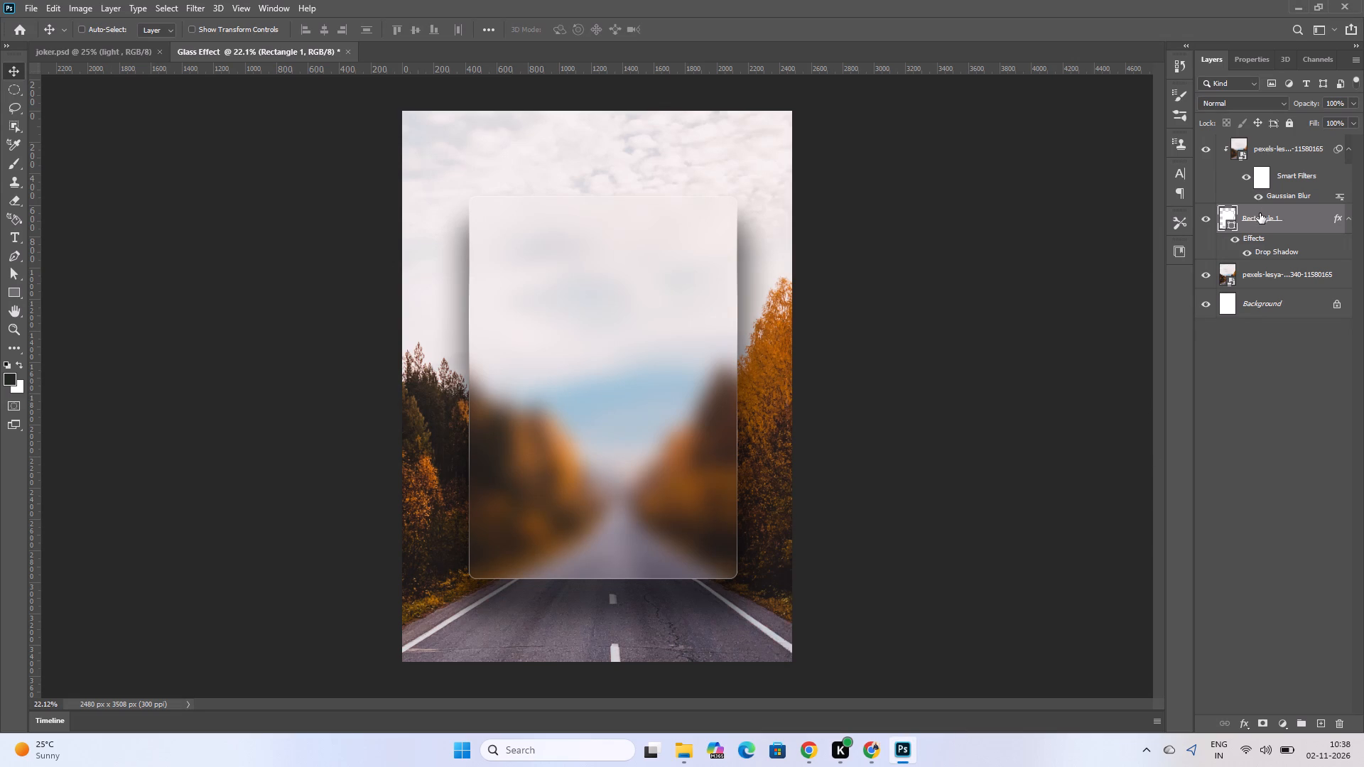
Set the glass panel's drop shadow distance to 96 px, spread to 16% and size to 144 px, and apply the layer style.
right_click(1260, 214)
click(1110, 146)
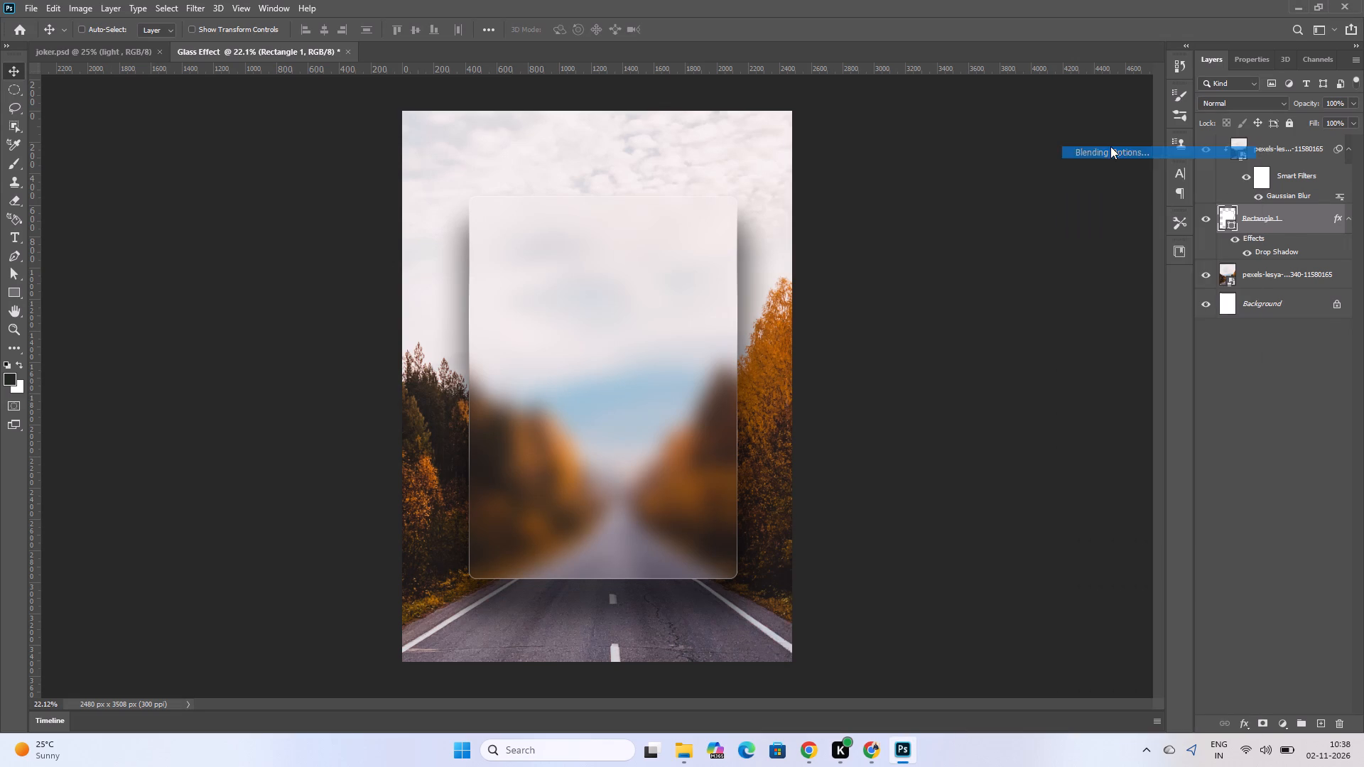
click(879, 493)
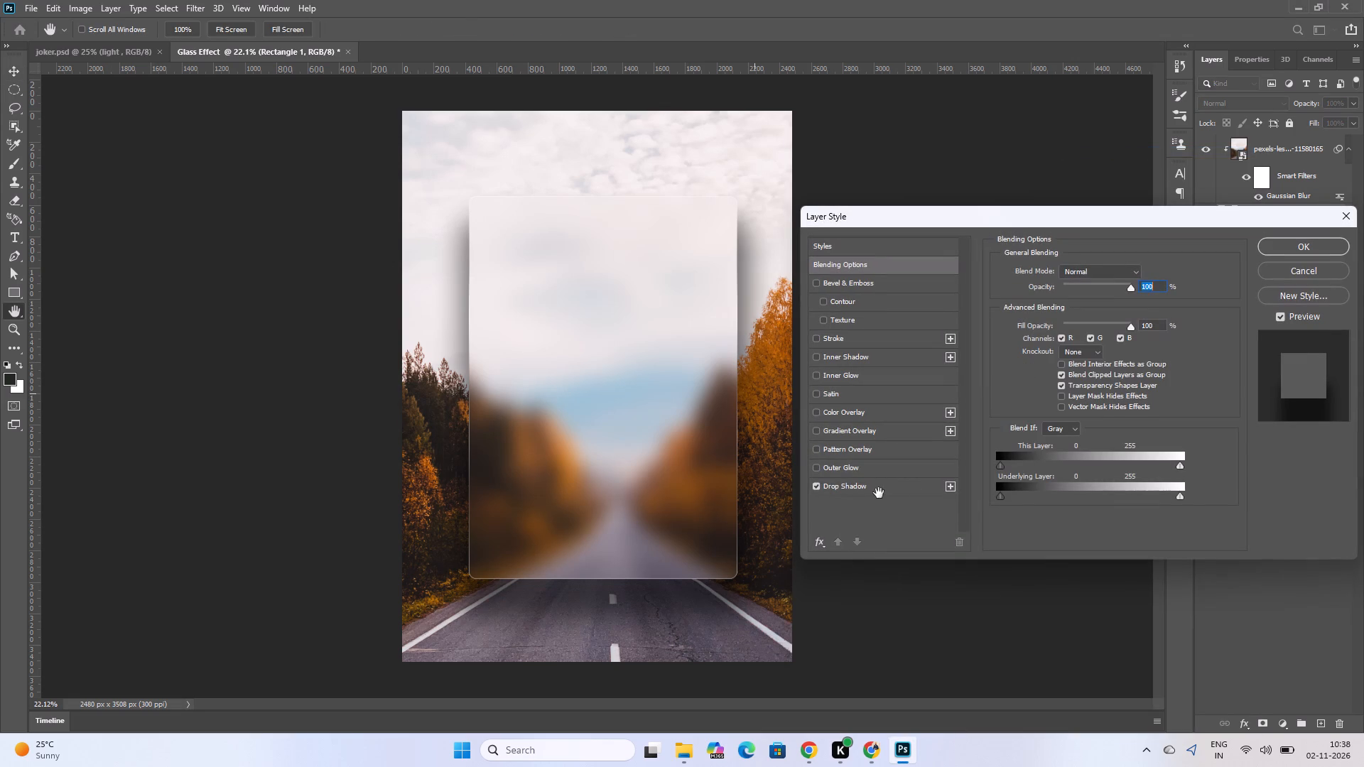
double_click(1141, 332)
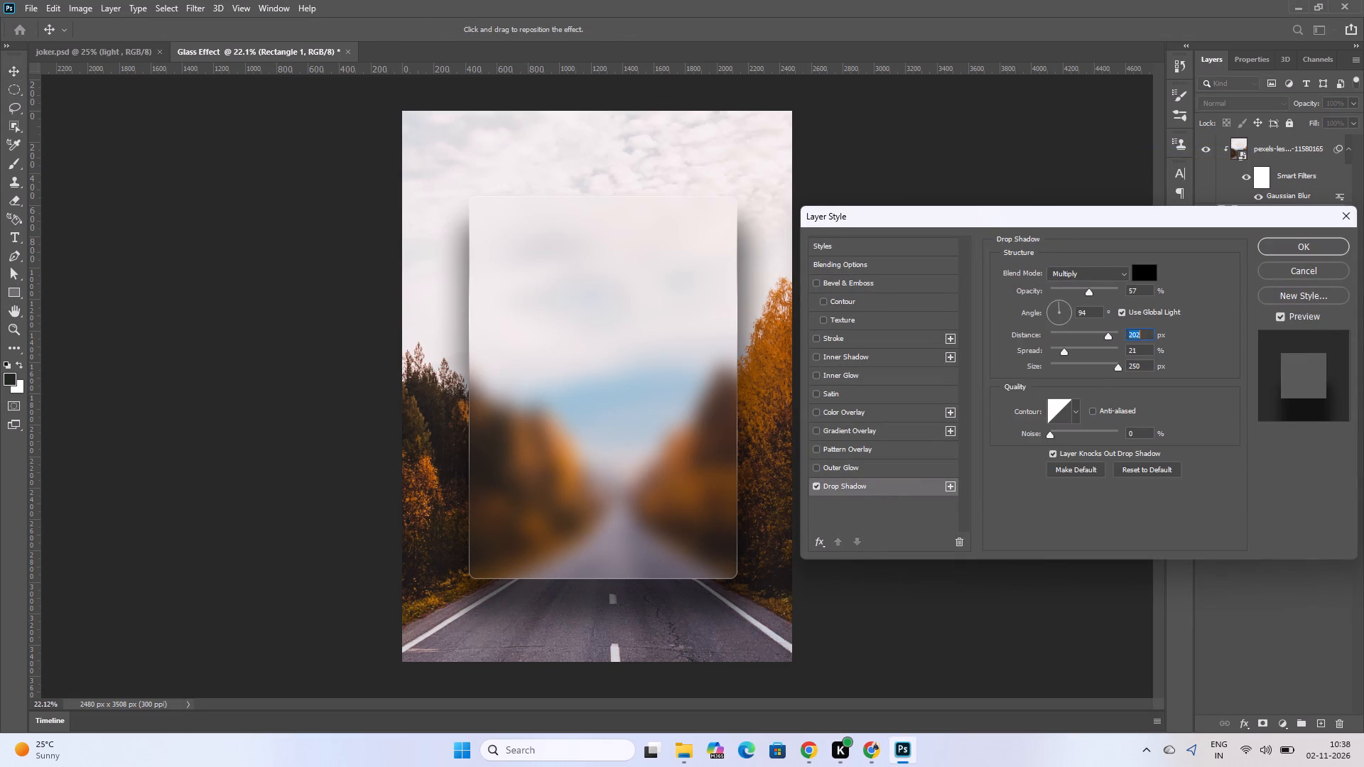
text(96)
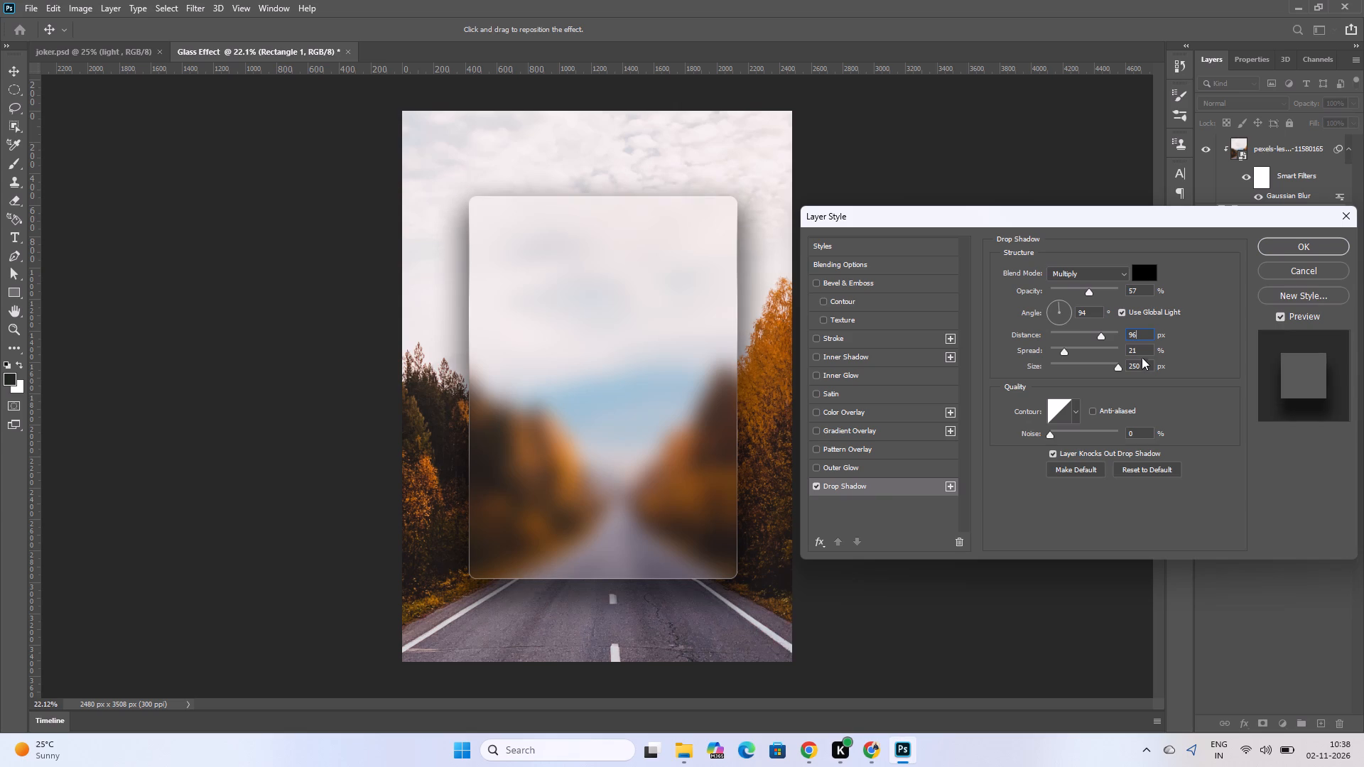
double_click(1142, 353)
key(1)
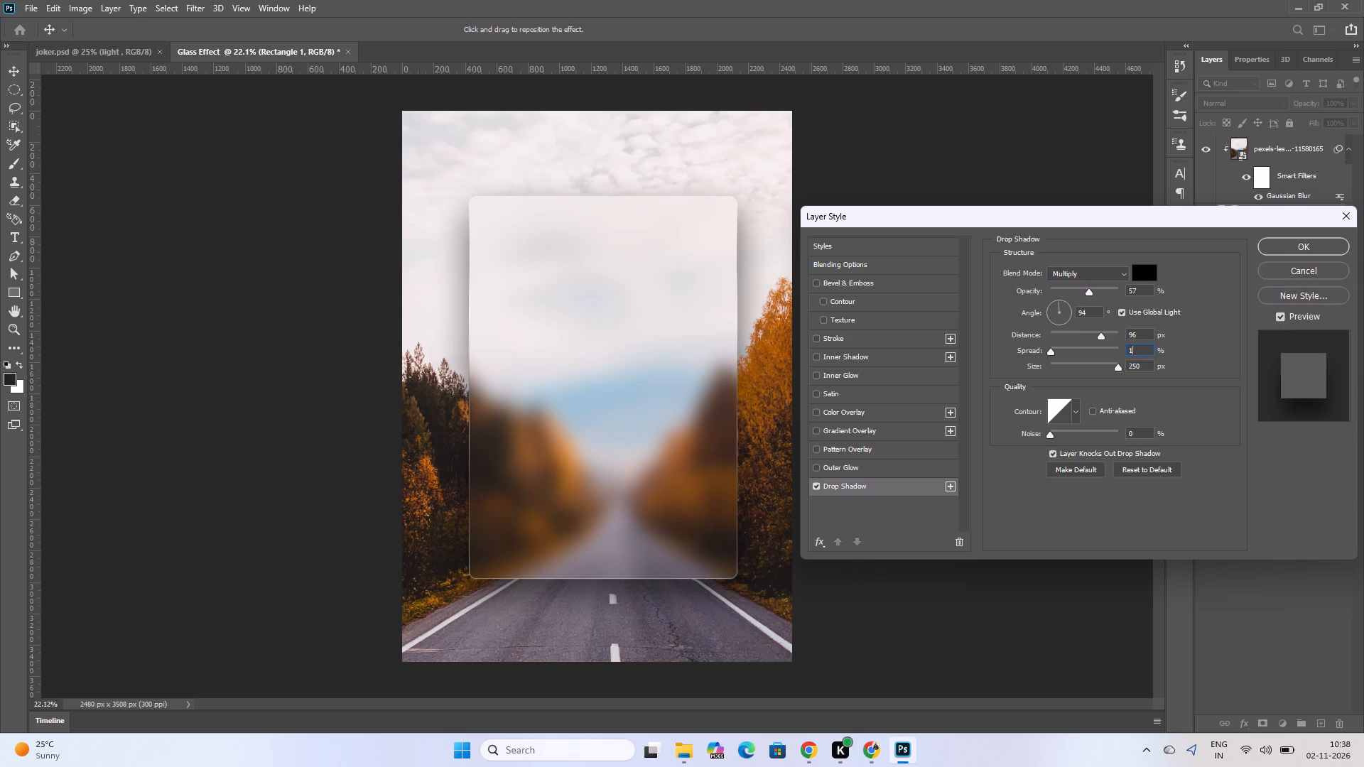
key(6)
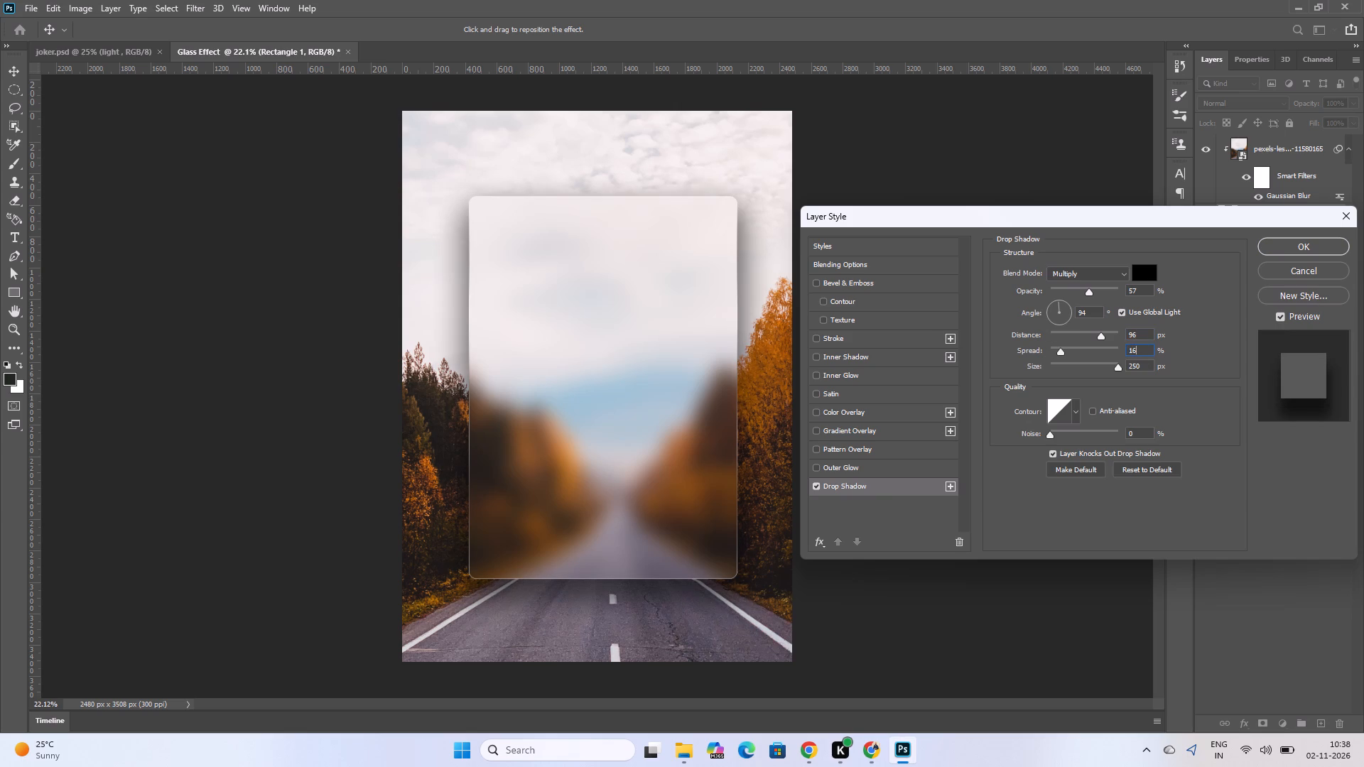
double_click(1140, 368)
text(144)
key(Return)
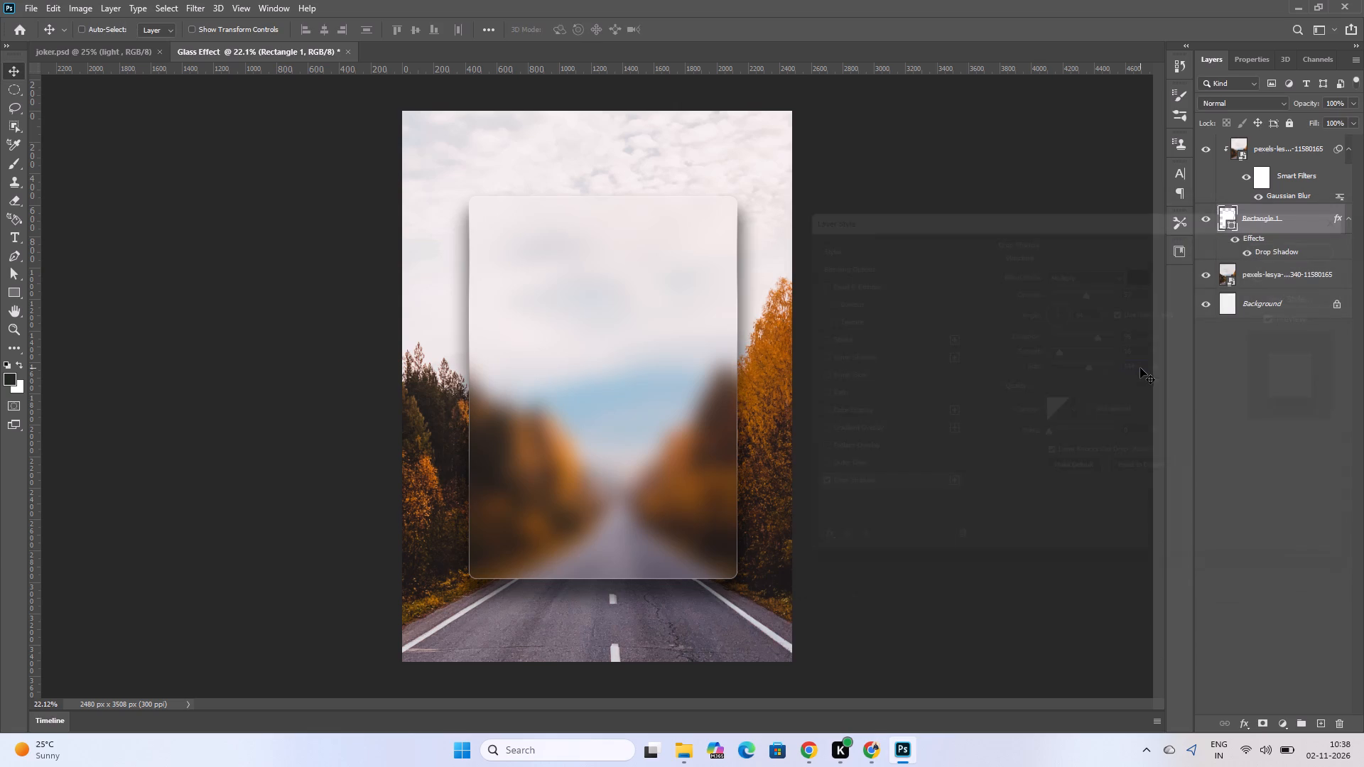
Switch to the tutorial in Chrome, skim how the Glass filter adds texture to the panel, pause it, and return to Photoshop.
click(867, 755)
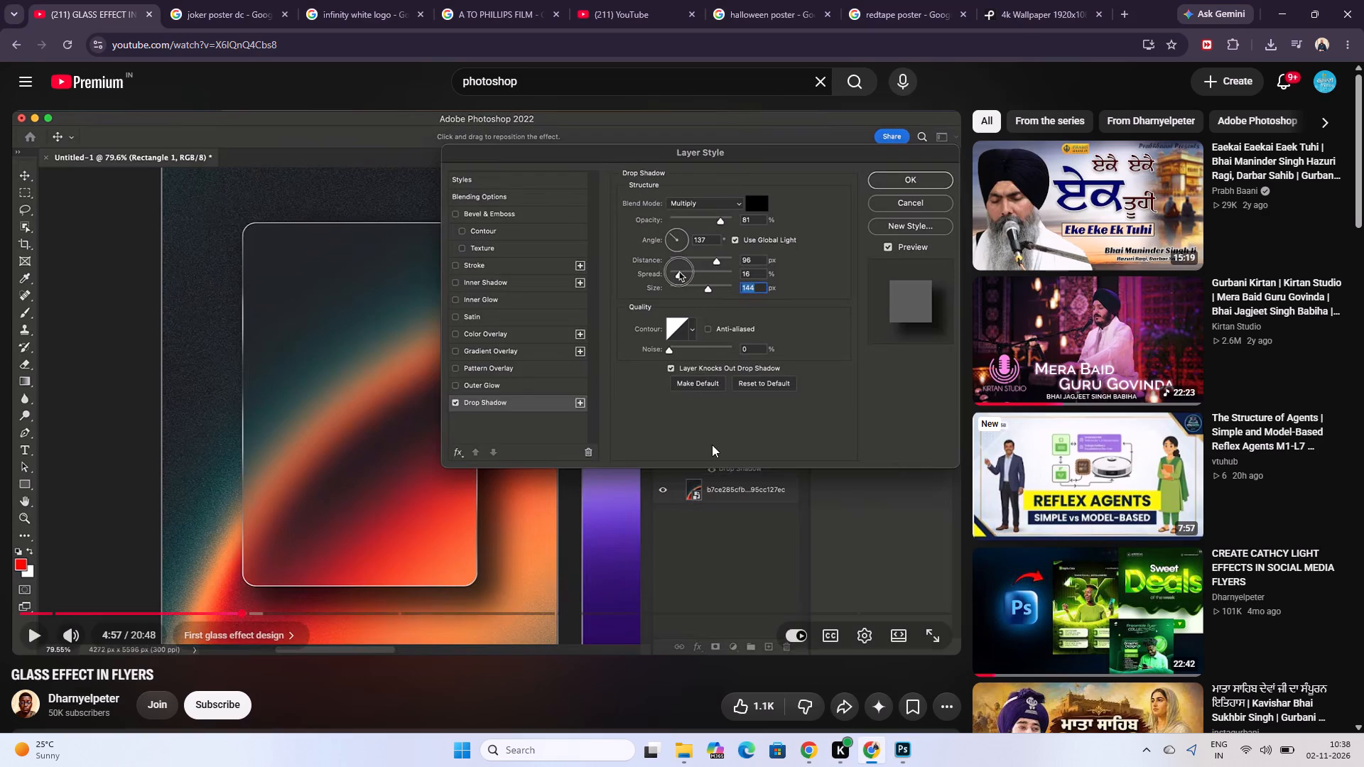
click(712, 445)
key(Right)
key(Right)
key(Right)
key(Right)
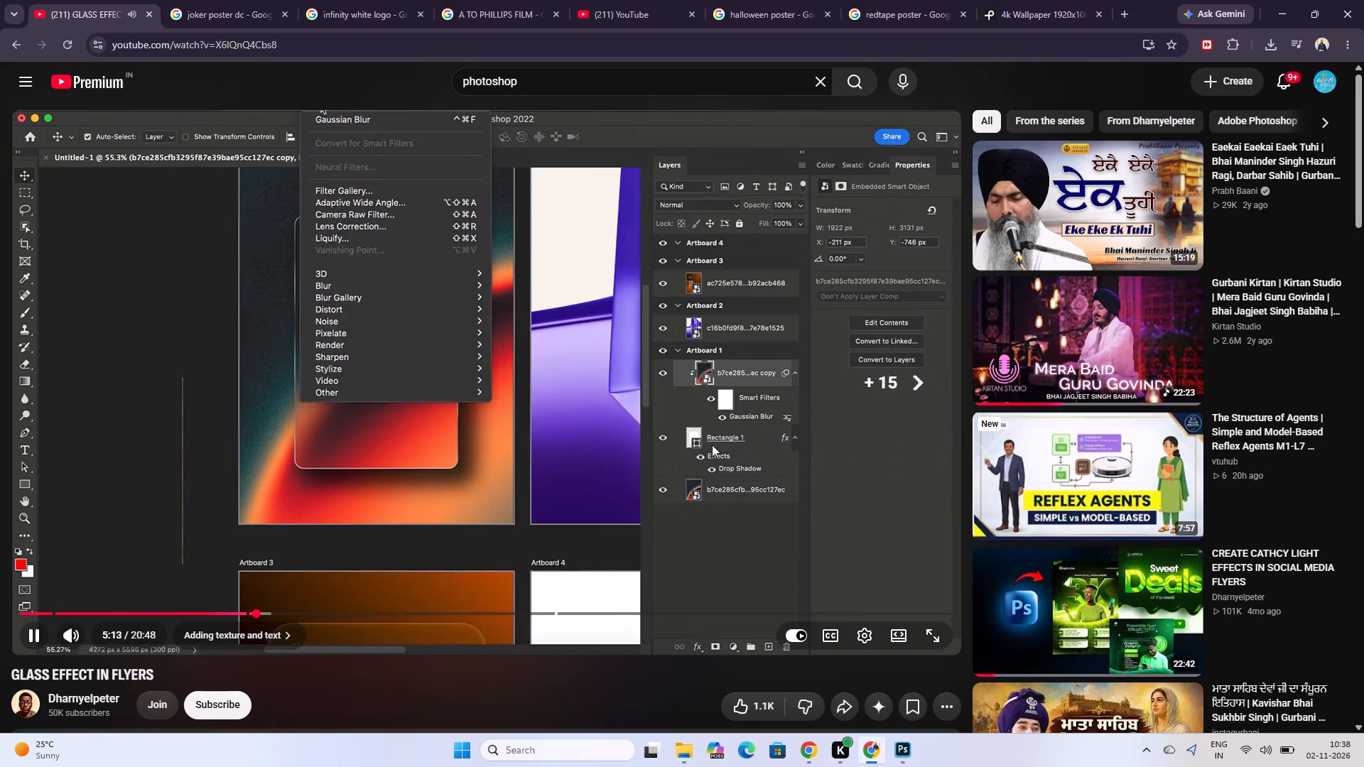
key(Right)
key(Right)
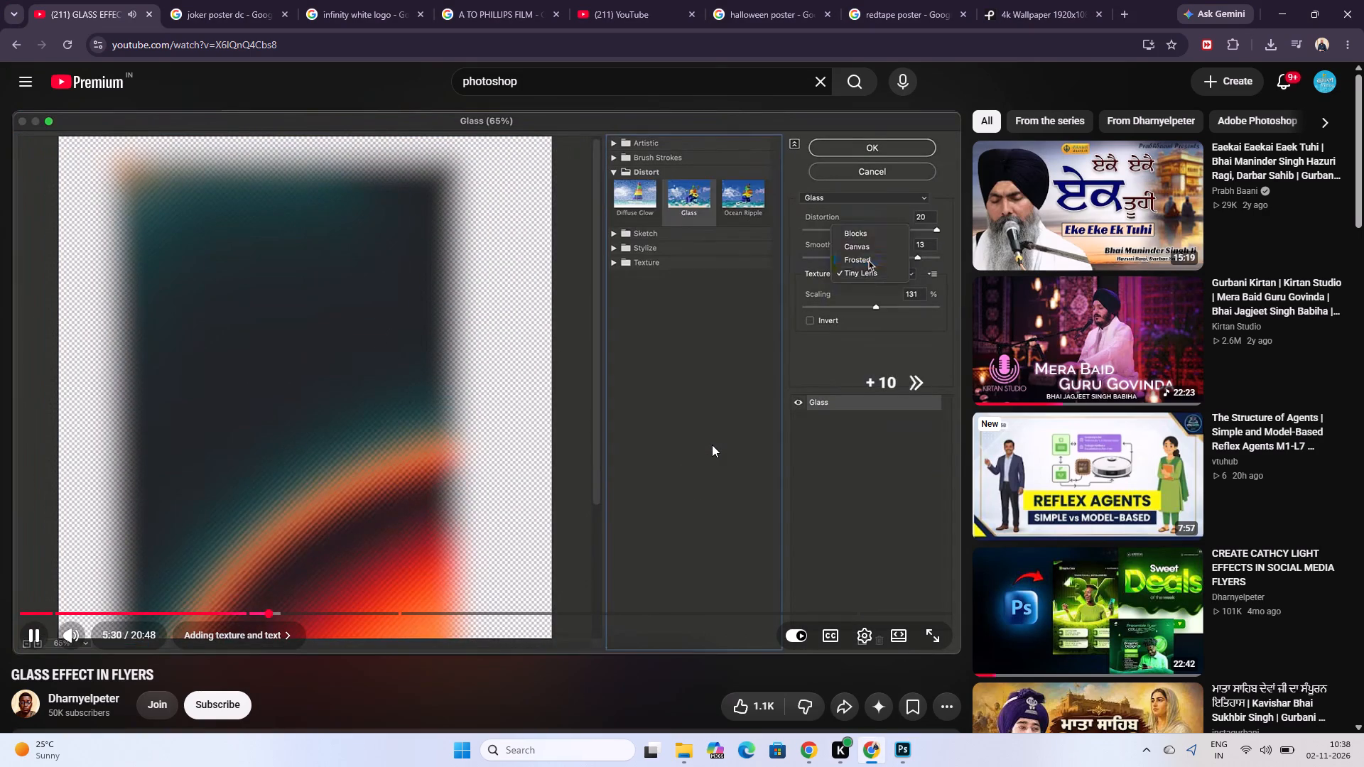
key(Right)
key(Right)
key(Right)
key(Right)
key(Right)
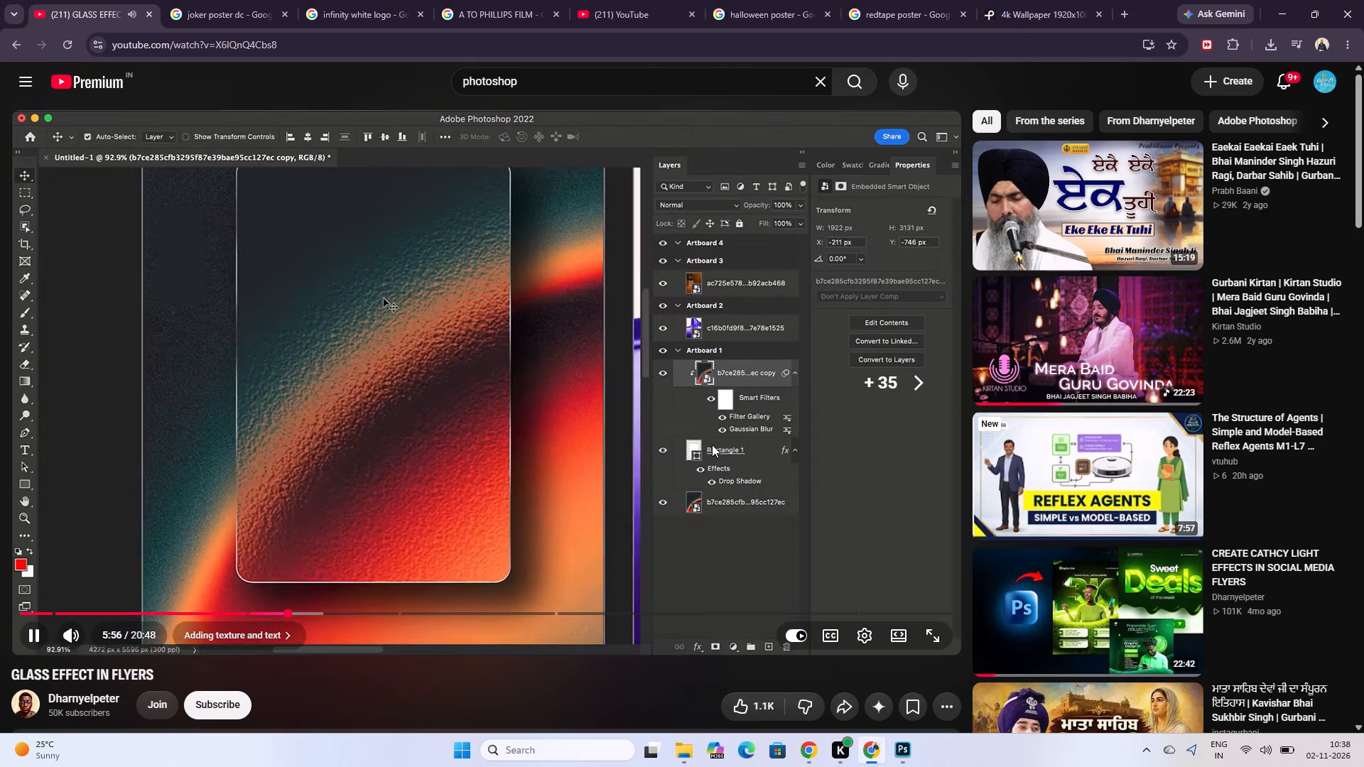
key(Left)
key(Left)
key(Left)
key(Left)
key(Left)
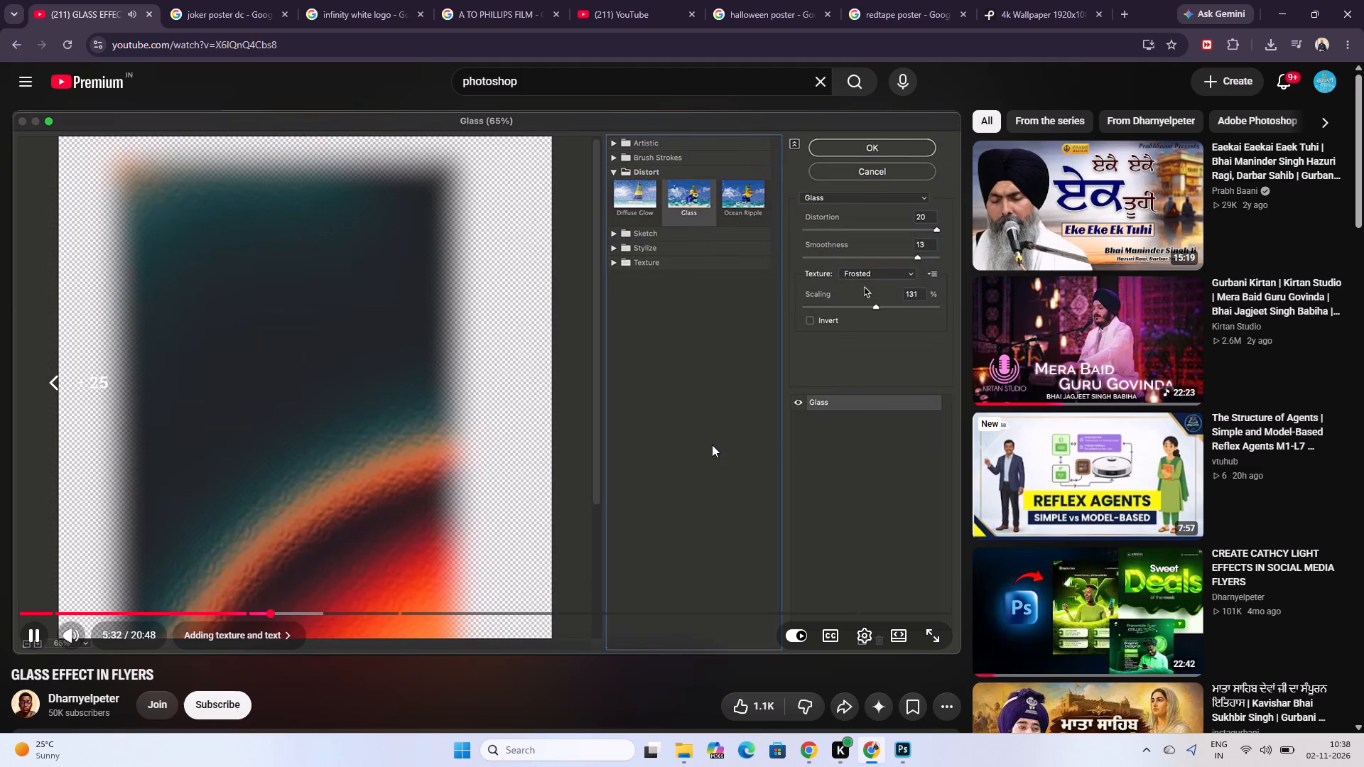
key(Left)
key(Left)
key(Left)
key(Left)
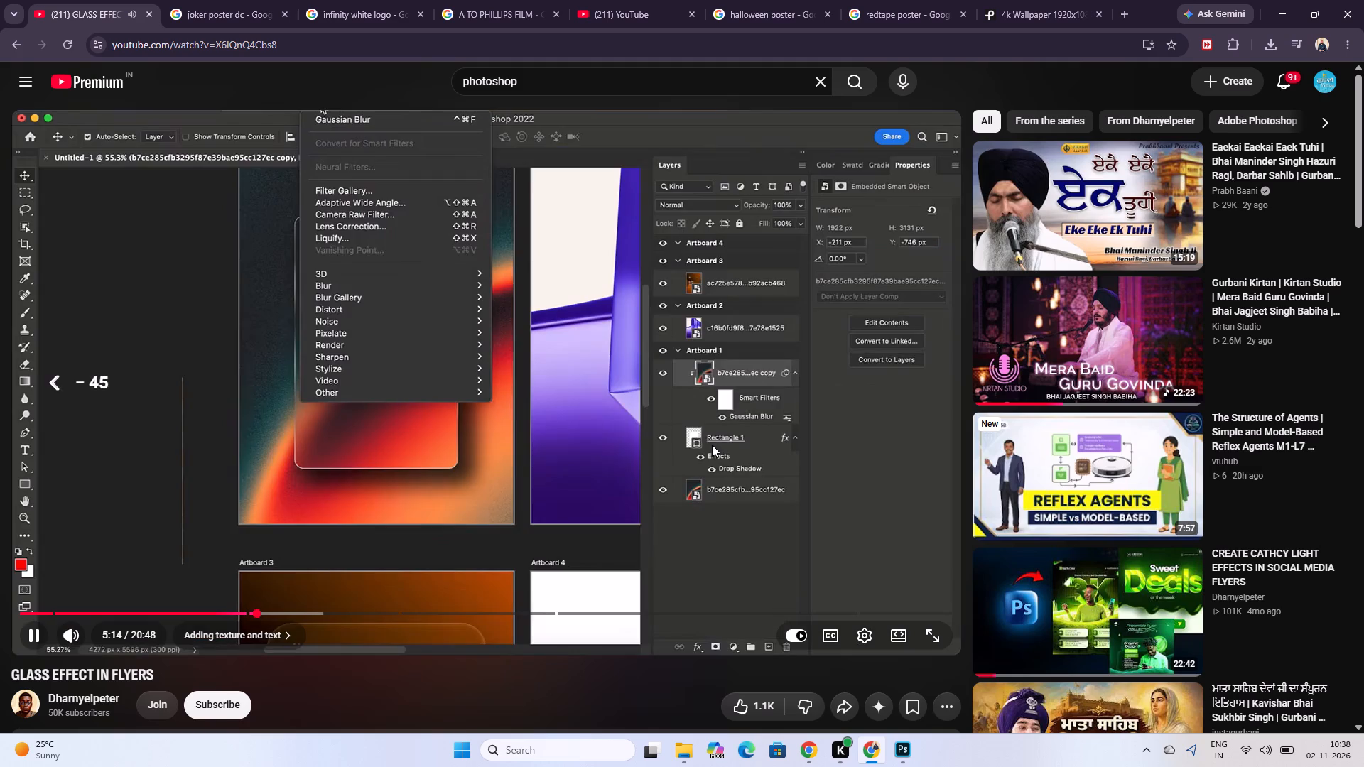
key(Left)
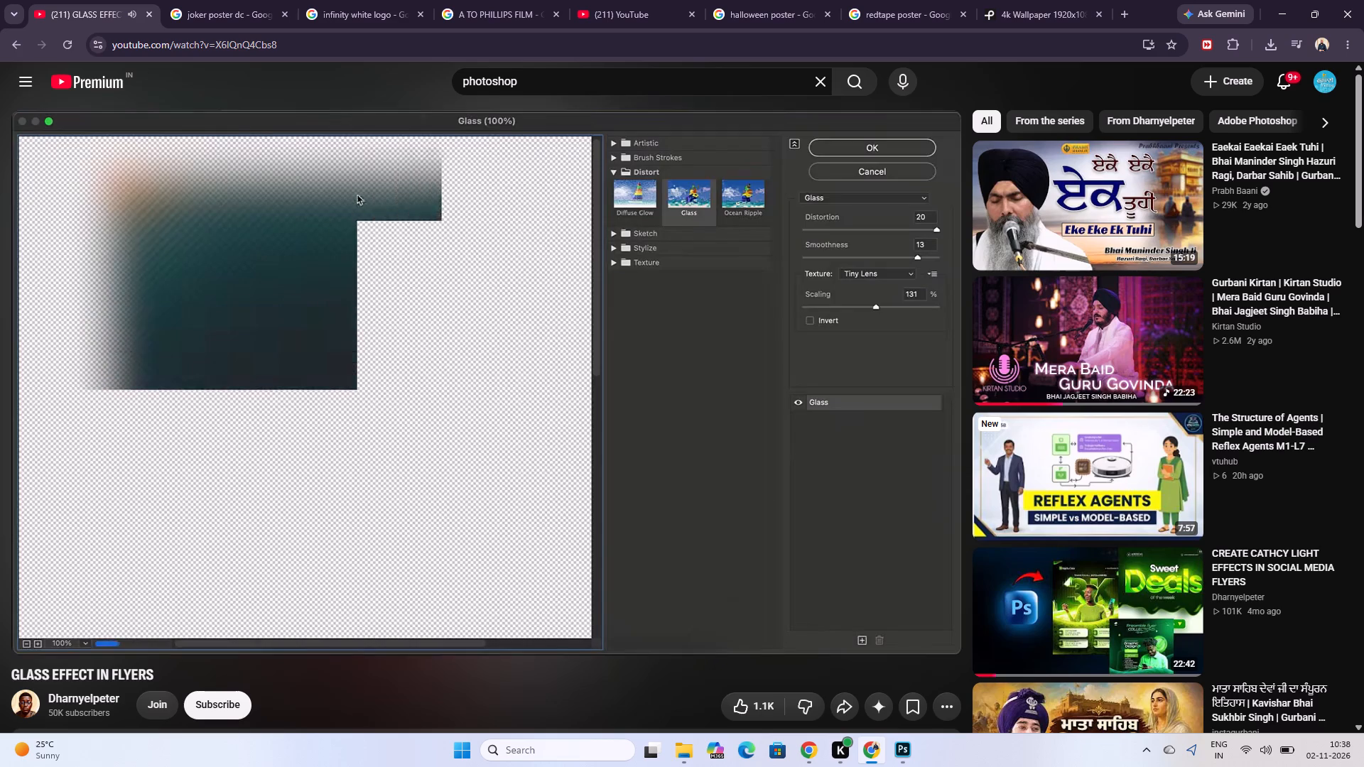
key(space)
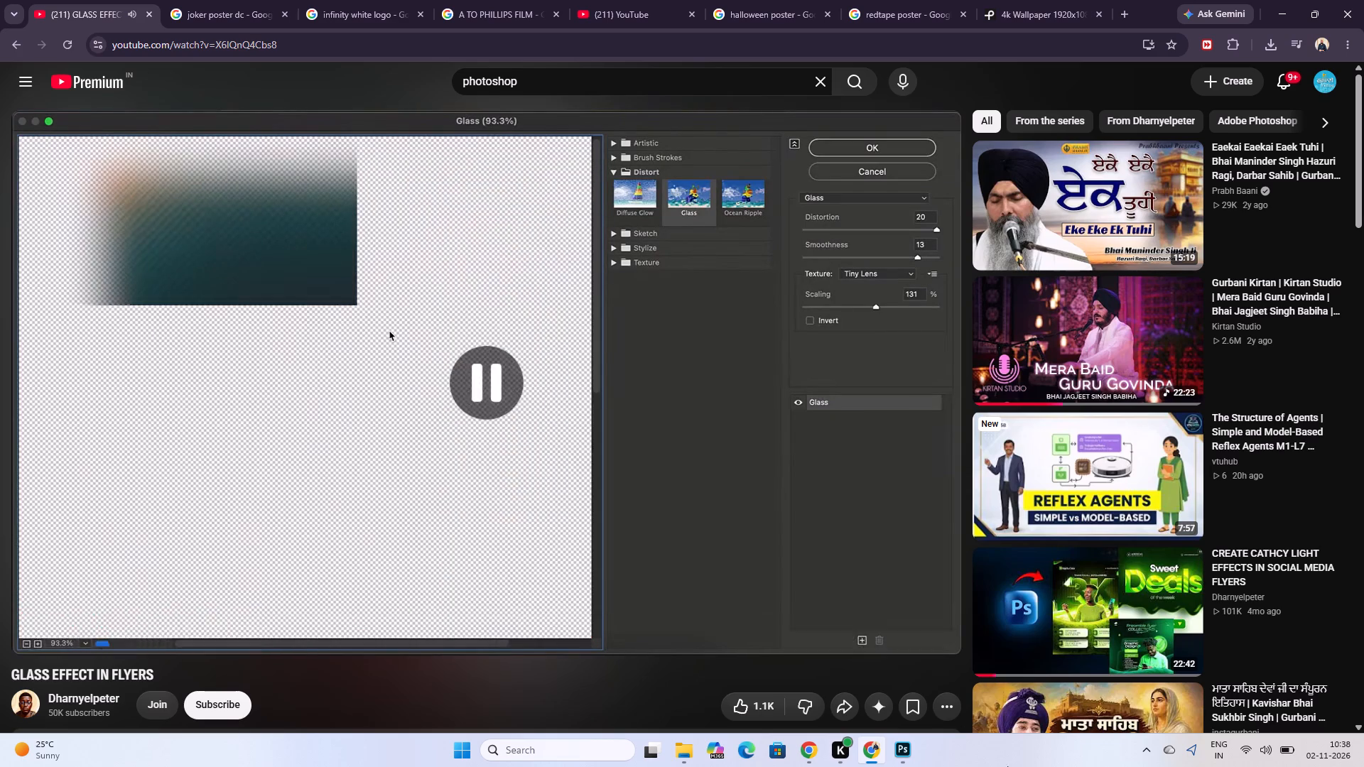
click(912, 758)
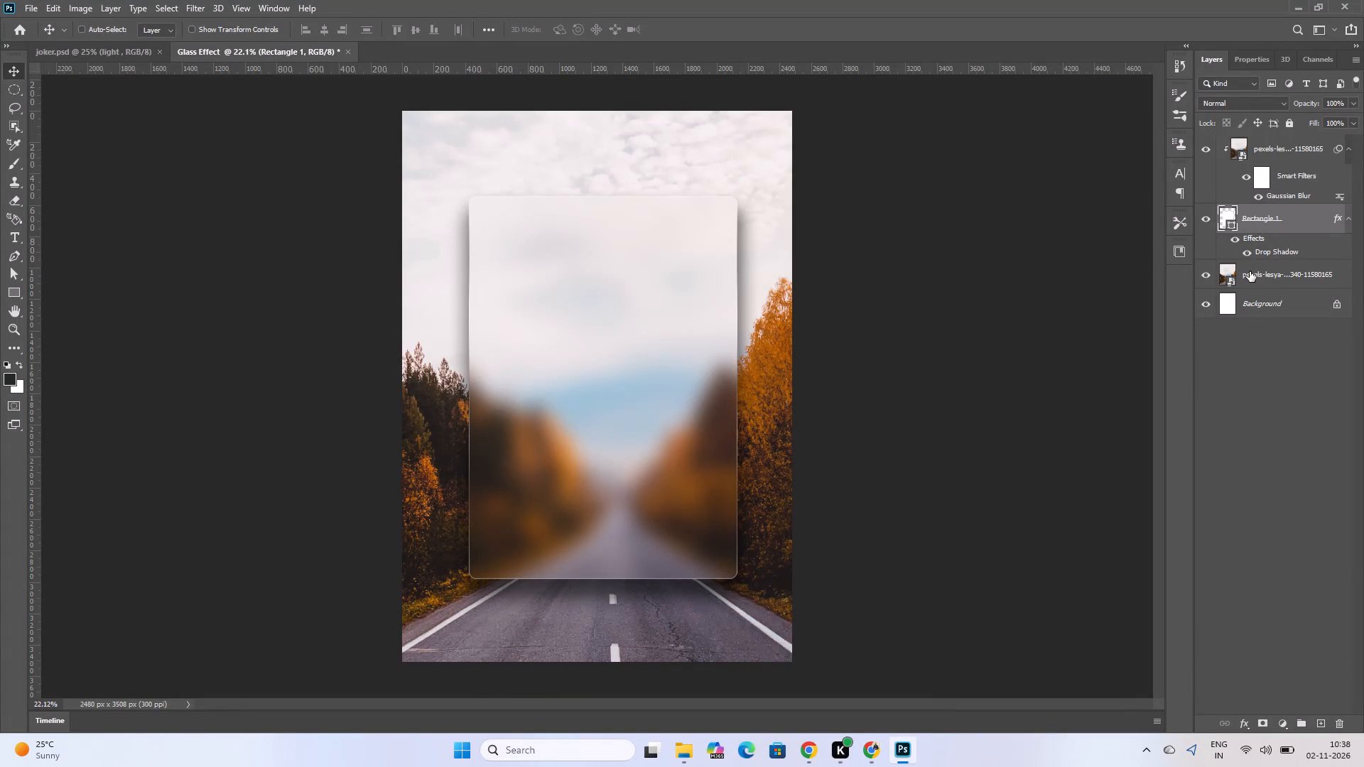
Open the Filter Gallery for the blurred photo layer clipped to the glass panel, with the whole photo in the preview.
click(1284, 146)
right_click(1283, 146)
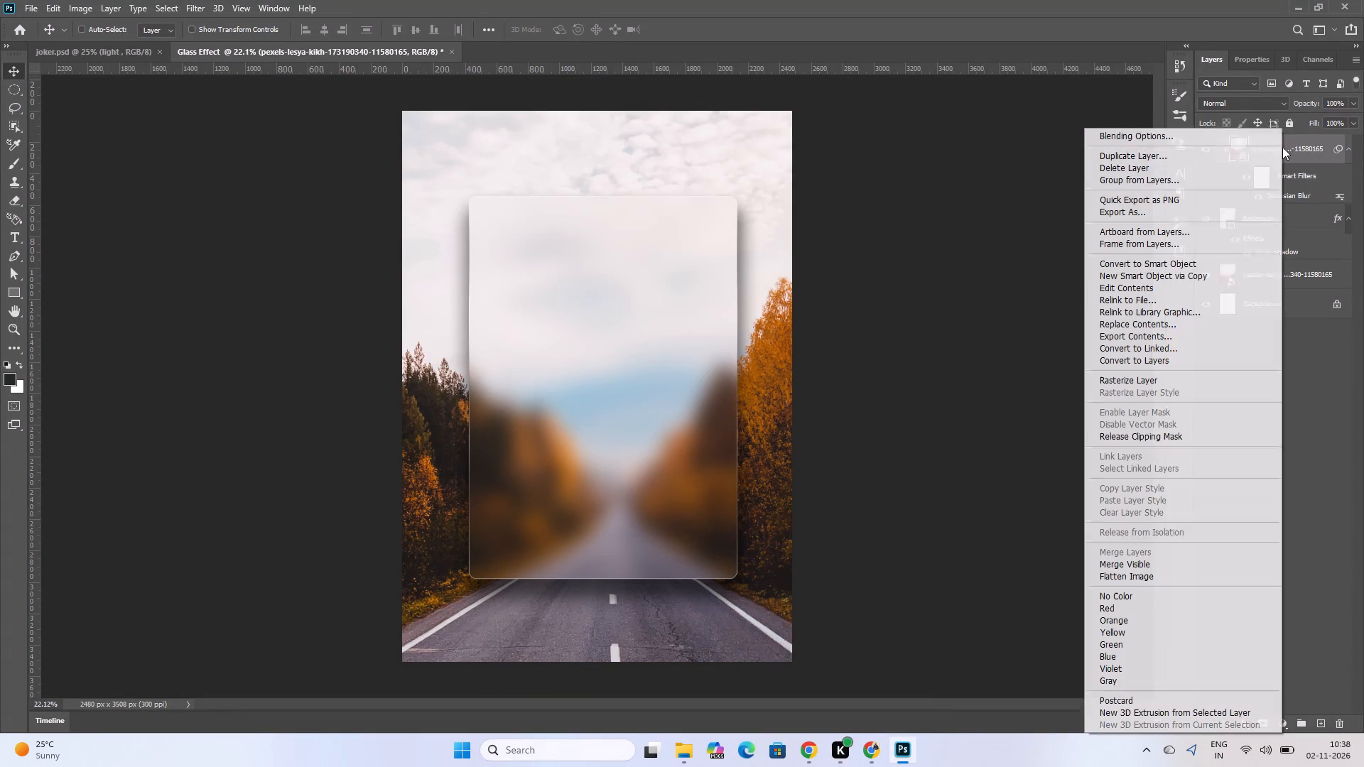
double_click(199, 1)
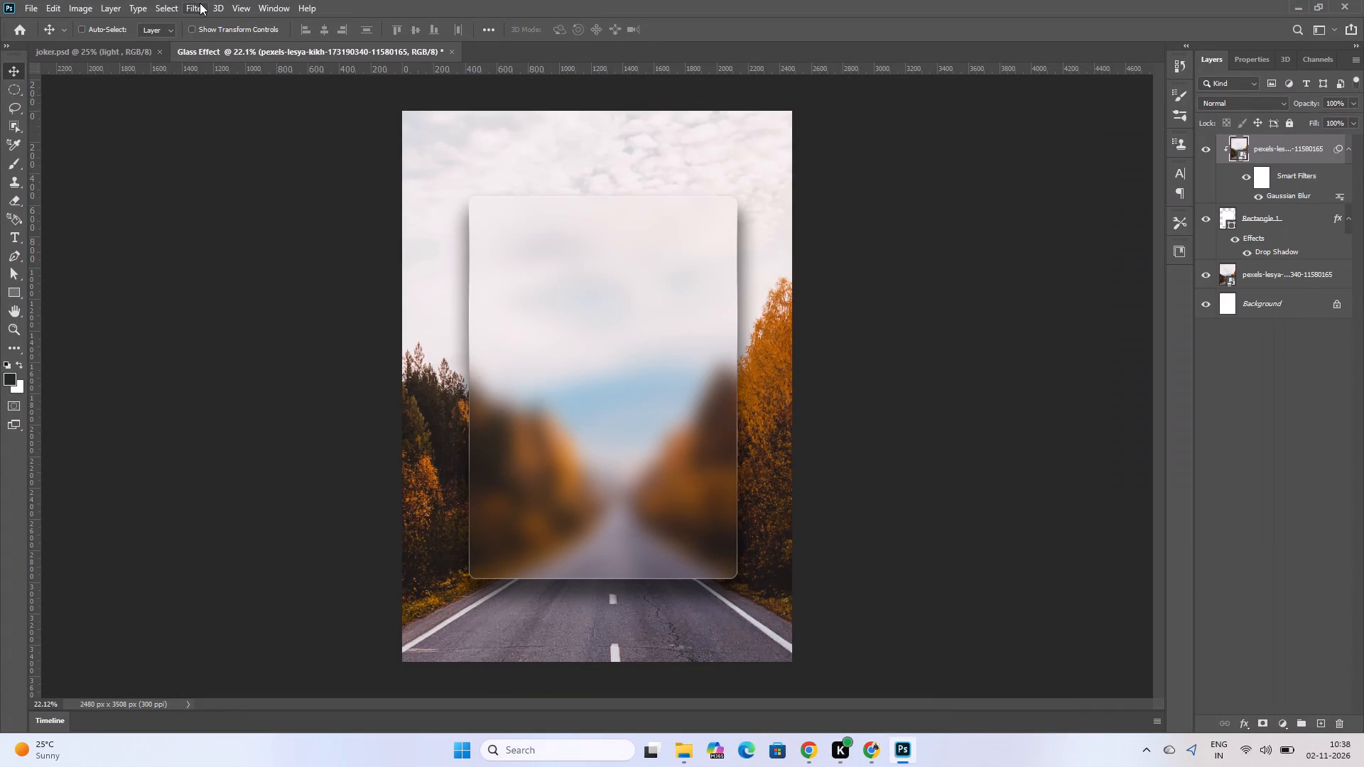
click(192, 9)
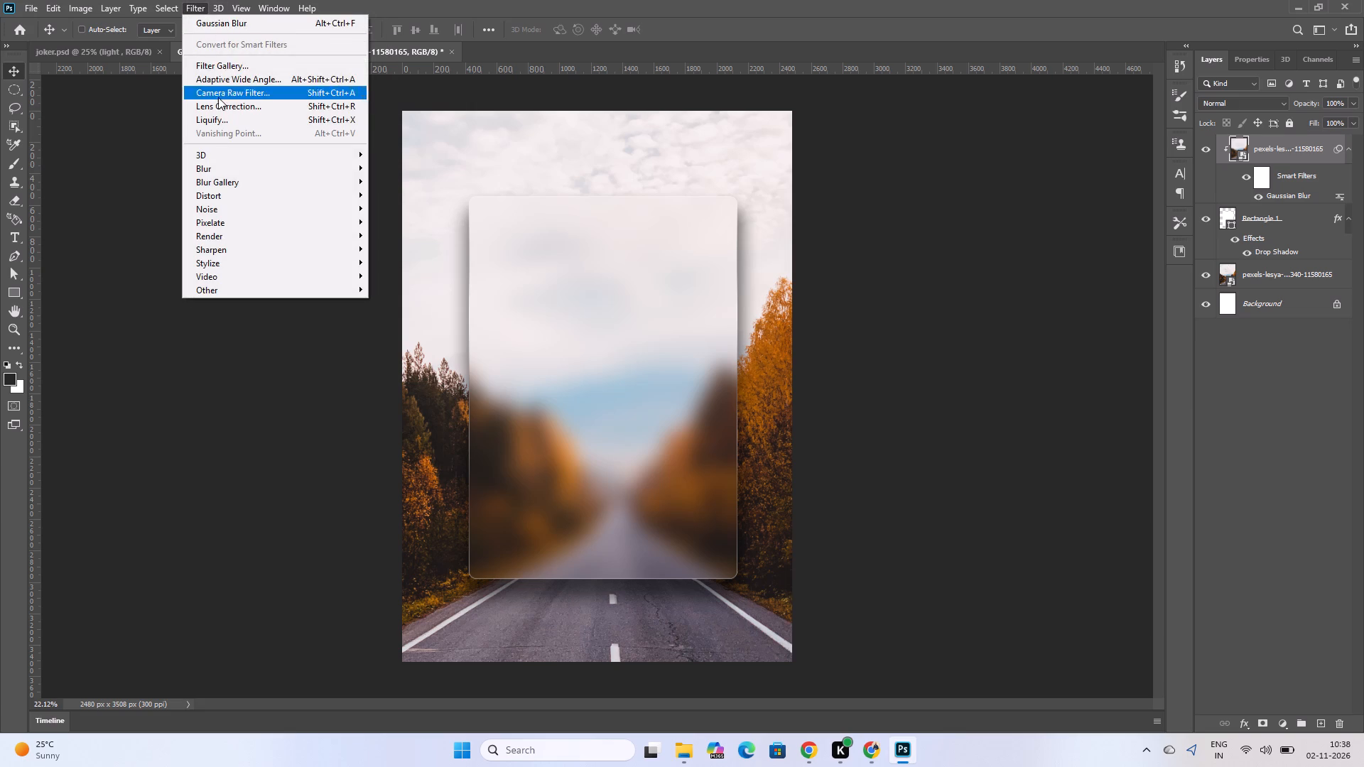
click(229, 66)
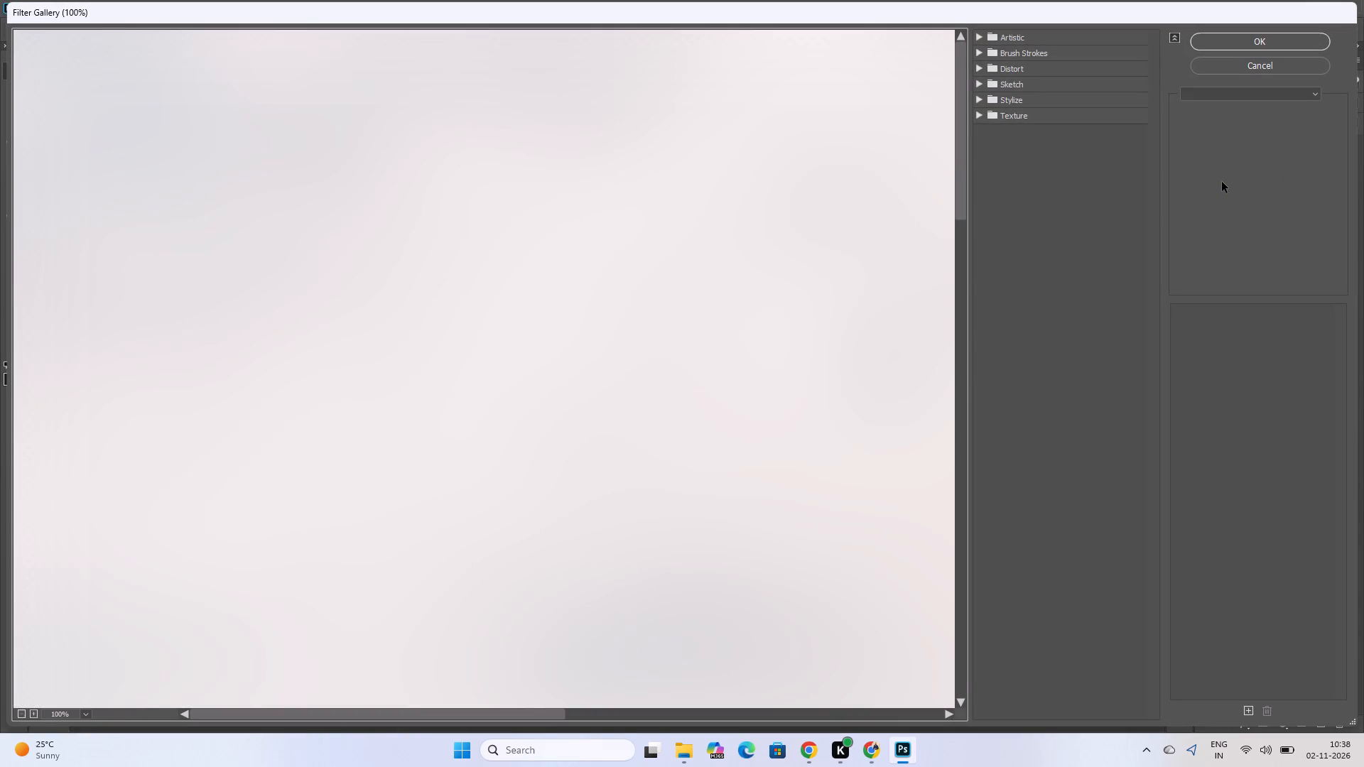
click(978, 38)
click(978, 38)
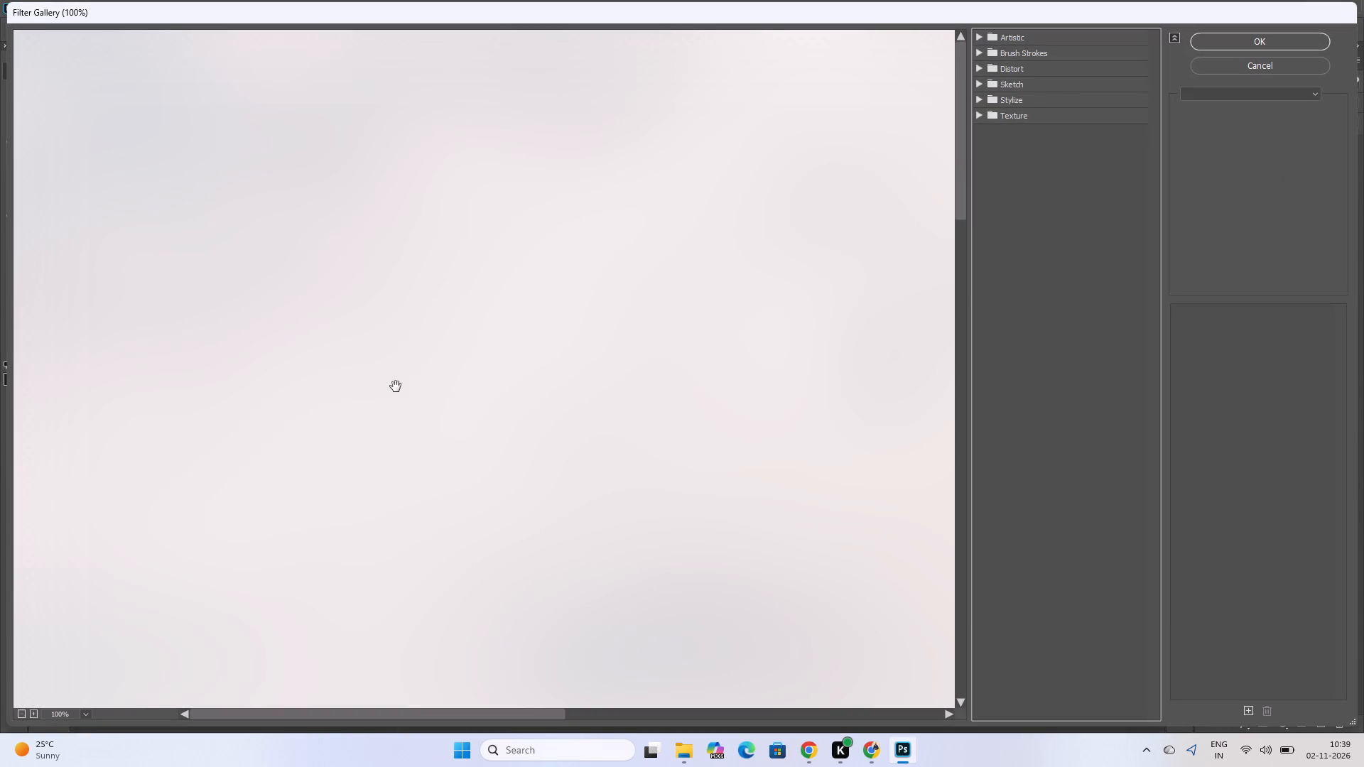
scroll(407, 394, down, 2)
ctrl+scroll(413, 401, down, 10)
ctrl+scroll(423, 401, up, 2)
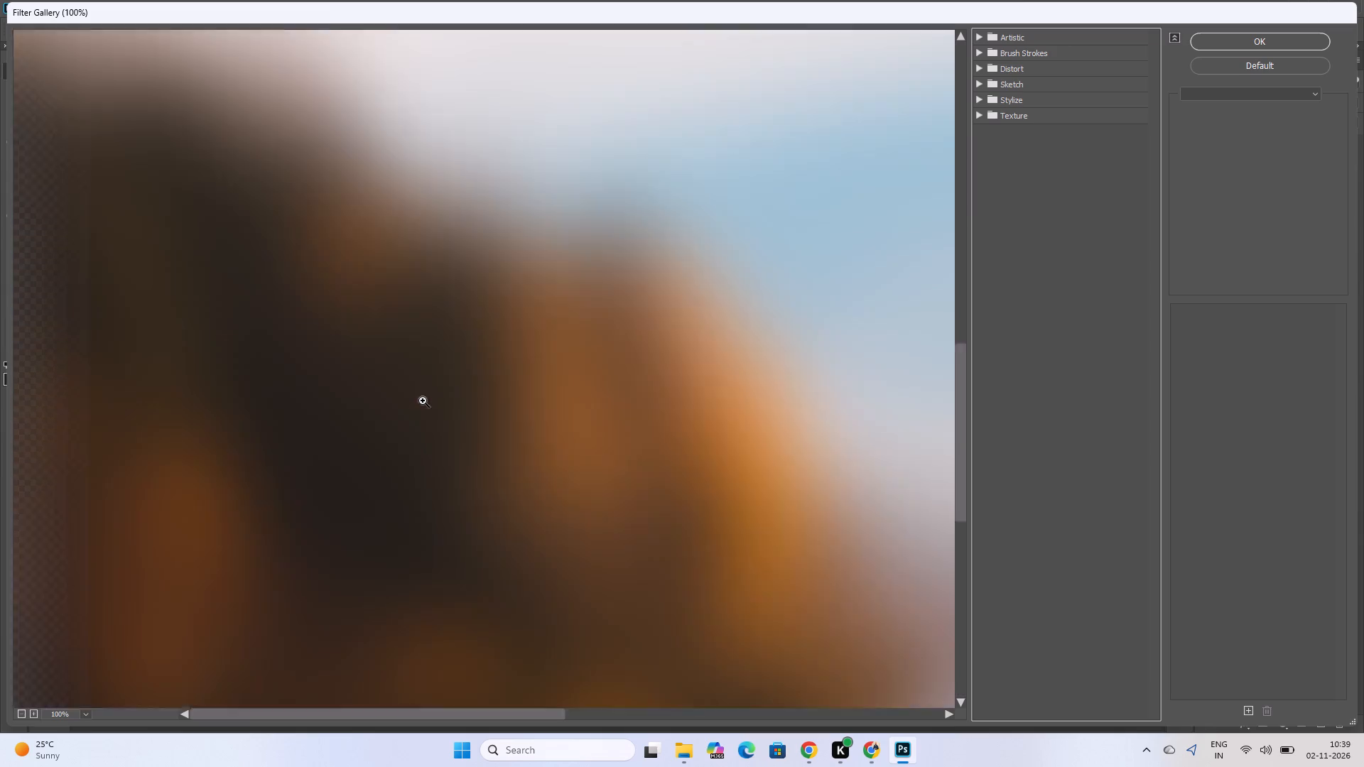
ctrl+scroll(423, 401, up, 1)
ctrl+scroll(421, 398, down, 10)
alt+scroll(468, 407, down, 5)
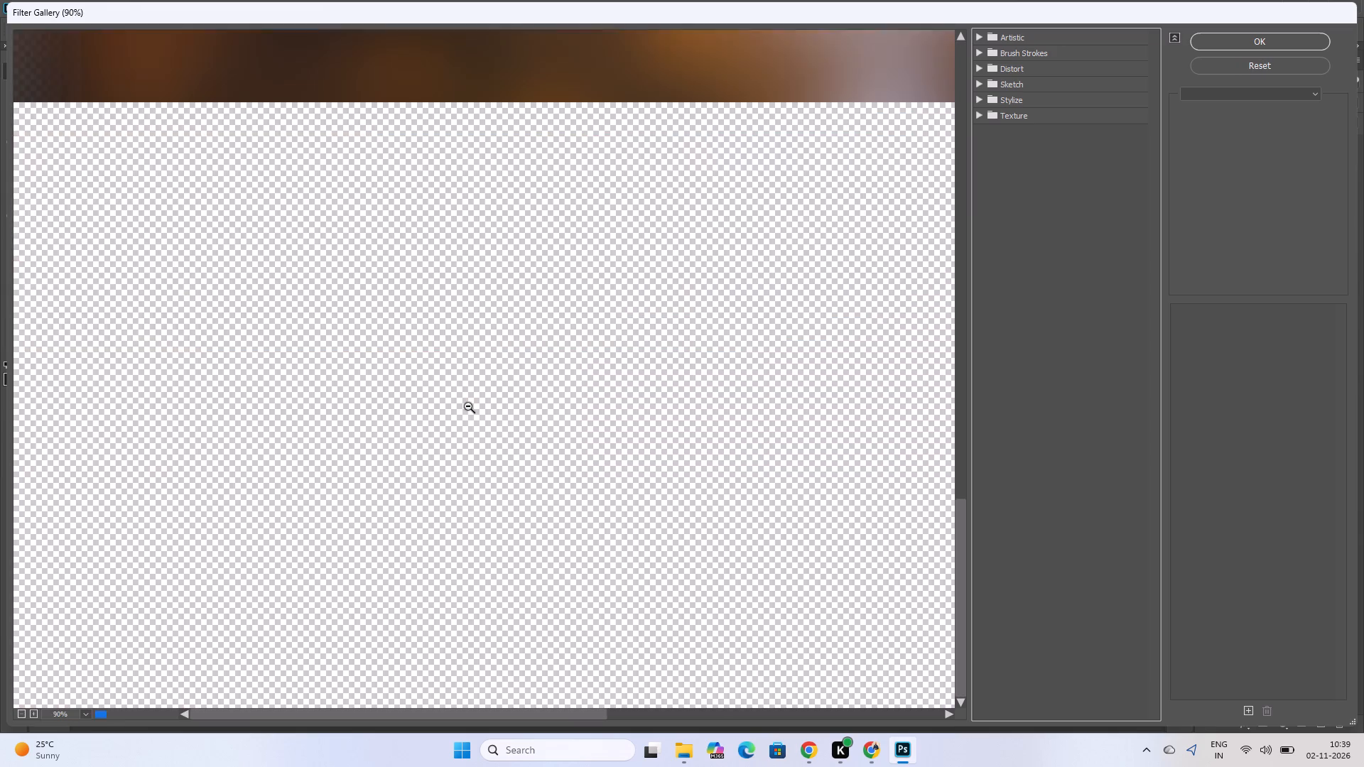
alt+scroll(468, 406, down, 20)
alt+scroll(468, 406, down, 4)
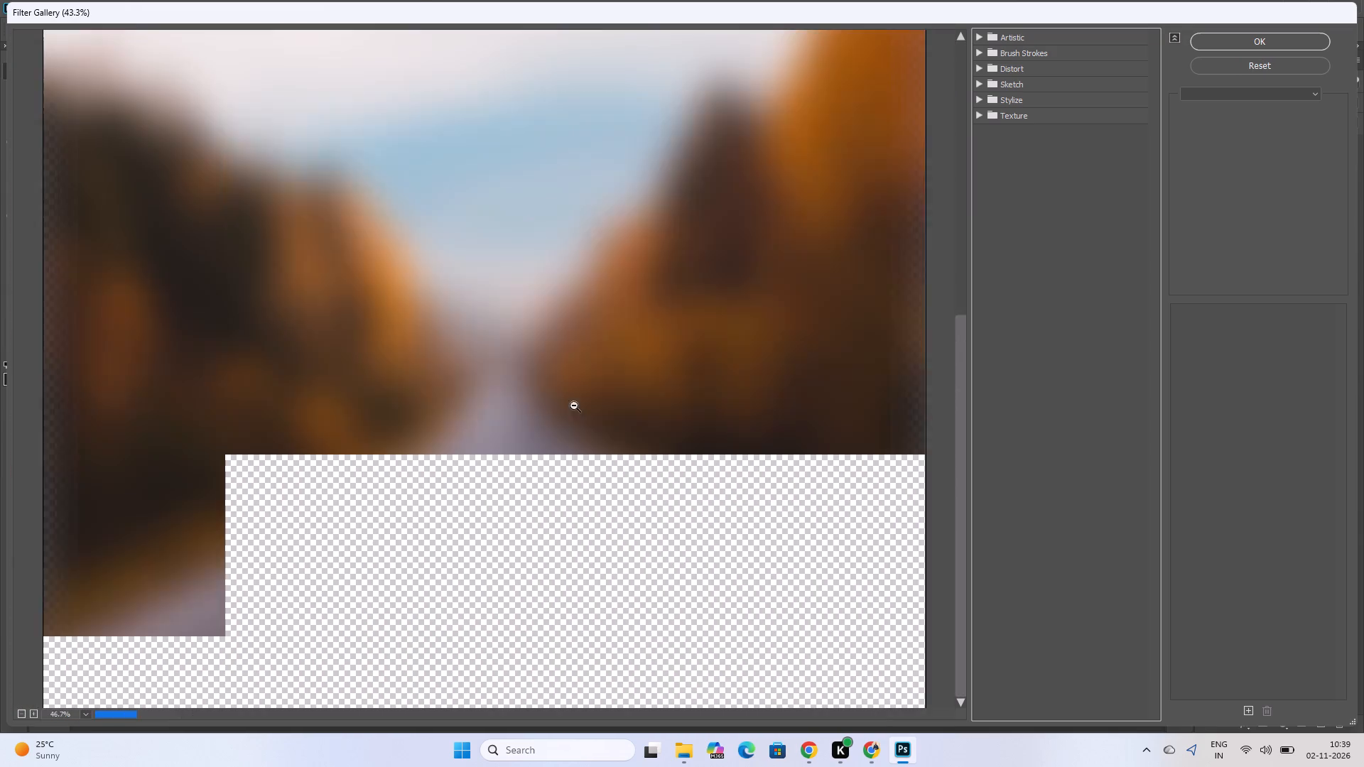
alt+scroll(574, 406, down, 16)
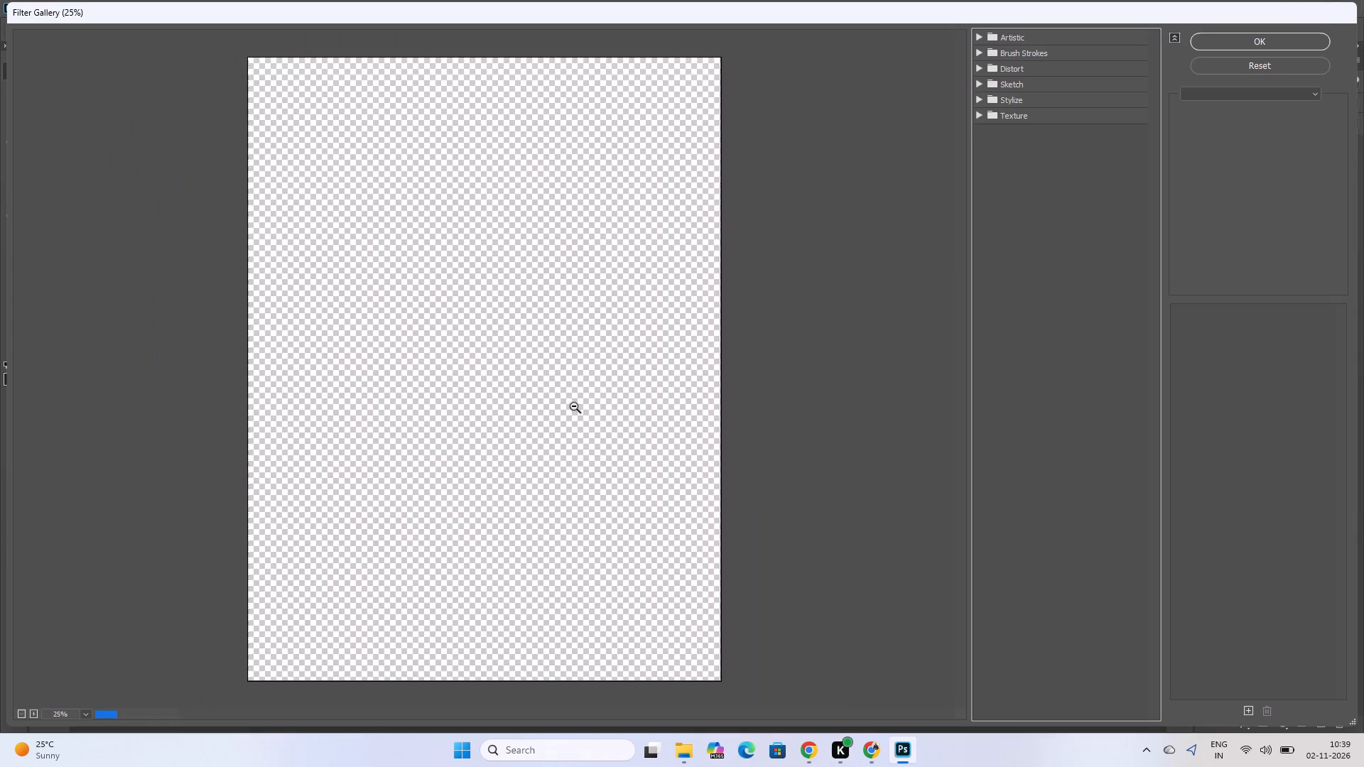
alt+scroll(574, 406, down, 3)
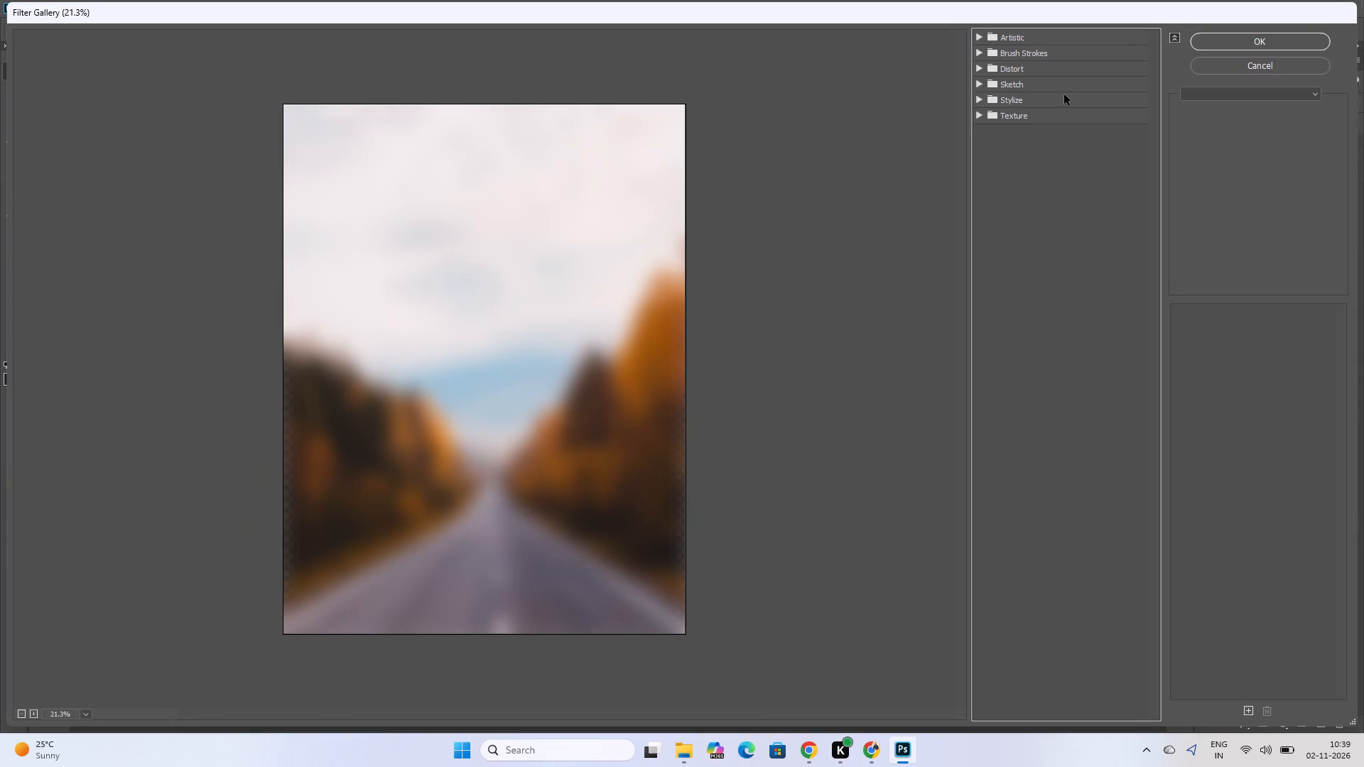
Preview the Artistic filters Cutout, Dry Brush, Colored Pencil and Film Grain on the blurred photo layer.
click(973, 38)
click(980, 38)
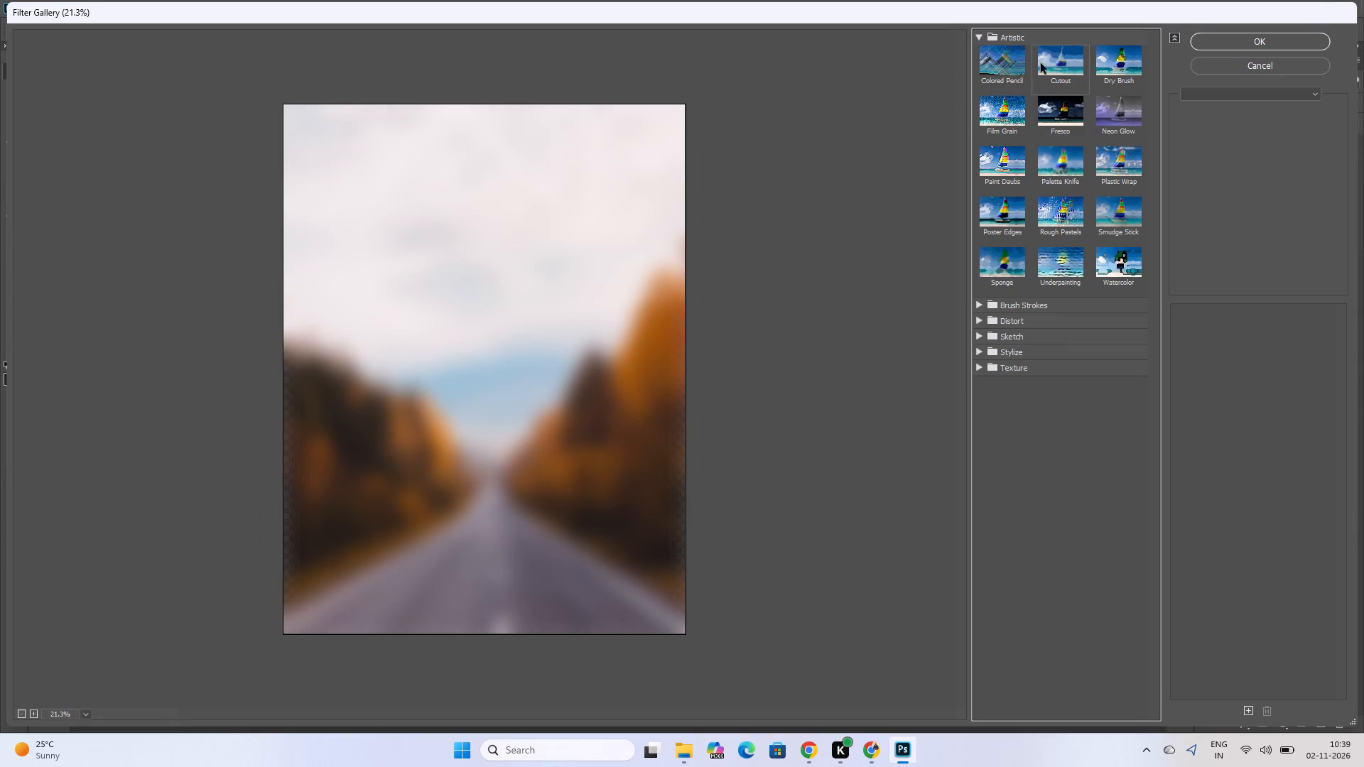
click(1068, 62)
click(1118, 58)
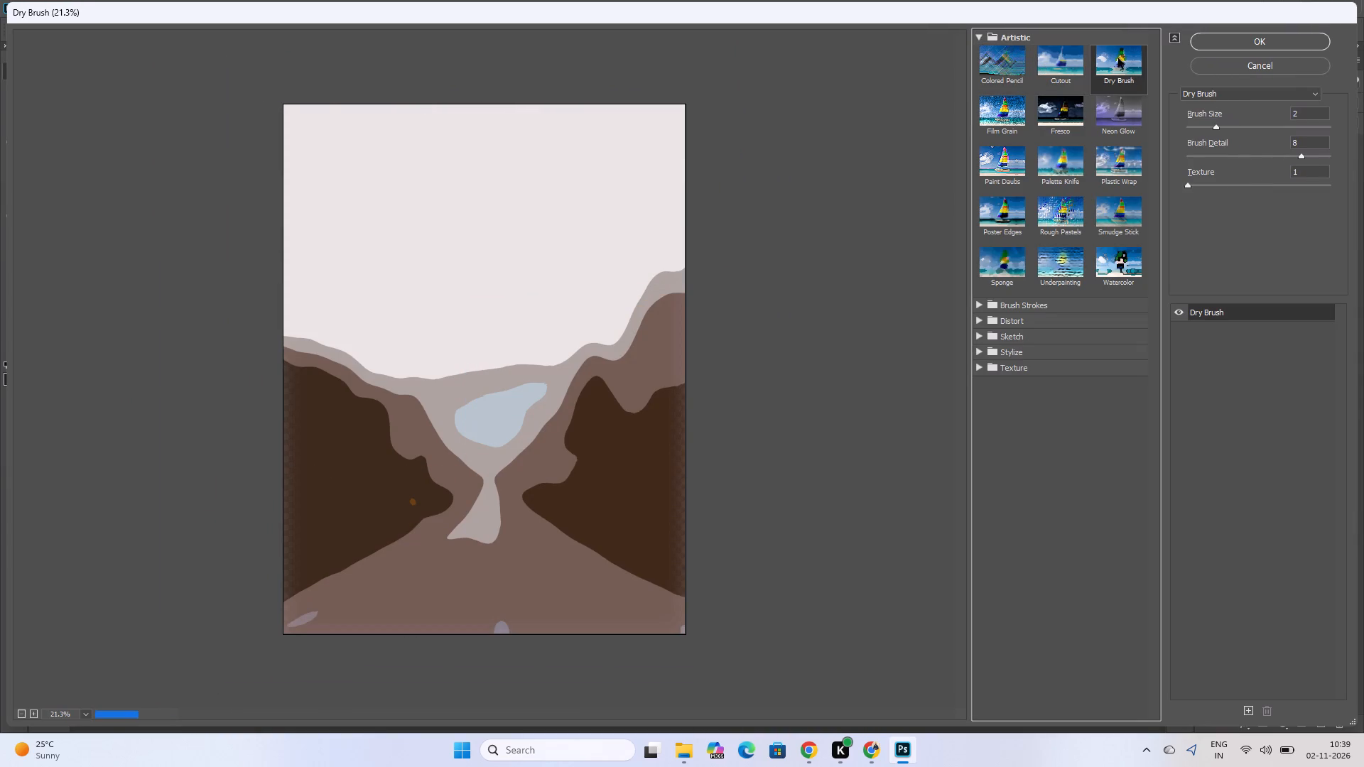
click(973, 65)
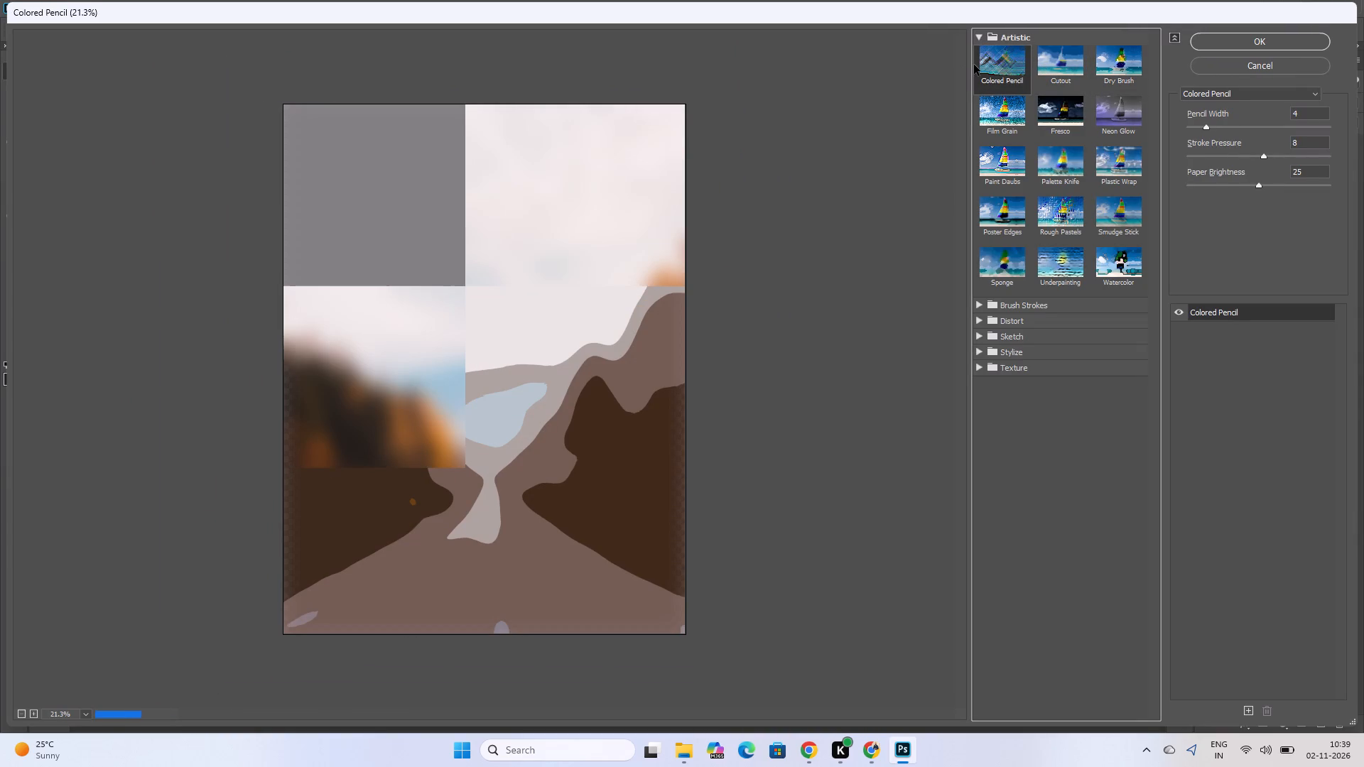
click(1007, 114)
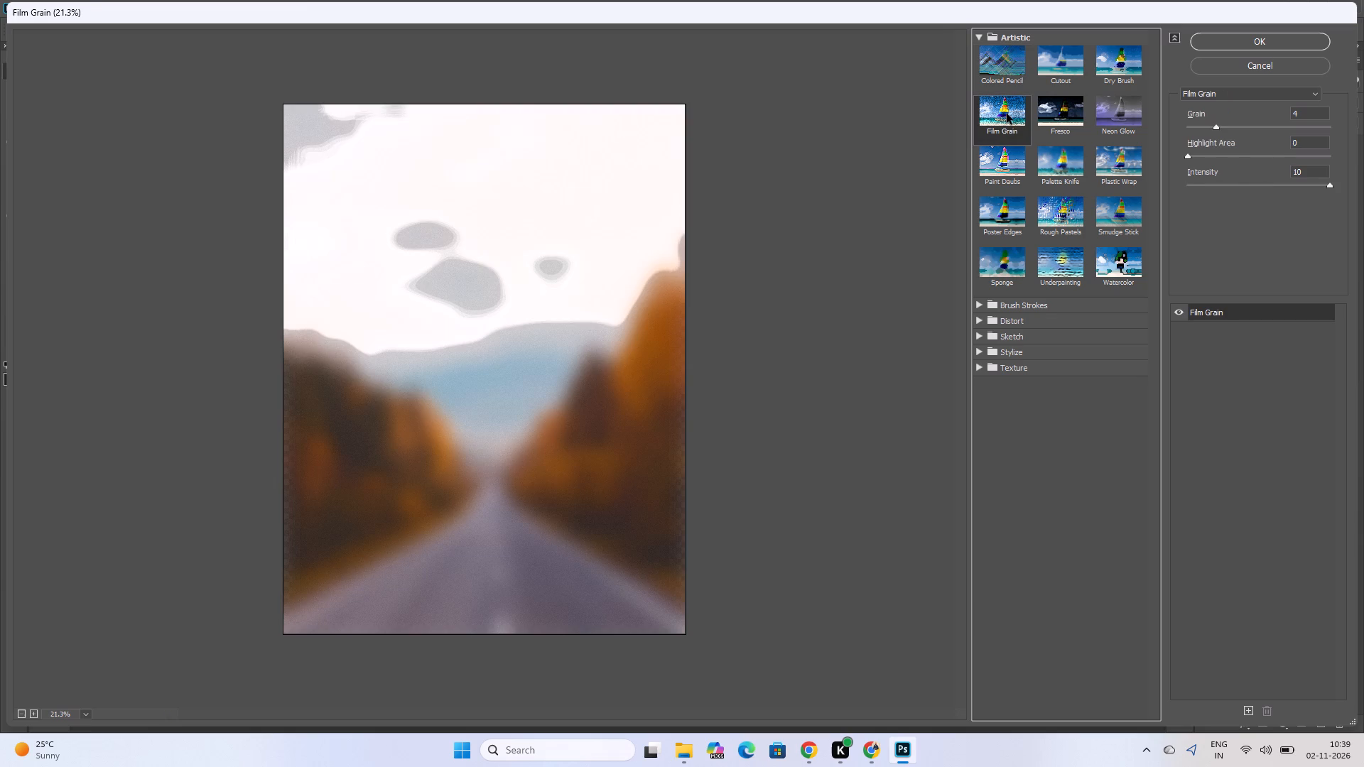
Switch to the tutorial in Chrome and check which Filter Gallery category and Glass filter settings it uses.
click(878, 765)
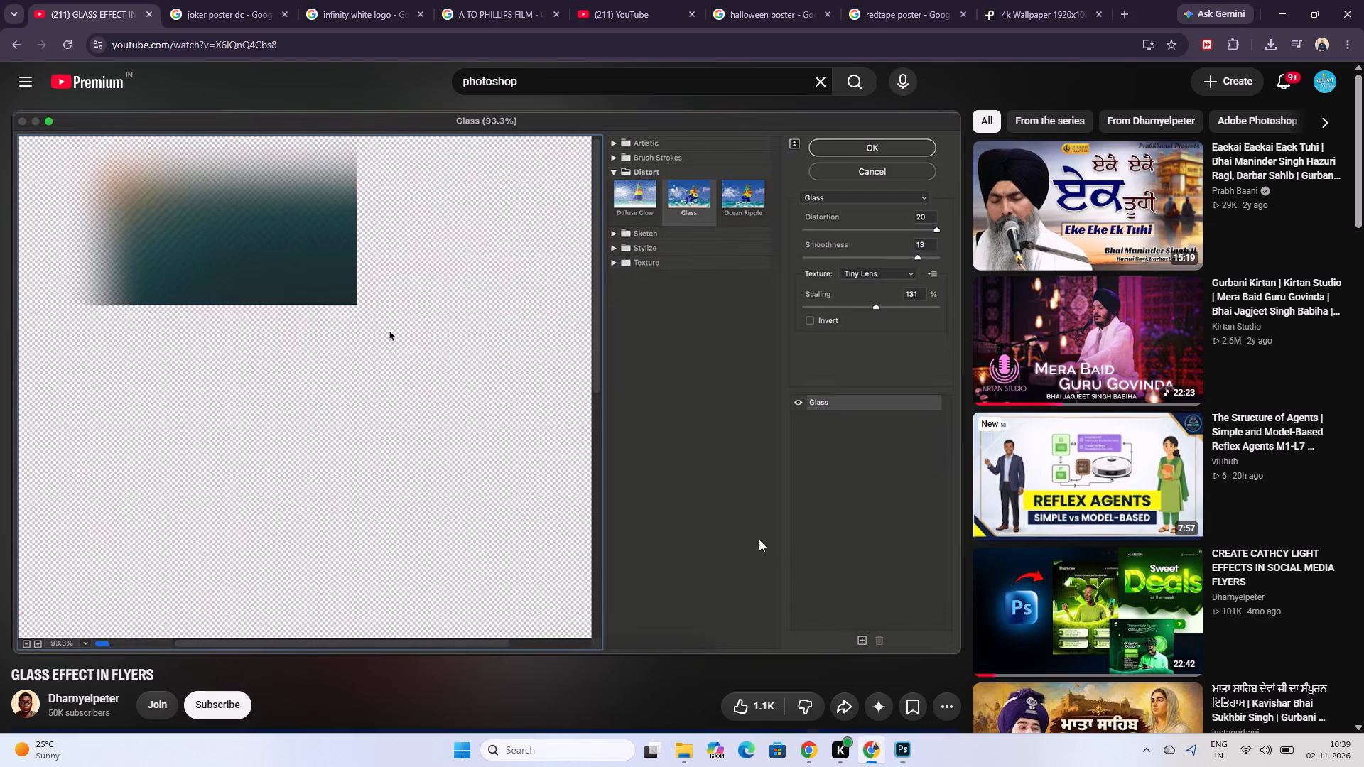
click(747, 516)
key(space)
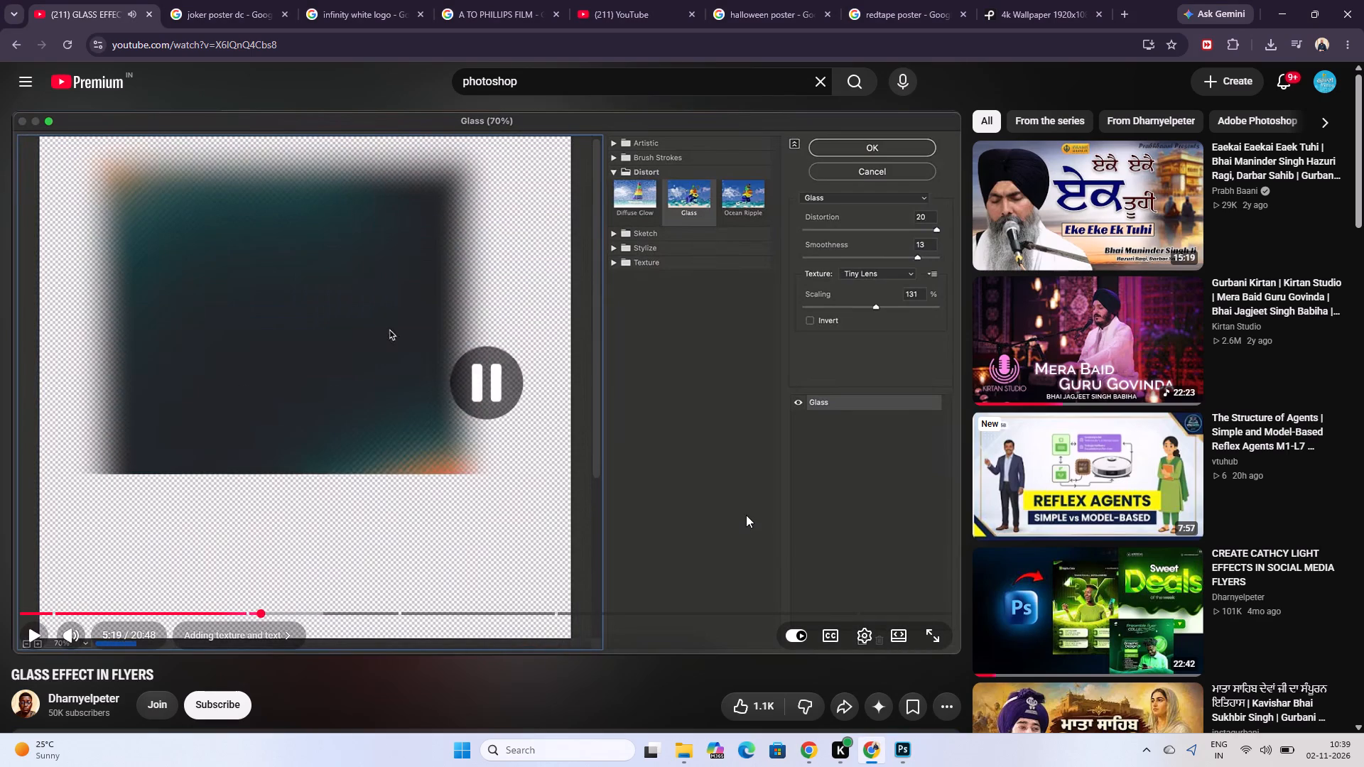
Switch to Photoshop and preview the Distort filters Glass, Diffuse Glow and Ocean Ripple on the blurred photo layer.
click(903, 752)
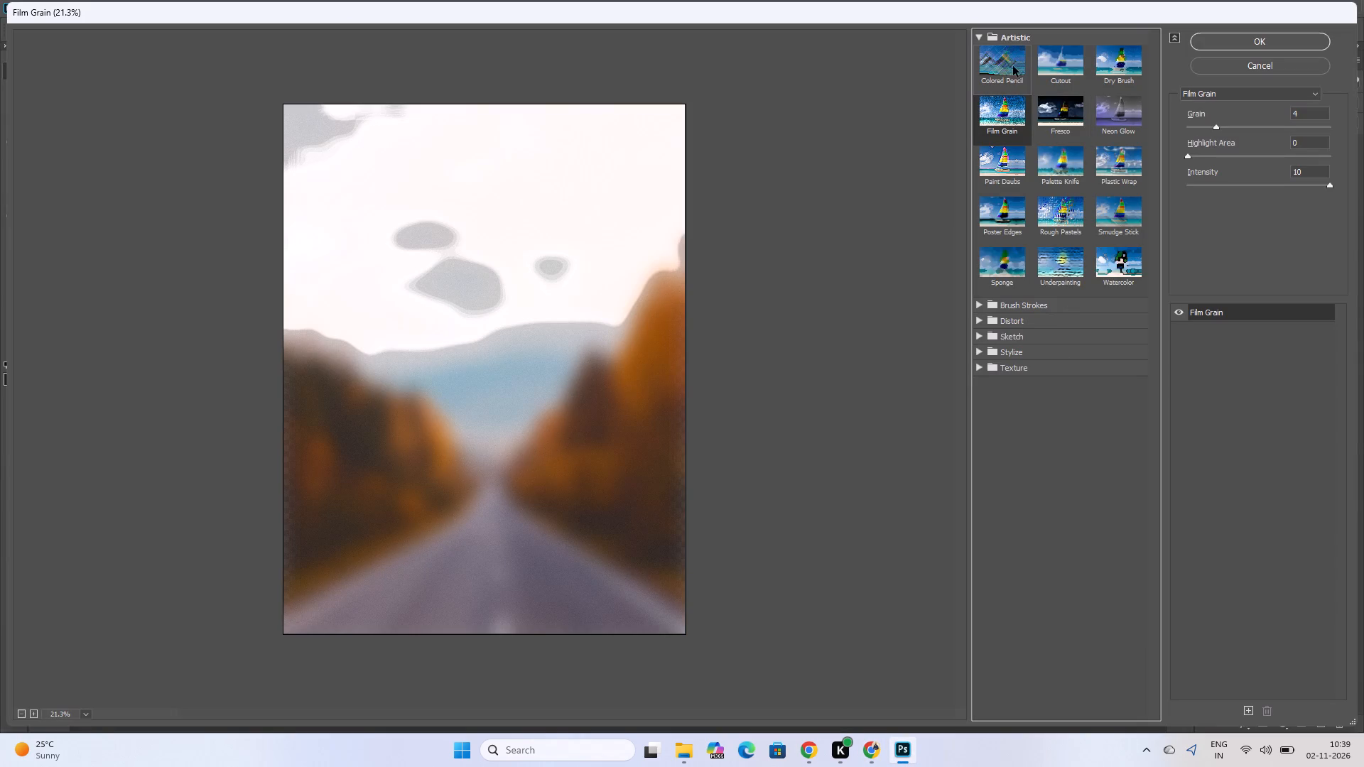
scroll(1047, 154, up, 3)
scroll(1020, 91, up, 5)
click(983, 36)
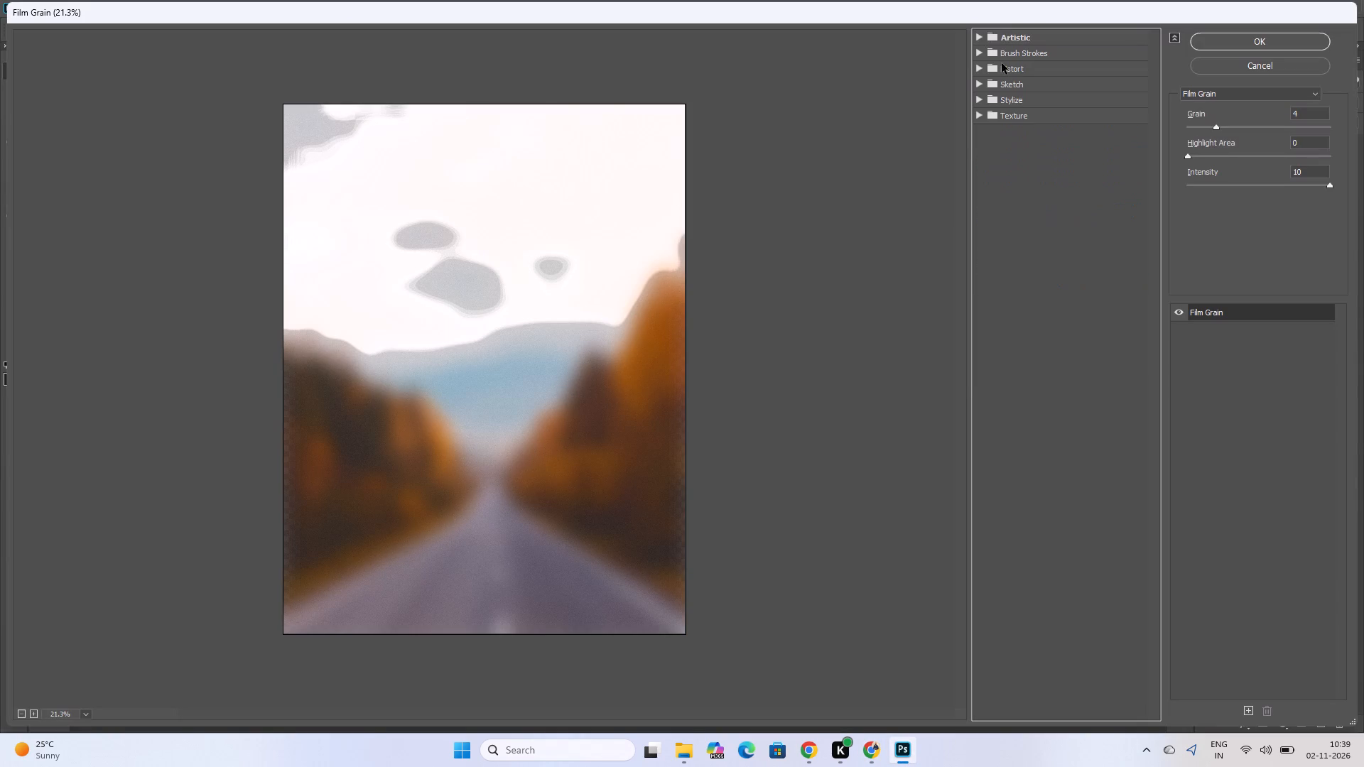
click(980, 69)
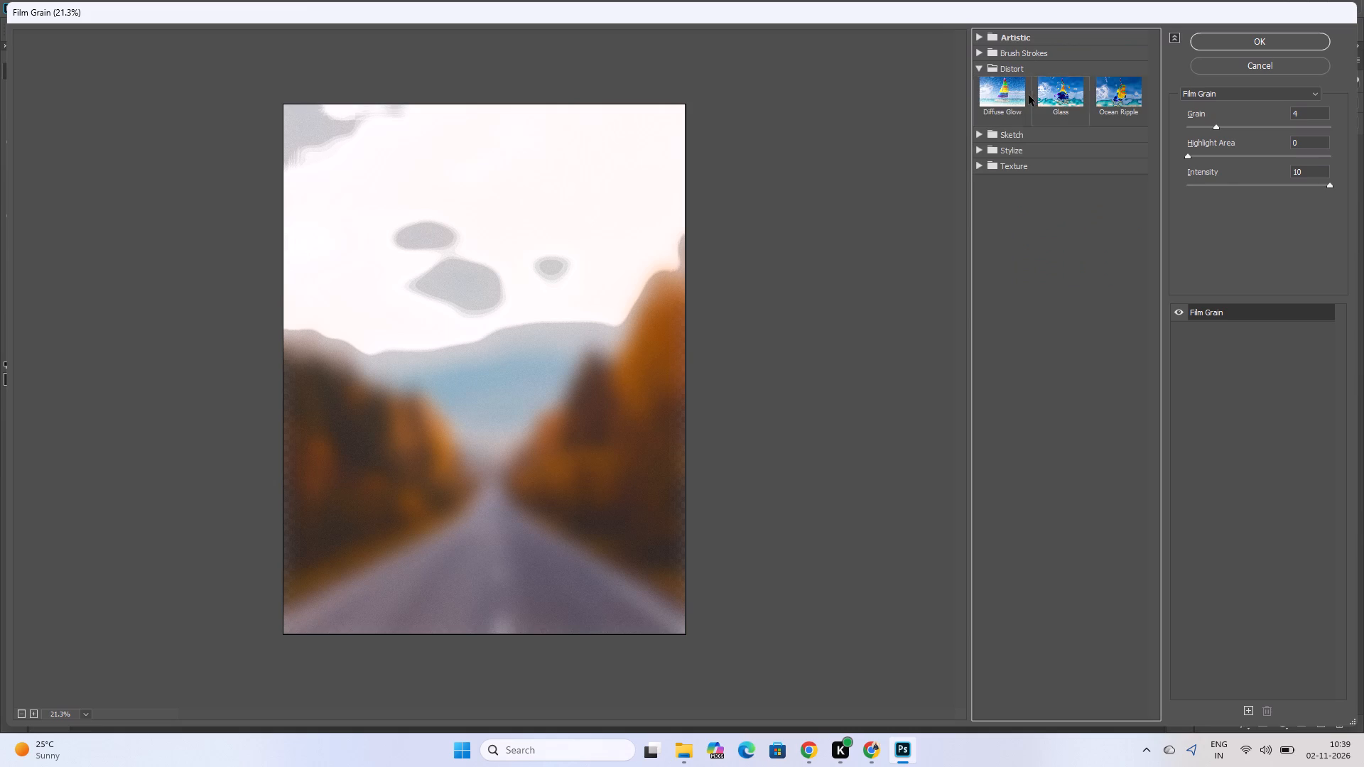
click(1046, 97)
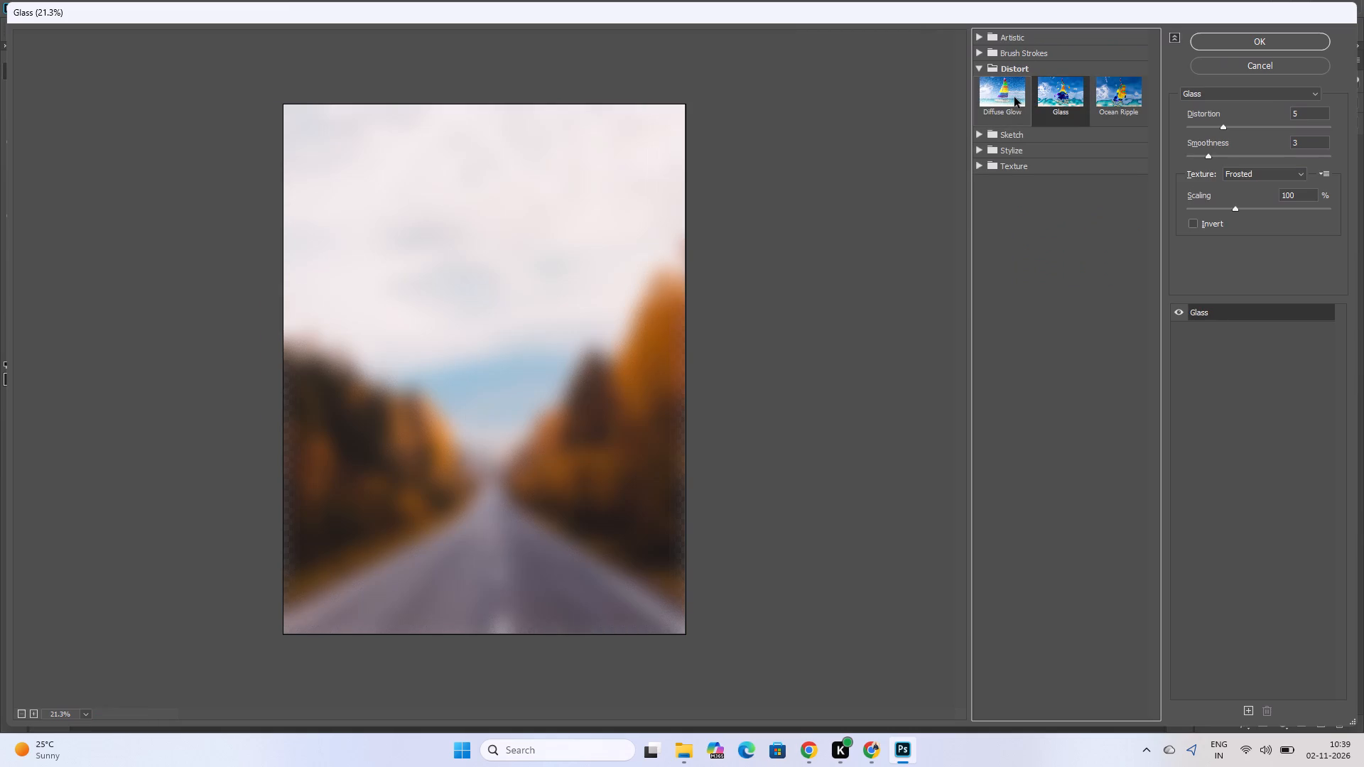
click(1014, 97)
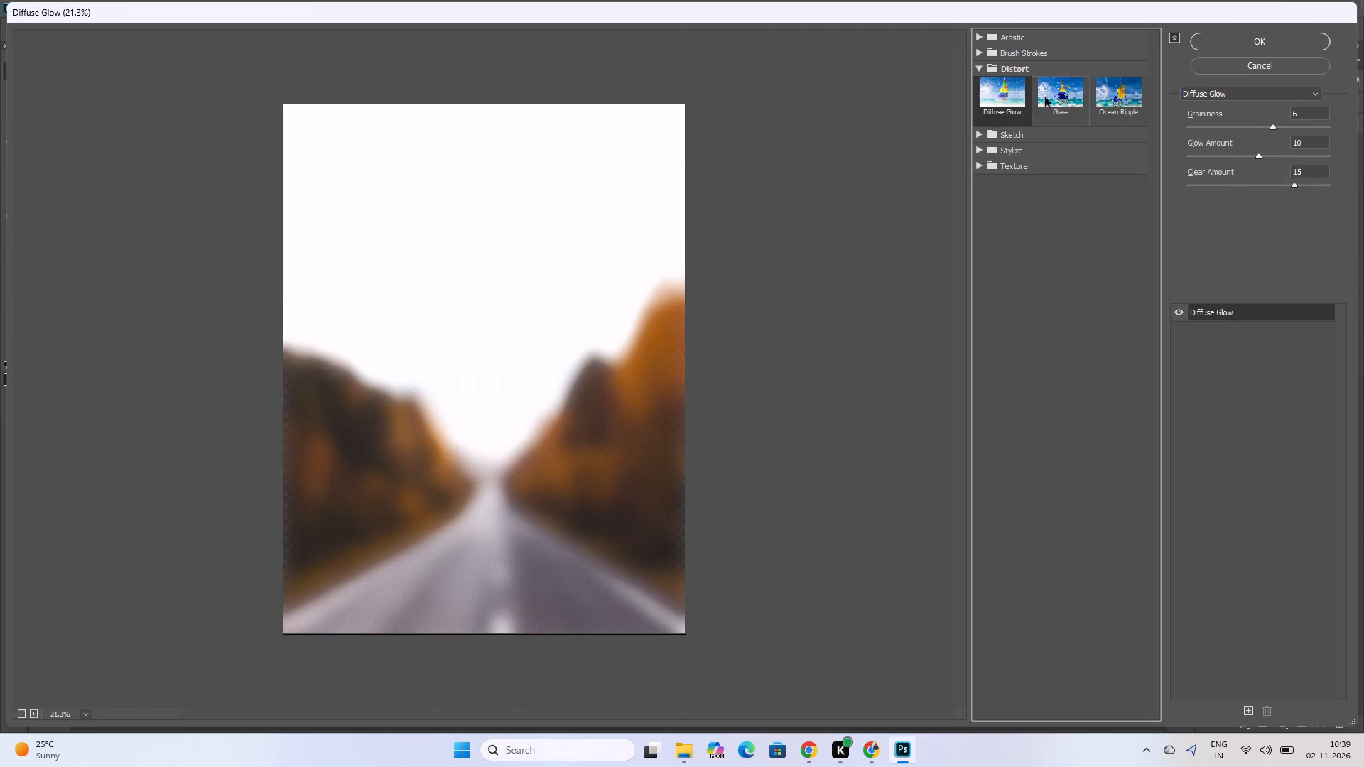
click(1061, 95)
click(1132, 94)
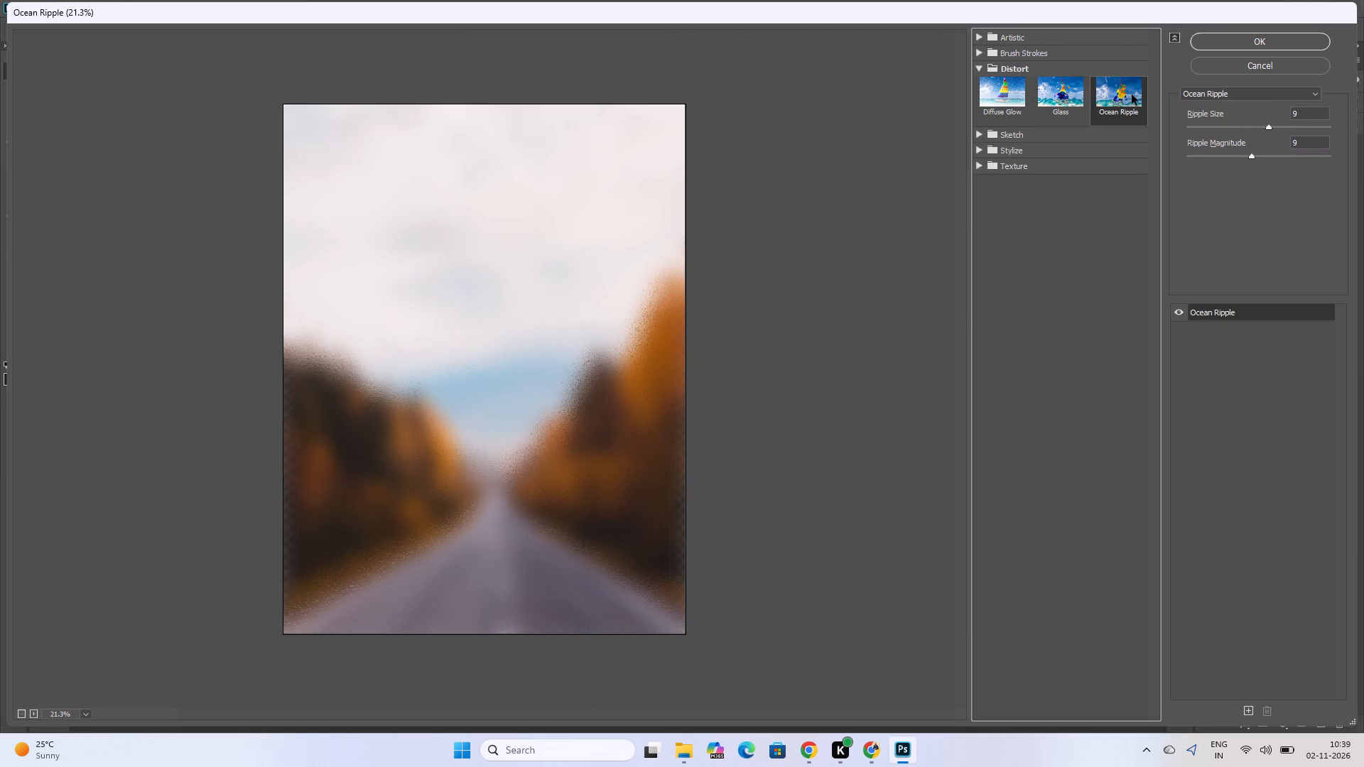
Switch to the tutorial in Chrome, watch which texture it picks for the Glass filter, and pause it.
click(876, 766)
click(693, 479)
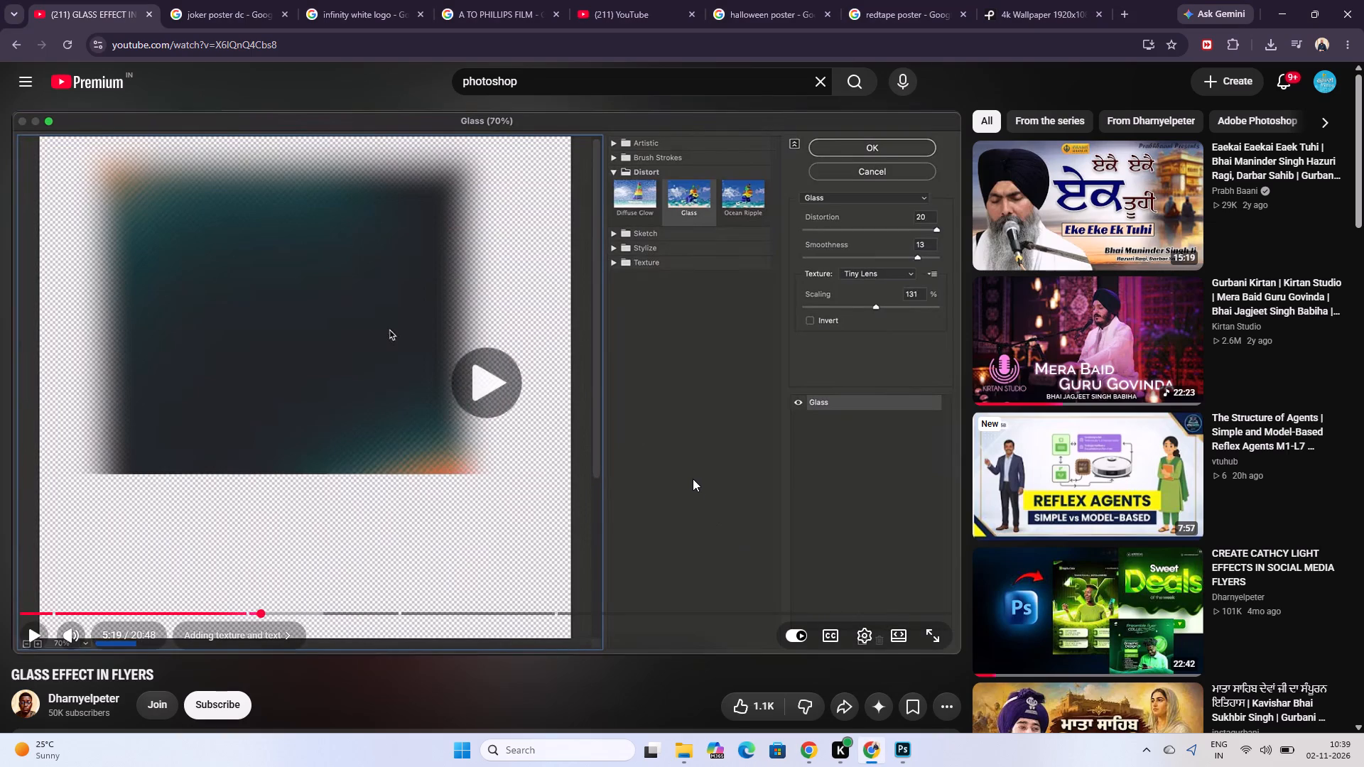
key(Right)
key(Right)
key(Left)
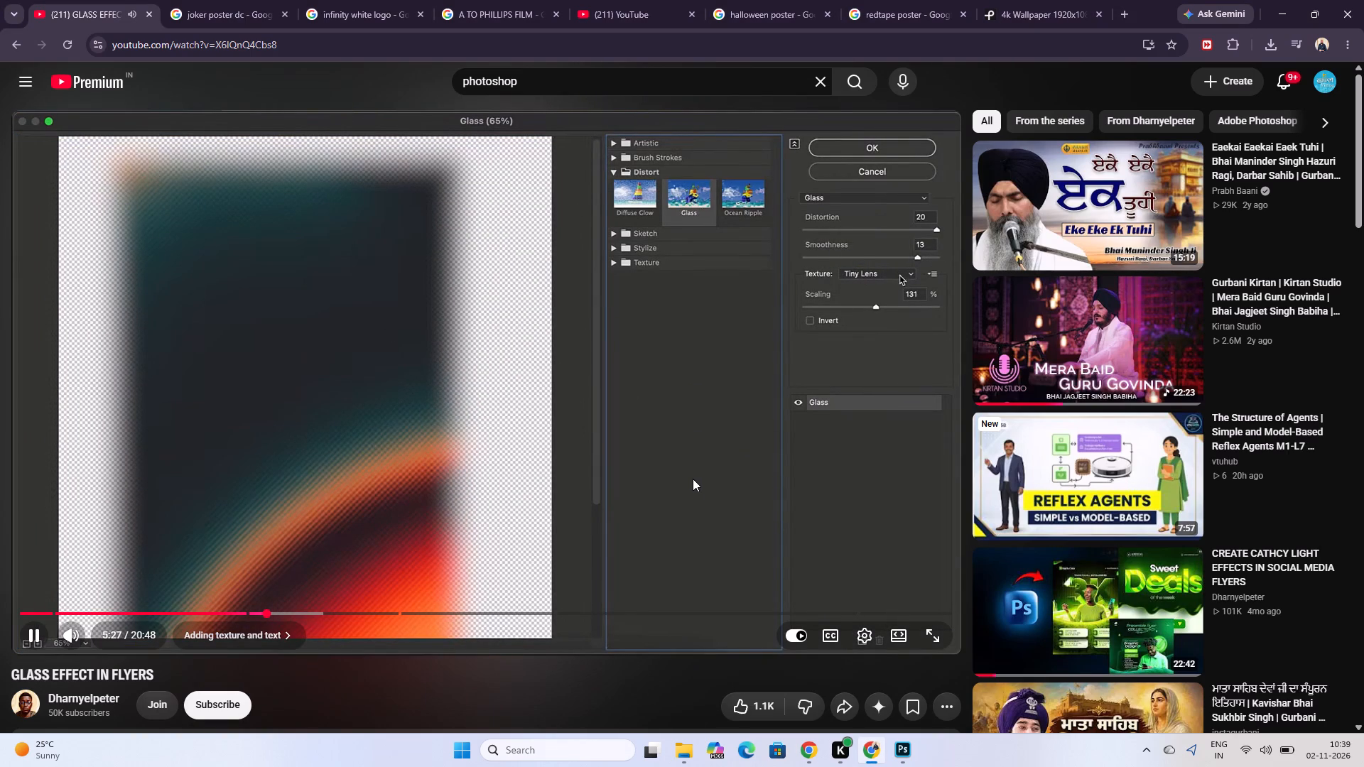
click(632, 444)
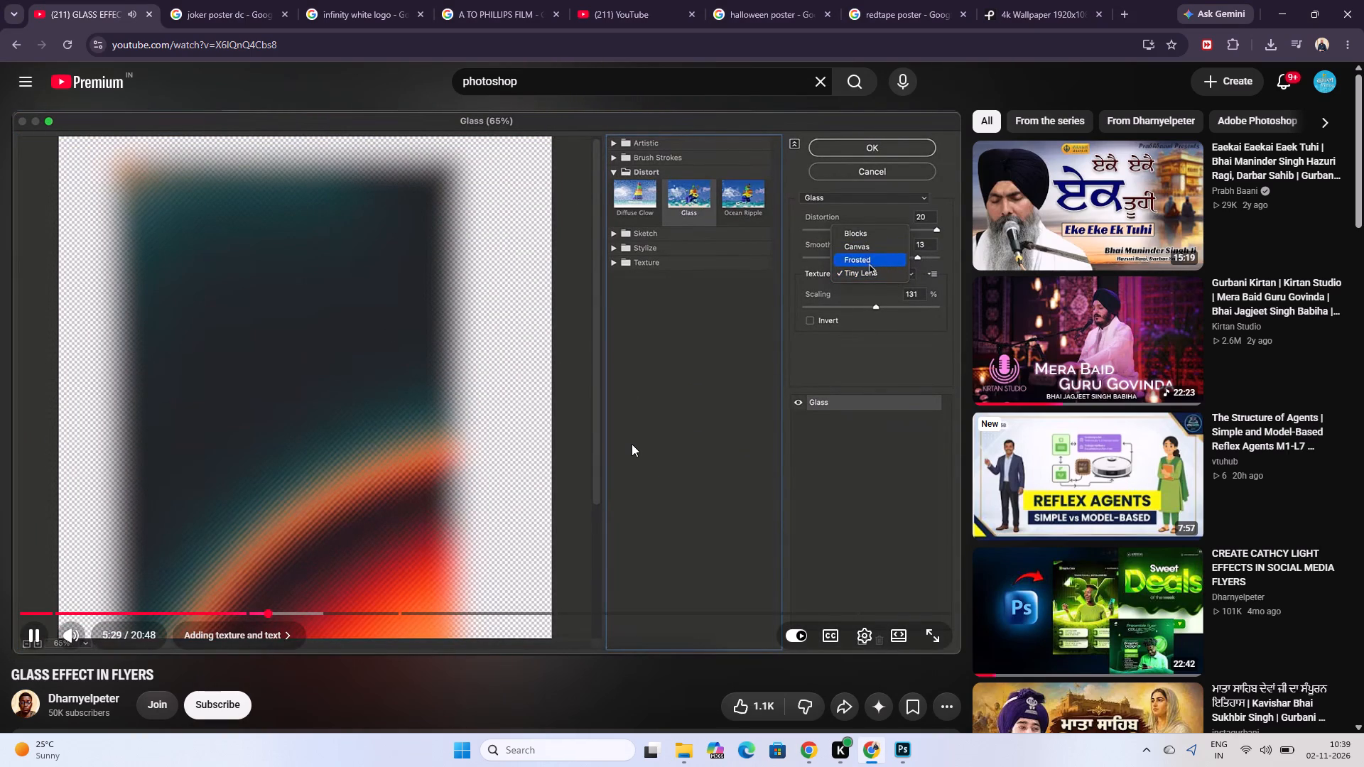
click(632, 444)
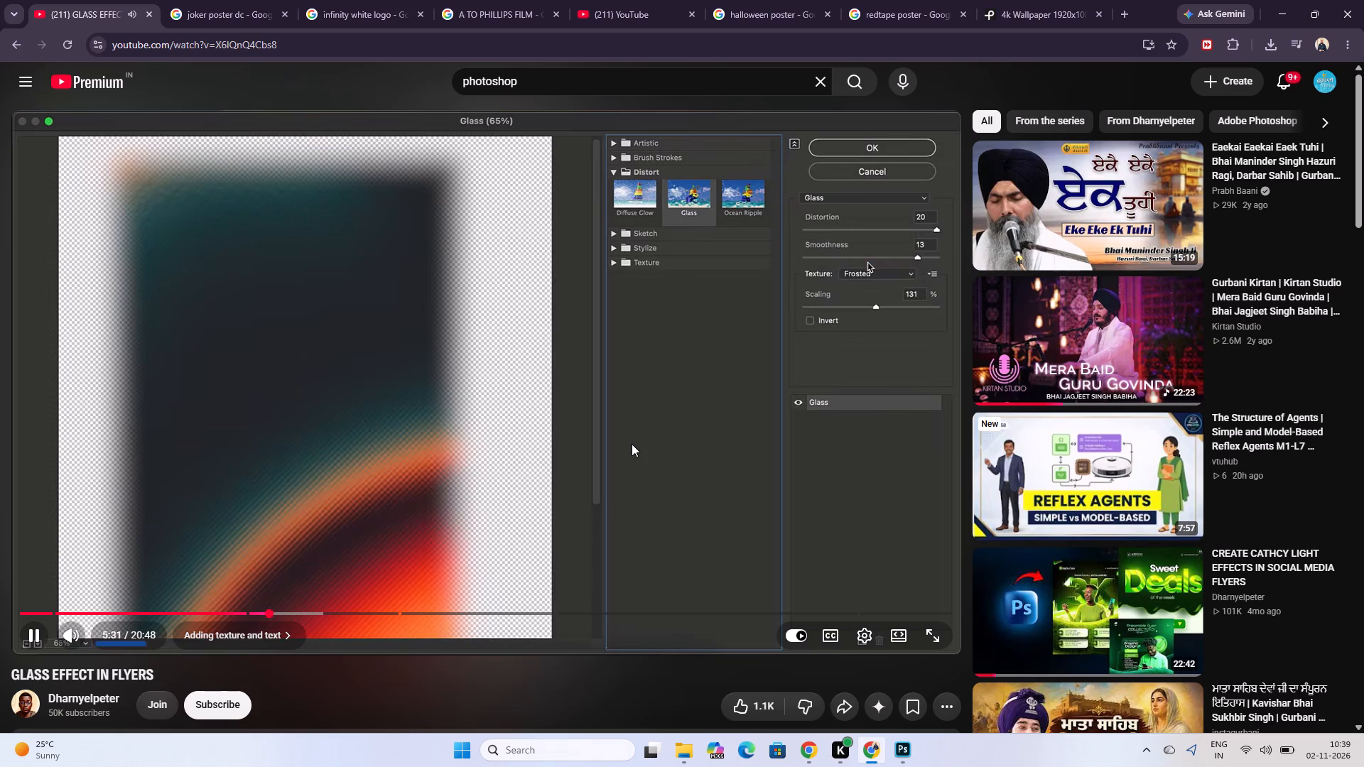
click(570, 411)
Switch to Photoshop and choose the Glass filter from the Distort category for the blurred photo layer.
click(902, 745)
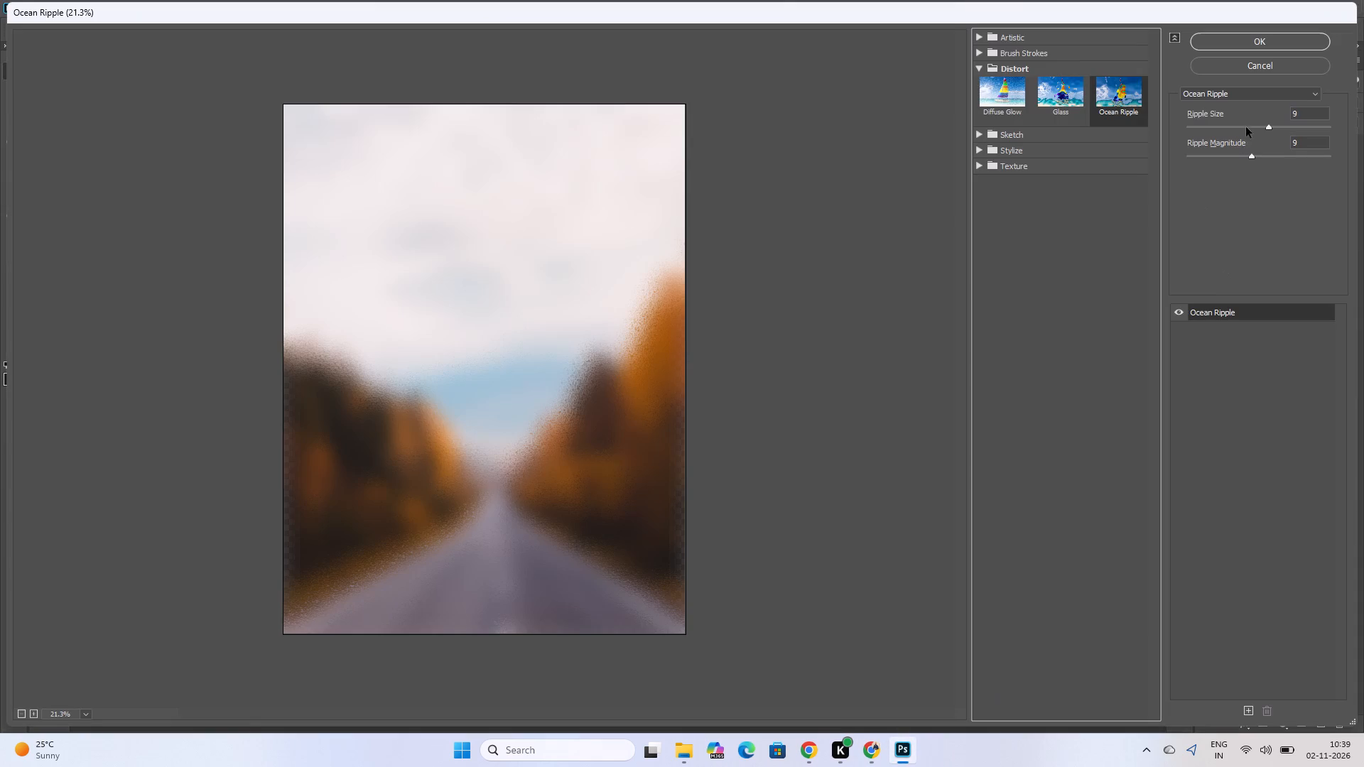
click(1284, 91)
click(1060, 101)
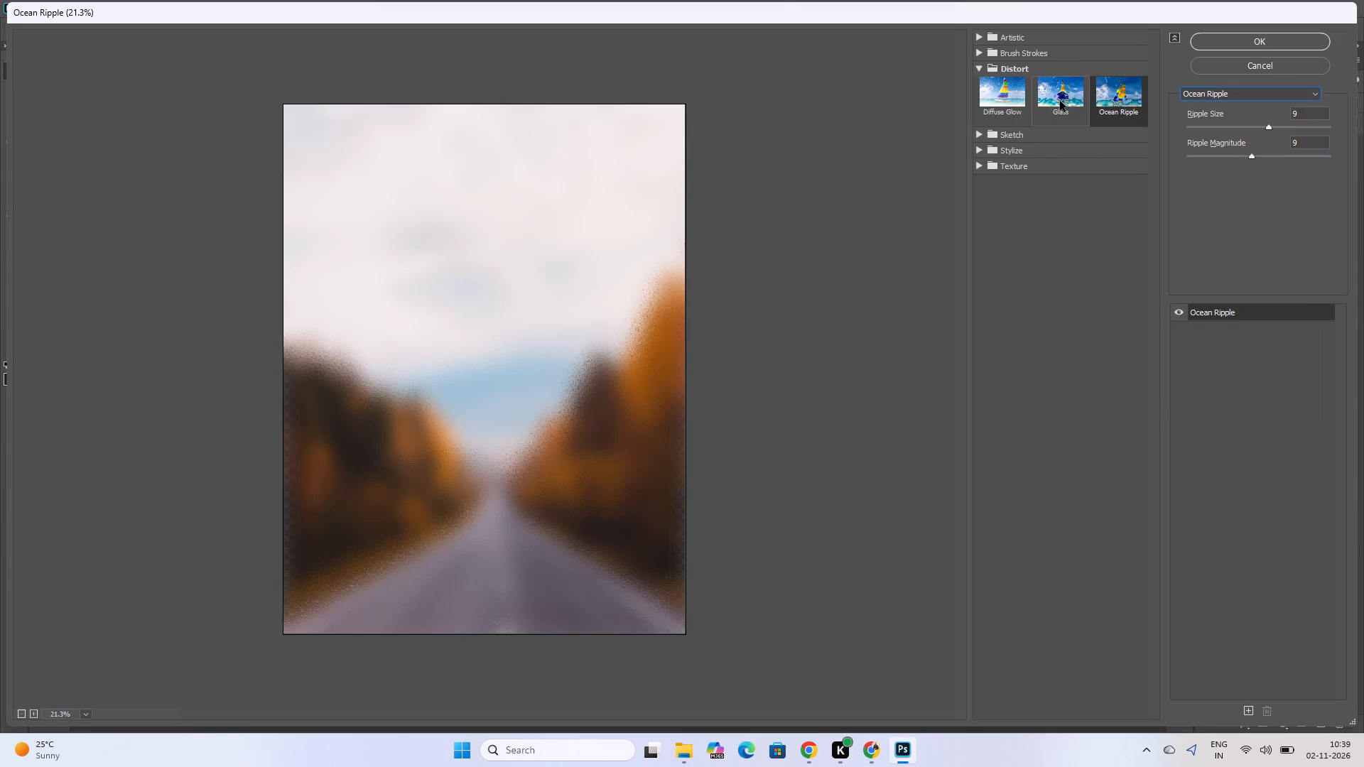
click(1060, 101)
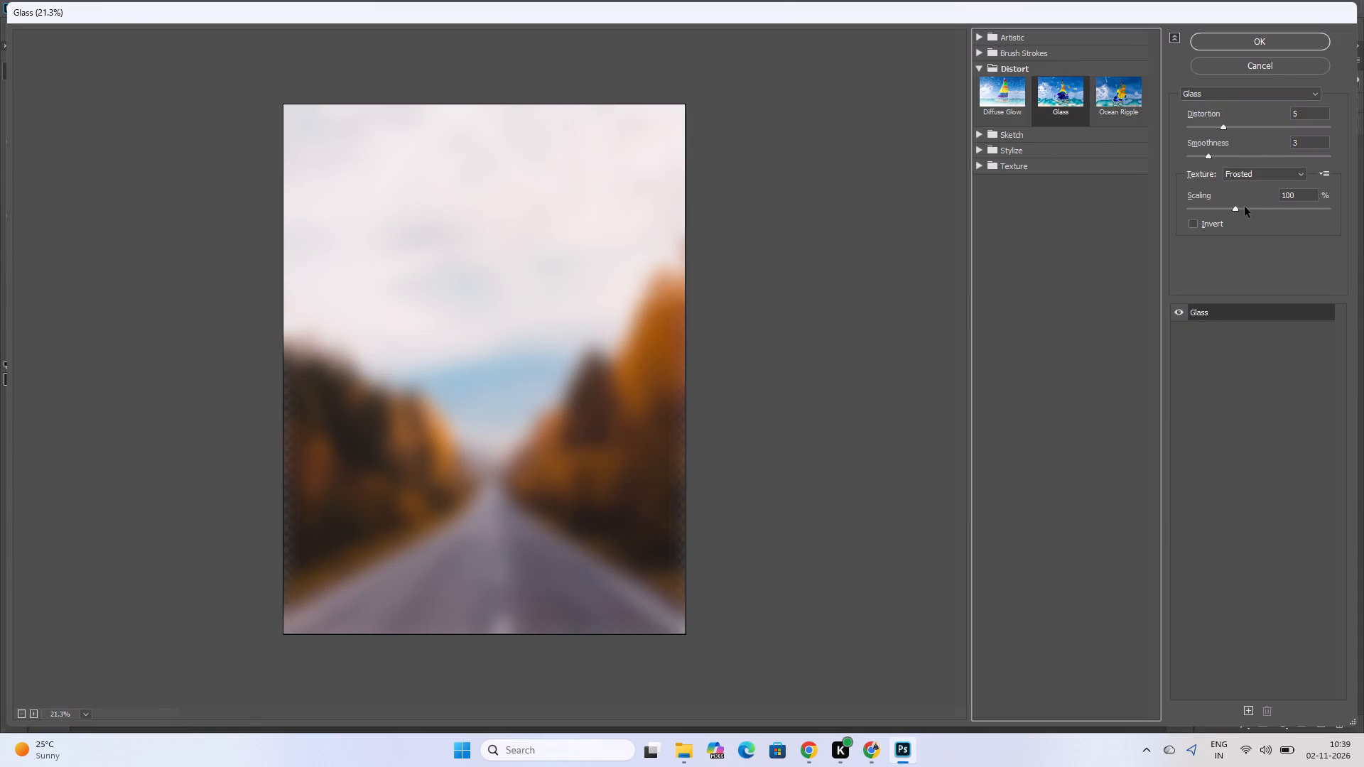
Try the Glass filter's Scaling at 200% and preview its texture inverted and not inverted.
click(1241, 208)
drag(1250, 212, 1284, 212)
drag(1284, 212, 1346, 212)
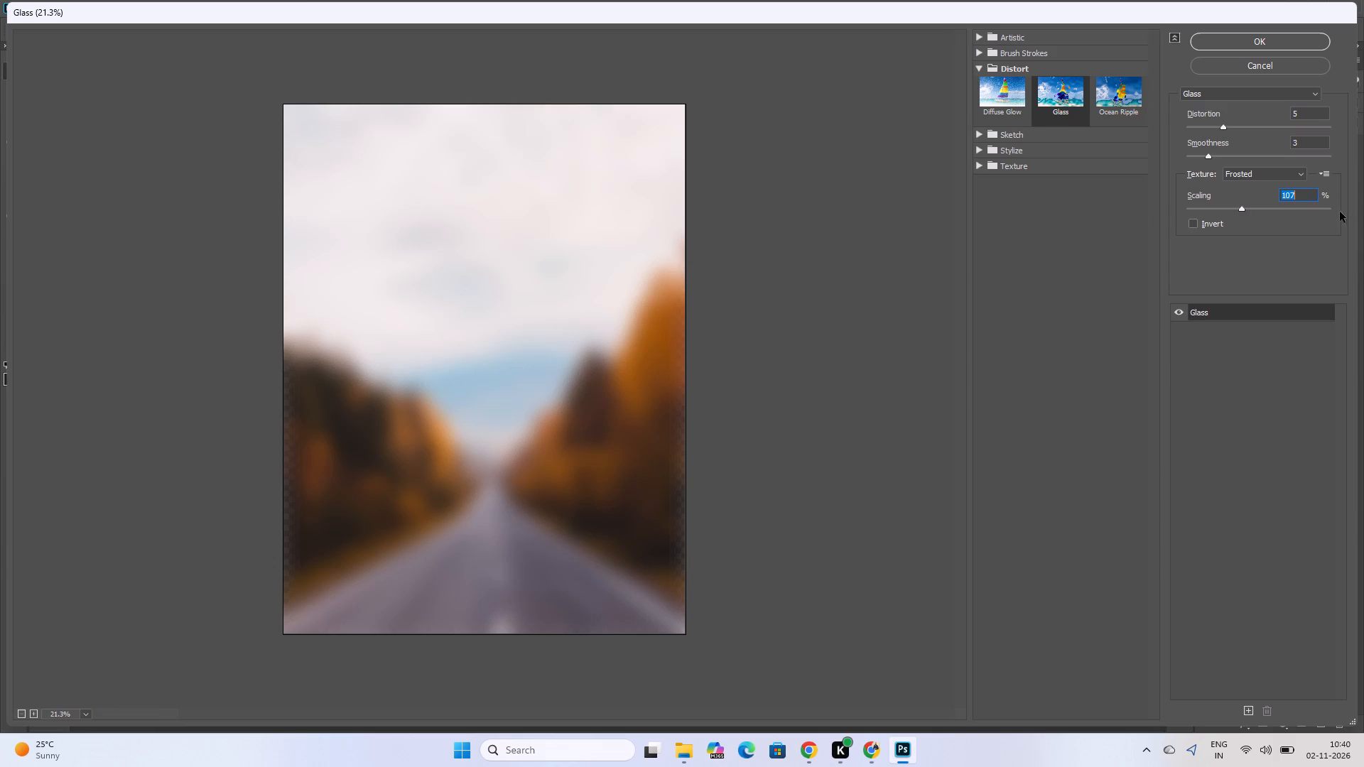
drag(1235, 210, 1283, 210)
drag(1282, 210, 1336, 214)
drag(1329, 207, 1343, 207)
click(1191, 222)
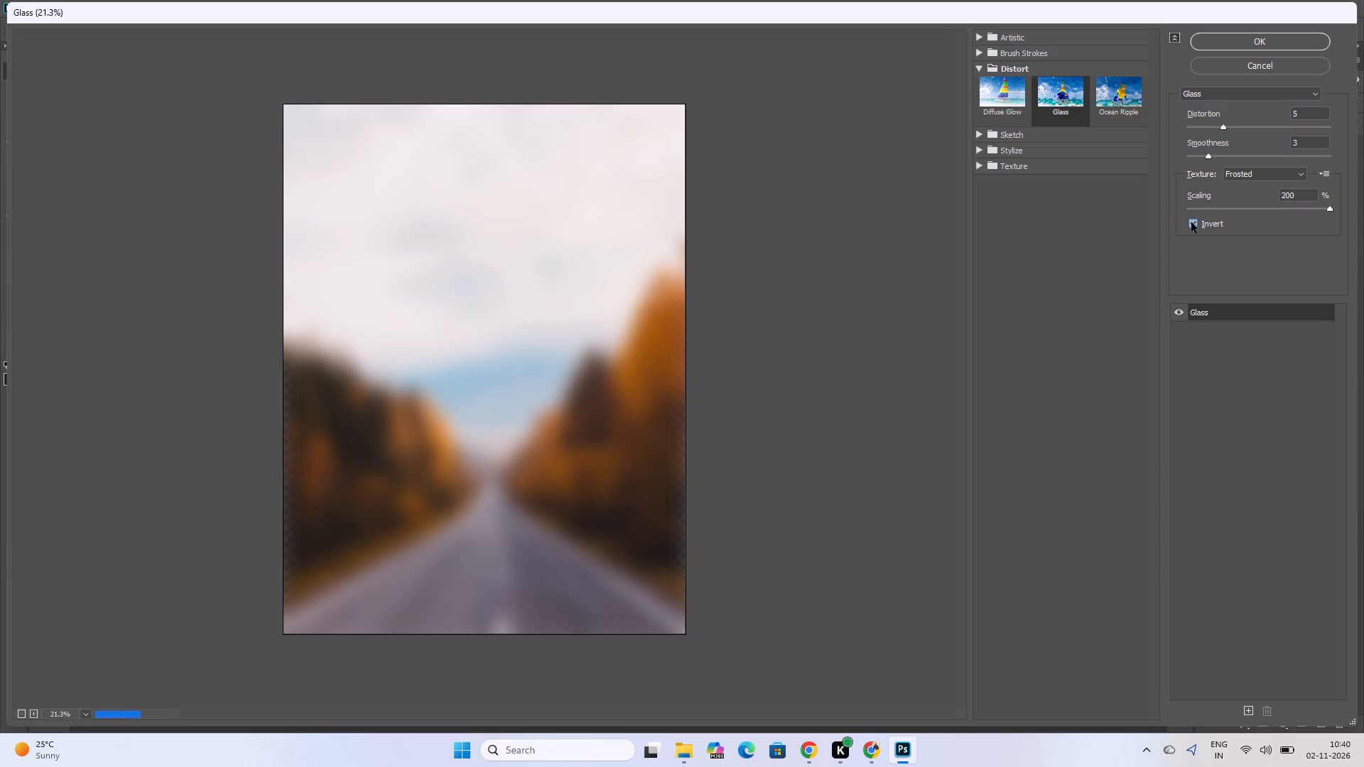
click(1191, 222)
Set the Glass filter's Scaling to 104%, keeping the Frosted texture.
click(1267, 210)
click(1233, 213)
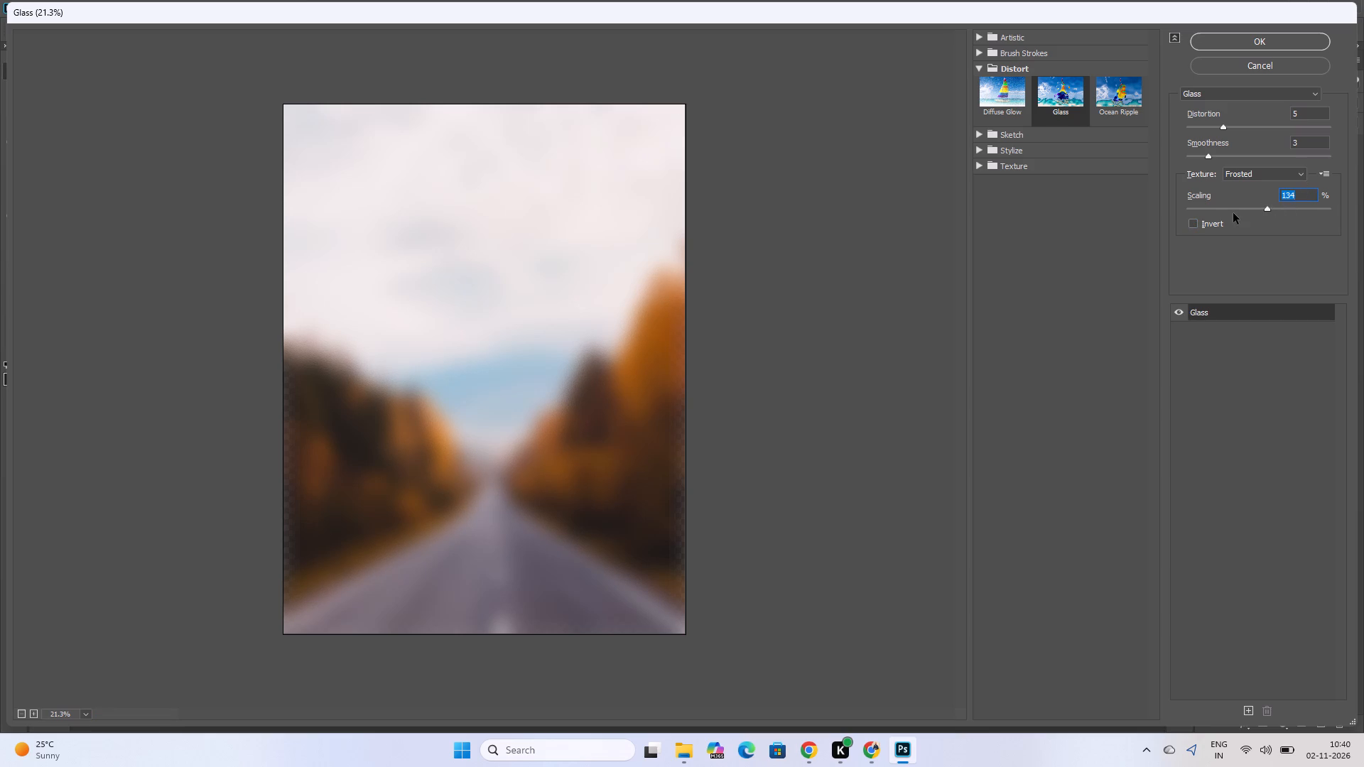
click(1233, 210)
click(1238, 210)
click(1236, 210)
Compare the Glass filter with Ocean Ripple on the blurred photo, ending with Glass selected.
click(1055, 100)
click(1055, 100)
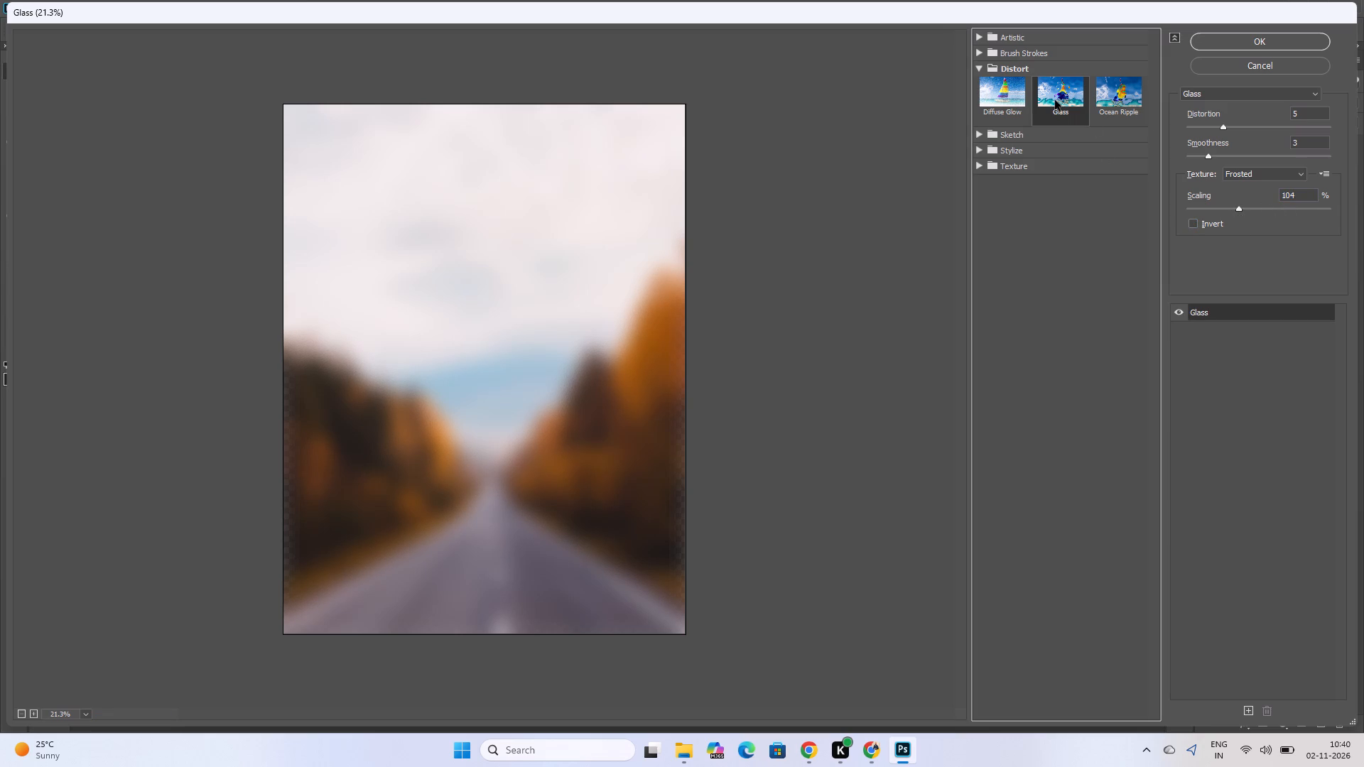
click(1104, 92)
click(1052, 92)
Switch to the tutorial in Chrome, check its Smoothness and Distortion settings for the Glass filter, and pause it.
click(864, 766)
click(686, 416)
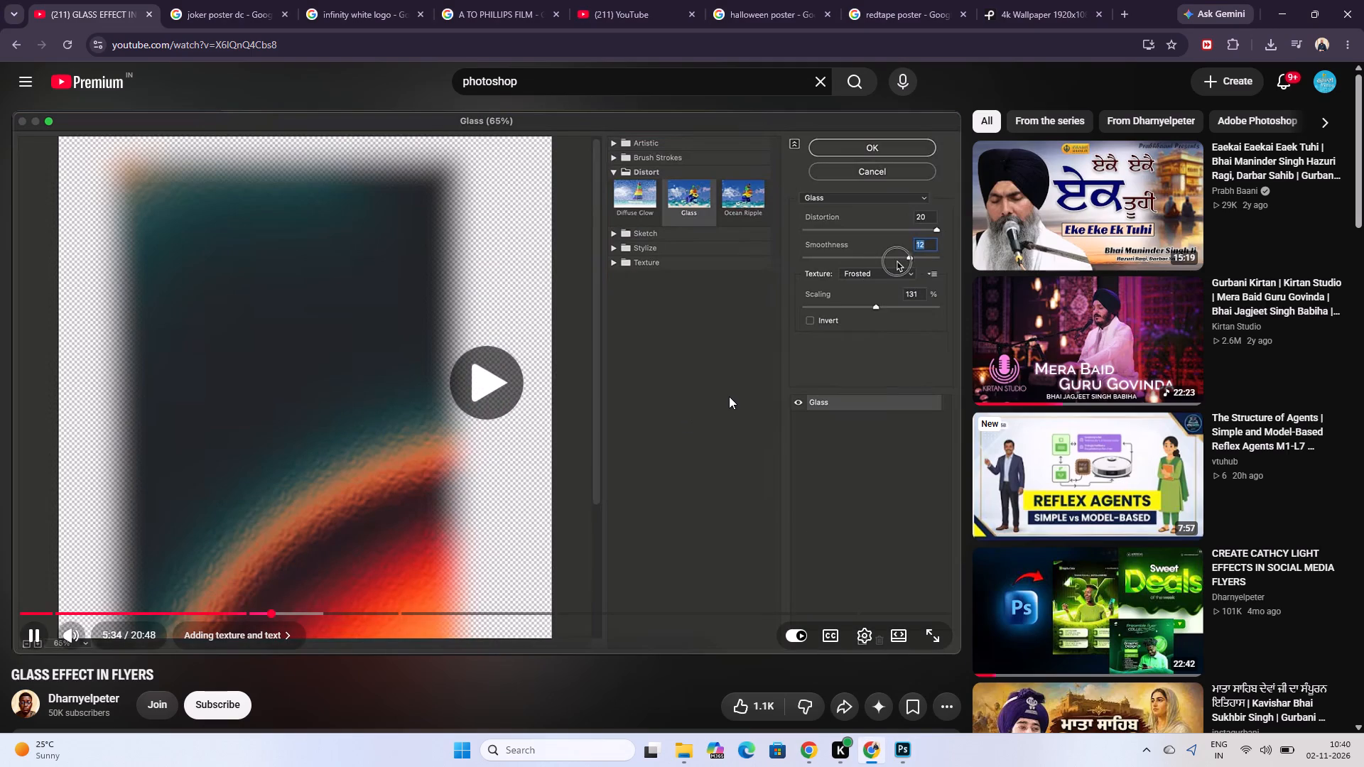
click(729, 396)
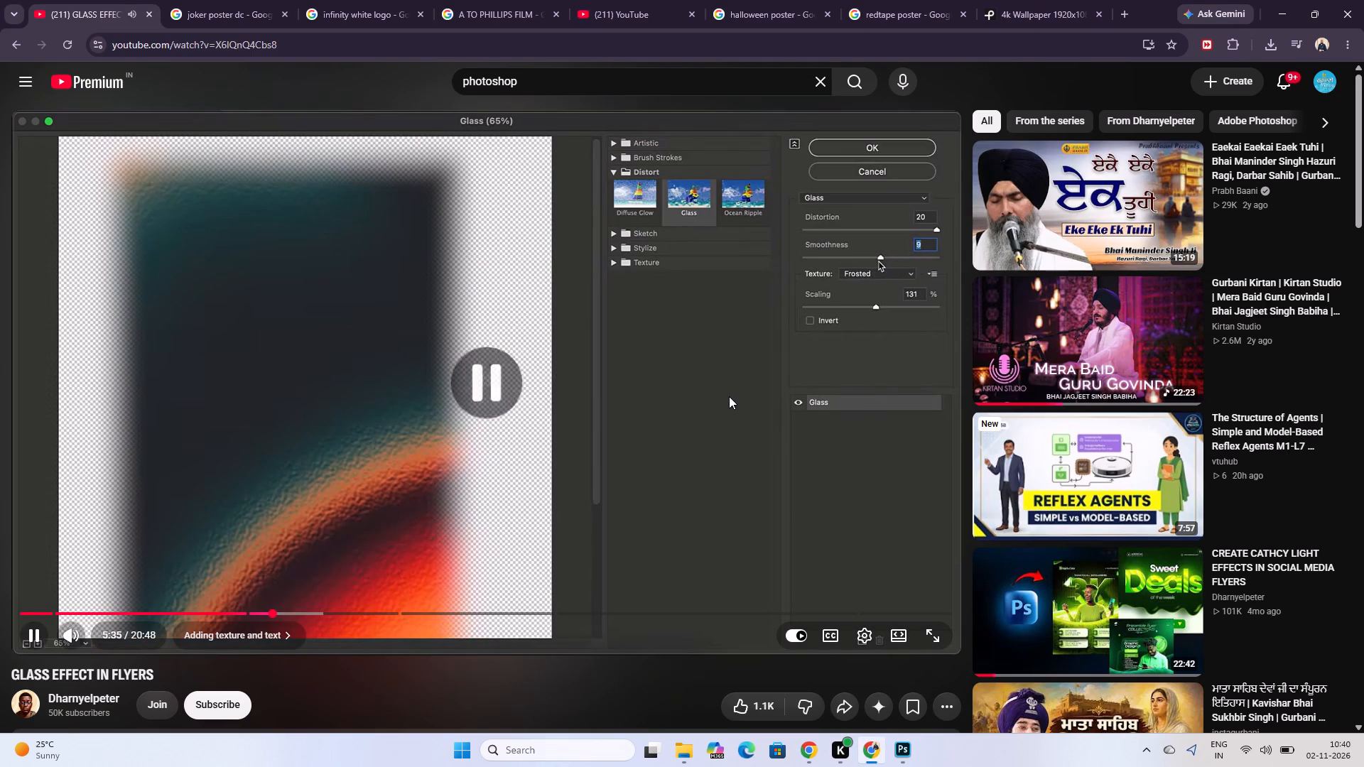
click(729, 396)
key(Escape)
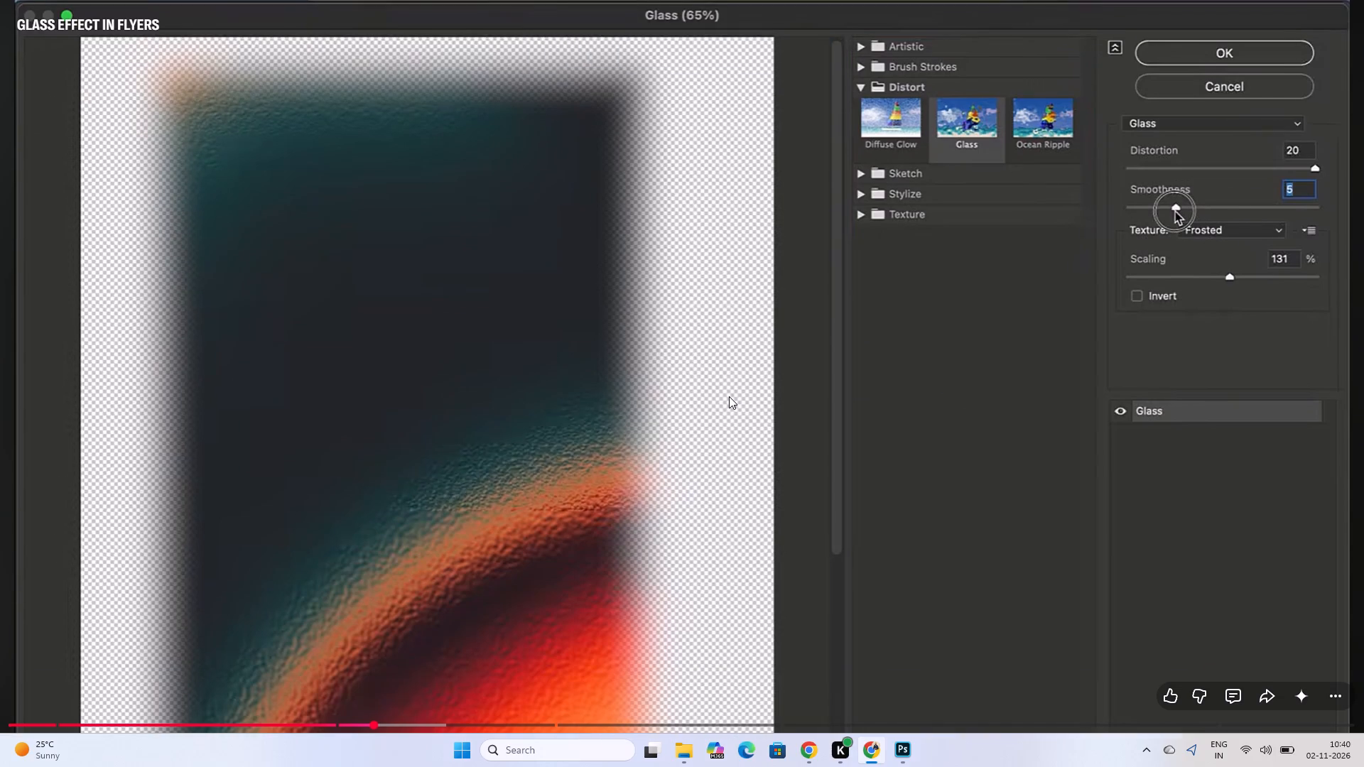
click(732, 393)
click(732, 393)
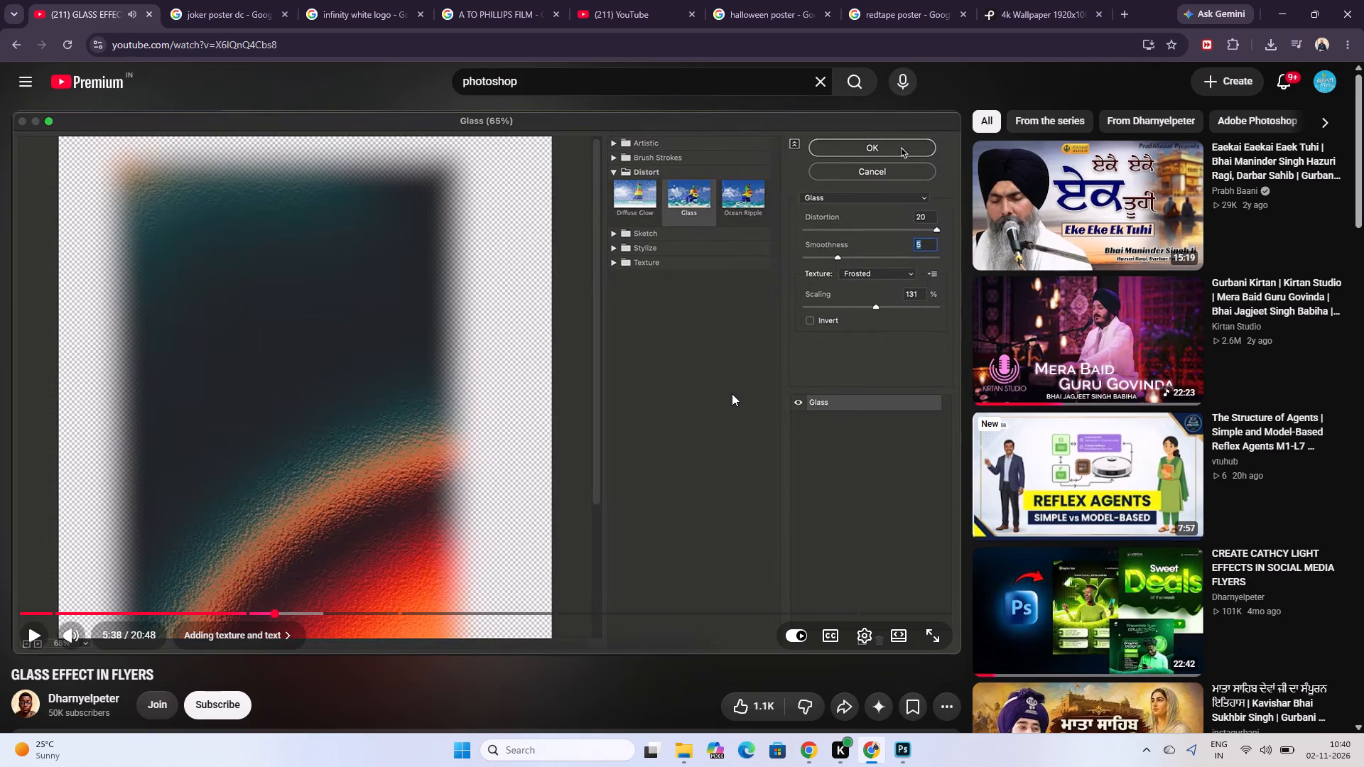
click(732, 393)
Switch to Photoshop and set the Glass filter's Smoothness to 5 and Distortion to 10.
click(898, 754)
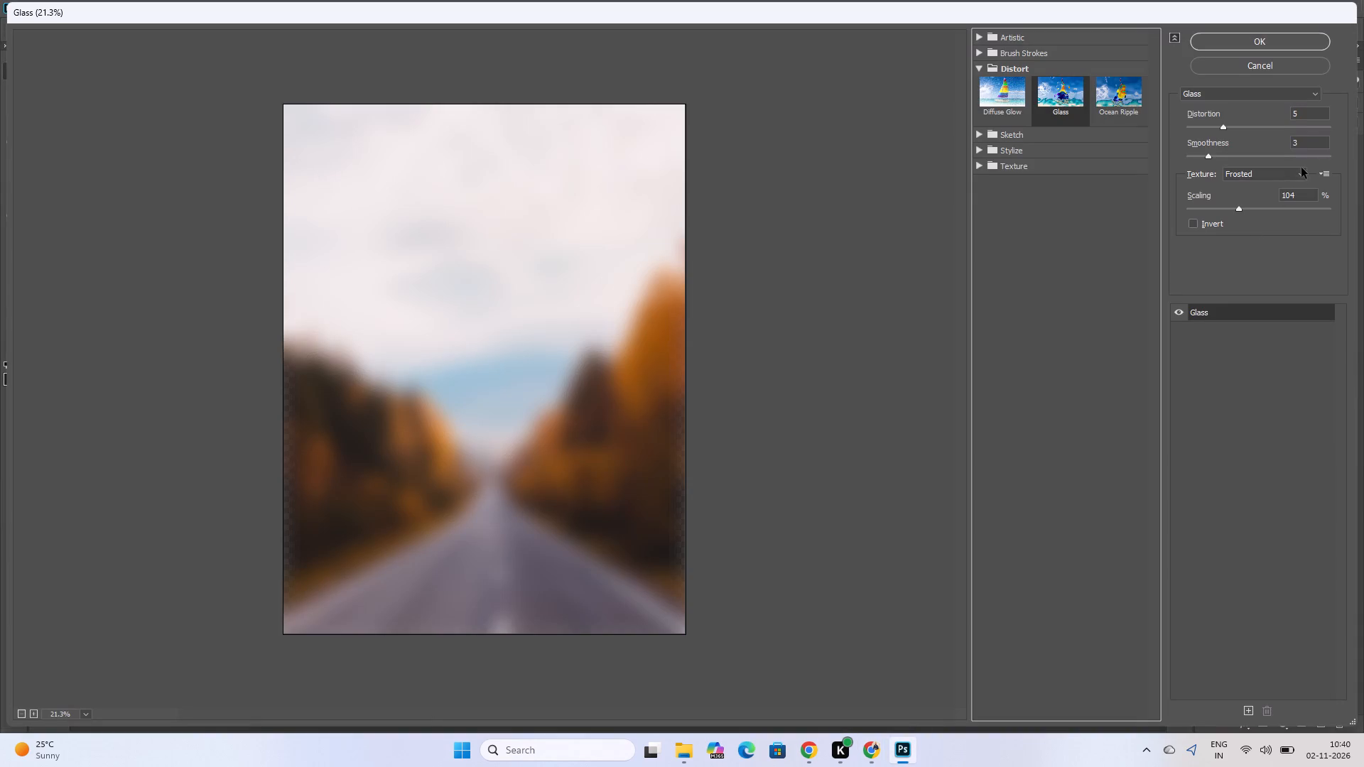
click(1304, 143)
click(1304, 143)
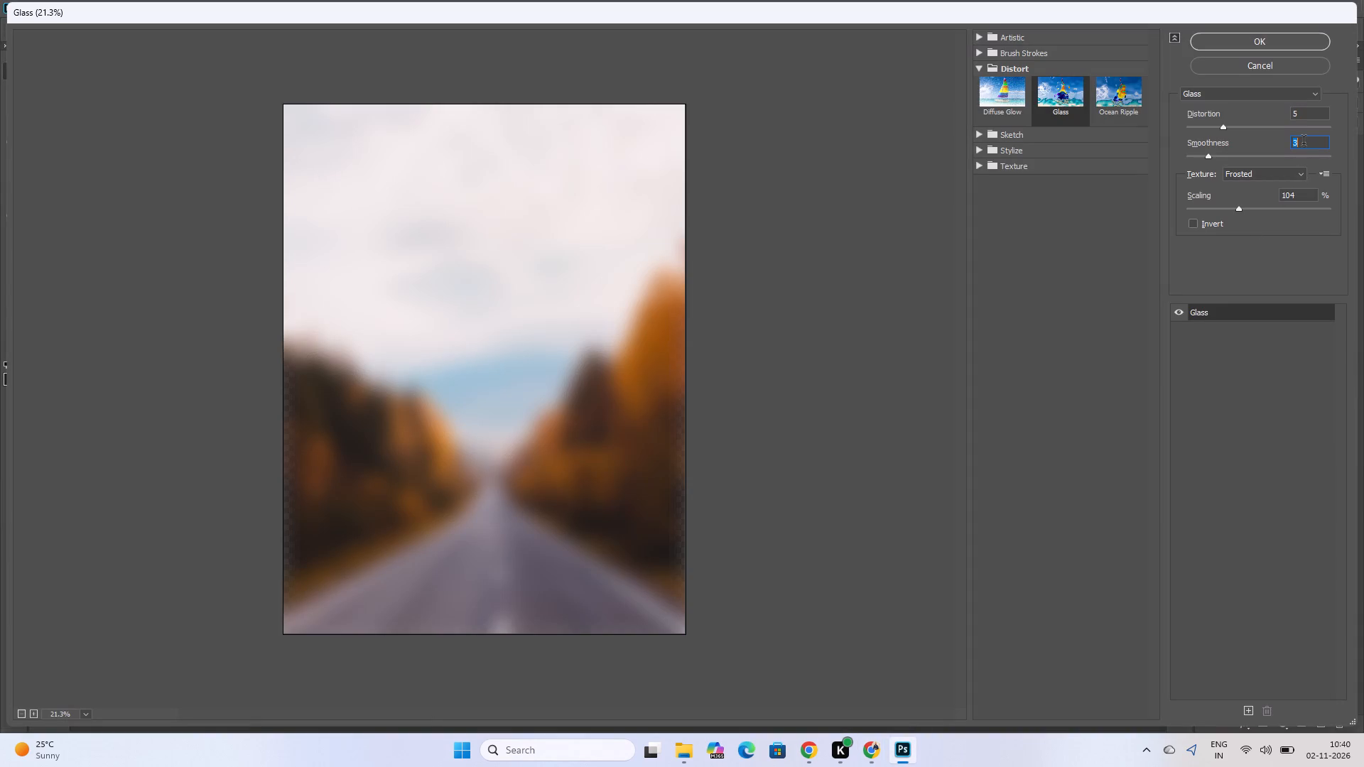
key(5)
key(Return)
double_click(1306, 114)
text(10)
key(Return)
Recheck the tutorial's Distortion in Chrome, set Distortion to 20 in Photoshop, and apply the Glass filter to the blurred photo layer.
click(862, 752)
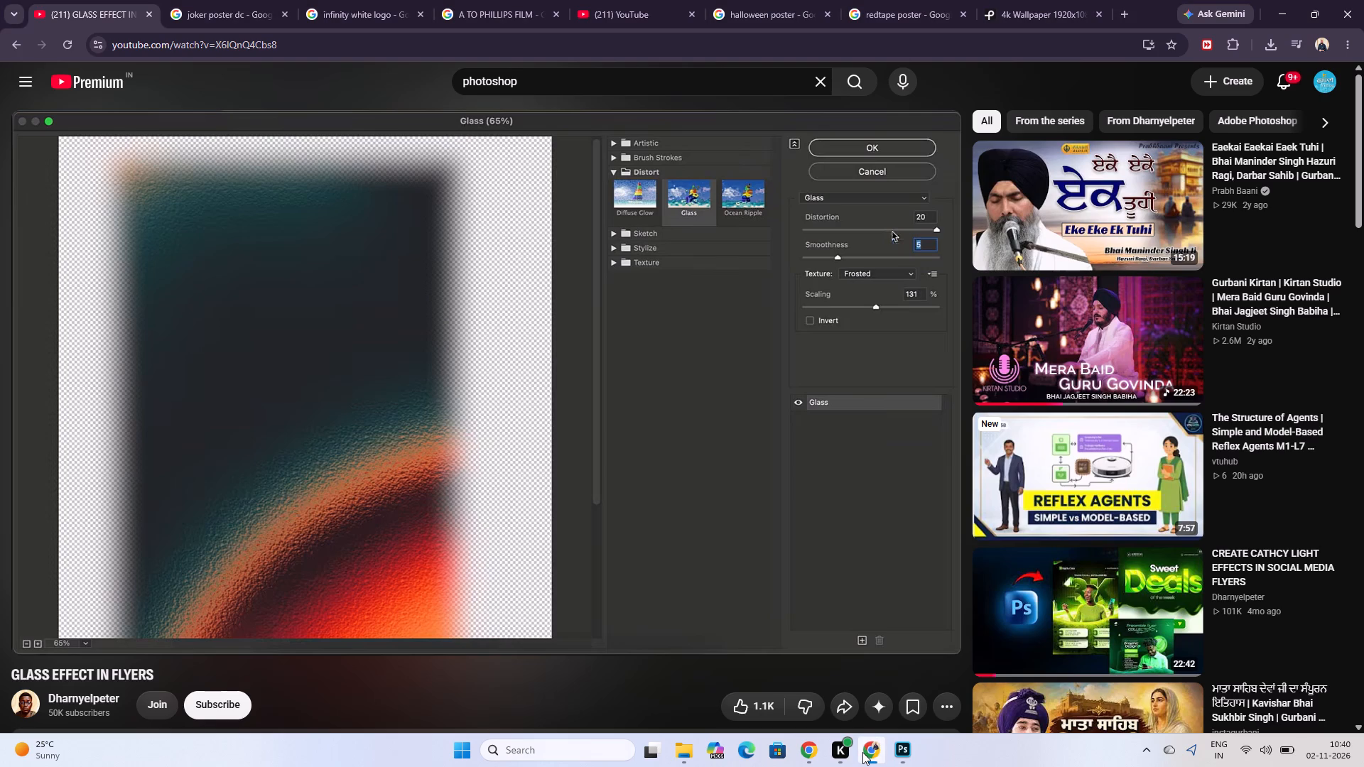
click(862, 752)
double_click(1301, 116)
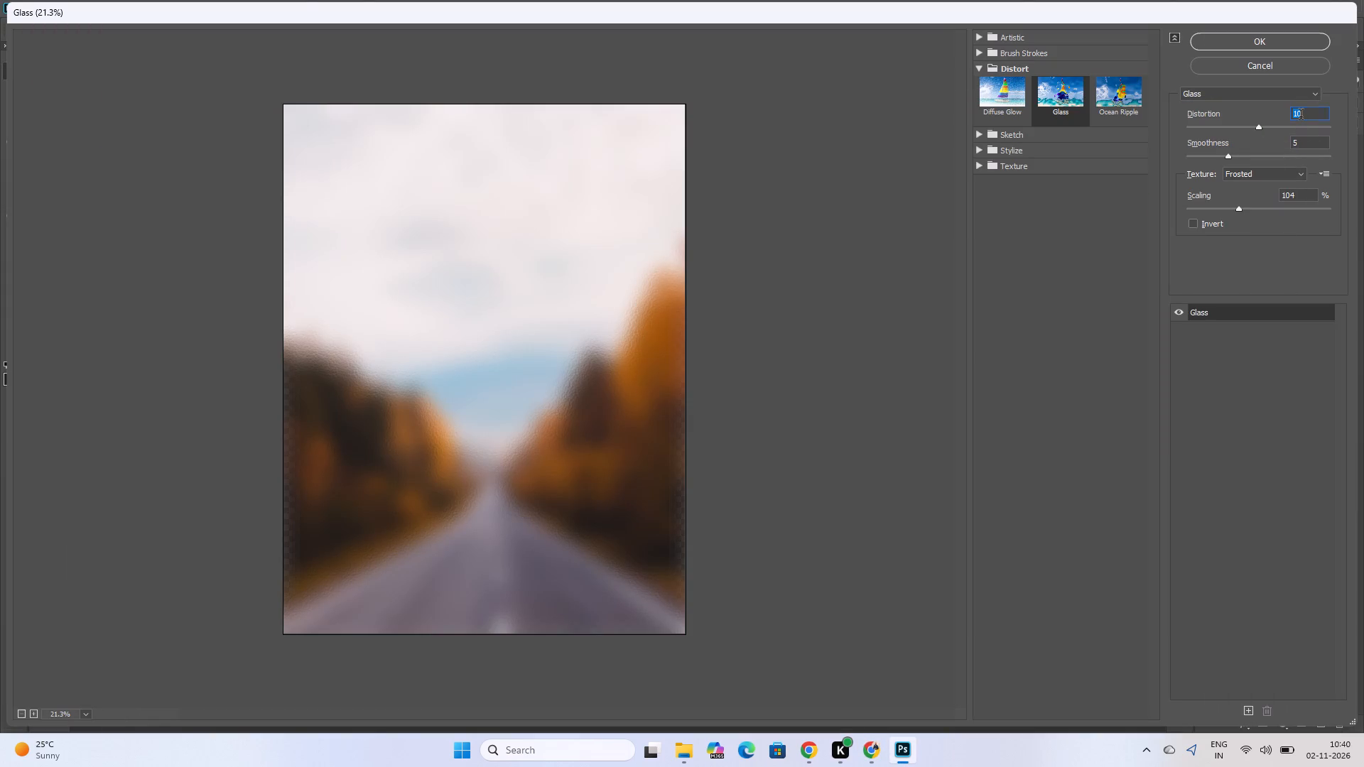
text(20)
key(Return)
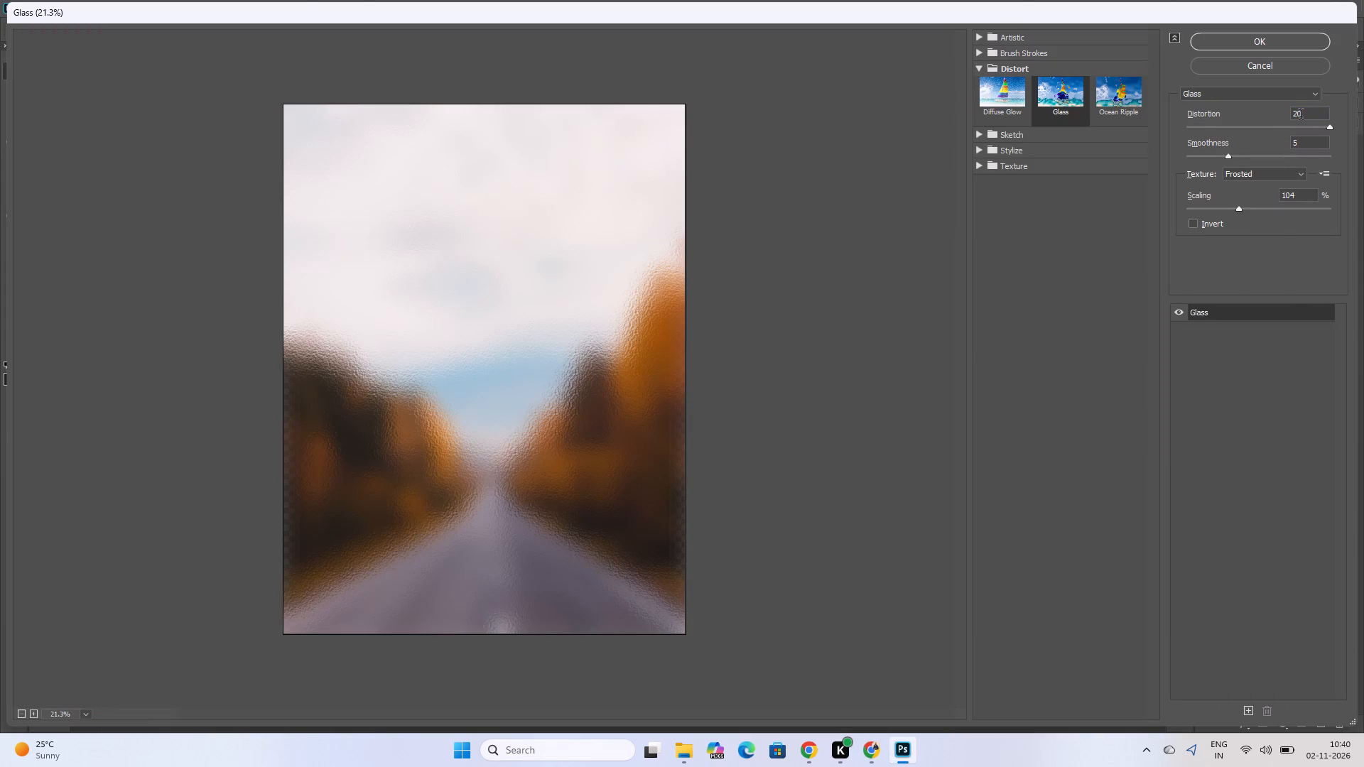
click(1277, 41)
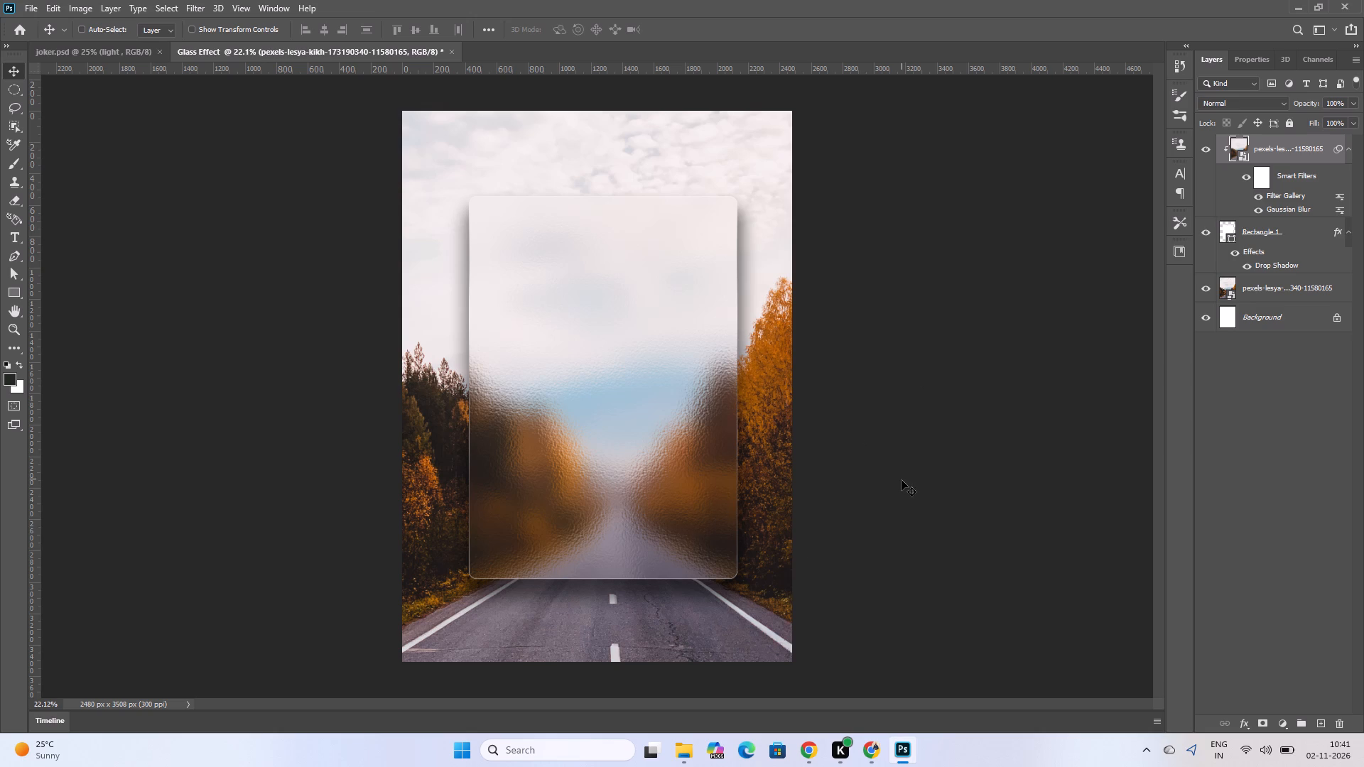
Switch to the tutorial in Chrome, skip ahead to where text is added on the glass panel, and pause it.
click(886, 754)
click(693, 488)
key(Right)
key(Right)
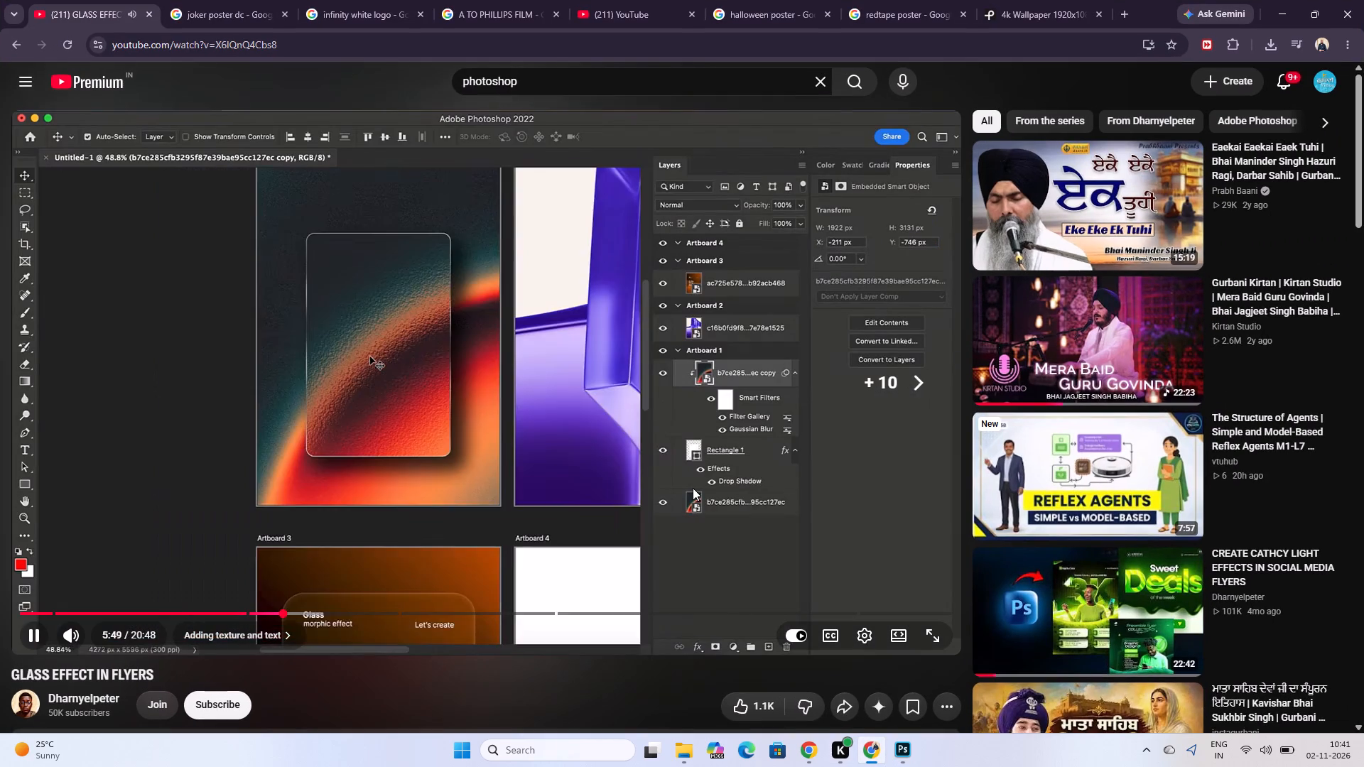
key(Right)
key(Right)
key(Right)
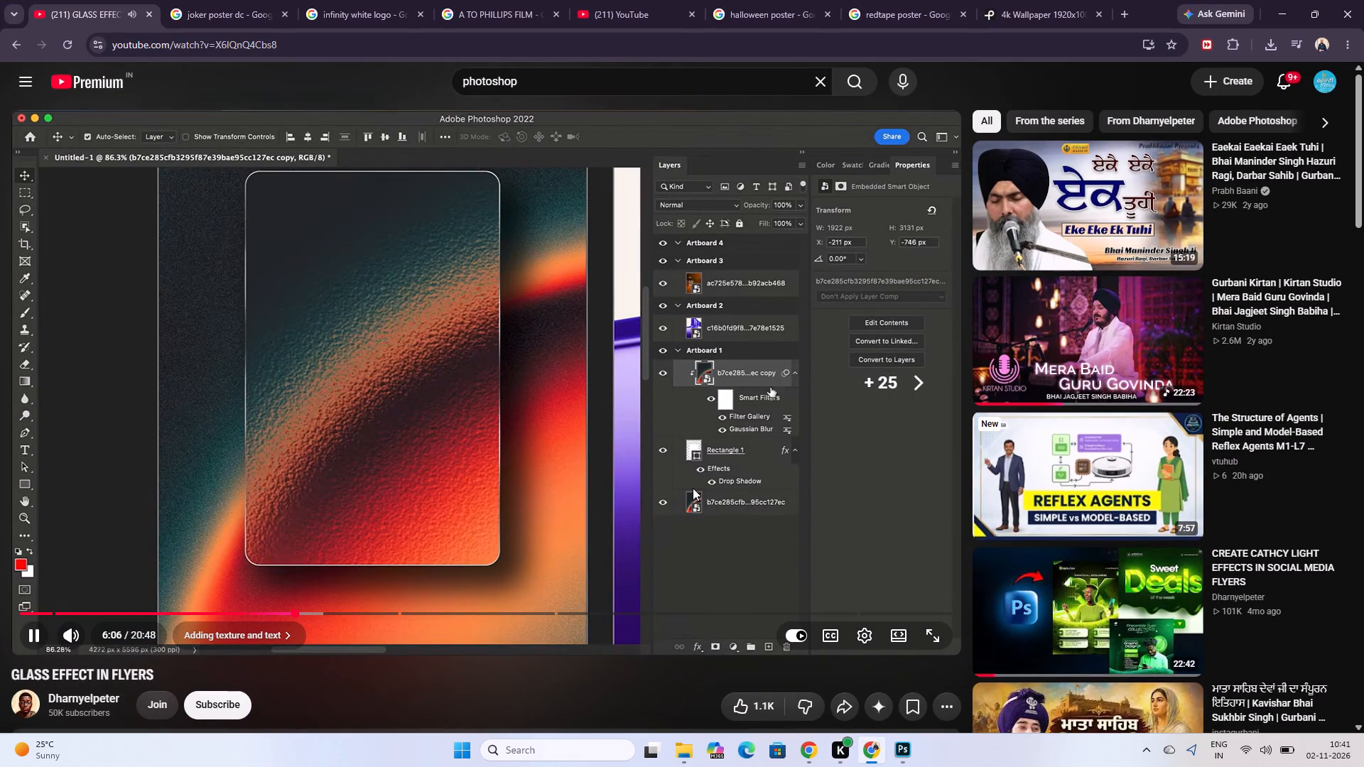
key(Right)
key(space)
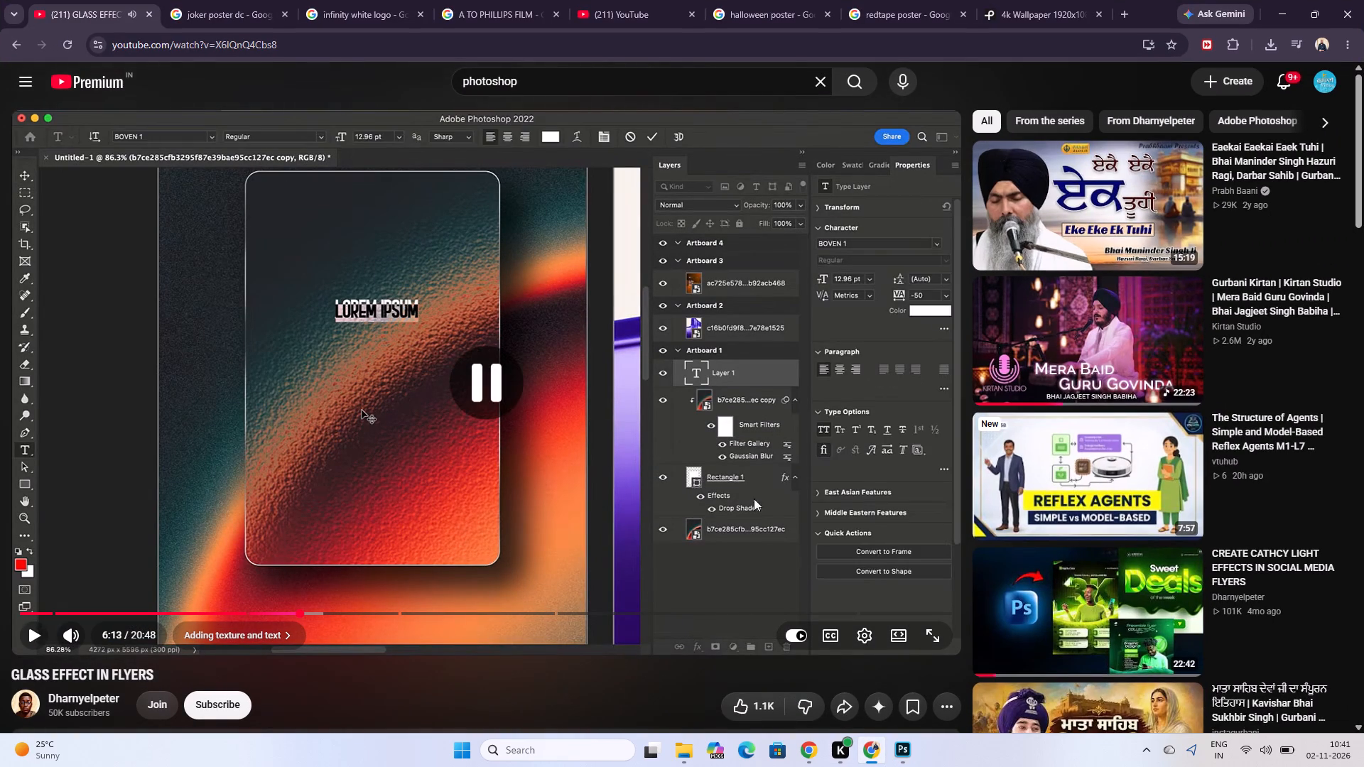
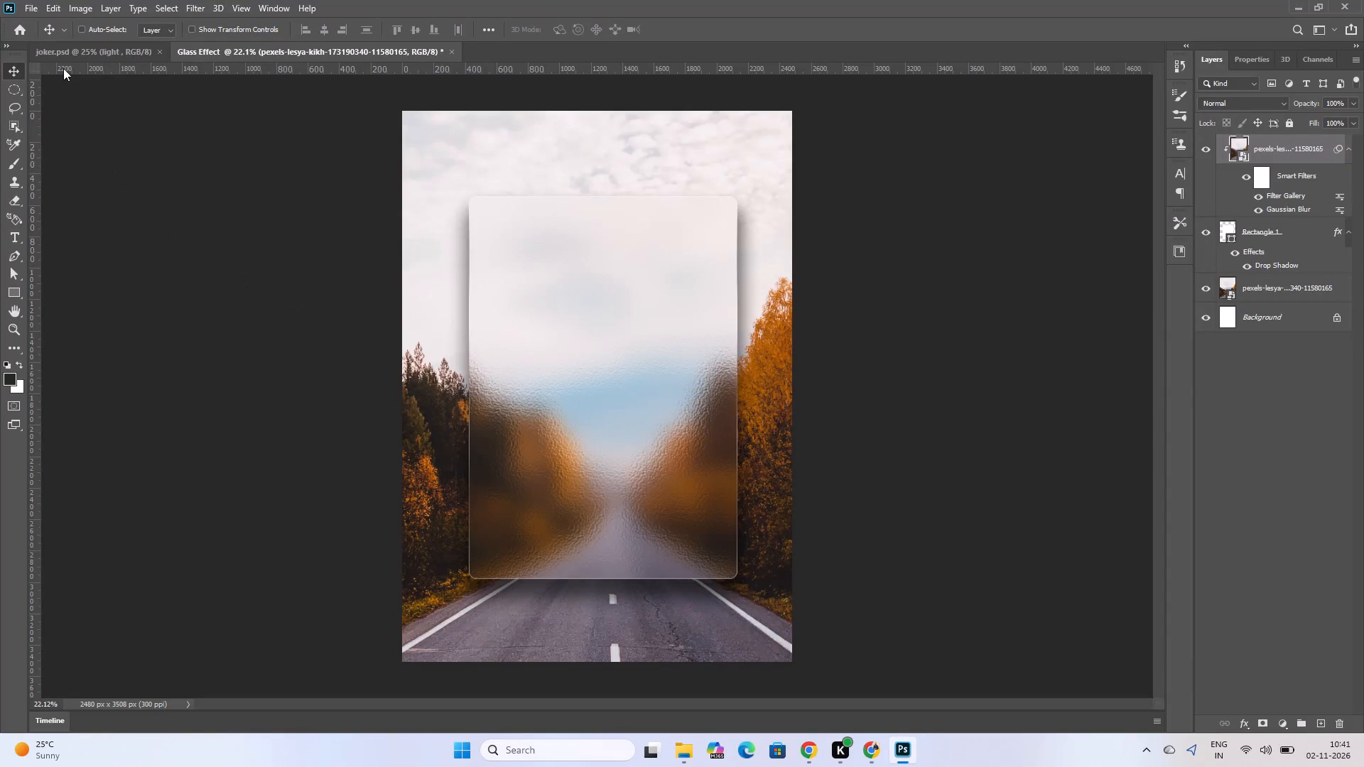
Switch to the tutorial in Chrome and skip ahead through the section adding the 07 and paragraph text.
click(870, 756)
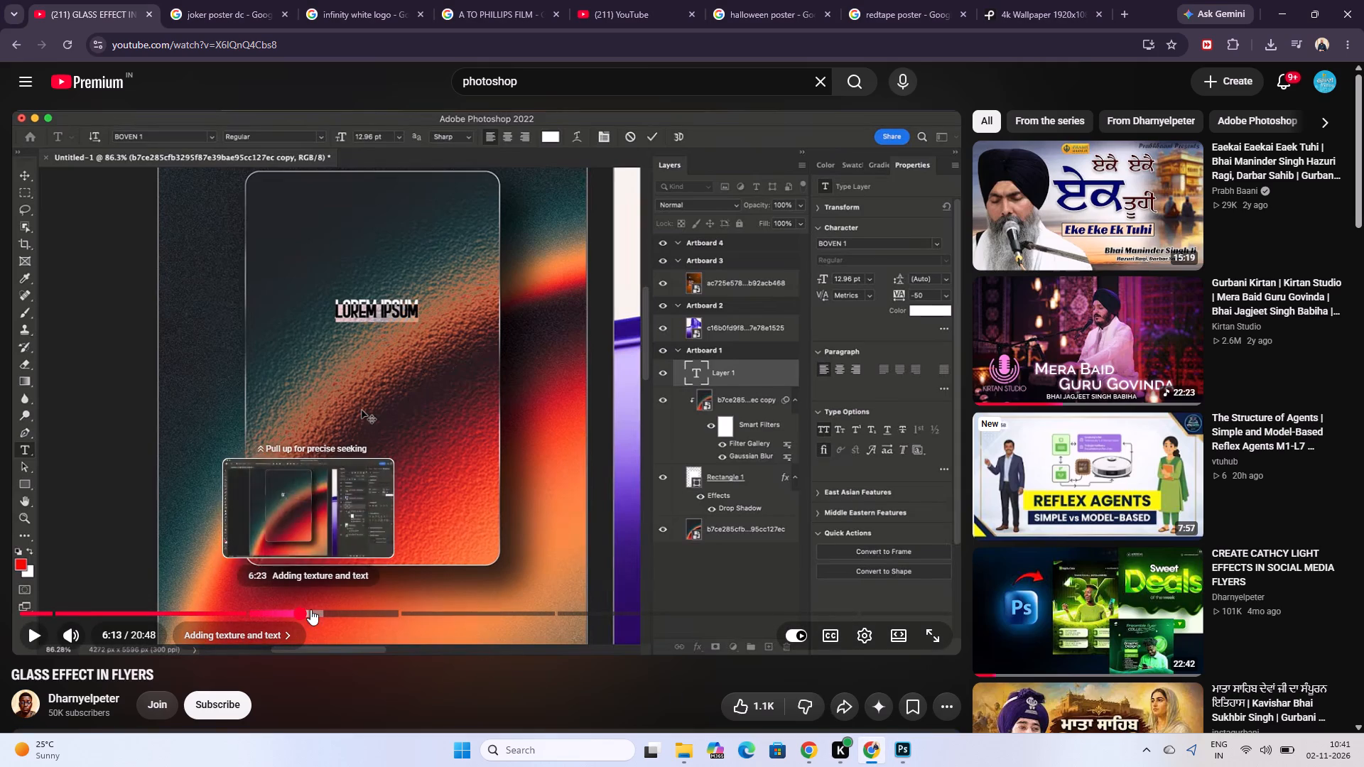
click(325, 614)
click(315, 613)
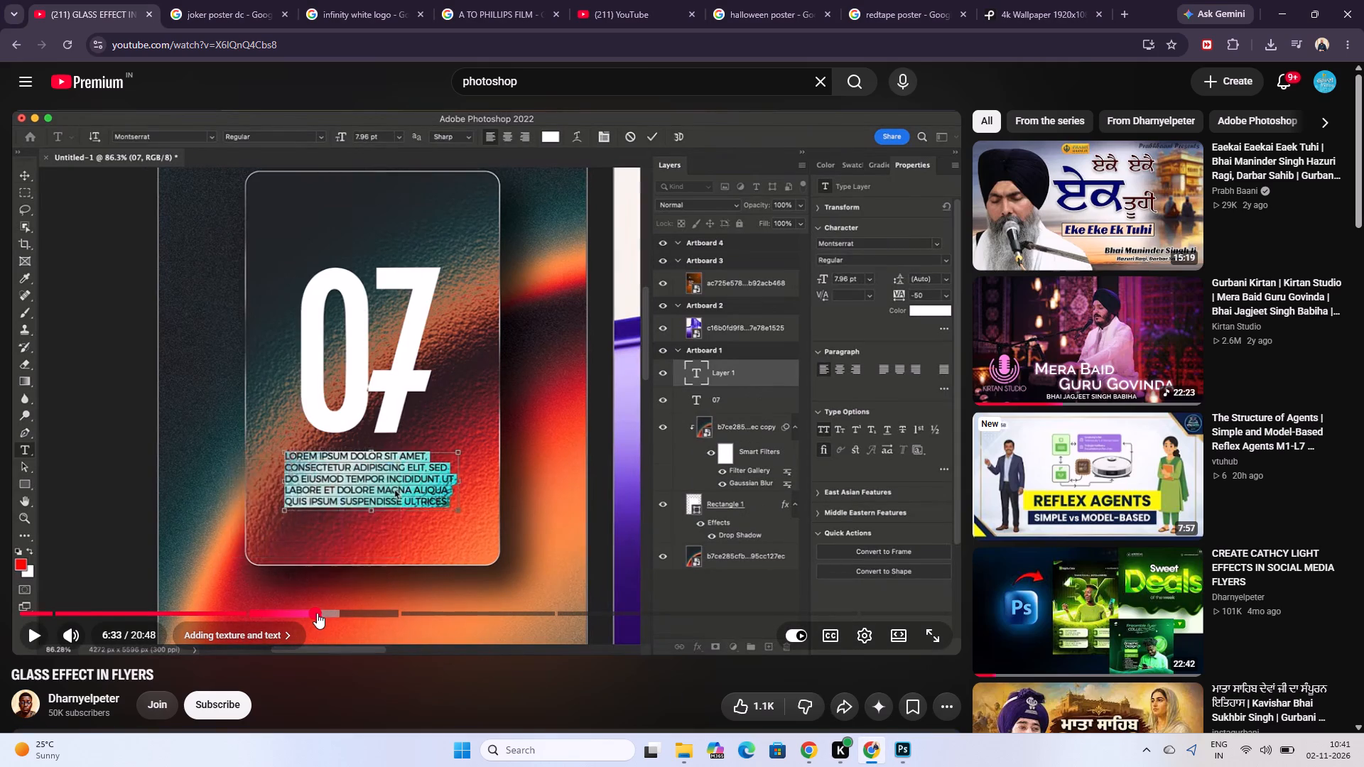
click(327, 614)
click(334, 616)
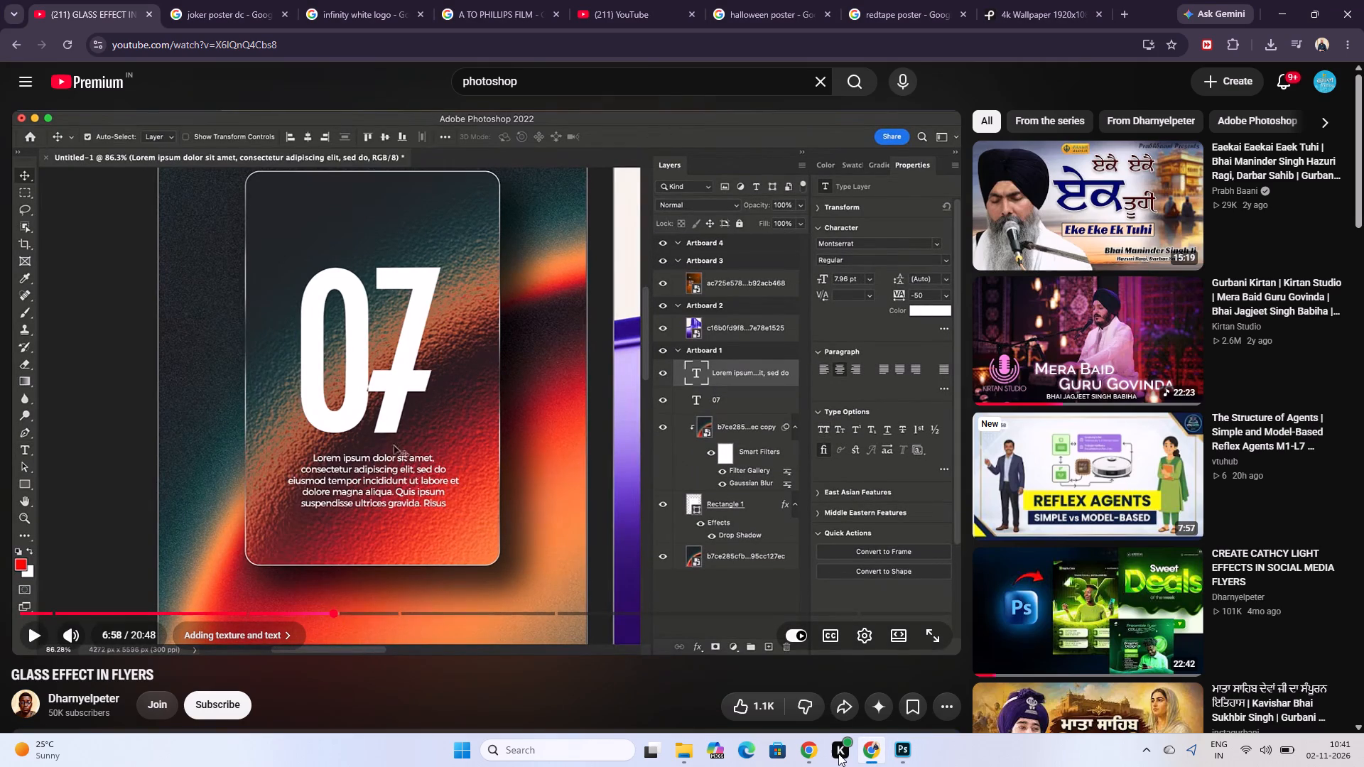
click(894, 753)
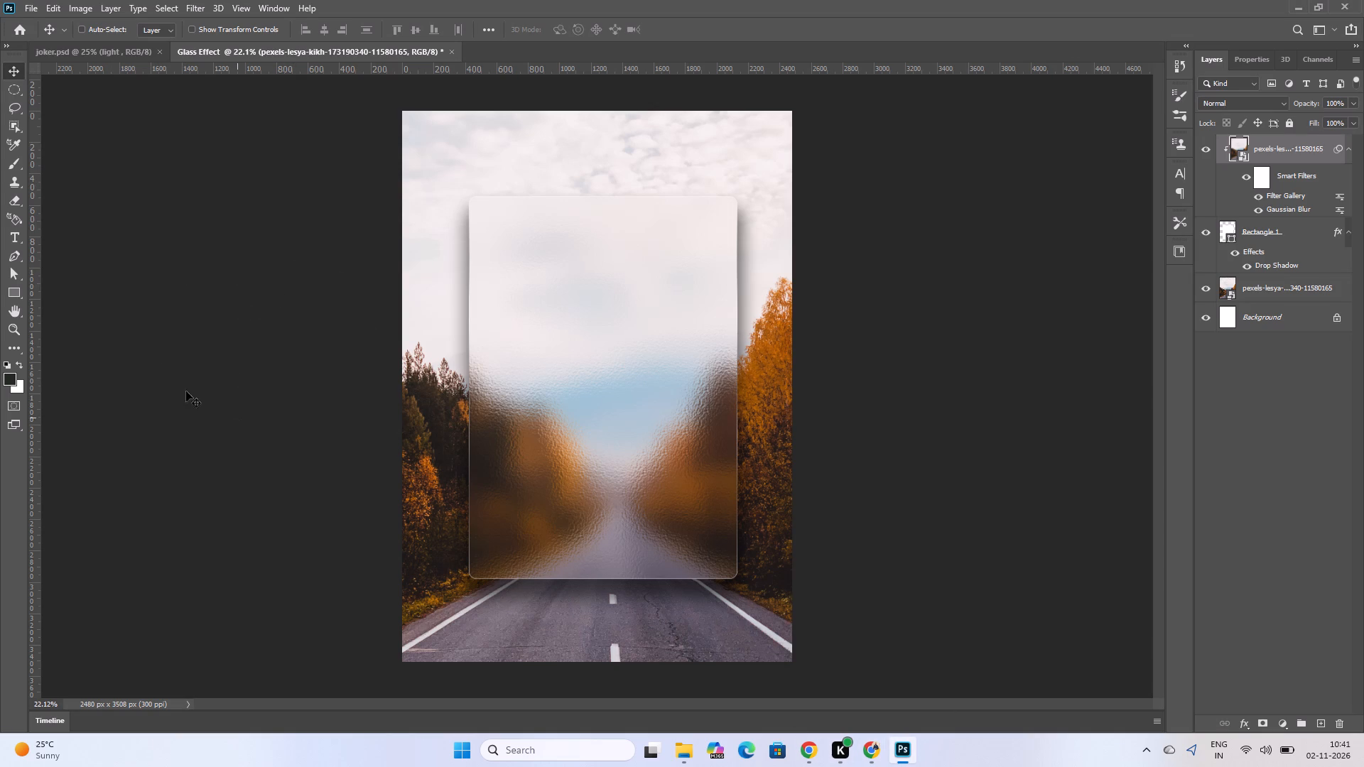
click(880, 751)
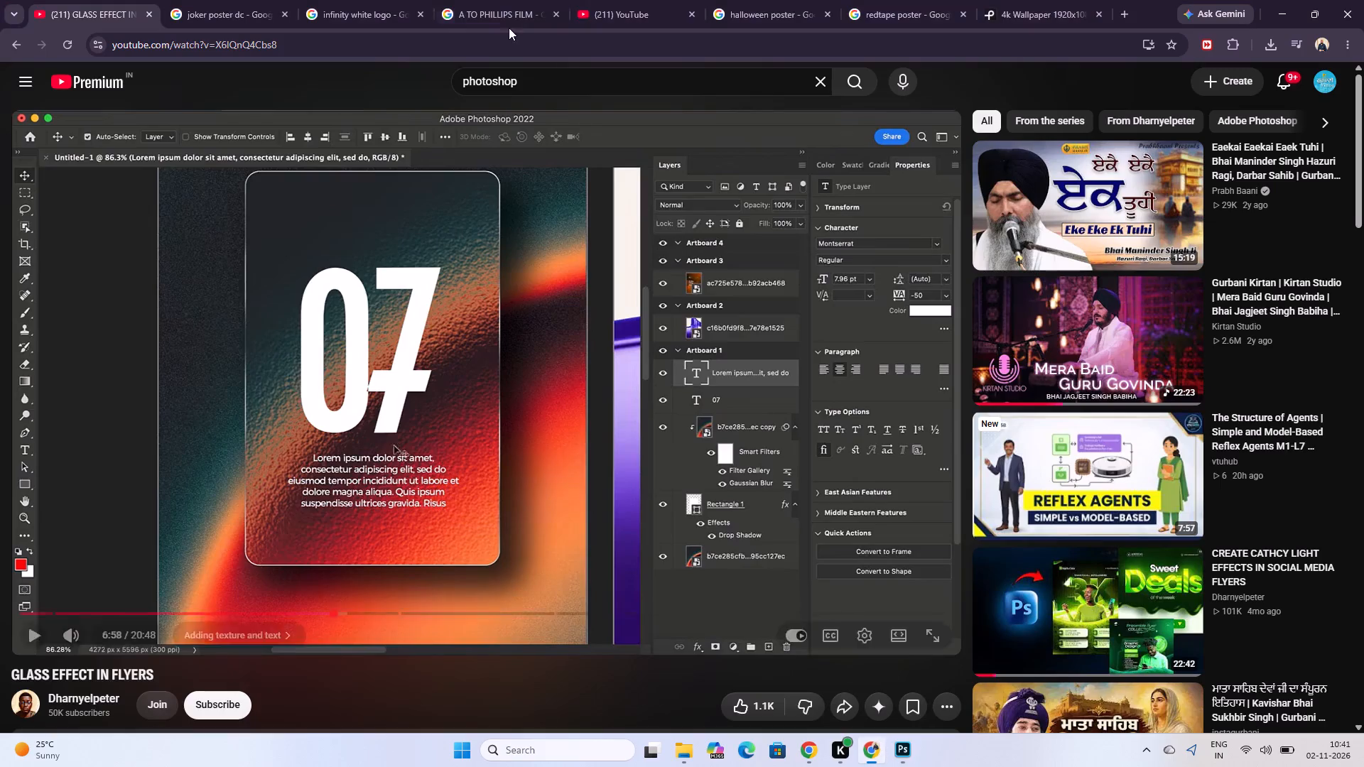
Search Google for "mac wallpapers" in a new browser tab and browse the image results.
click(1120, 0)
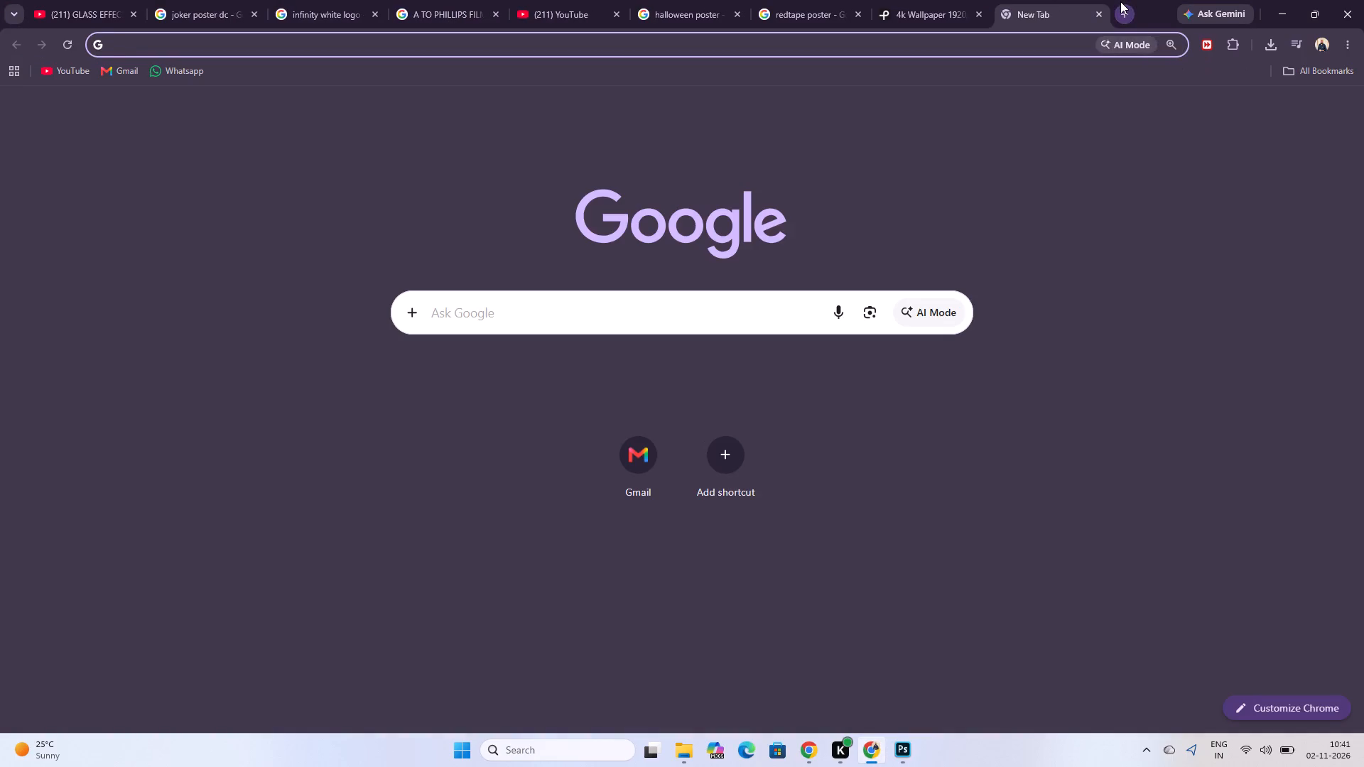
text(mack)
key(BackSpace)
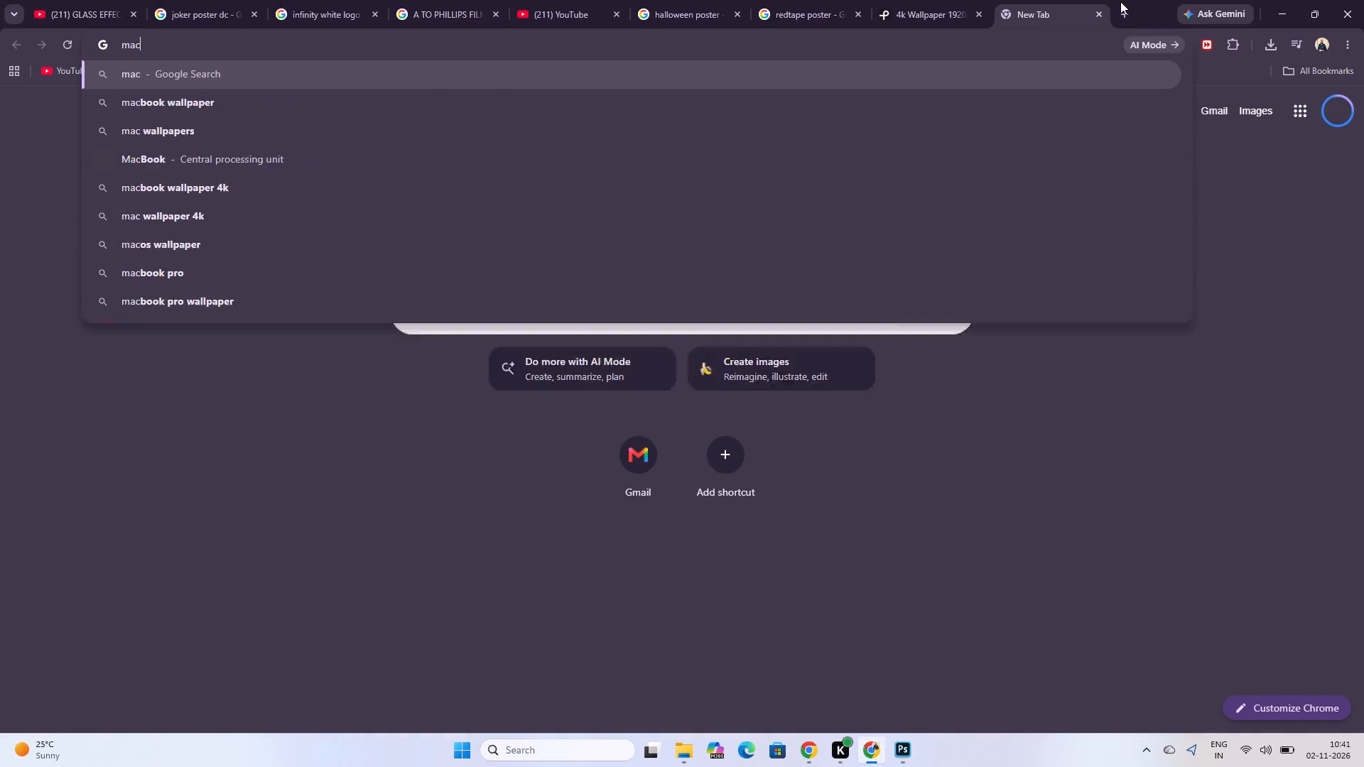
key(space)
text(wall)
key(Right)
key(Return)
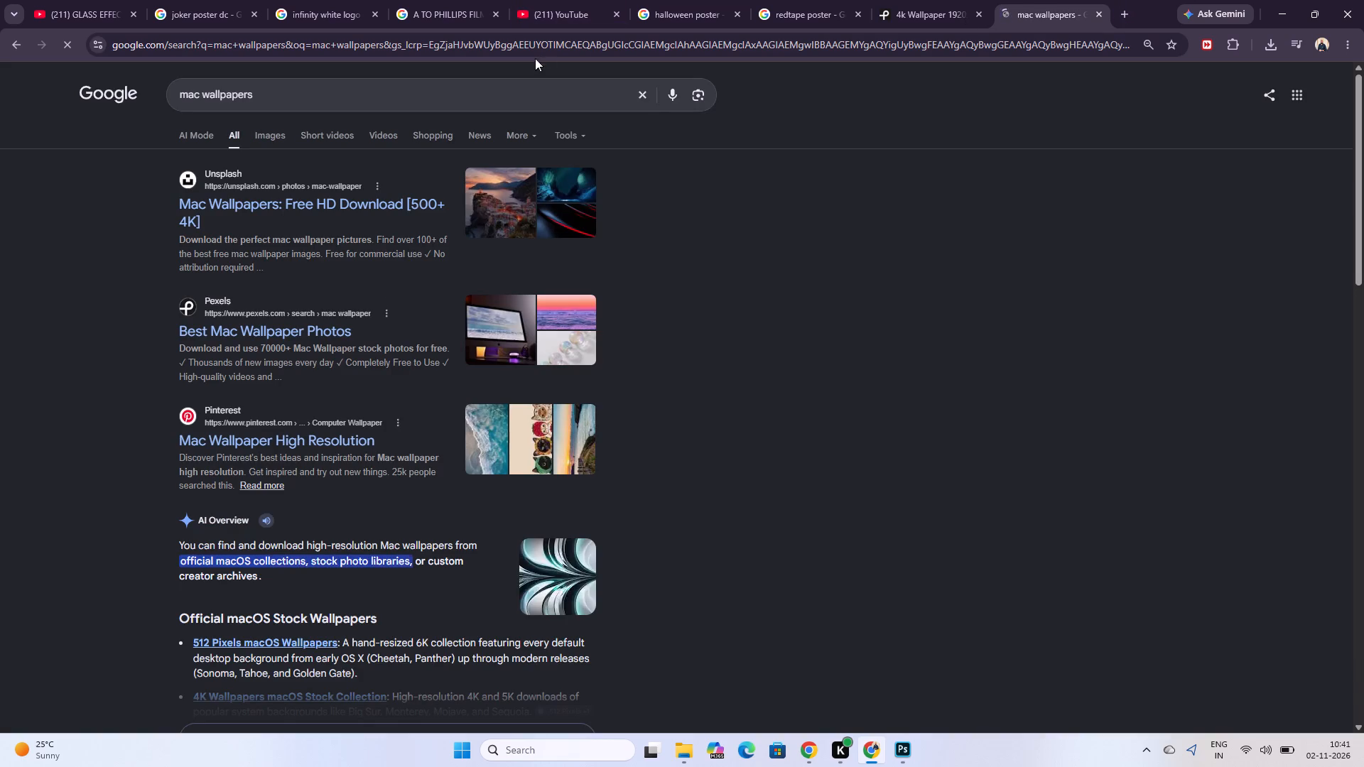
click(273, 132)
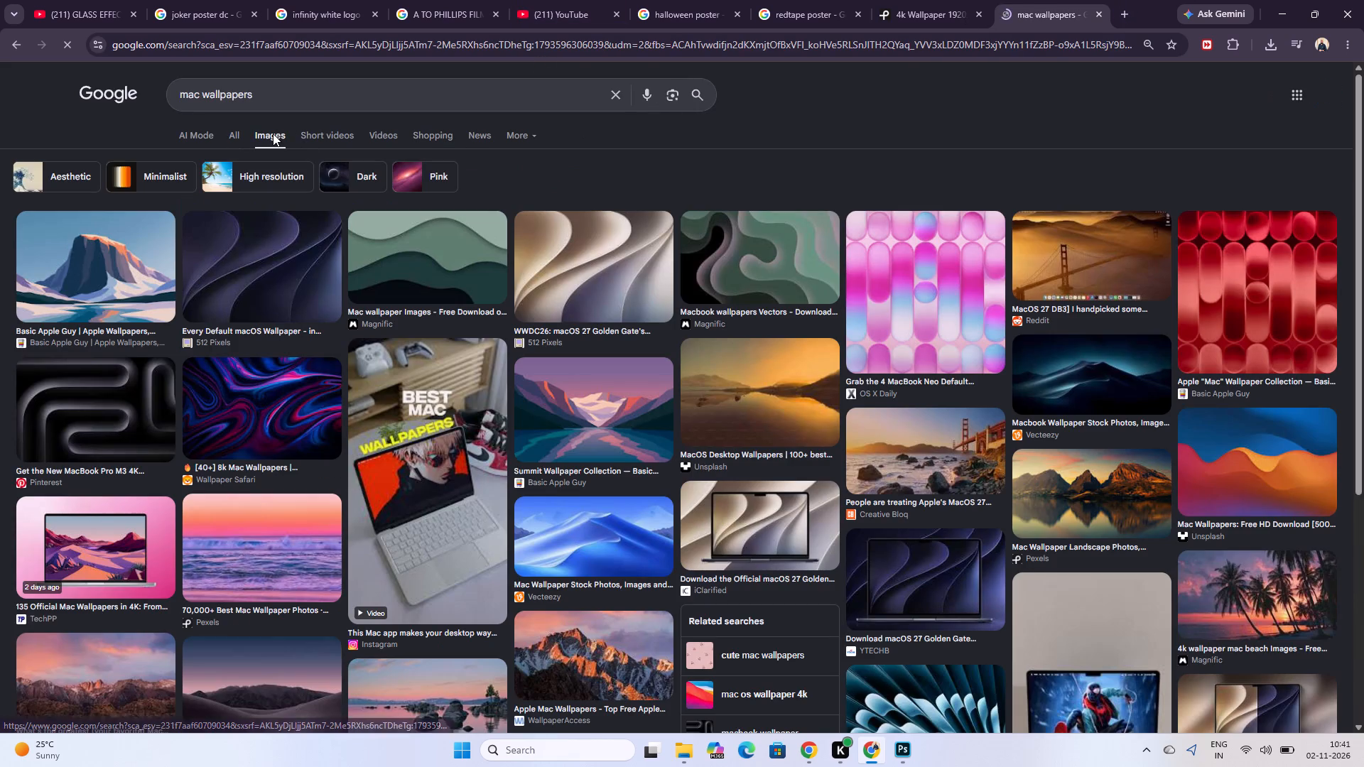
scroll(629, 192, down, 10)
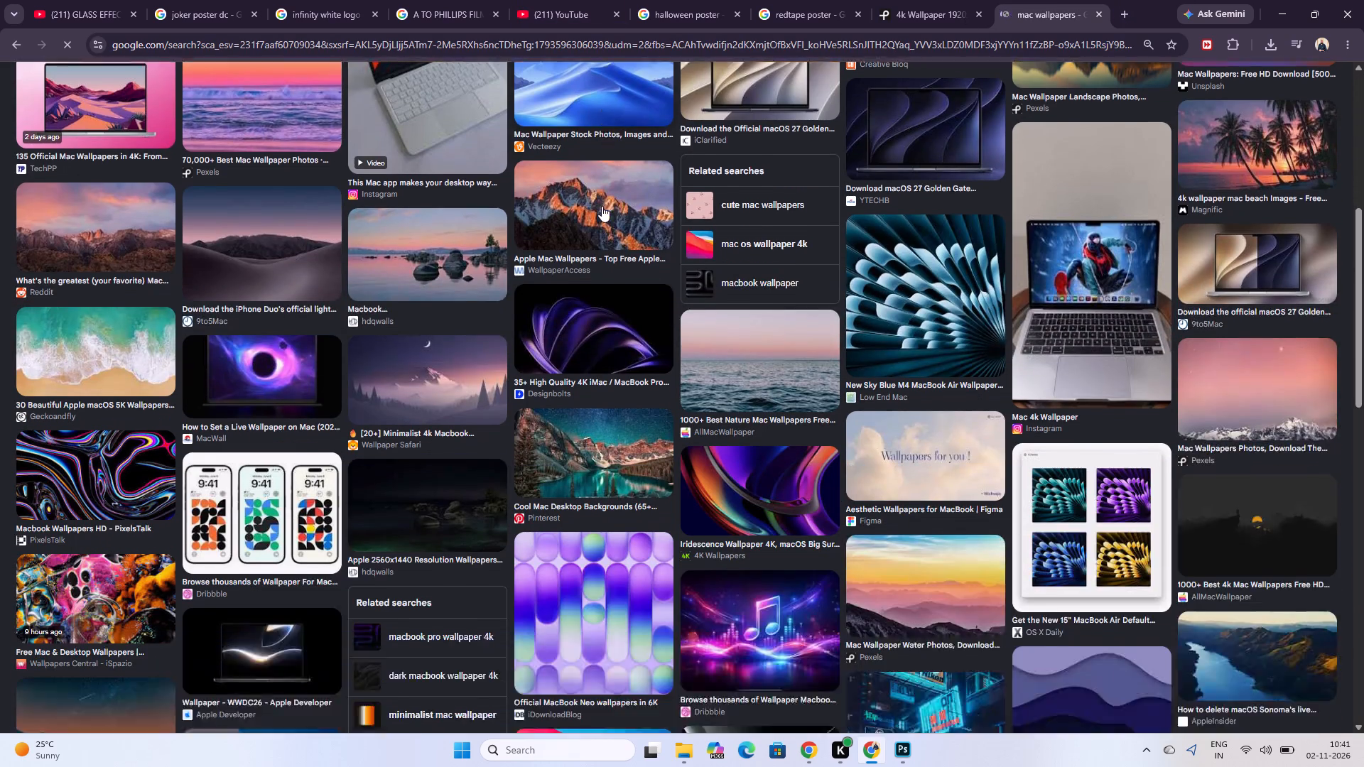
scroll(602, 206, down, 1)
Change the Google Images search to "mac ui".
click(466, 87)
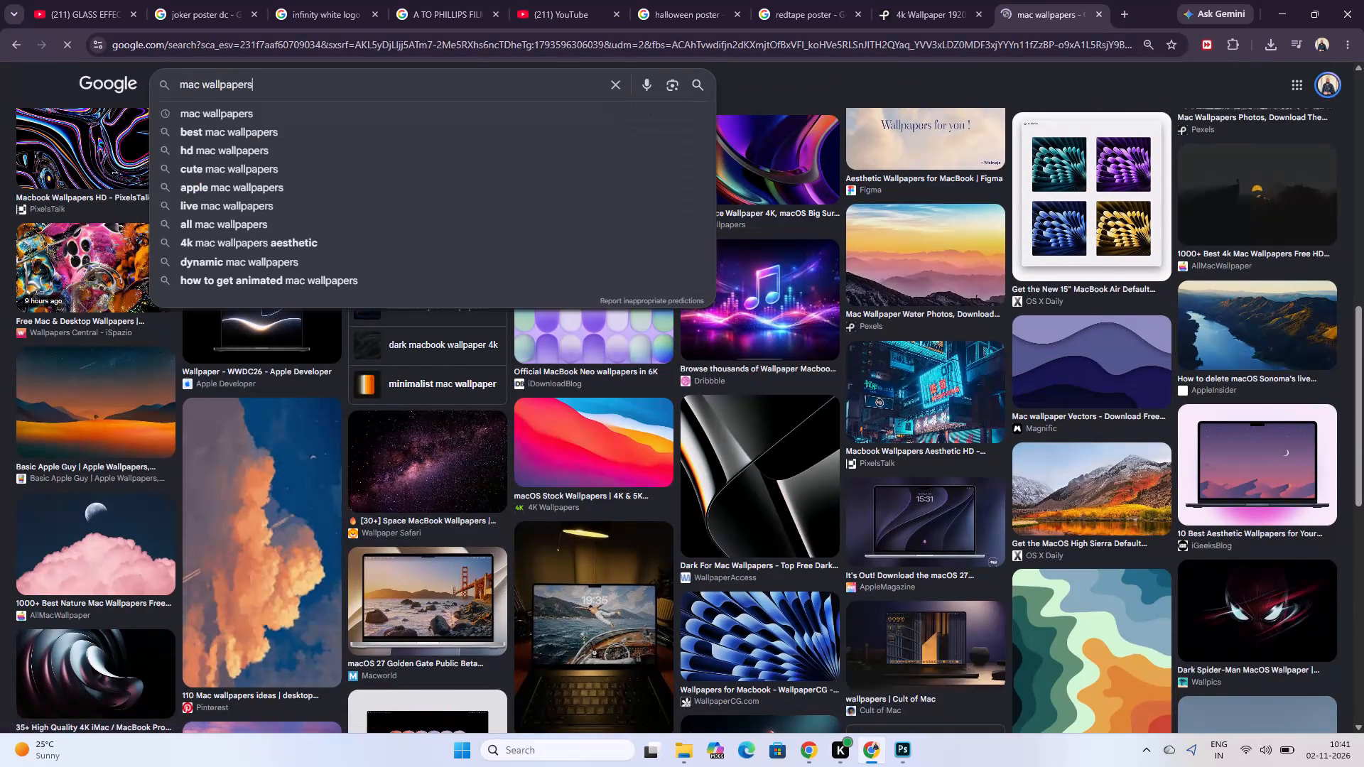
key(space)
text(u)
key(BackSpace)
key(BackSpace)
key(BackSpace)
key(BackSpace)
key(BackSpace)
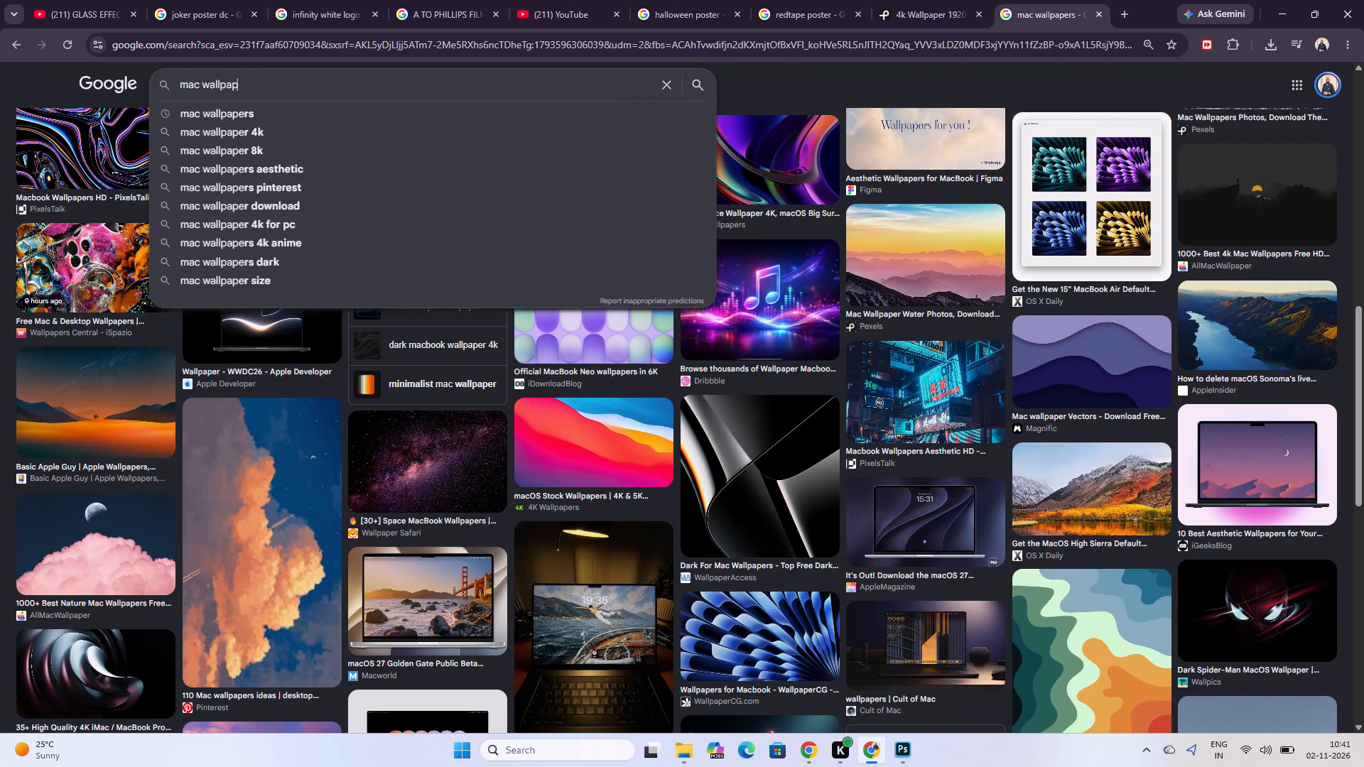
key(BackSpace)
key(BackSpace)
key(BackSpace)
key(BackSpace)
key(BackSpace)
key(BackSpace)
key(BackSpace)
text(yi)
key(Return)
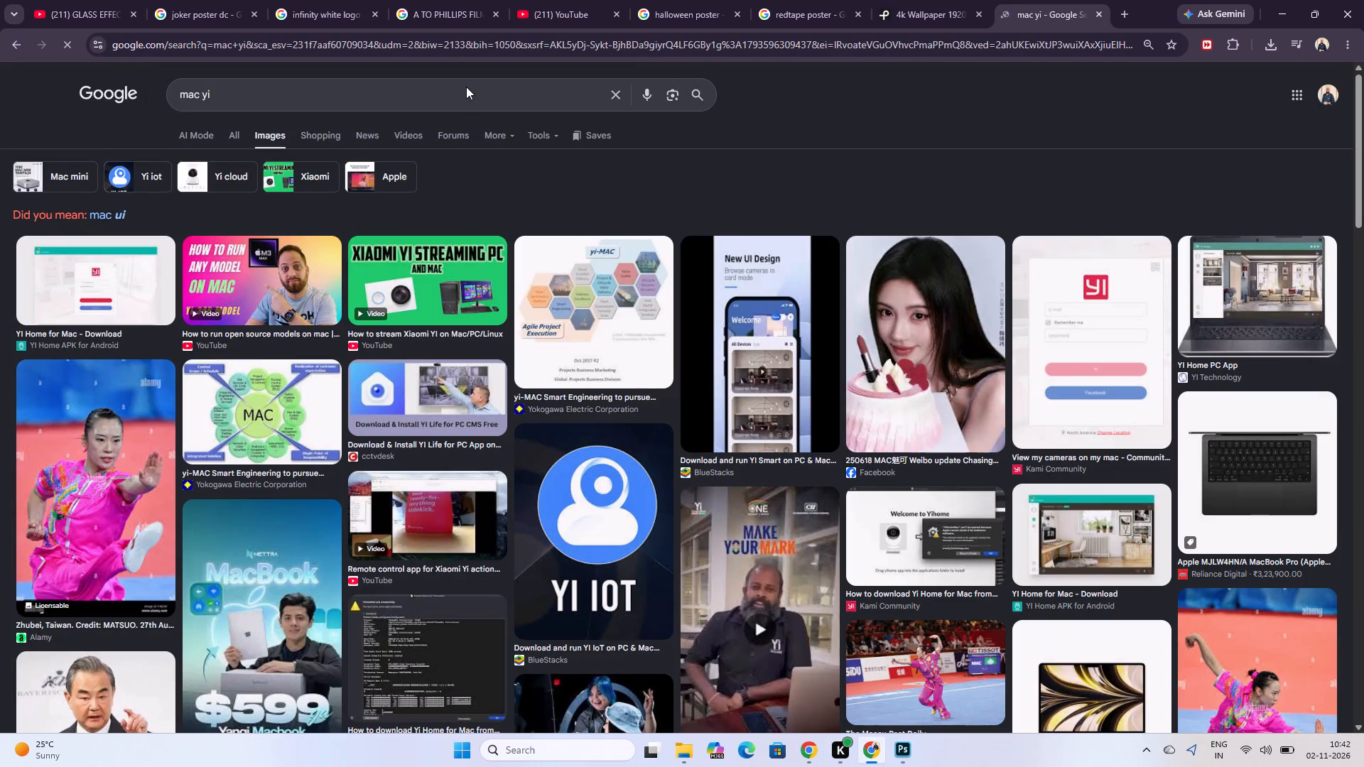
click(466, 87)
key(BackSpace)
key(BackSpace)
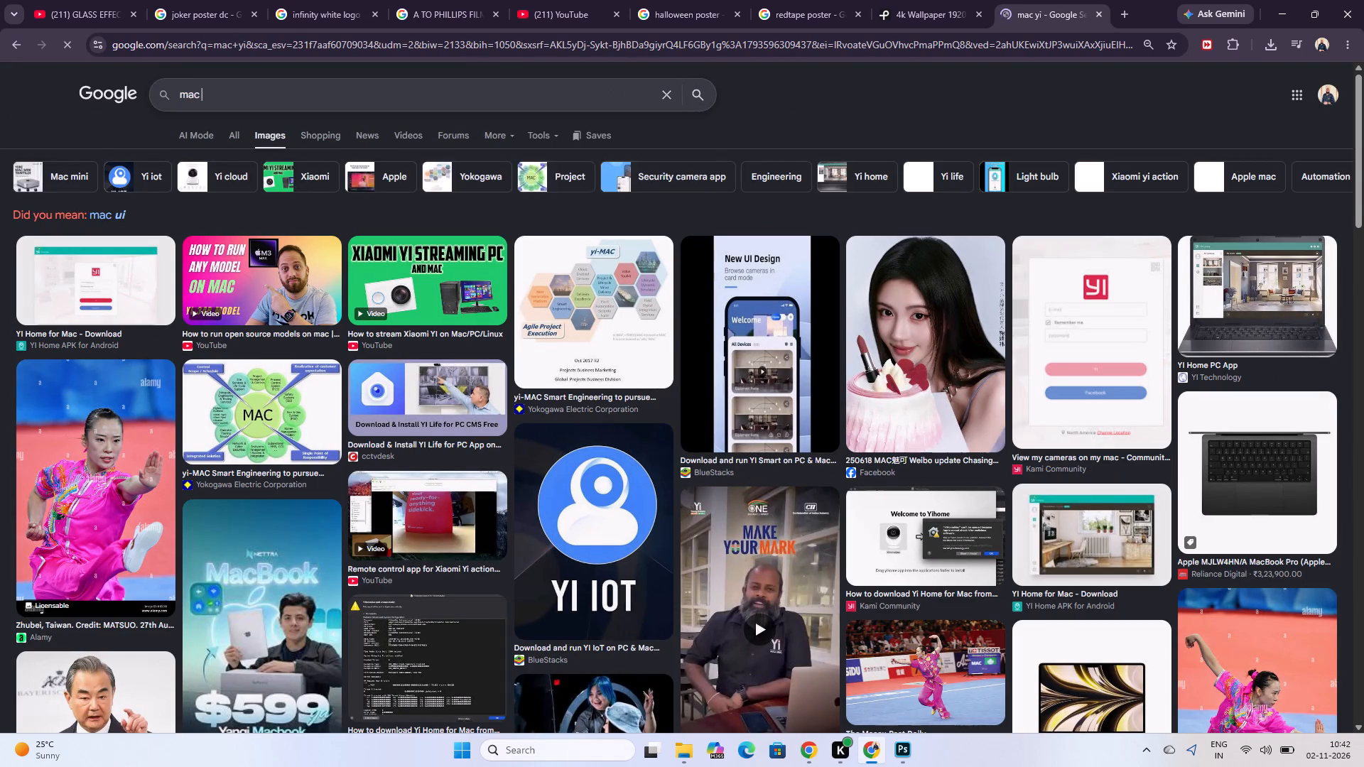
text(ui)
key(Return)
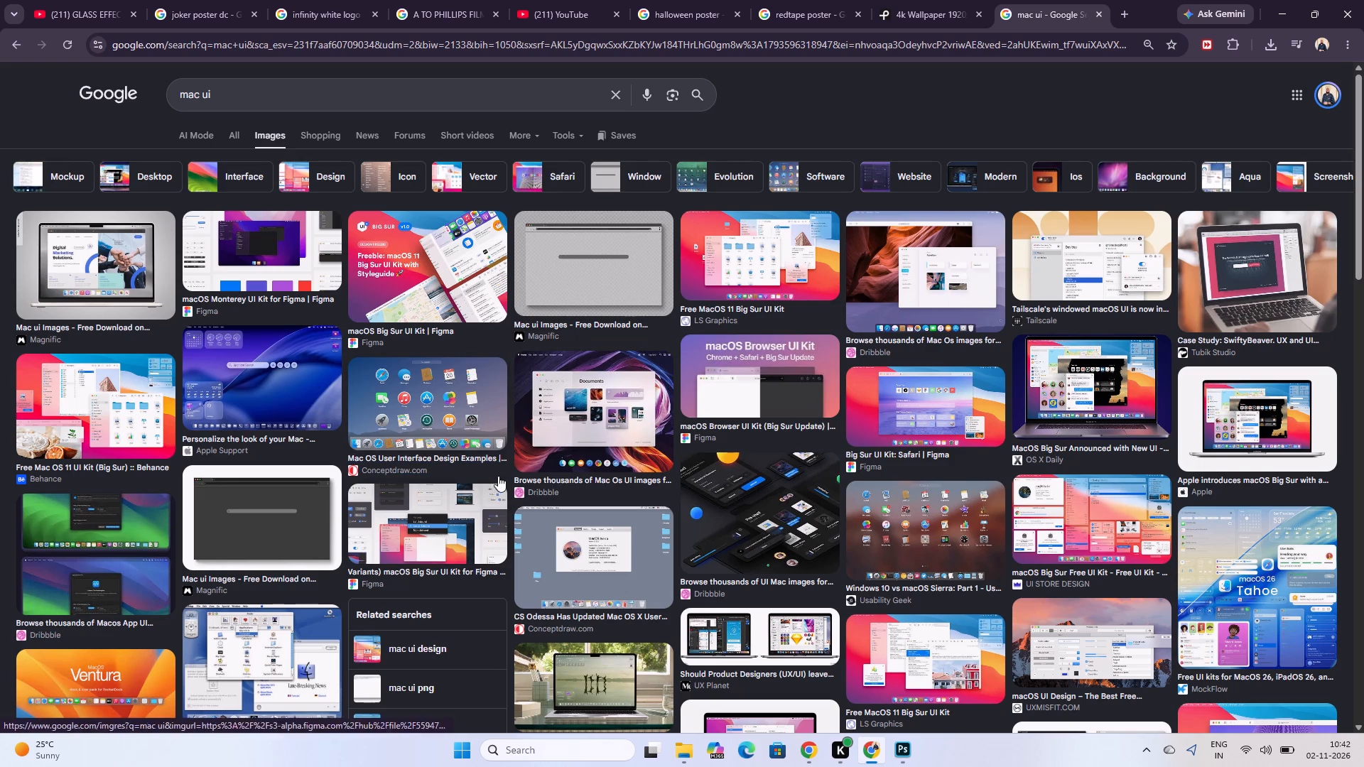
Preview the Dribbble image of a macOS Documents window and browse the surrounding image results.
click(560, 407)
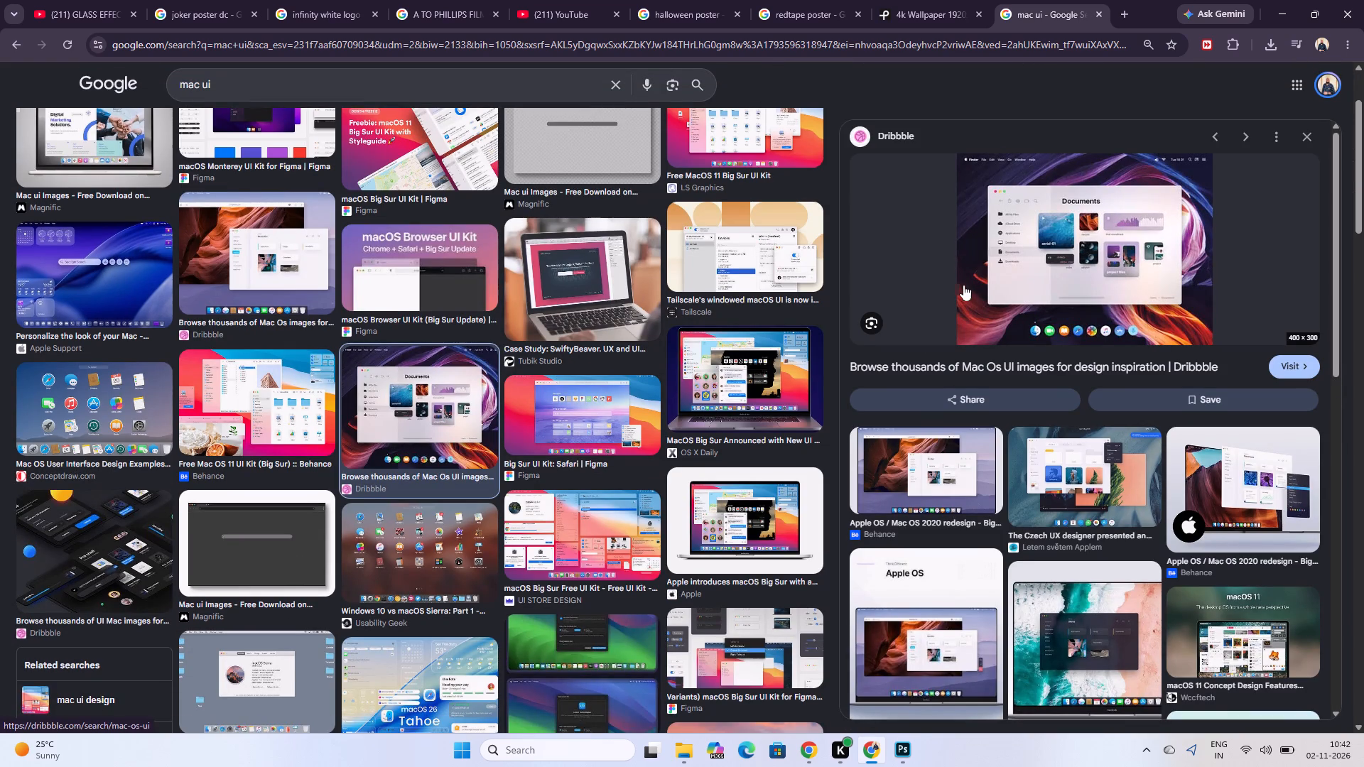
scroll(370, 333, up, 8)
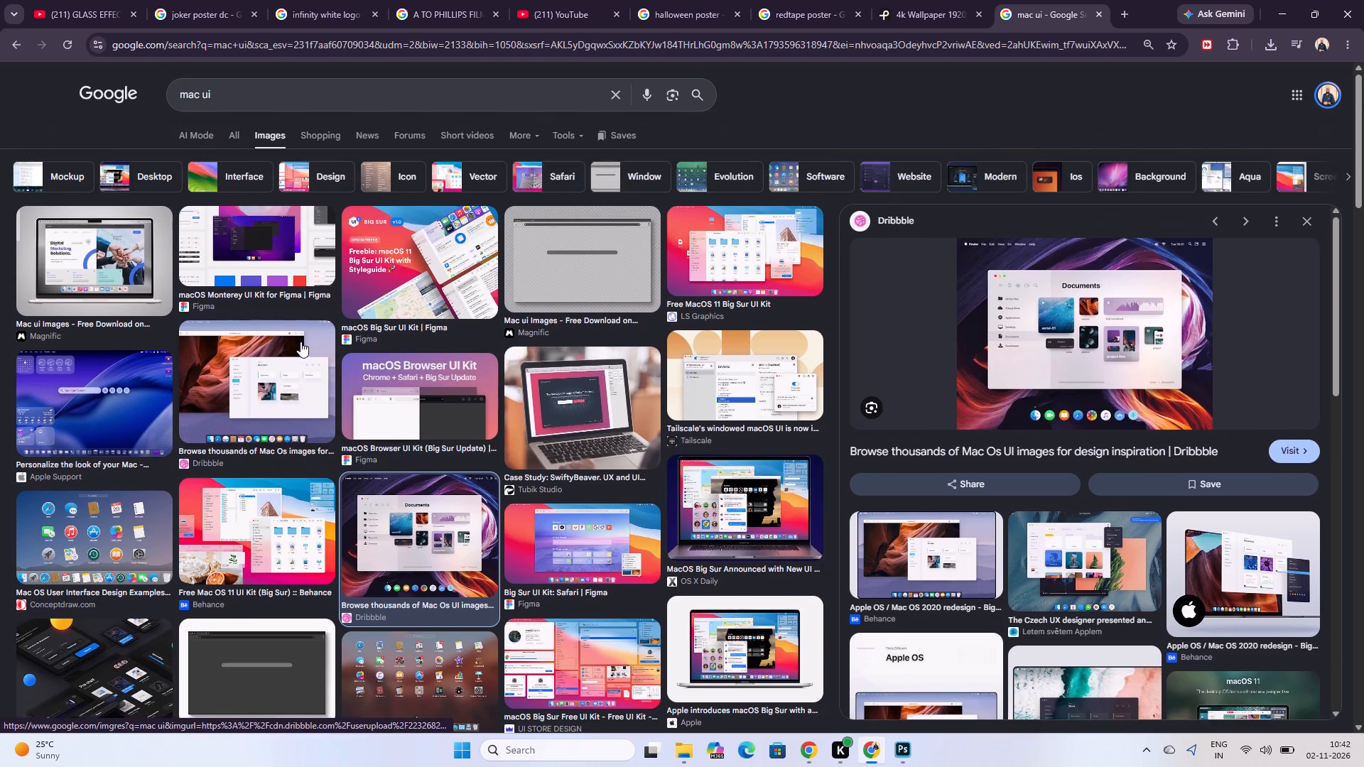
scroll(116, 382, down, 4)
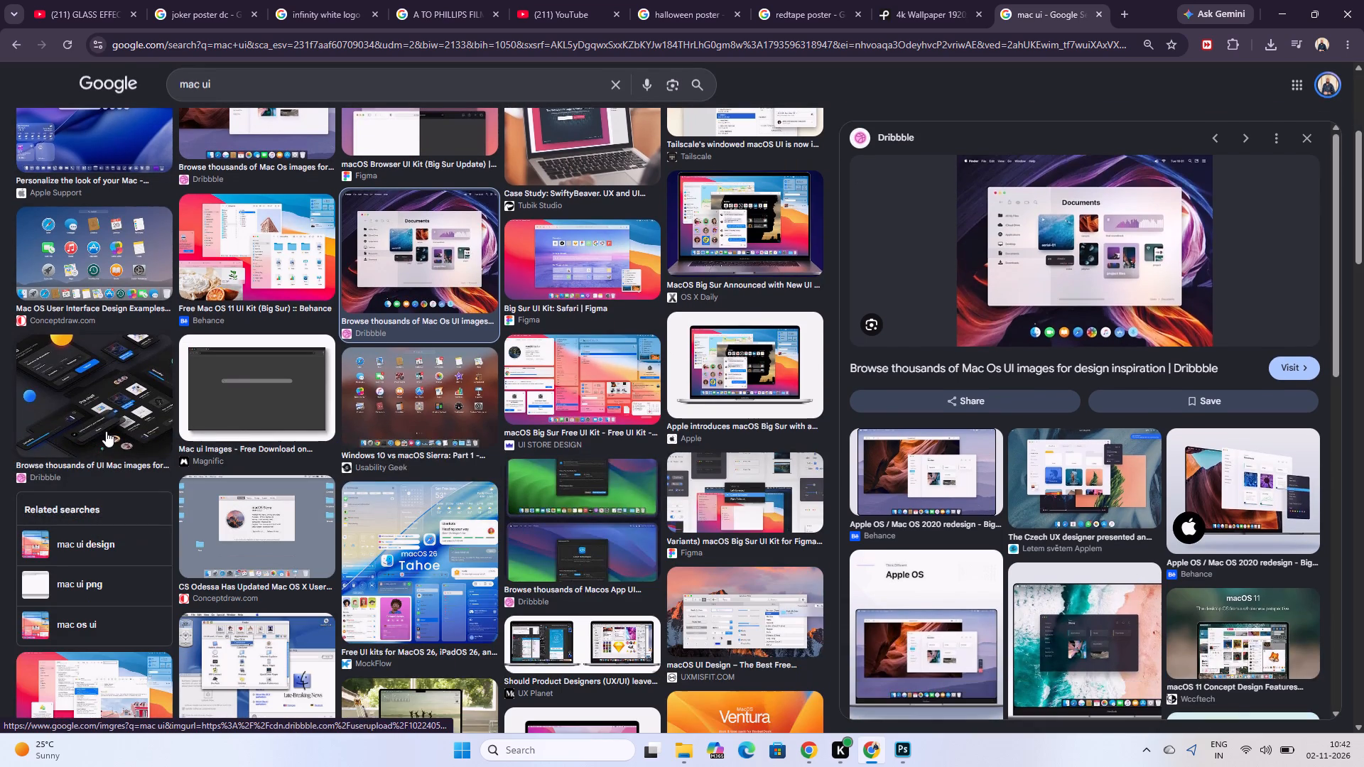
scroll(616, 462, up, 6)
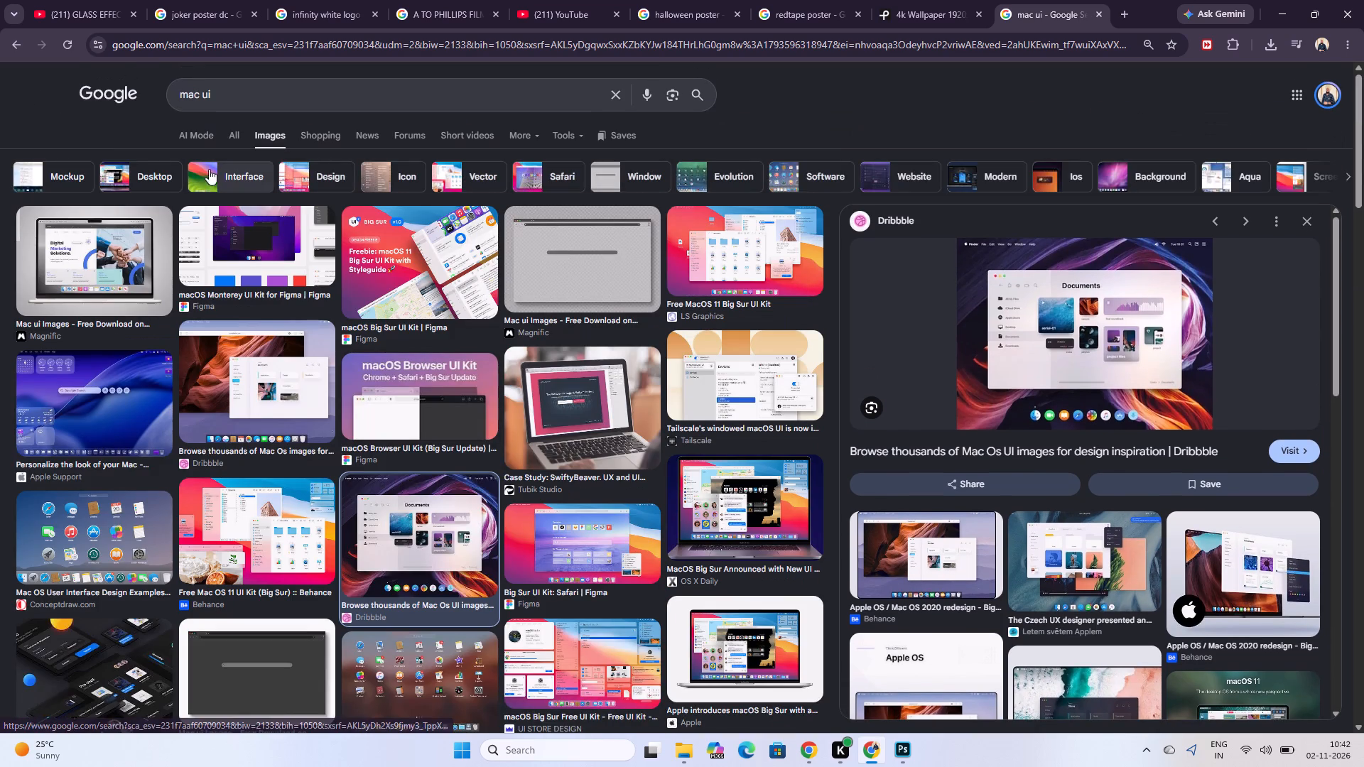
click(239, 136)
click(236, 136)
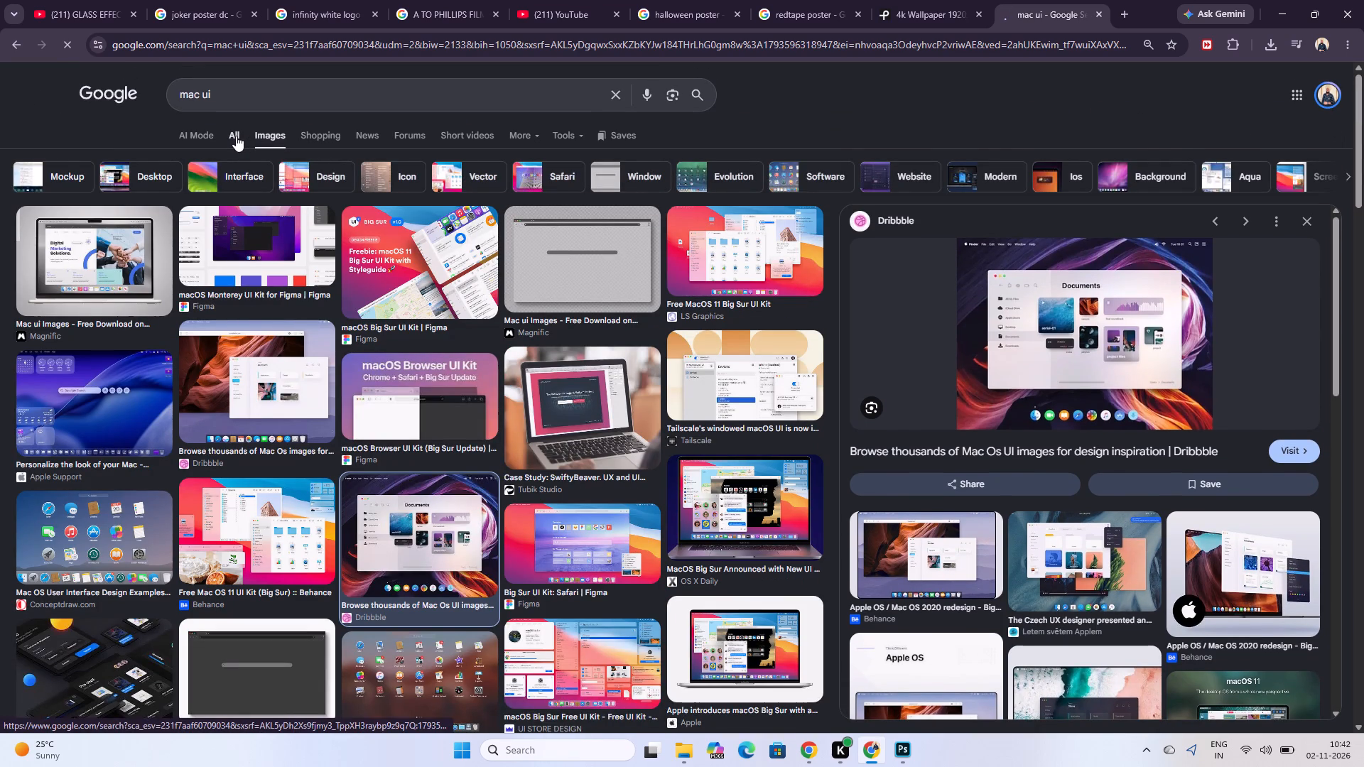
scroll(431, 429, down, 4)
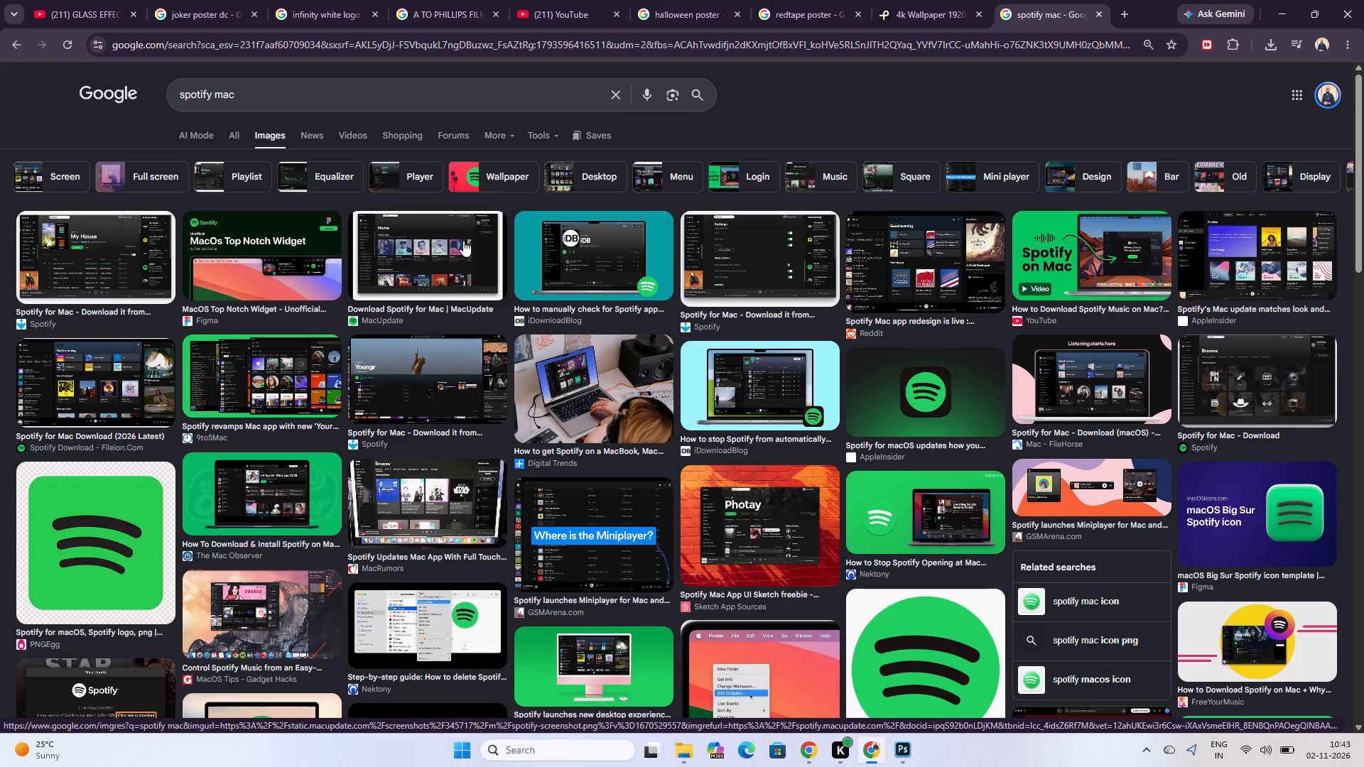
click(1146, 270)
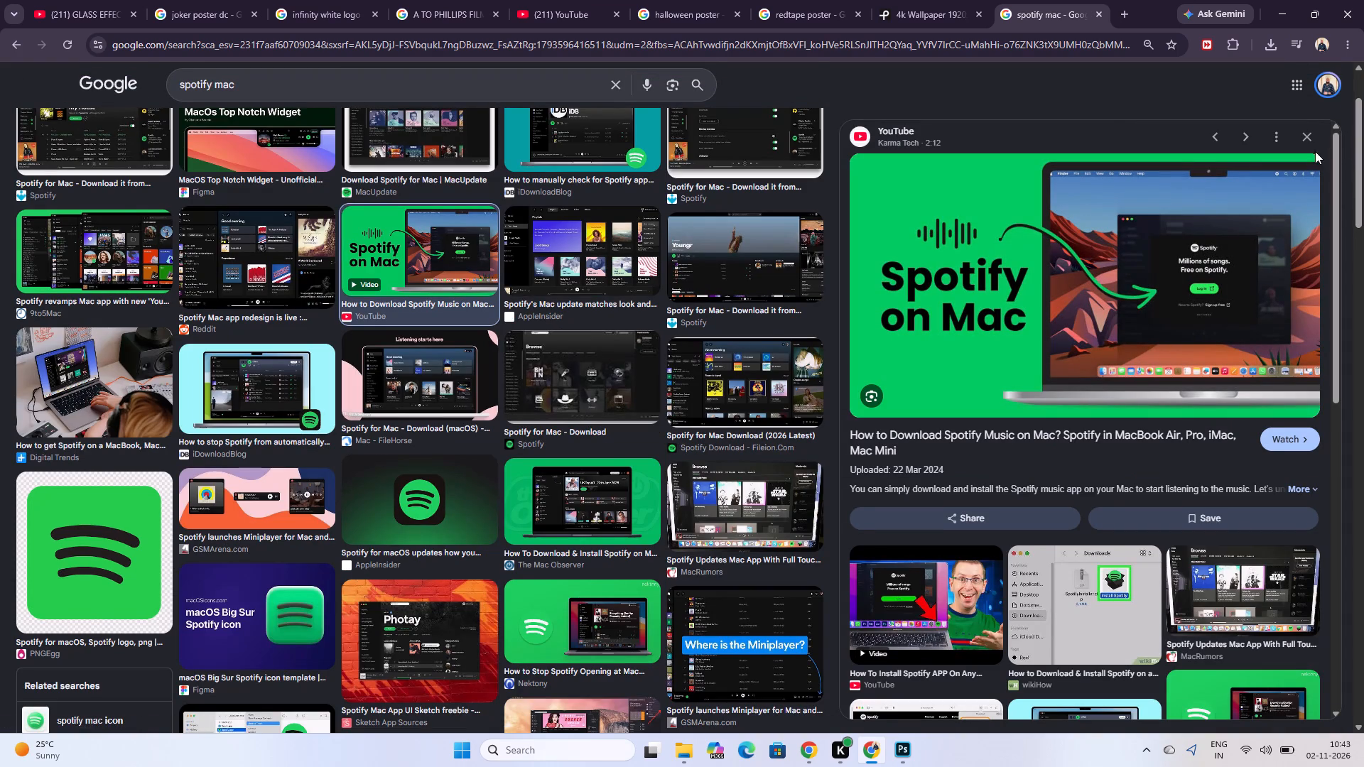
click(1304, 131)
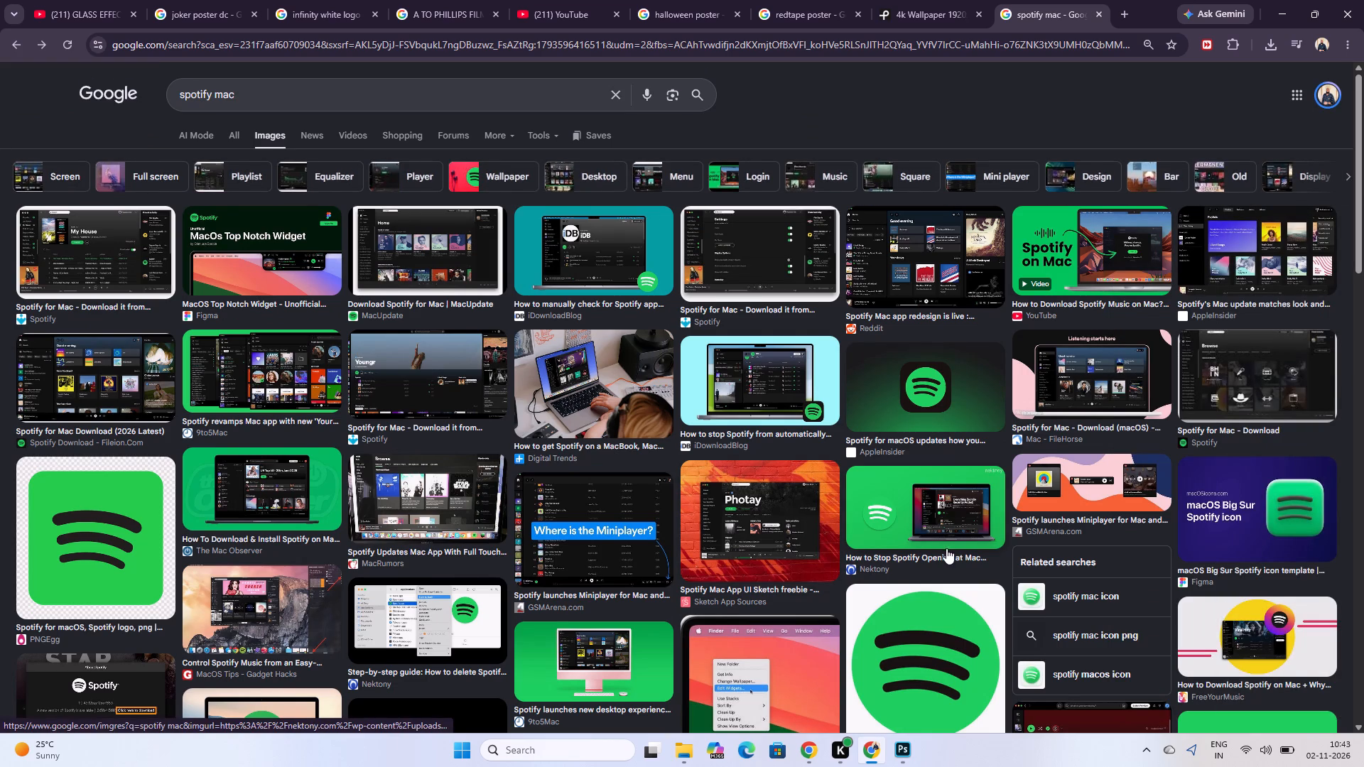
scroll(933, 557, down, 2)
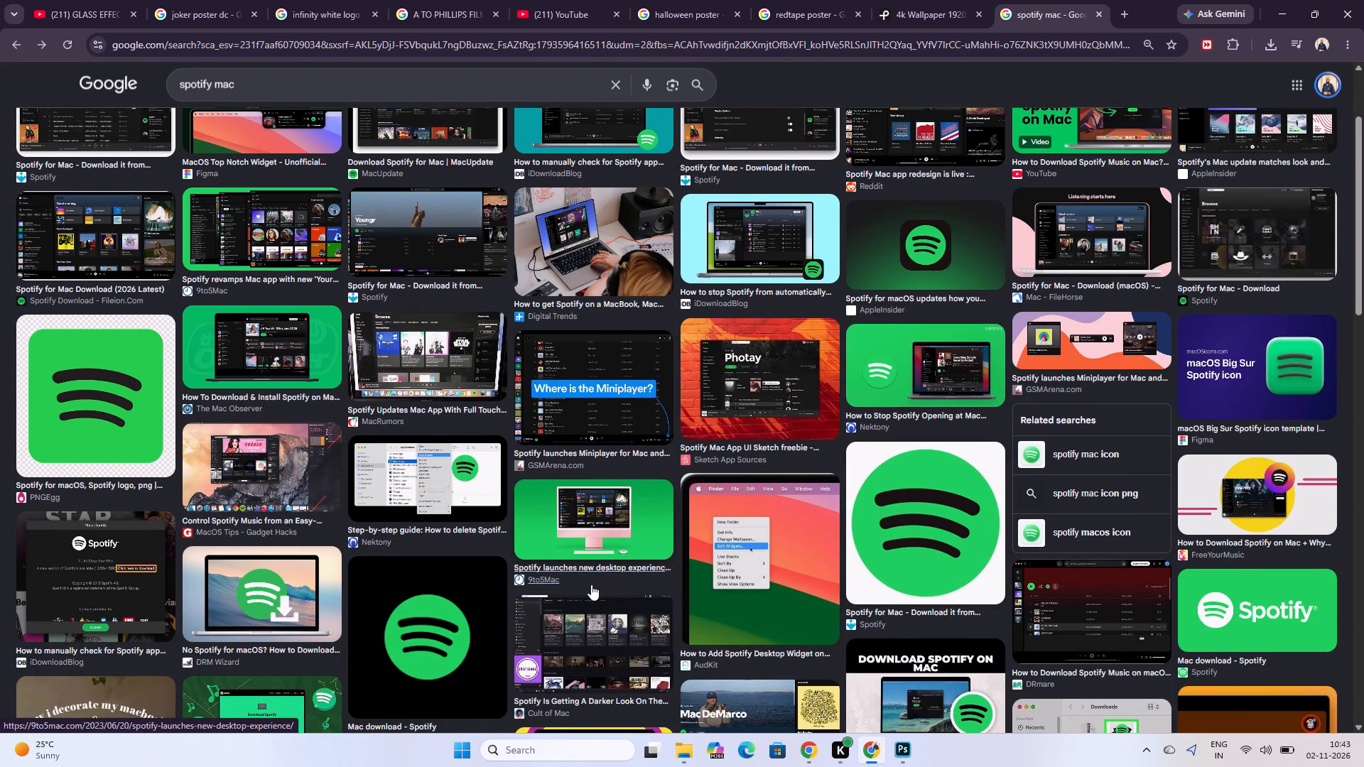
click(271, 354)
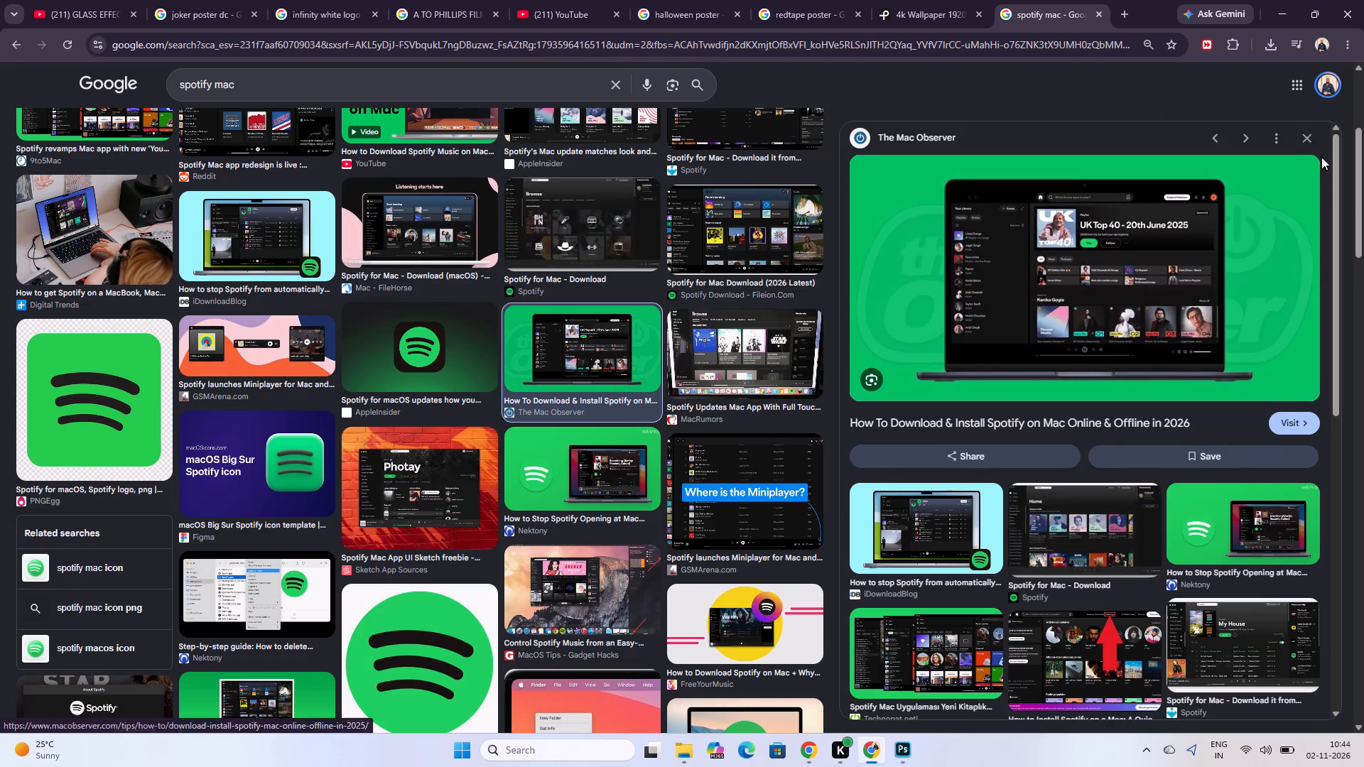
click(1306, 134)
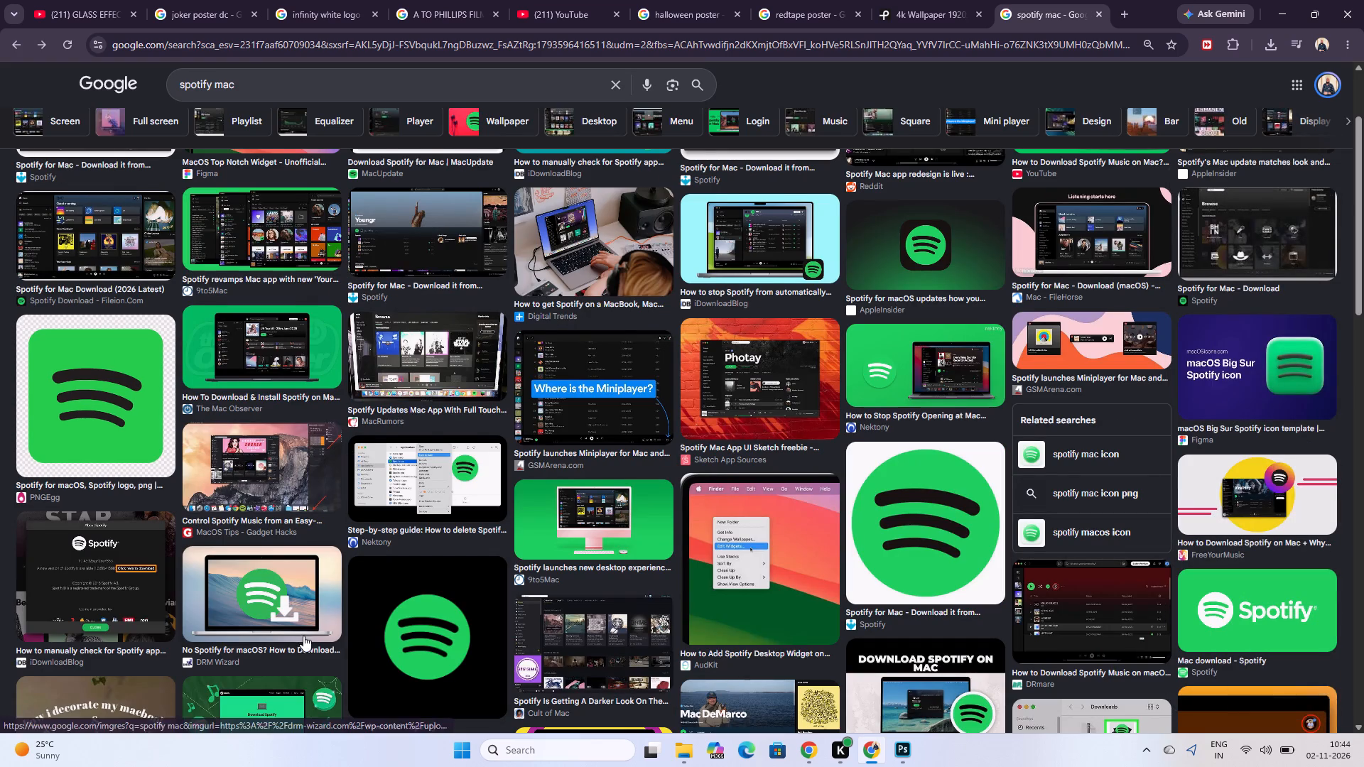
scroll(304, 636, up, 2)
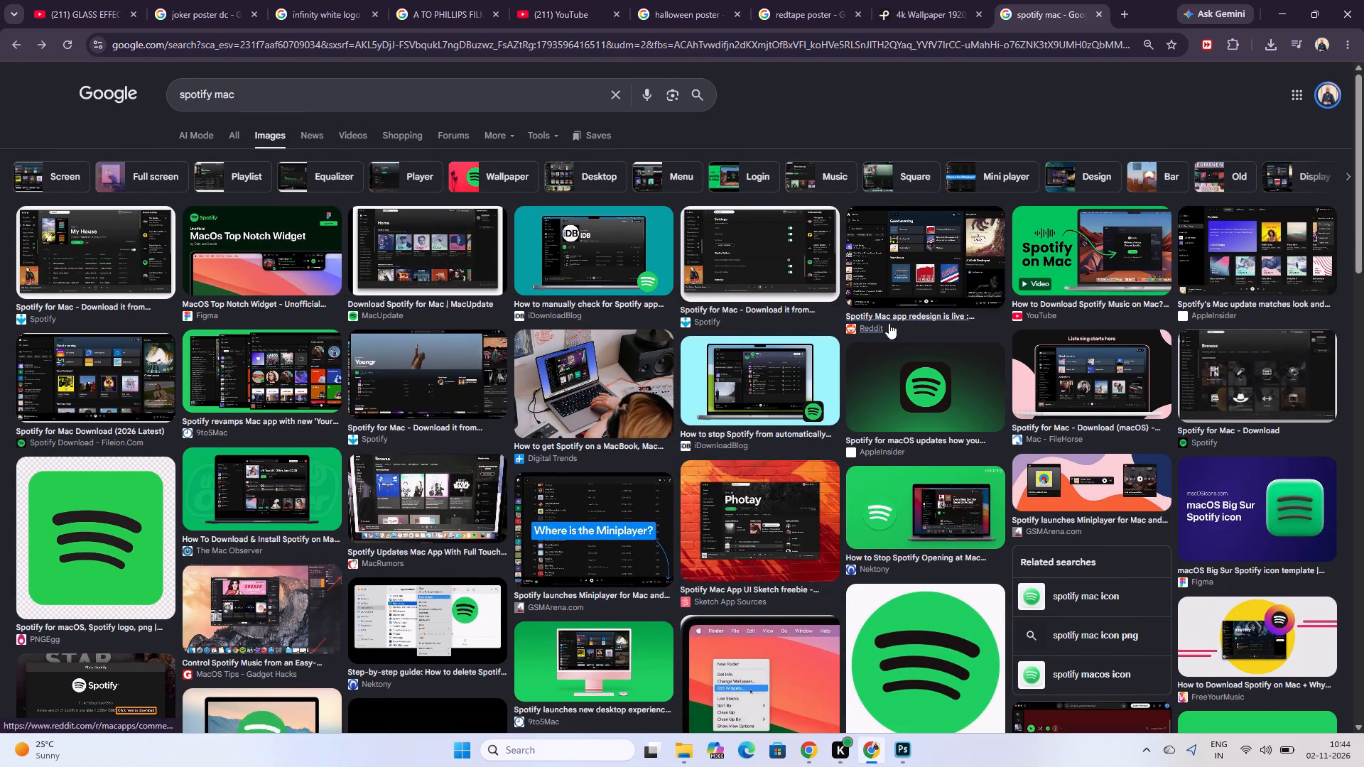
scroll(929, 450, down, 10)
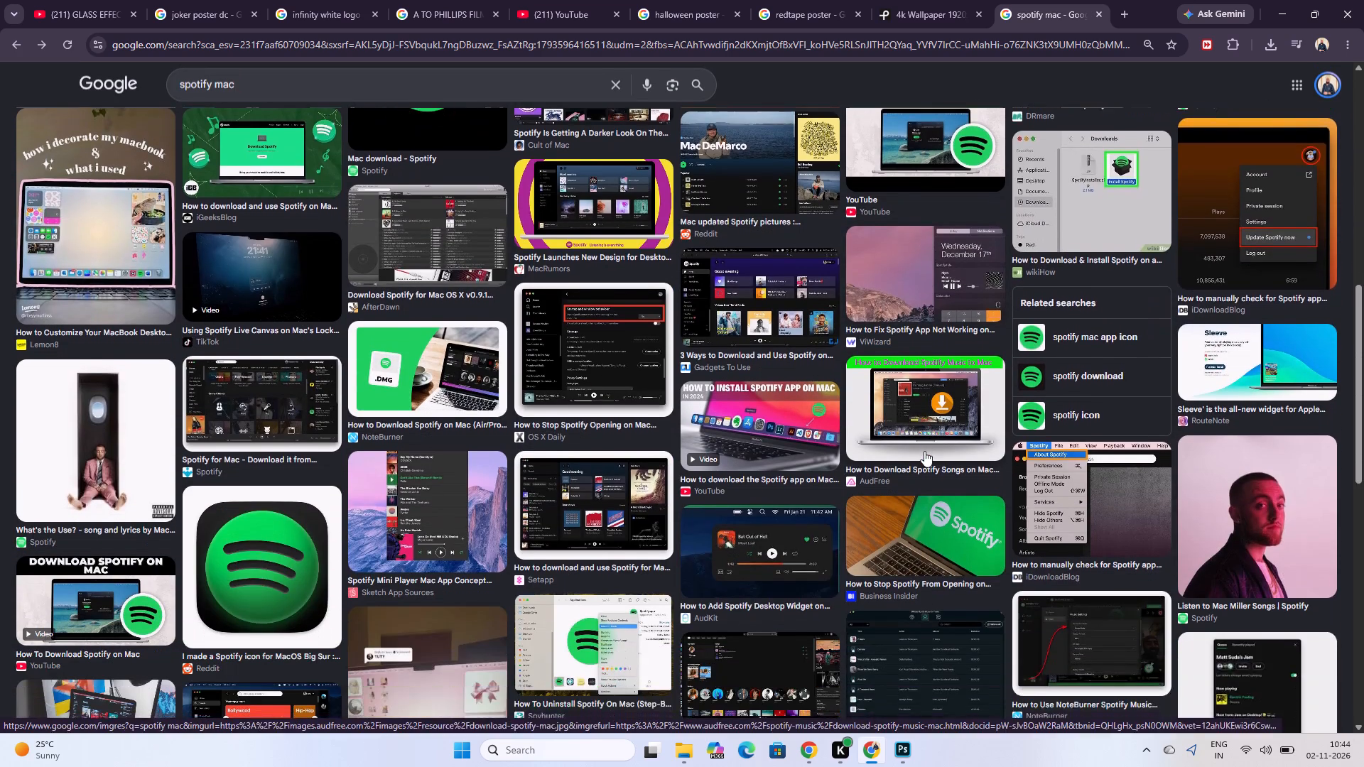
scroll(924, 451, down, 3)
scroll(377, 498, down, 7)
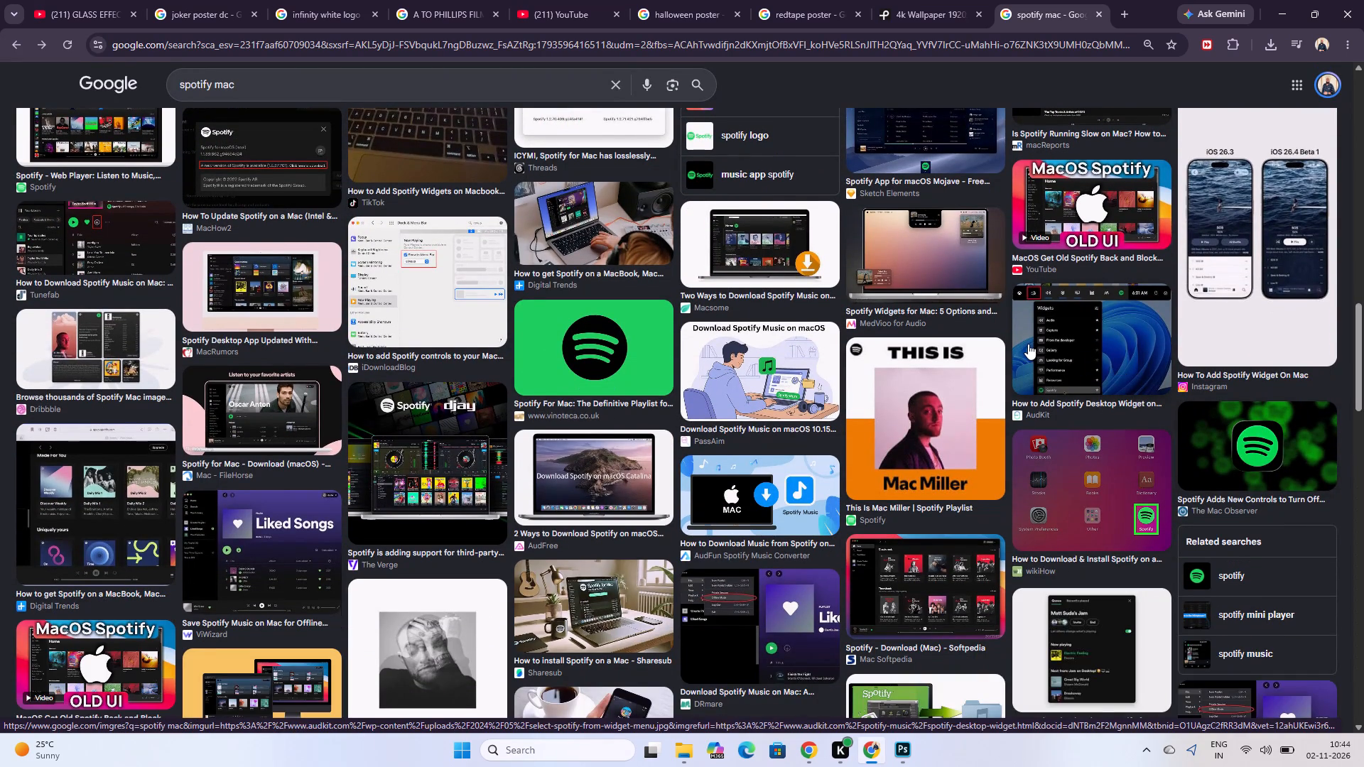
Search Google Images for "spotify in iphone".
click(223, 85)
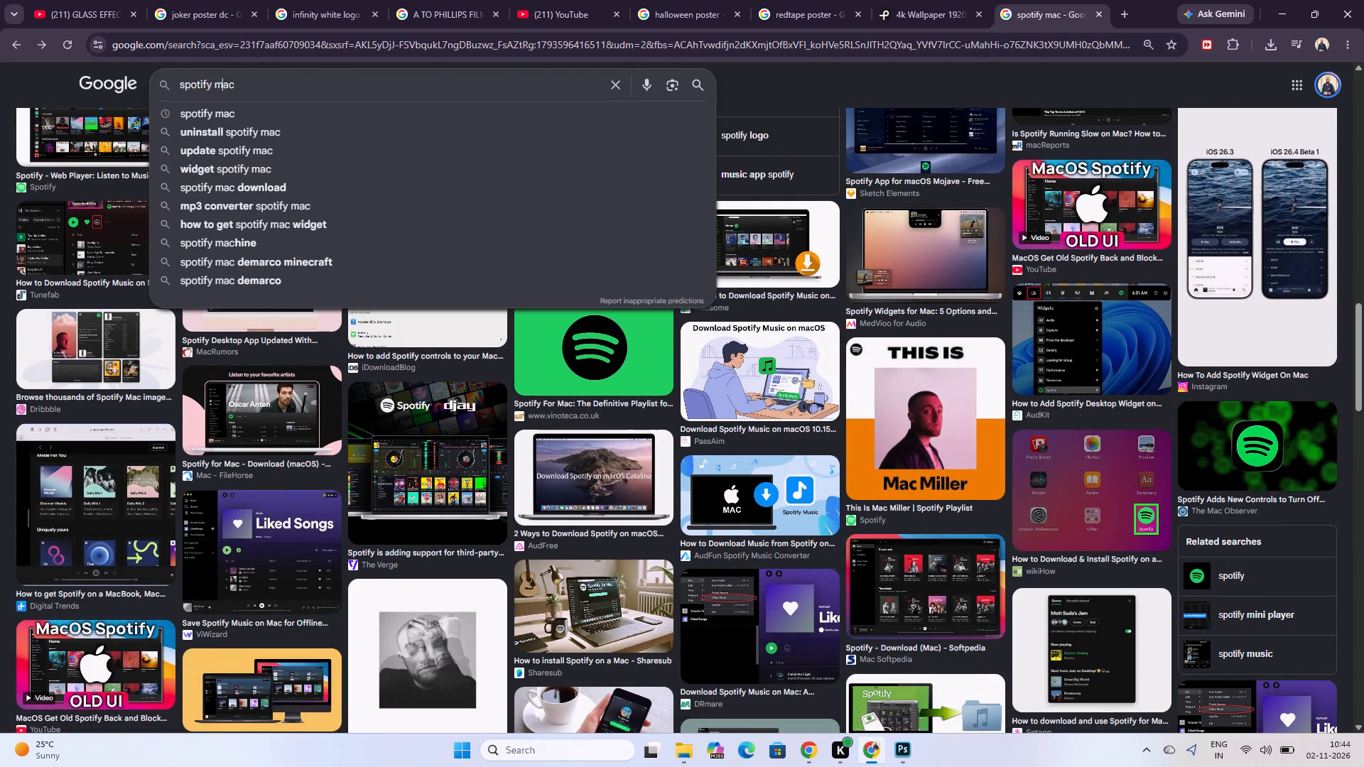
double_click(223, 84)
text(in iphone)
key(Return)
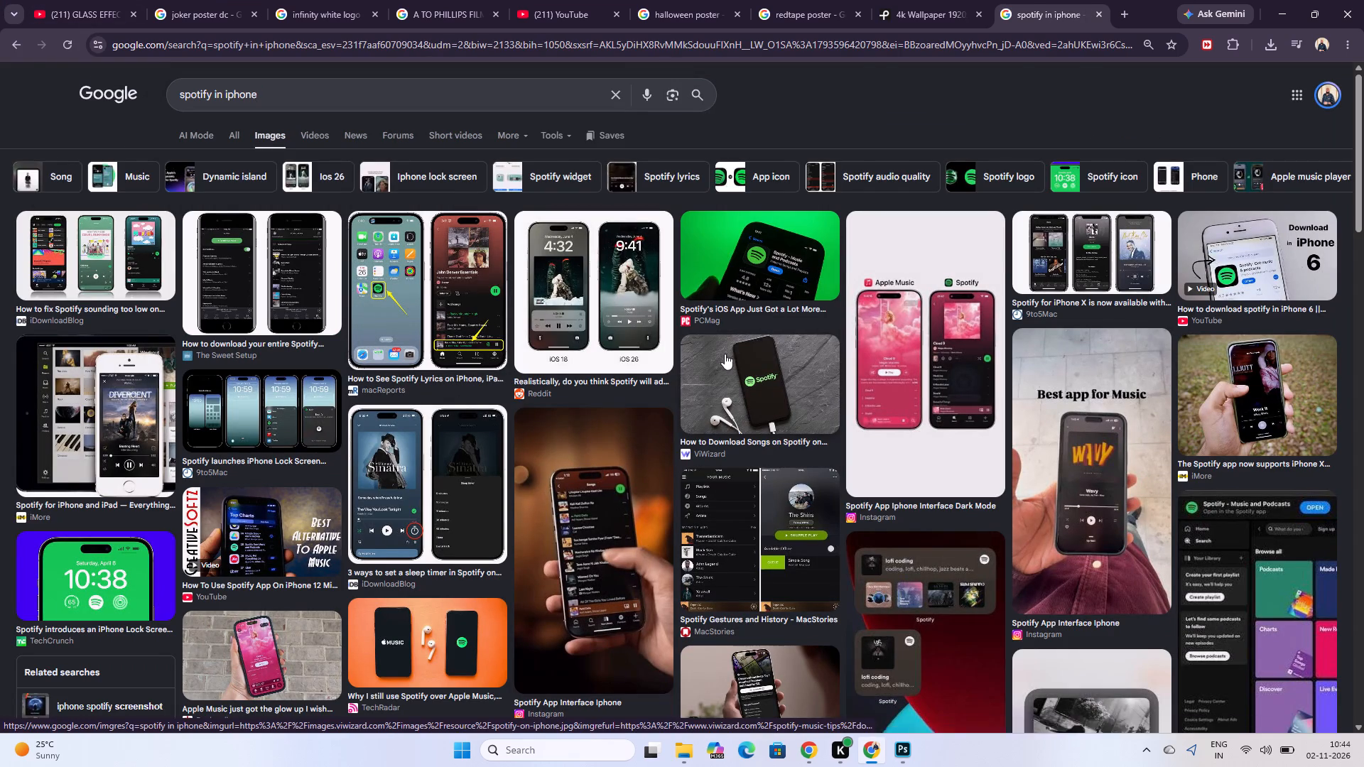
Change the image search query to "spotify in mac" and run it.
click(311, 79)
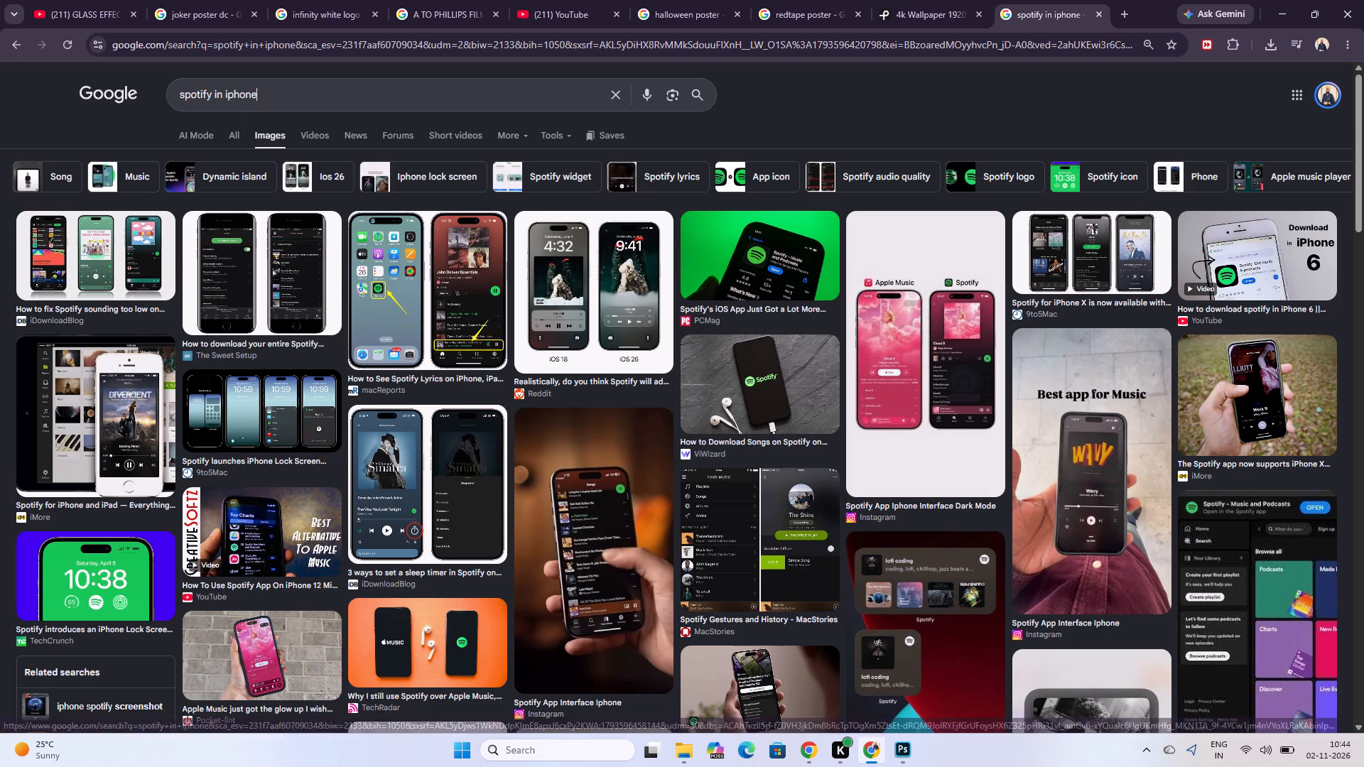
key(BackSpace)
key(BackSpace)
key(BackSpace)
key(BackSpace)
key(BackSpace)
key(BackSpace)
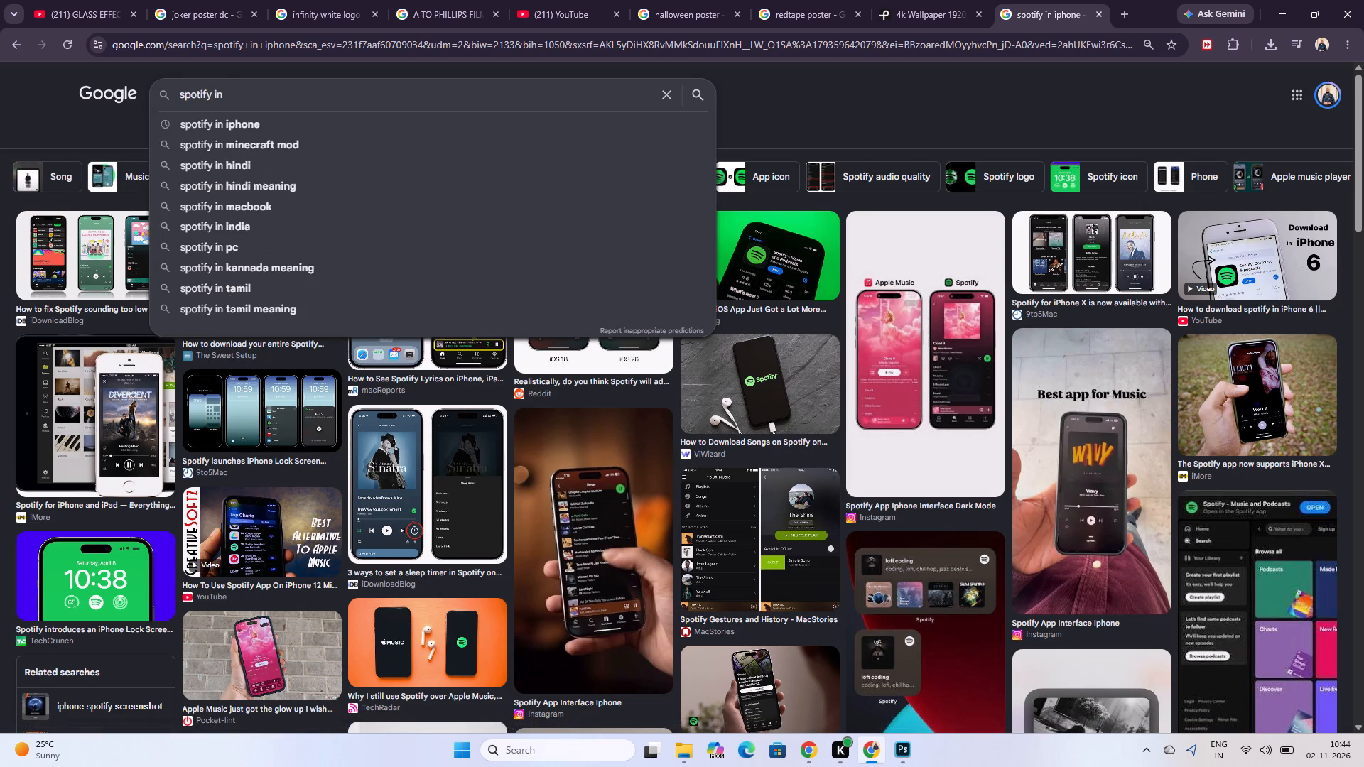
text(mac)
key(space)
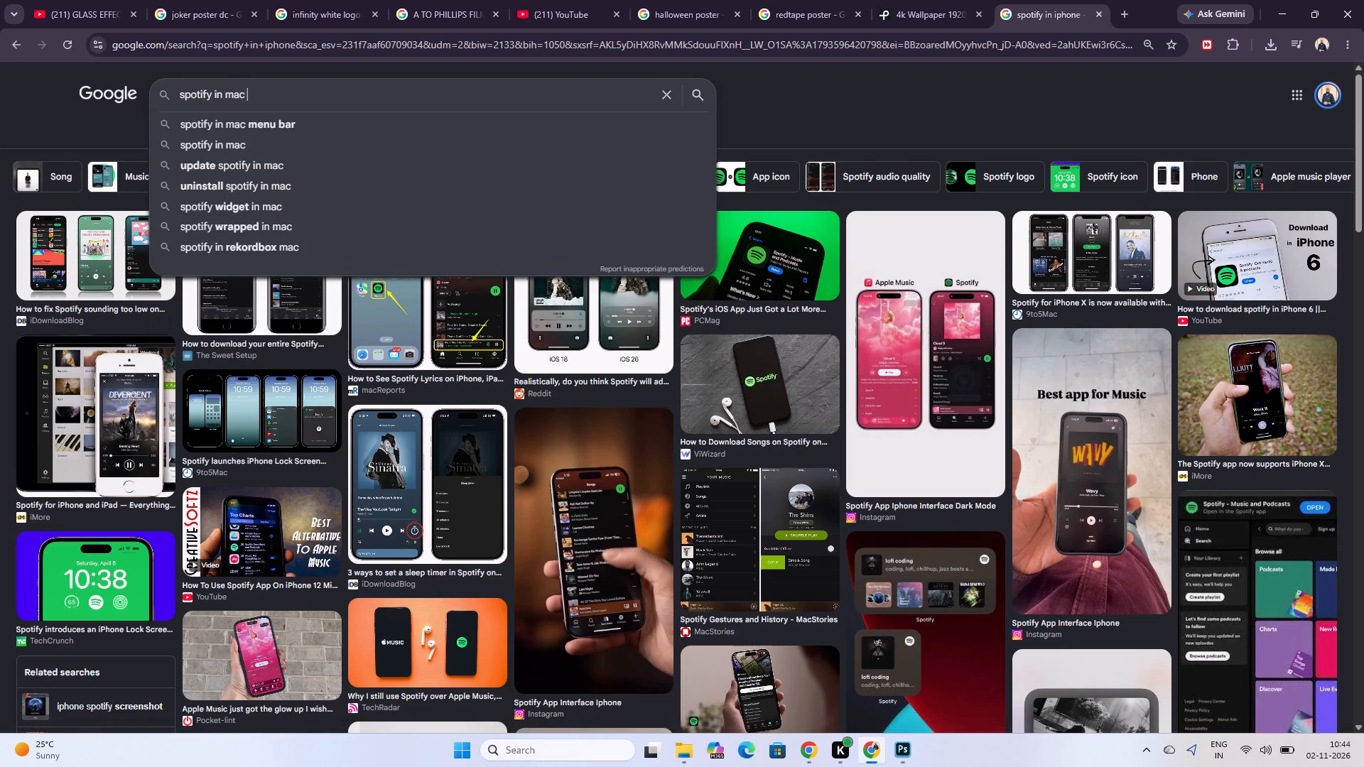
key(Return)
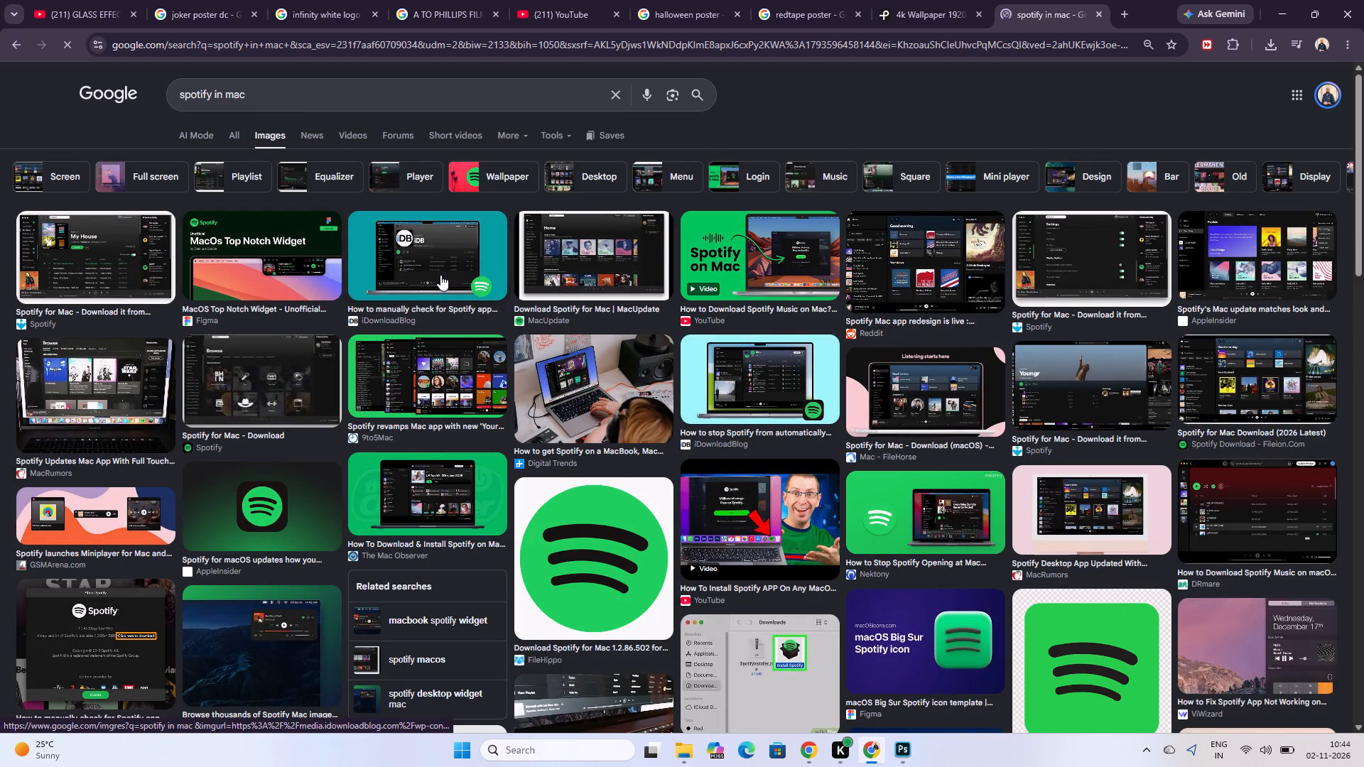
click(426, 511)
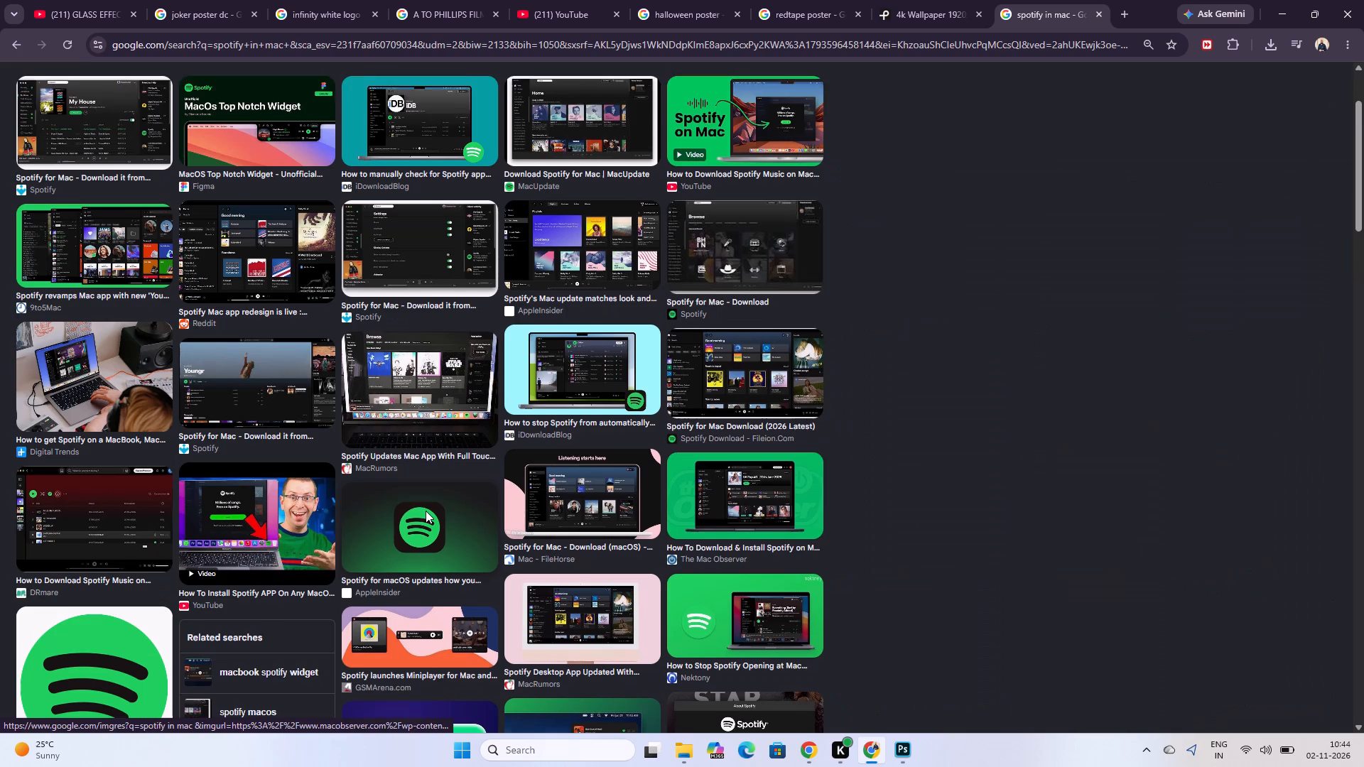
click(1311, 131)
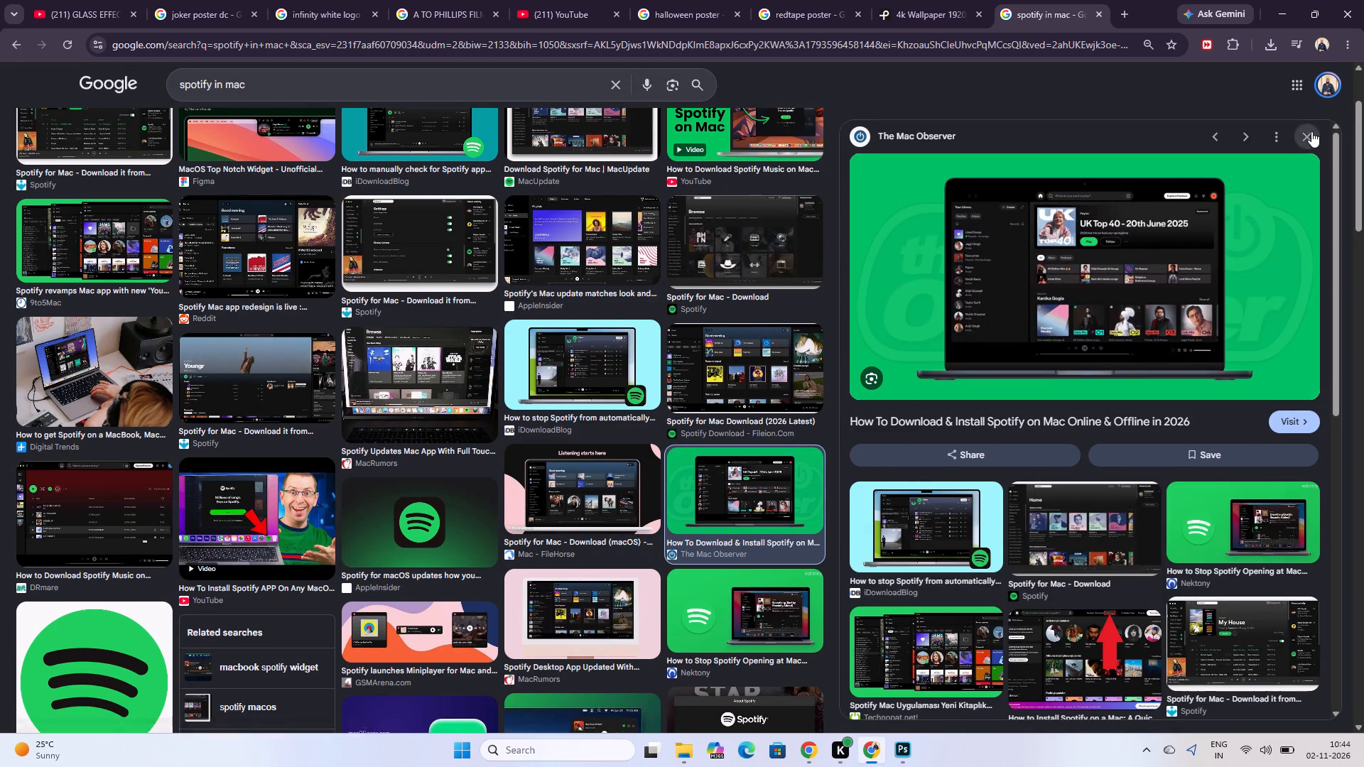
scroll(300, 542, down, 3)
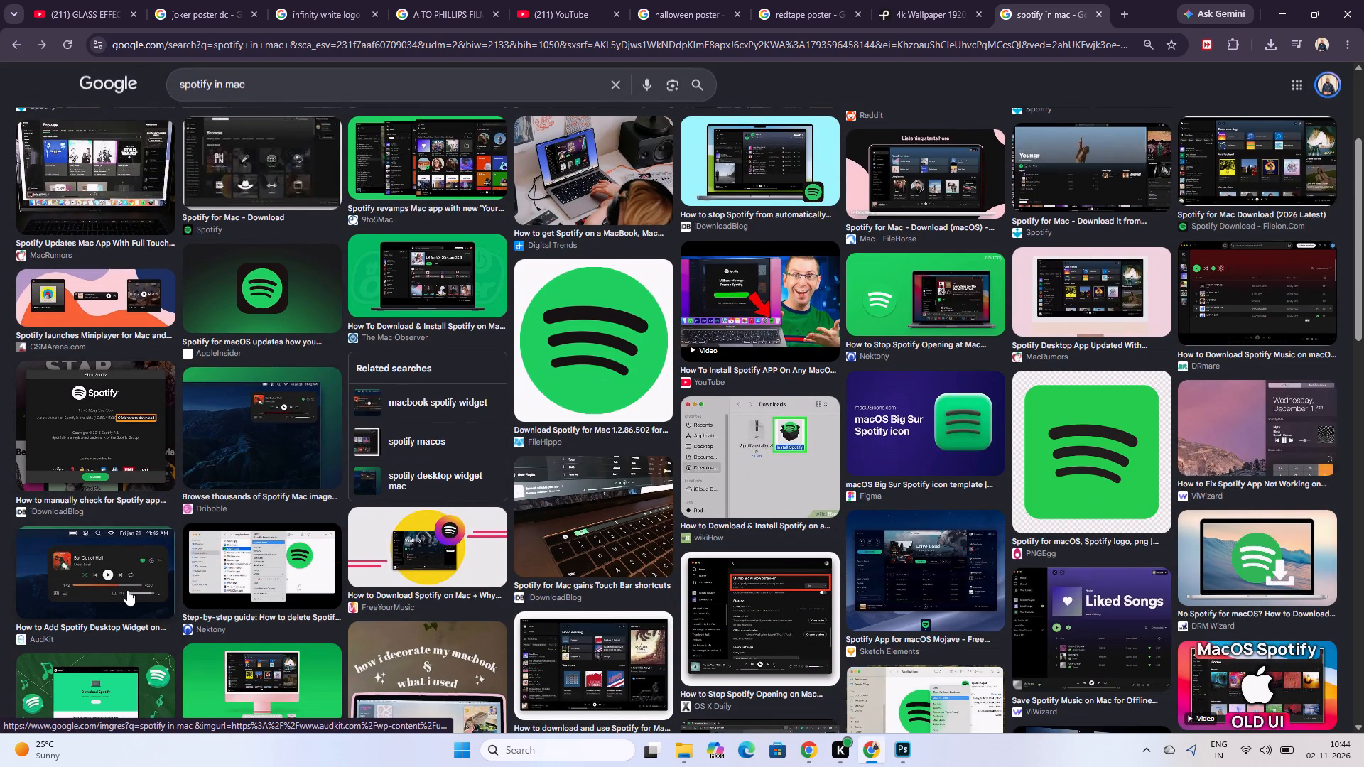
scroll(305, 600, down, 4)
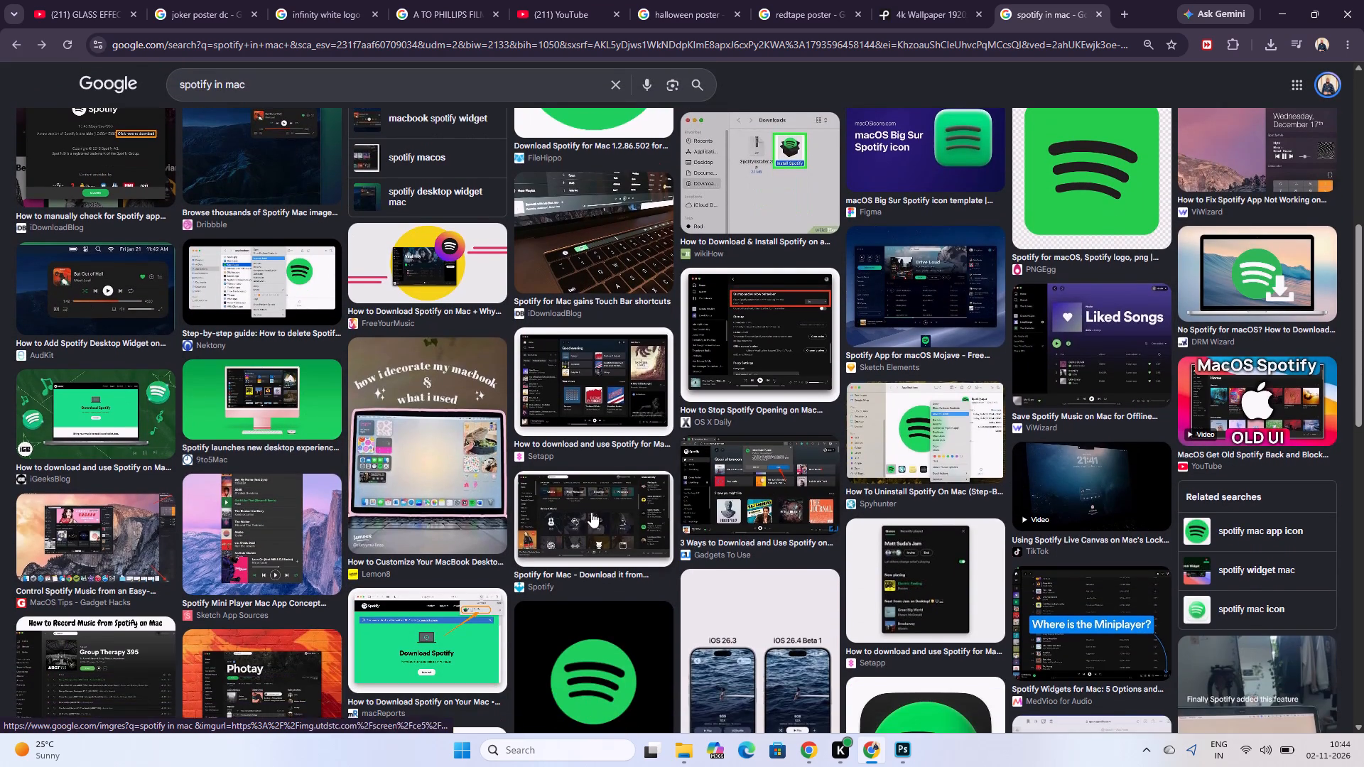
scroll(269, 531, down, 2)
scroll(578, 552, down, 5)
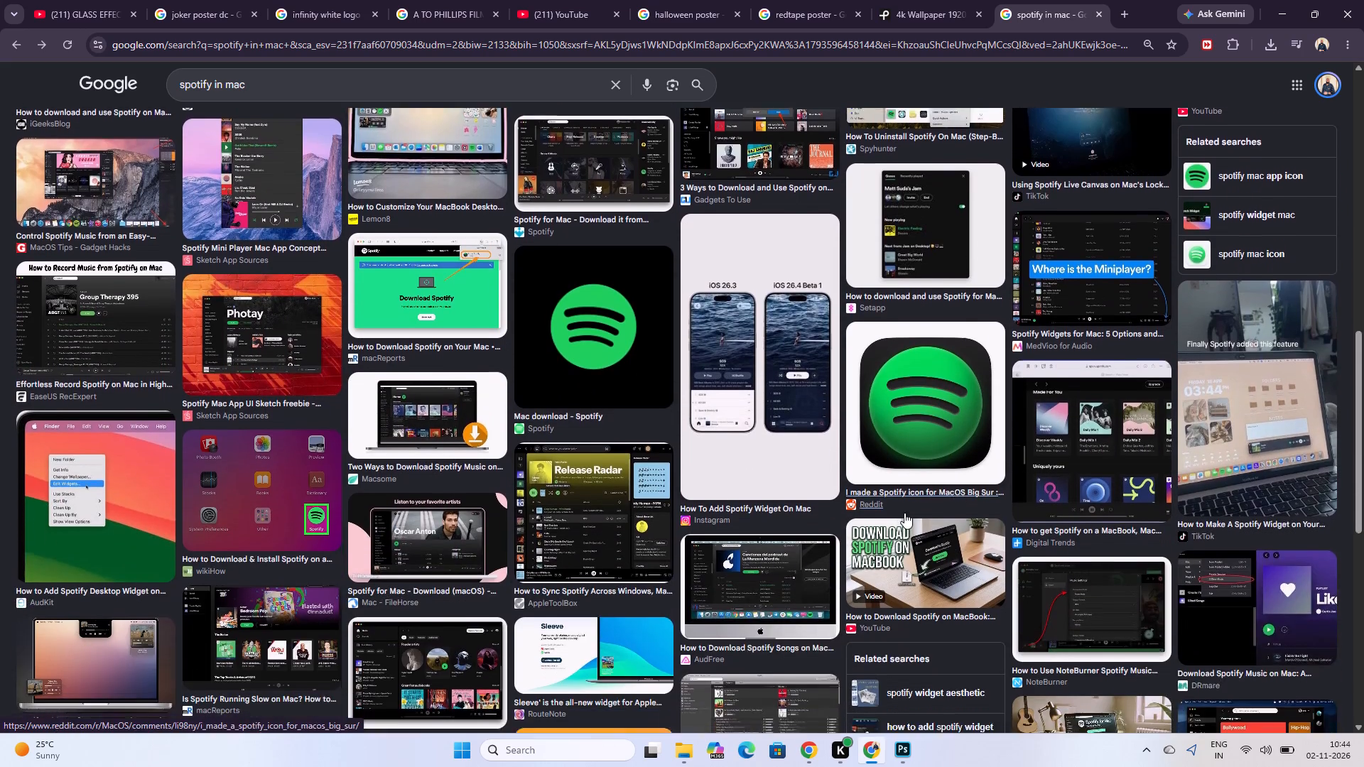
scroll(904, 513, down, 11)
scroll(768, 548, up, 6)
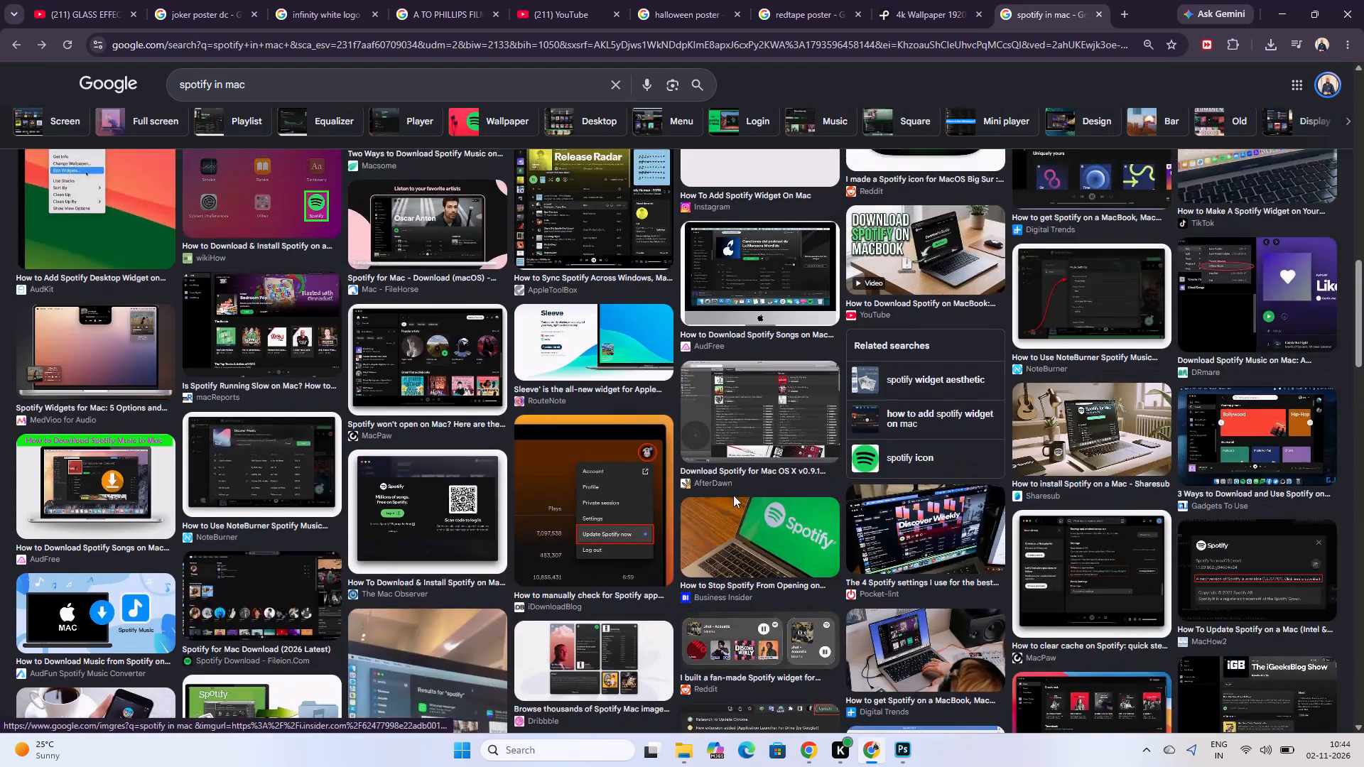
scroll(733, 495, up, 17)
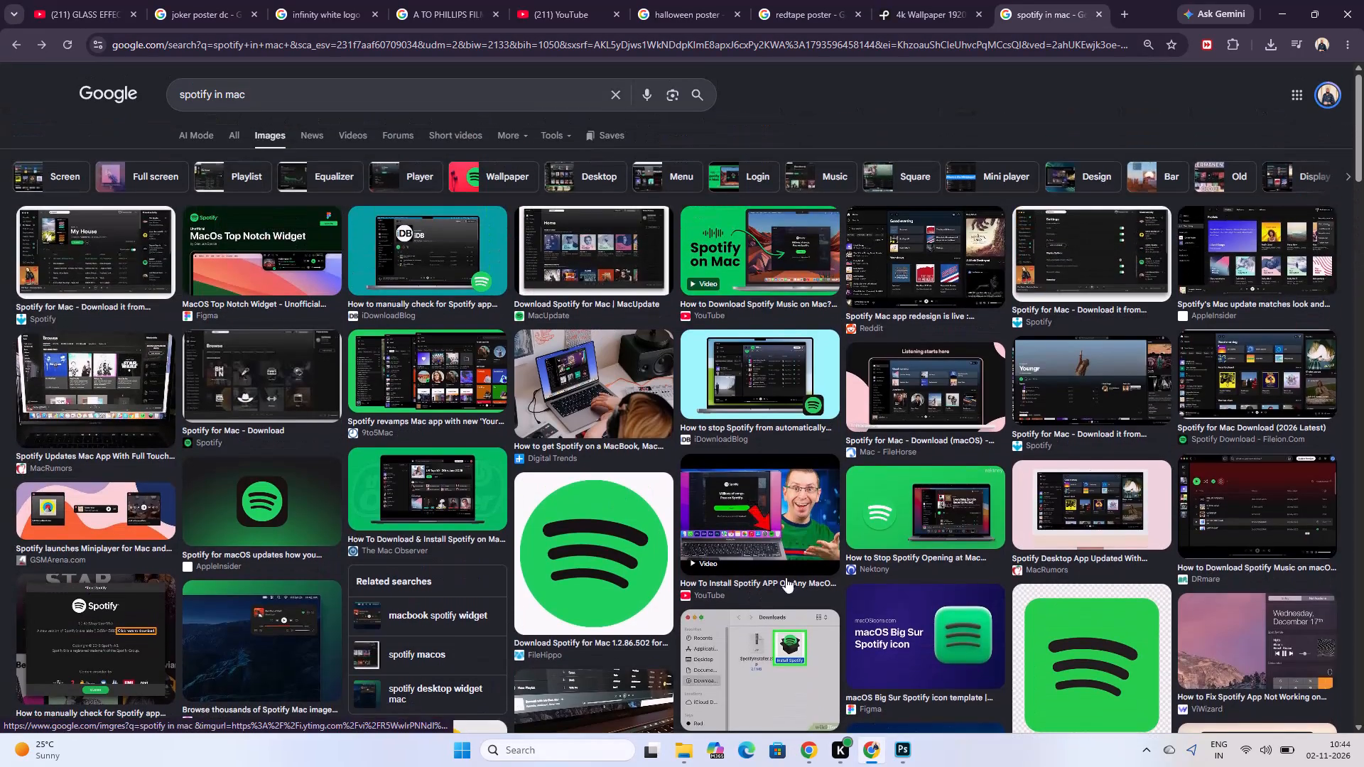
Examine the wikiHow image of a macOS Downloads window with its window controls and sidebar.
click(786, 693)
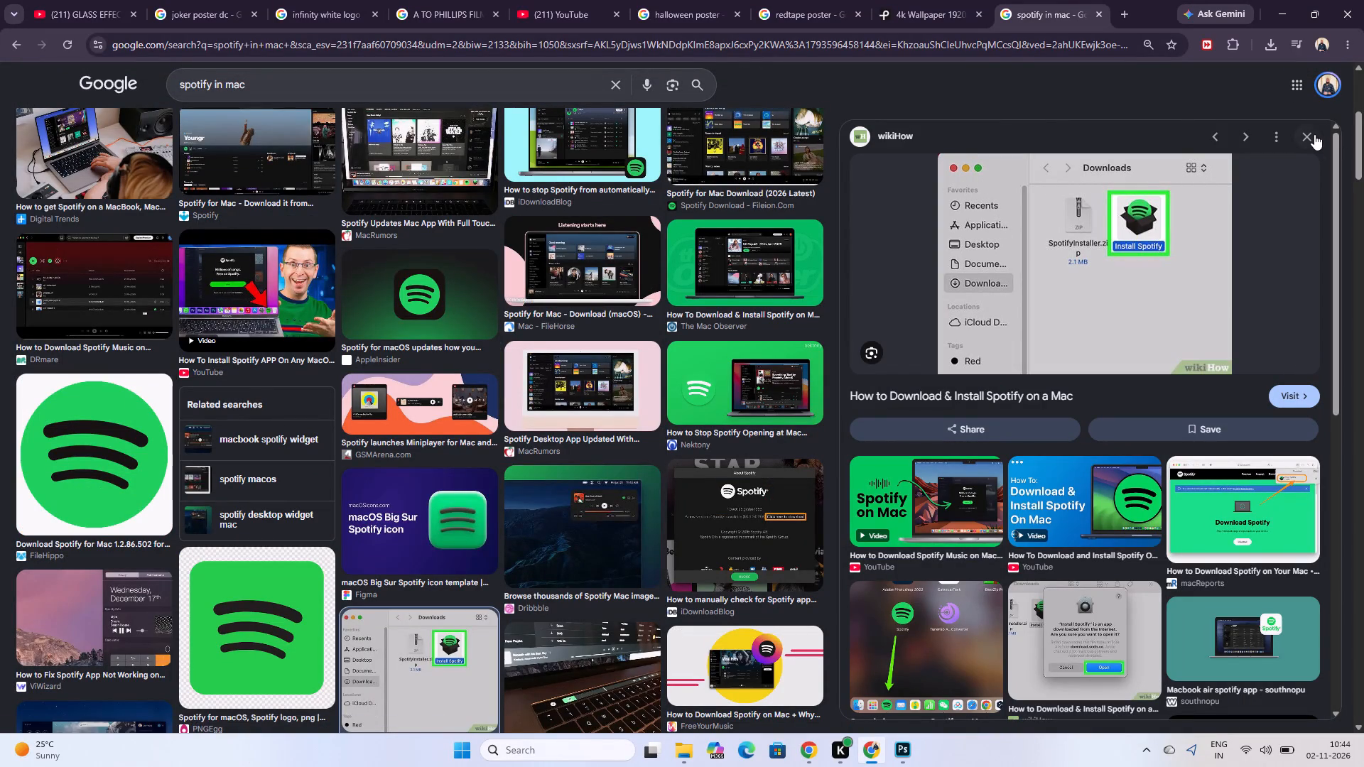
click(1314, 134)
scroll(625, 495, up, 4)
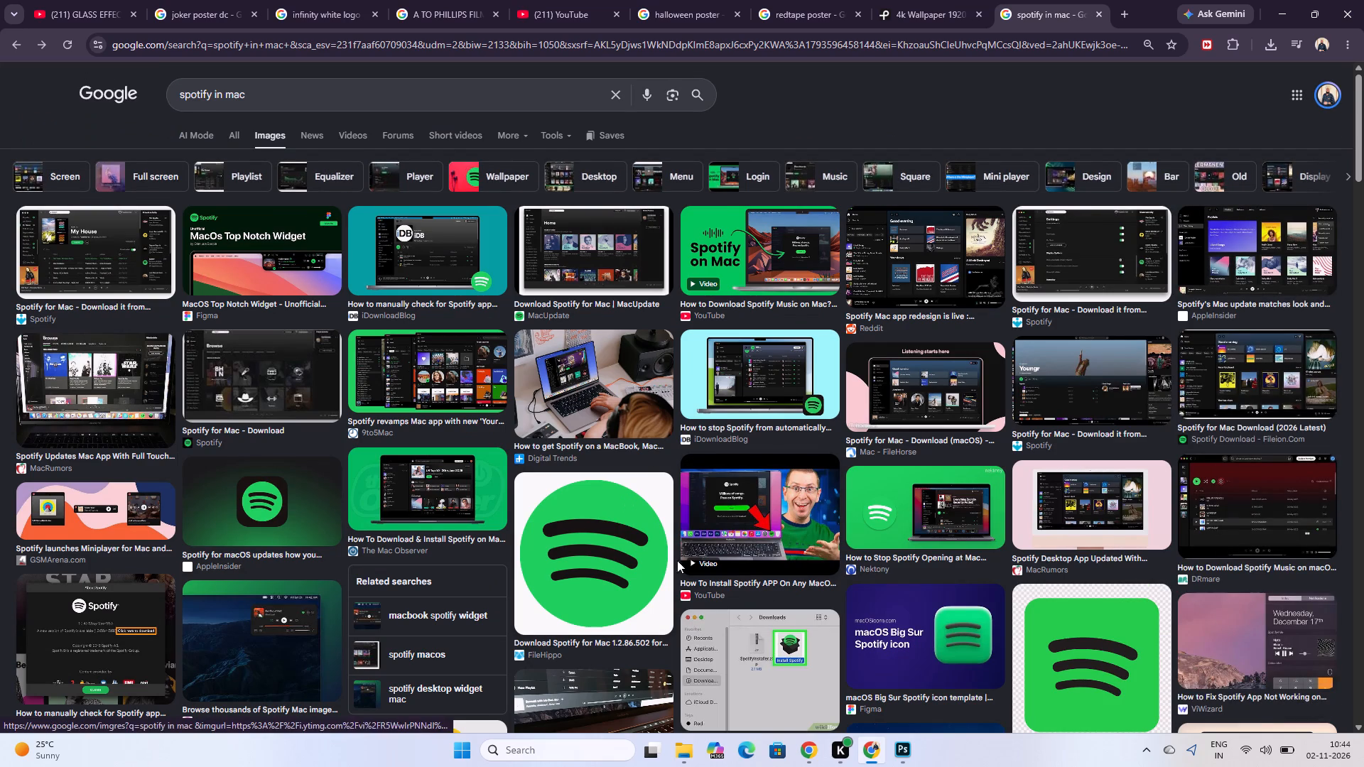
click(744, 653)
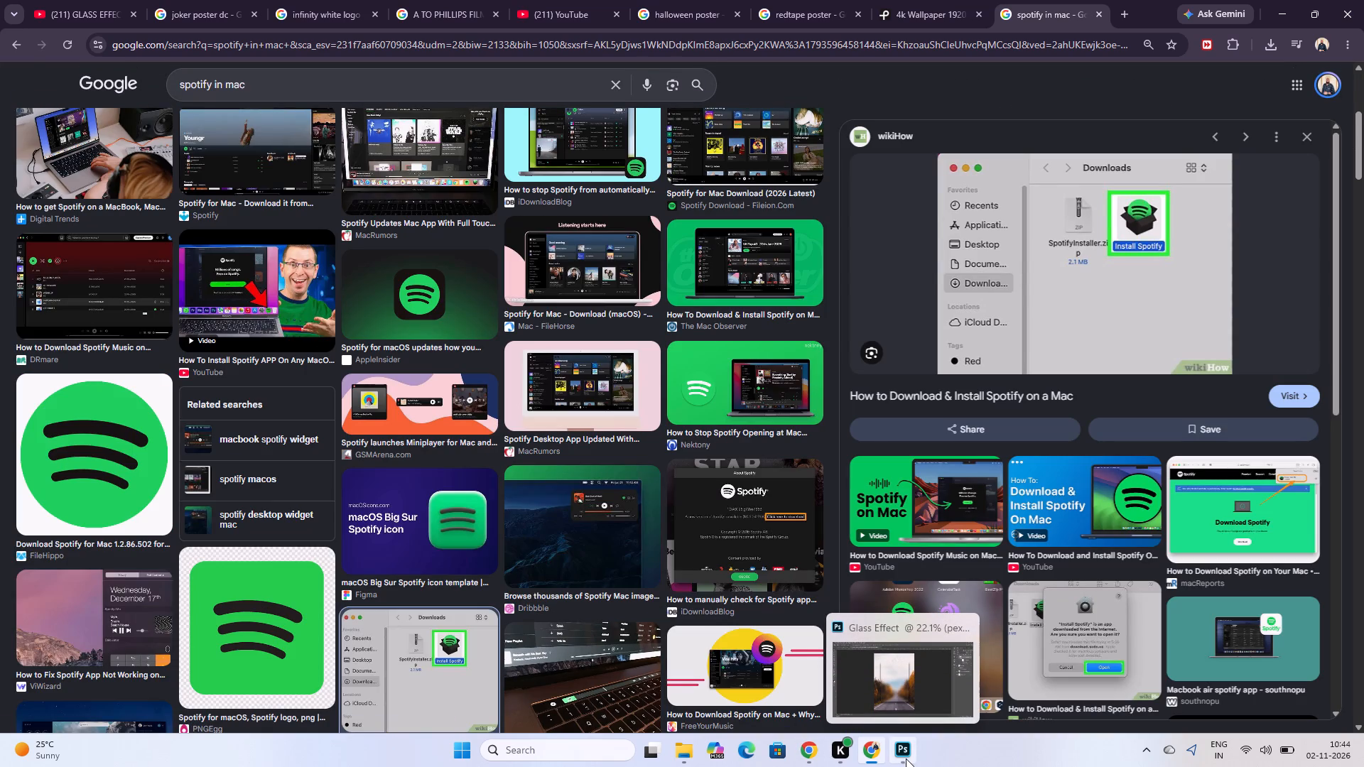
Switch to Photoshop with the Glass Effect document open.
click(906, 758)
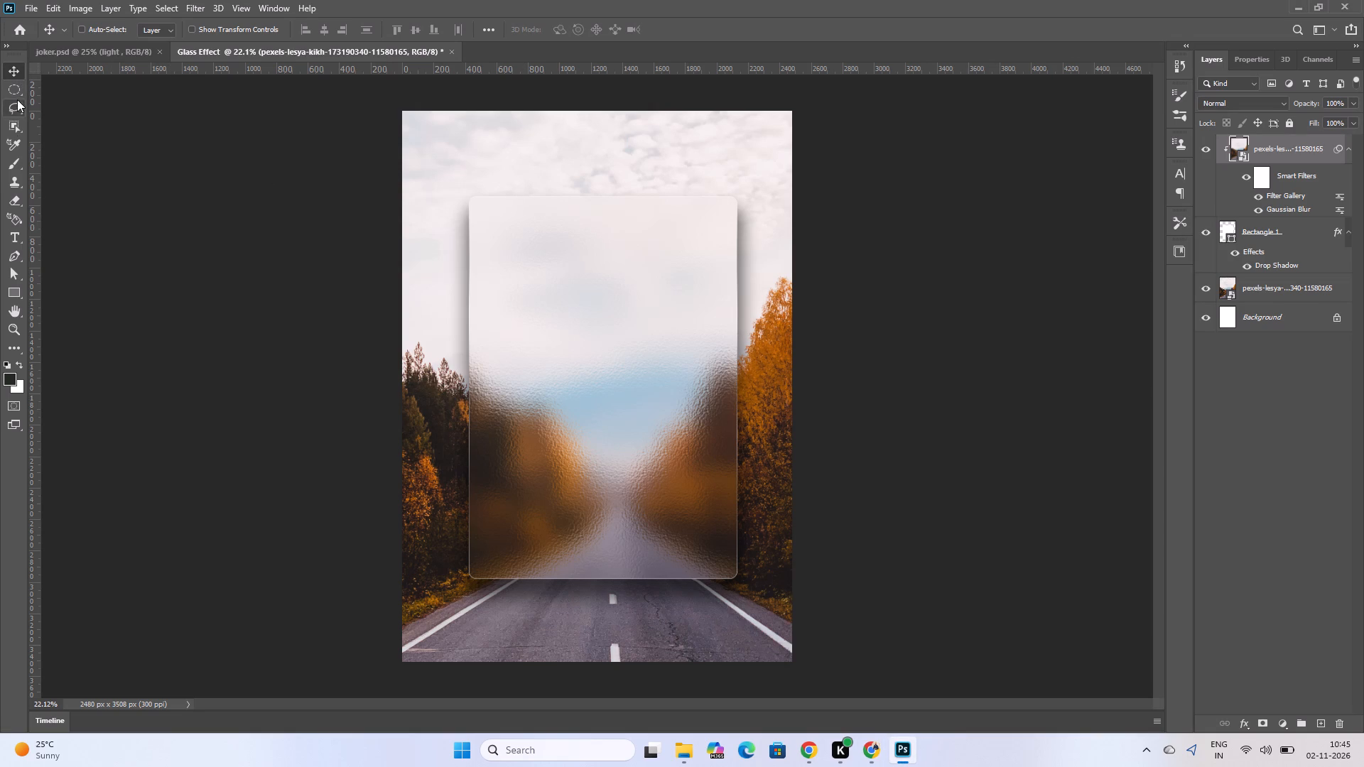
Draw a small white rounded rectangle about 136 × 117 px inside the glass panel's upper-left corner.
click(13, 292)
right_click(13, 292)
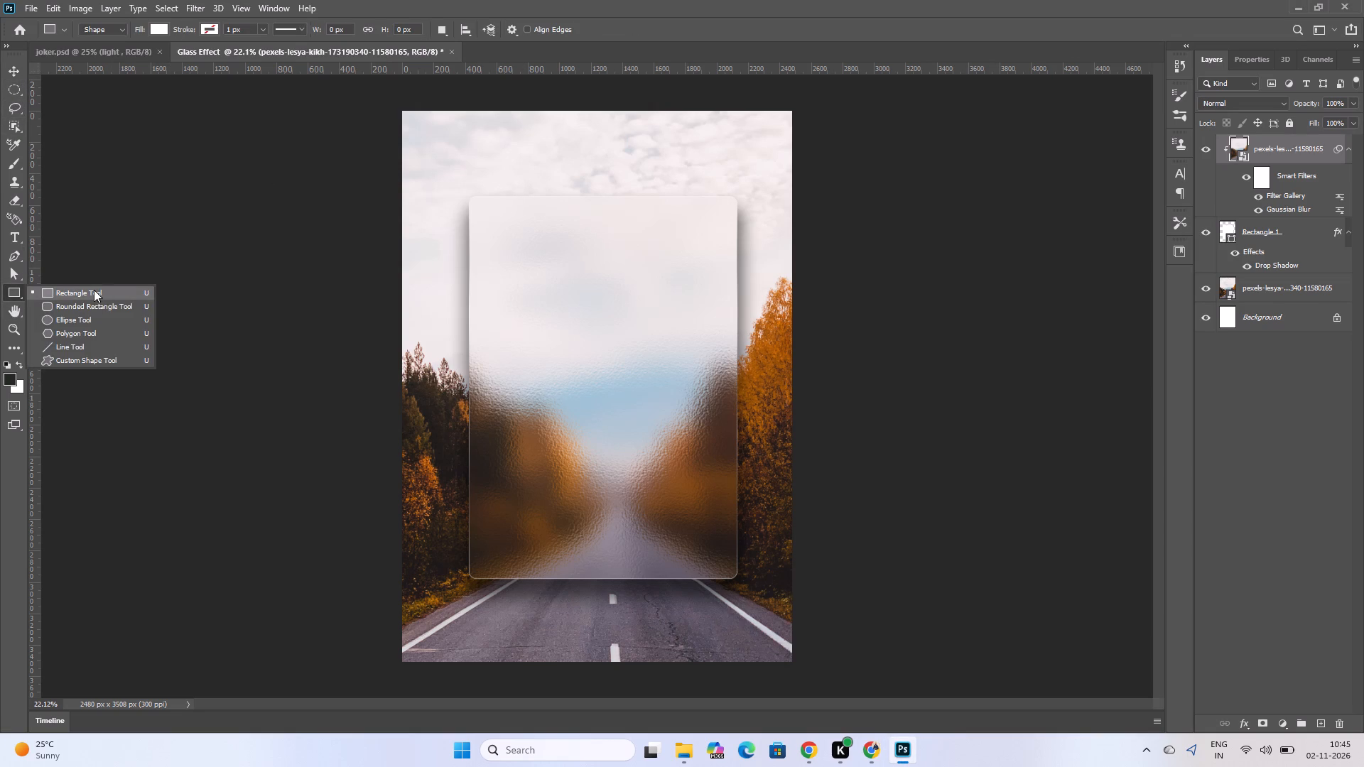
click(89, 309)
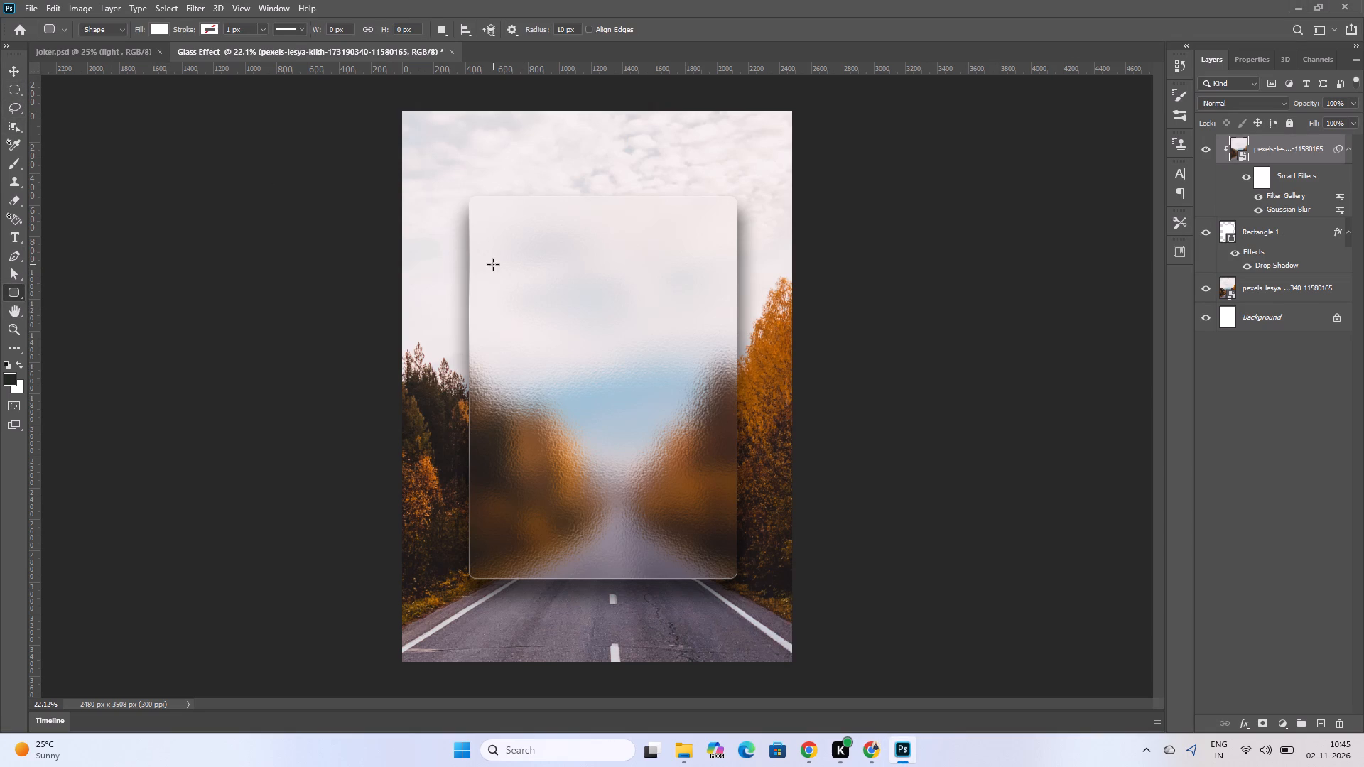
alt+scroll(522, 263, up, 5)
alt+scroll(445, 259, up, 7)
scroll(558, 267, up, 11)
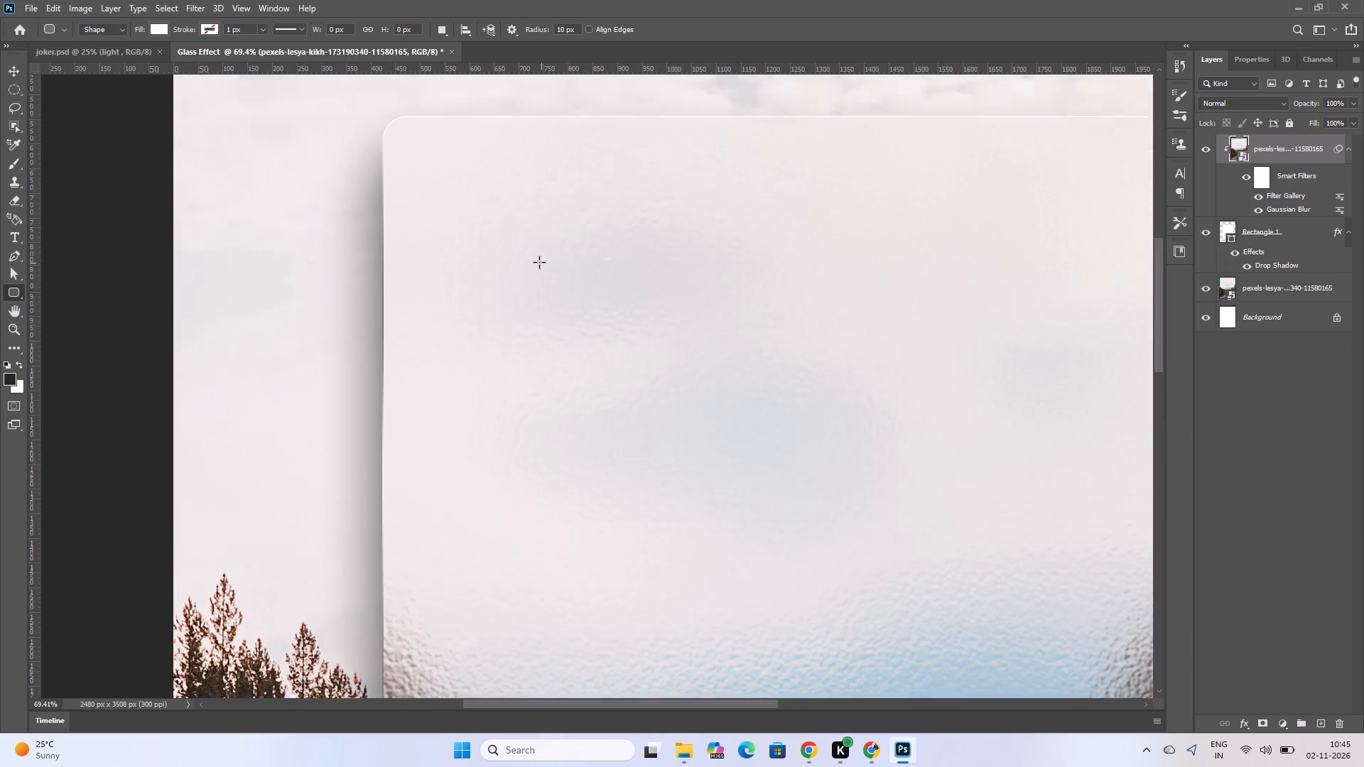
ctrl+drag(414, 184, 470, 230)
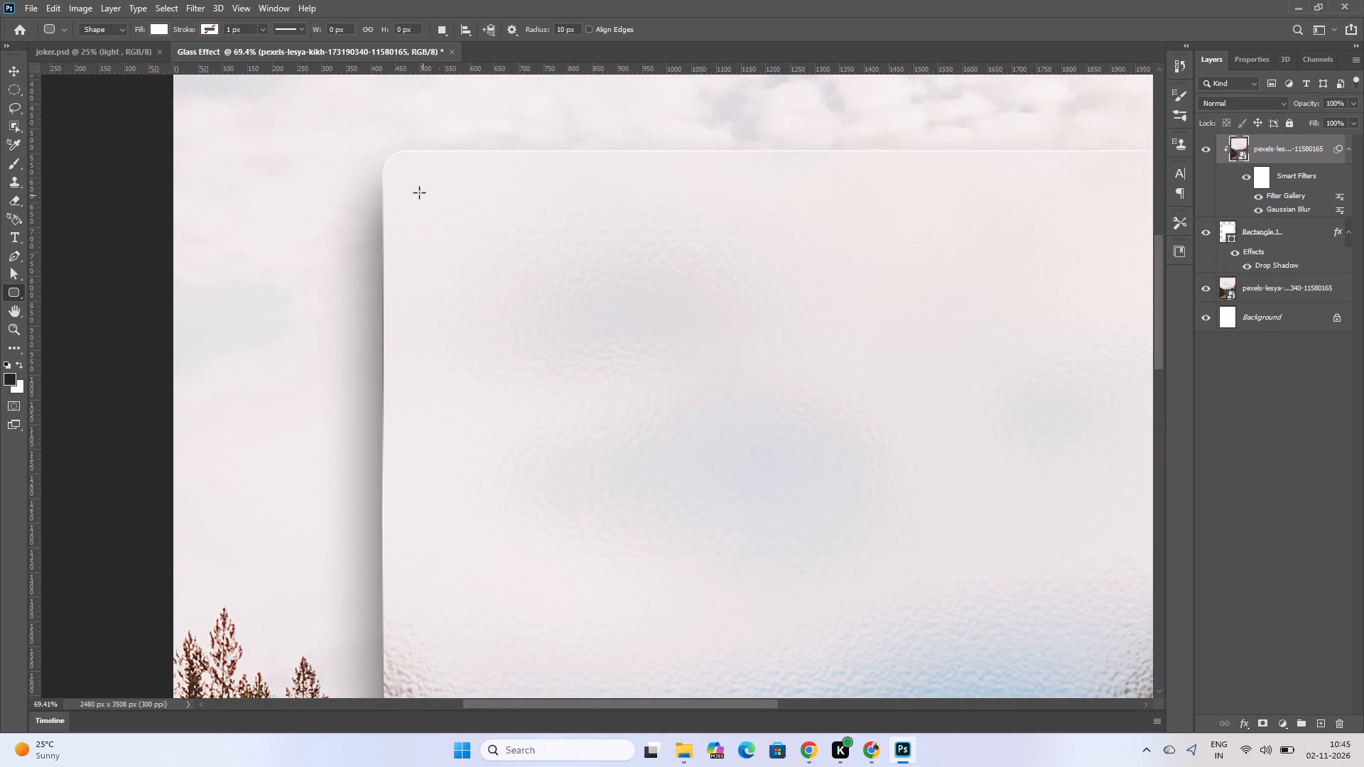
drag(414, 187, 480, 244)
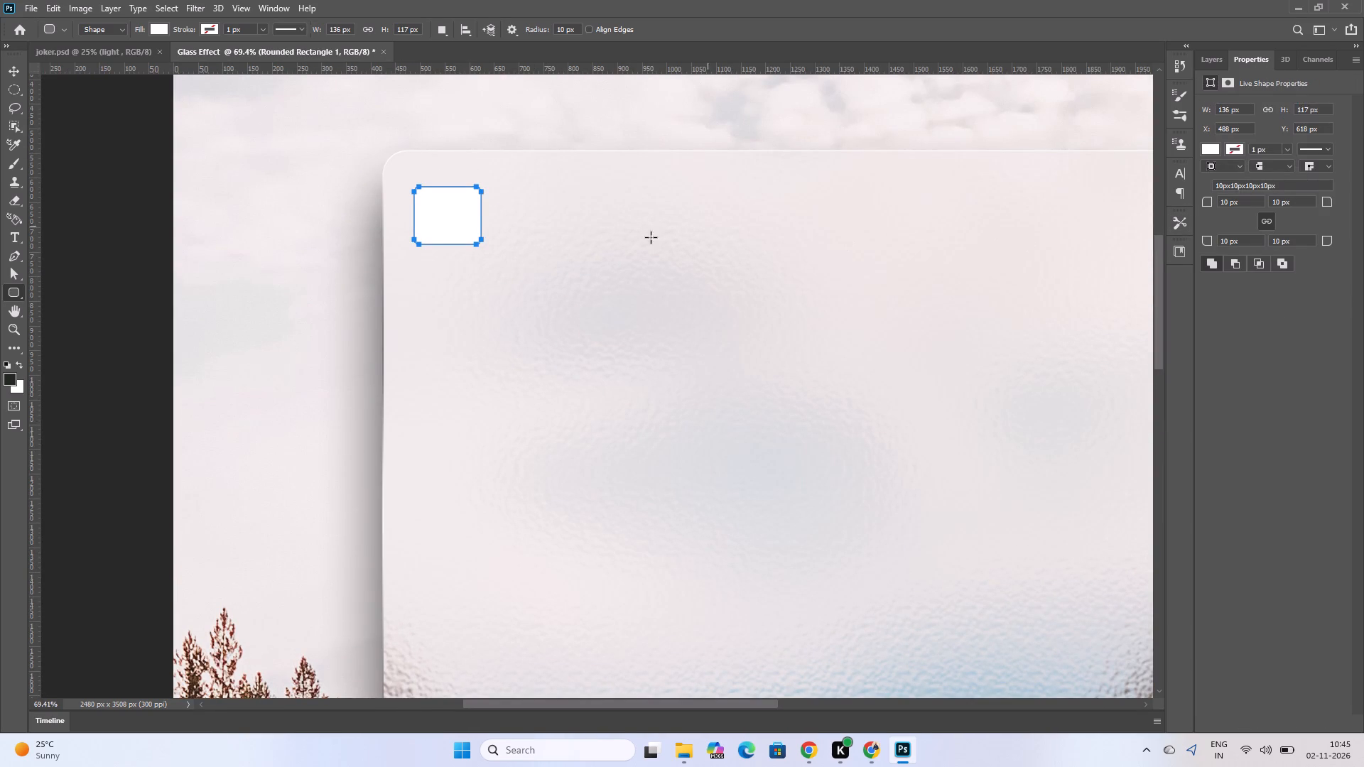
Choose the Ellipse tool and undo both the rounded rectangle and the Filter Gallery effect on the clipped photo layer.
click(12, 293)
right_click(12, 293)
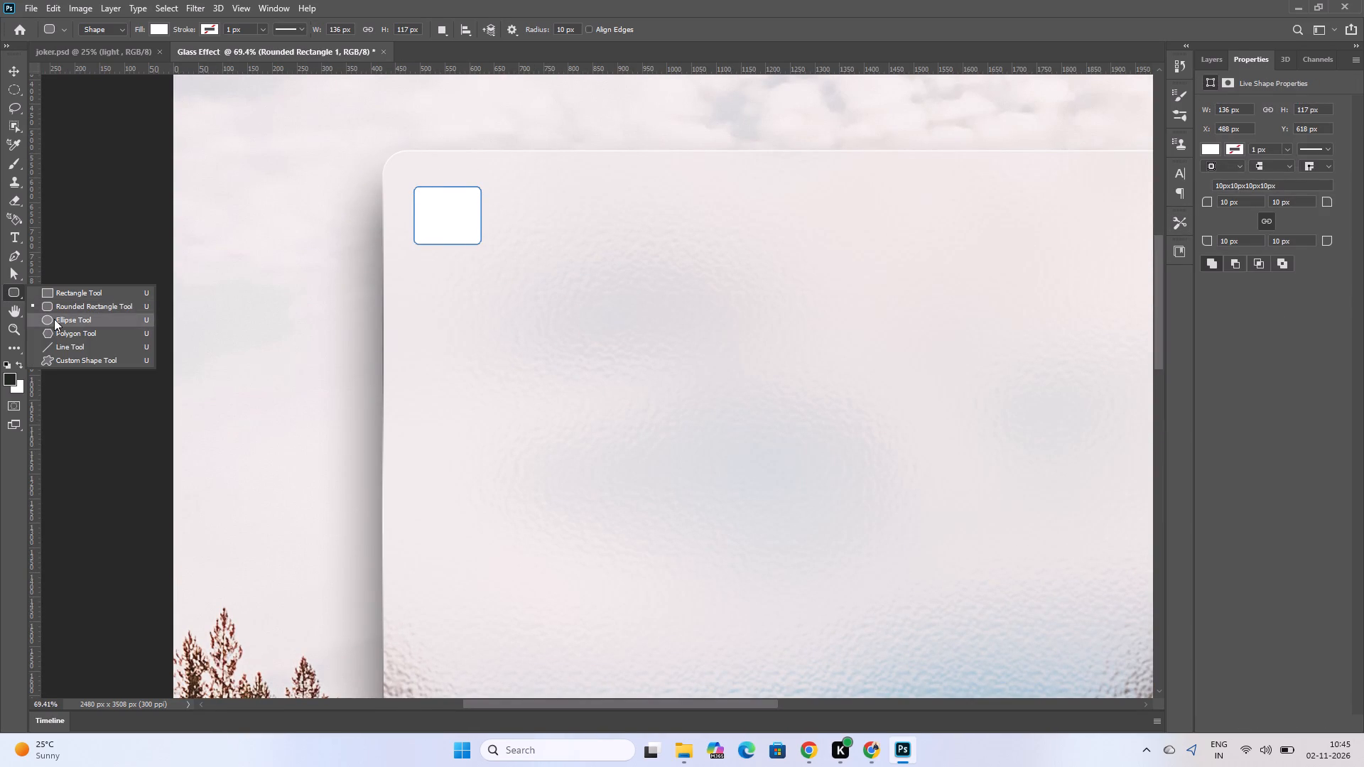
click(54, 319)
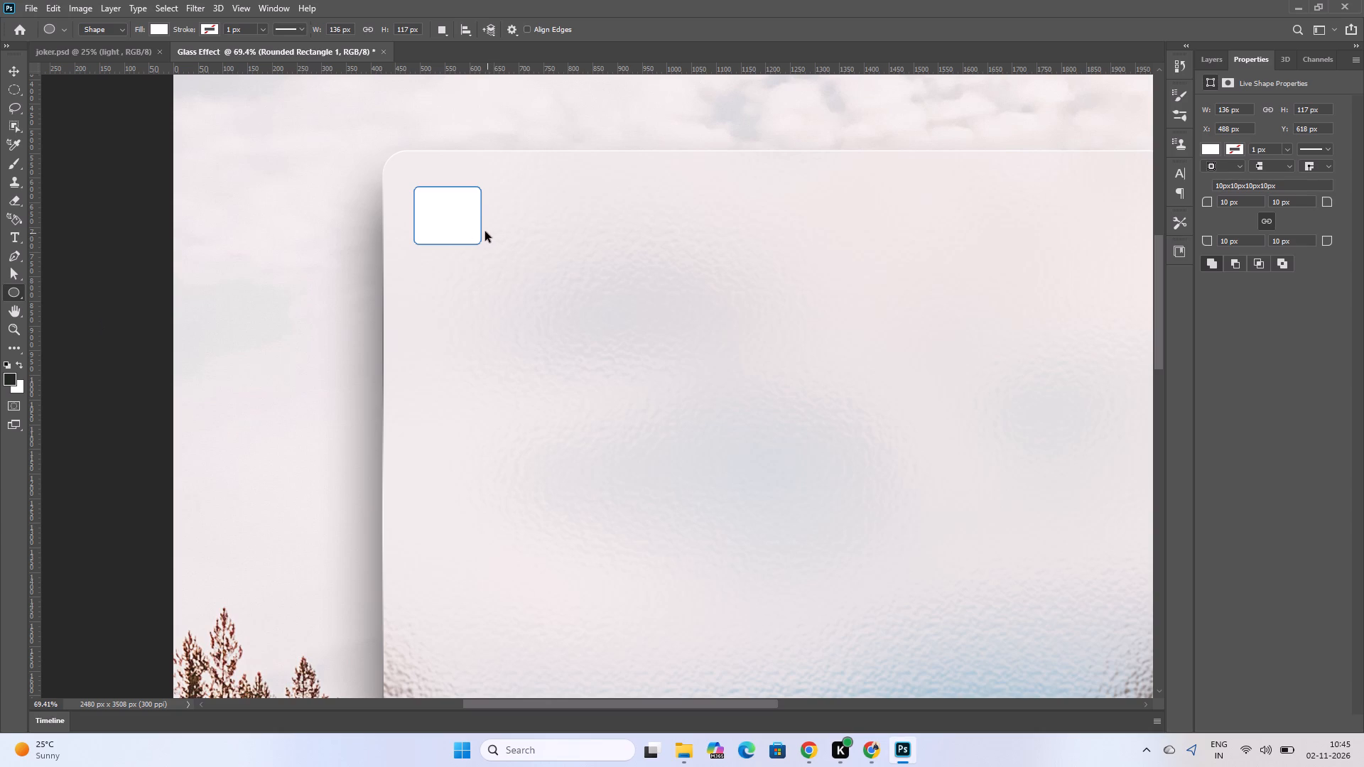
key(ctrl+z)
key(ctrl+z)
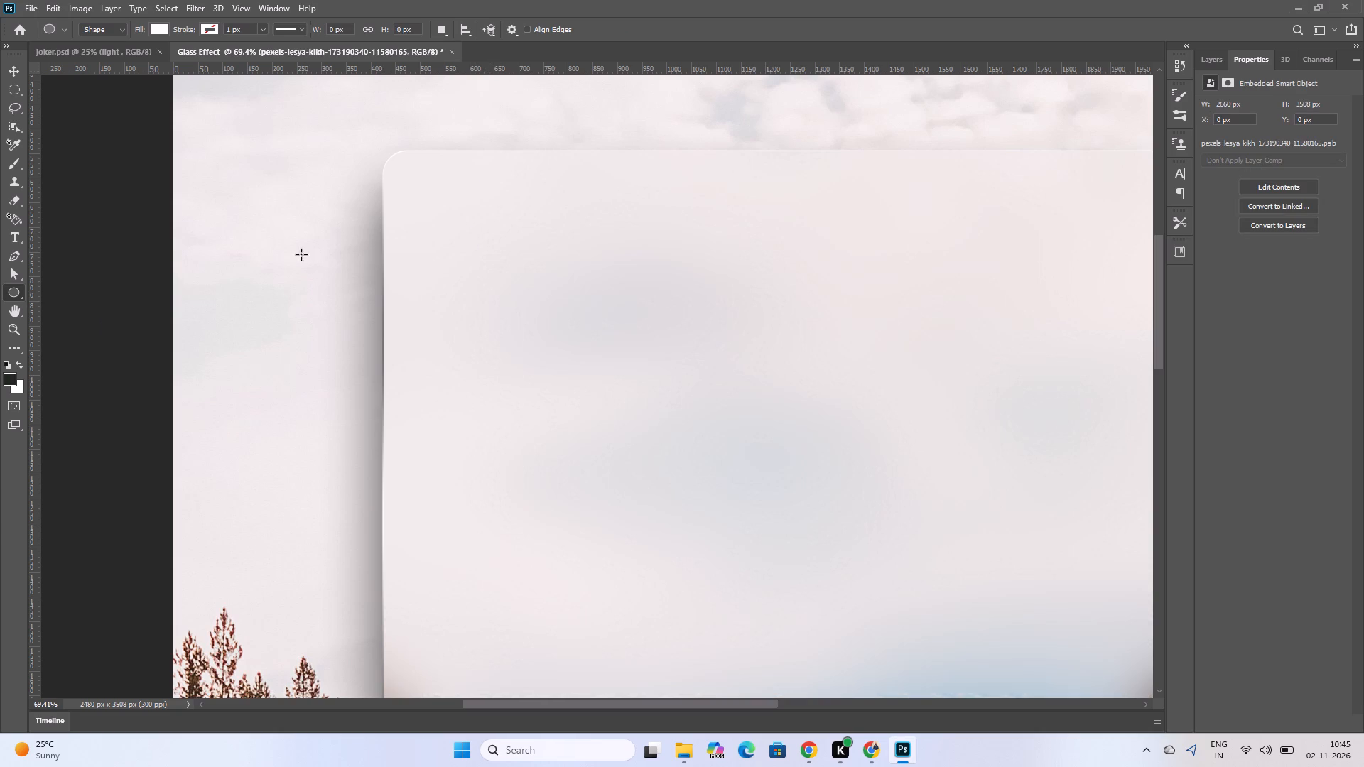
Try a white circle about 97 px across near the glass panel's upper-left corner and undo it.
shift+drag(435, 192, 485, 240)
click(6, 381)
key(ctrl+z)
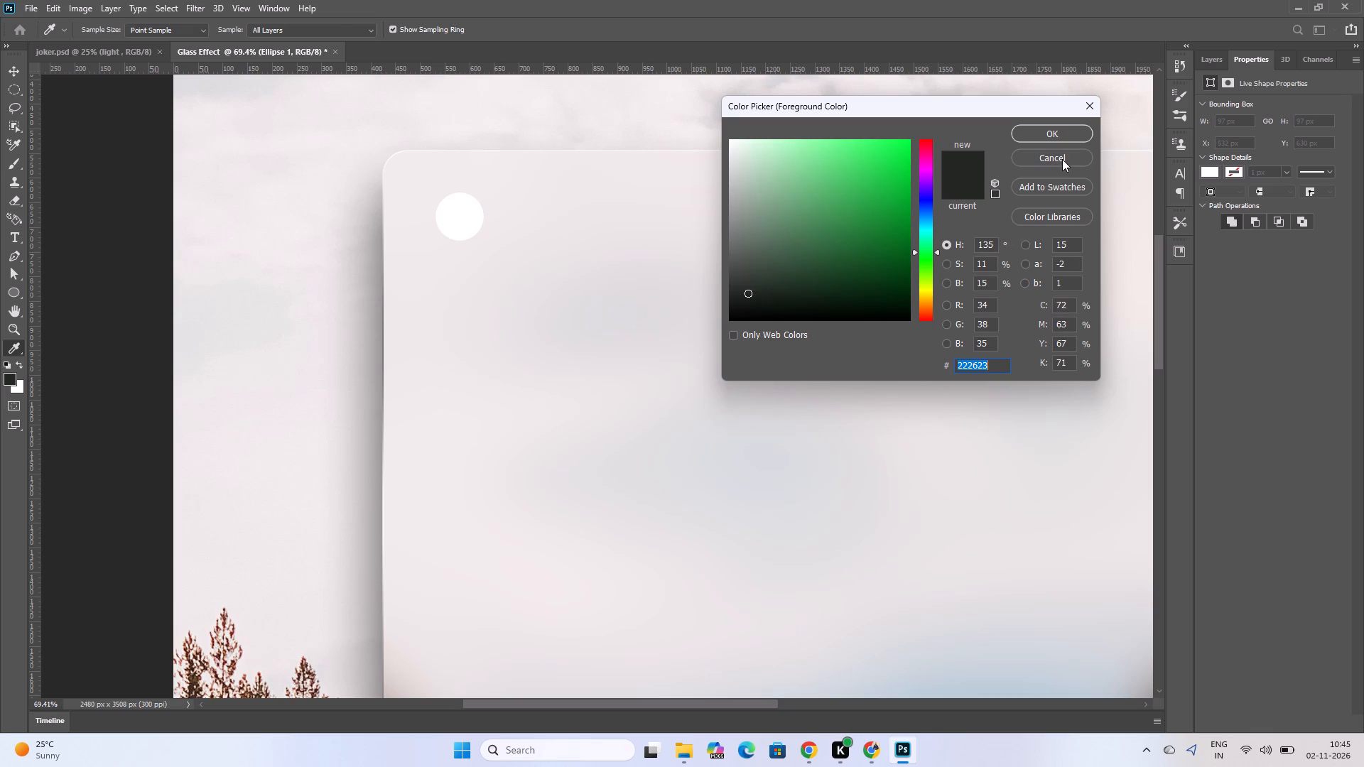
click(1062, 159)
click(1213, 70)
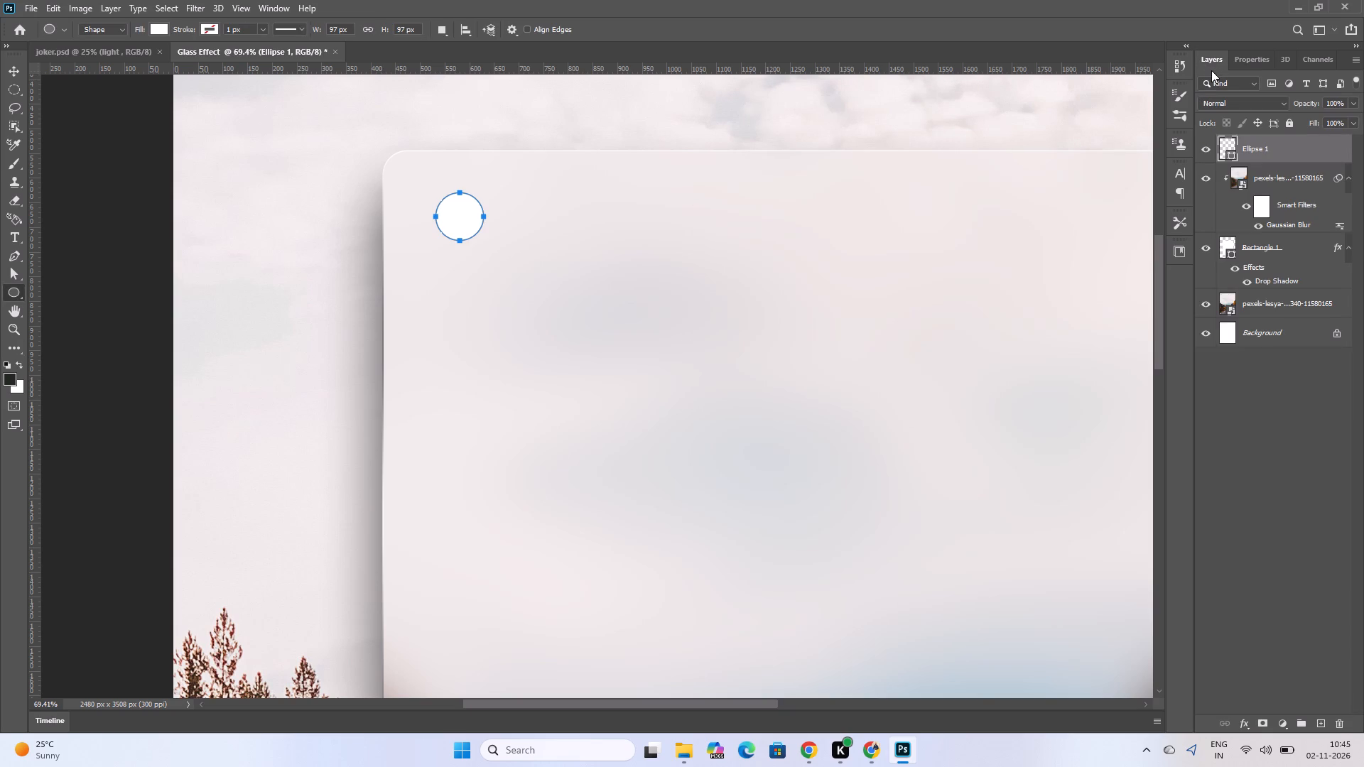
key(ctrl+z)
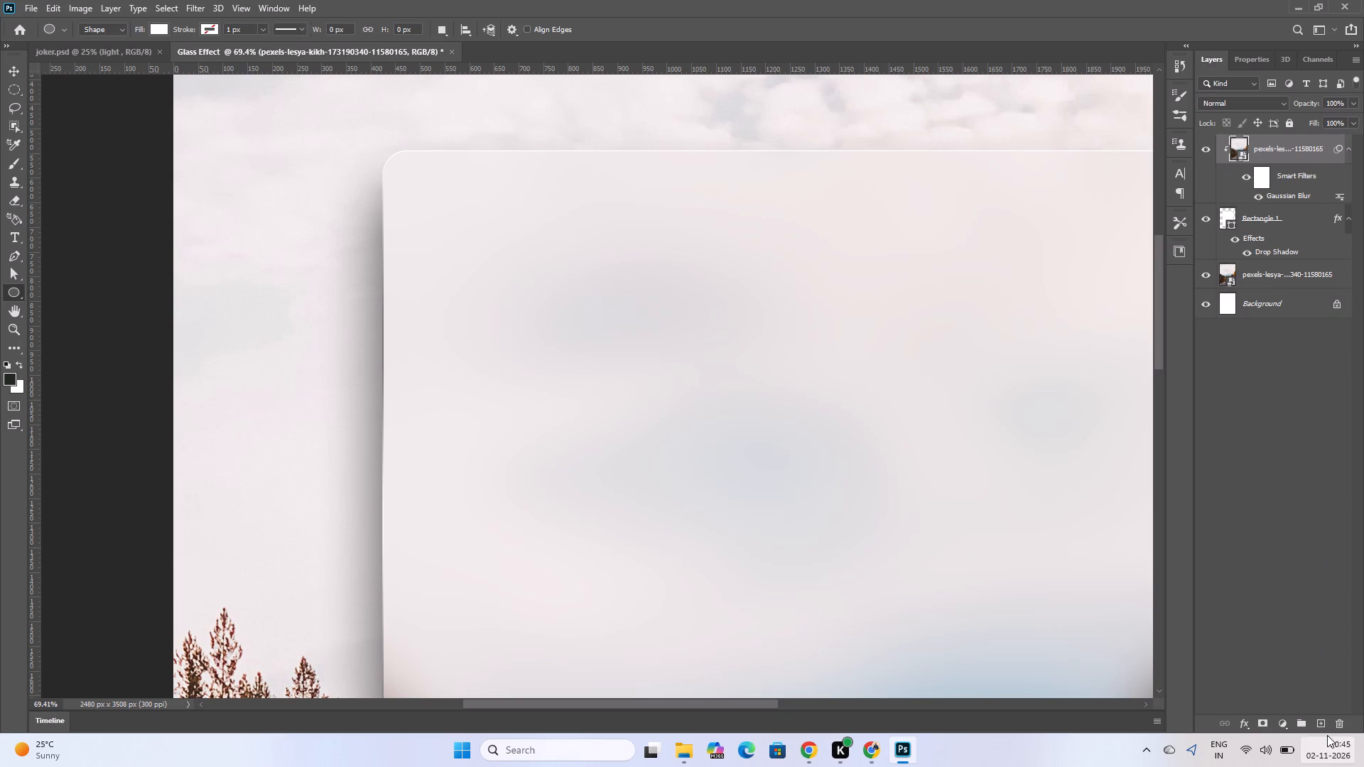
On a new layer, draw a circle about 79 px across near the glass panel's upper-left corner, undoing larger attempts.
click(1318, 725)
drag(396, 181, 482, 243)
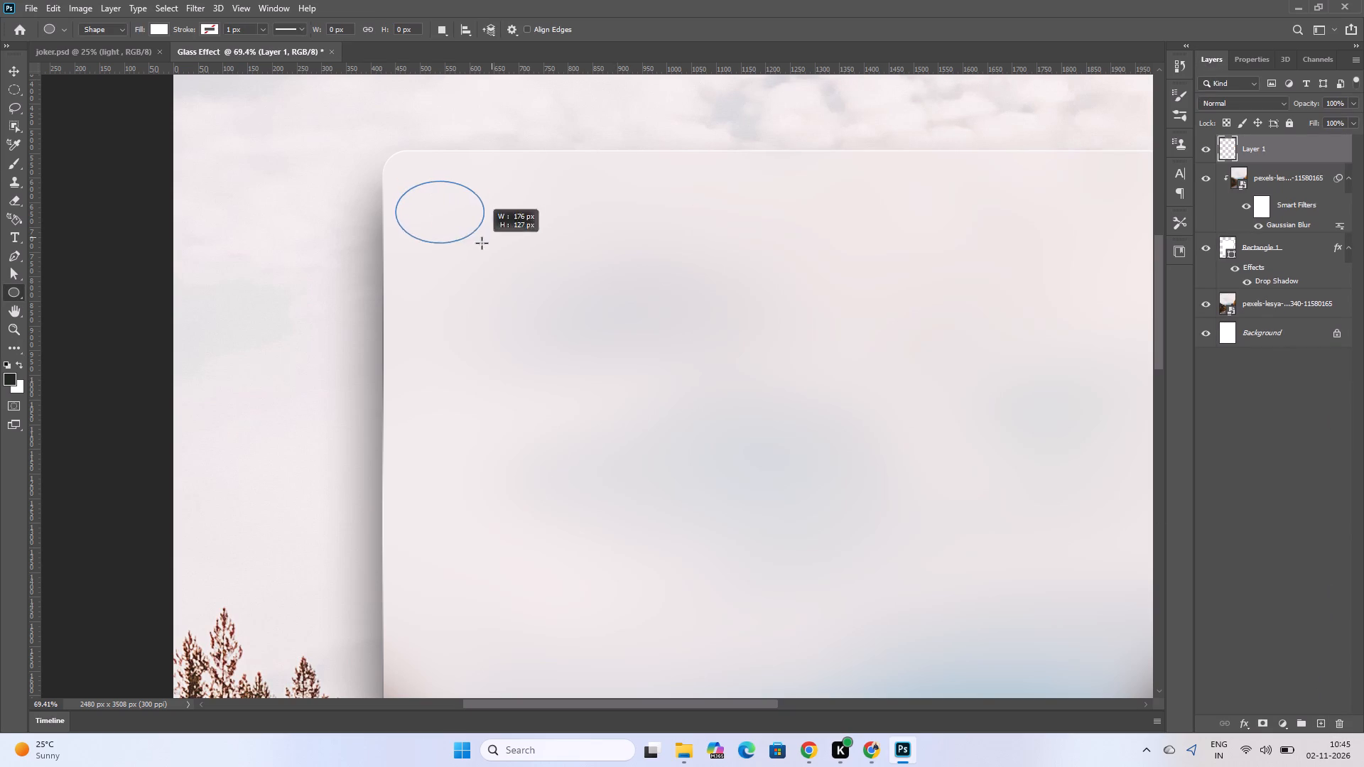
drag(482, 243, 466, 252)
key(ctrl+z)
shift+drag(431, 195, 503, 271)
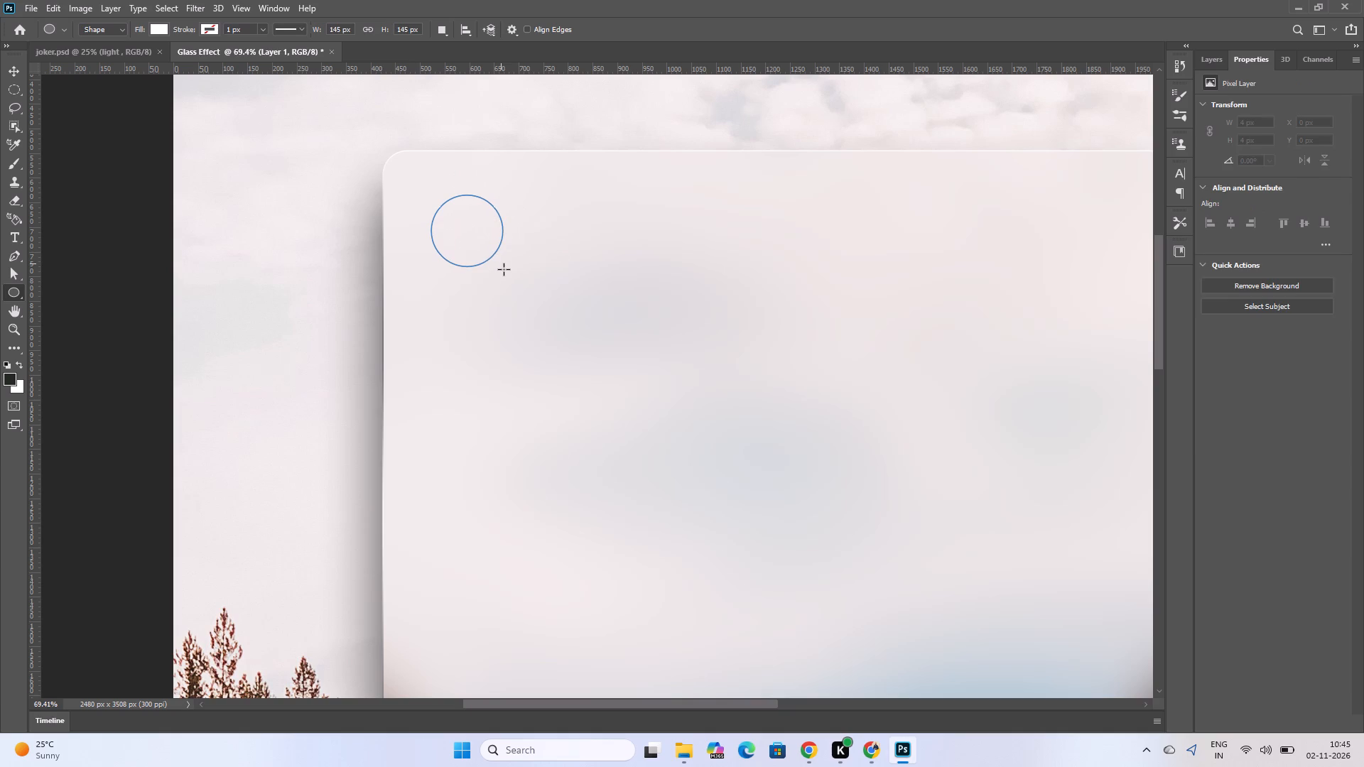
click(1206, 65)
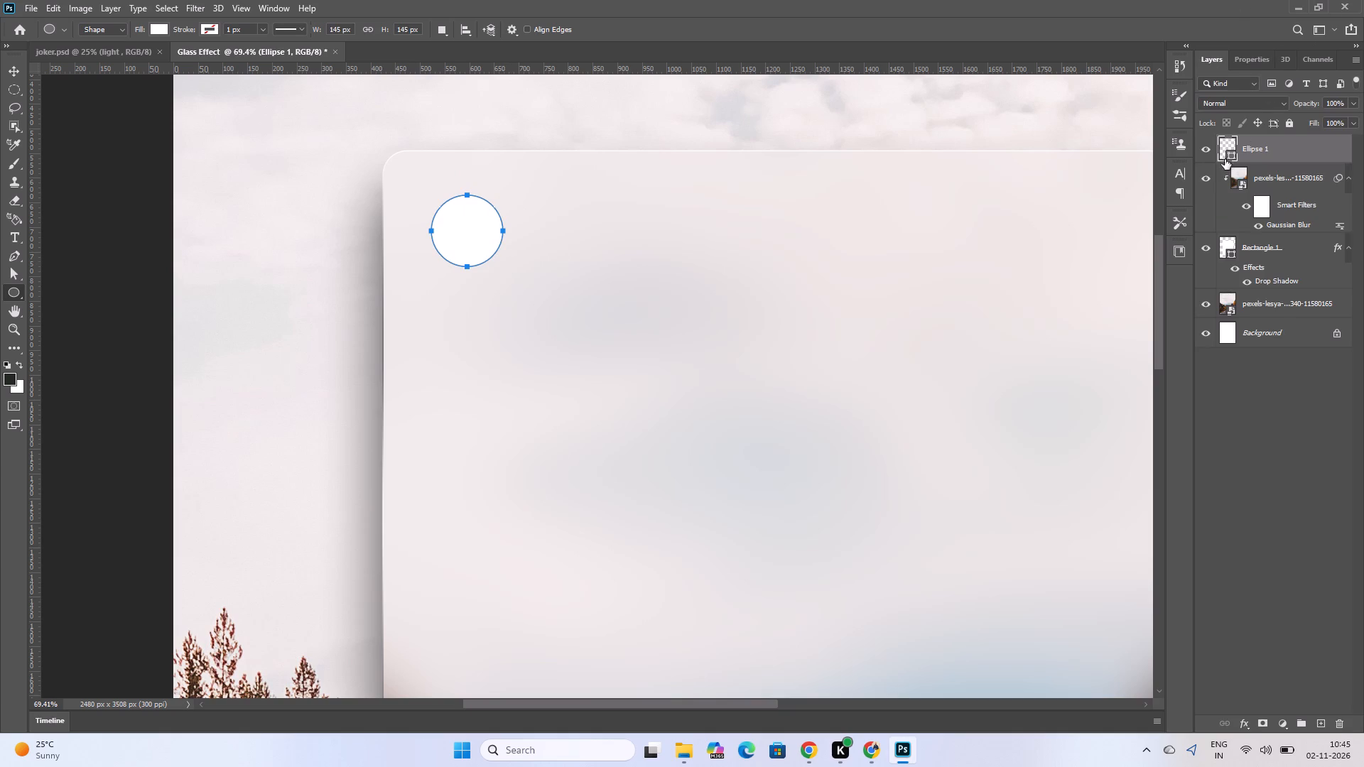
key(ctrl+z)
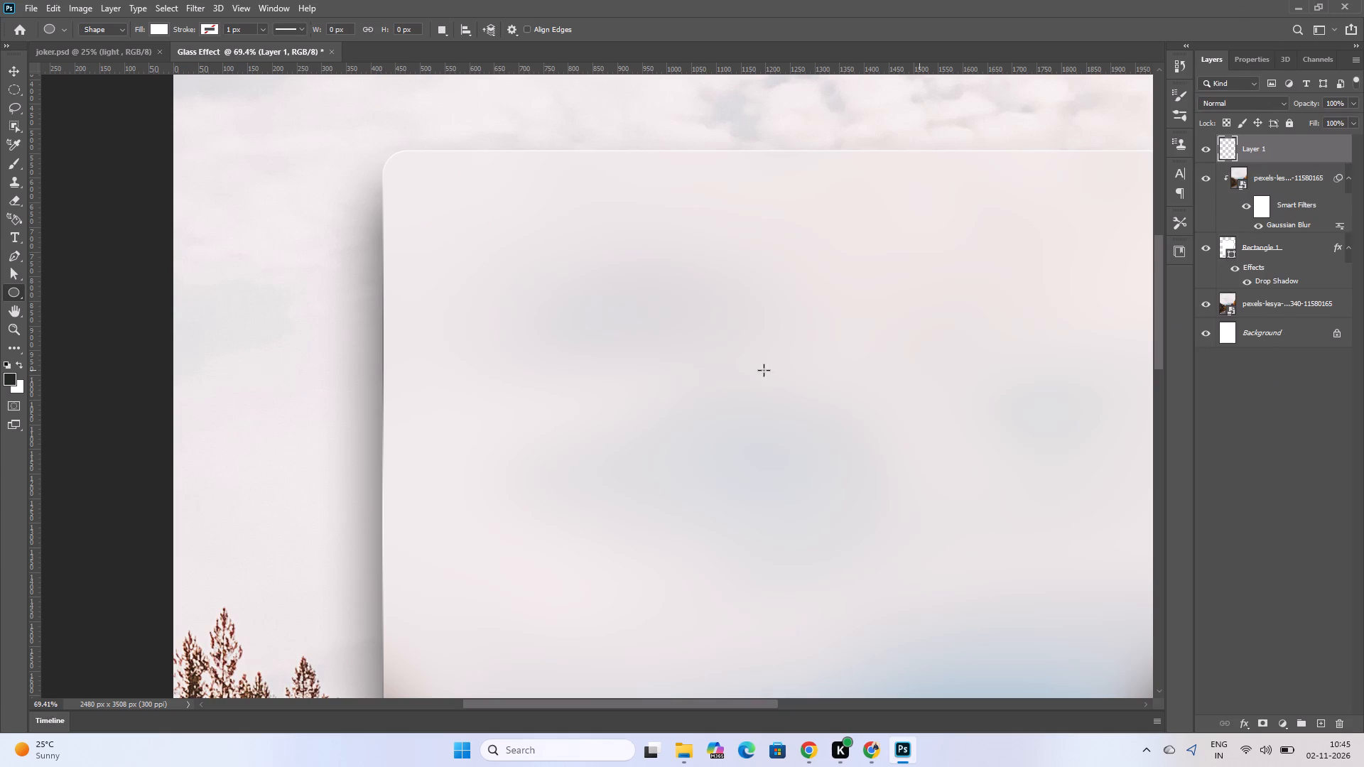
shift+drag(418, 195, 458, 265)
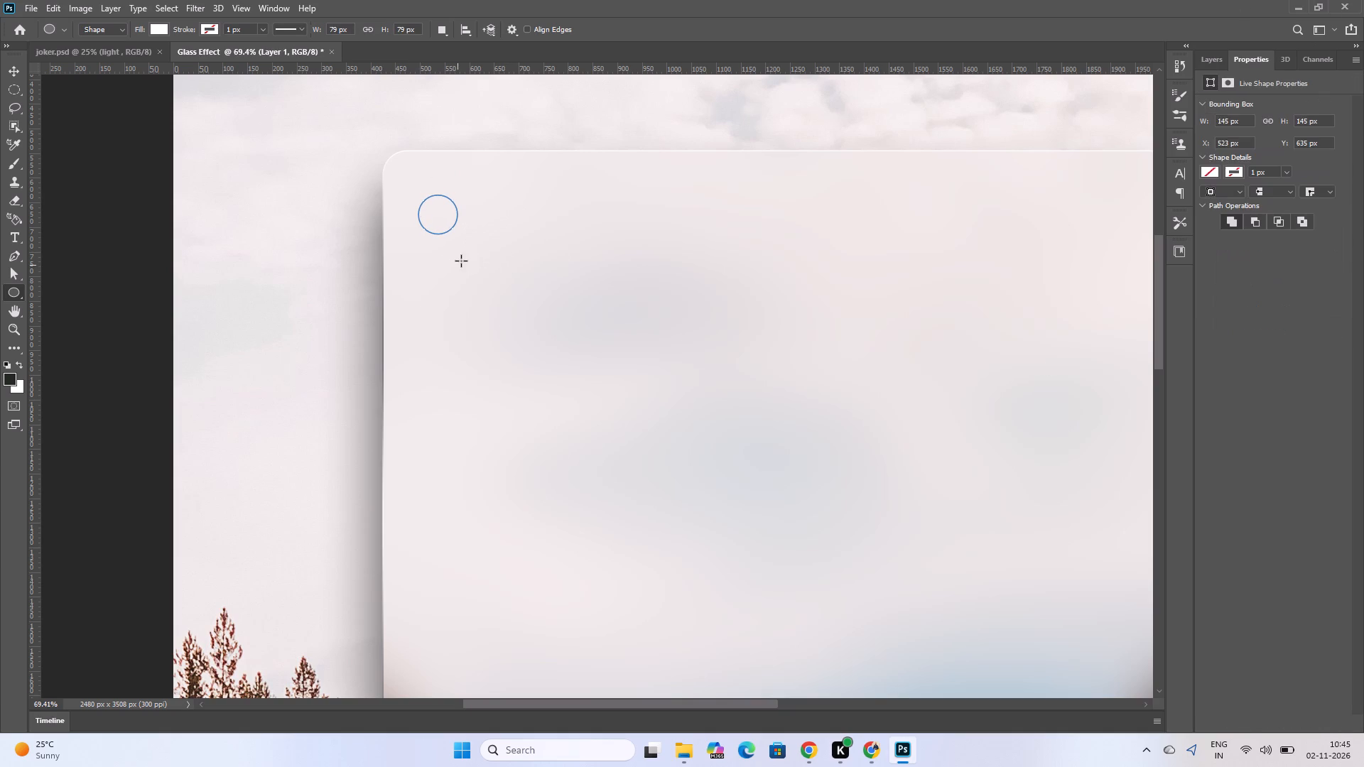
Set the foreground colour to orange-red #ff4800 and fill the small circle with it.
double_click(8, 377)
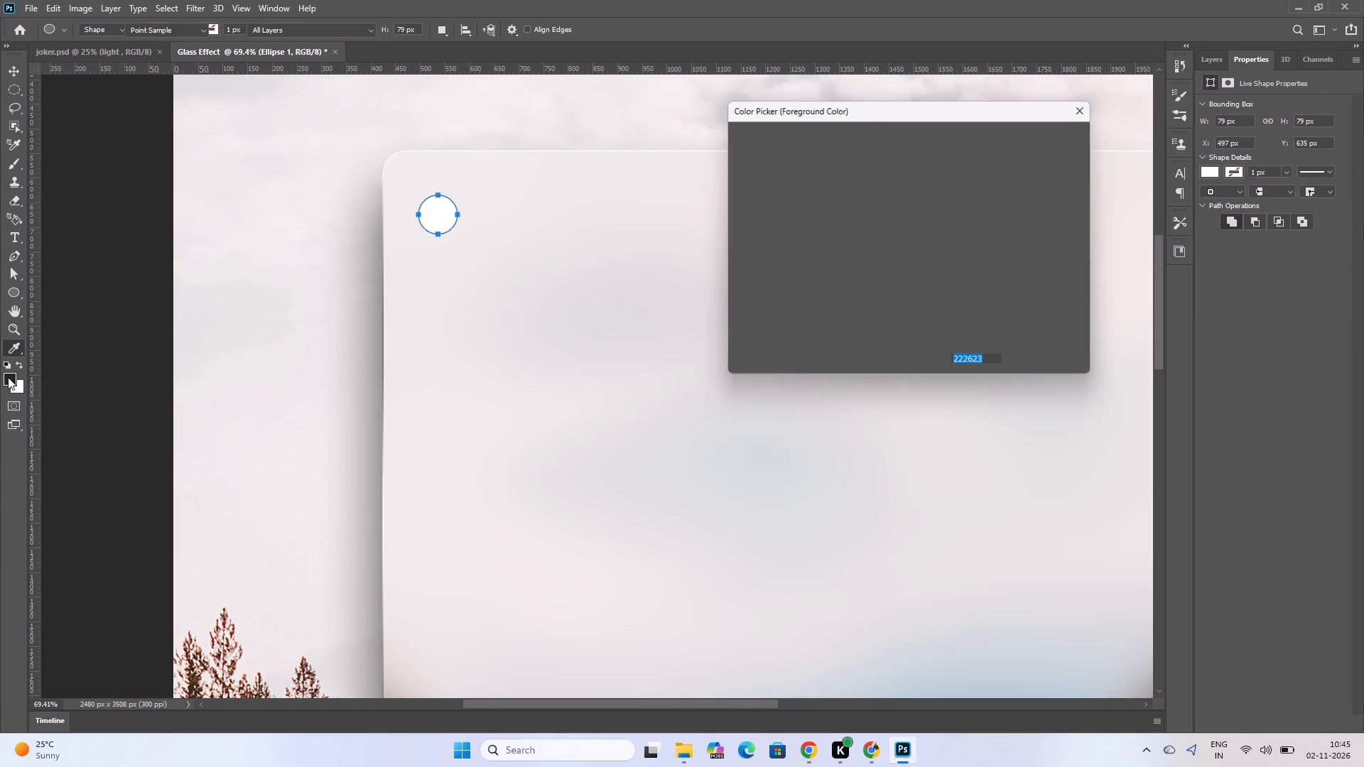
click(930, 295)
click(930, 310)
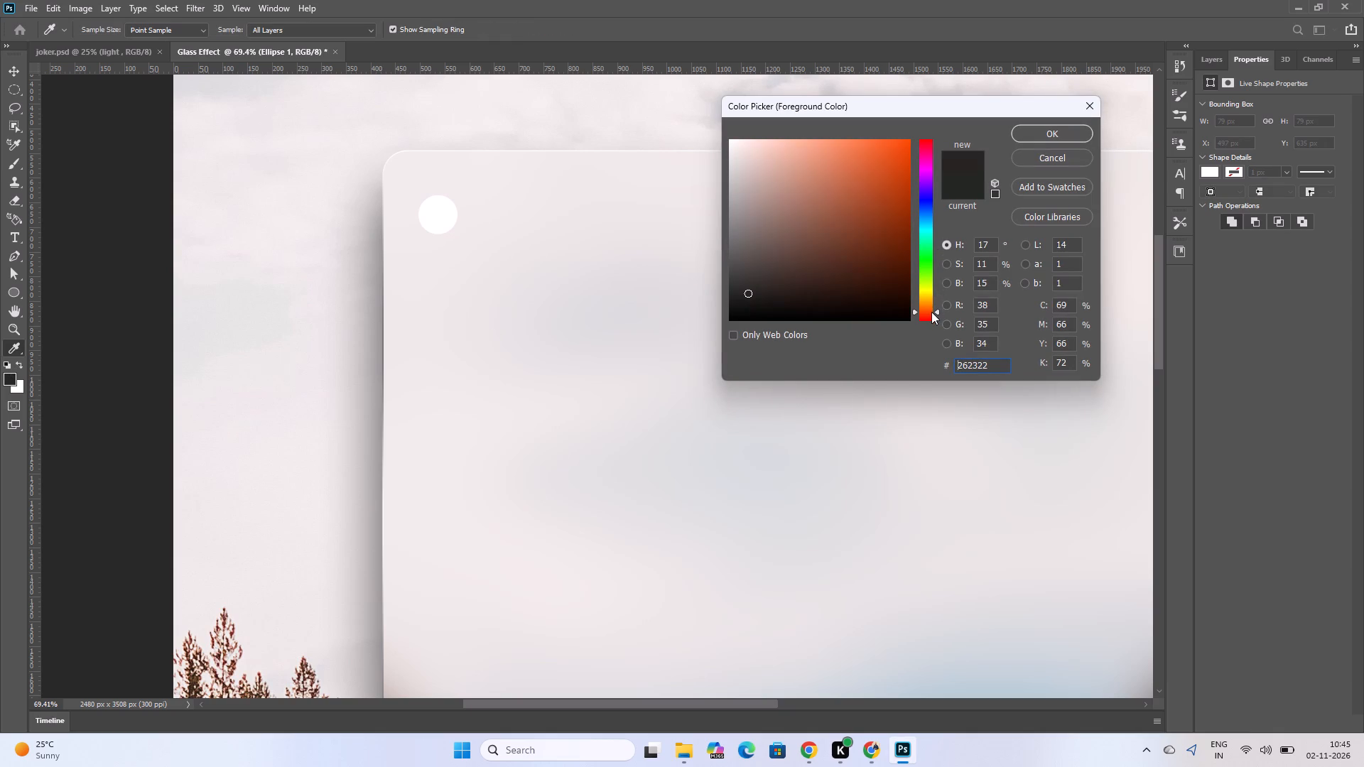
click(931, 312)
drag(891, 161, 916, 132)
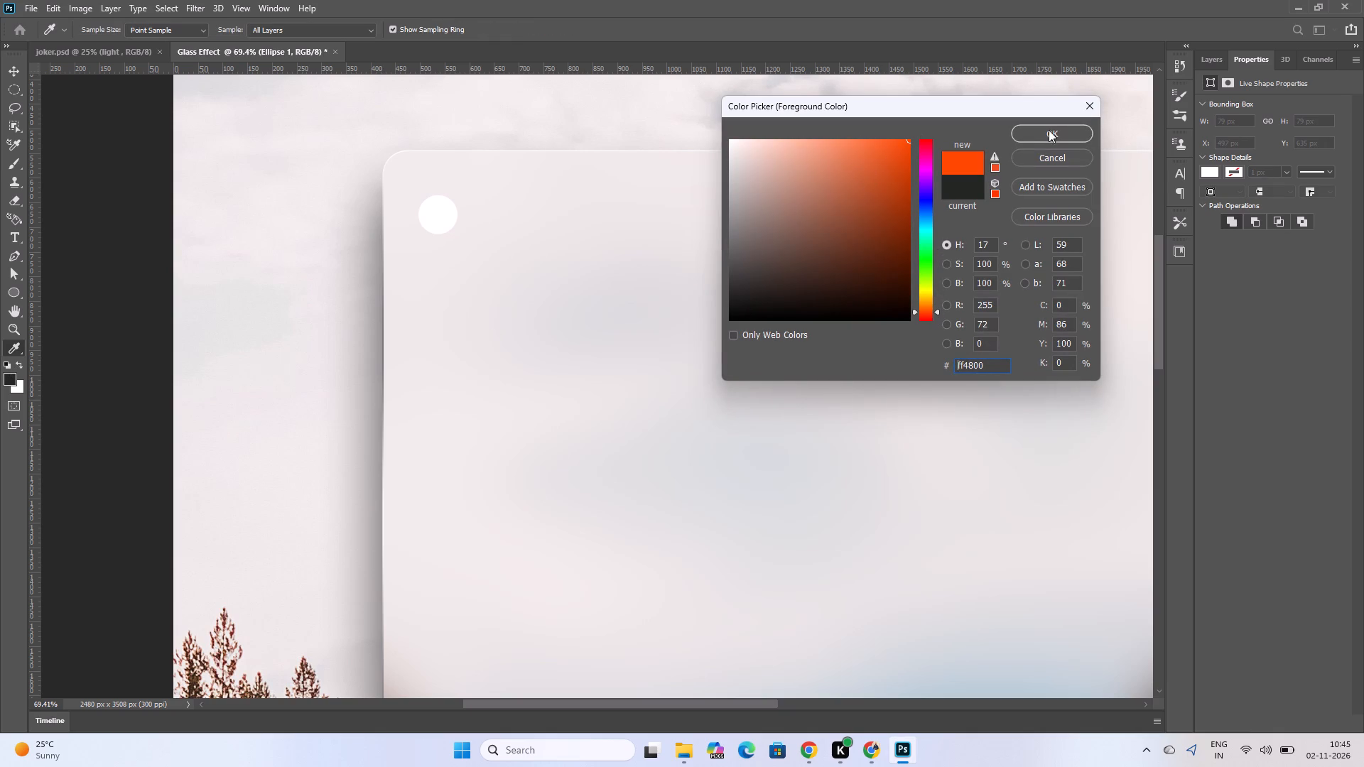
click(1050, 128)
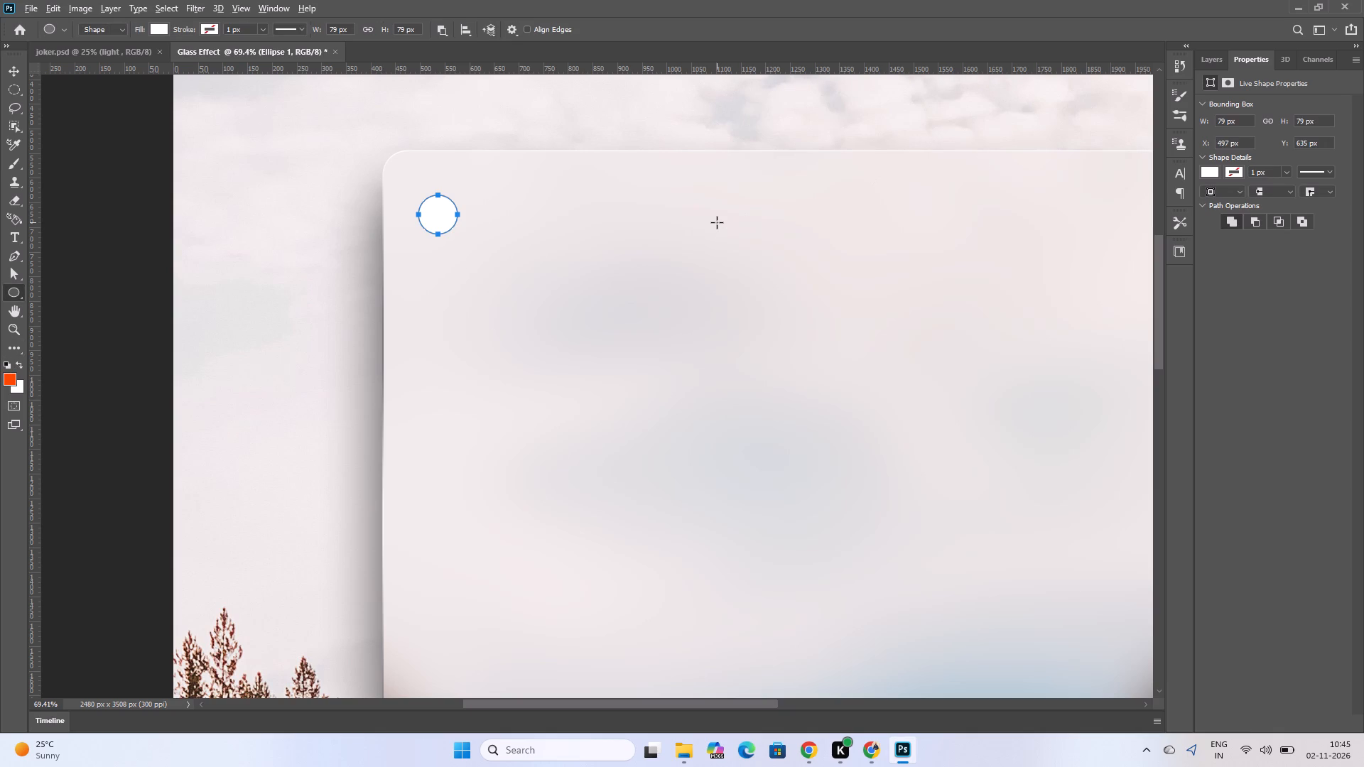
key(alt+BackSpace)
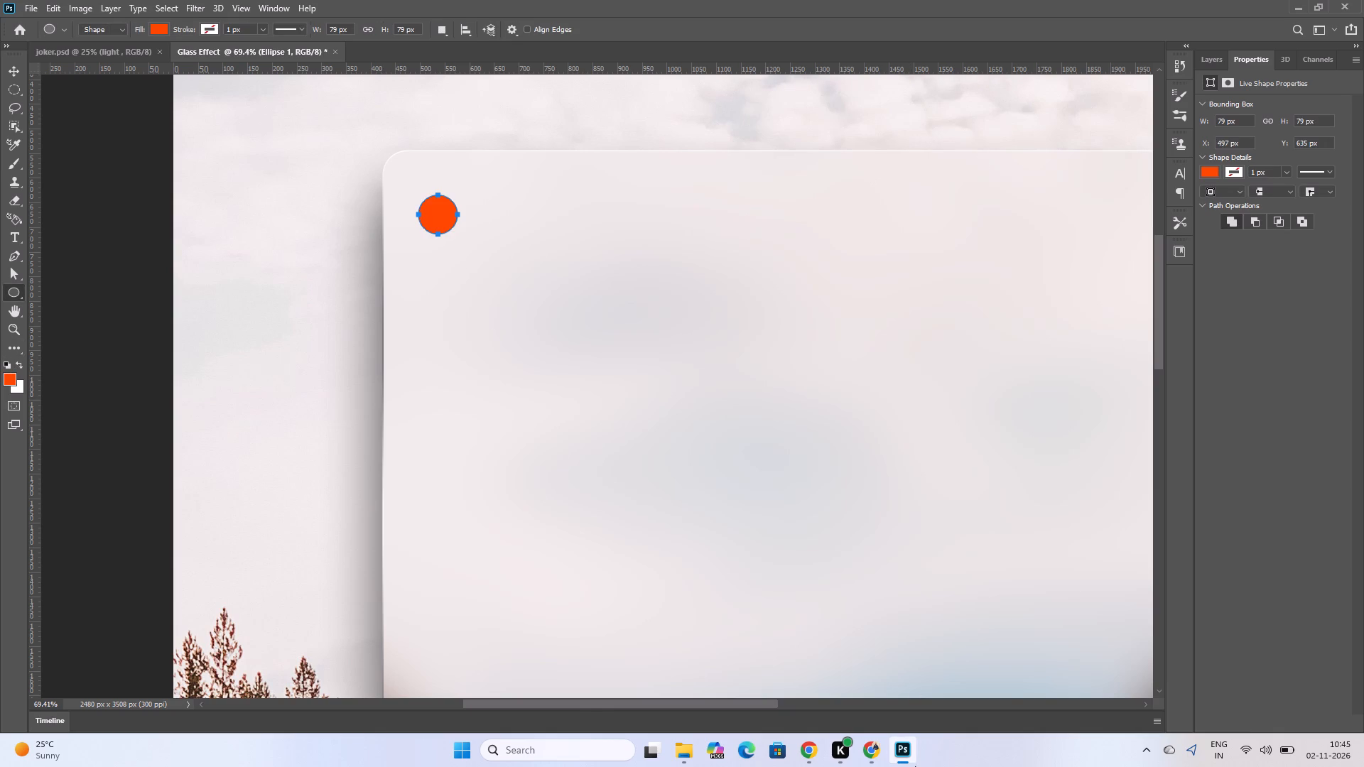
Switch to Chrome and search Google for "mac three dot" in a new tab.
click(867, 761)
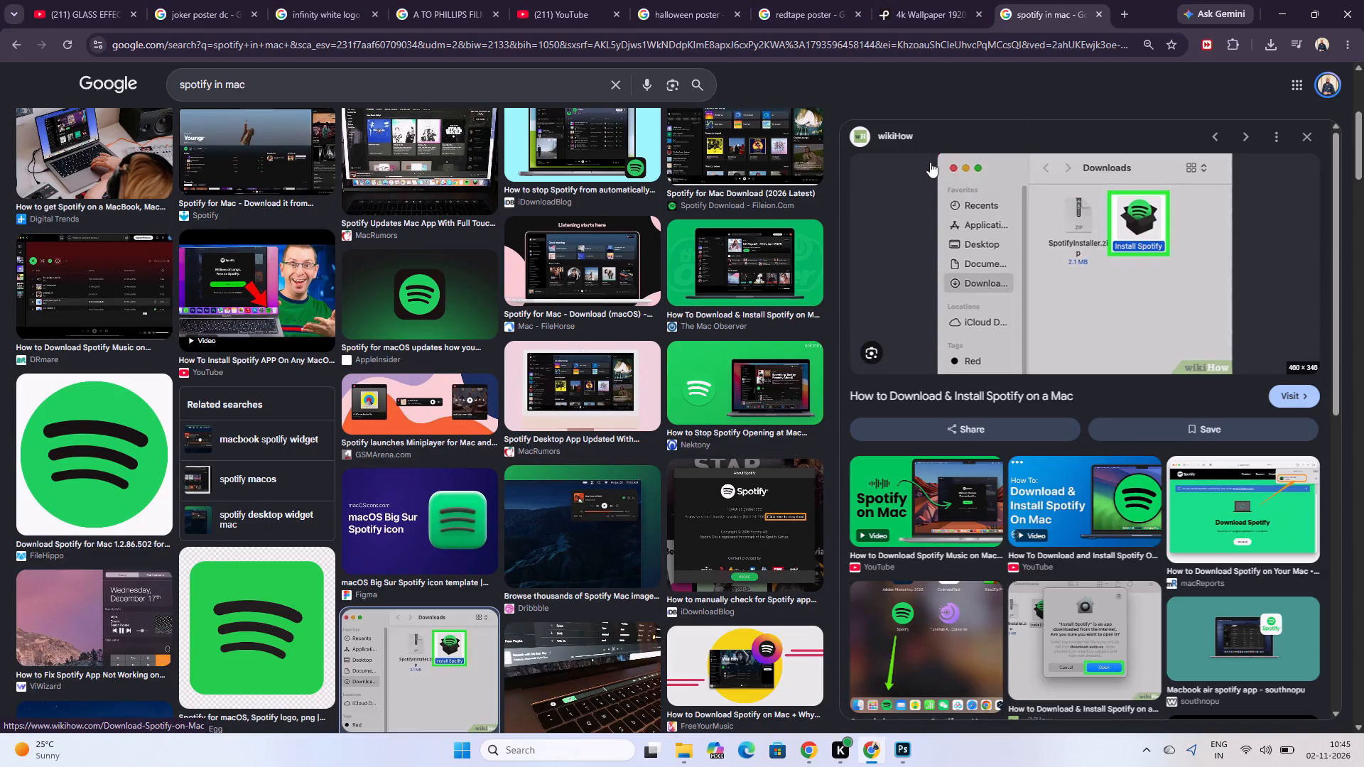
click(1125, 16)
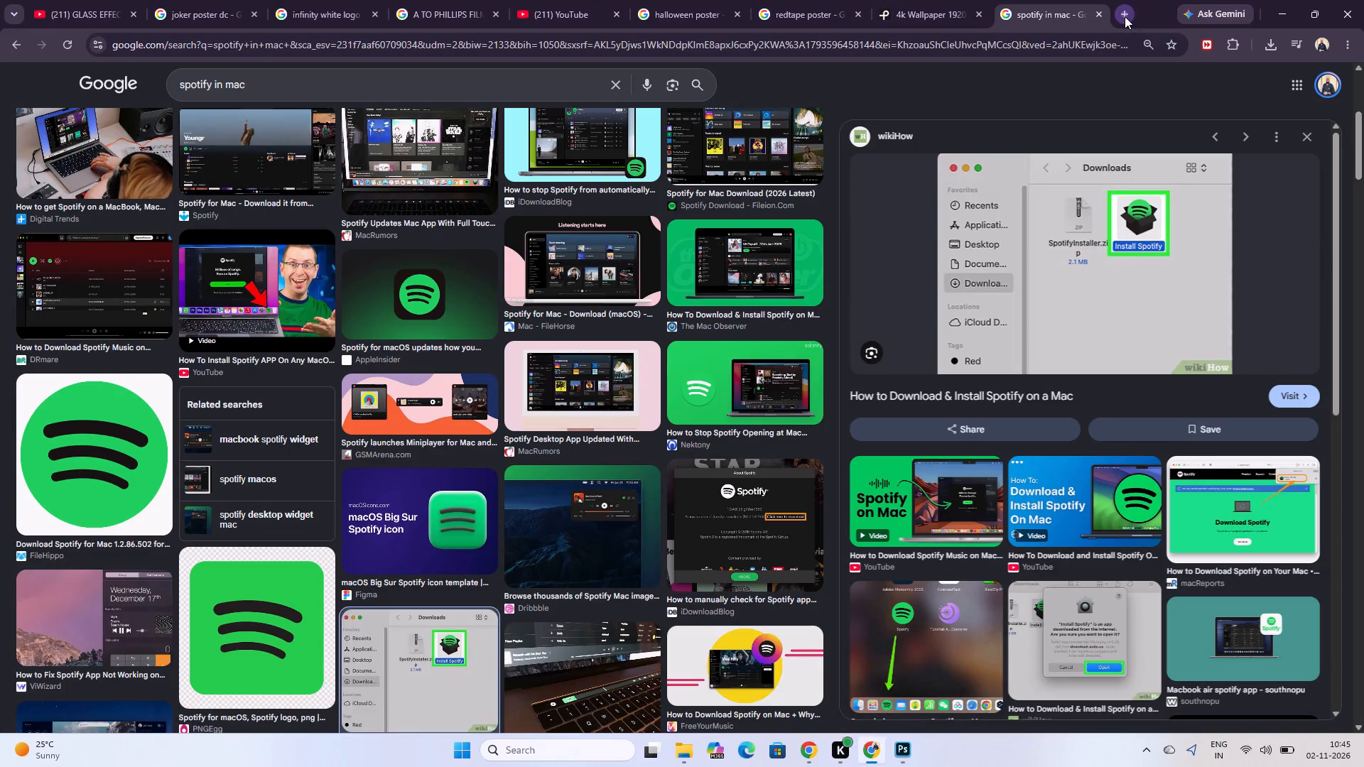
text(mac)
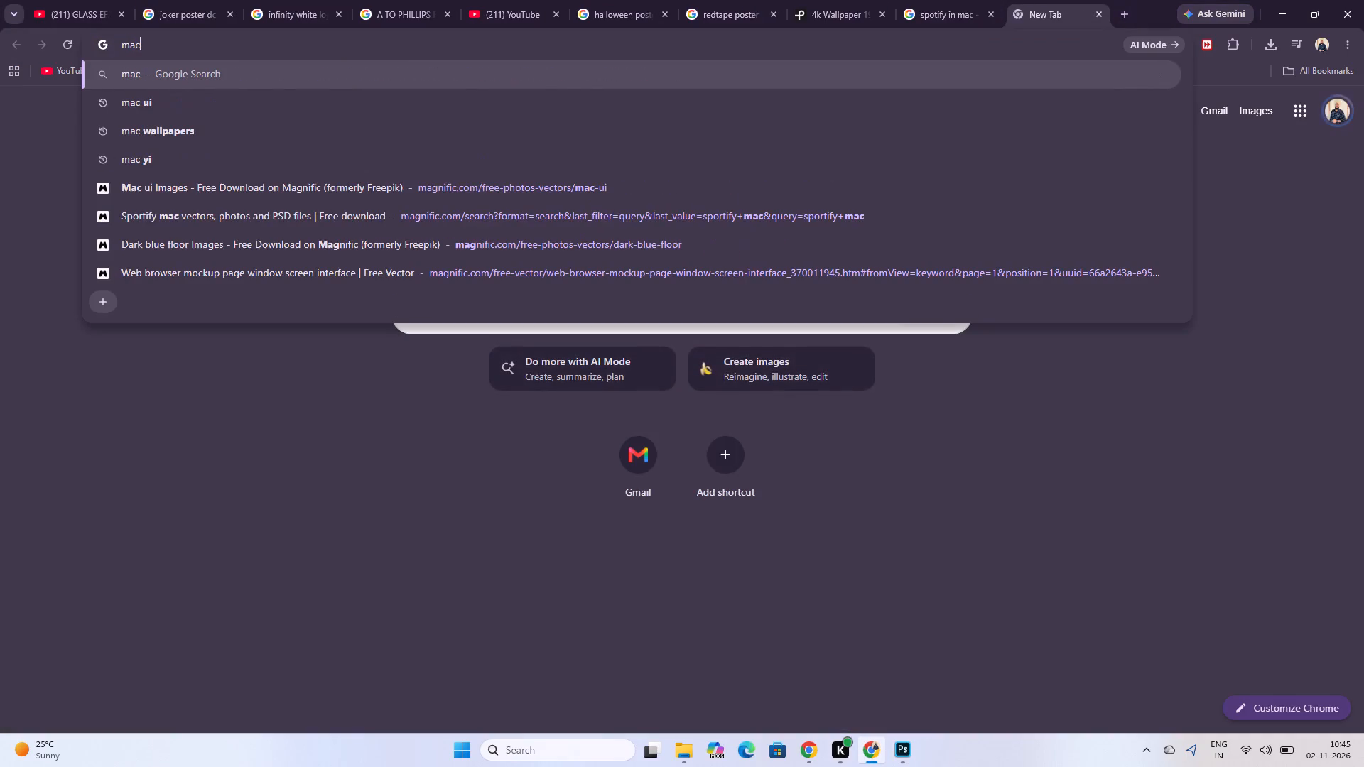
key(space)
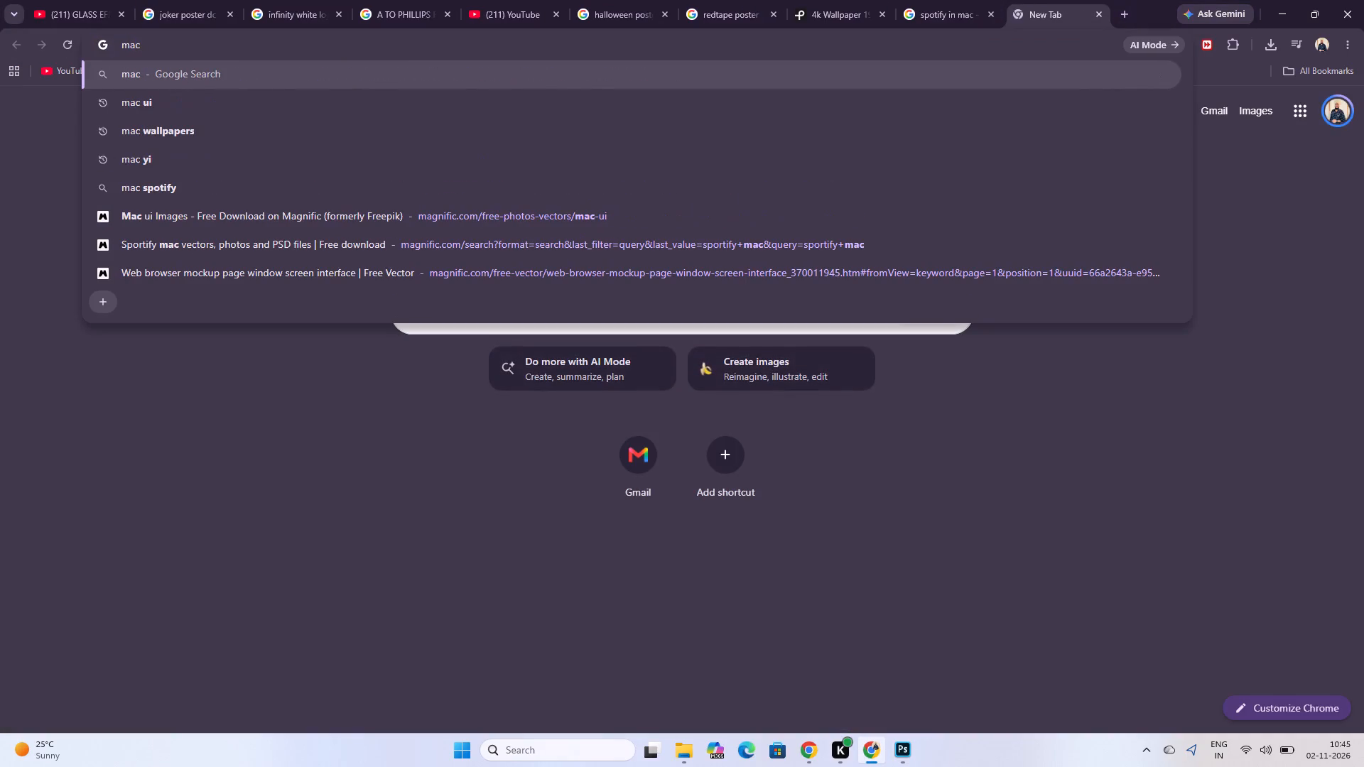
text(three dot)
key(space)
key(Return)
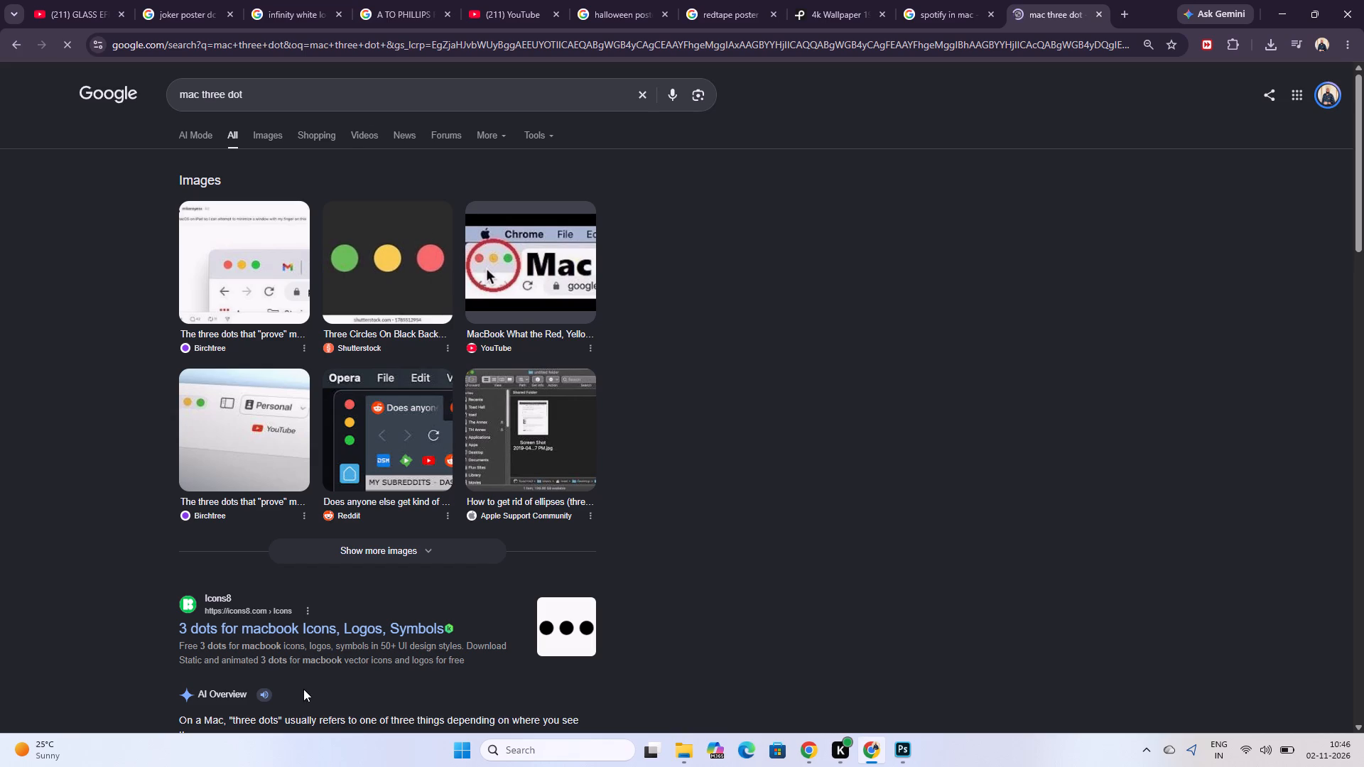
Look over the Icons8 page of 3 dots for macbook icons and return to the search results.
click(300, 630)
scroll(742, 364, down, 4)
scroll(619, 336, up, 2)
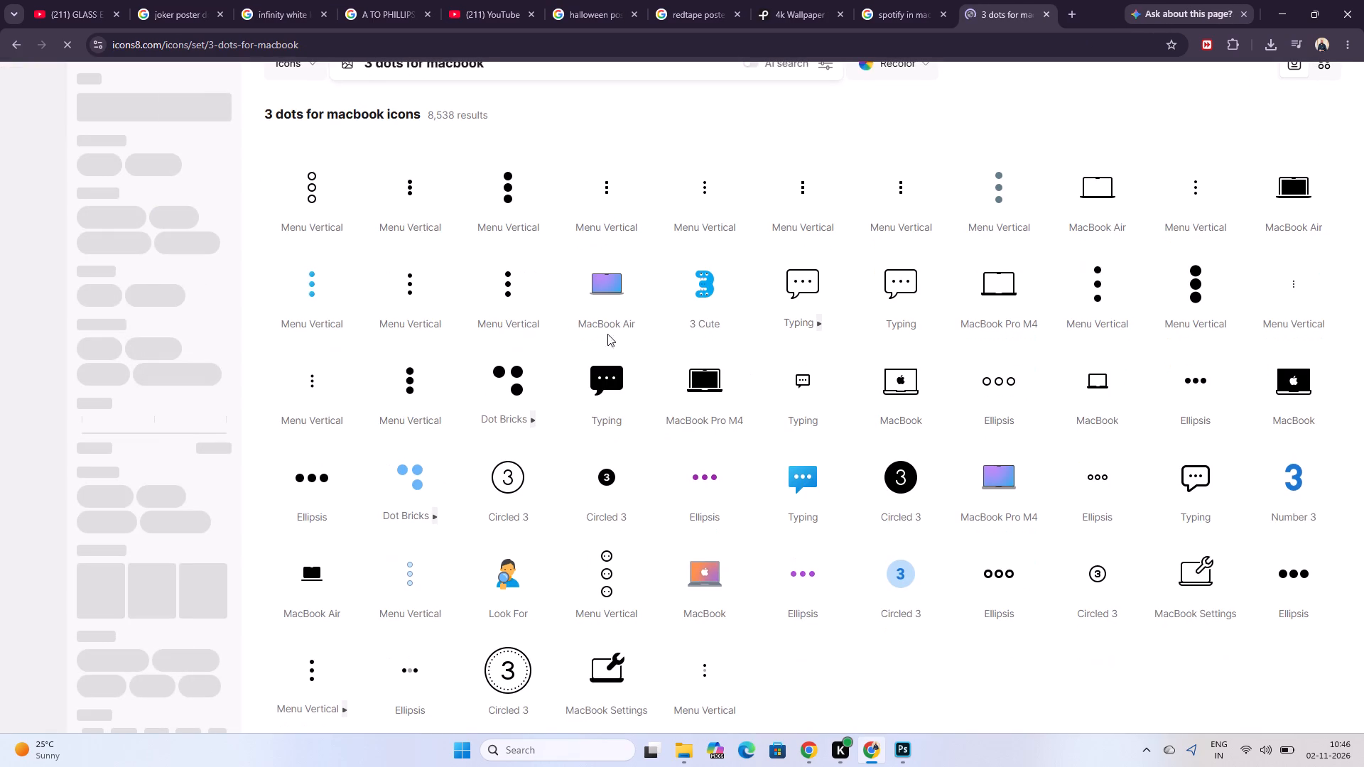
scroll(607, 334, up, 2)
click(16, 43)
Extend the search query to "mac three dot color code" and run it.
click(389, 78)
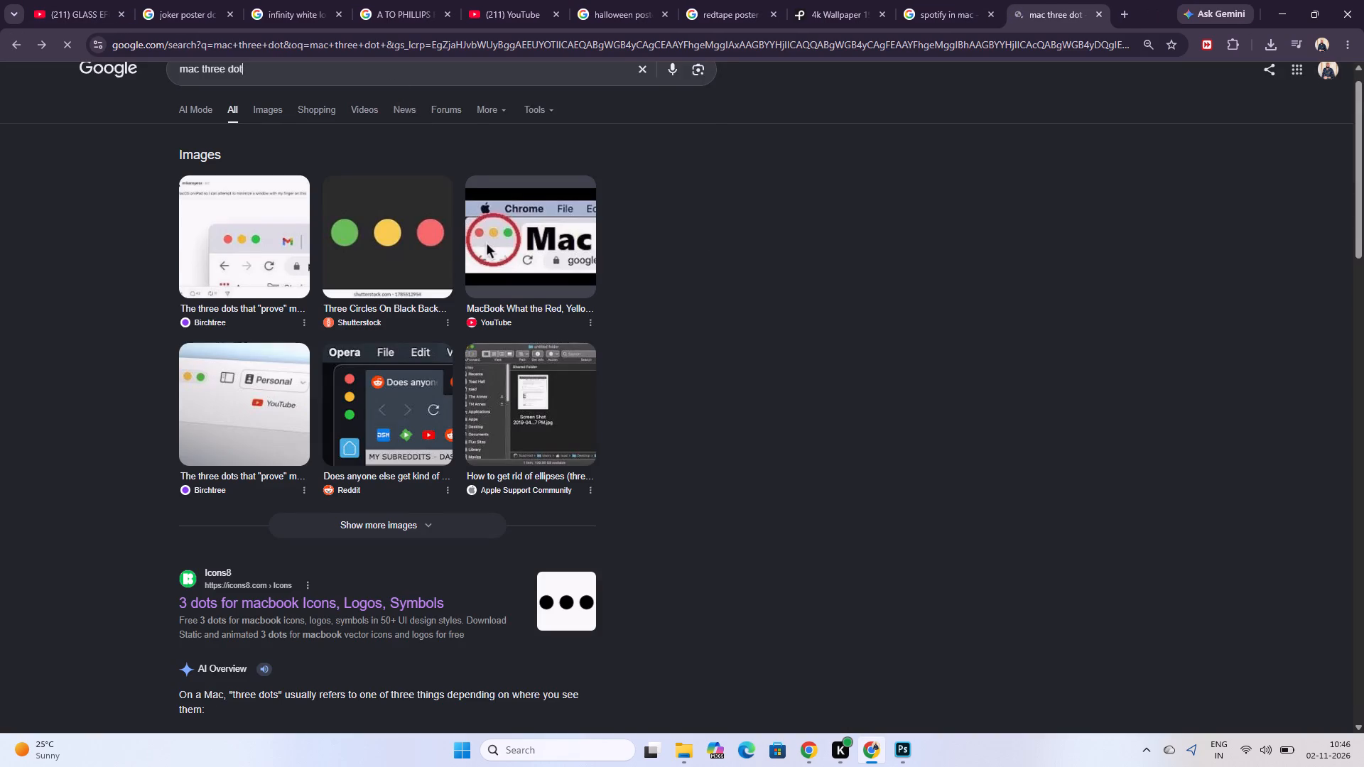
key(space)
key(space)
text(col)
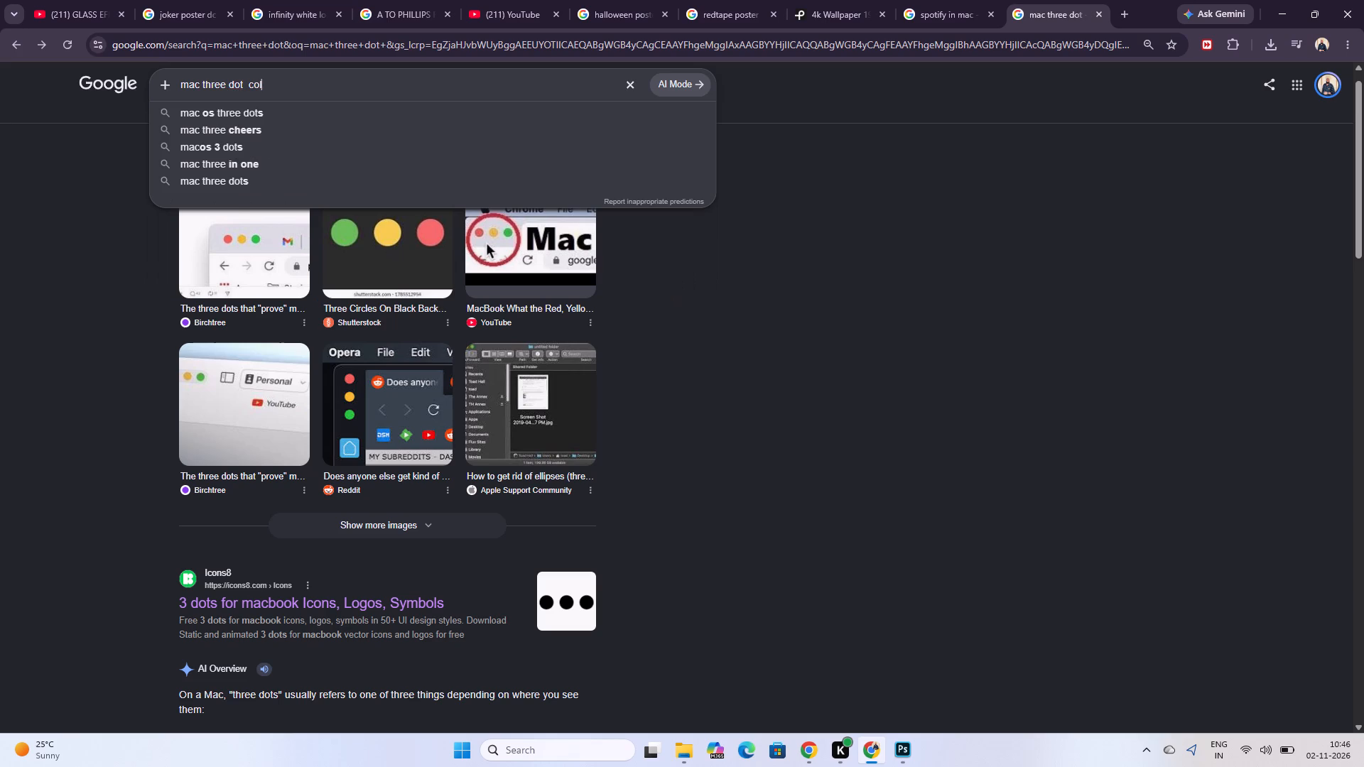
text(or code)
key(Return)
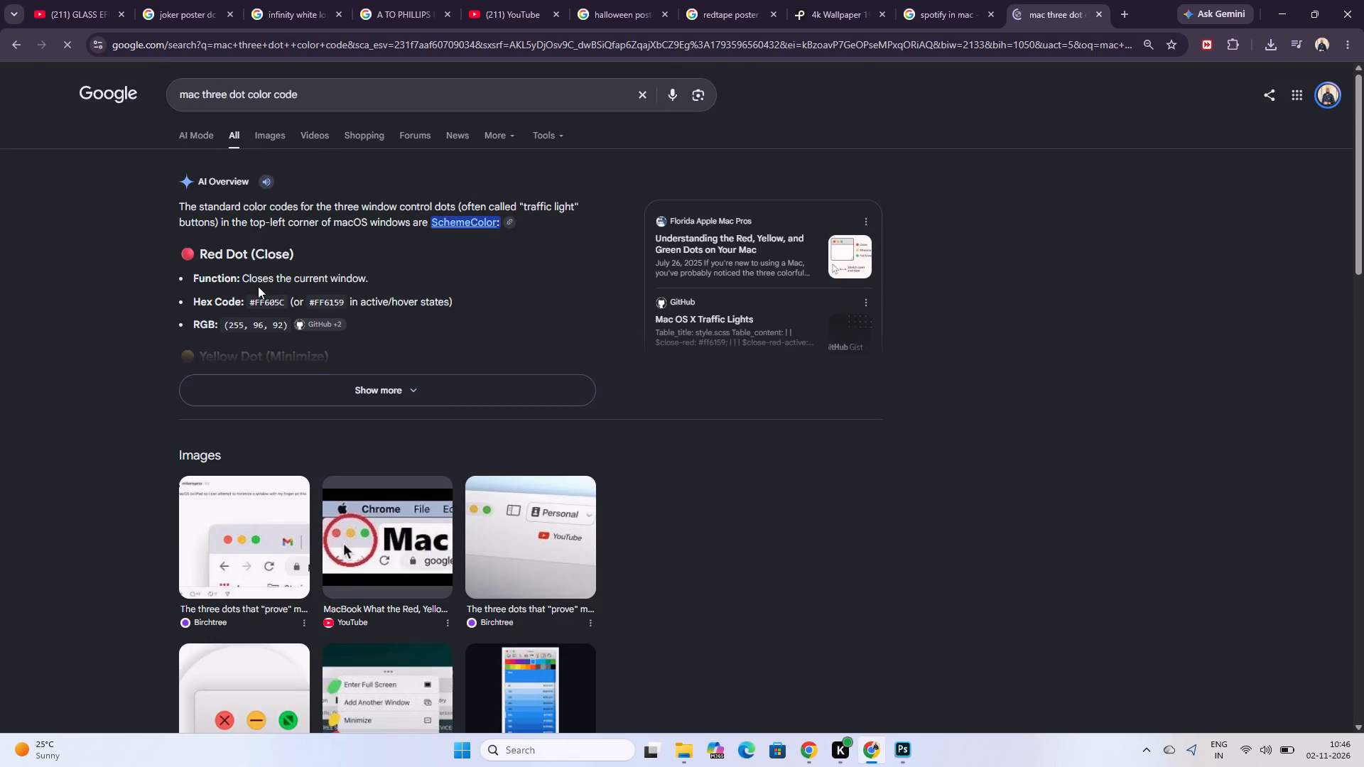
Copy the red close dot's hex code #FF605C from the expanded AI Overview.
scroll(244, 313, down, 1)
click(247, 314)
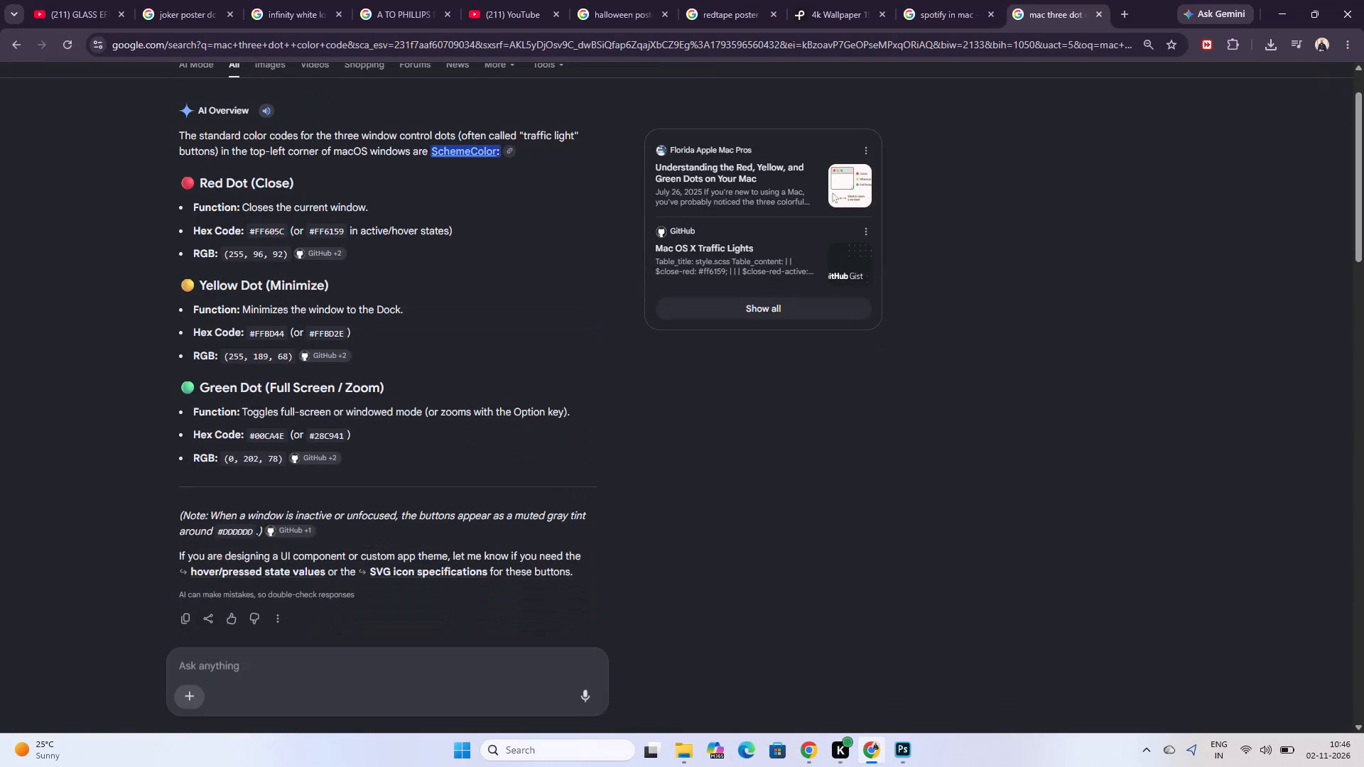
drag(251, 230, 283, 234)
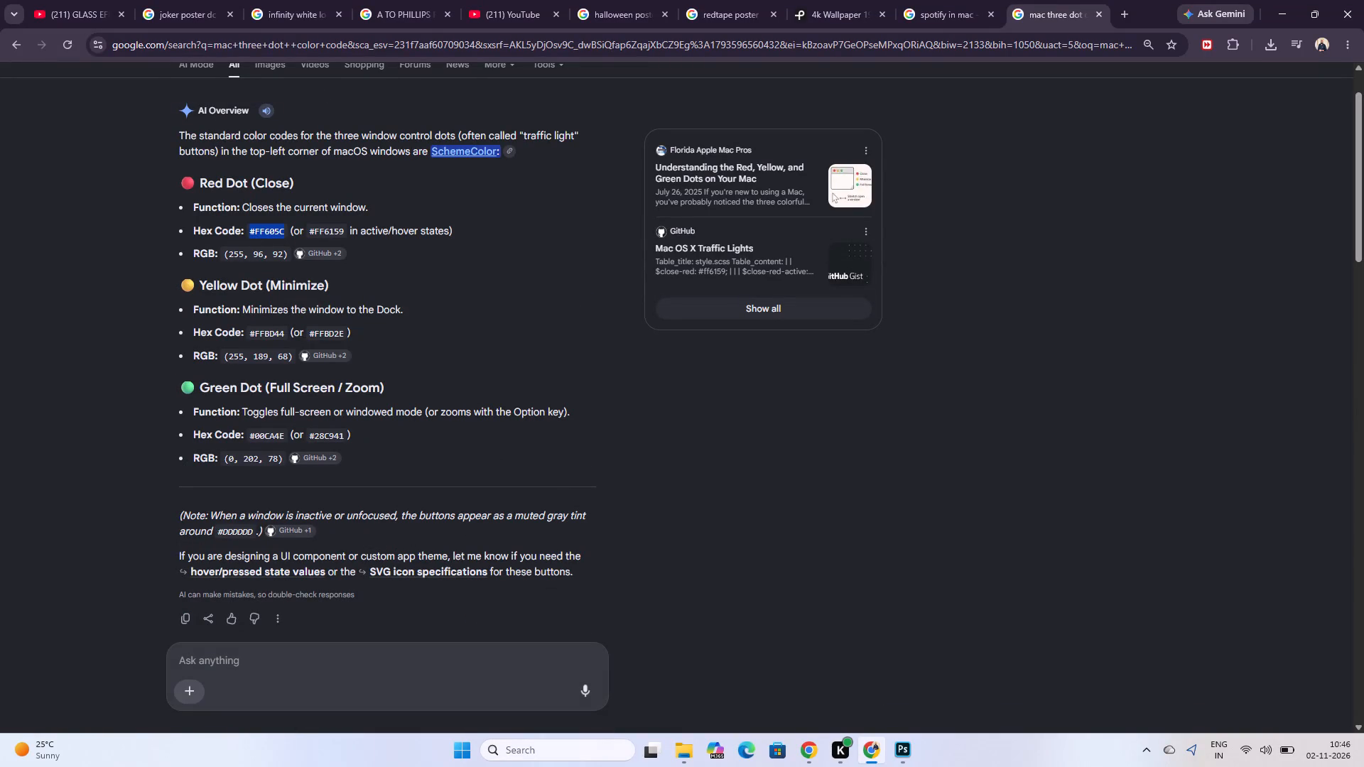
drag(283, 234, 285, 234)
key(ctrl+c)
key(ctrl+c)
key(ctrl+c)
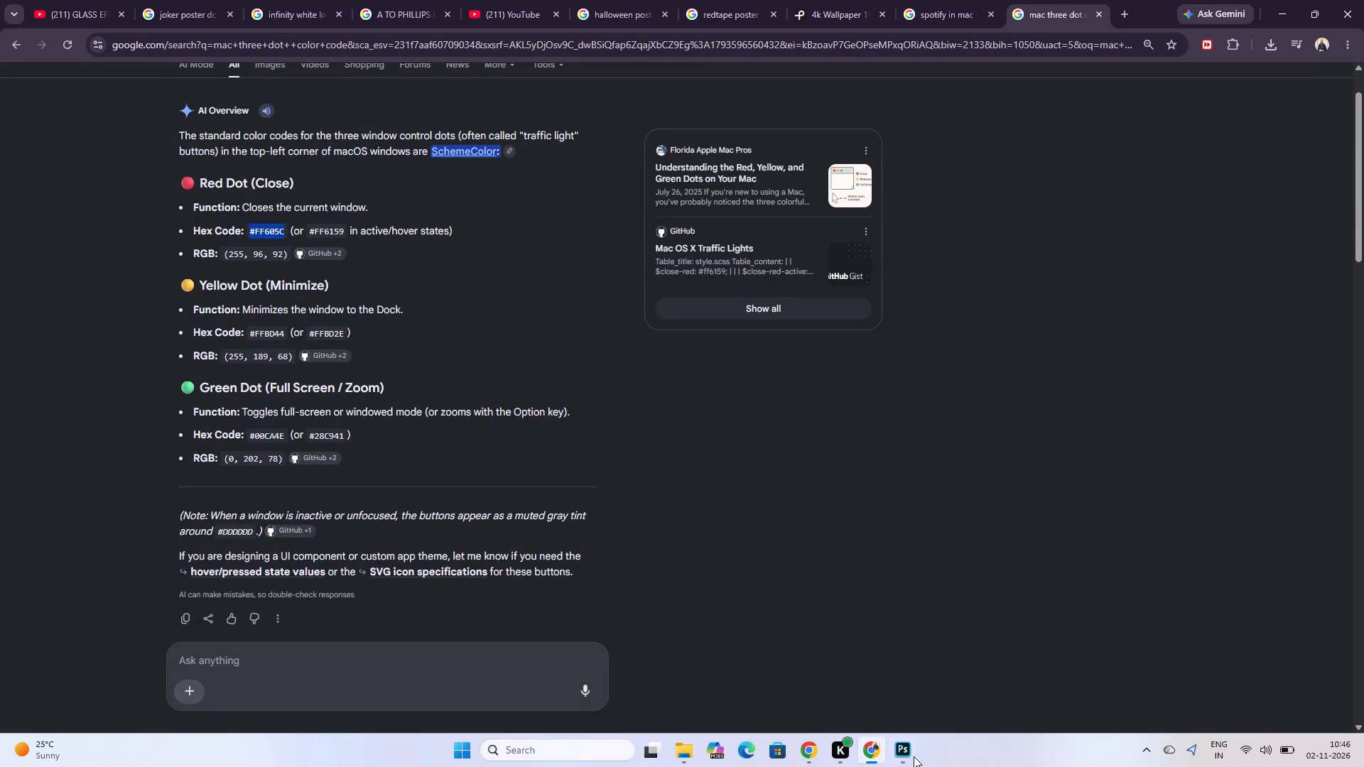
Switch to Photoshop and recolour the circle on the glass panel with the copied red #FF605C as foreground colour.
click(902, 755)
click(1205, 171)
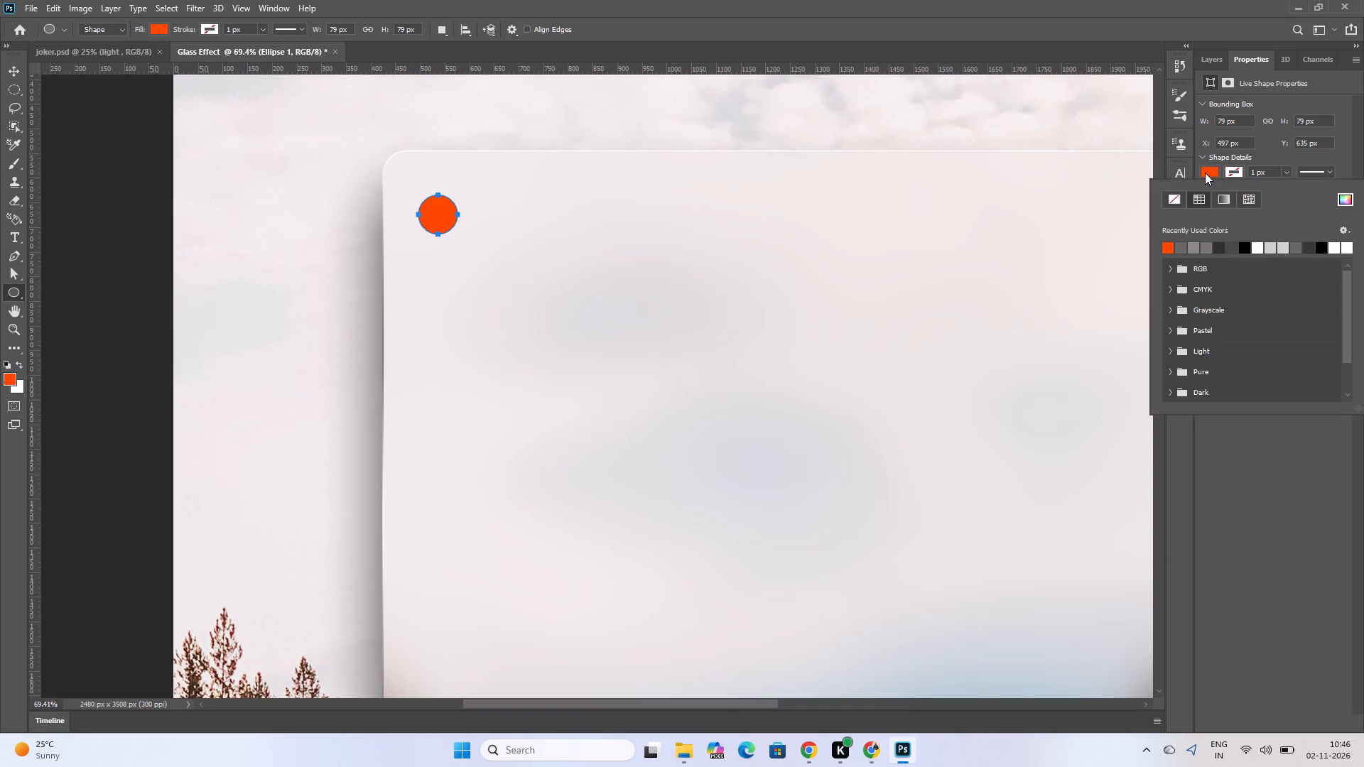
click(10, 381)
key(ctrl+v)
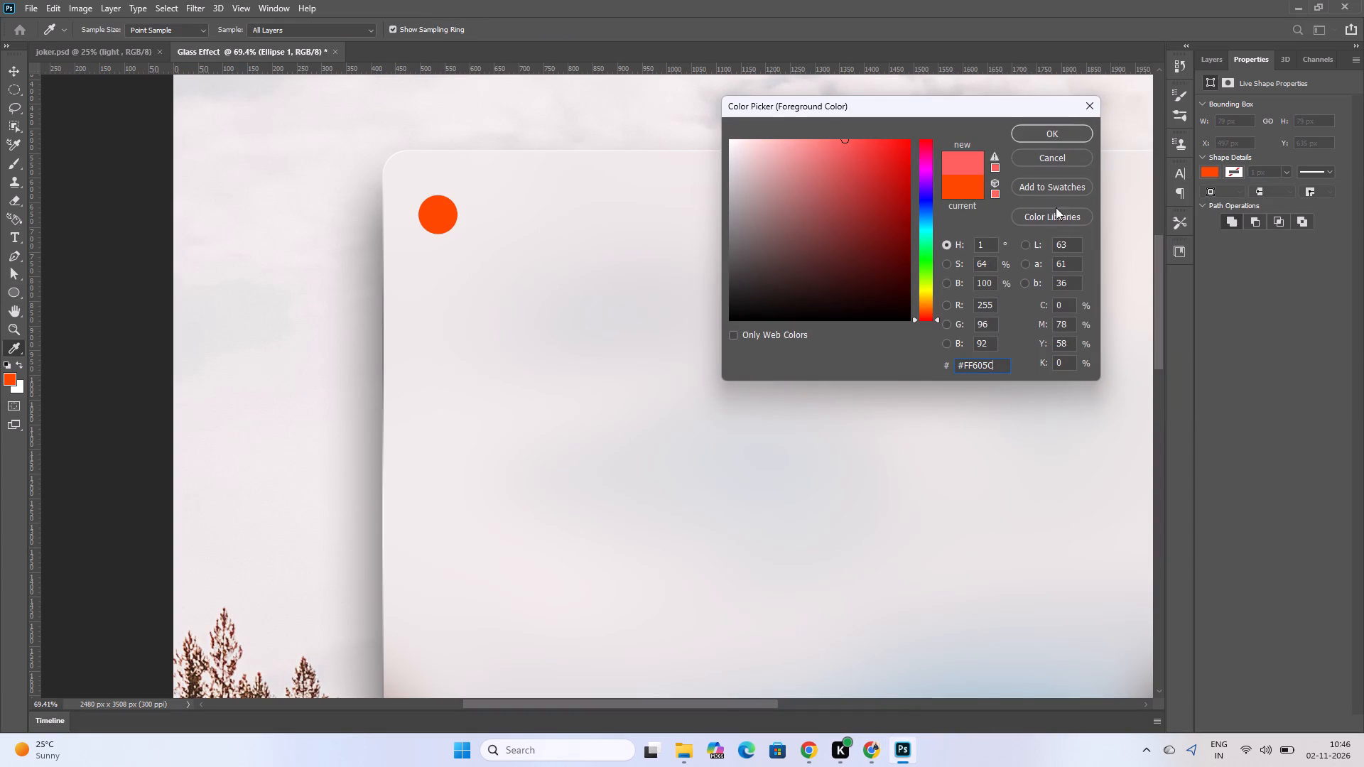
click(1057, 137)
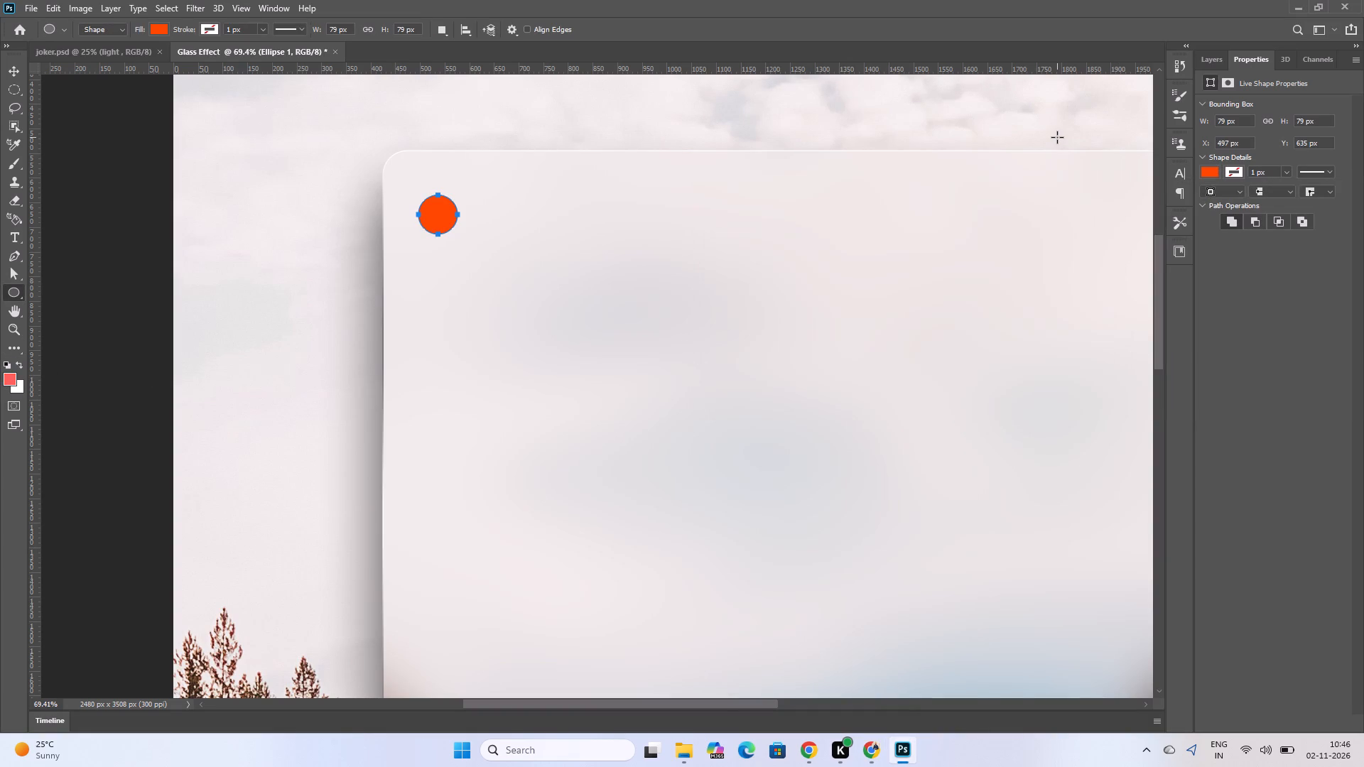
key(alt+BackSpace)
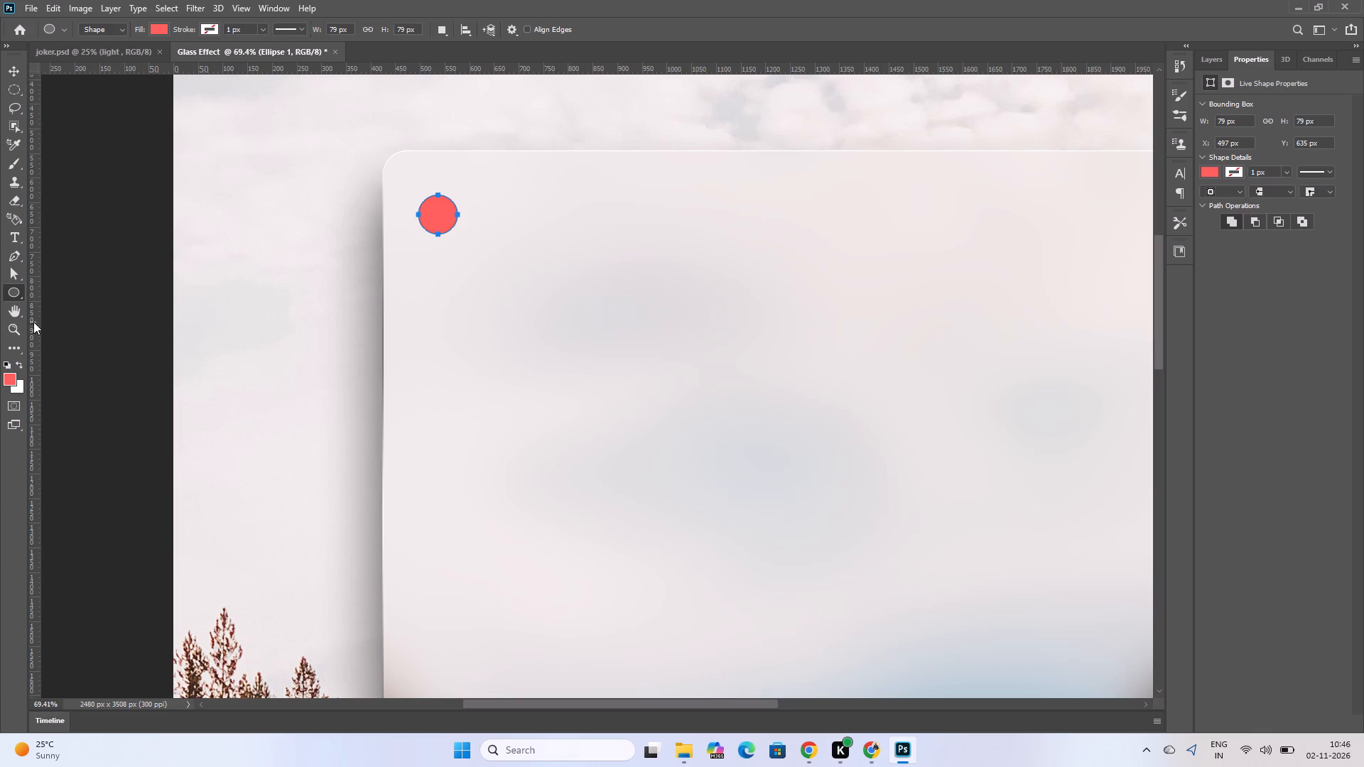
click(69, 295)
click(742, 273)
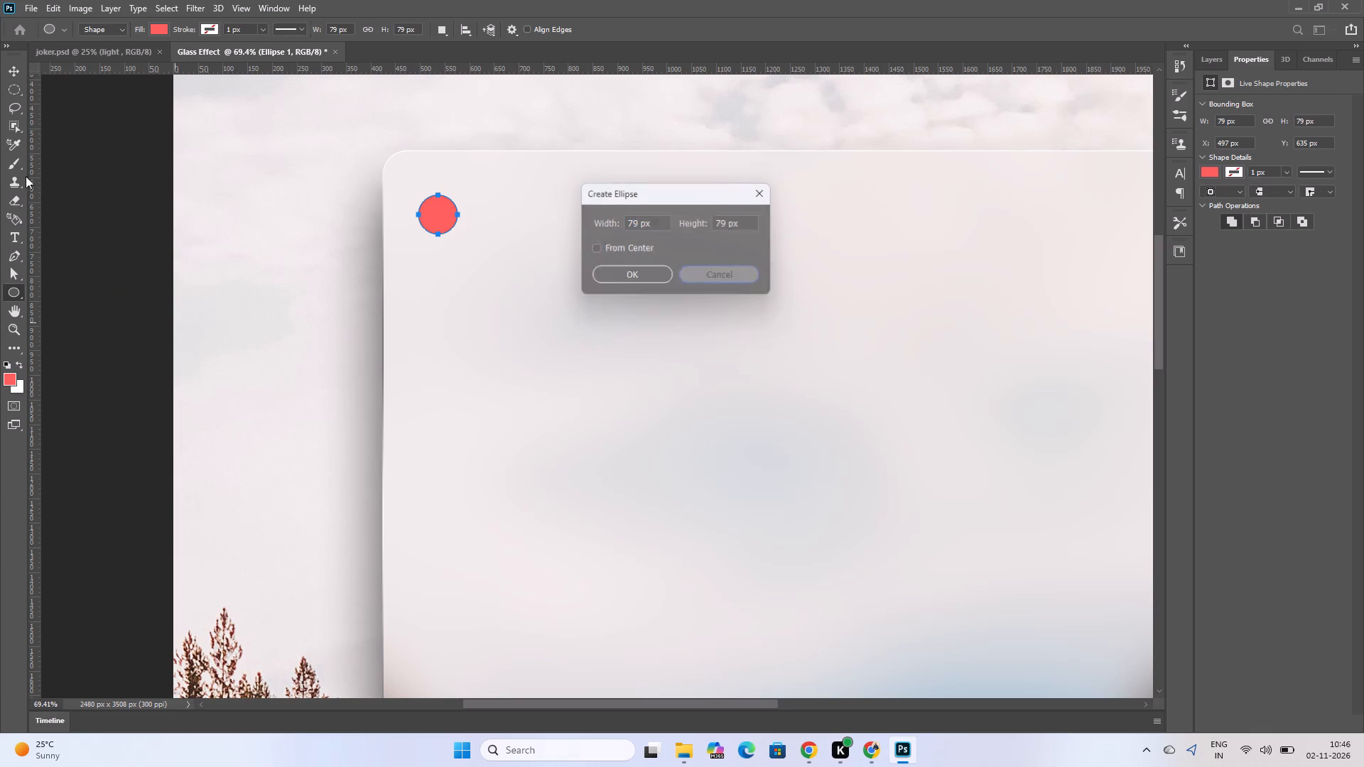
Move the red dot closer to the glass panel's upper-left corner, at about X 458 px, Y 583 px.
click(18, 69)
click(446, 212)
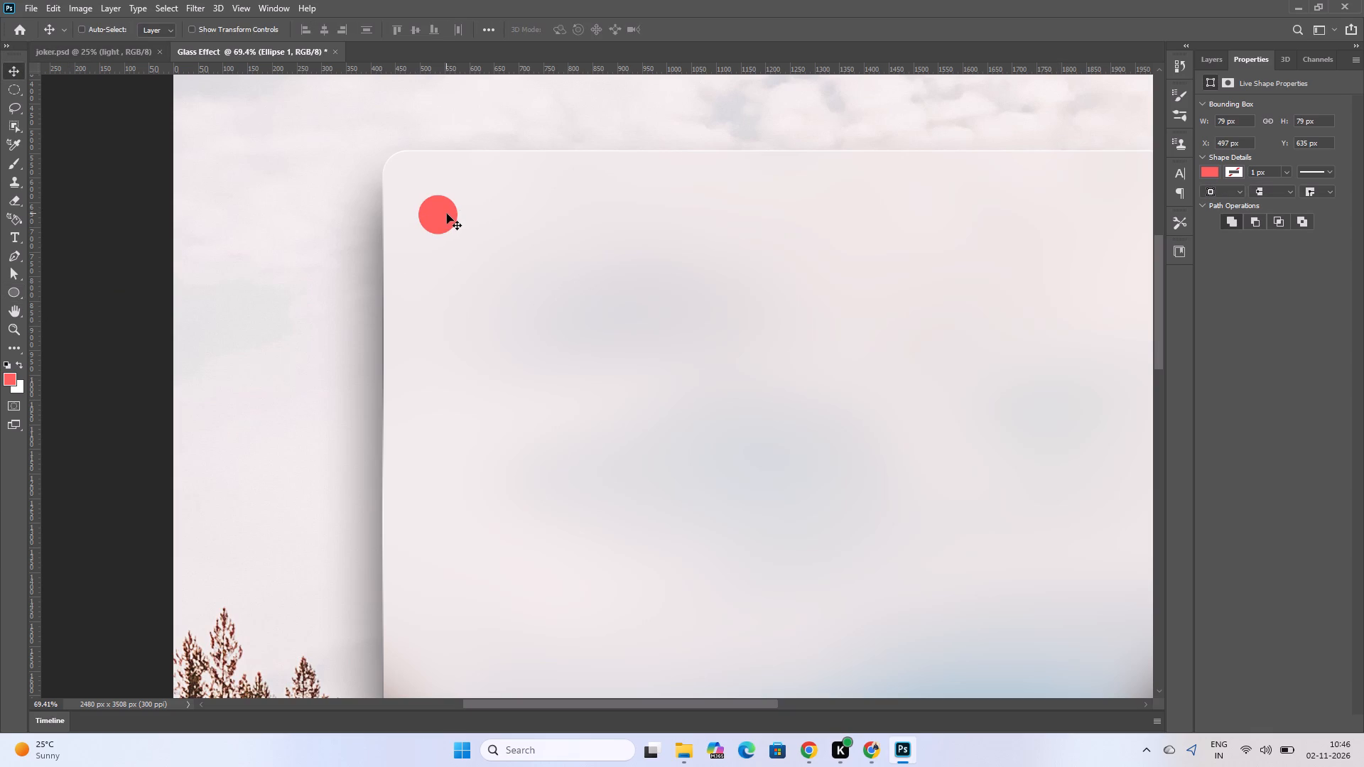
drag(447, 214, 429, 189)
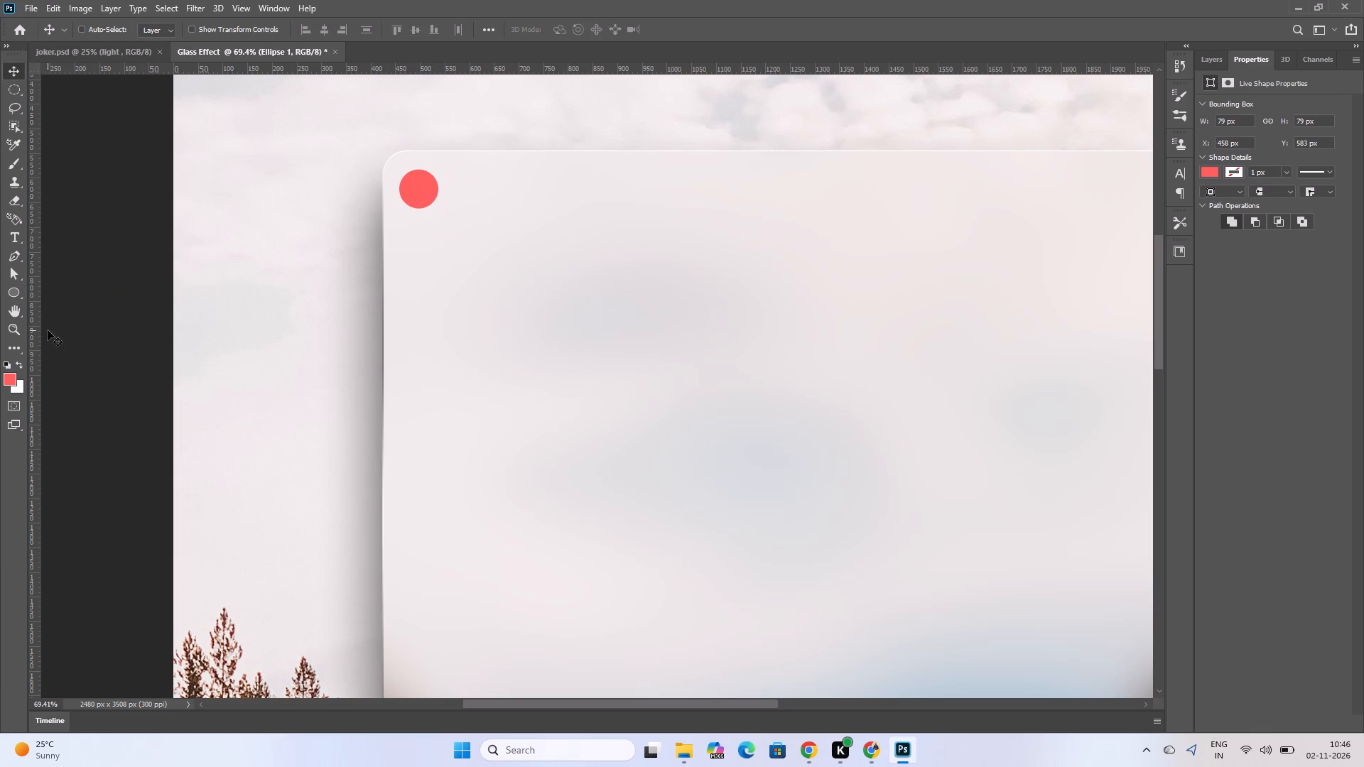
Duplicate the red dot and place the copy to its right, level with it, at about X 589 px, Y 583 px.
key(ctrl+c)
key(ctrl+v)
shift+drag(677, 389, 516, 114)
drag(508, 232, 470, 192)
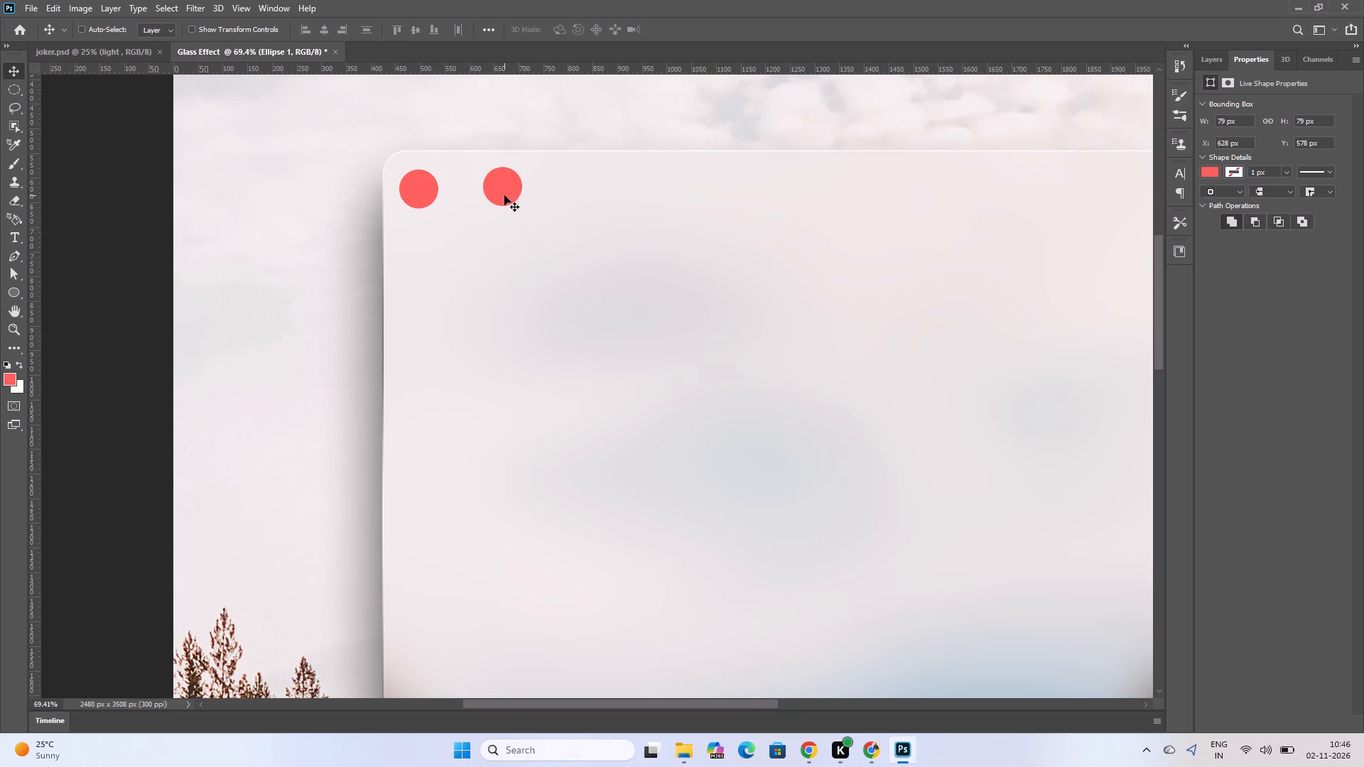
drag(504, 195, 486, 197)
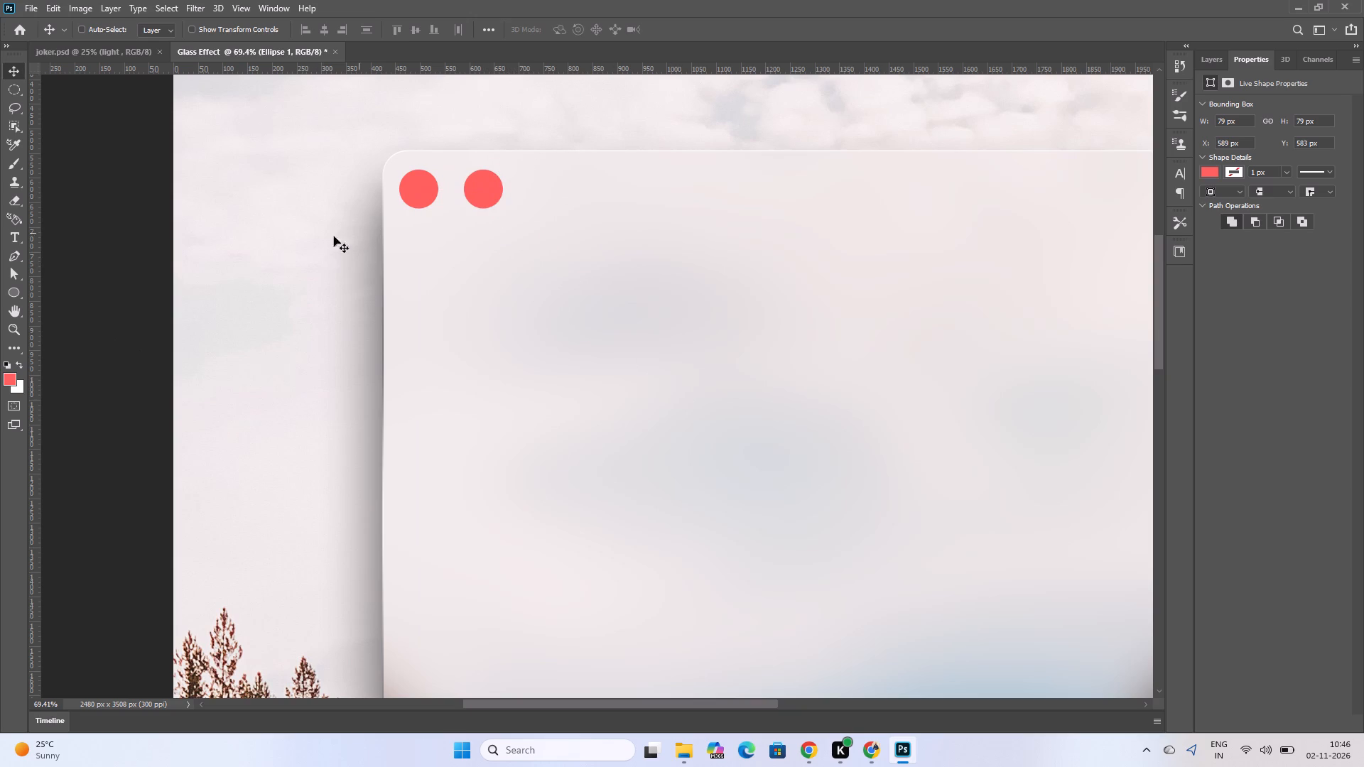
Switch to Chrome and copy the yellow minimize dot's first hex code, FFBD44, from the AI Overview.
click(869, 756)
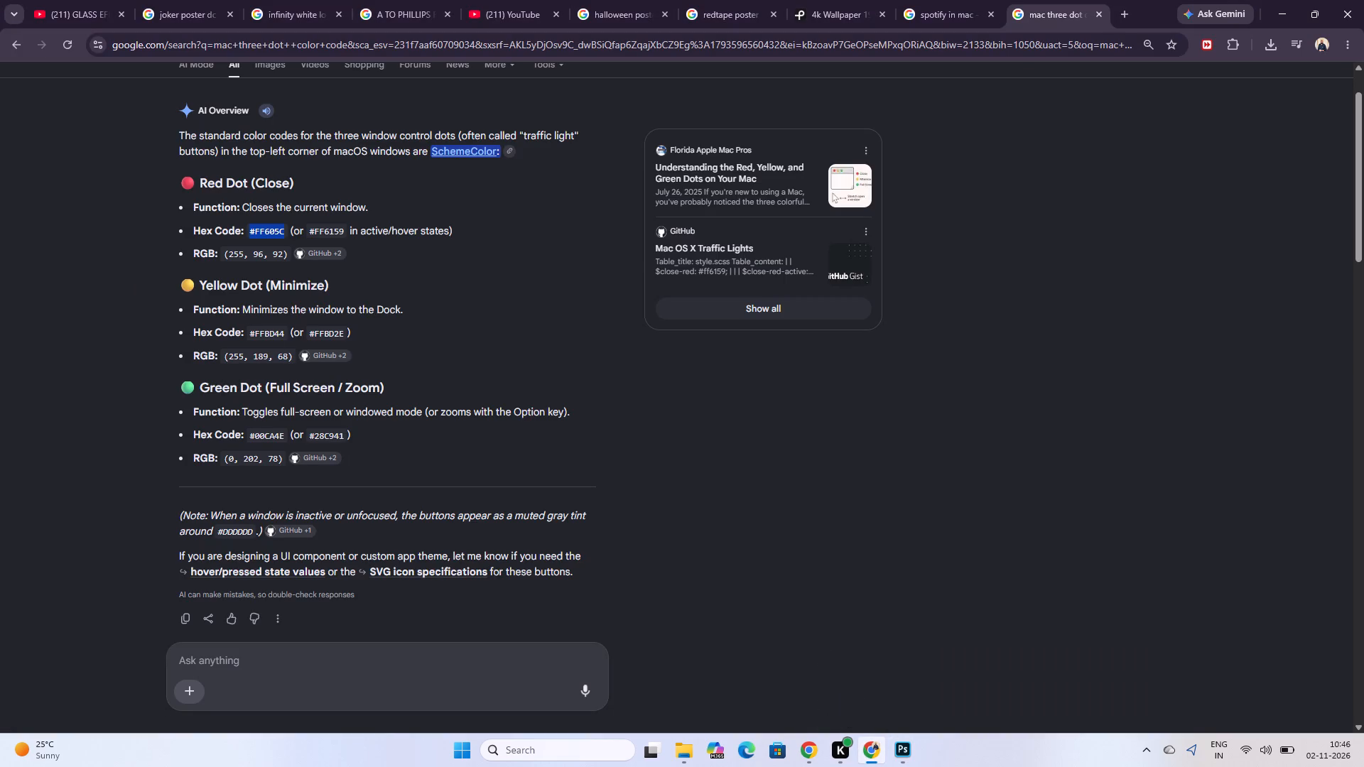
drag(254, 334, 284, 334)
key(ctrl+c)
key(ctrl+c)
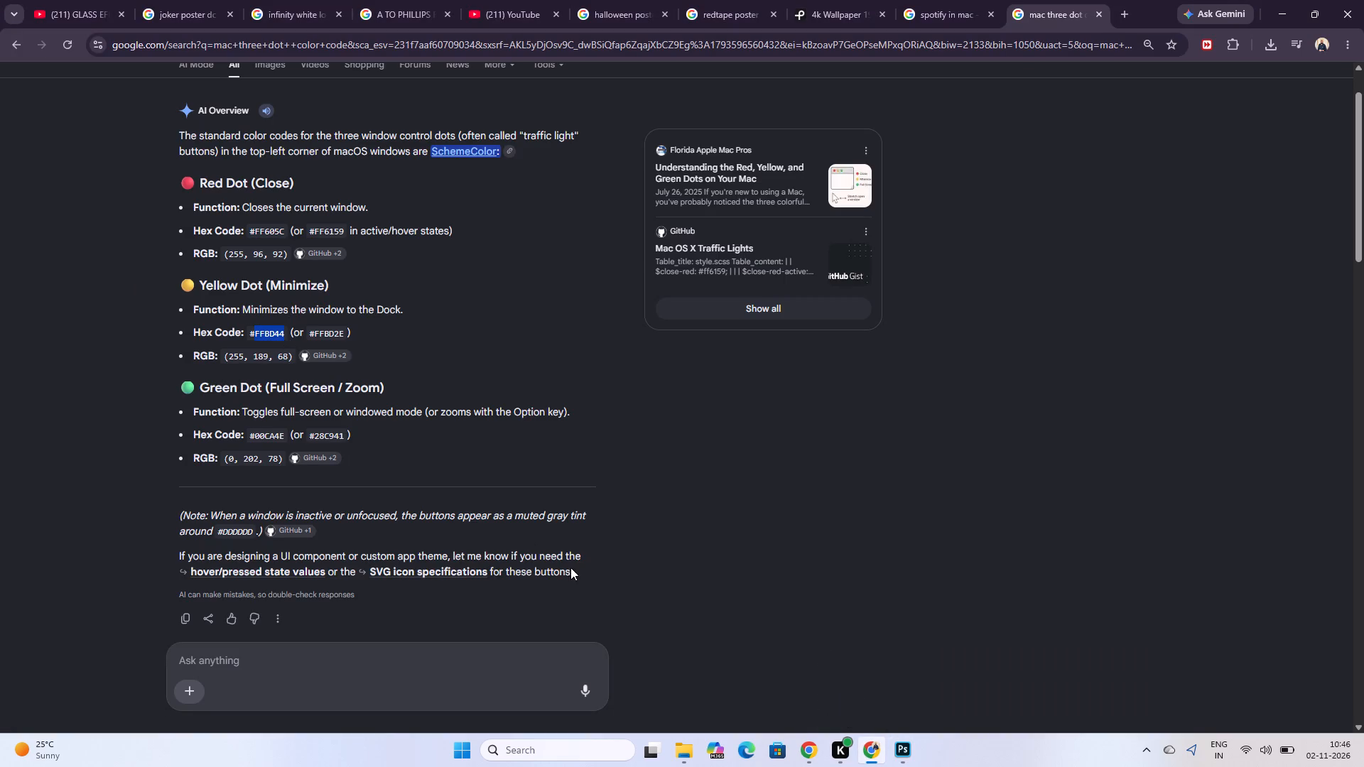
key(ctrl+c)
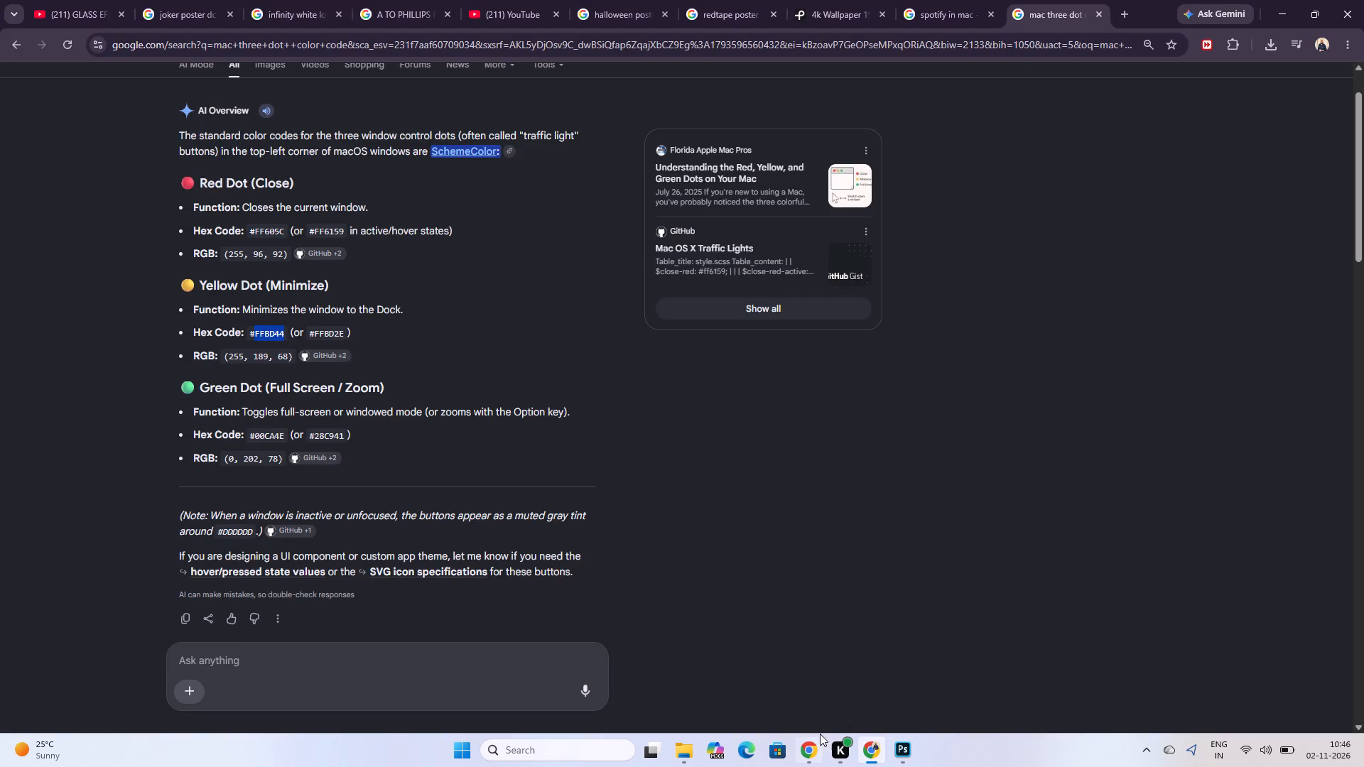
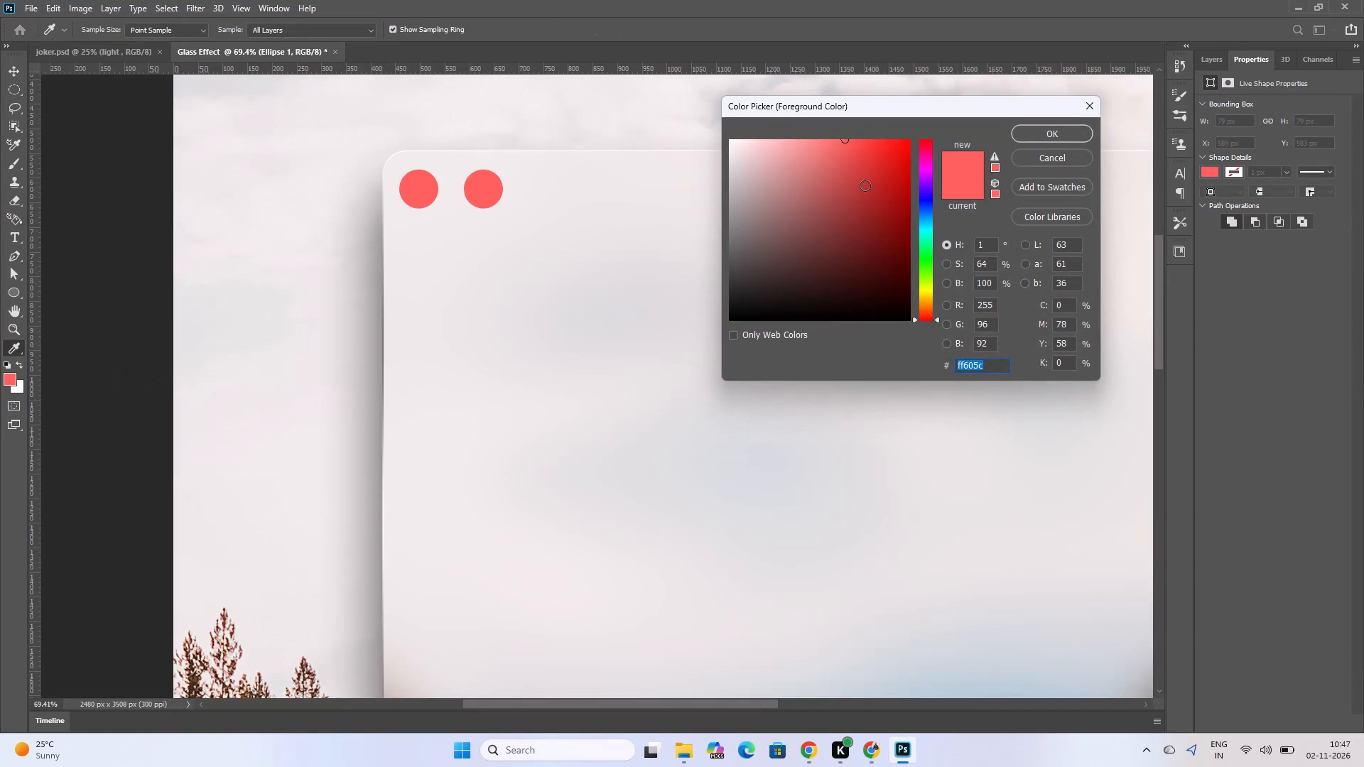
Set the foreground colour to the copied yellow #FFBD44 and fill the second dot on the glass panel with it.
key(ctrl+v)
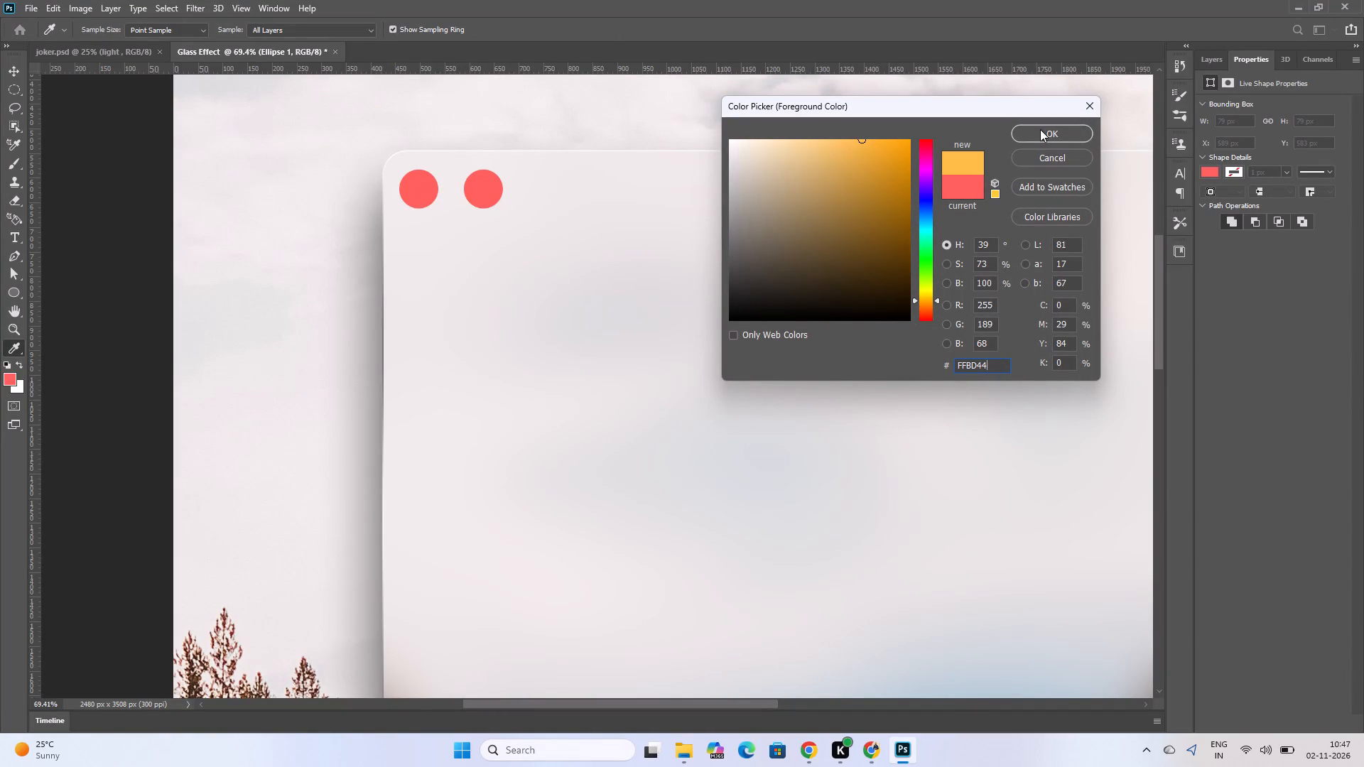
click(1045, 136)
key(alt+BackSpace)
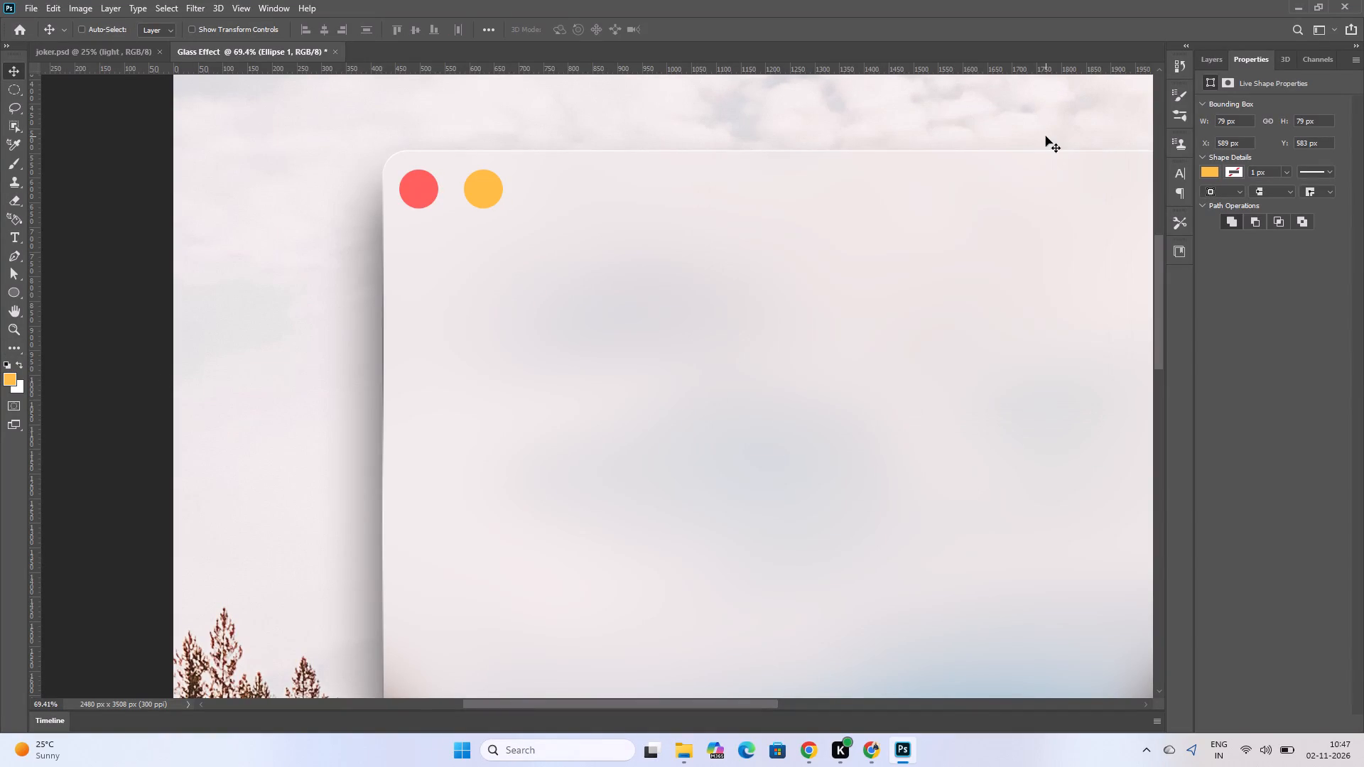
Duplicate the yellow dot and place the copy to its right, level with the others and with an equal 52 px gap.
click(1216, 60)
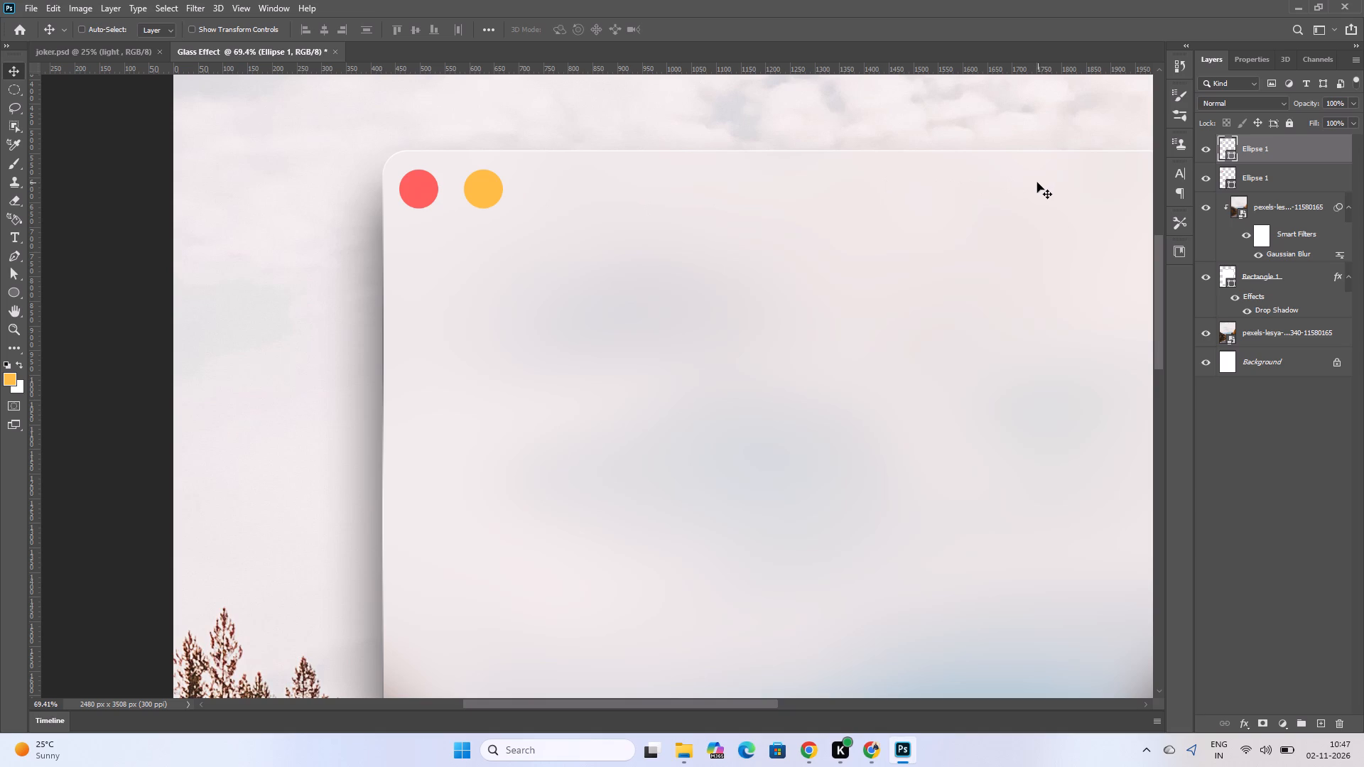
key(ctrl+c)
key(ctrl+v)
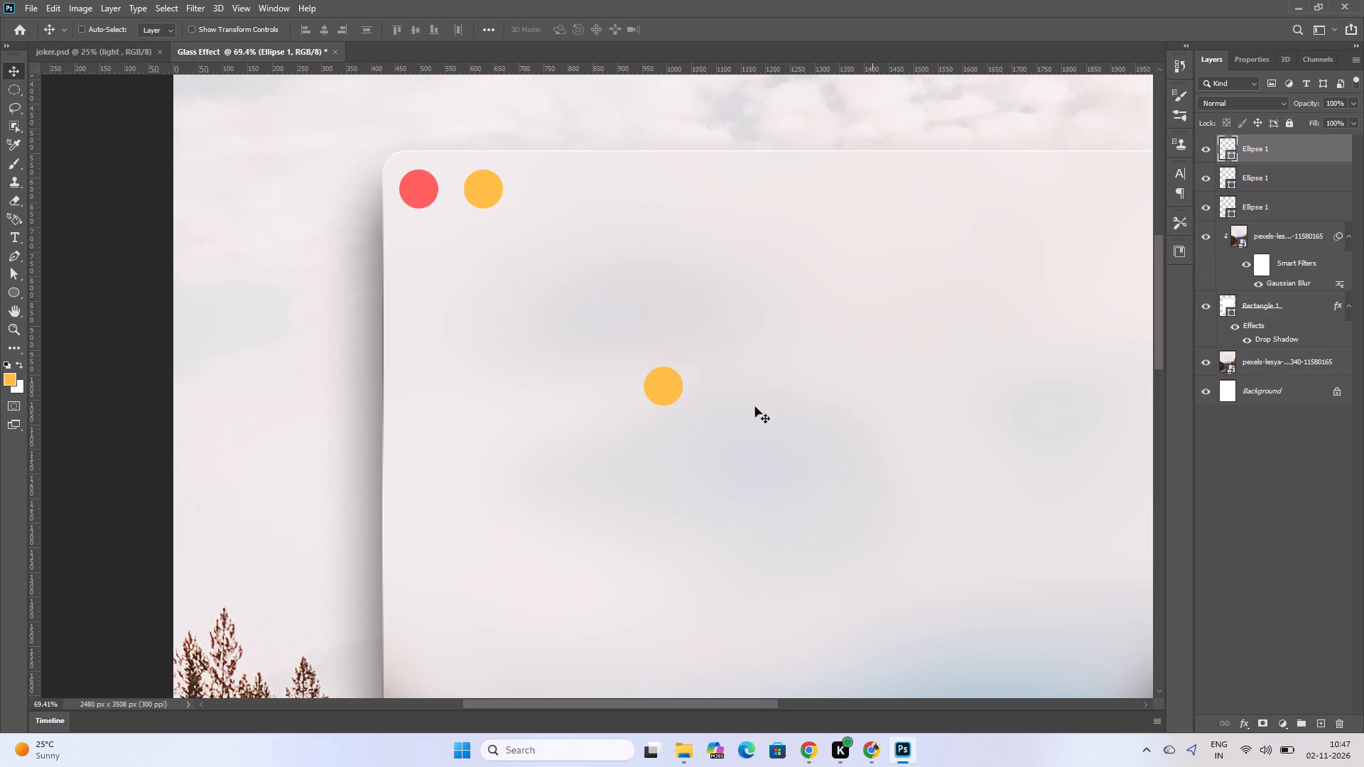
drag(664, 384, 547, 183)
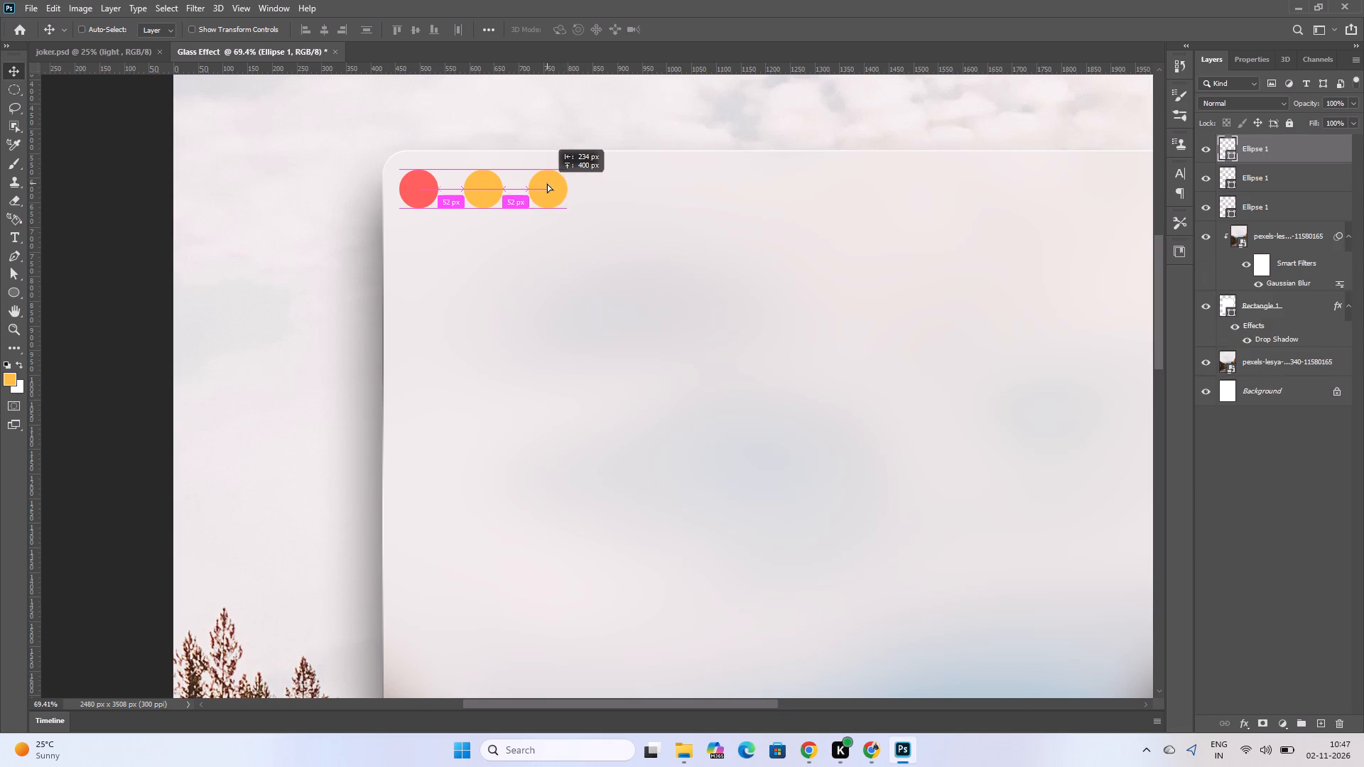
drag(547, 183, 546, 184)
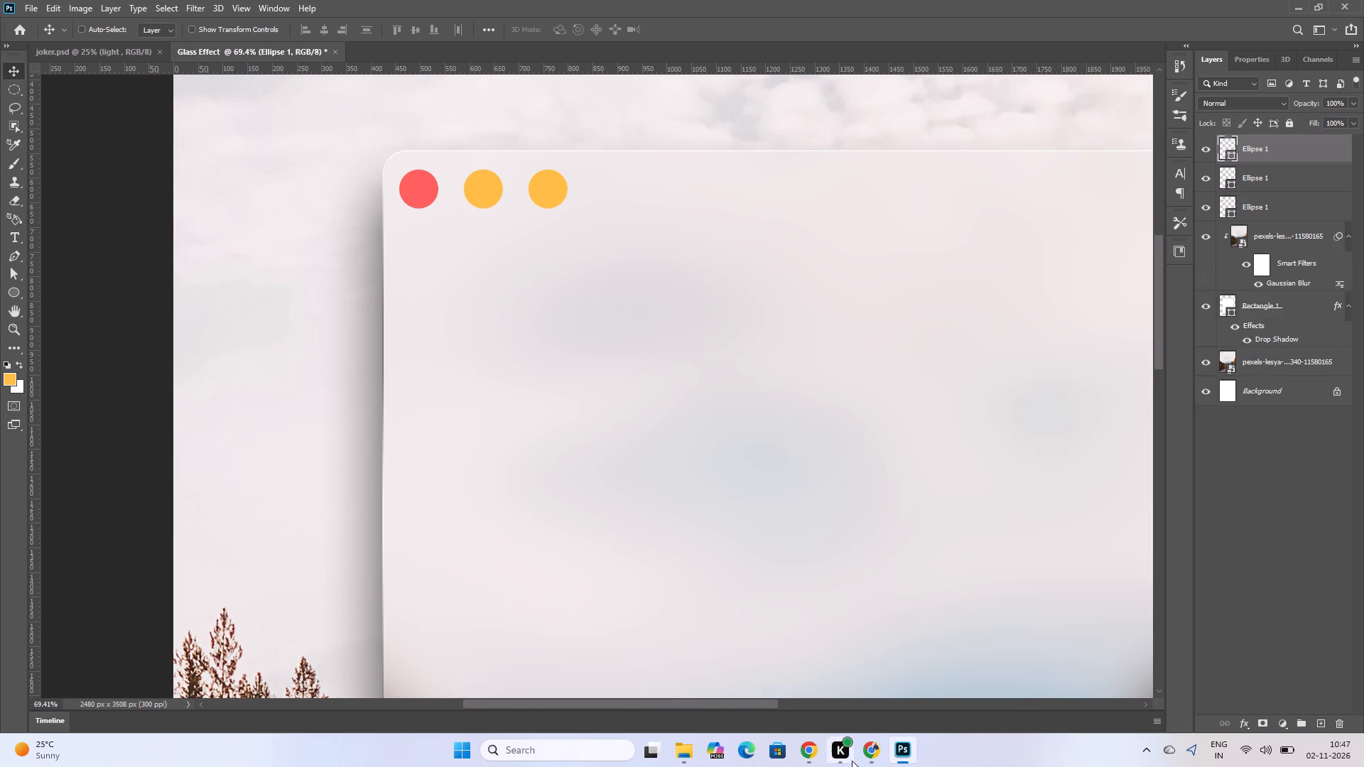
Switch to Chrome and copy the green full-screen dot's first hex code, 00CA4E, from the AI Overview.
click(877, 756)
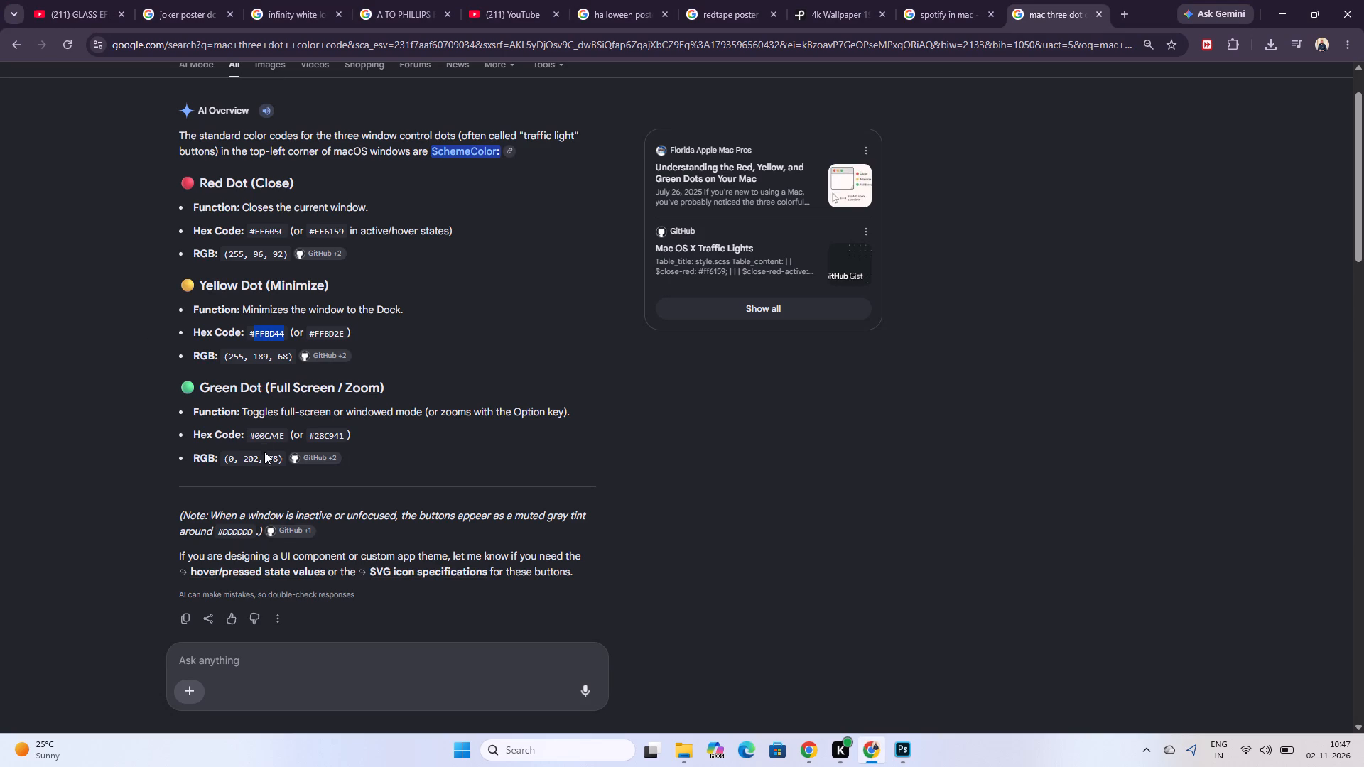
drag(282, 435, 256, 440)
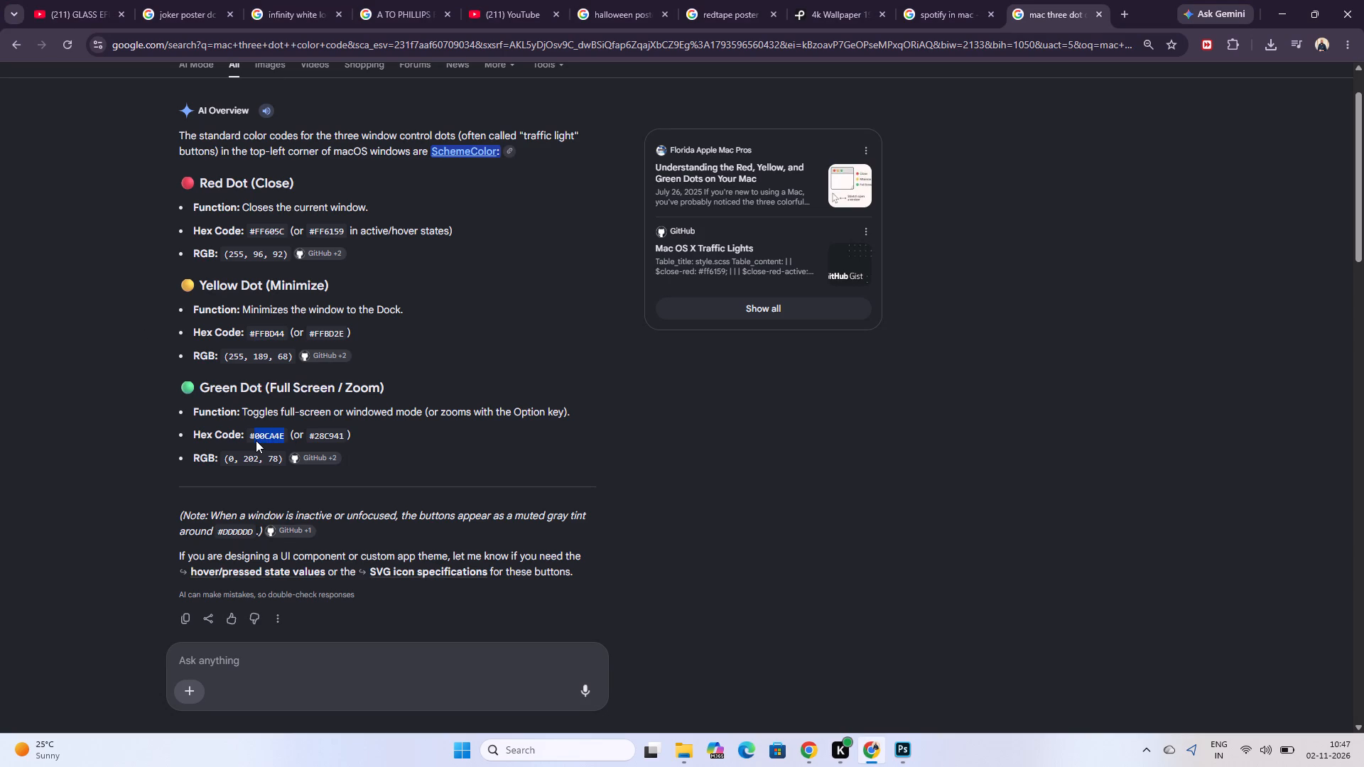
key(ctrl+c)
key(ctrl+c)
key(ctrl+c)
key(ctrl+c)
key(ctrl+c)
Switch to Photoshop and recolour the third dot with the copied green #00CA4E as foreground colour.
click(915, 748)
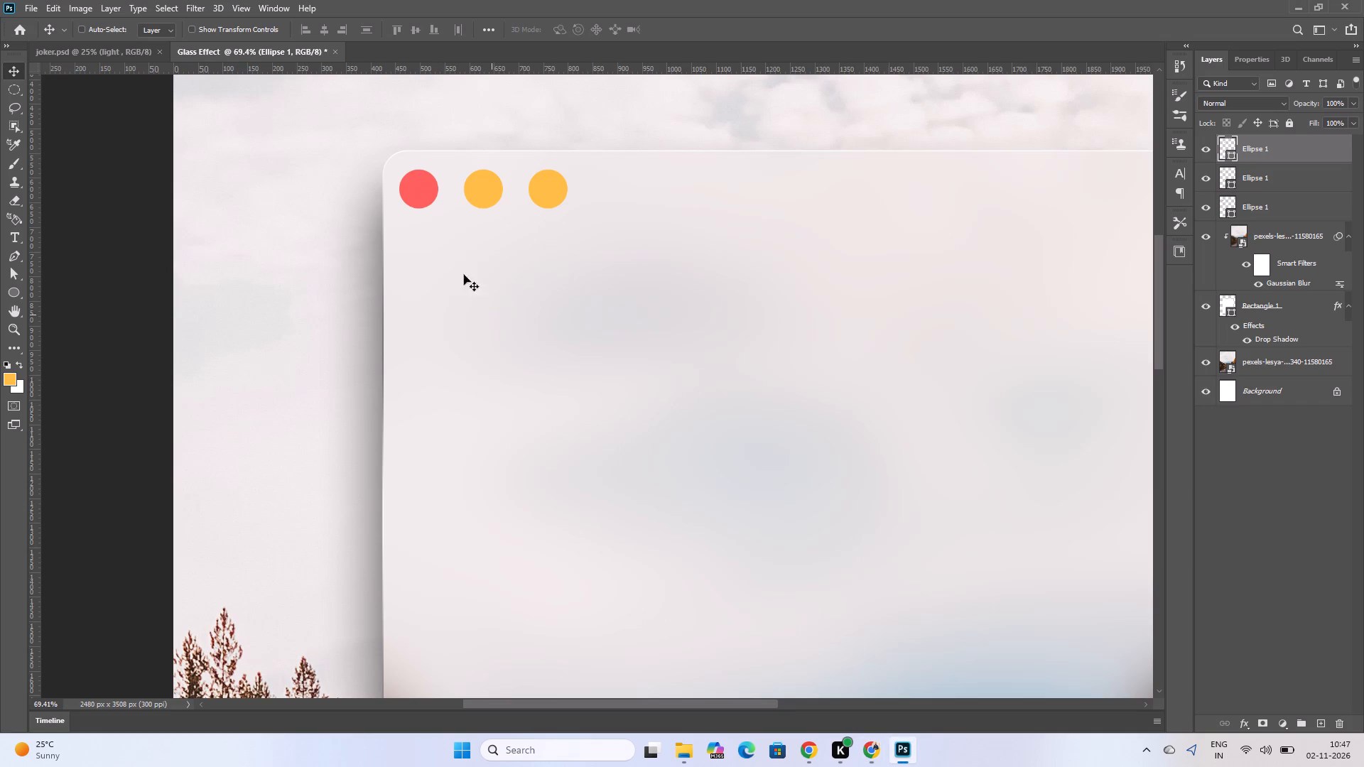
click(11, 381)
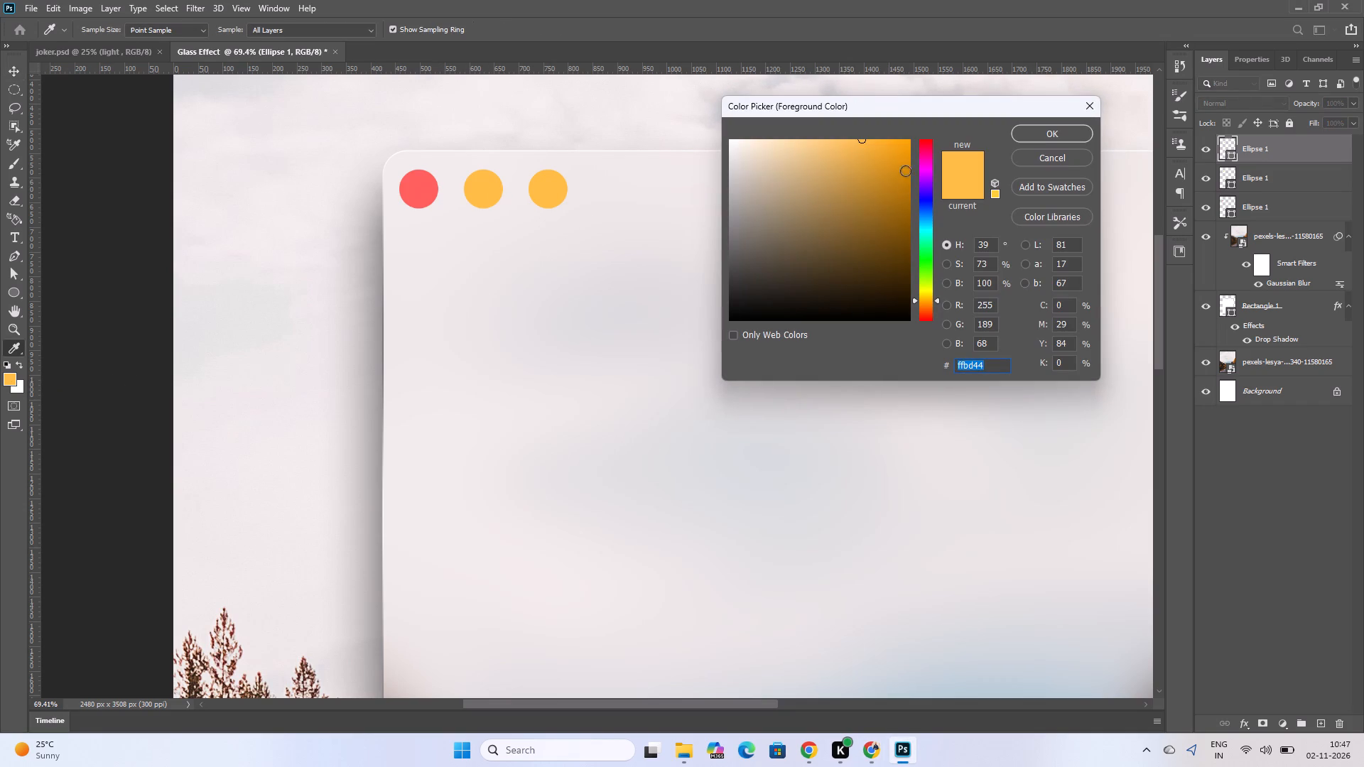
key(ctrl+v)
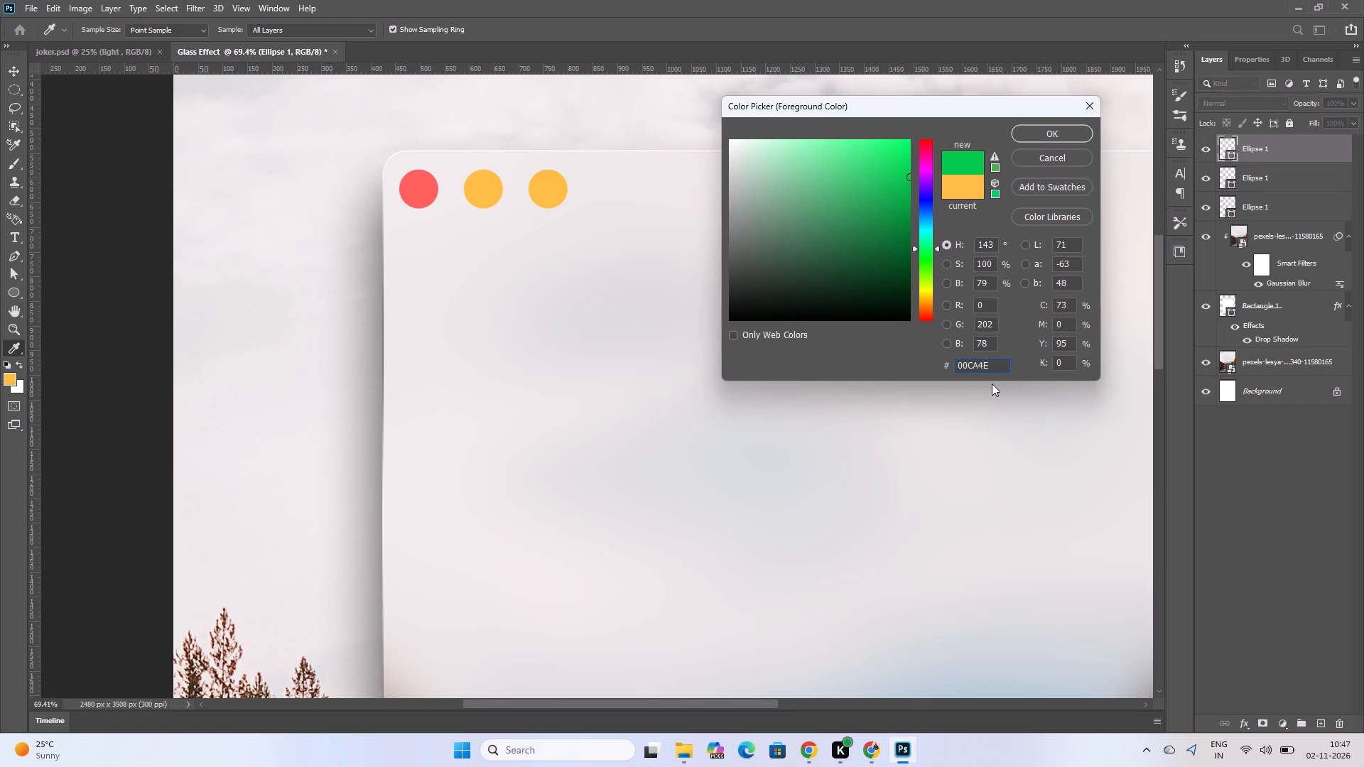
key(Return)
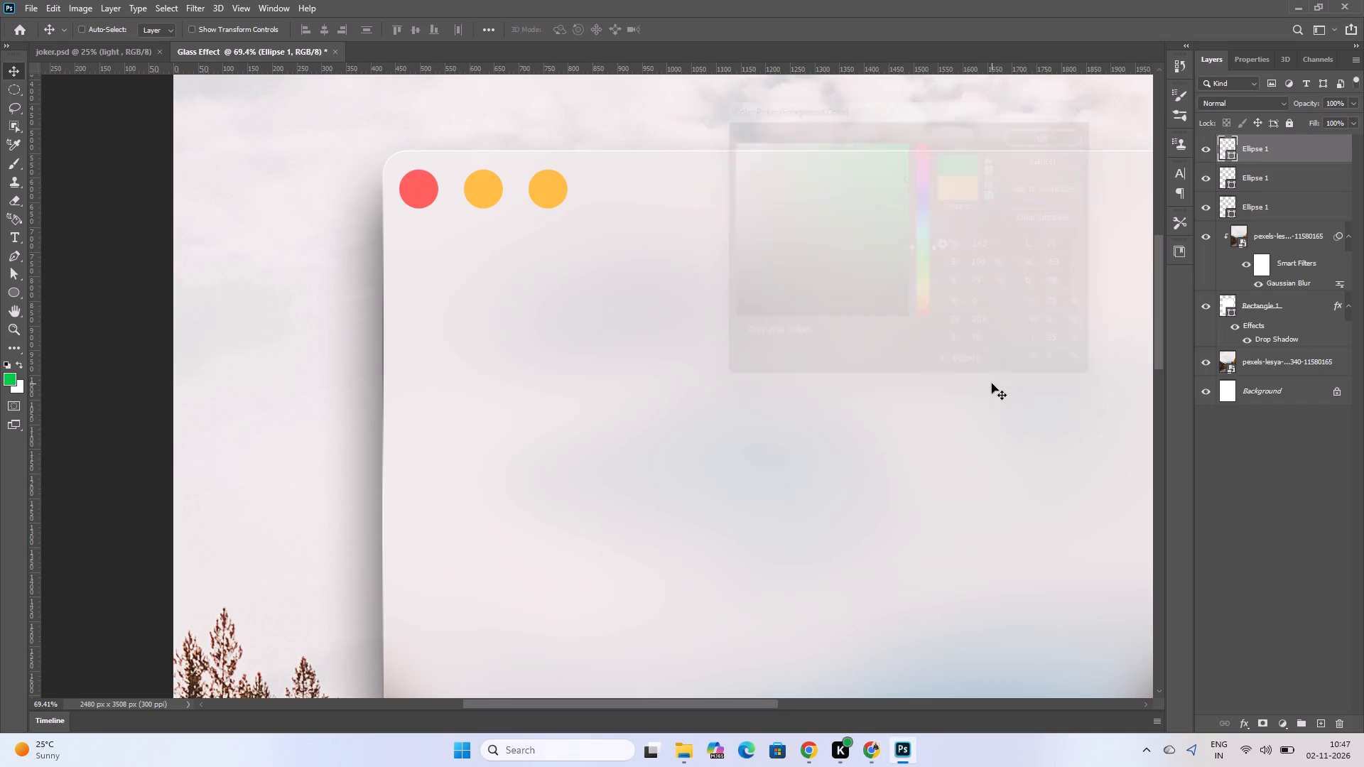
key(alt+BackSpace)
Shorten the glass panel rectangle by raising its bottom edge to about 69% of its height, keeping the top edge and width.
alt+scroll(987, 383, down, 4)
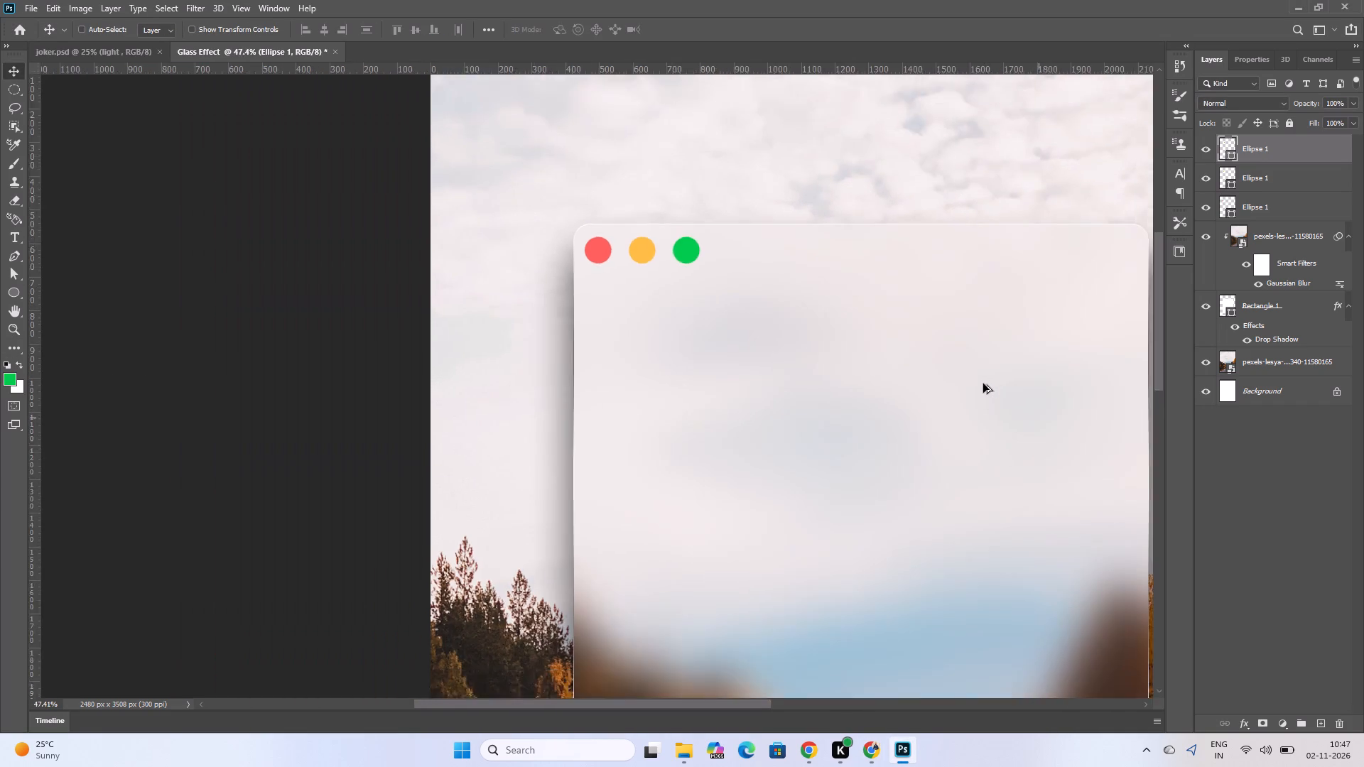
alt+scroll(983, 383, down, 6)
ctrl+scroll(983, 386, down, 9)
ctrl+scroll(854, 386, down, 7)
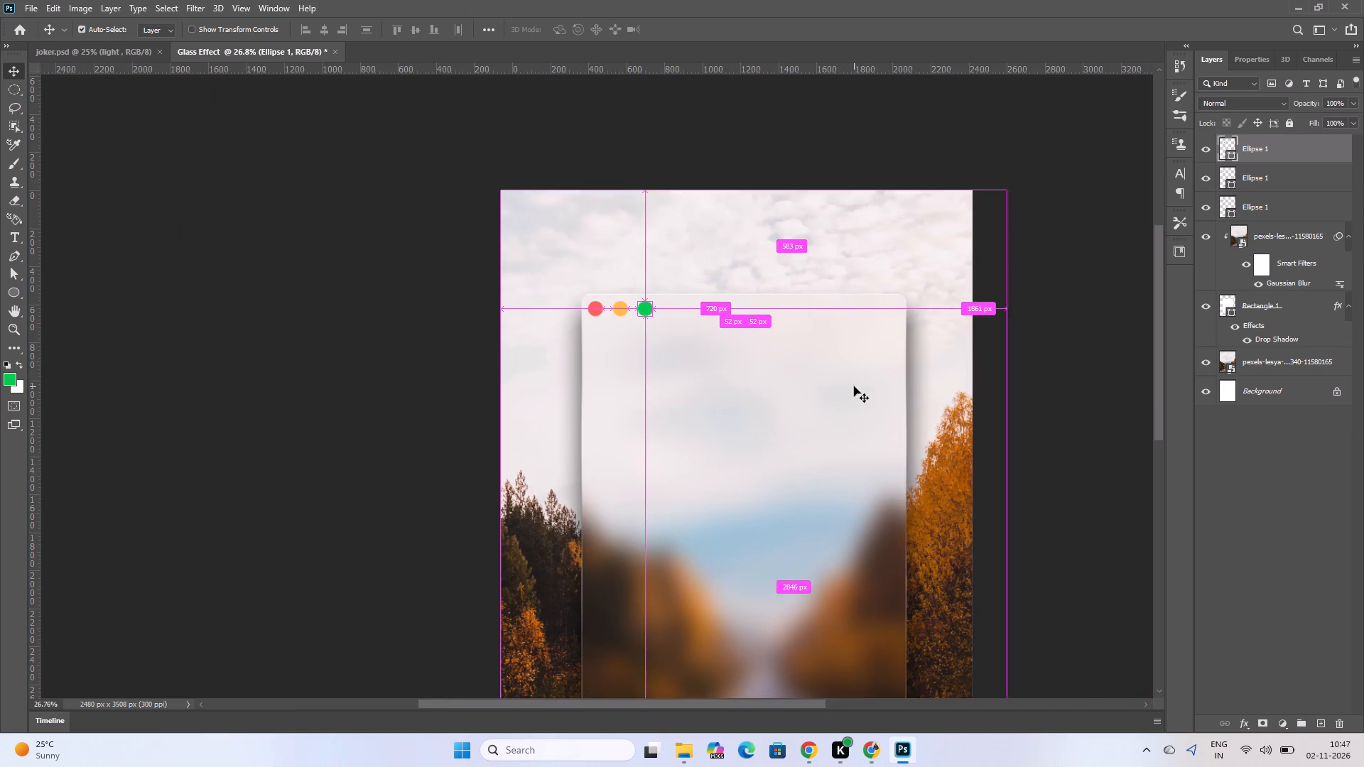
ctrl+scroll(854, 386, down, 5)
alt+scroll(847, 386, up, 1)
alt+scroll(847, 386, down, 1)
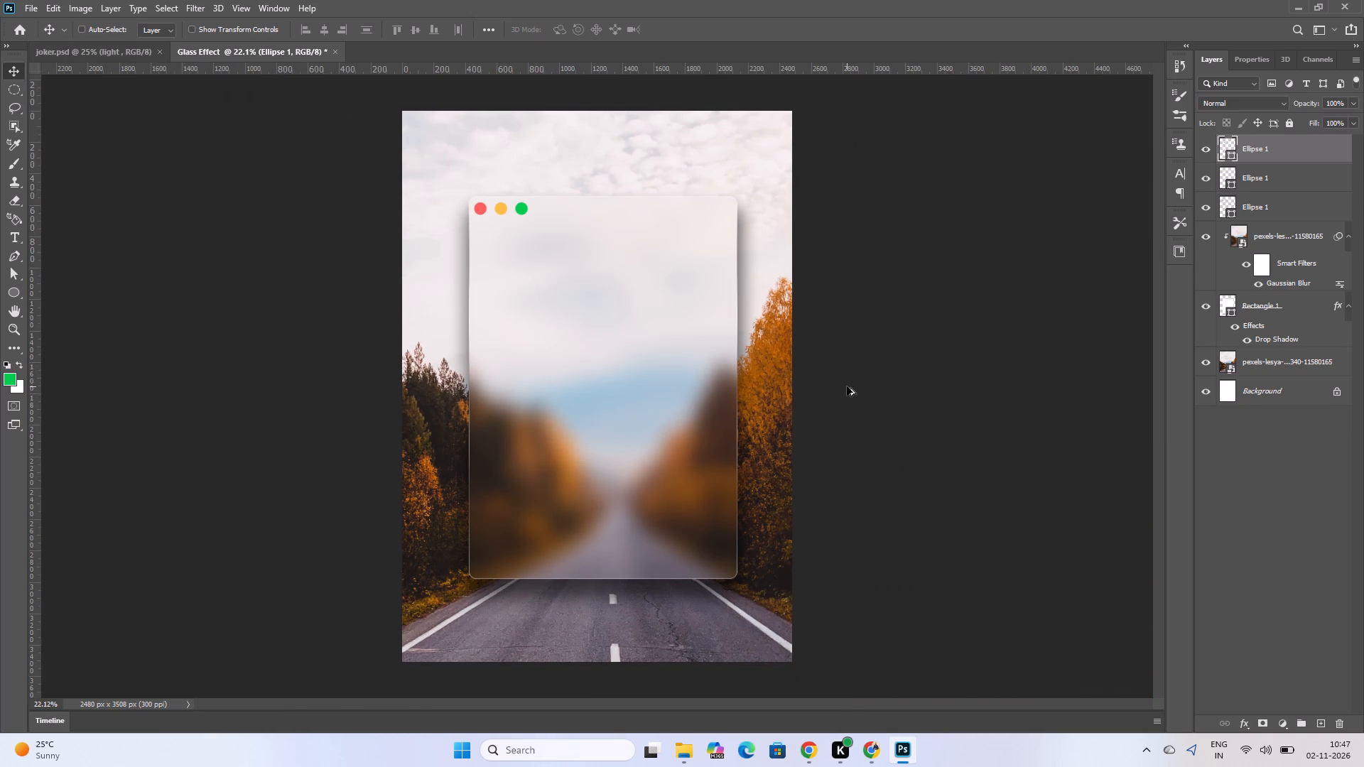
click(1265, 302)
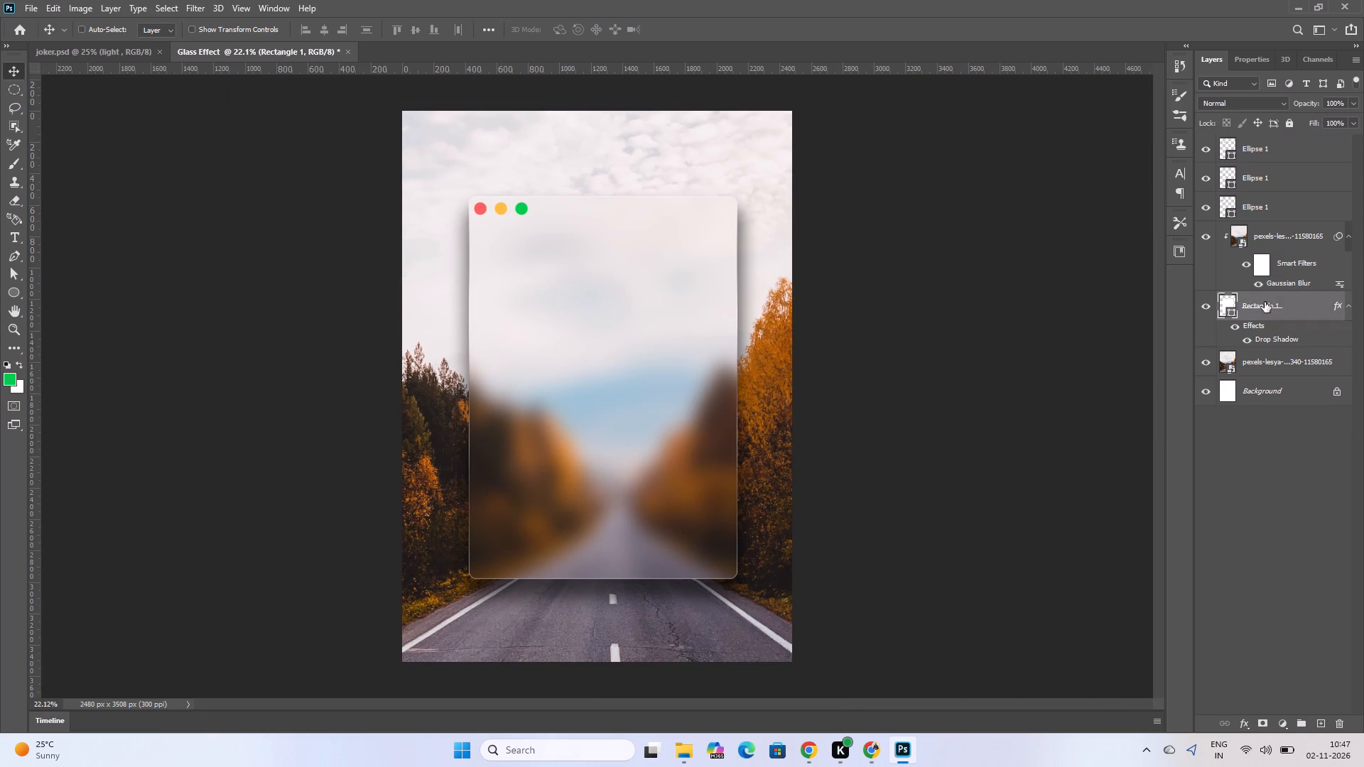
key(ctrl+t)
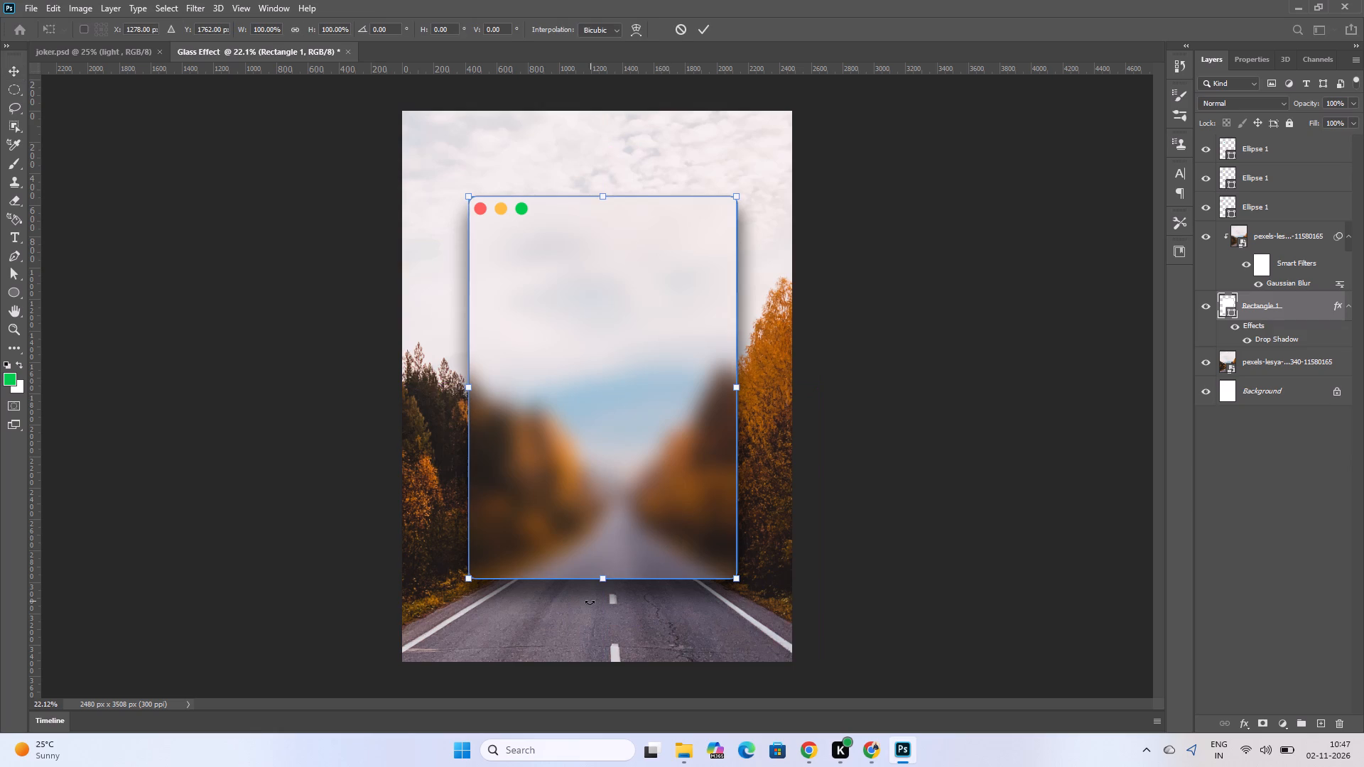
drag(605, 580, 602, 344)
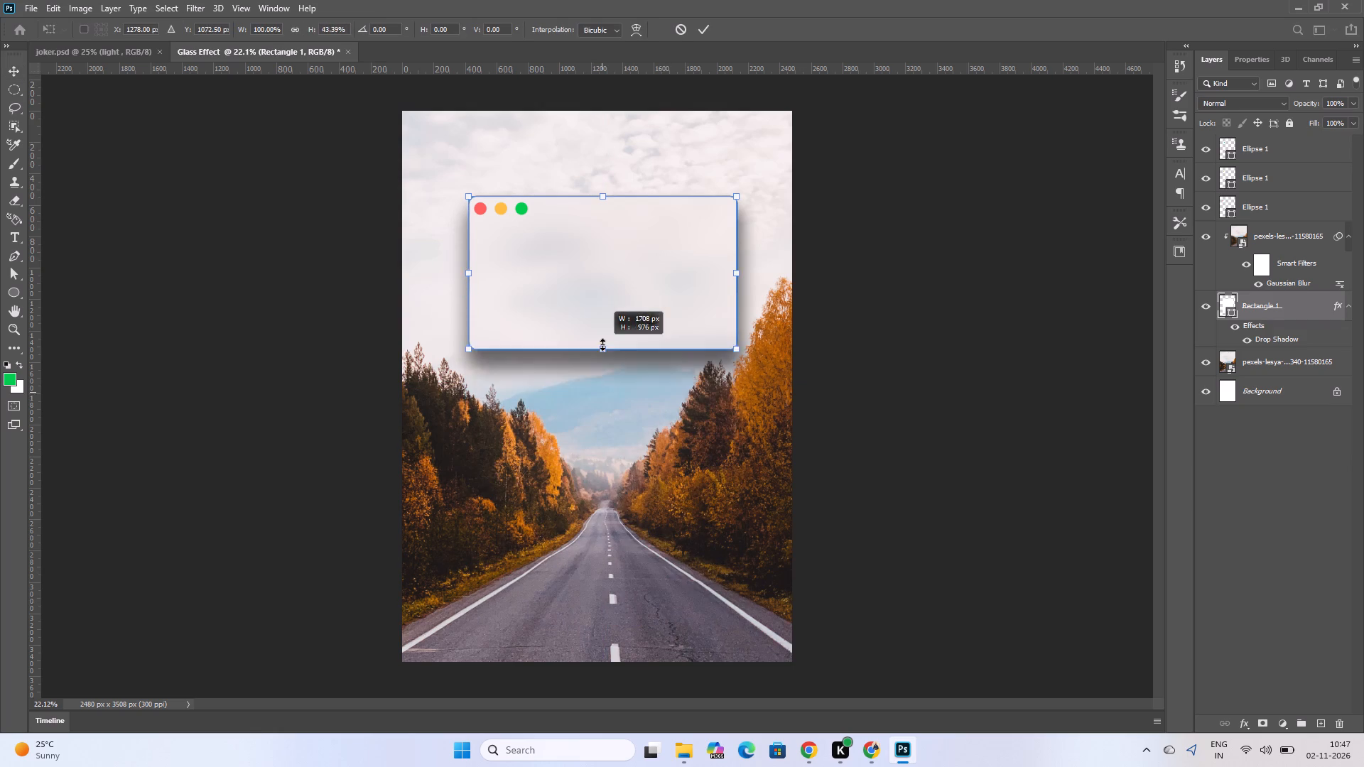
drag(602, 344, 608, 461)
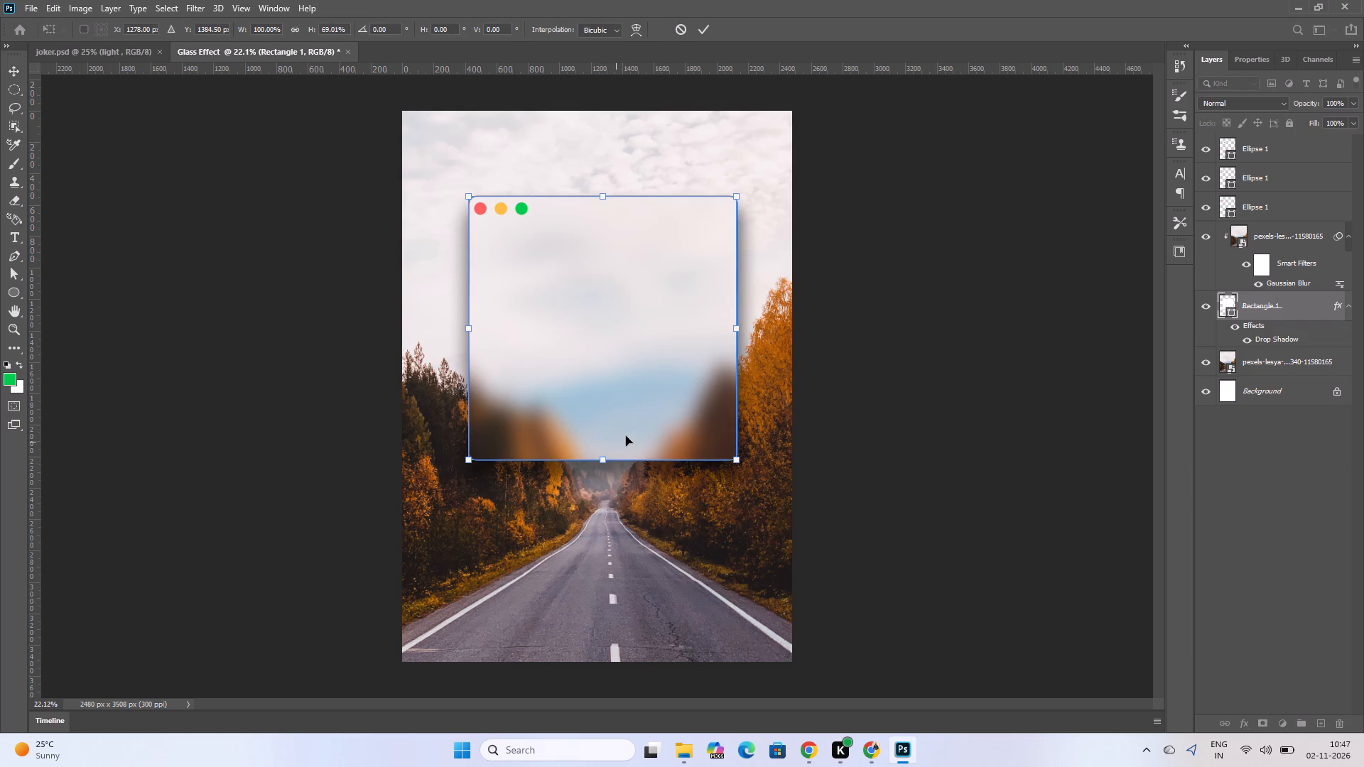
click(703, 27)
click(943, 295)
click(575, 392)
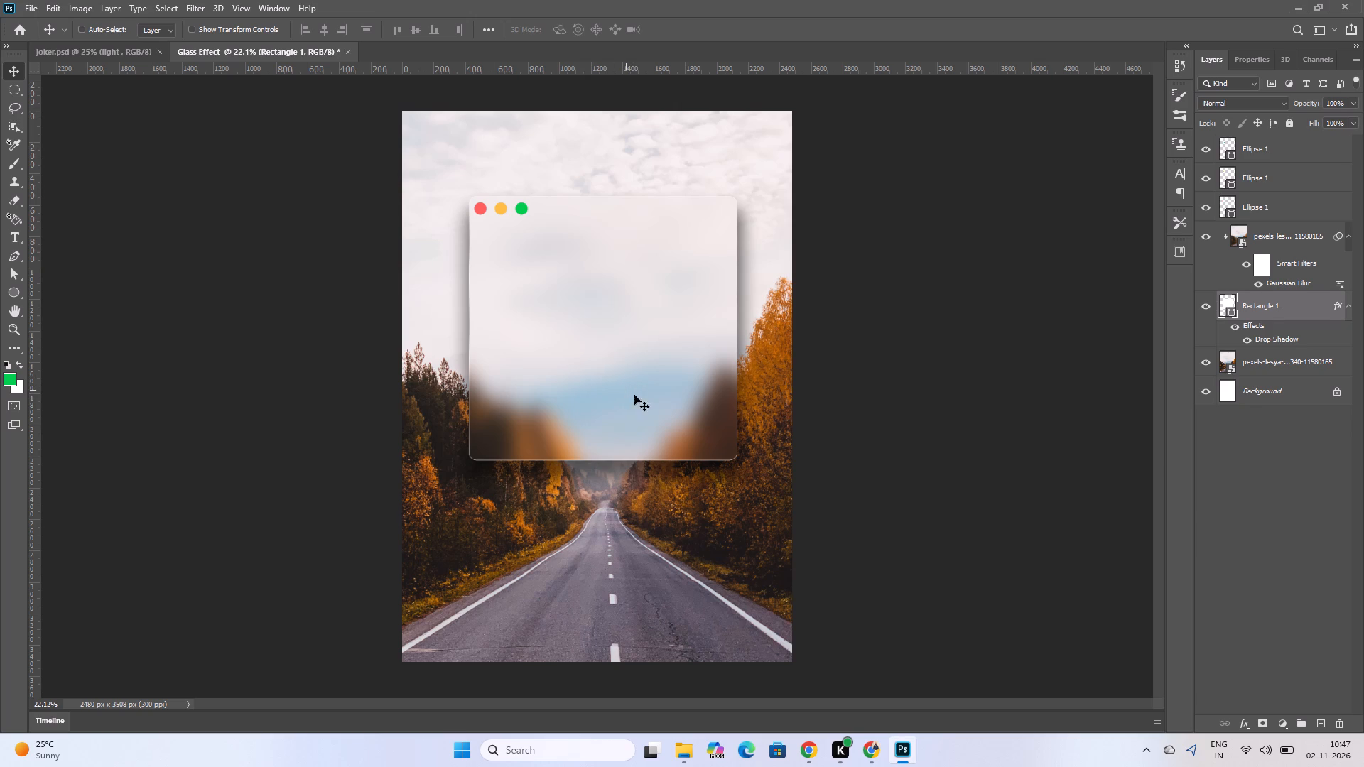
Switch to Chrome, browse image results for the Mac dots and Spotify on Mac, and preview the Spotify "My House" playlist screenshot.
click(873, 755)
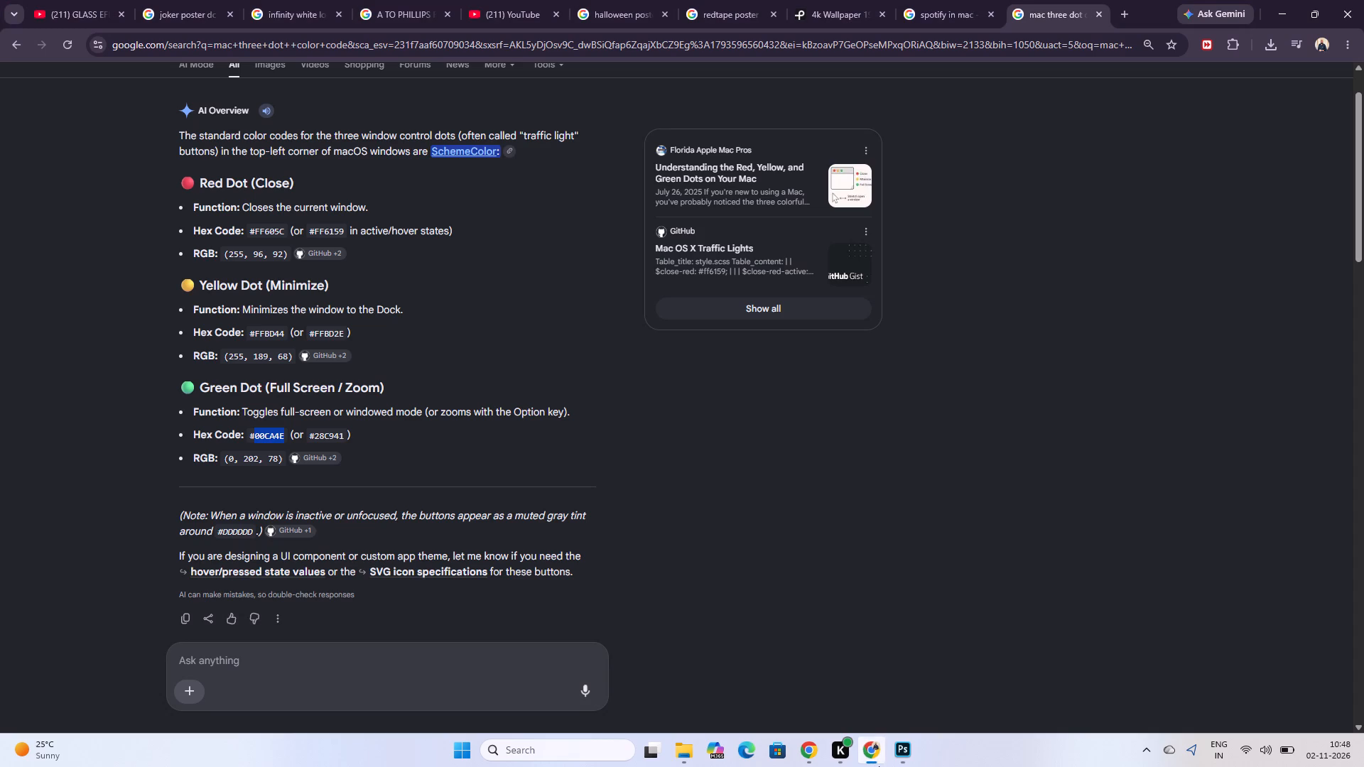
scroll(369, 226, up, 8)
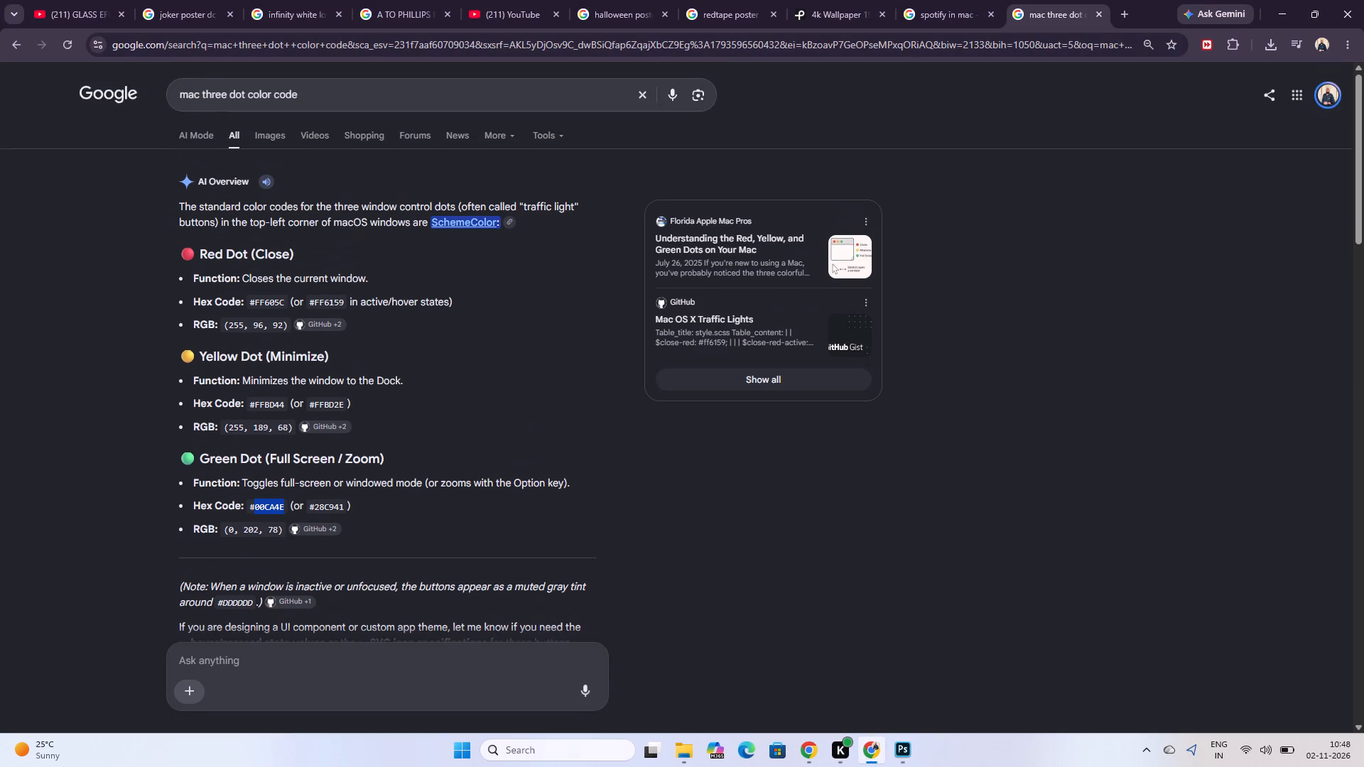
click(281, 131)
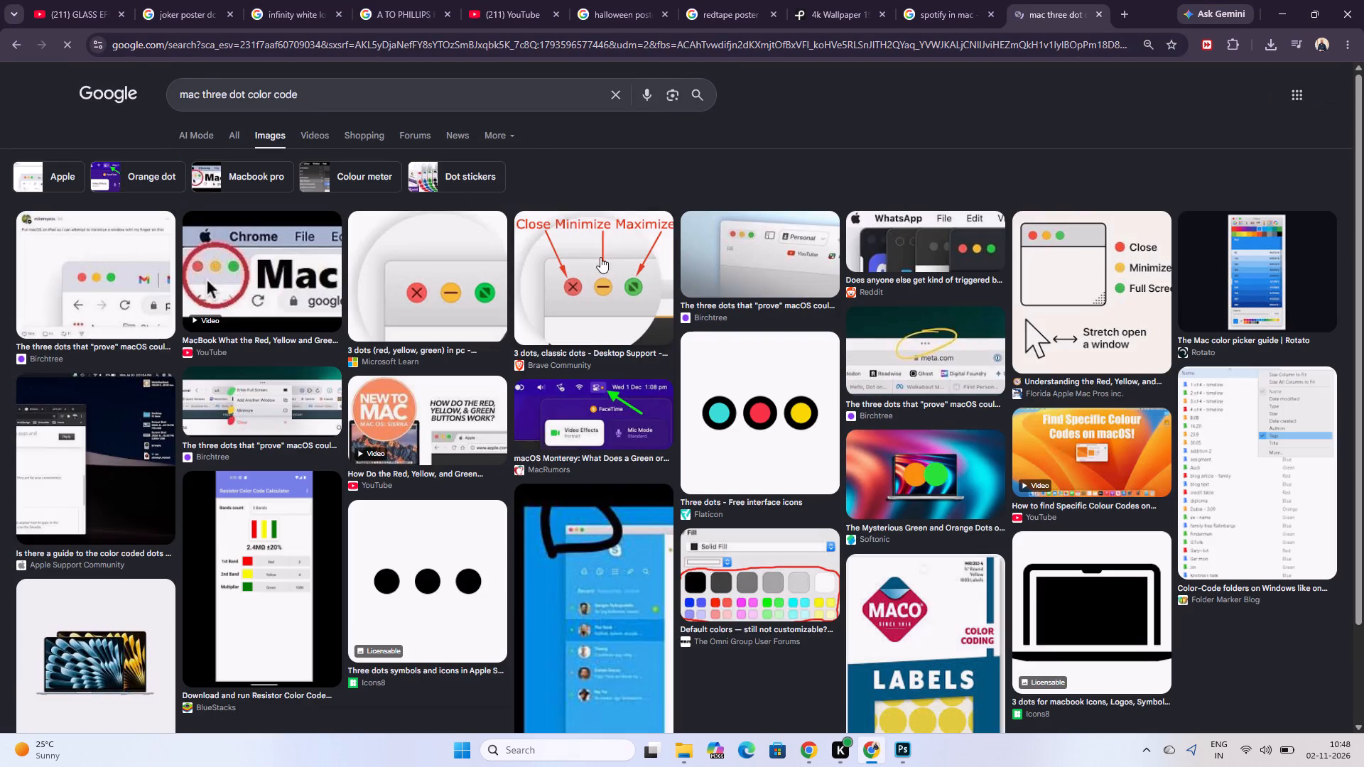
click(955, 0)
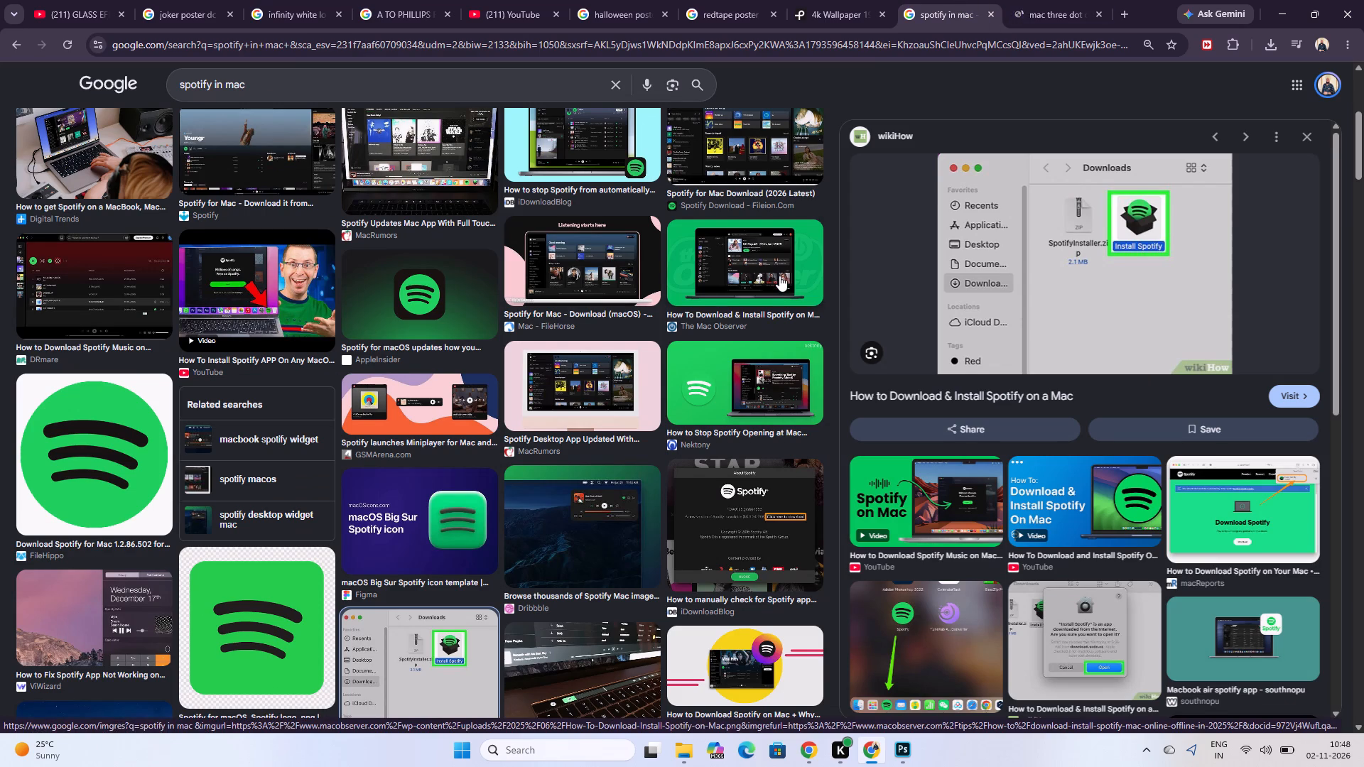
scroll(498, 494, up, 5)
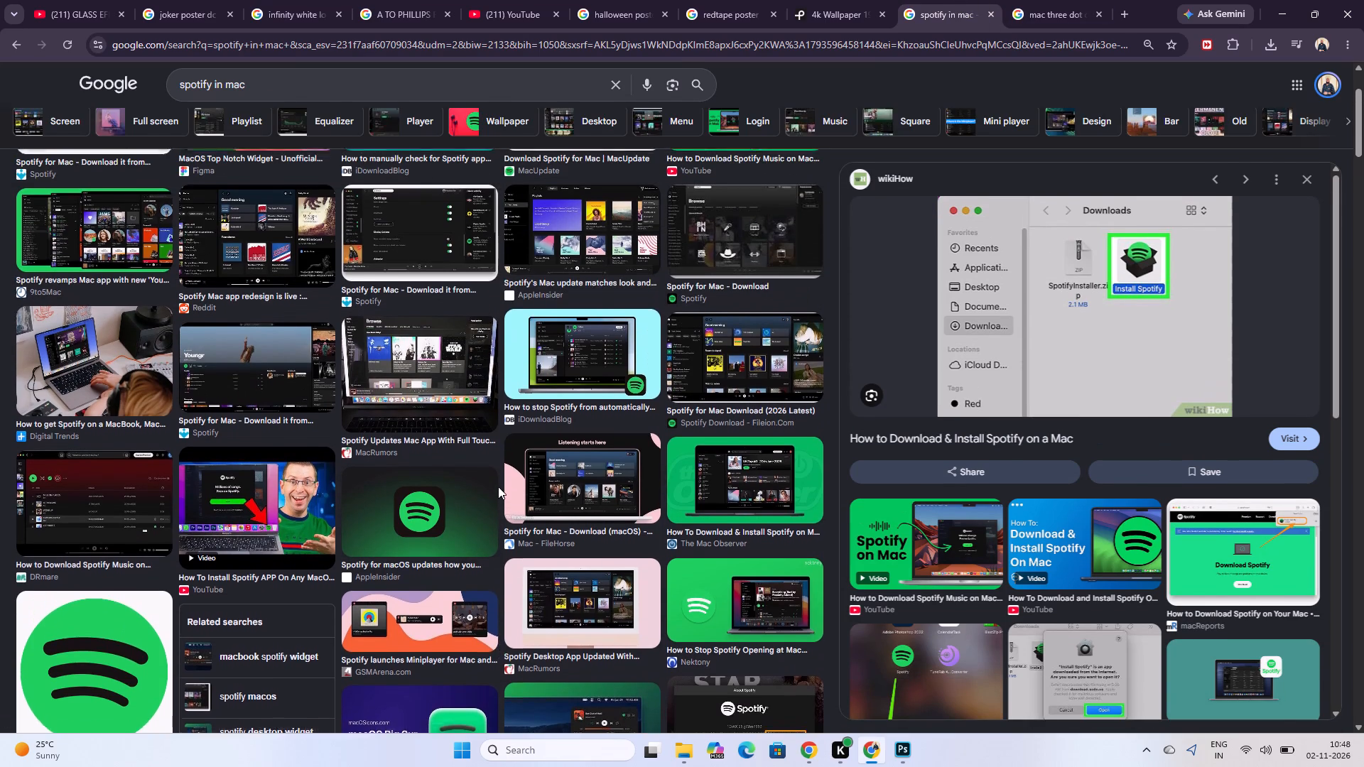
scroll(498, 486, up, 1)
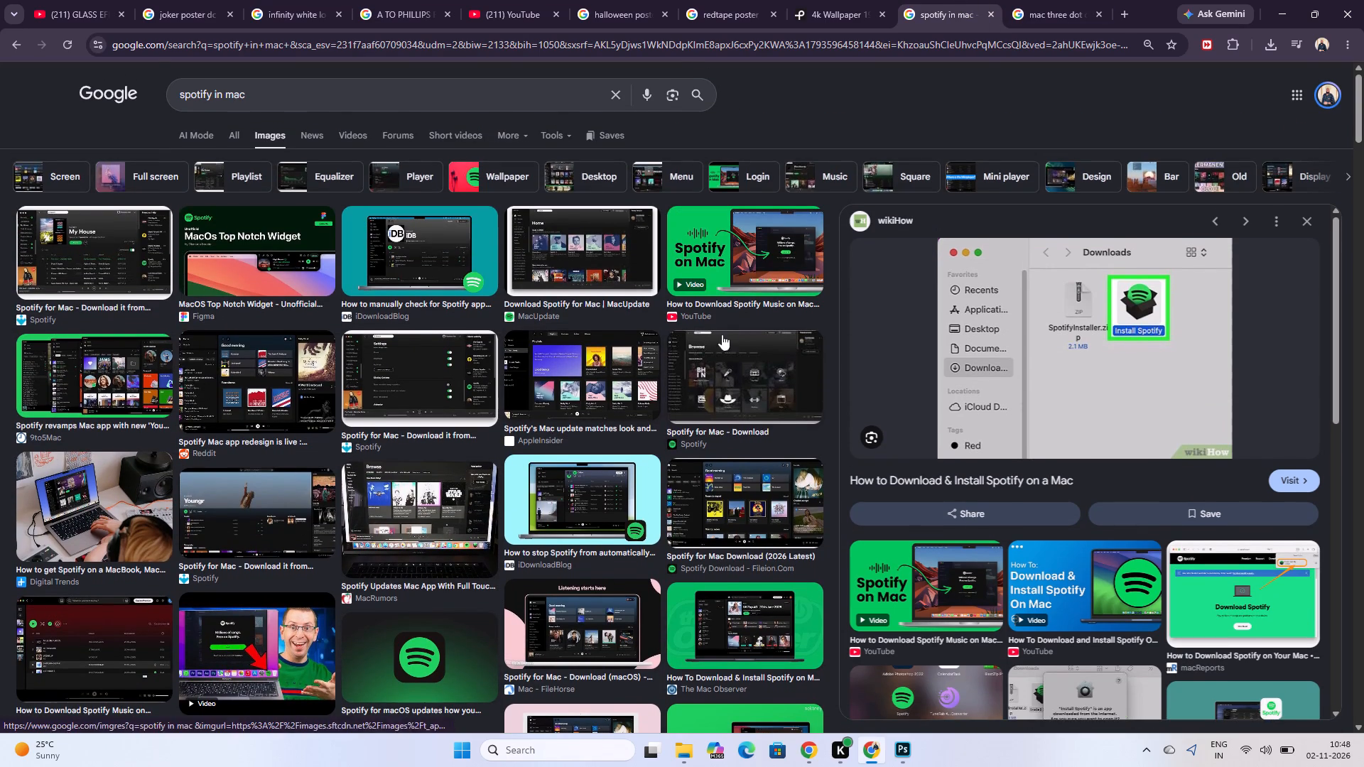
click(127, 260)
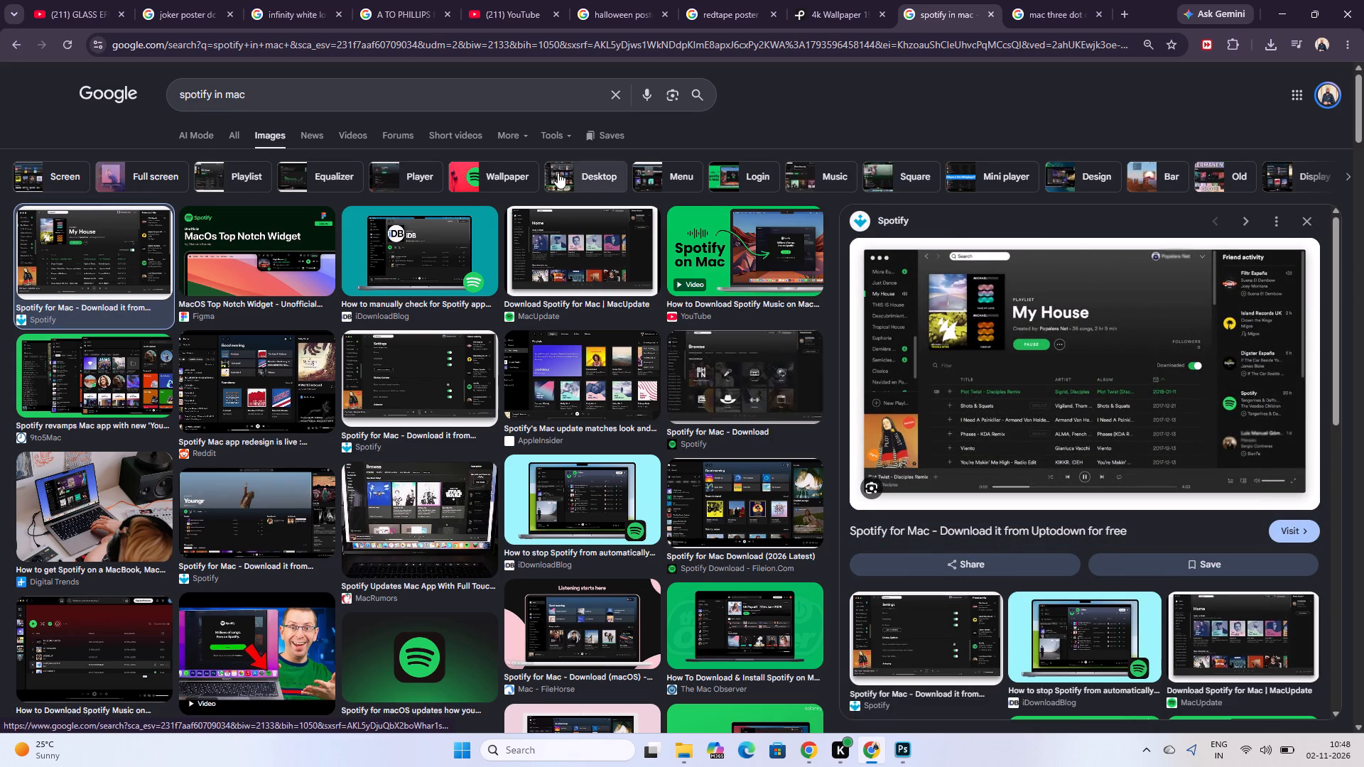
Change the image search to "spotify in ipad" and run it.
click(238, 99)
click(233, 98)
double_click(285, 79)
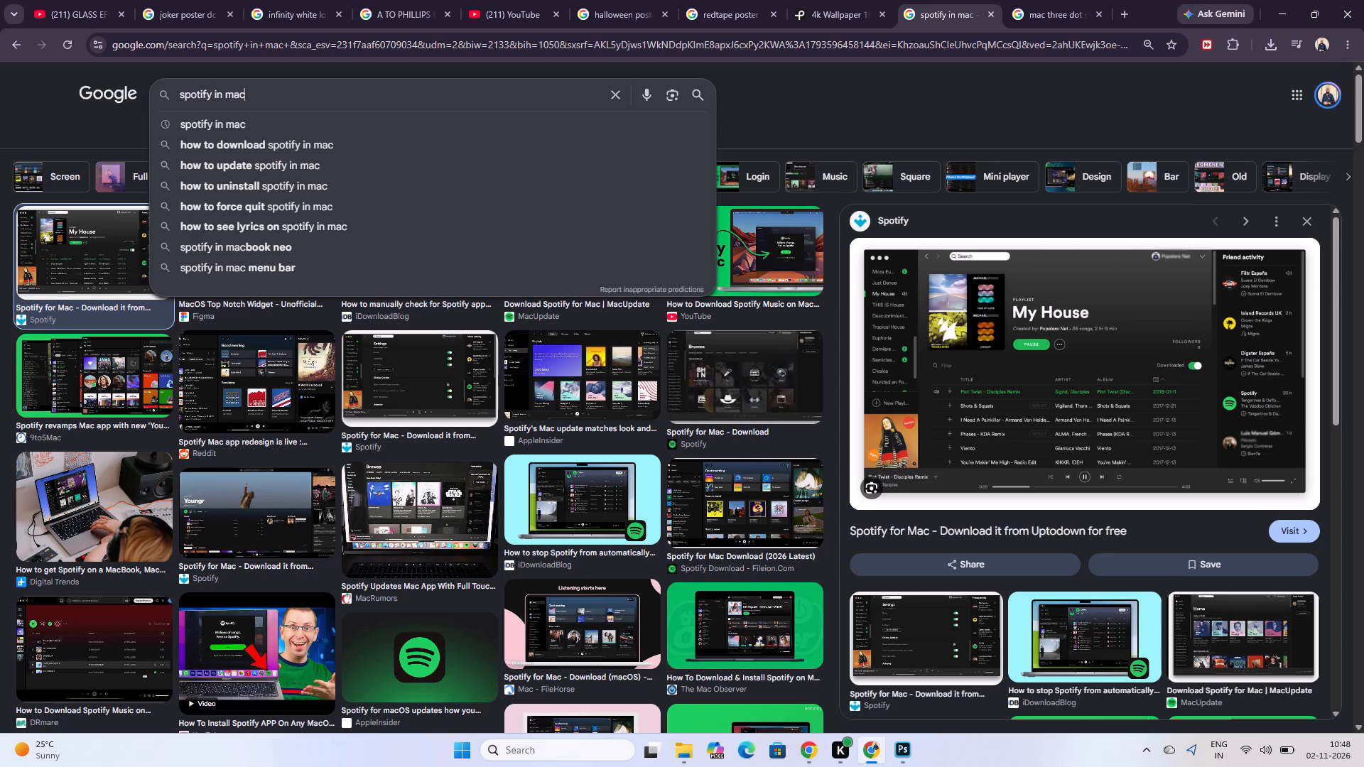
text(ipad)
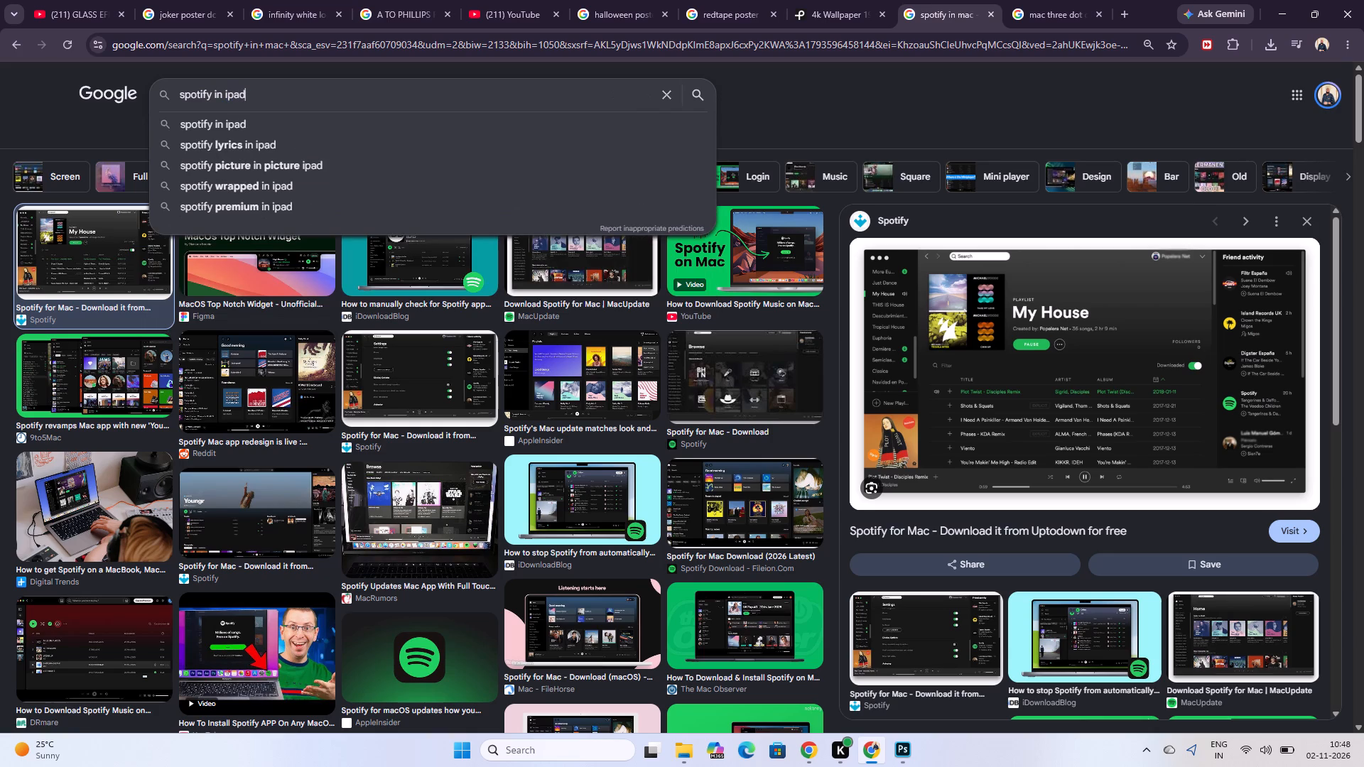
key(Return)
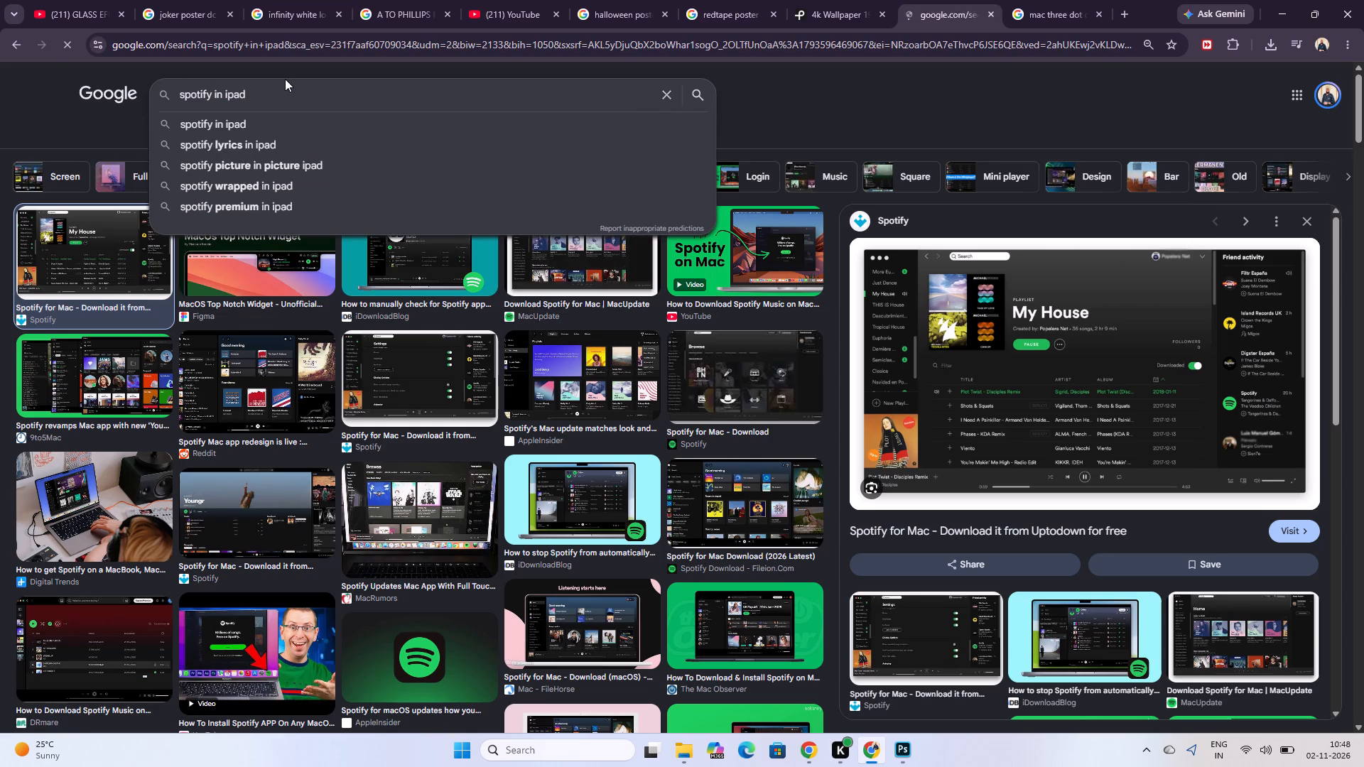
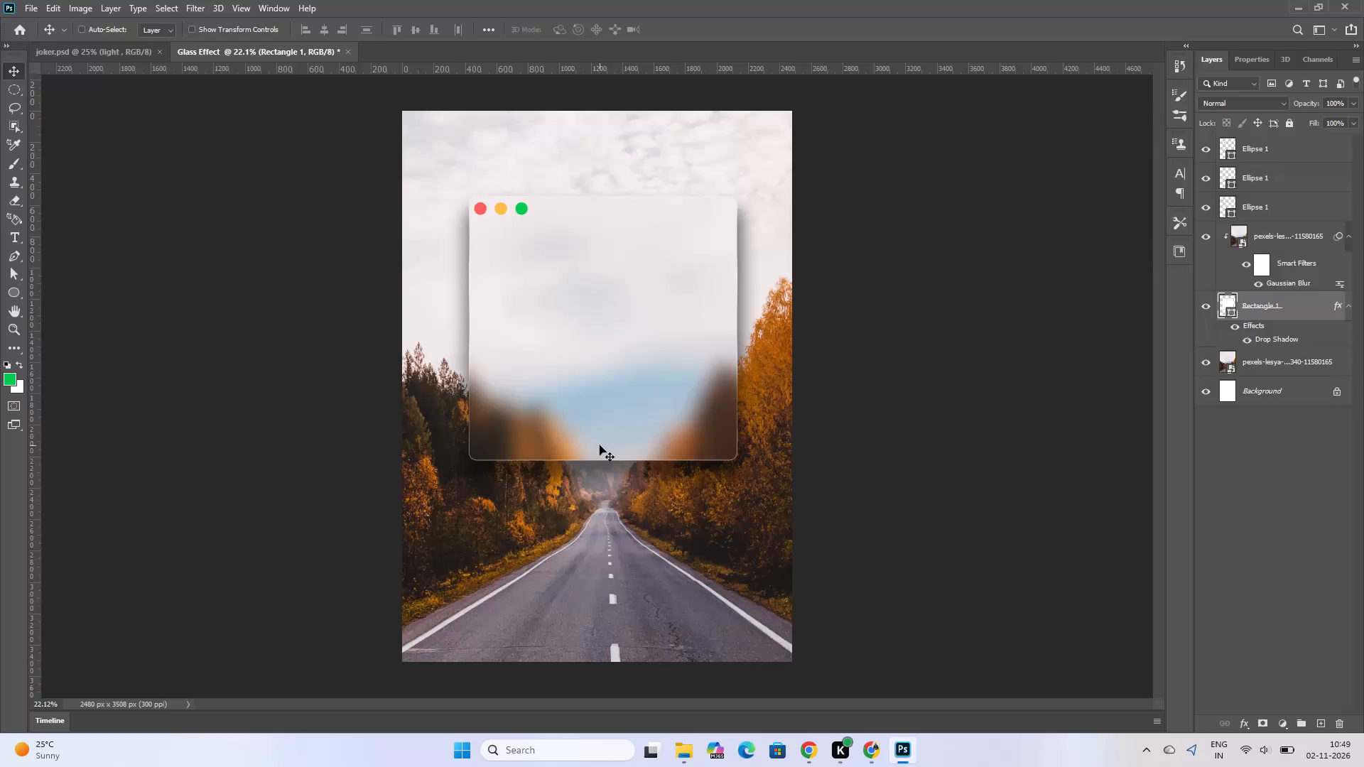
Stretch the glass panel rectangle downward so its bottom edge lies across the road, keeping the top edge and width.
click(622, 398)
key(ctrl+t)
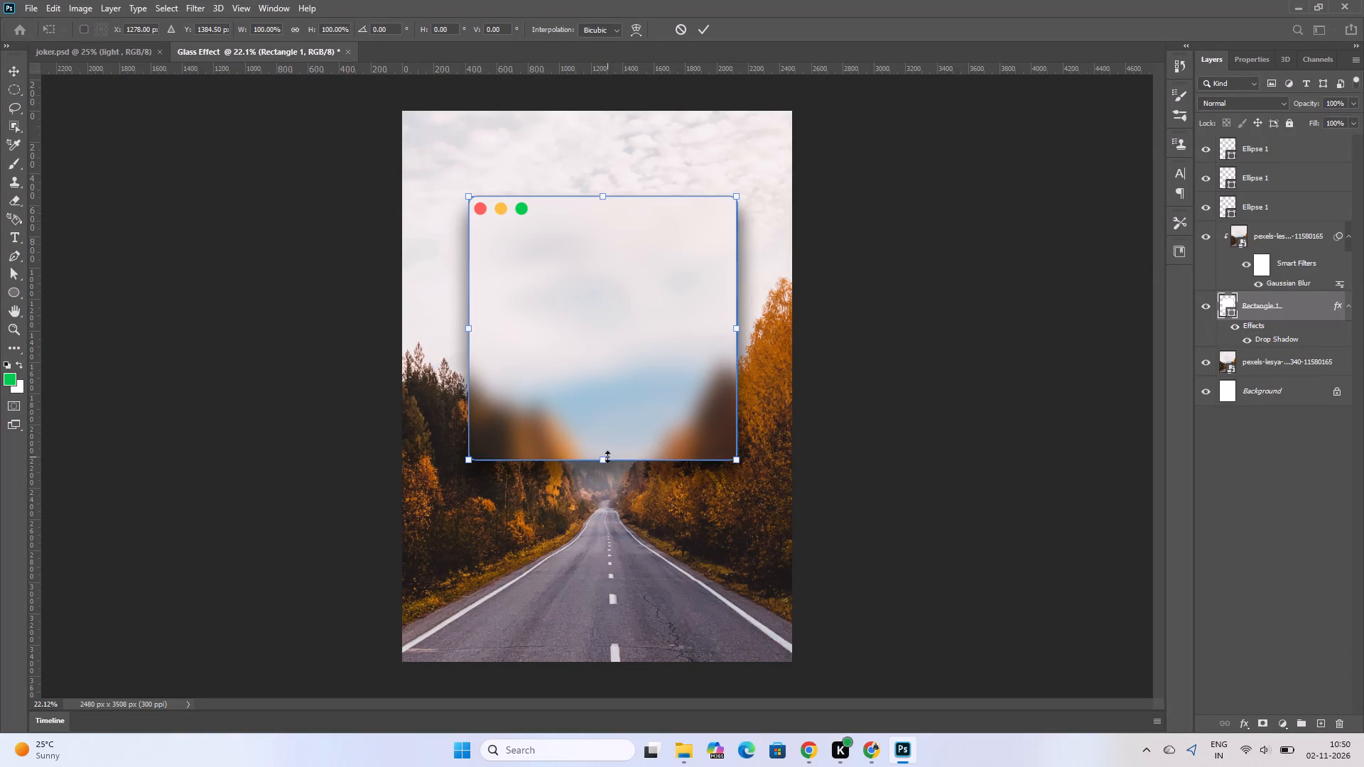
drag(601, 459, 604, 497)
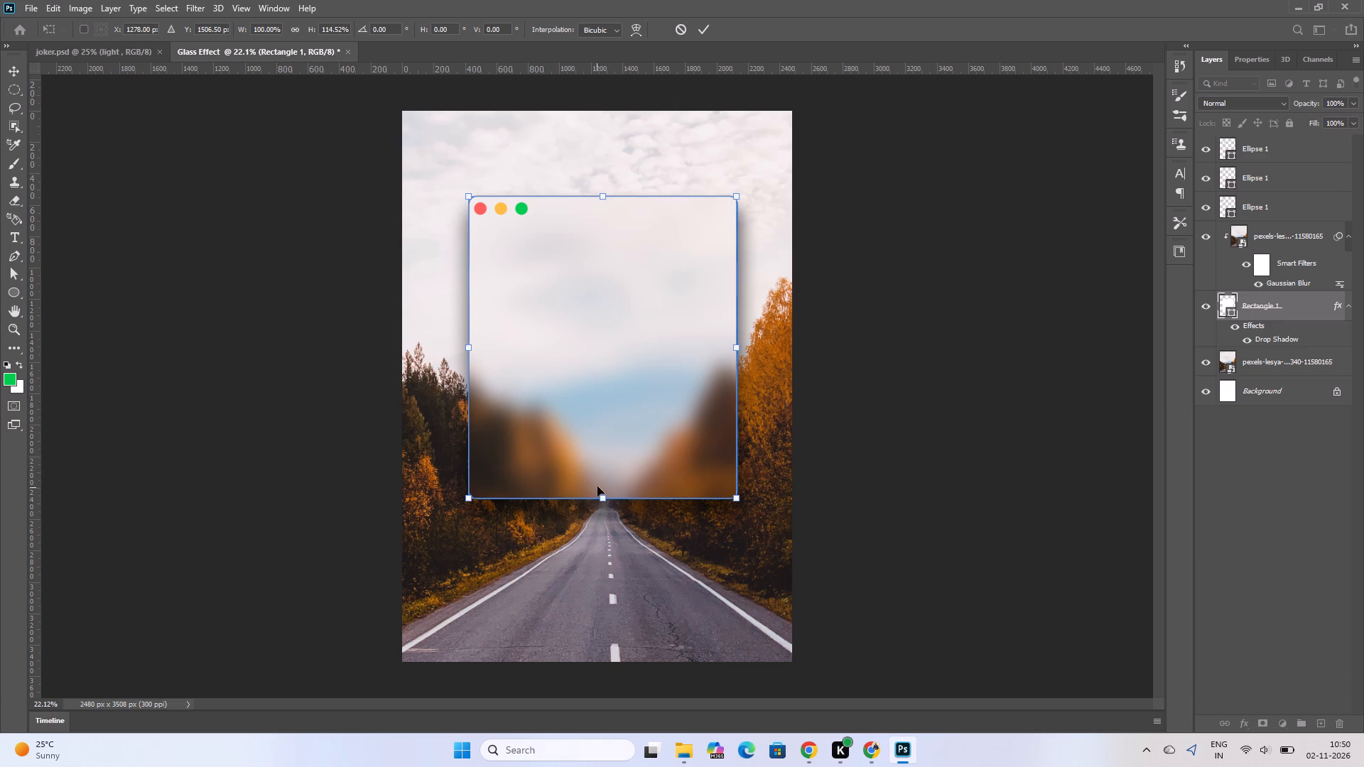
drag(602, 496, 599, 614)
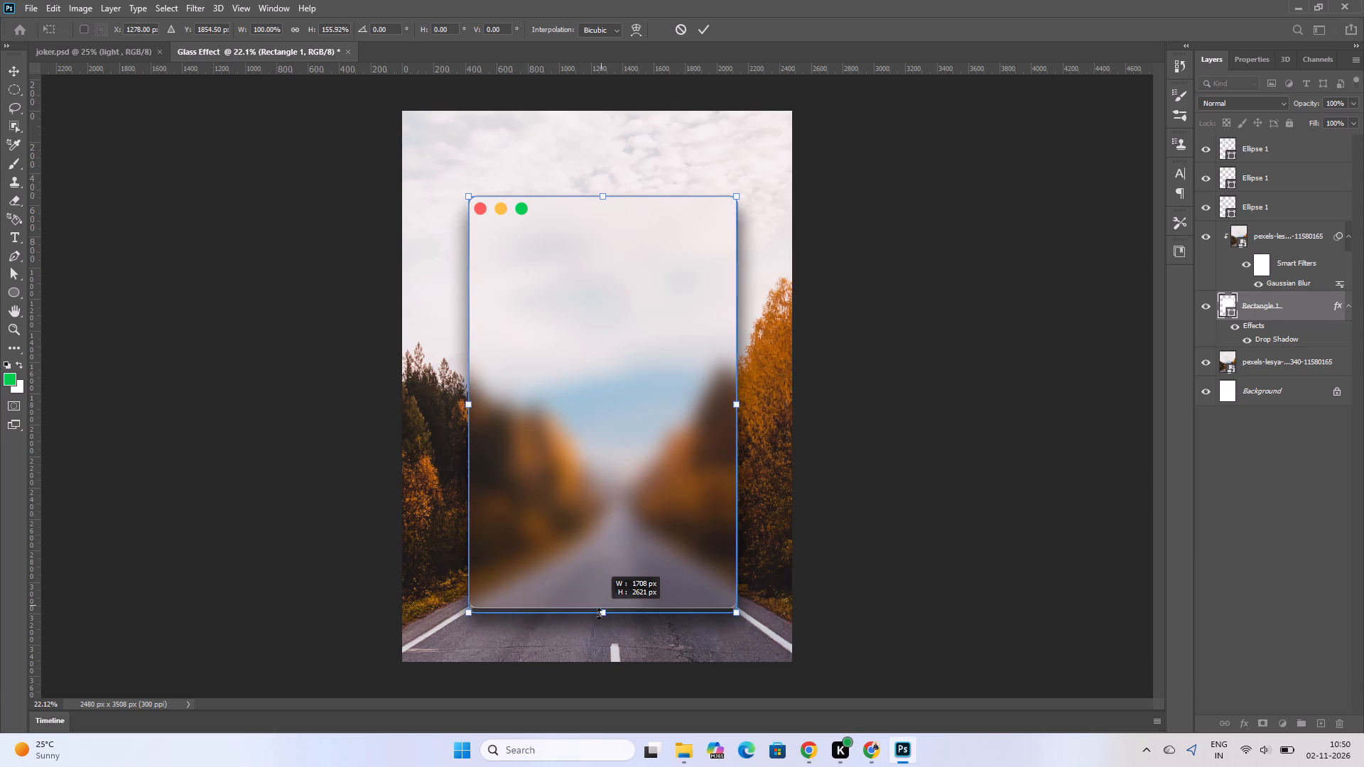
drag(599, 614, 600, 624)
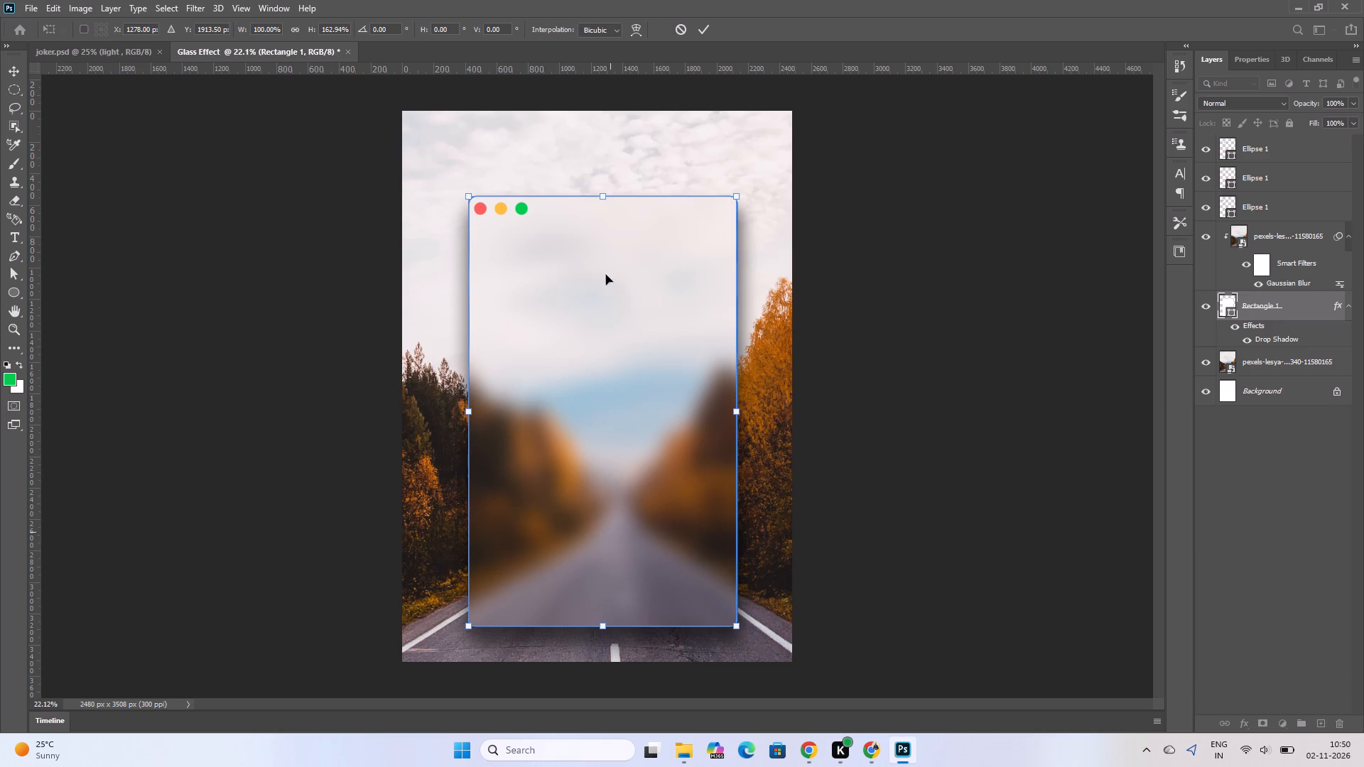
drag(605, 623, 598, 570)
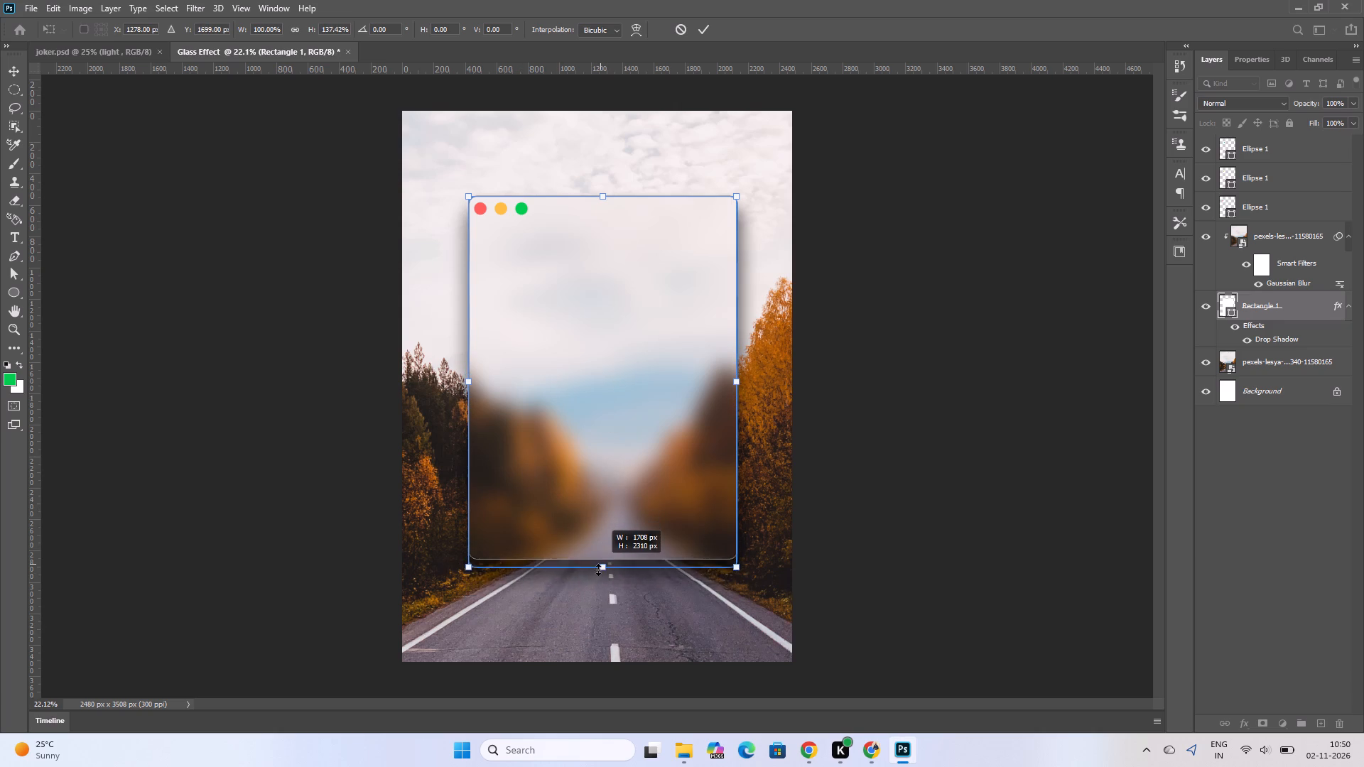
drag(598, 570, 598, 570)
click(708, 24)
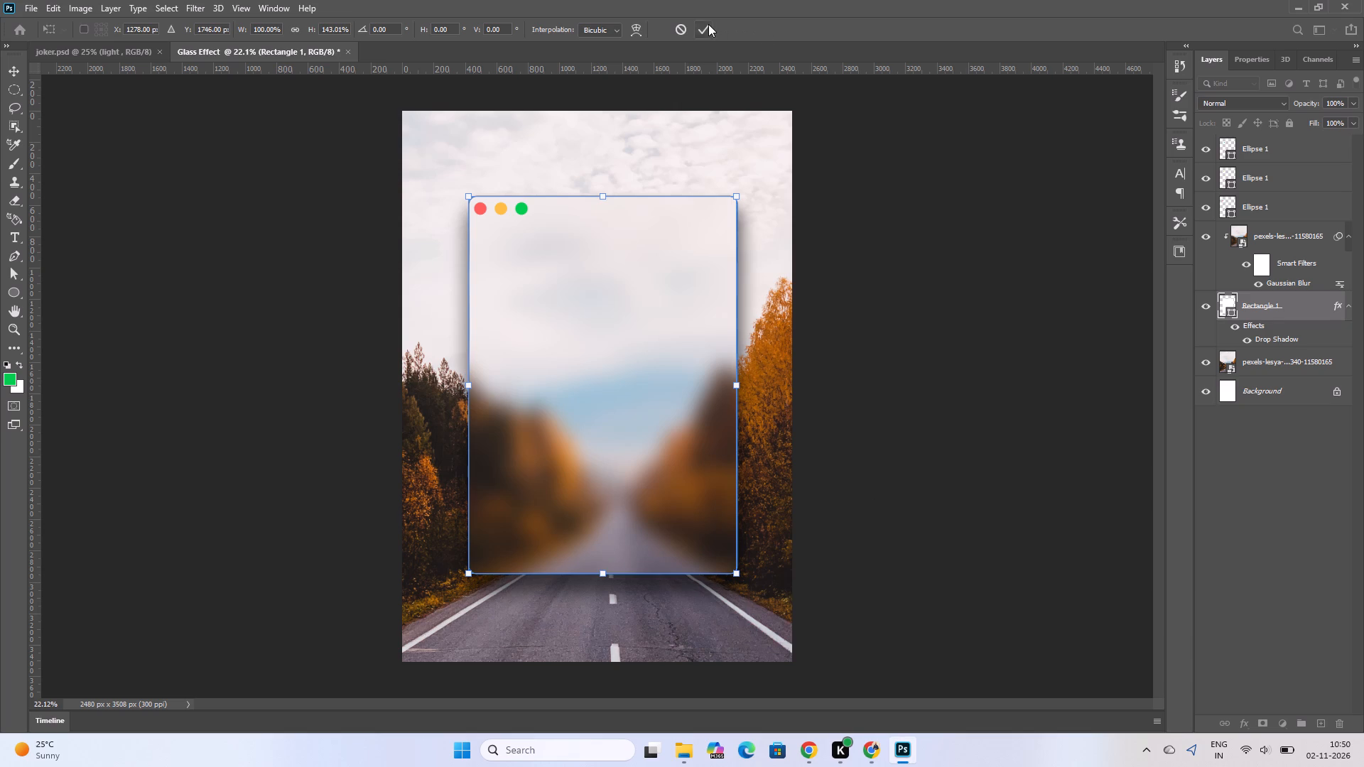
Group the three Ellipse 1 dot layers and name the group Dot.
click(1249, 146)
shift+click(1270, 209)
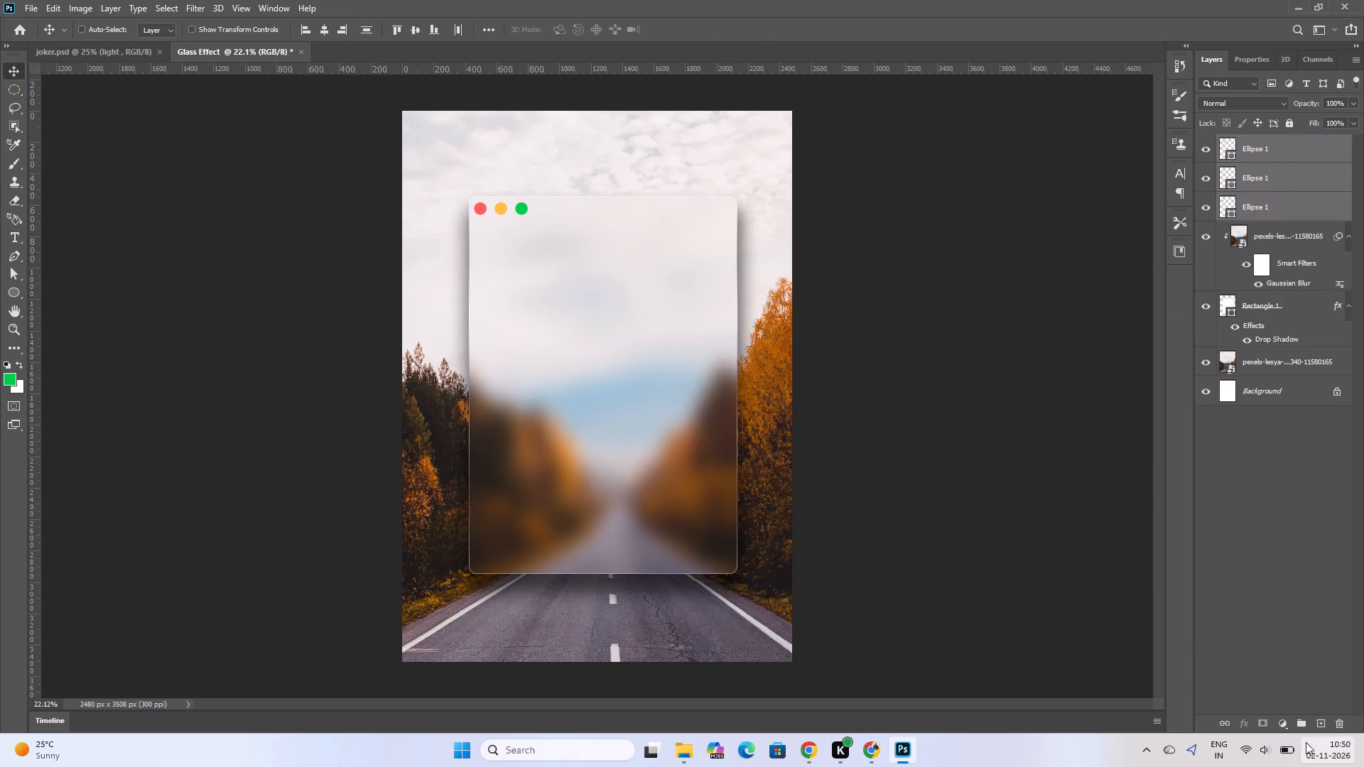
click(1299, 724)
double_click(1254, 143)
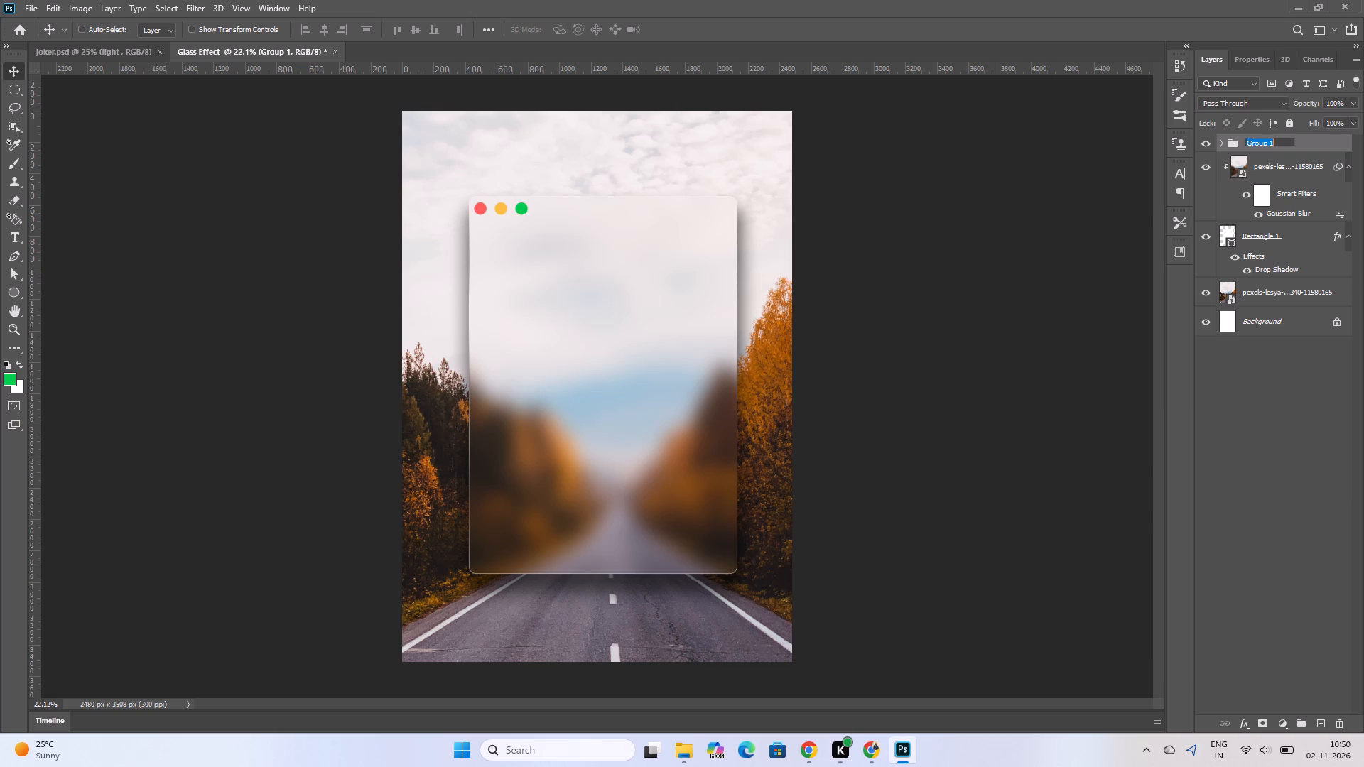
text(Dor)
key(BackSpace)
key(t)
key(Return)
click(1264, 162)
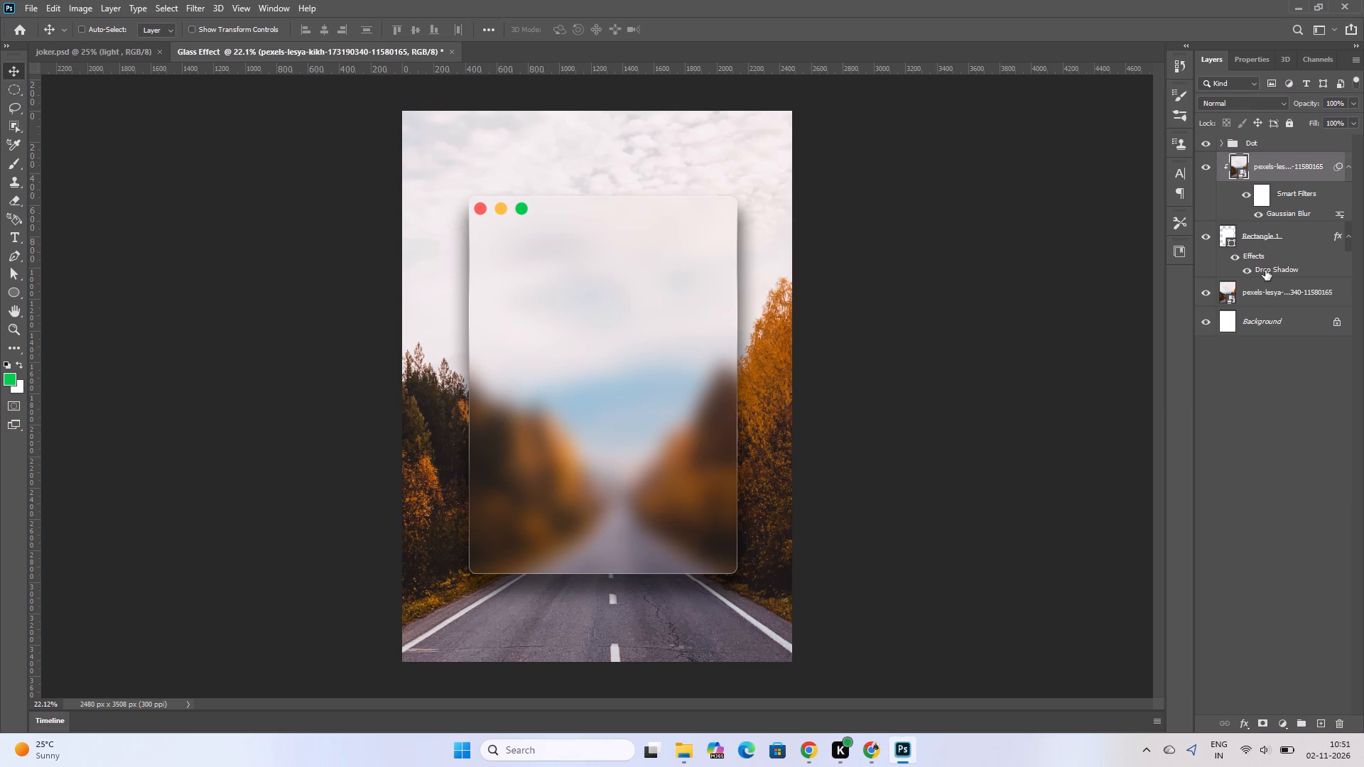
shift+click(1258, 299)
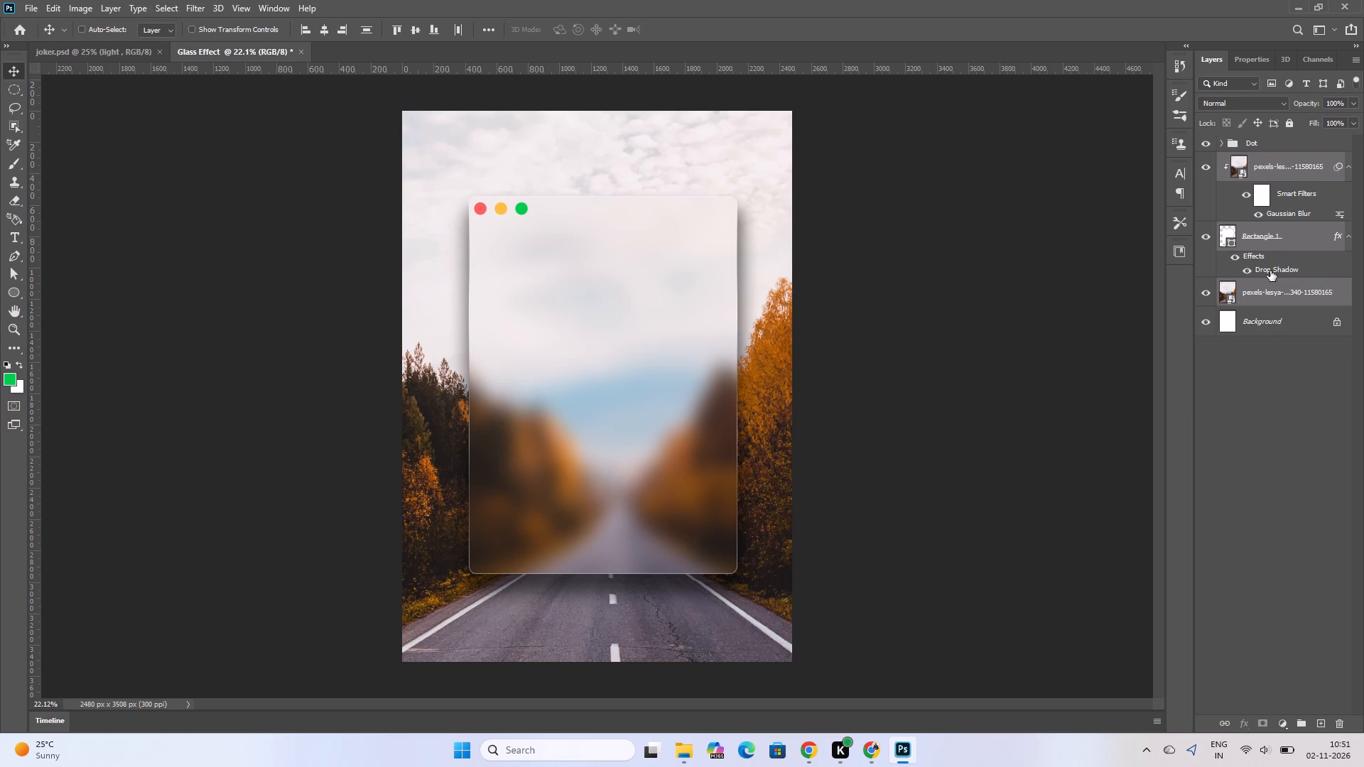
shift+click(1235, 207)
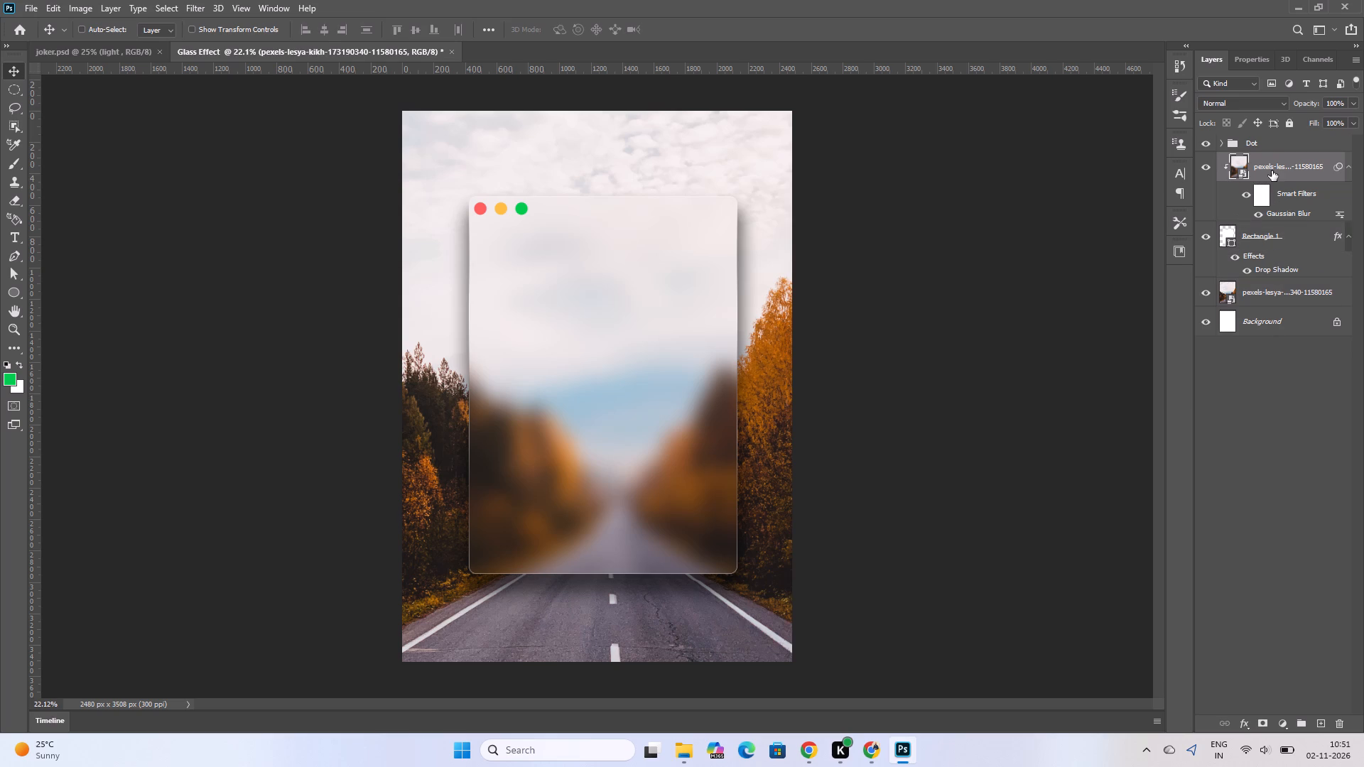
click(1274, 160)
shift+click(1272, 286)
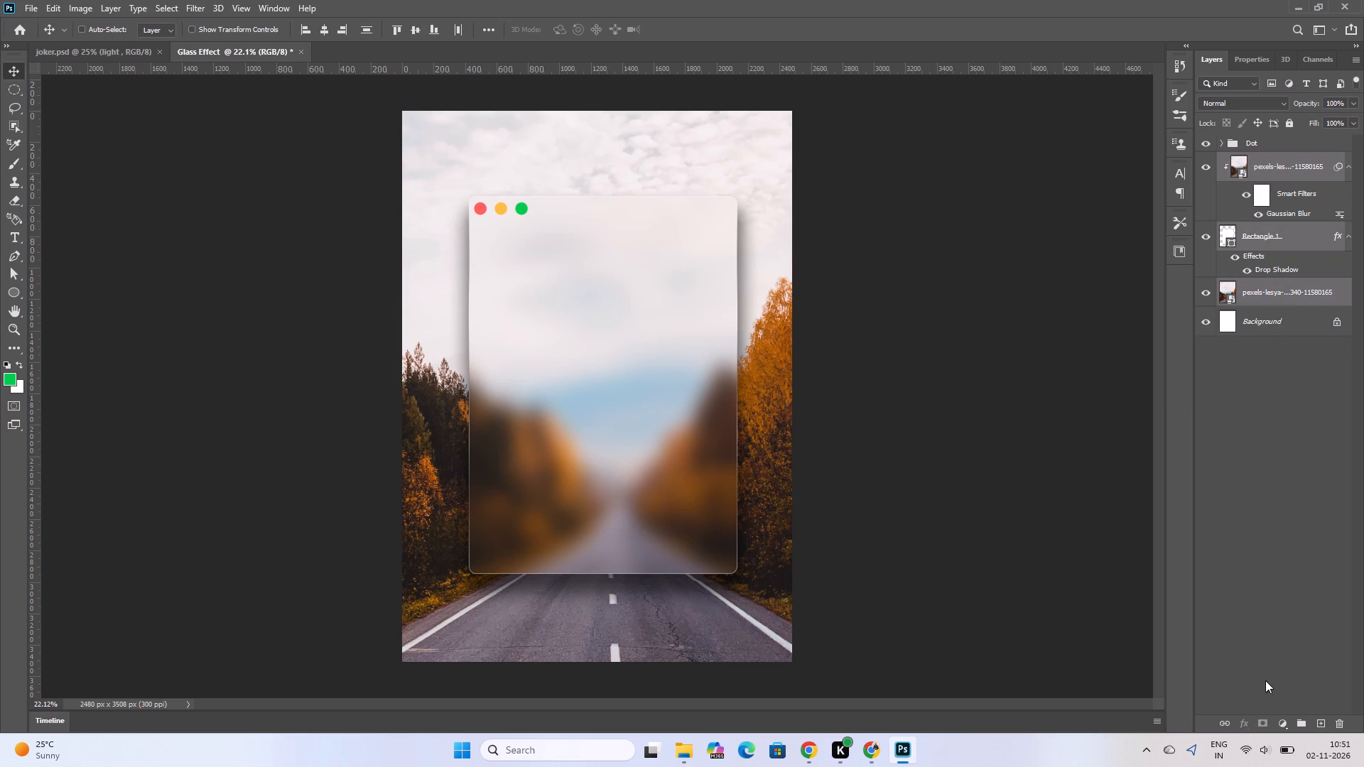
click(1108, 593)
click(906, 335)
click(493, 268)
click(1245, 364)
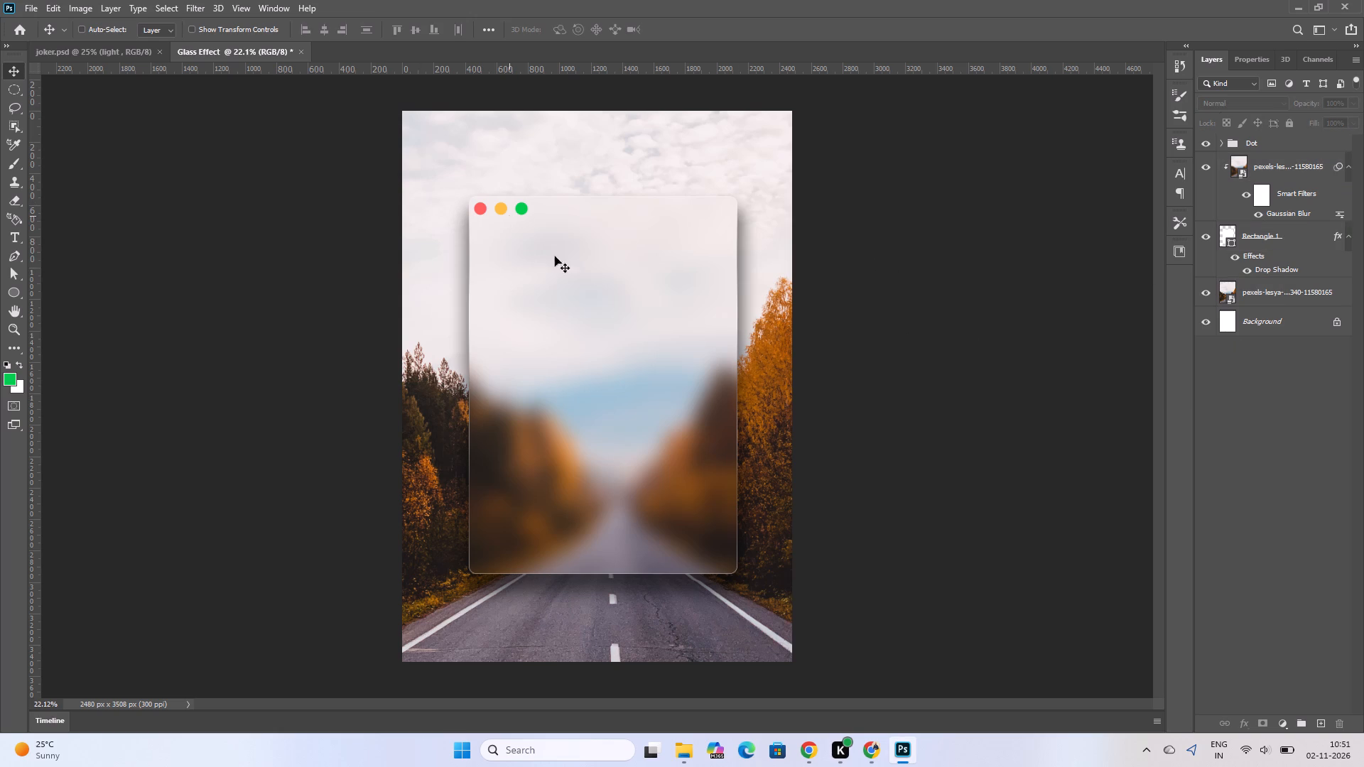
Scale the red dot in the Dot group down proportionally to about 80%, keeping its top-left corner fixed.
alt+scroll(549, 292, up, 3)
alt+scroll(489, 260, up, 4)
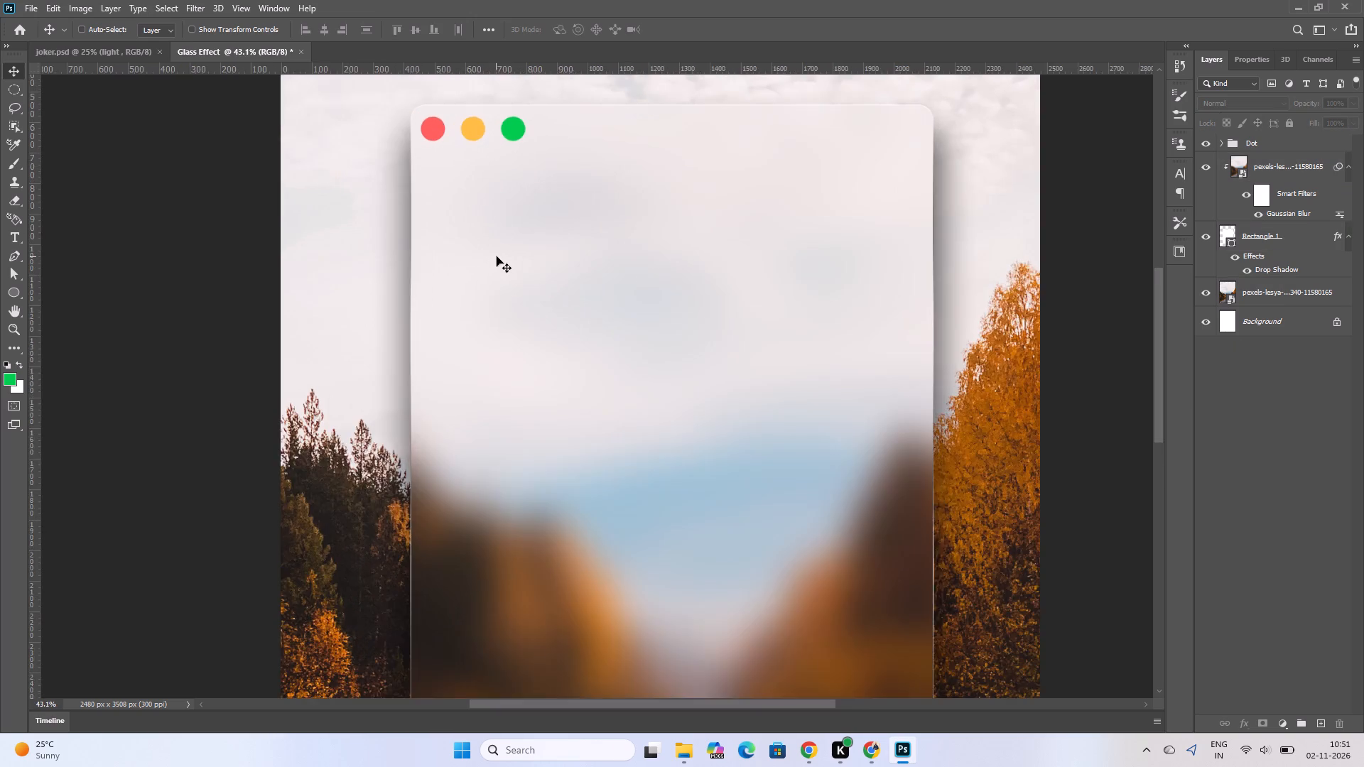
alt+scroll(497, 256, up, 3)
scroll(499, 264, up, 20)
scroll(499, 264, up, 2)
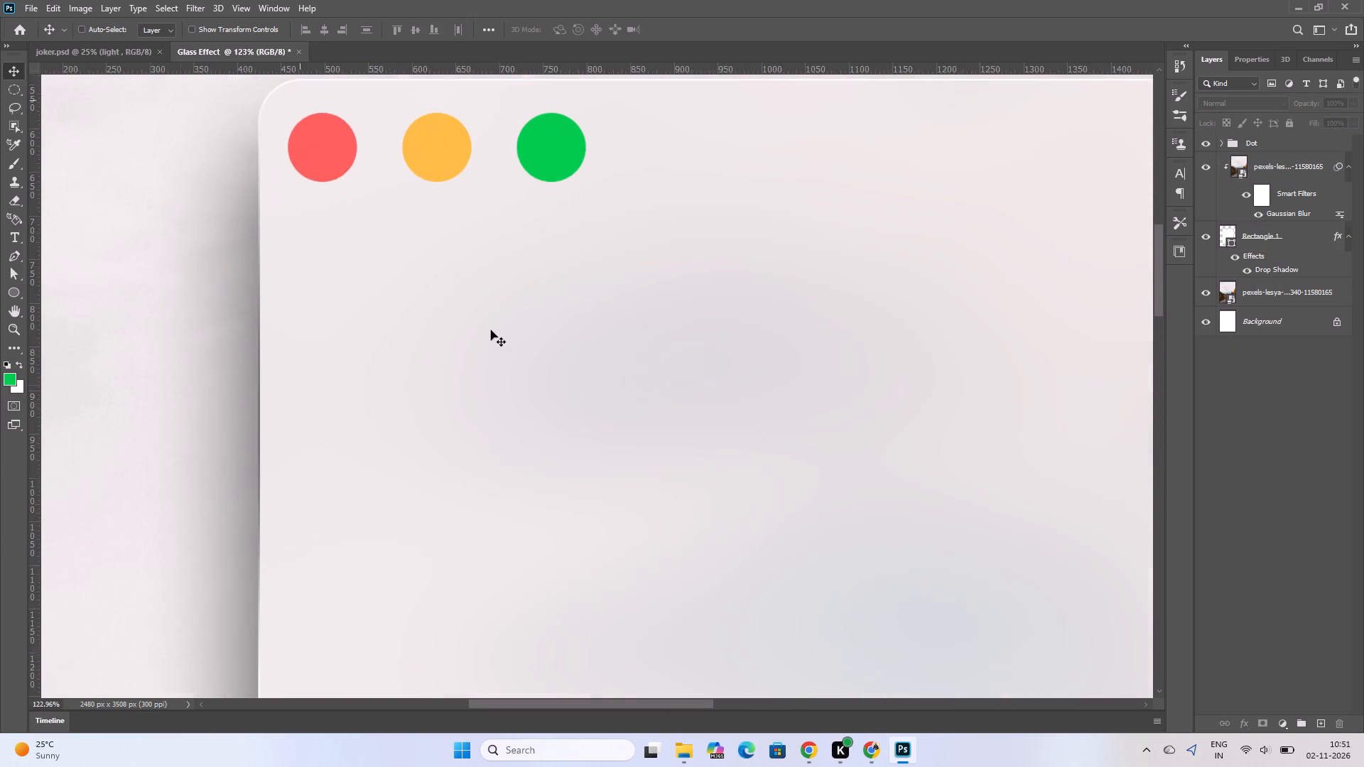
scroll(496, 333, up, 11)
click(310, 280)
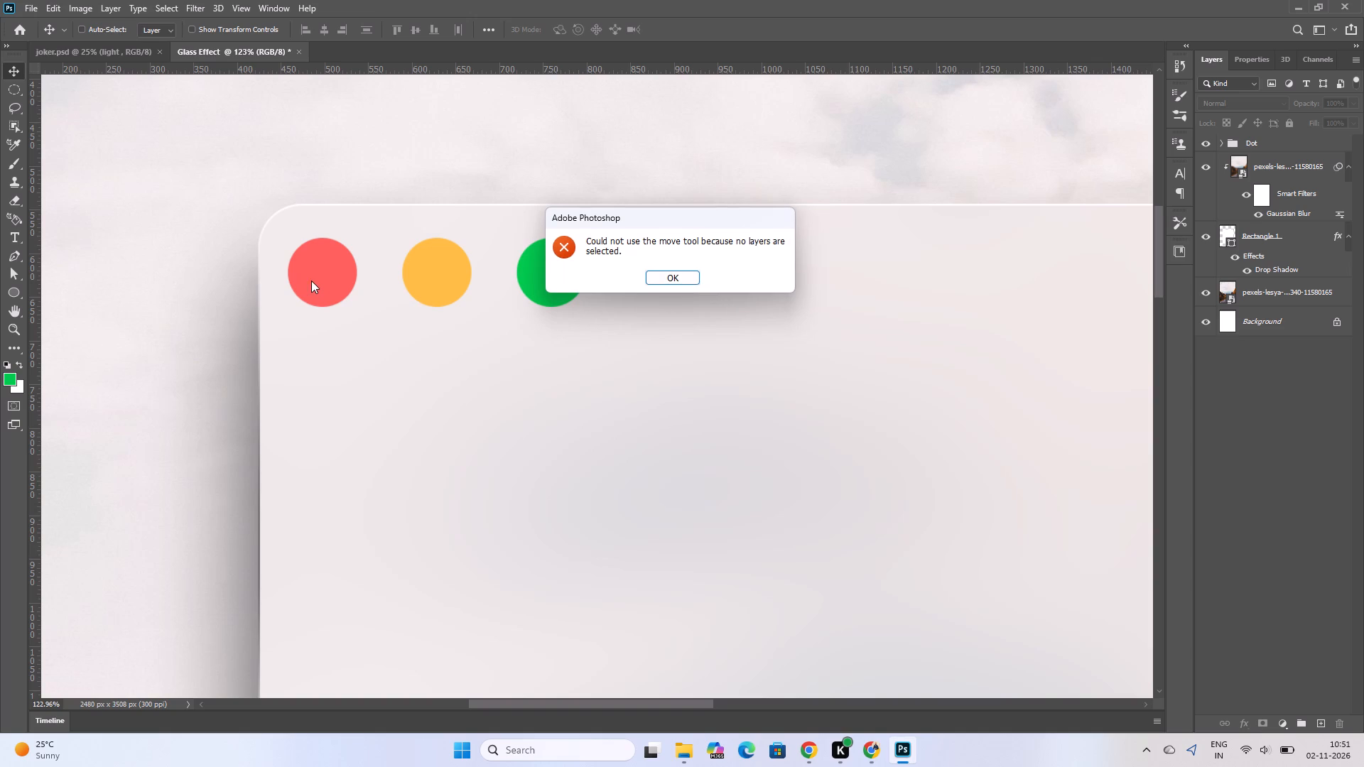
click(675, 274)
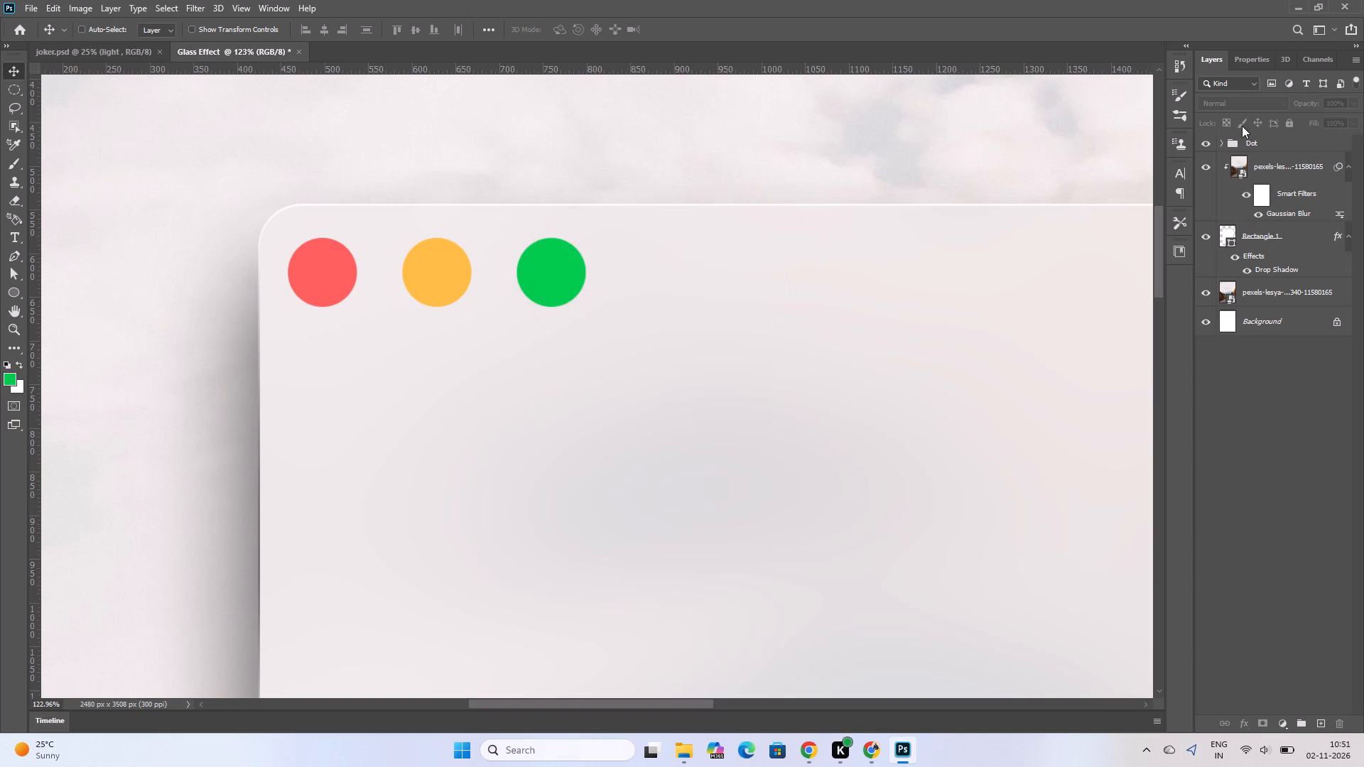
click(1235, 145)
click(1220, 145)
click(1266, 173)
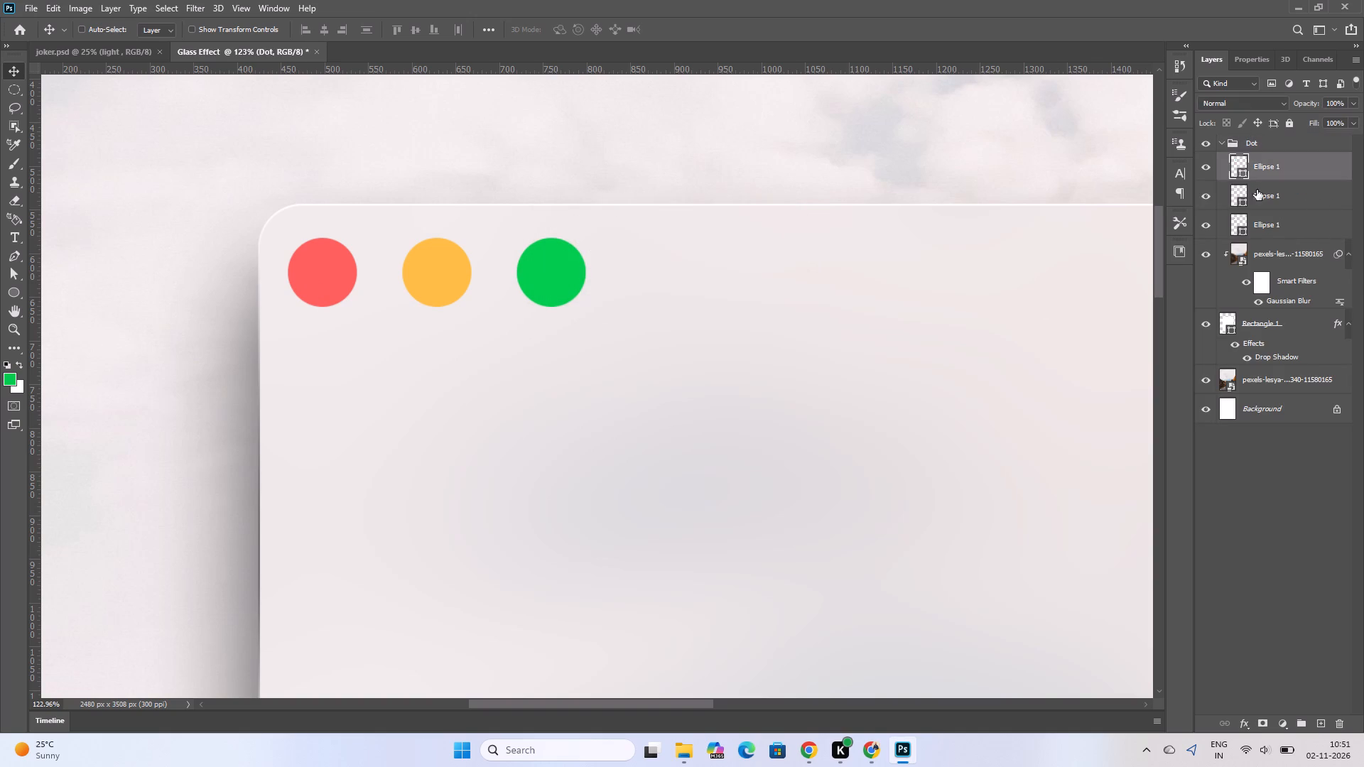
click(1265, 223)
key(ctrl+t)
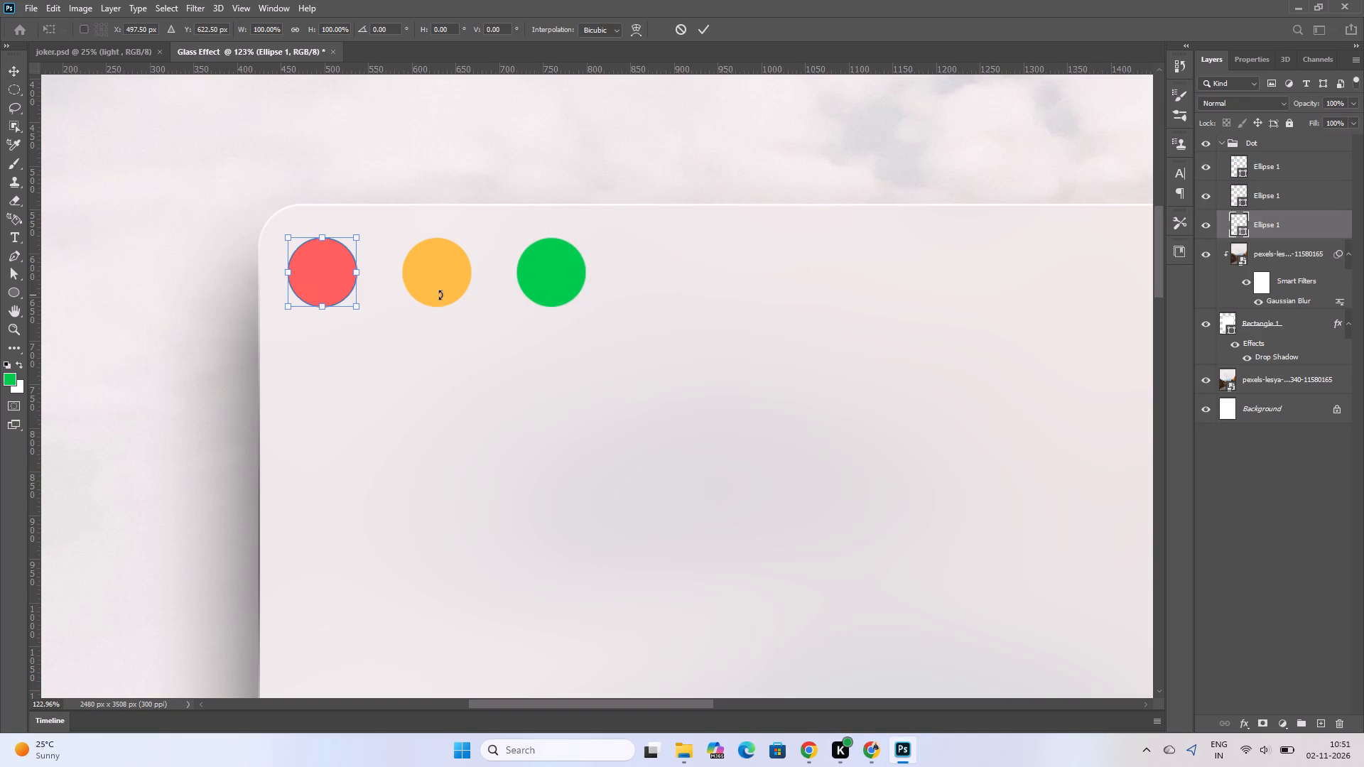
shift+drag(357, 305, 341, 293)
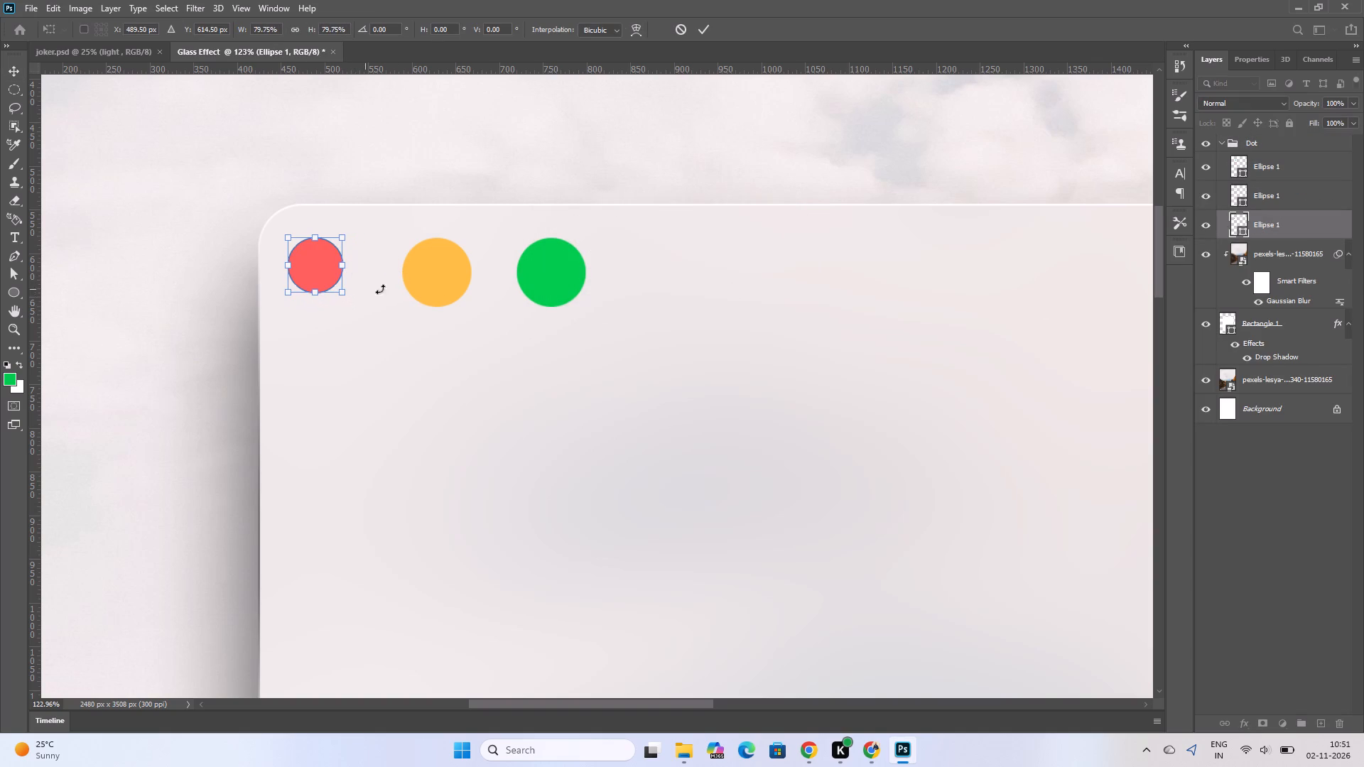
click(460, 281)
Shrink the yellow dot proportionally to about 77%, laying it over the red dot to match their sizes.
click(1279, 197)
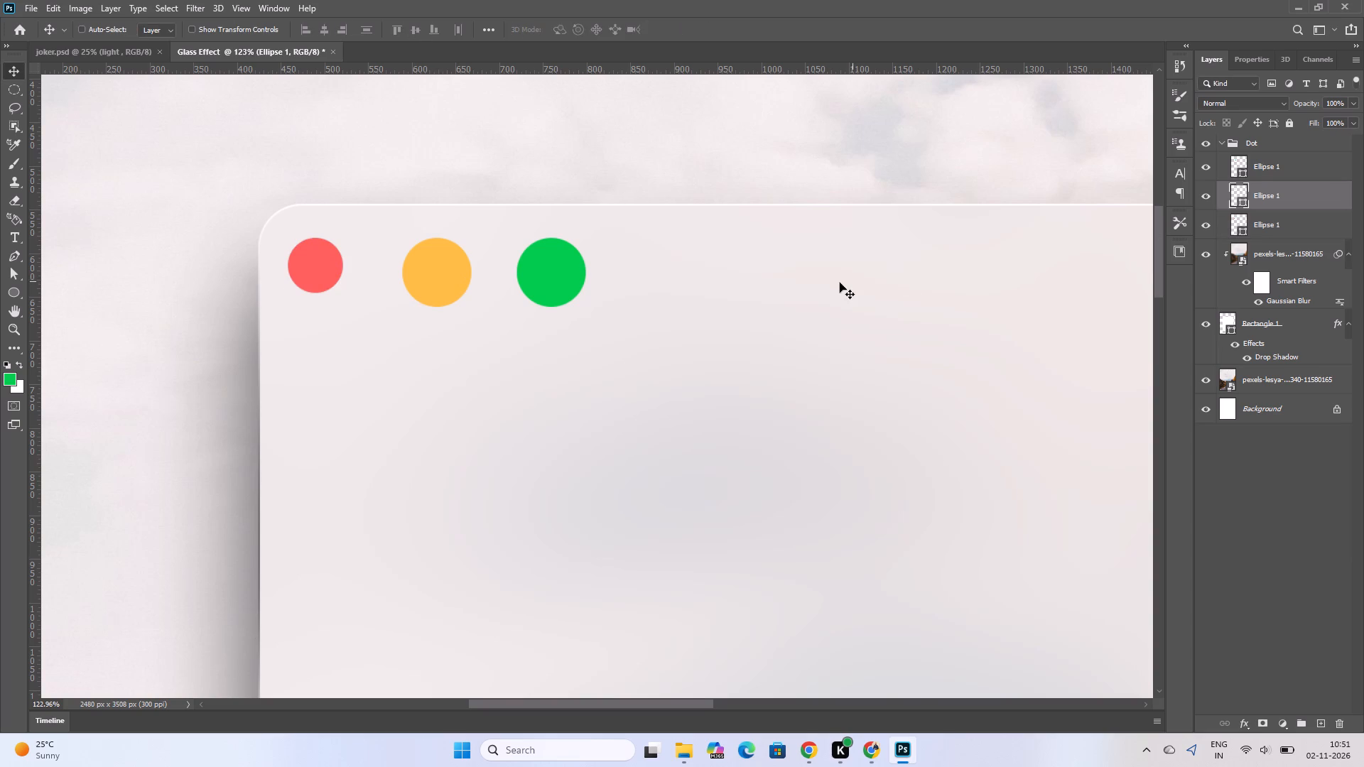
key(ctrl+t)
drag(472, 305, 462, 296)
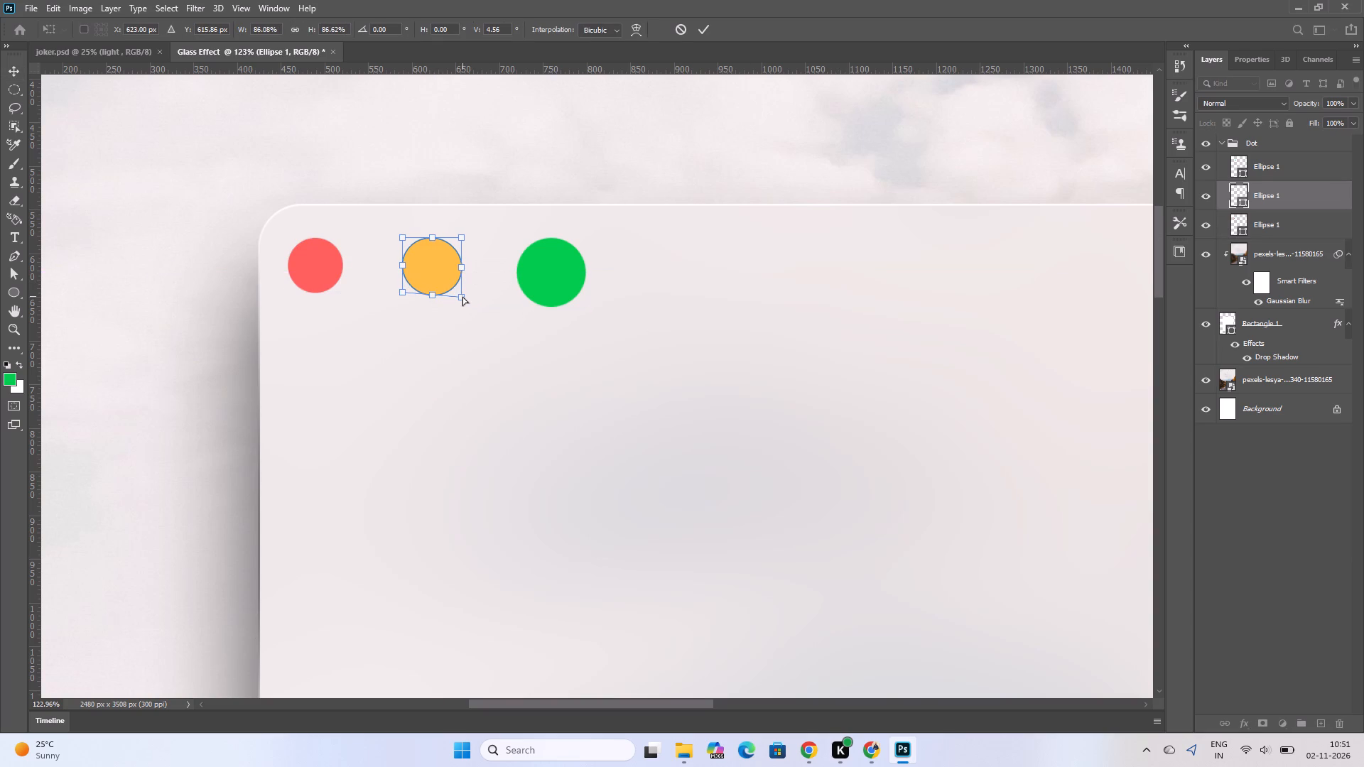
key(ctrl+z)
shift+drag(472, 309, 460, 302)
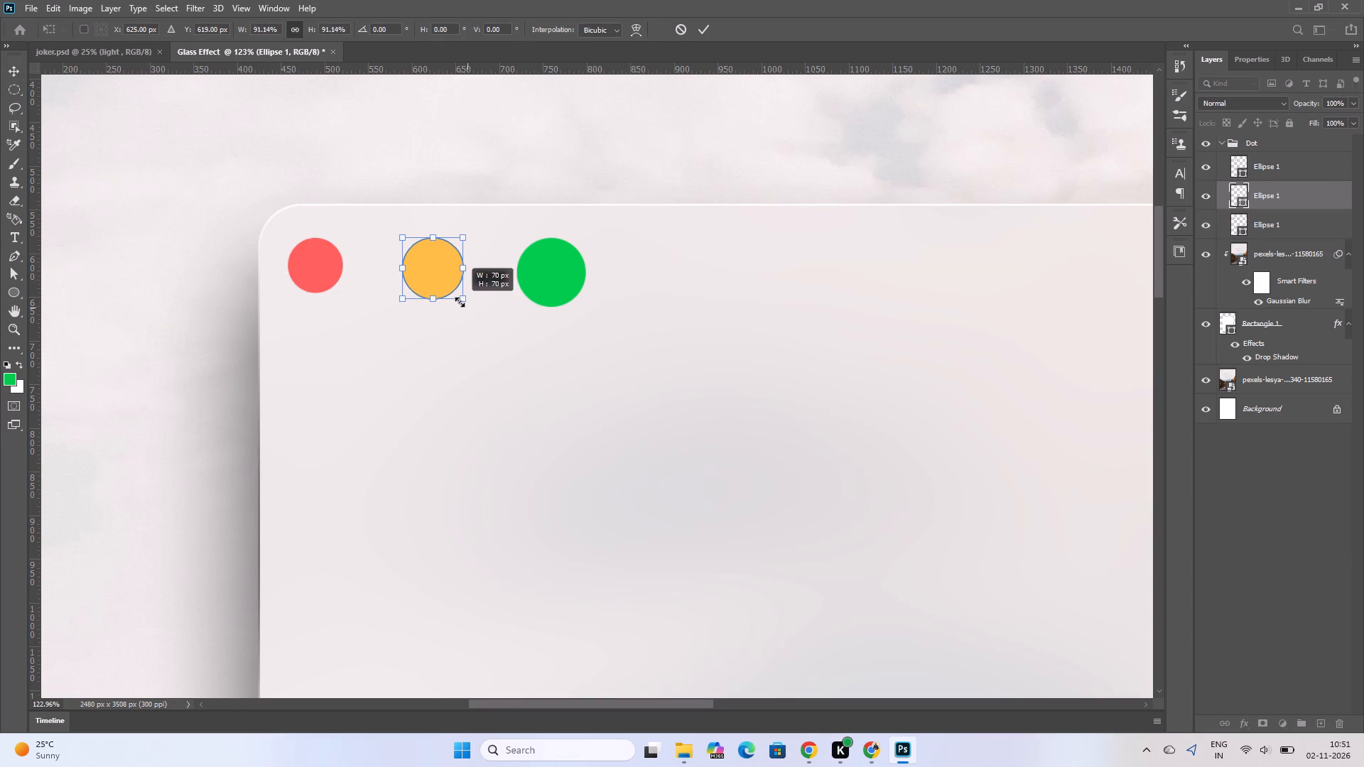
shift+drag(460, 302, 460, 298)
drag(447, 273, 332, 264)
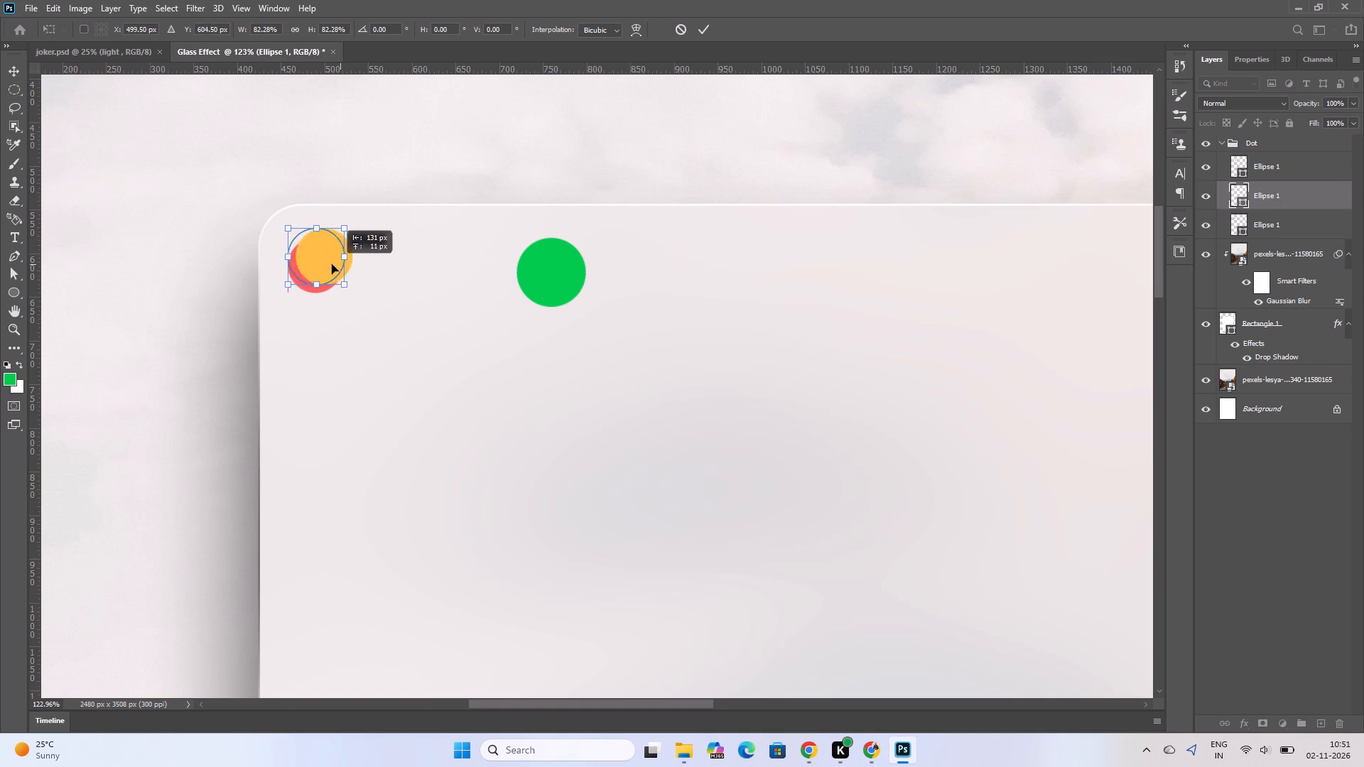
drag(332, 264, 329, 269)
click(340, 293)
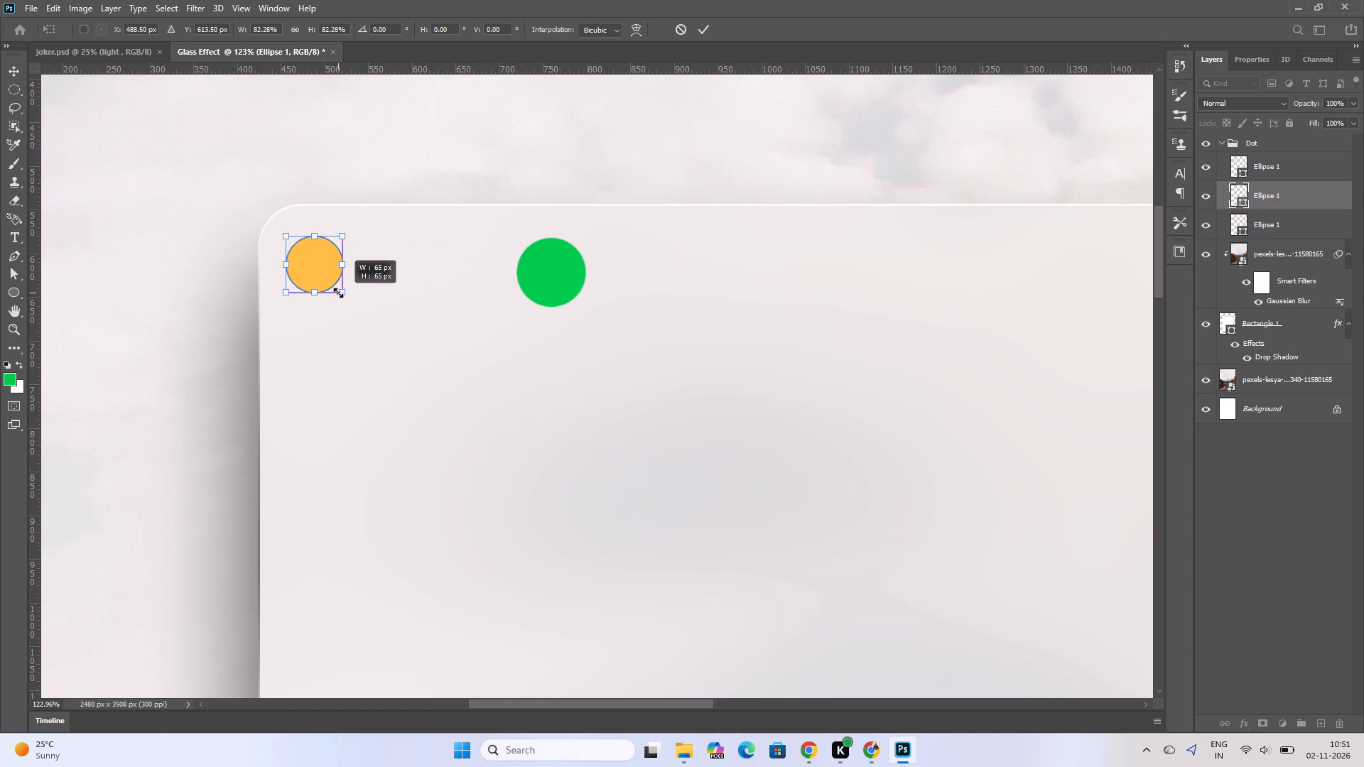
shift+drag(340, 293, 335, 286)
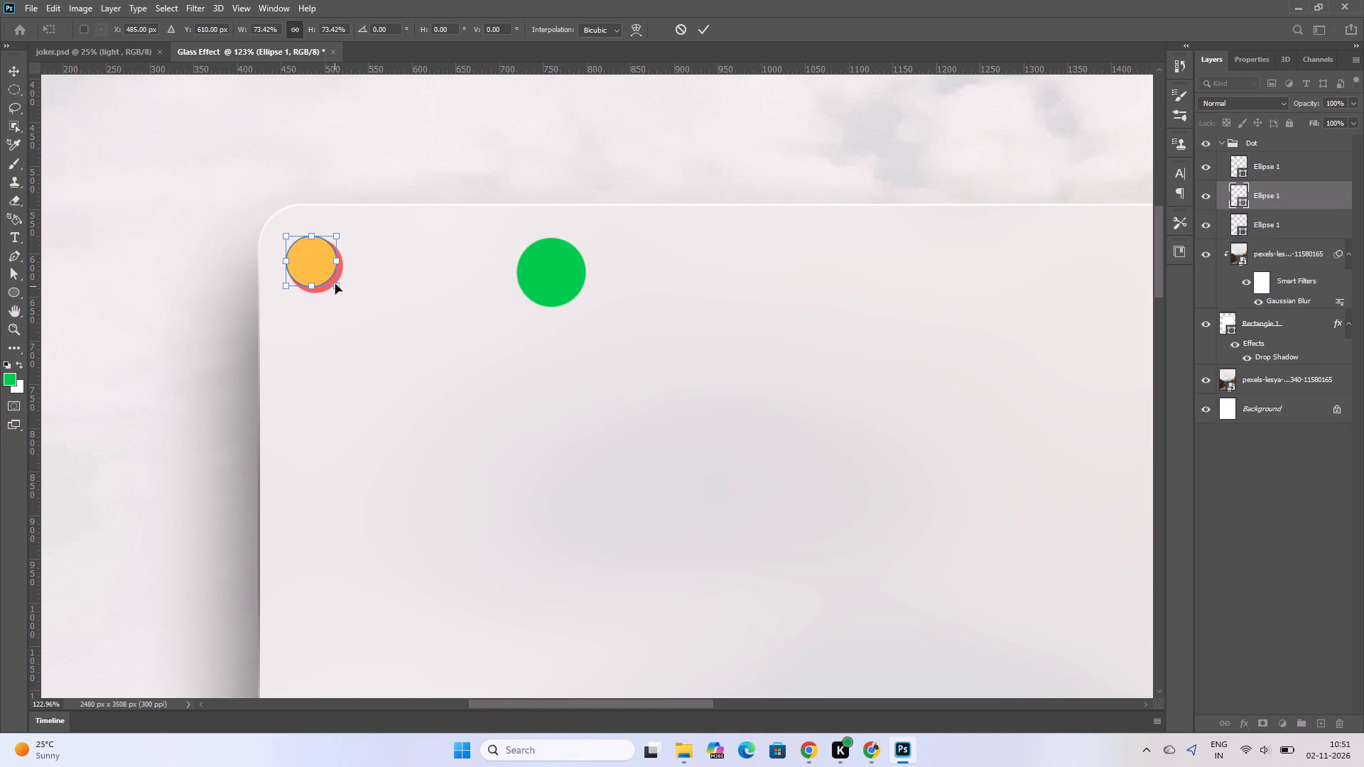
click(315, 269)
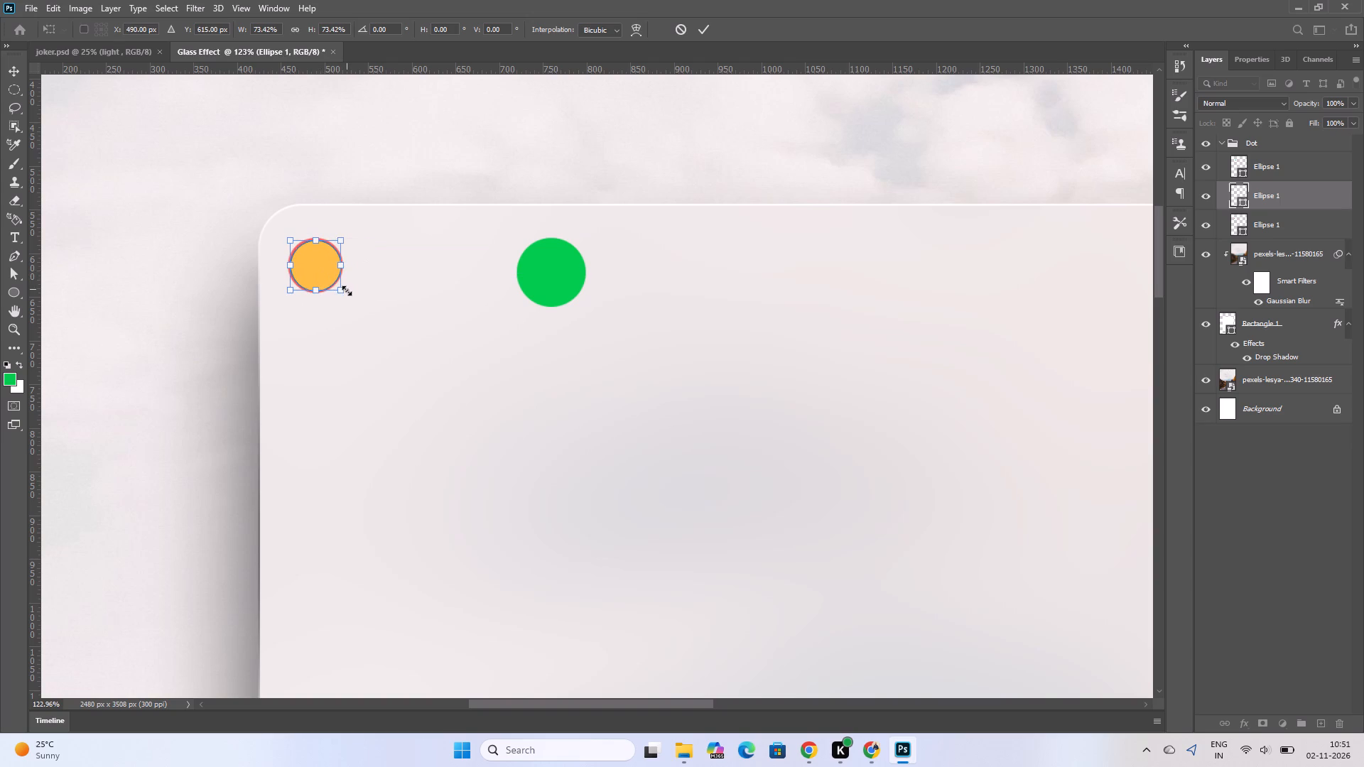
shift+click(341, 293)
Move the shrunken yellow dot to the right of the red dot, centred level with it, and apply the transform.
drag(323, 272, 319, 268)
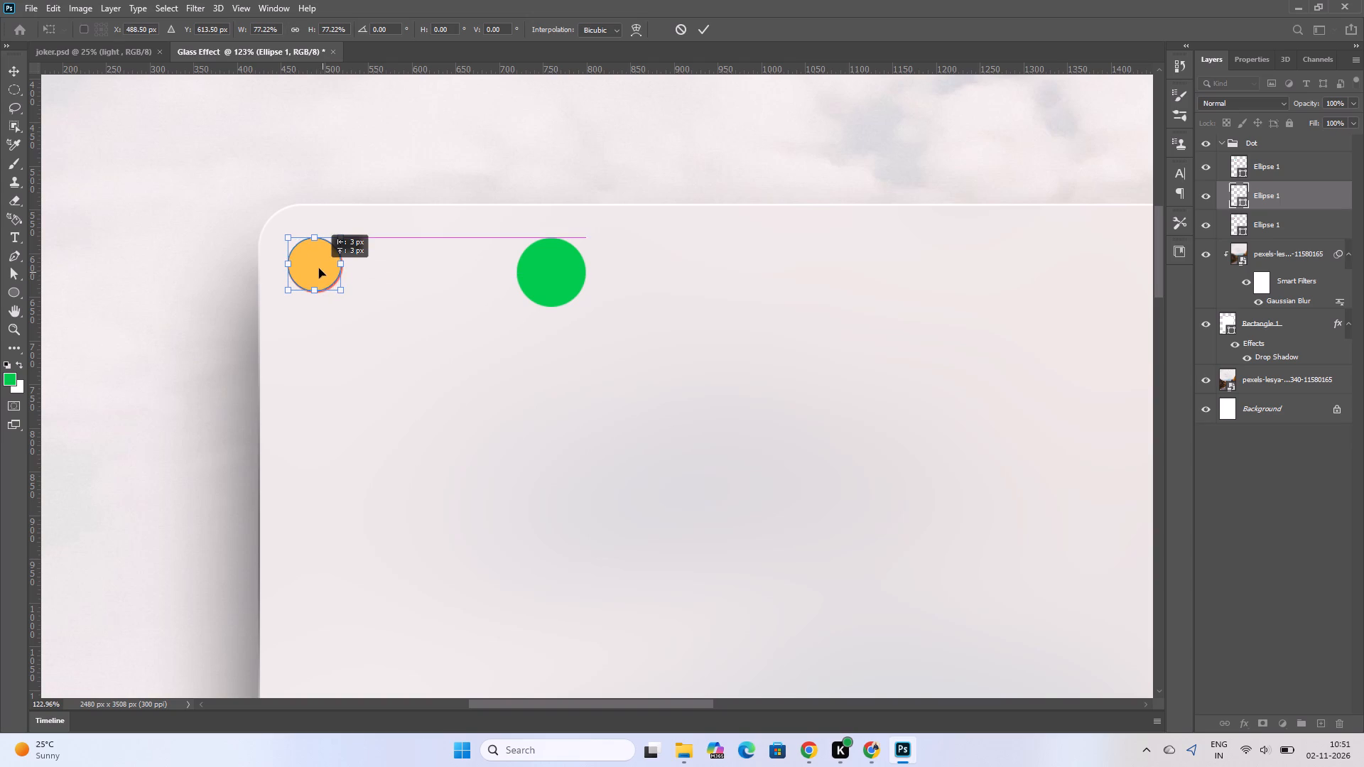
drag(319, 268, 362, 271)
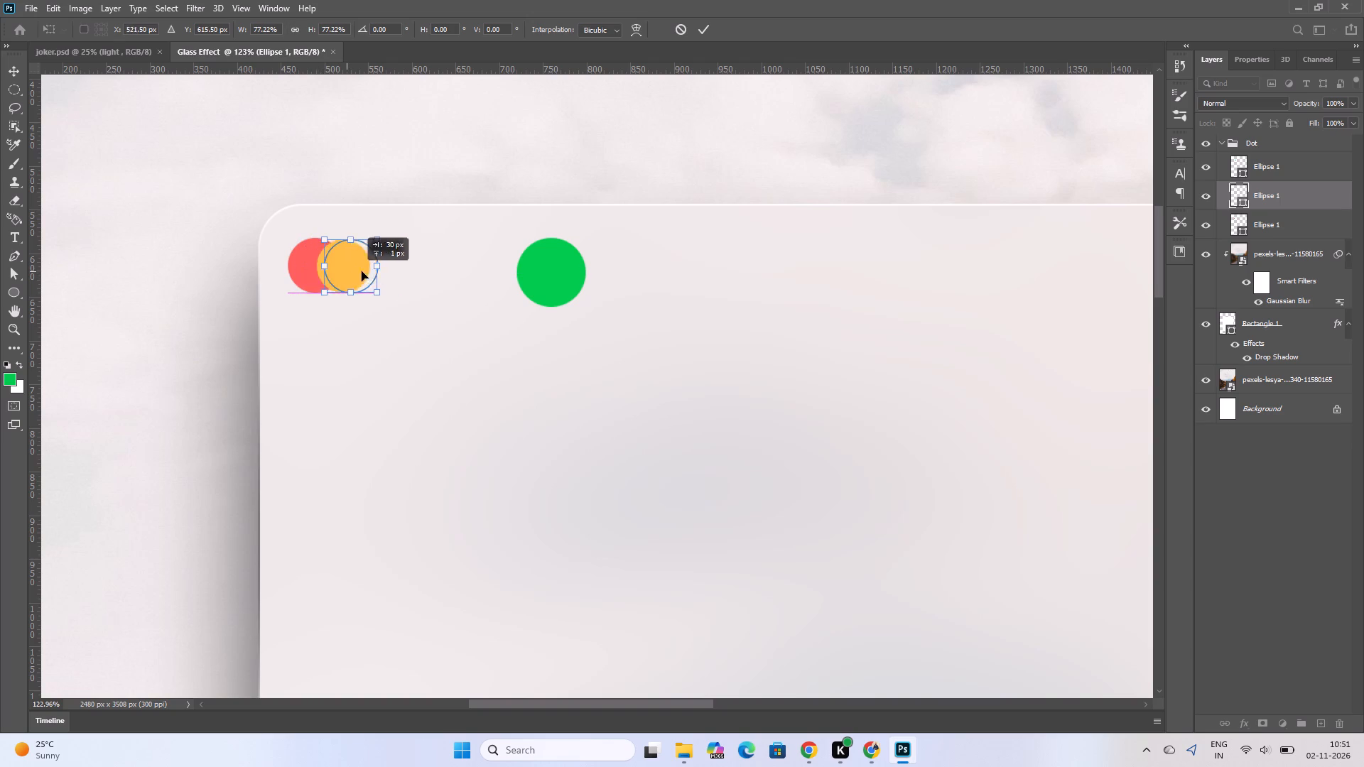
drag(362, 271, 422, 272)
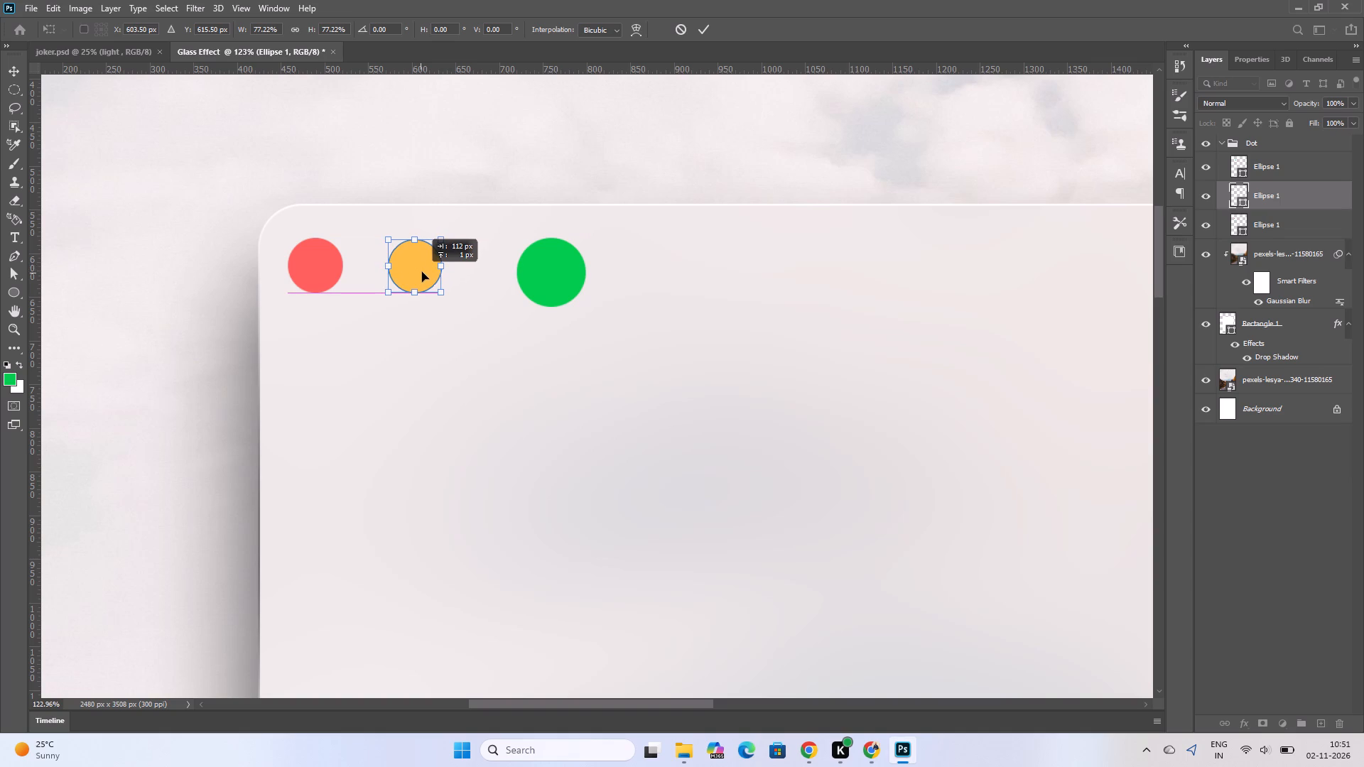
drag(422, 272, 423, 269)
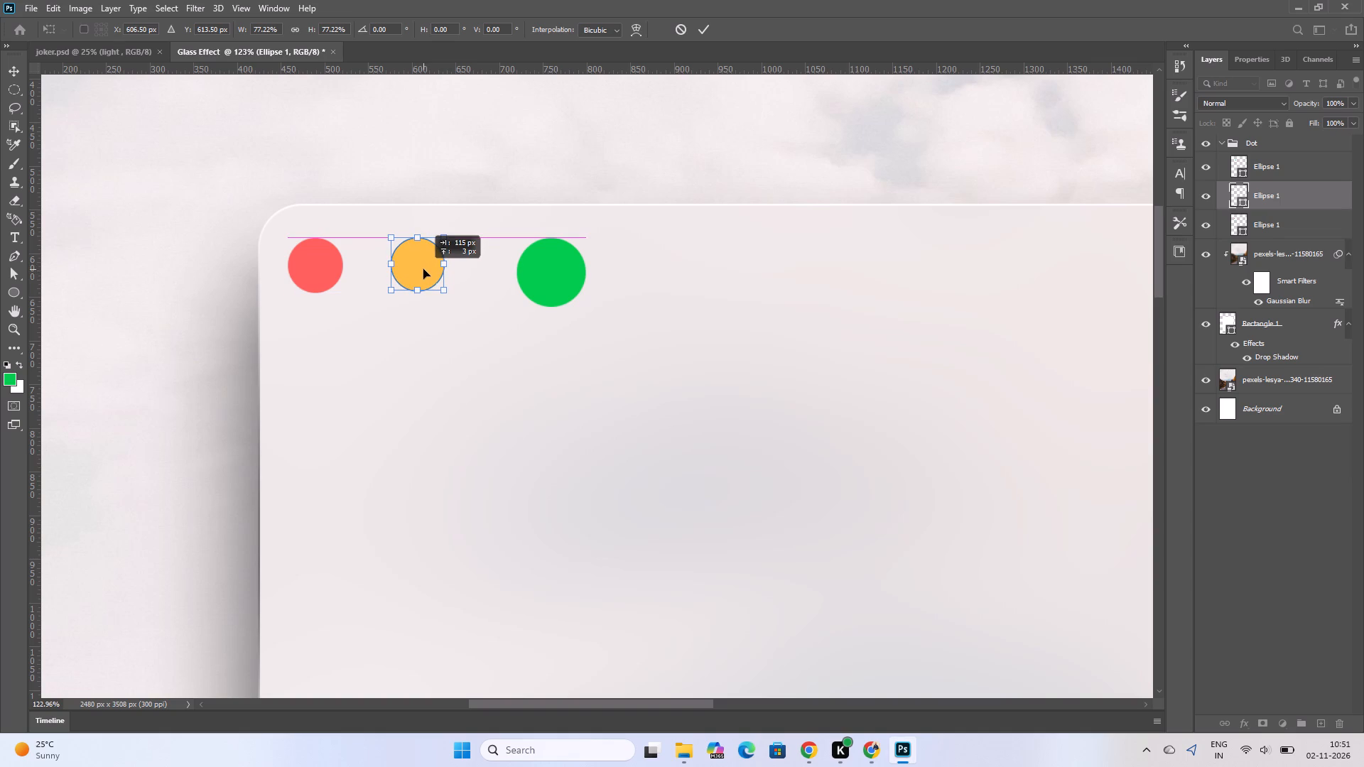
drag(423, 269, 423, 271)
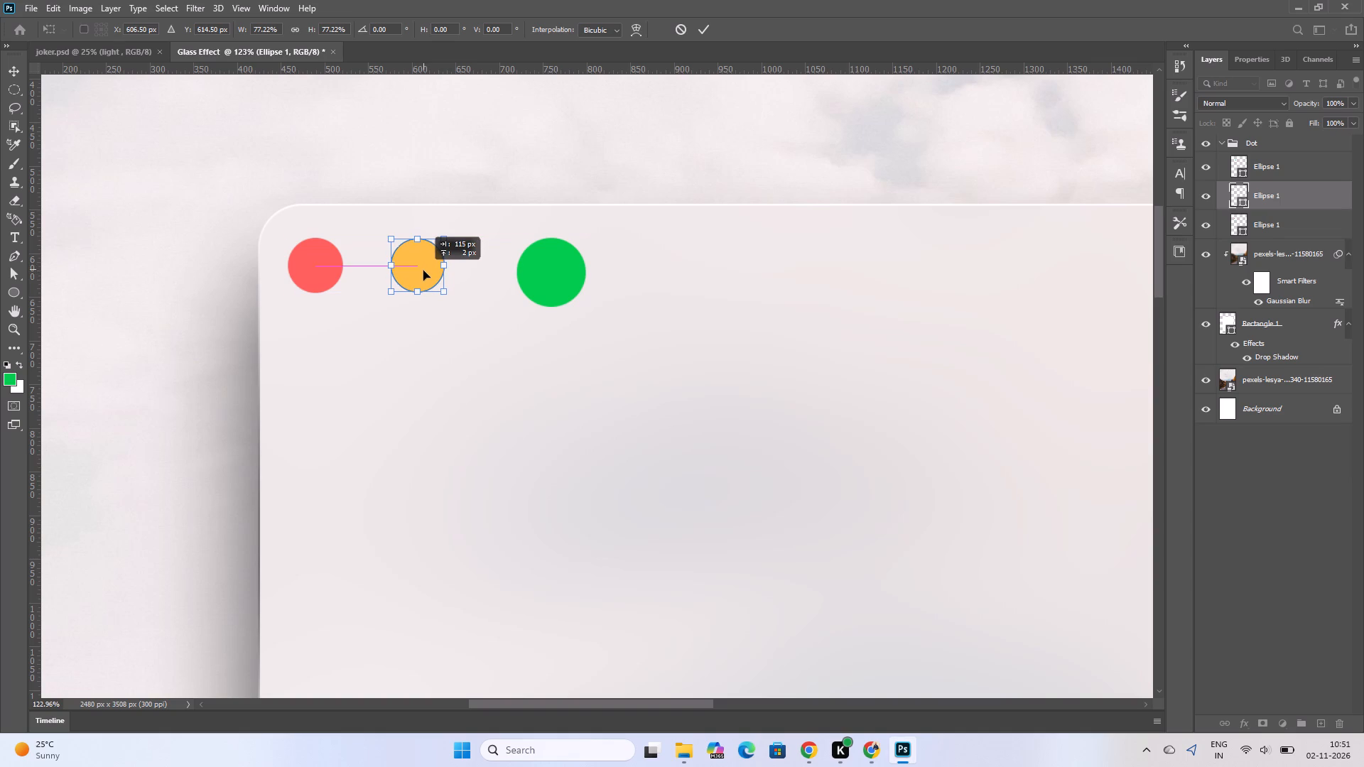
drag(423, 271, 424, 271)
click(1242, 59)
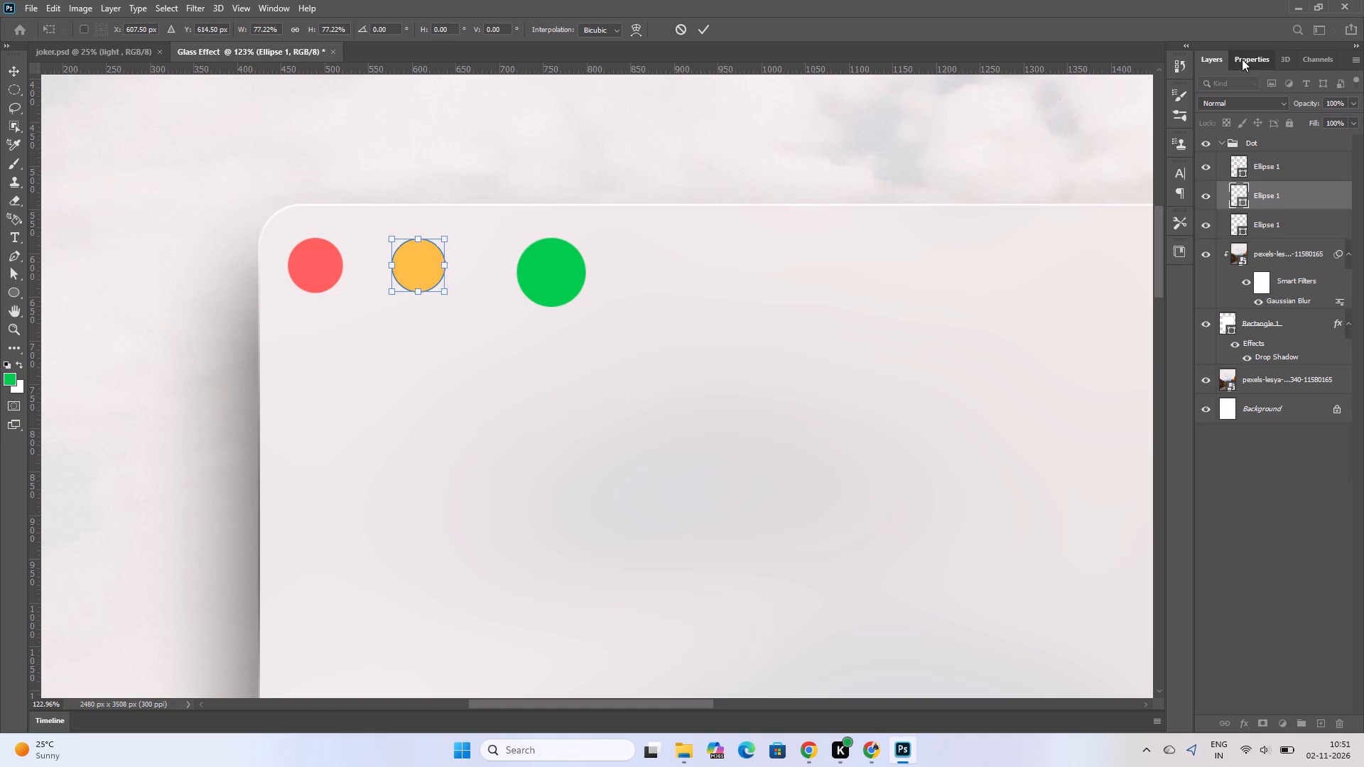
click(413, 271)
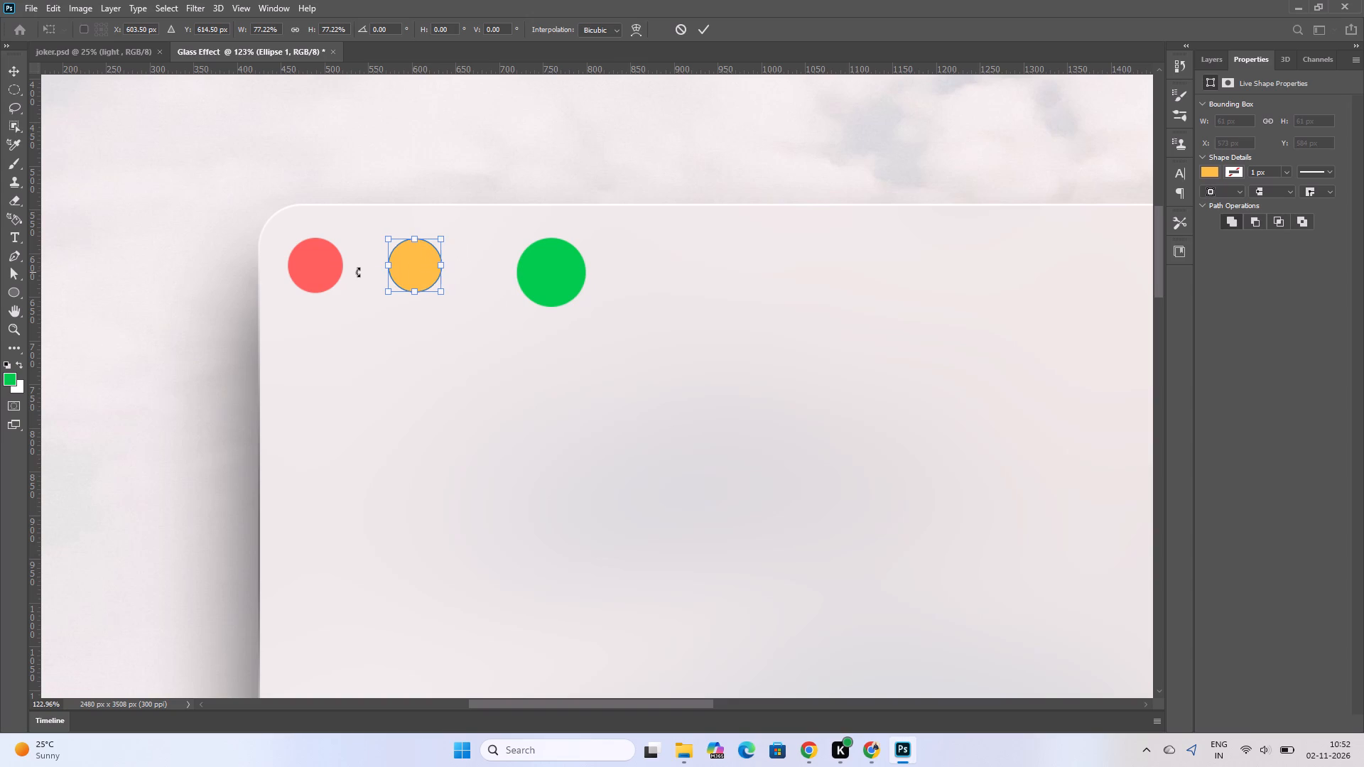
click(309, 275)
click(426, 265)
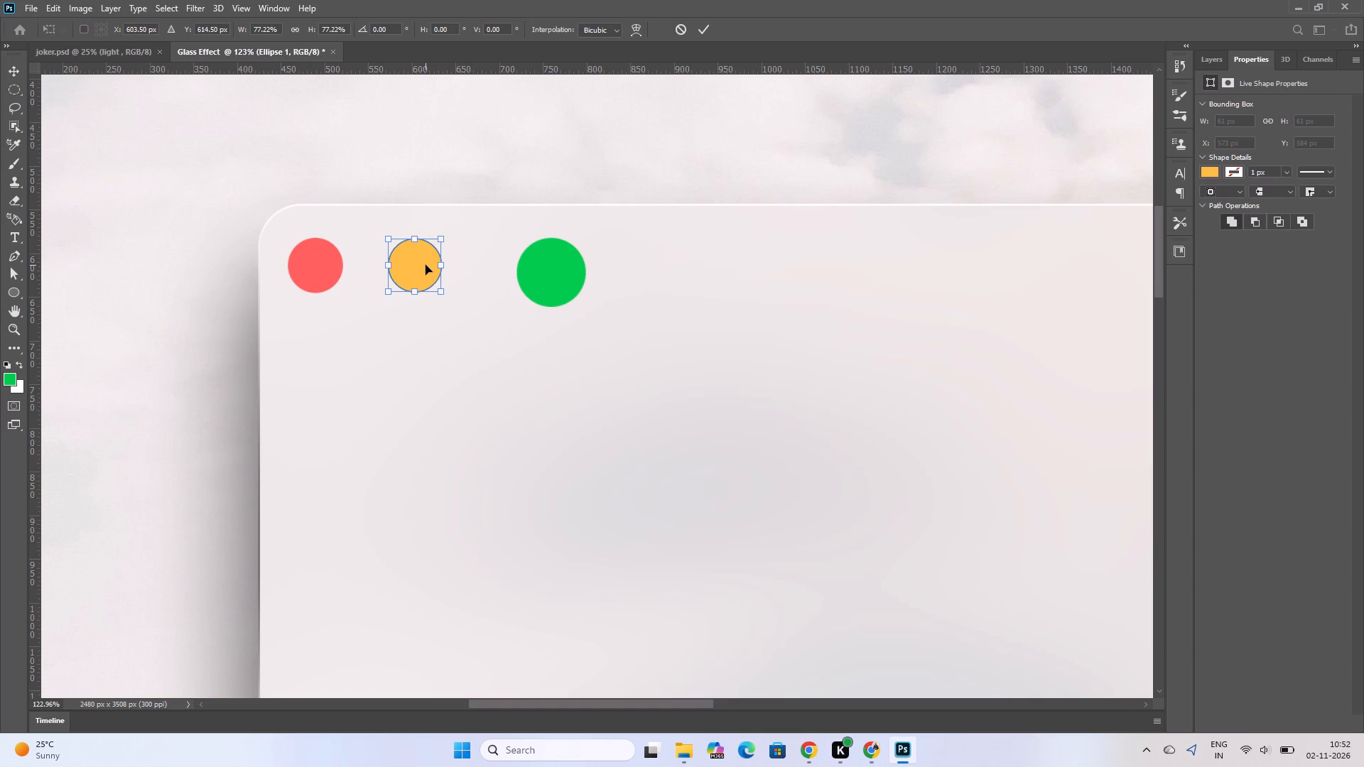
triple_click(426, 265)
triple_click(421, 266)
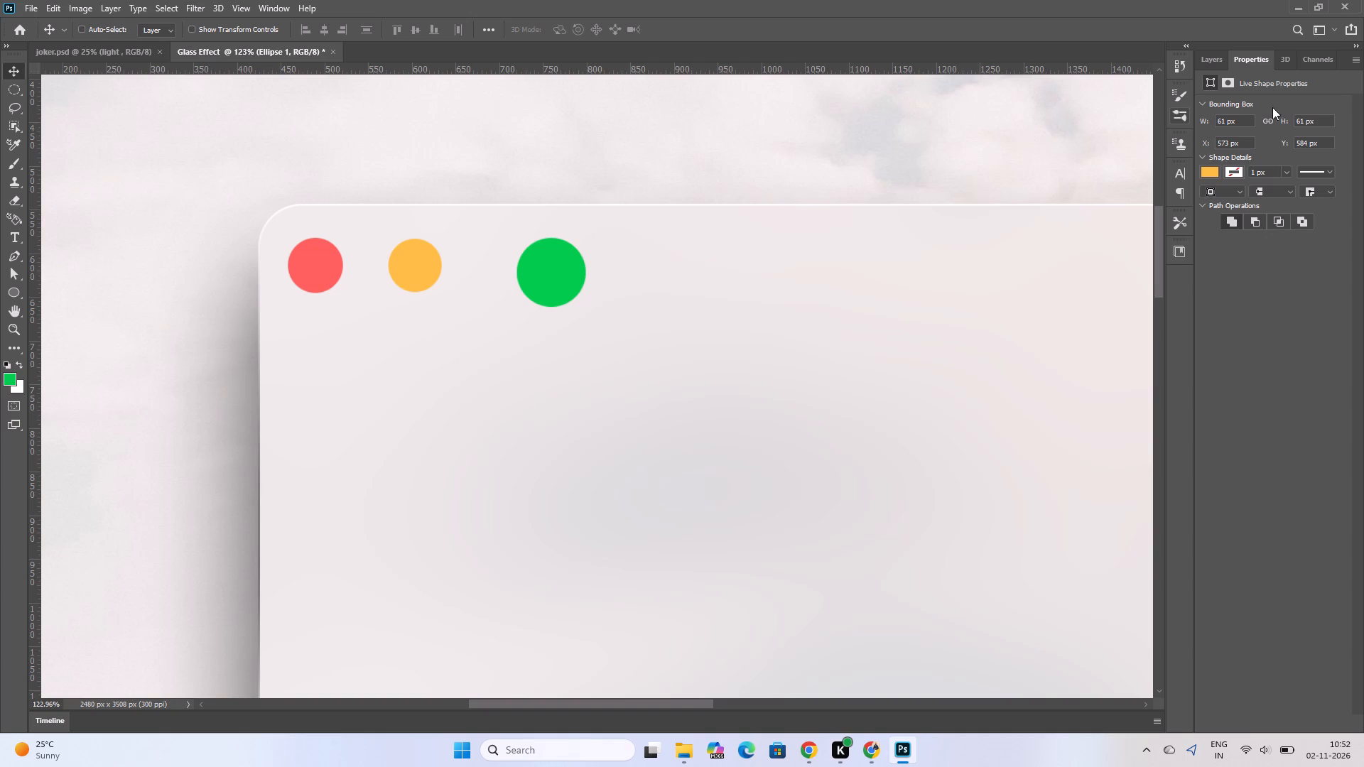
Set the background colour to the yellow dot's colour, ffbd44, and copy its hex code.
click(1215, 174)
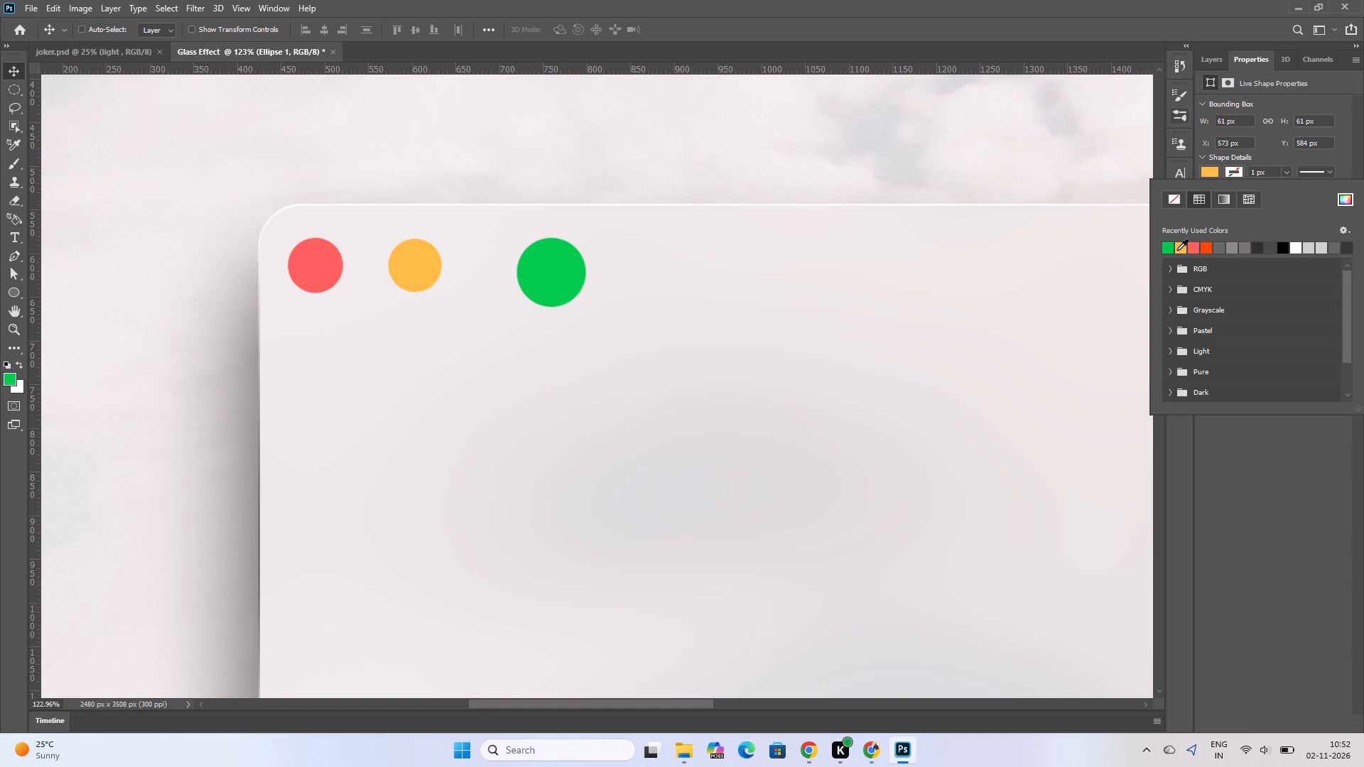
click(1180, 251)
click(18, 388)
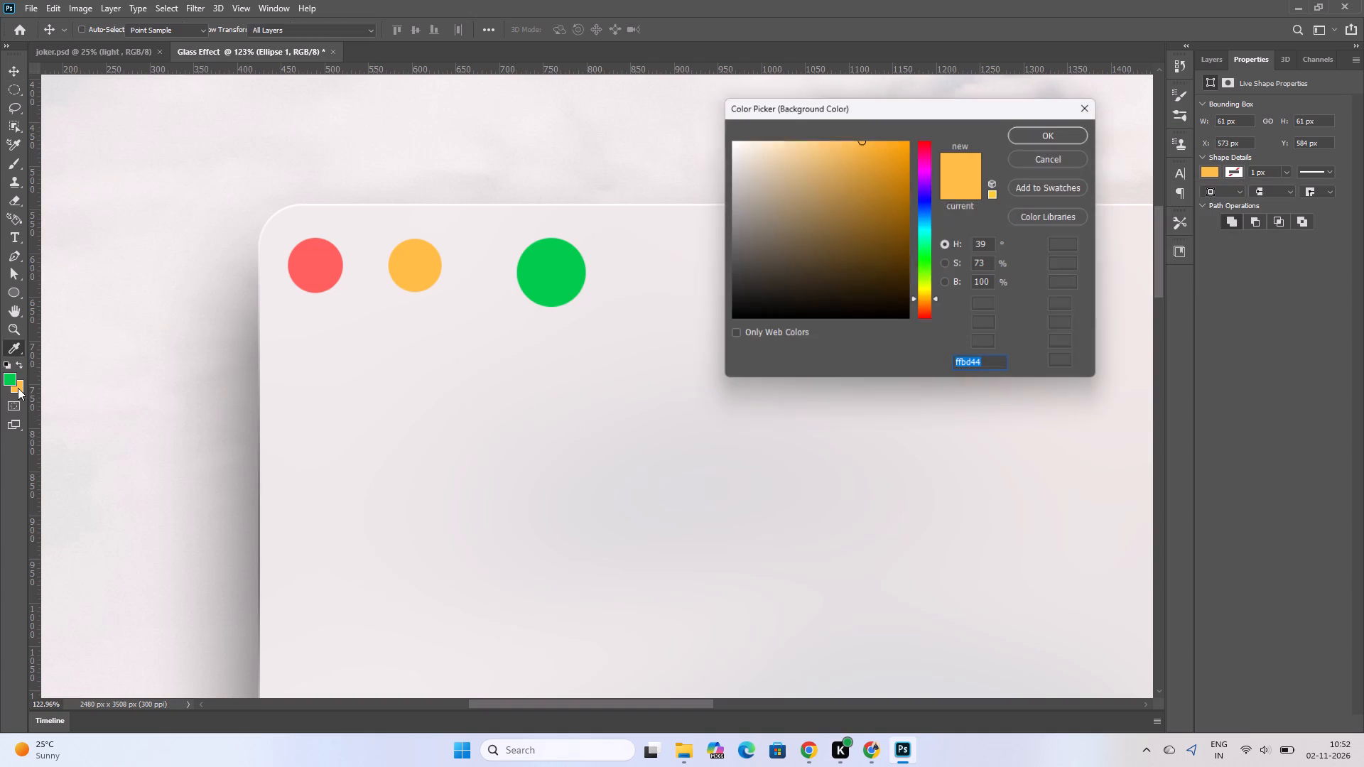
key(ctrl+c)
key(ctrl+c)
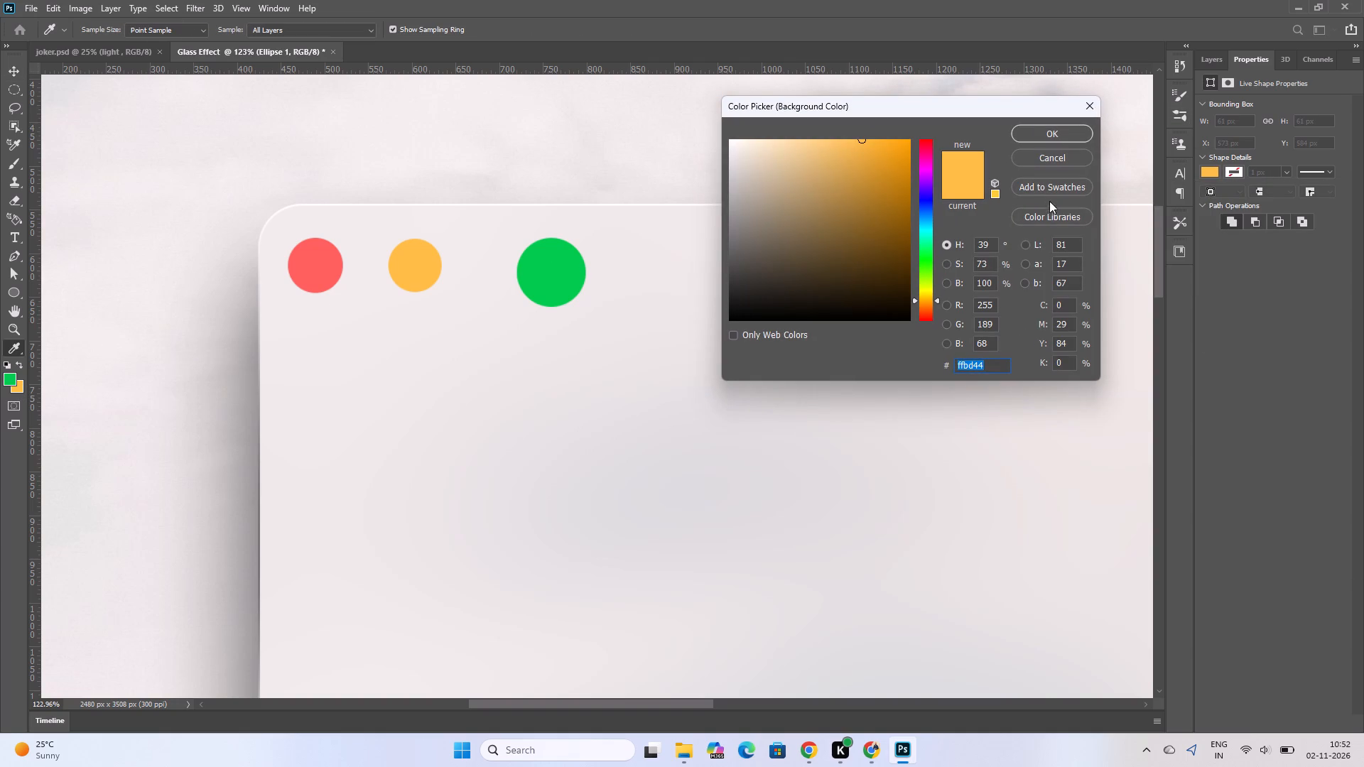
click(1046, 136)
Delete the yellow dot from the Dot group.
click(435, 269)
click(421, 272)
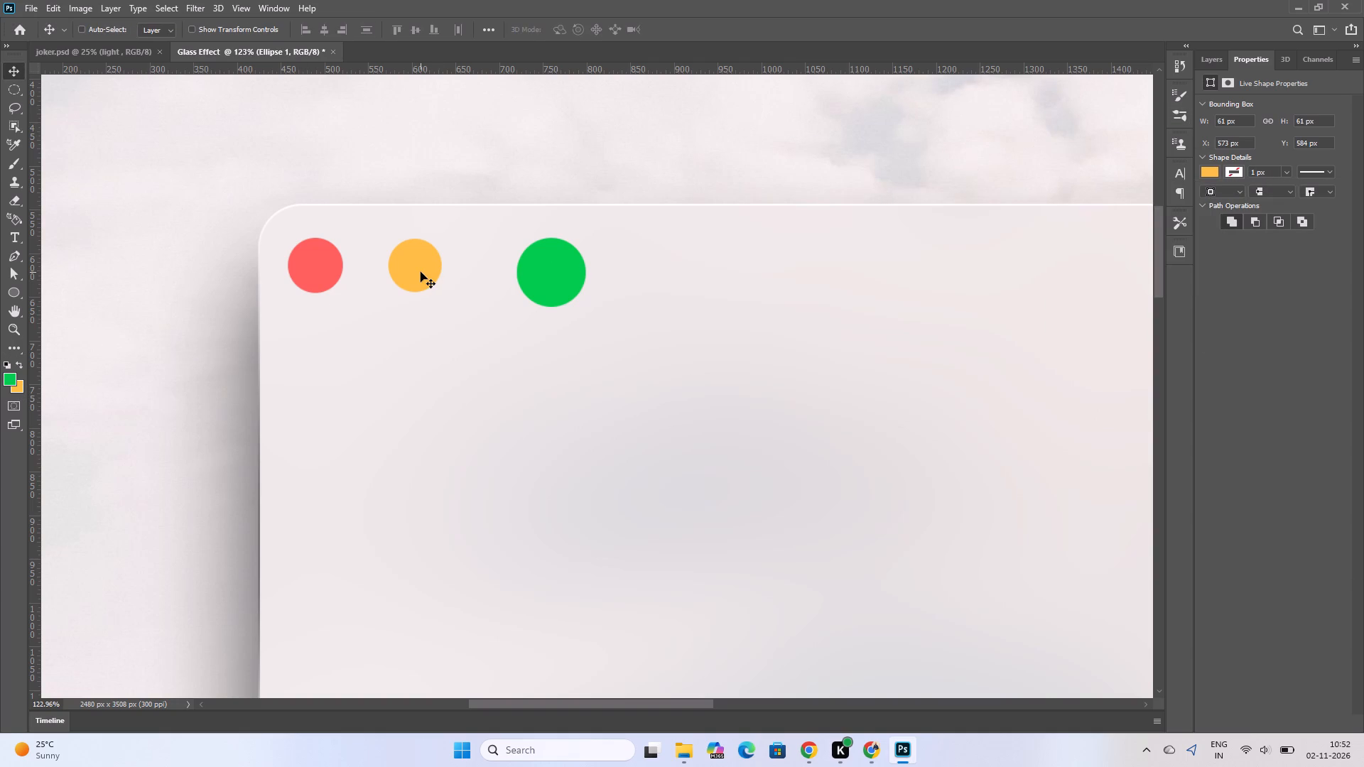
key(BackSpace)
Duplicate the red dot and place the copy between the red and green dots, level with the original red dot.
click(321, 278)
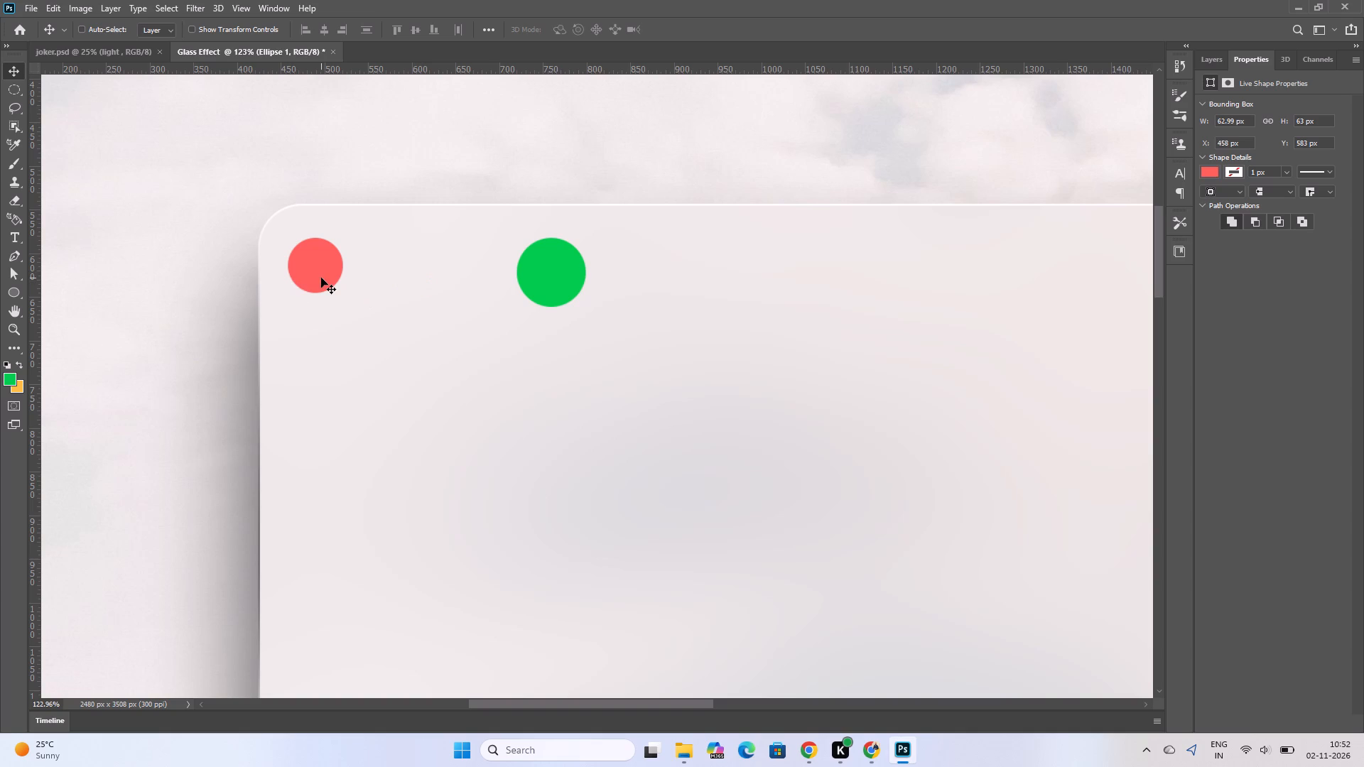
click(1227, 58)
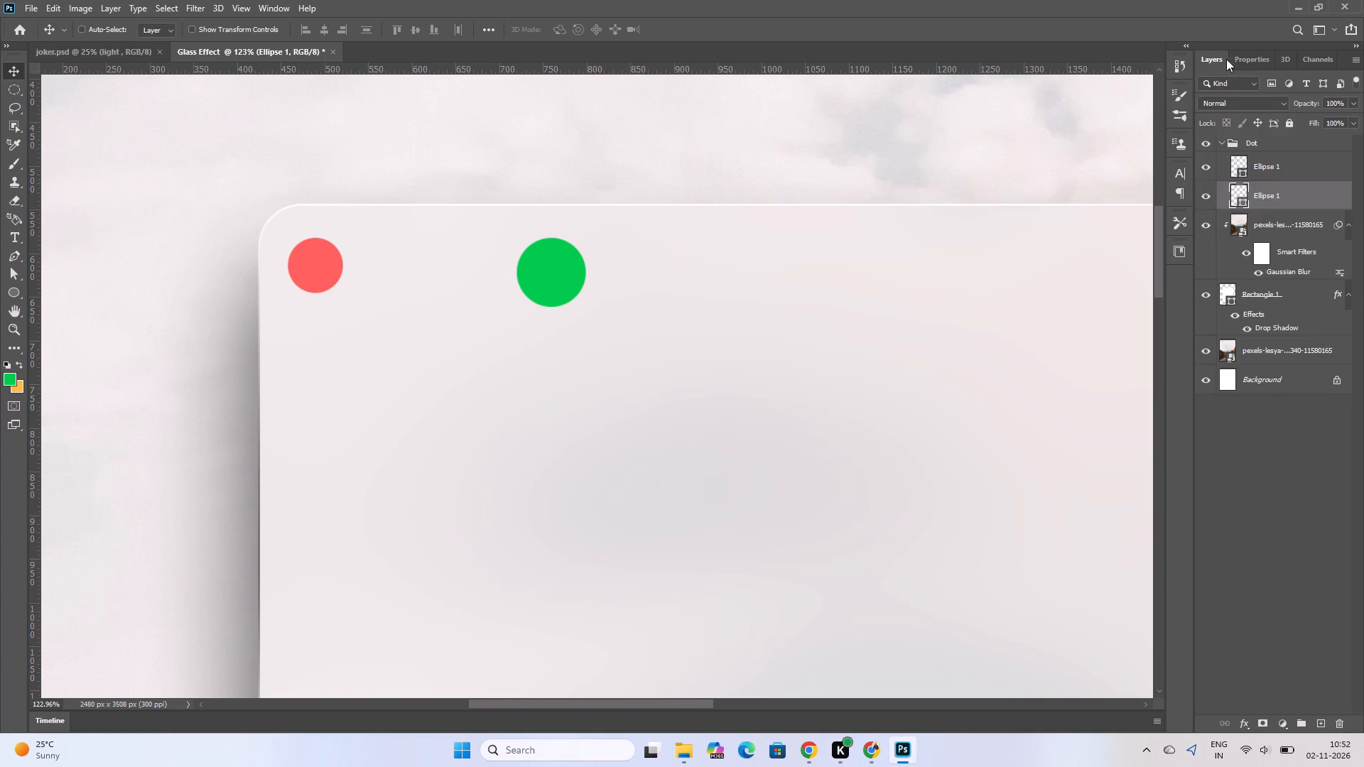
key(ctrl+c)
key(ctrl+v)
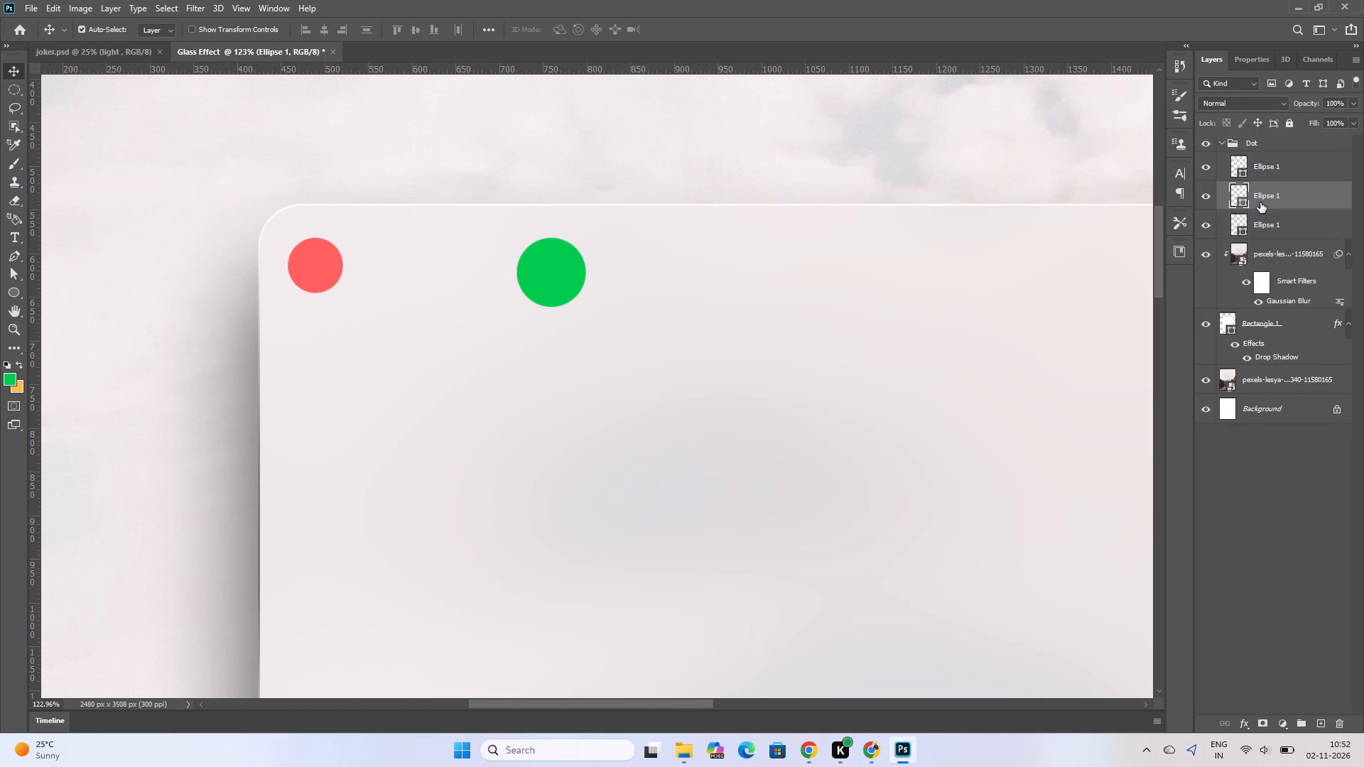
drag(607, 388, 411, 267)
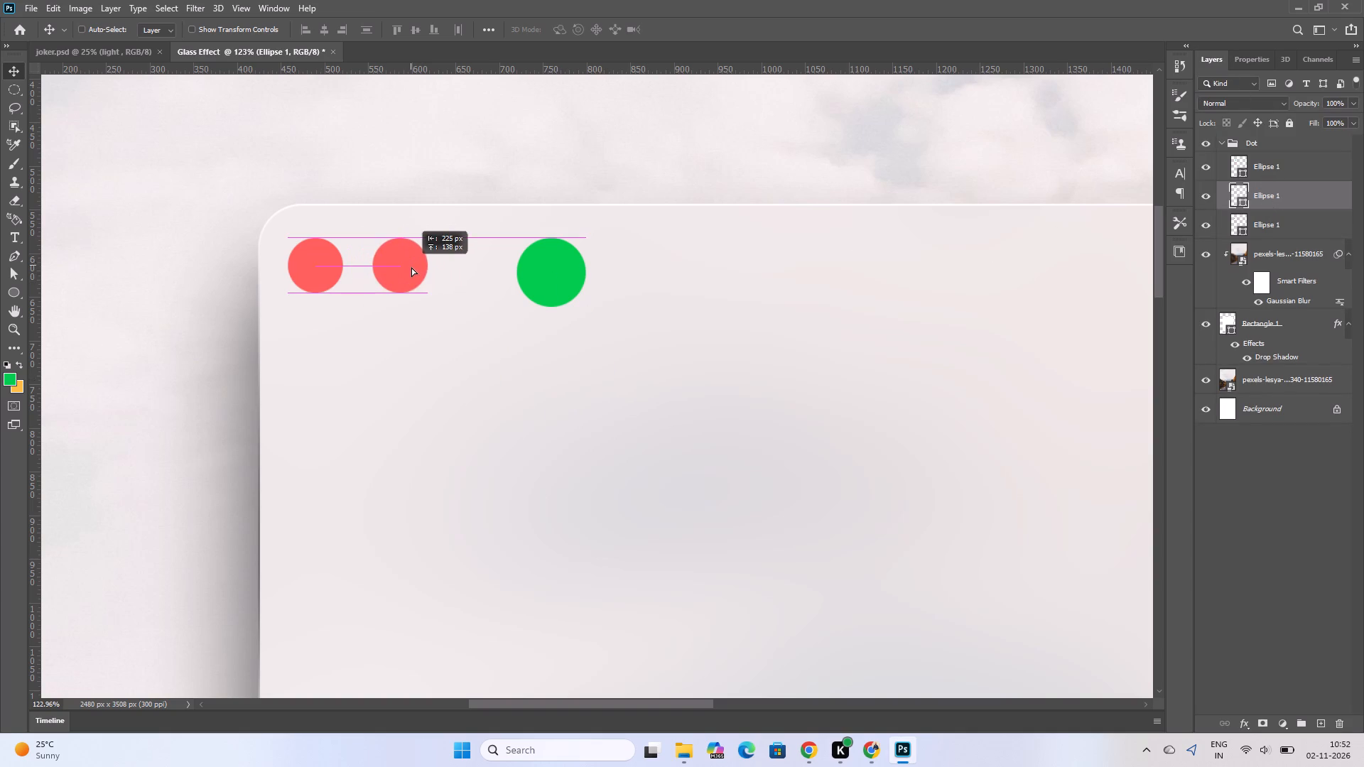
drag(411, 267, 421, 266)
double_click(421, 266)
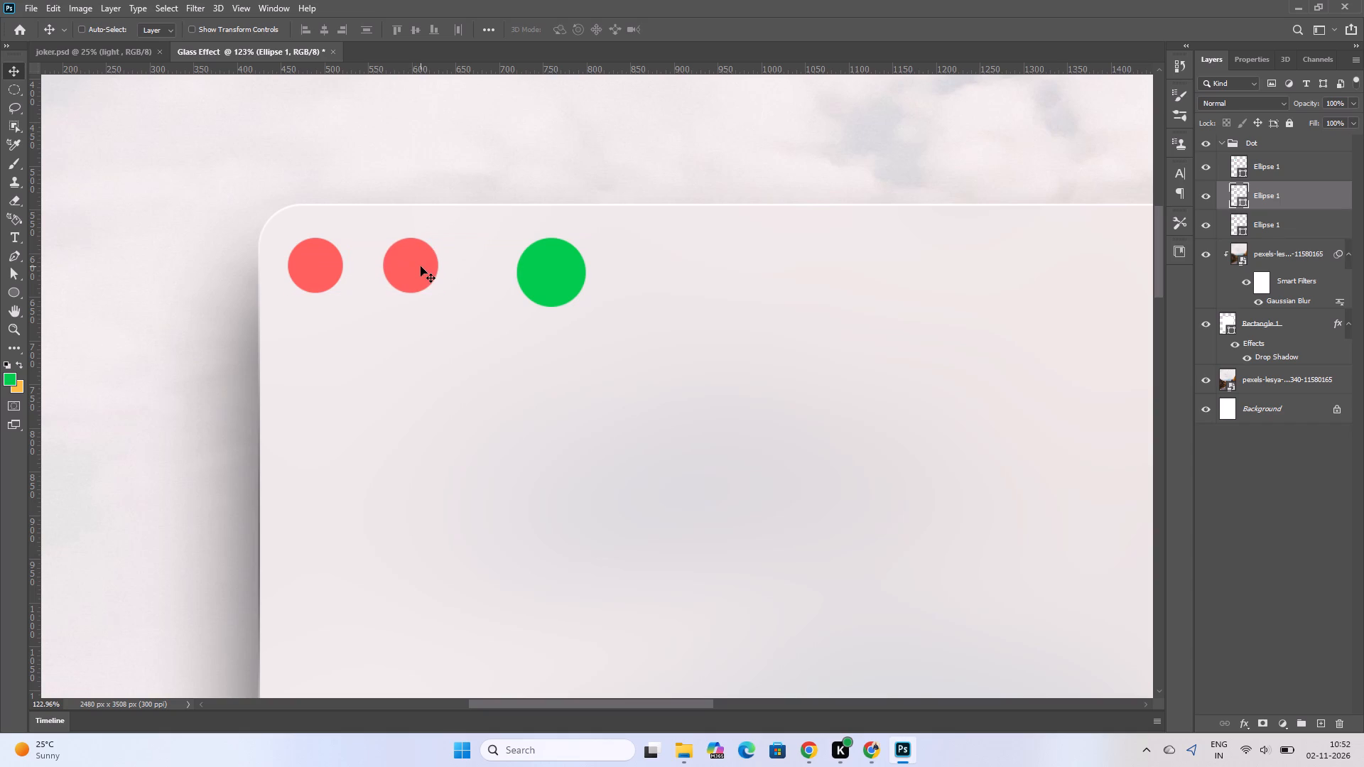
Fill the copied red dot with the yellow background colour, ffbd44.
click(16, 386)
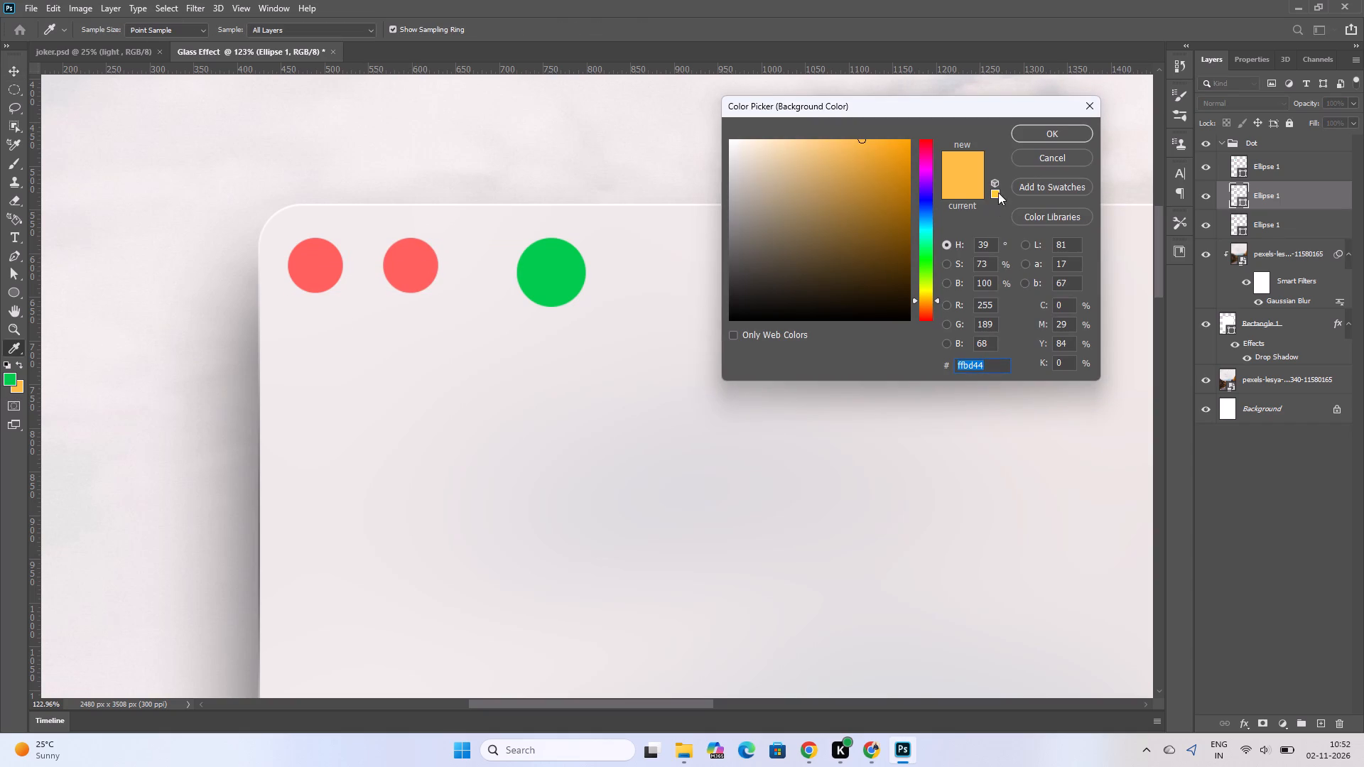
click(1074, 129)
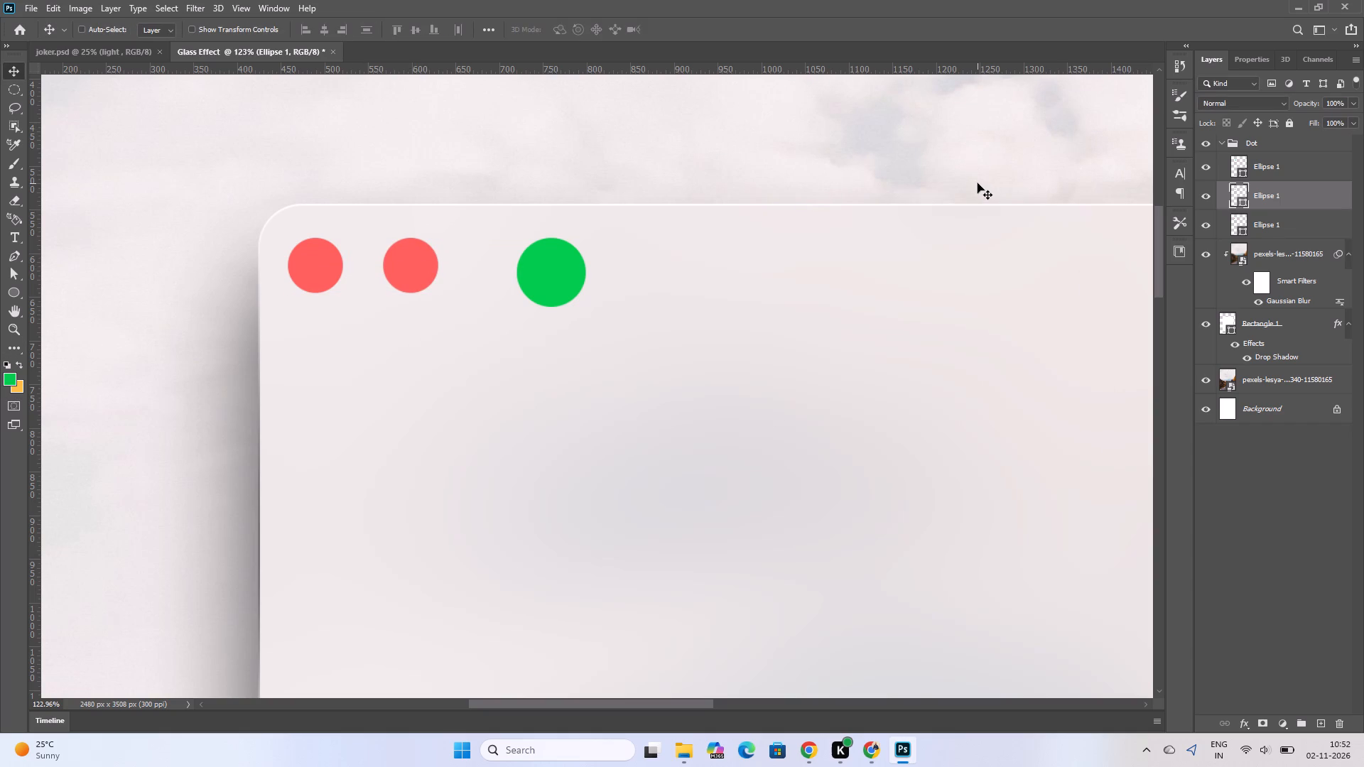
key(ctrl+BackSpace)
Delete the oversized green dot from the Dot group.
click(562, 277)
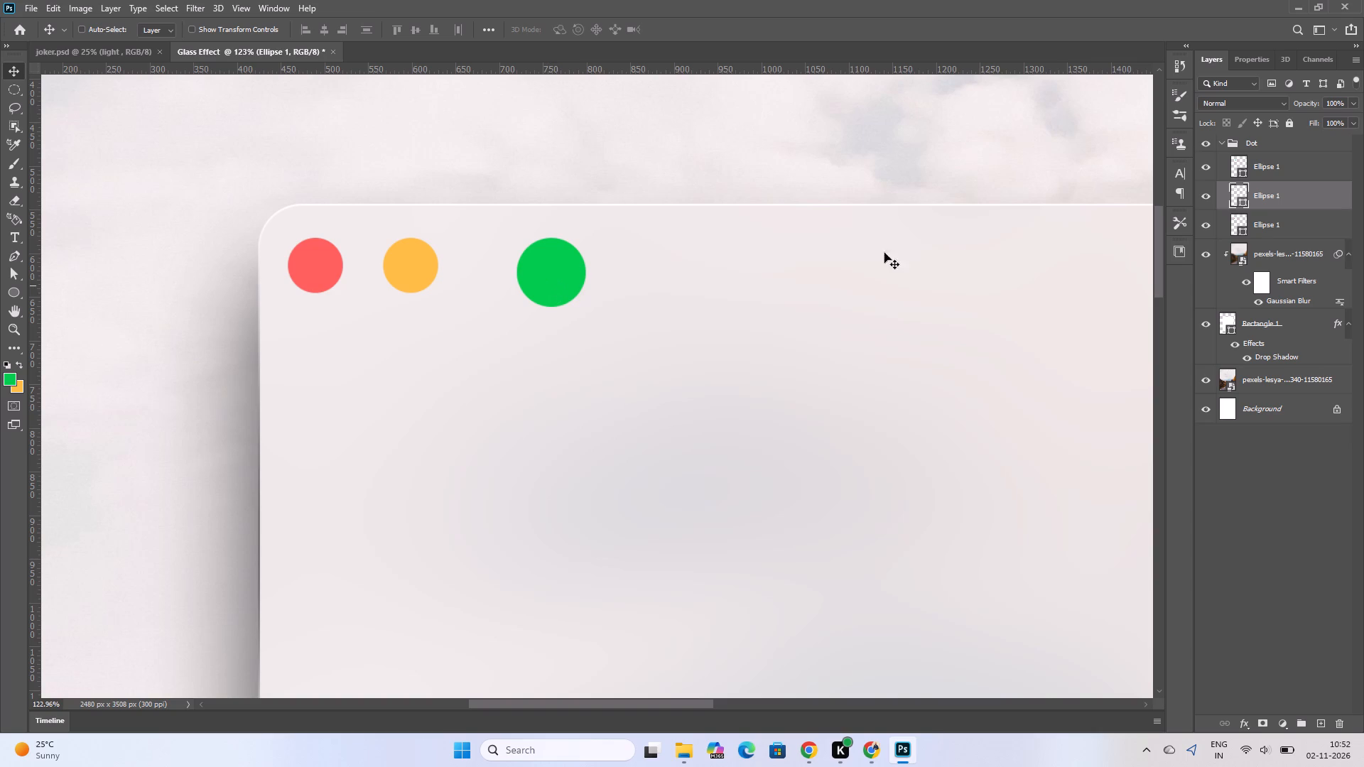
click(1289, 164)
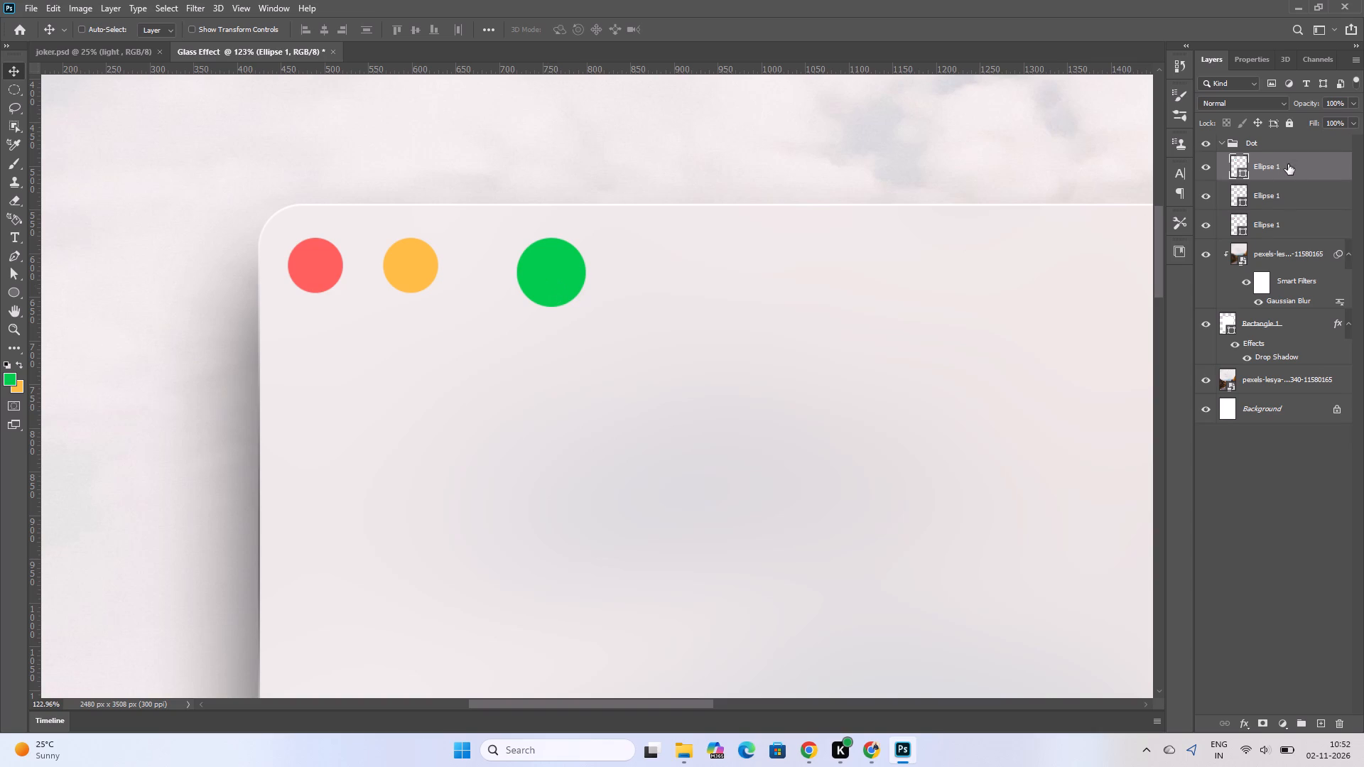
key(BackSpace)
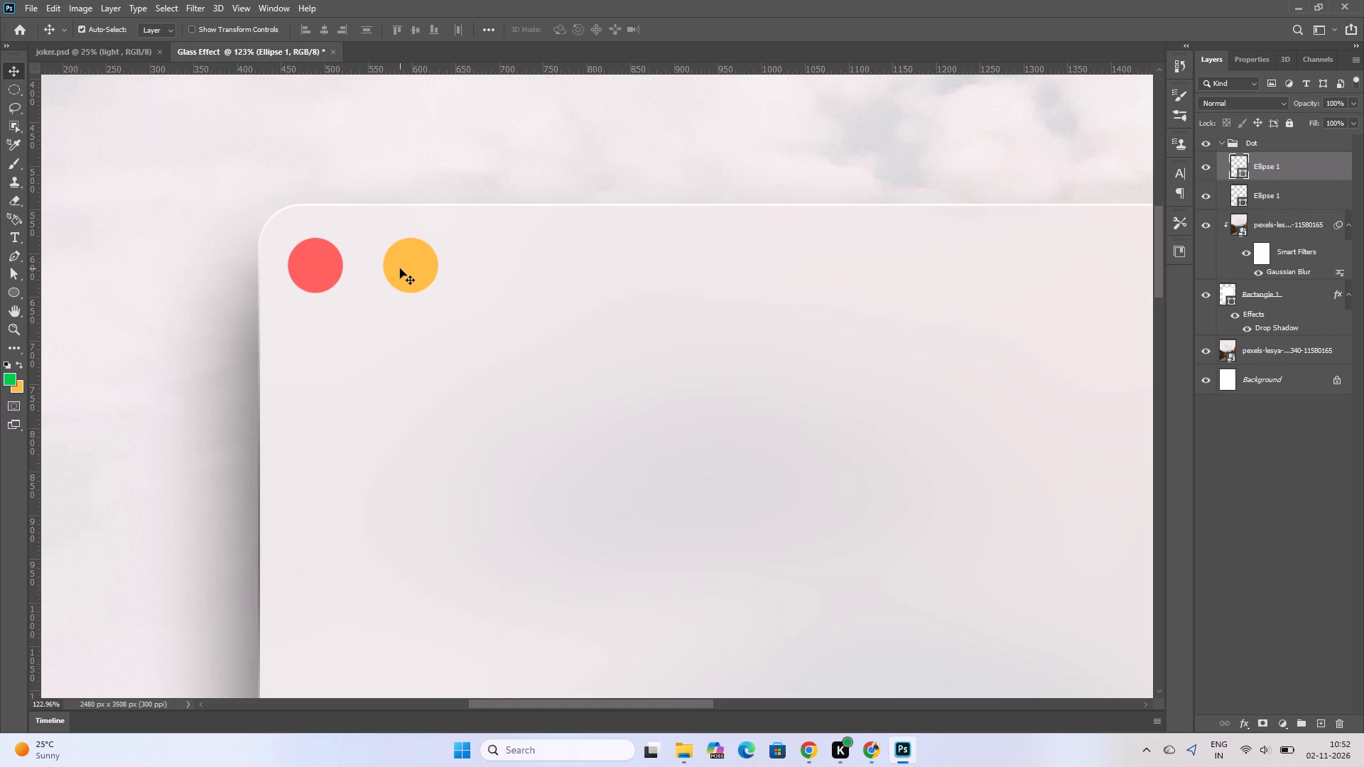
Duplicate the yellow dot, place the copy level and equally spaced to its right, and fill it with the green foreground colour.
key(ctrl+c)
key(ctrl+v)
drag(598, 390, 515, 262)
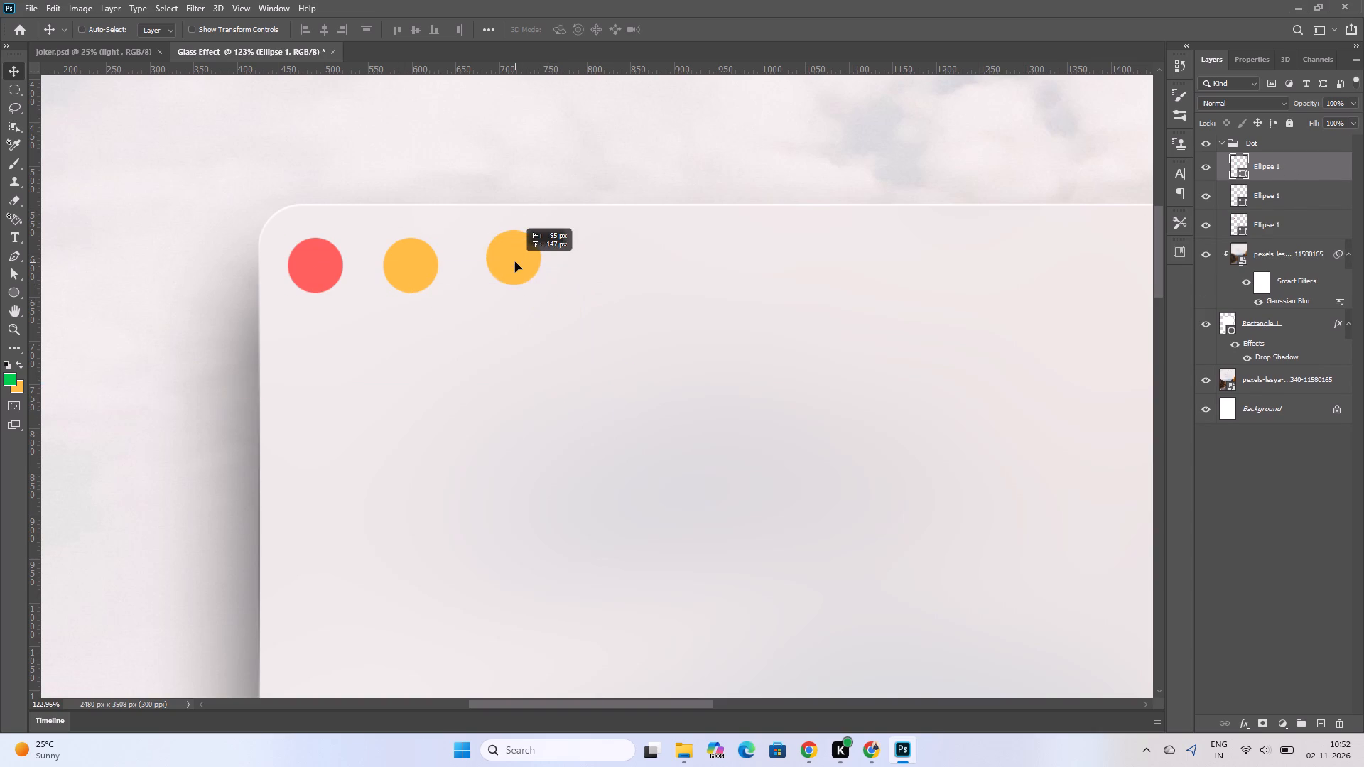
drag(515, 262, 507, 269)
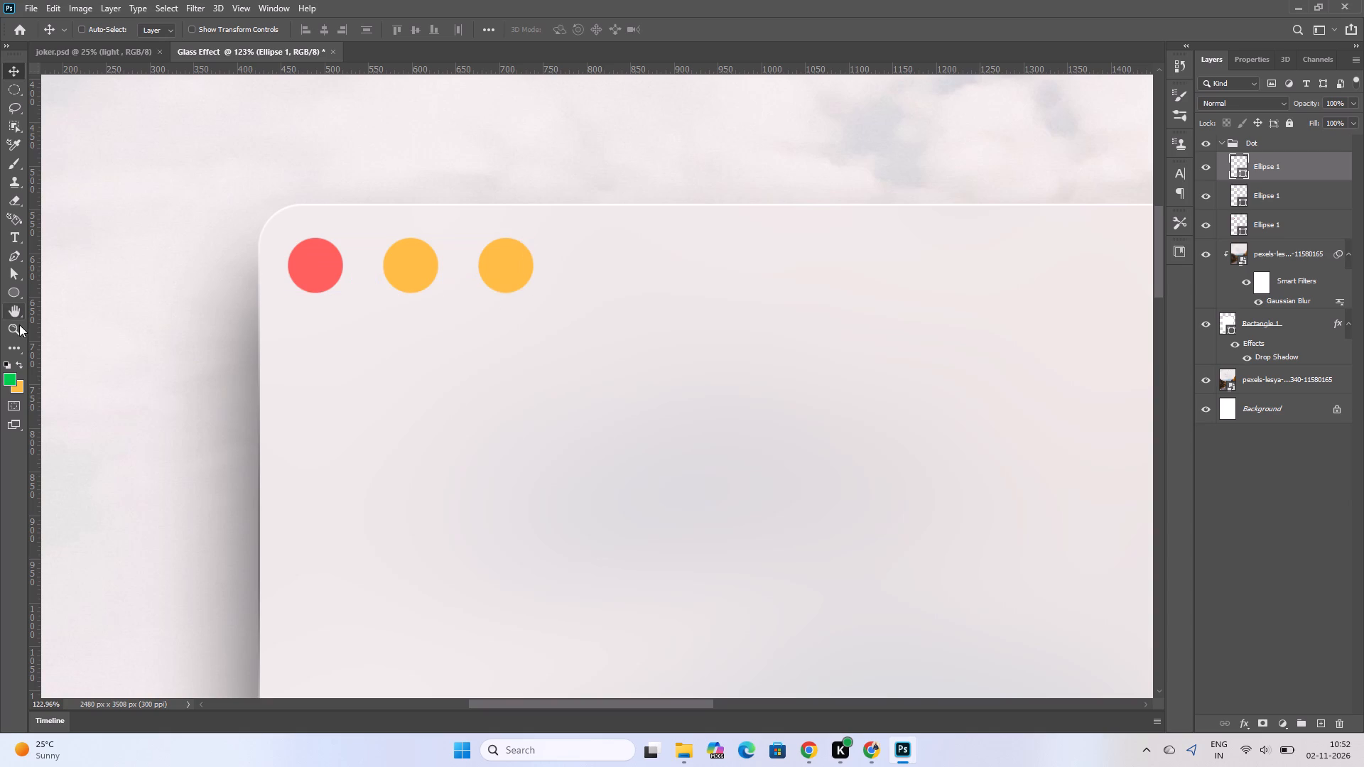
key(alt+BackSpace)
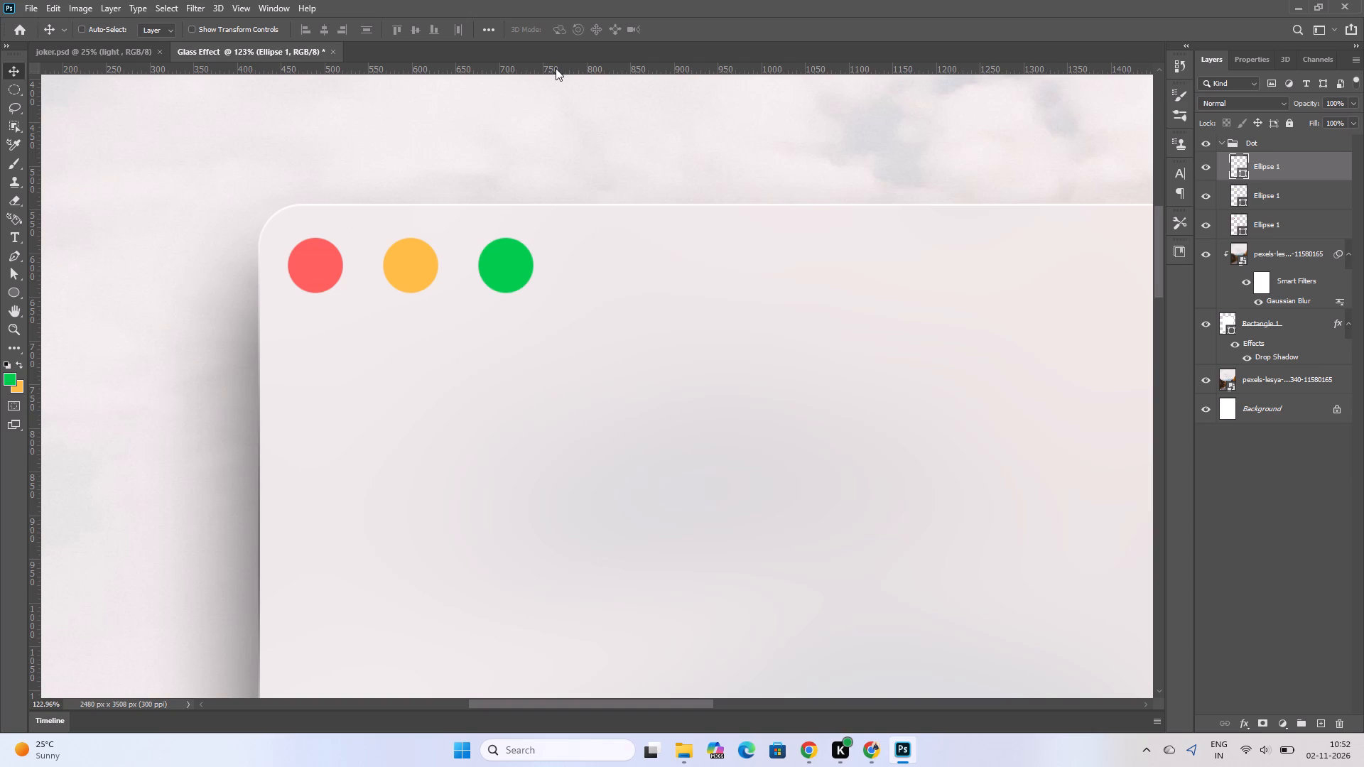
Add a horizontal guide along the dots' bottom edge and a vertical guide at the green dot's right edge.
drag(556, 68, 568, 293)
drag(36, 298, 535, 359)
Examine the three dots' alignment with the guides up close and their proportions within the whole glass window.
scroll(556, 337, down, 6)
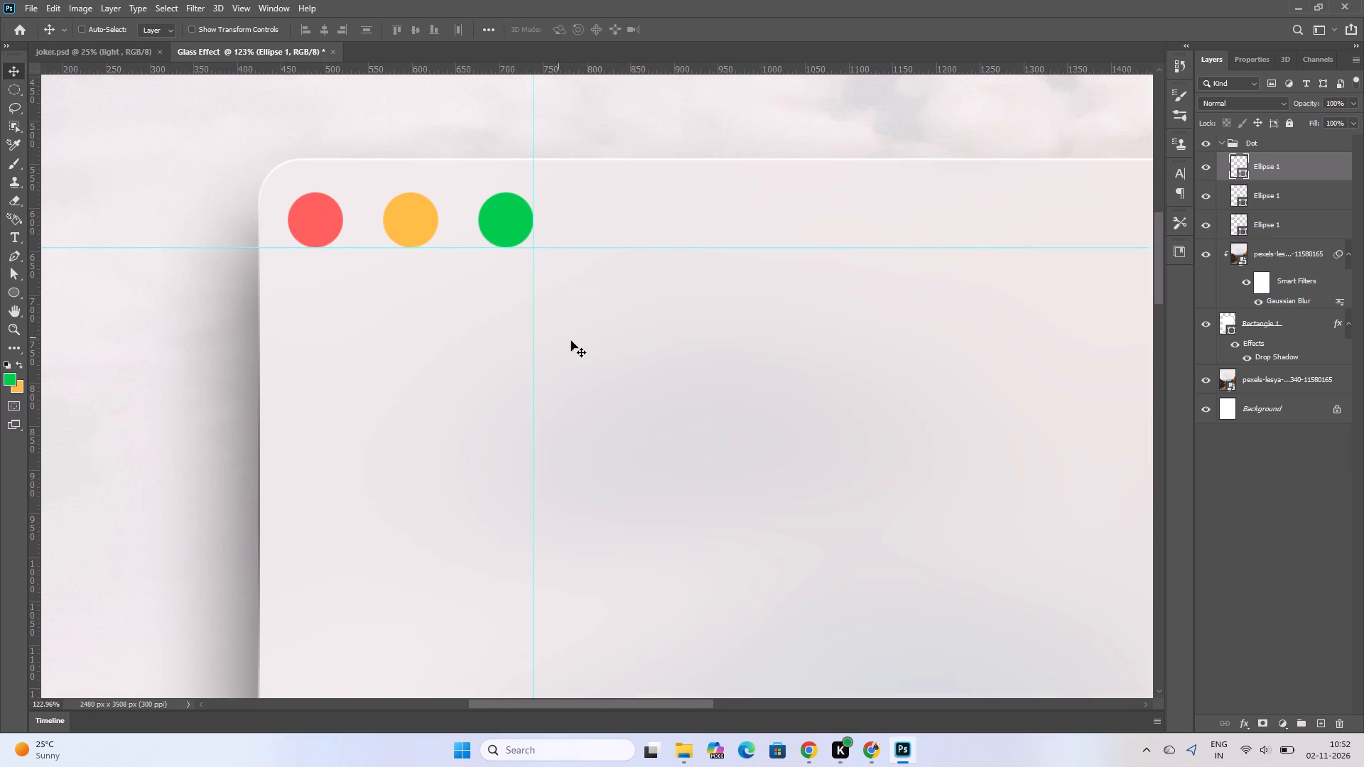
alt+scroll(575, 334, down, 11)
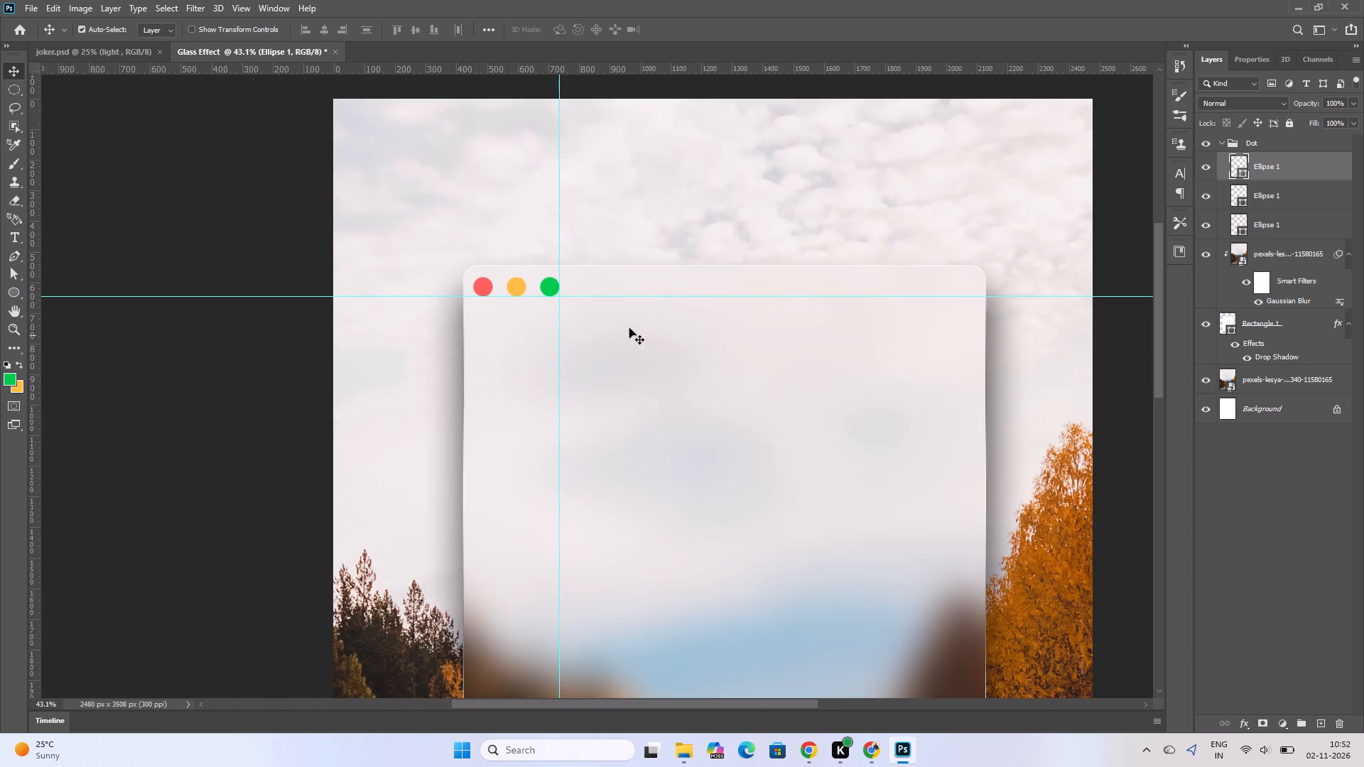
ctrl+scroll(664, 326, down, 8)
alt+scroll(494, 328, up, 5)
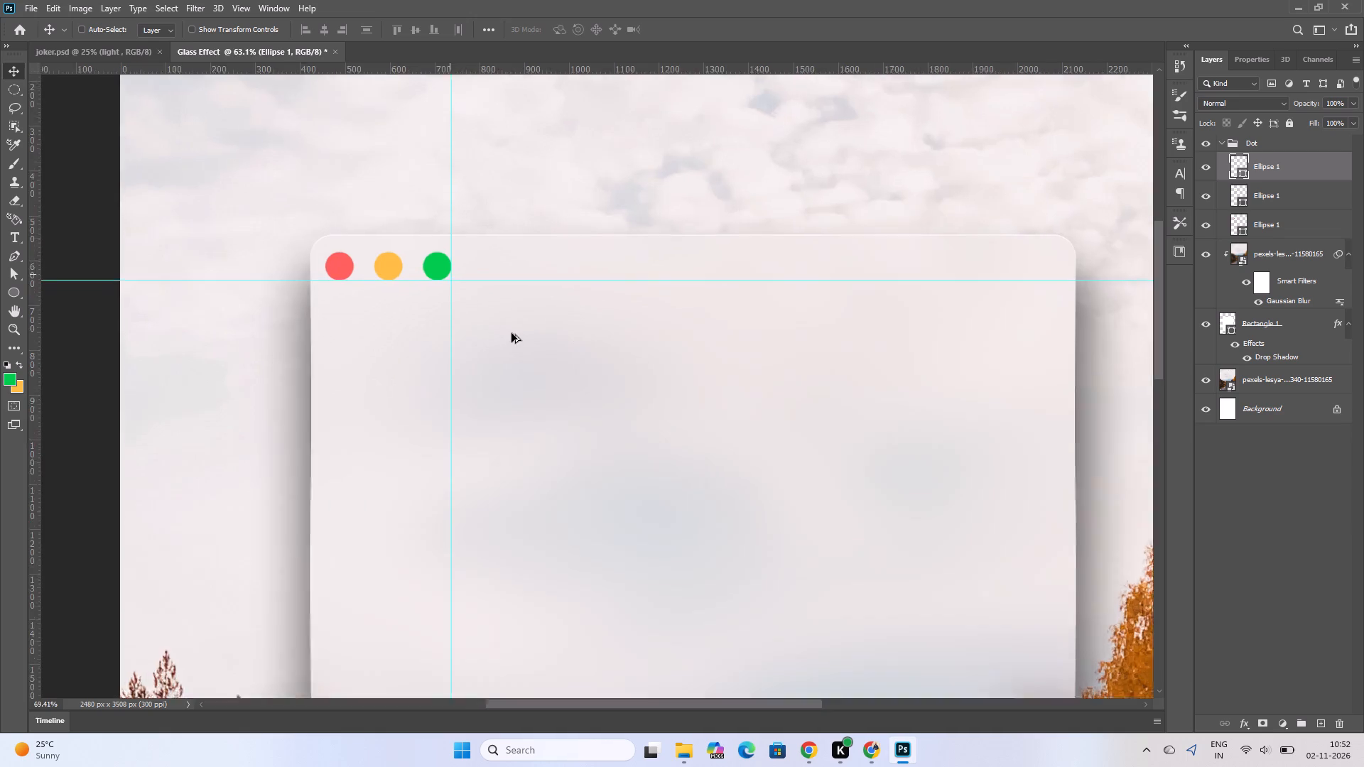
alt+scroll(511, 333, up, 6)
alt+scroll(289, 234, up, 5)
alt+scroll(690, 251, up, 4)
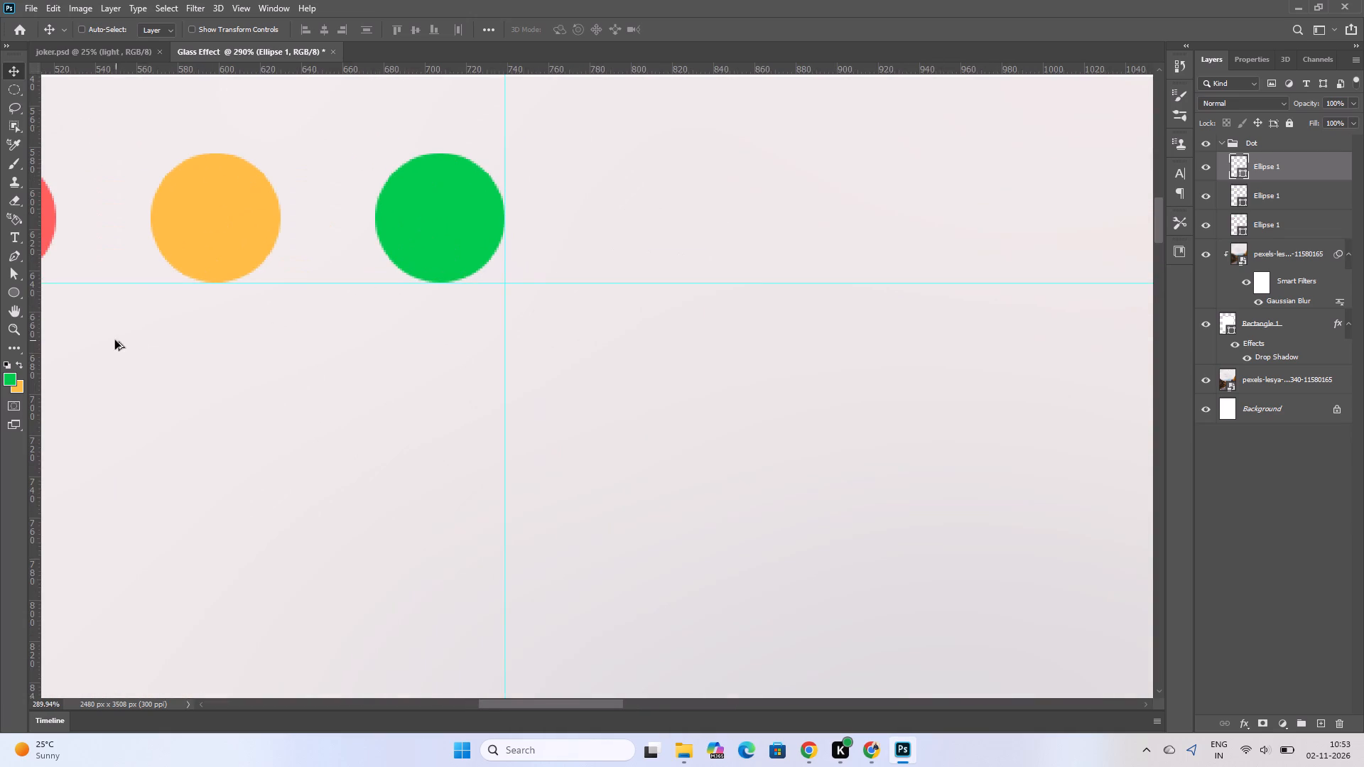
alt+scroll(271, 321, down, 3)
alt+scroll(92, 335, down, 9)
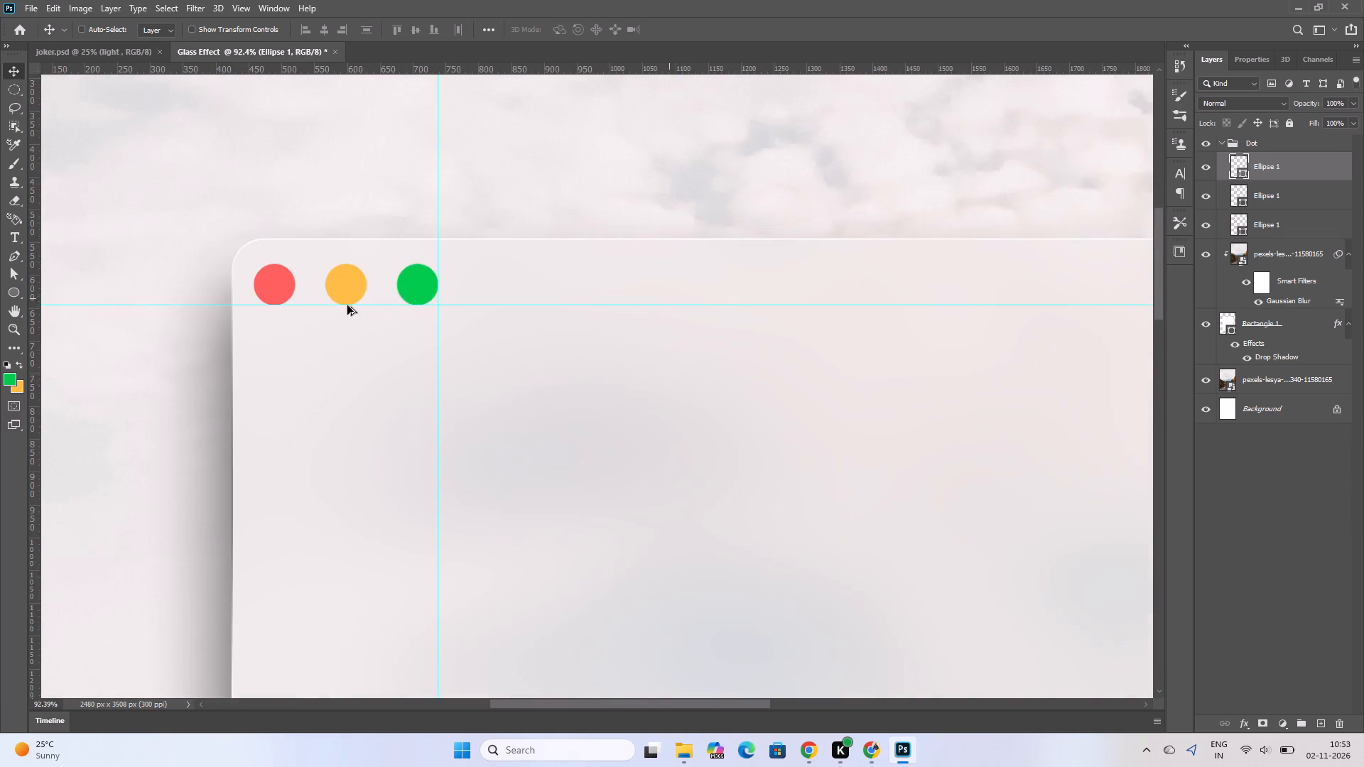
alt+scroll(109, 398, down, 4)
alt+scroll(67, 540, up, 4)
alt+scroll(187, 506, up, 1)
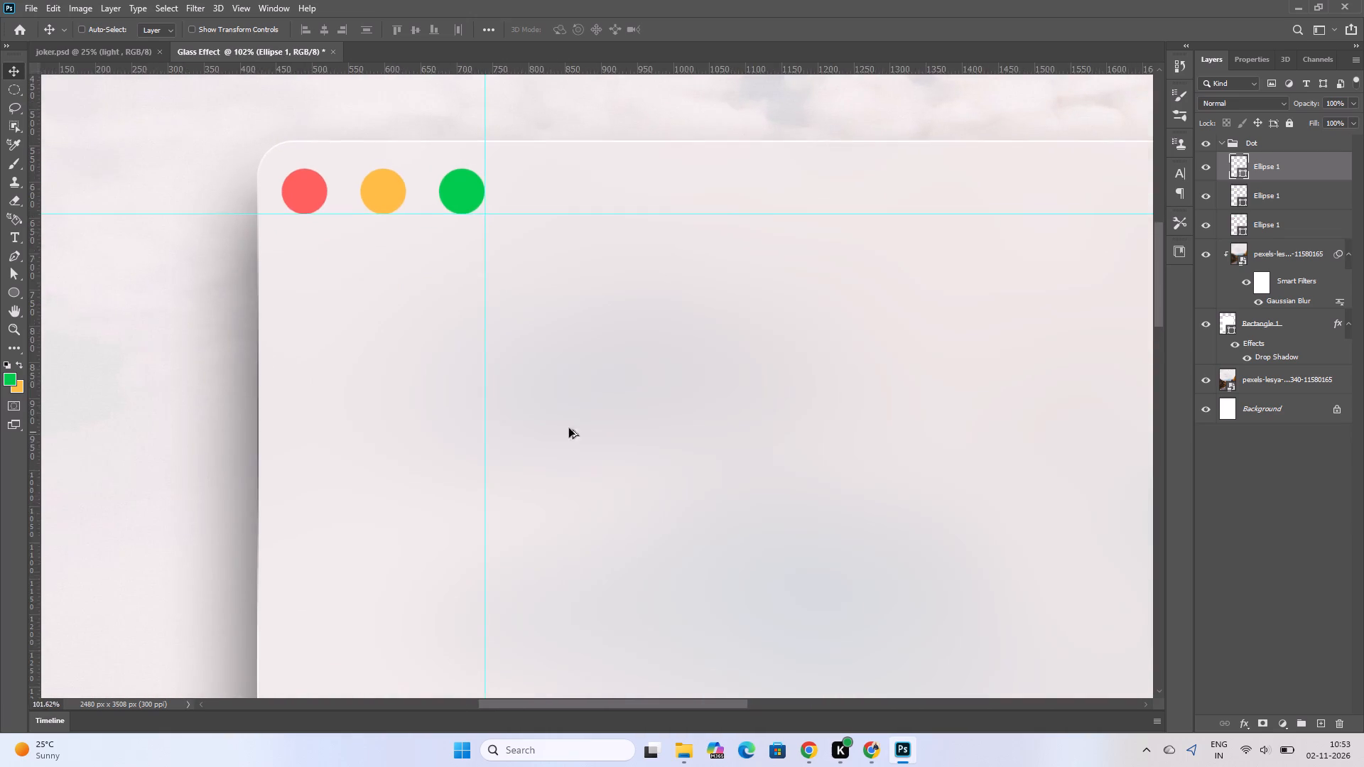
alt+scroll(480, 428, down, 9)
alt+scroll(435, 454, up, 2)
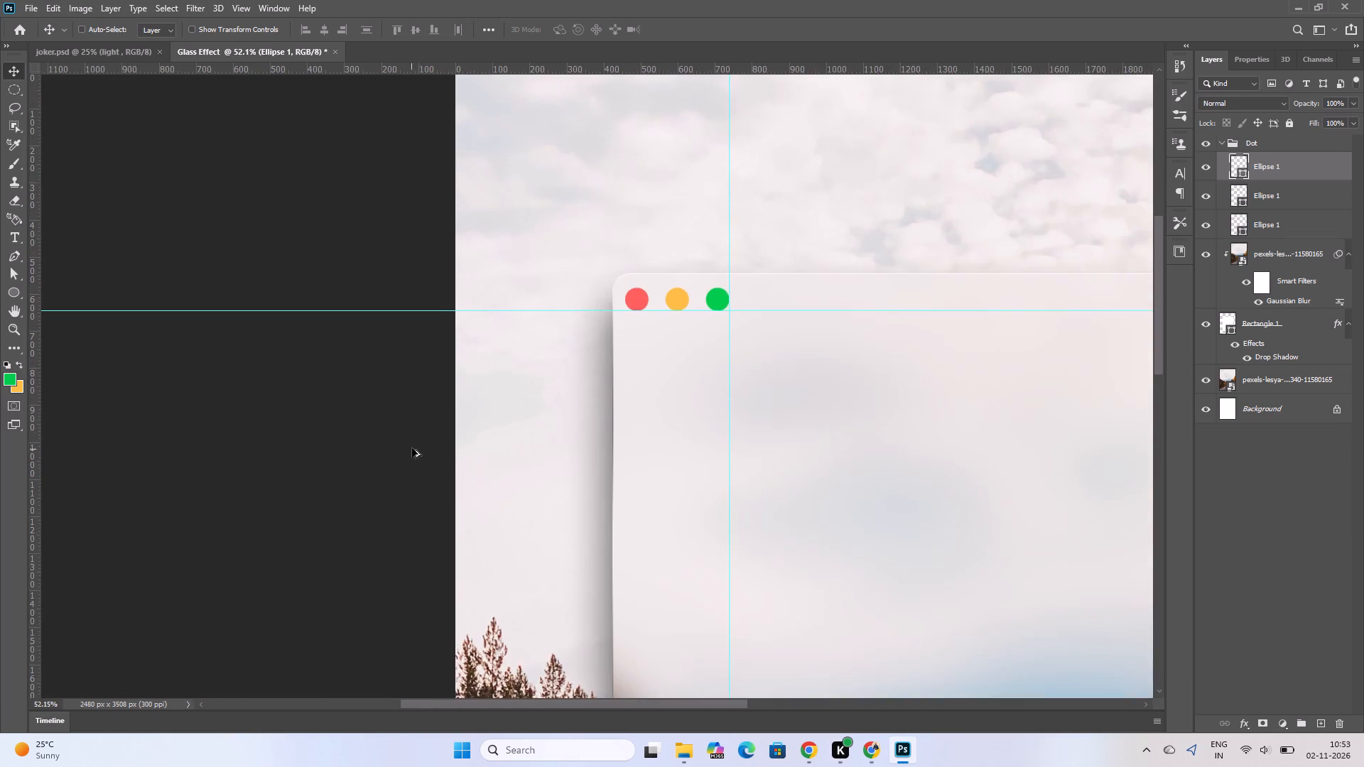
alt+scroll(453, 443, up, 2)
alt+scroll(1132, 435, down, 7)
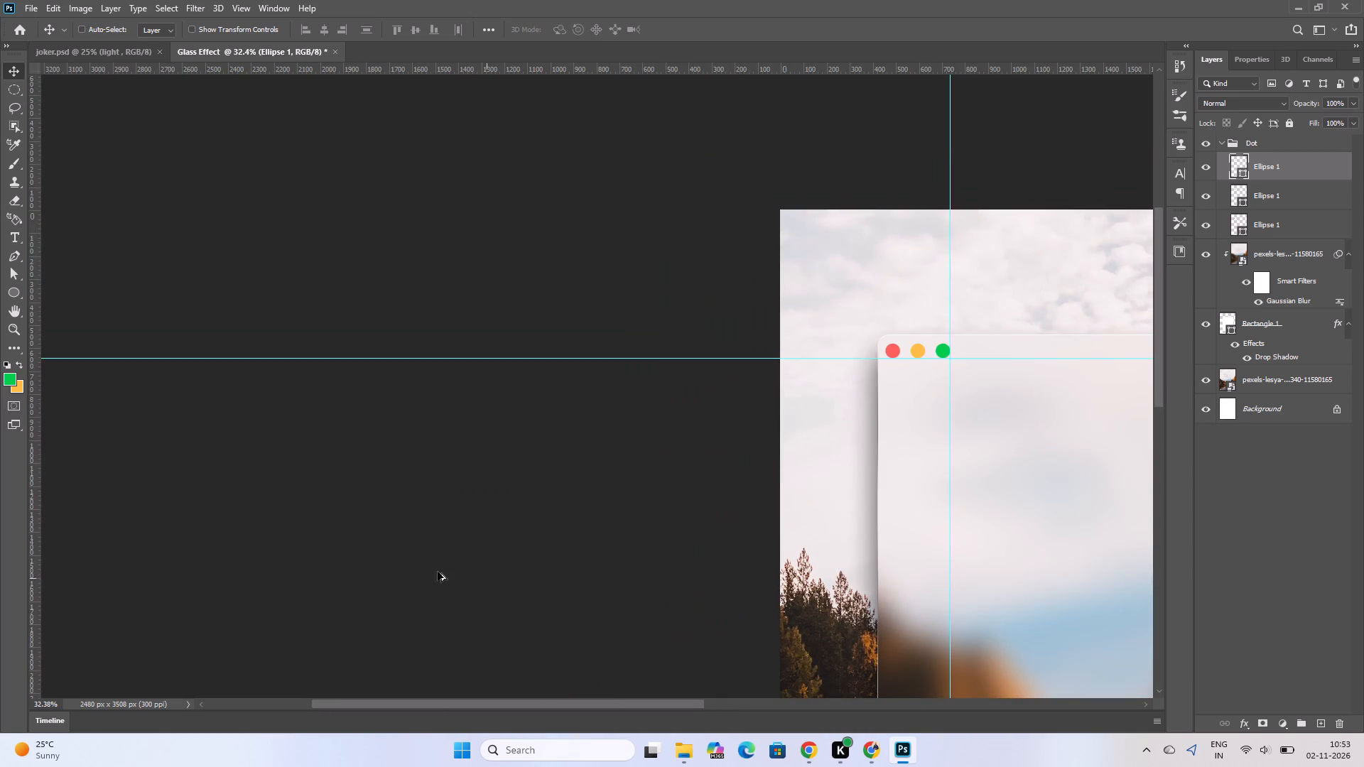
alt+scroll(340, 560, up, 4)
alt+scroll(339, 558, down, 15)
alt+scroll(622, 403, up, 3)
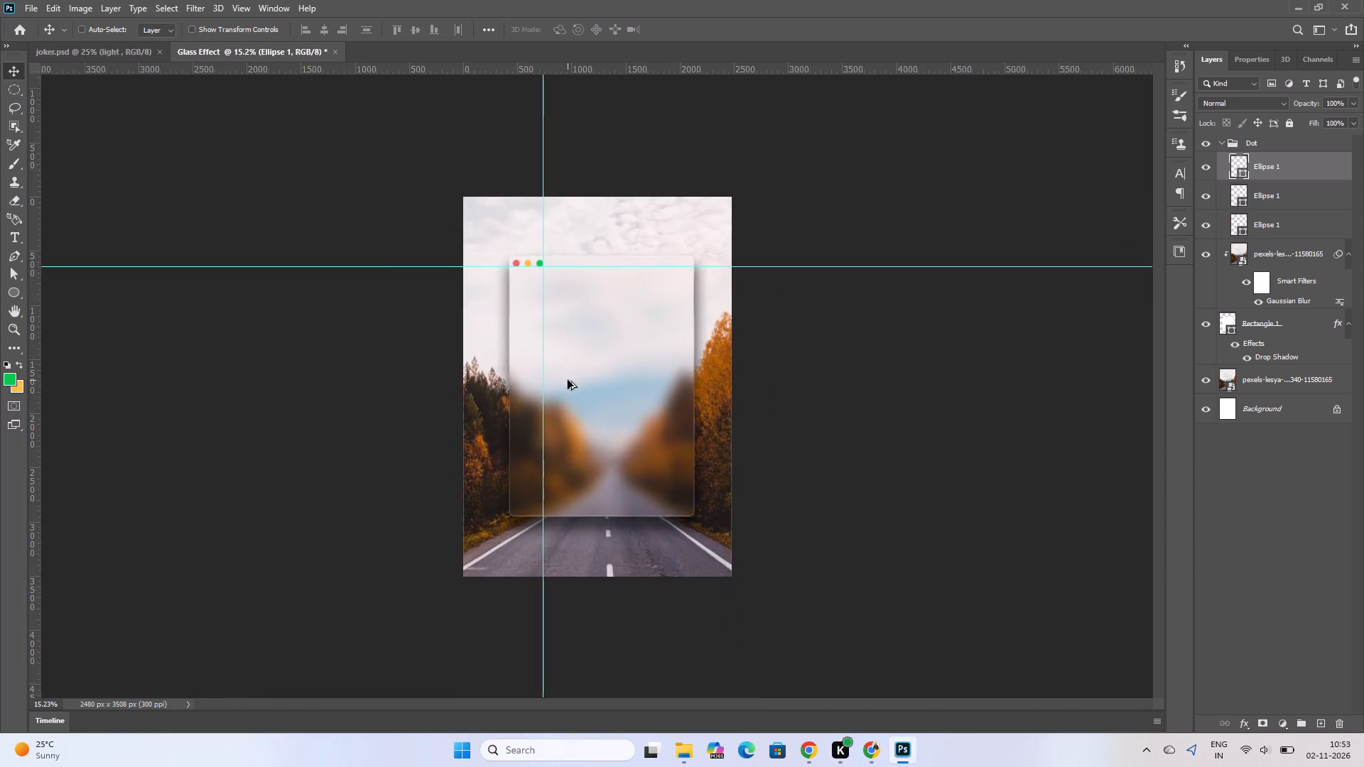
alt+scroll(568, 380, up, 4)
alt+scroll(511, 191, up, 9)
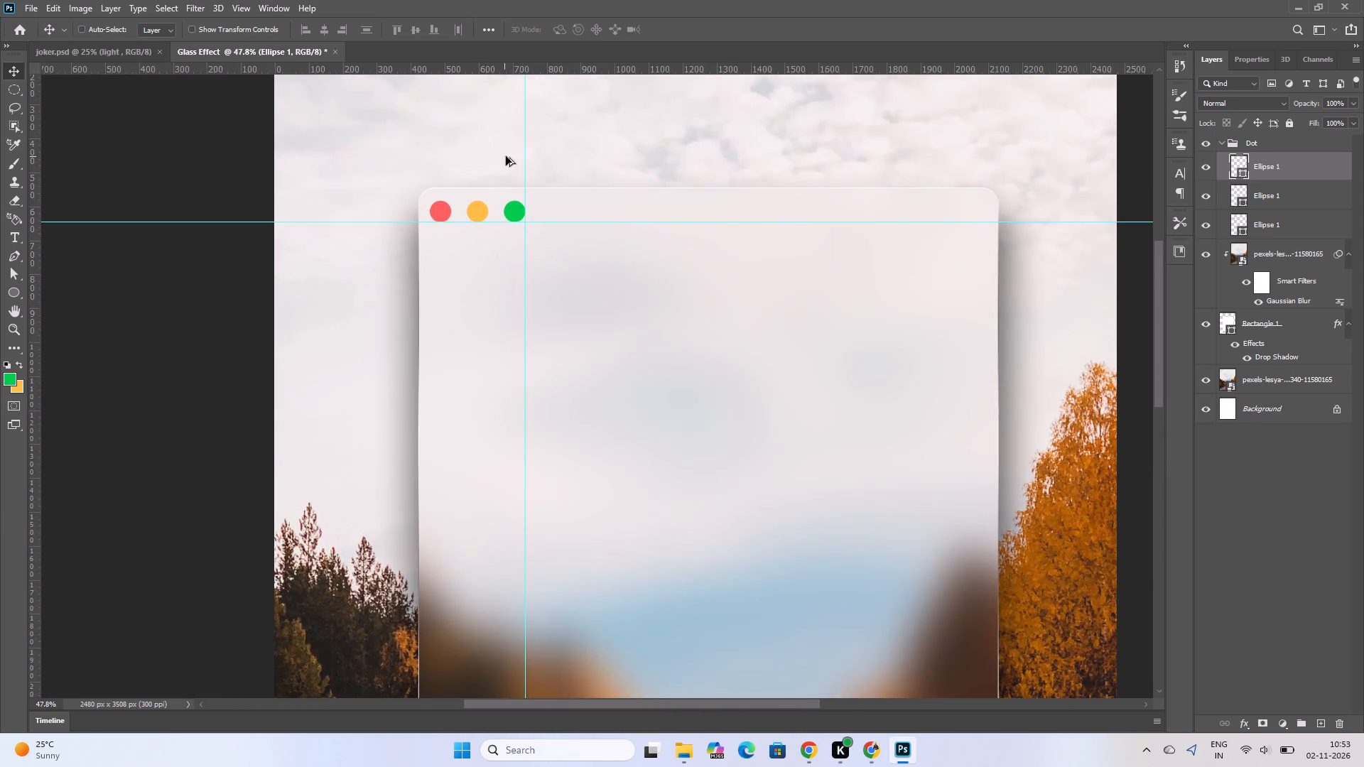
alt+scroll(1065, 229, up, 1)
alt+scroll(1152, 229, up, 2)
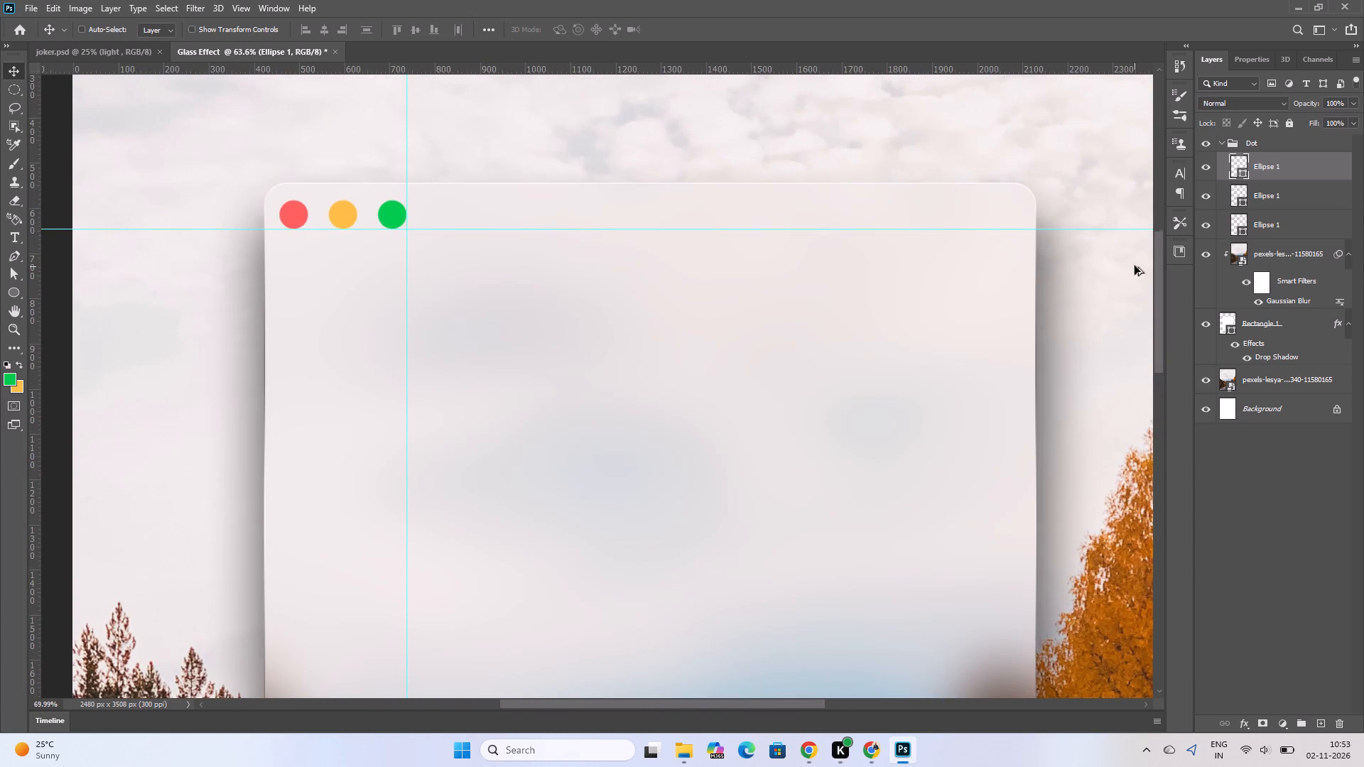
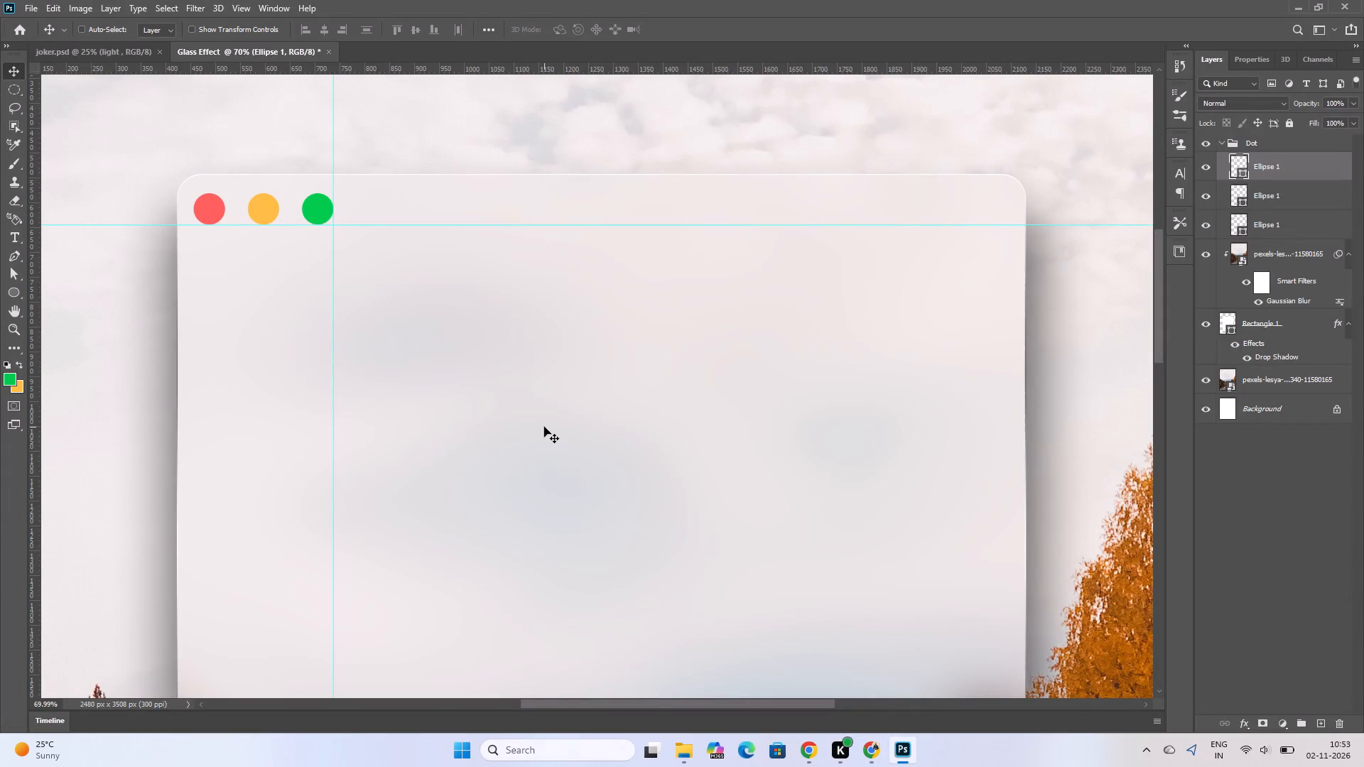
Collapse the Dot group so its three ellipse layers are tucked away in the layer stack.
click(1221, 144)
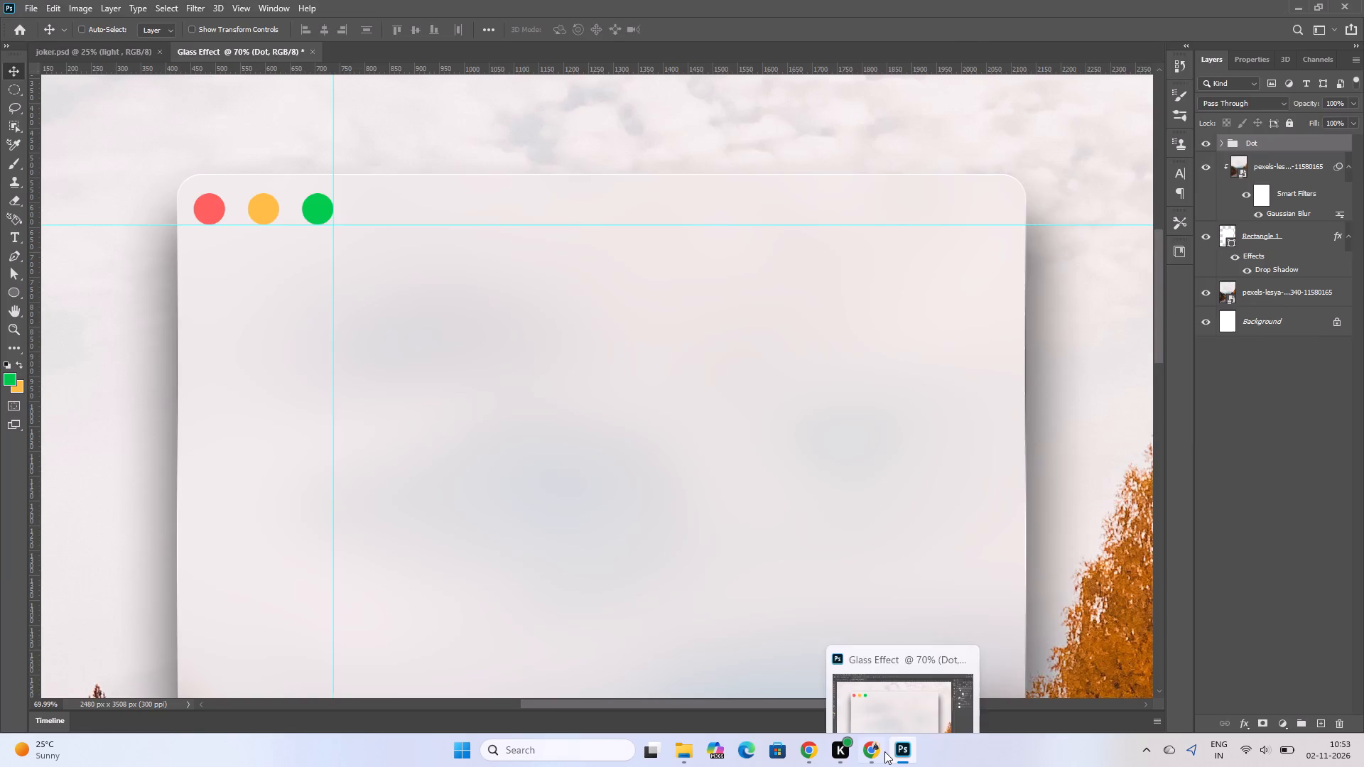
Switch to the Chrome browser.
click(884, 751)
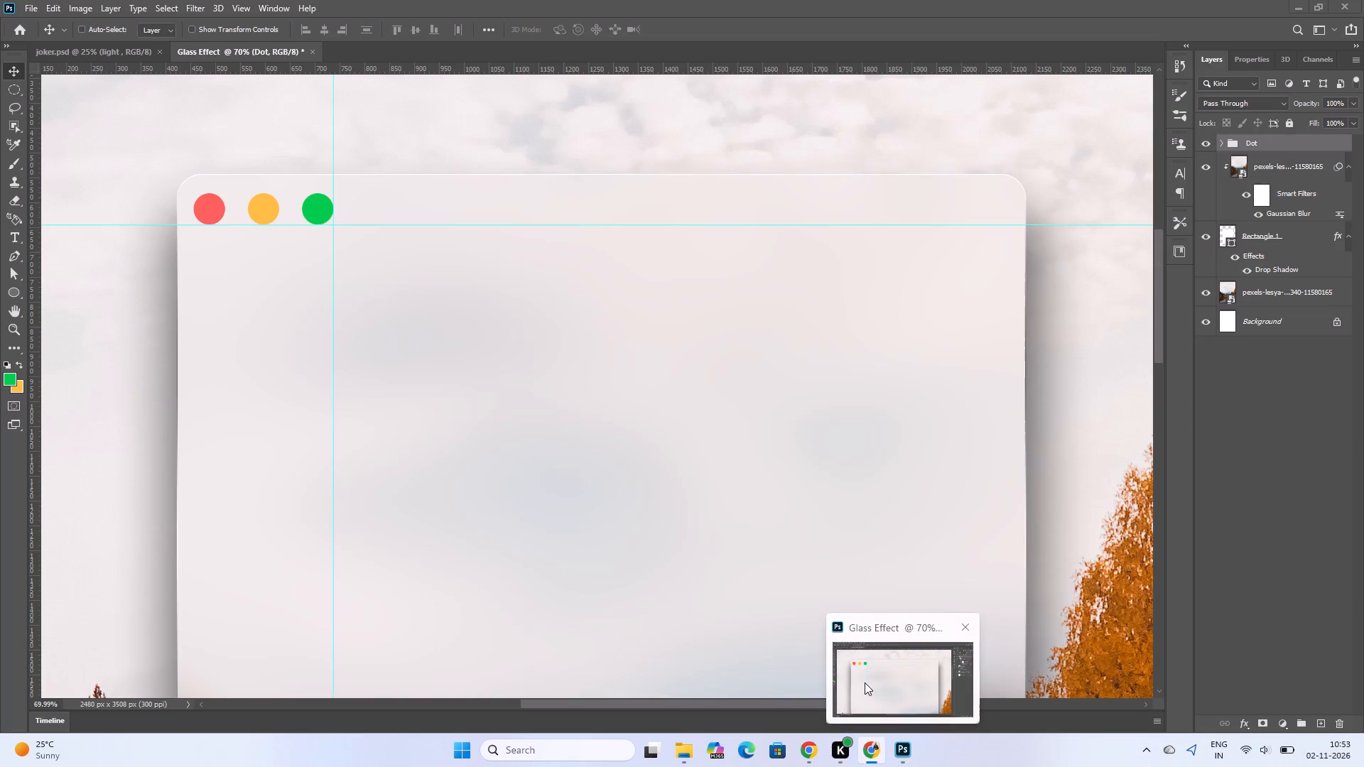
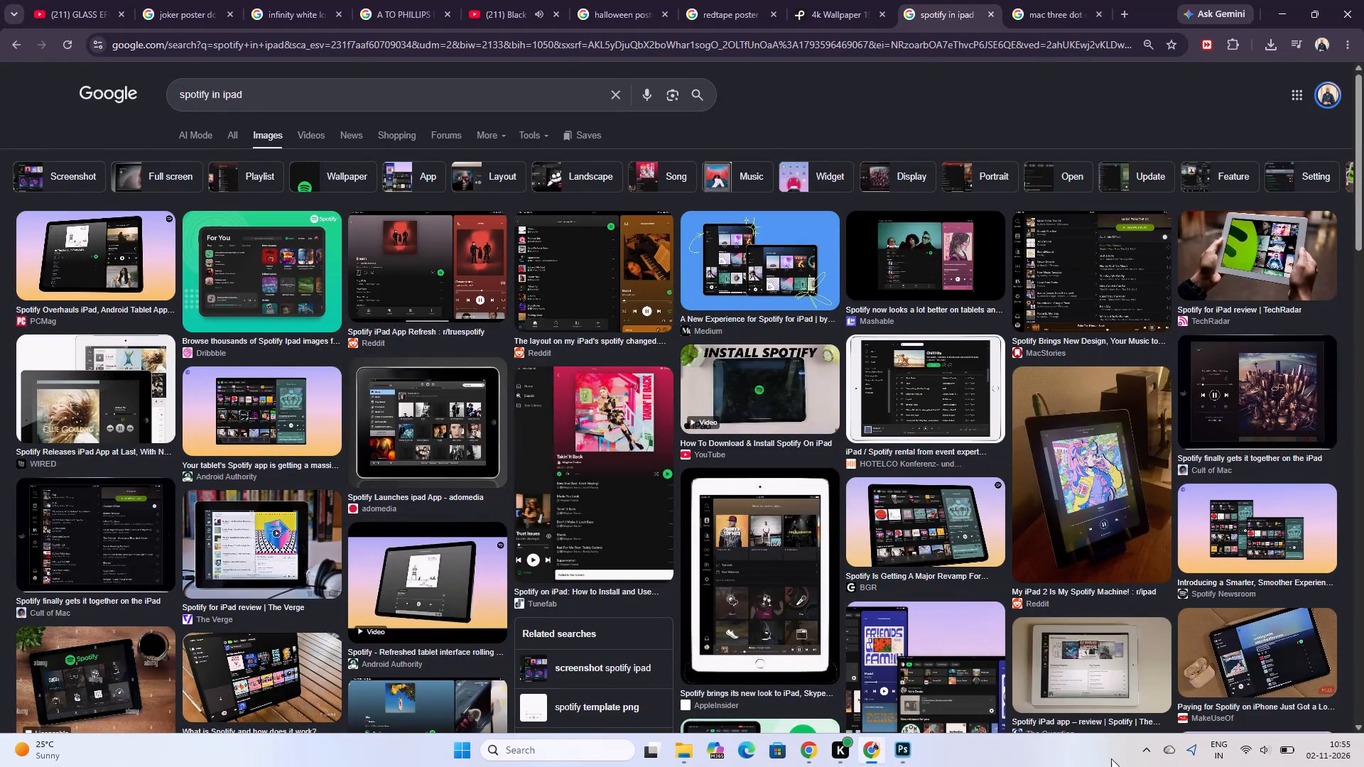
Switch to Photoshop and look over the frosted-glass window from its coloured dots down to its lower edge.
click(908, 751)
alt+scroll(797, 367, down, 5)
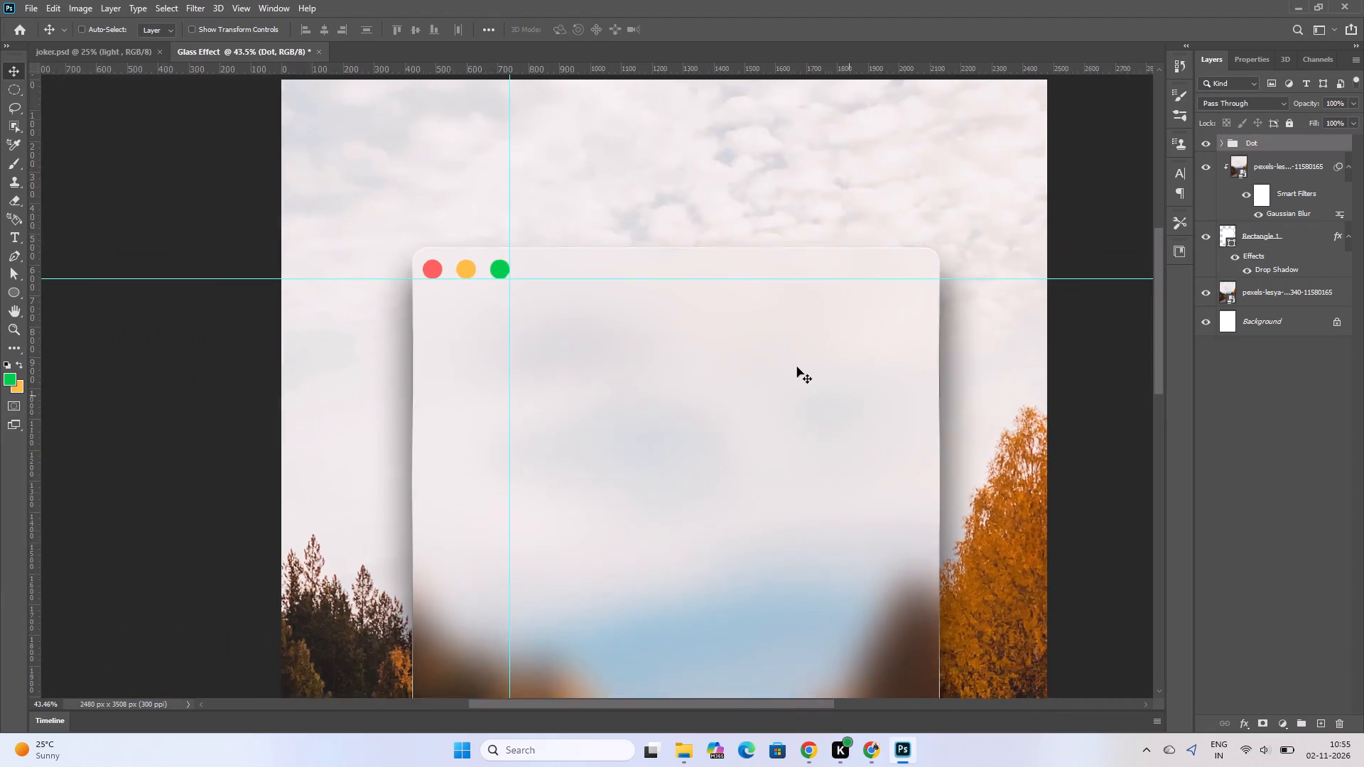
alt+scroll(797, 367, down, 1)
ctrl+scroll(951, 349, down, 3)
alt+scroll(693, 422, down, 1)
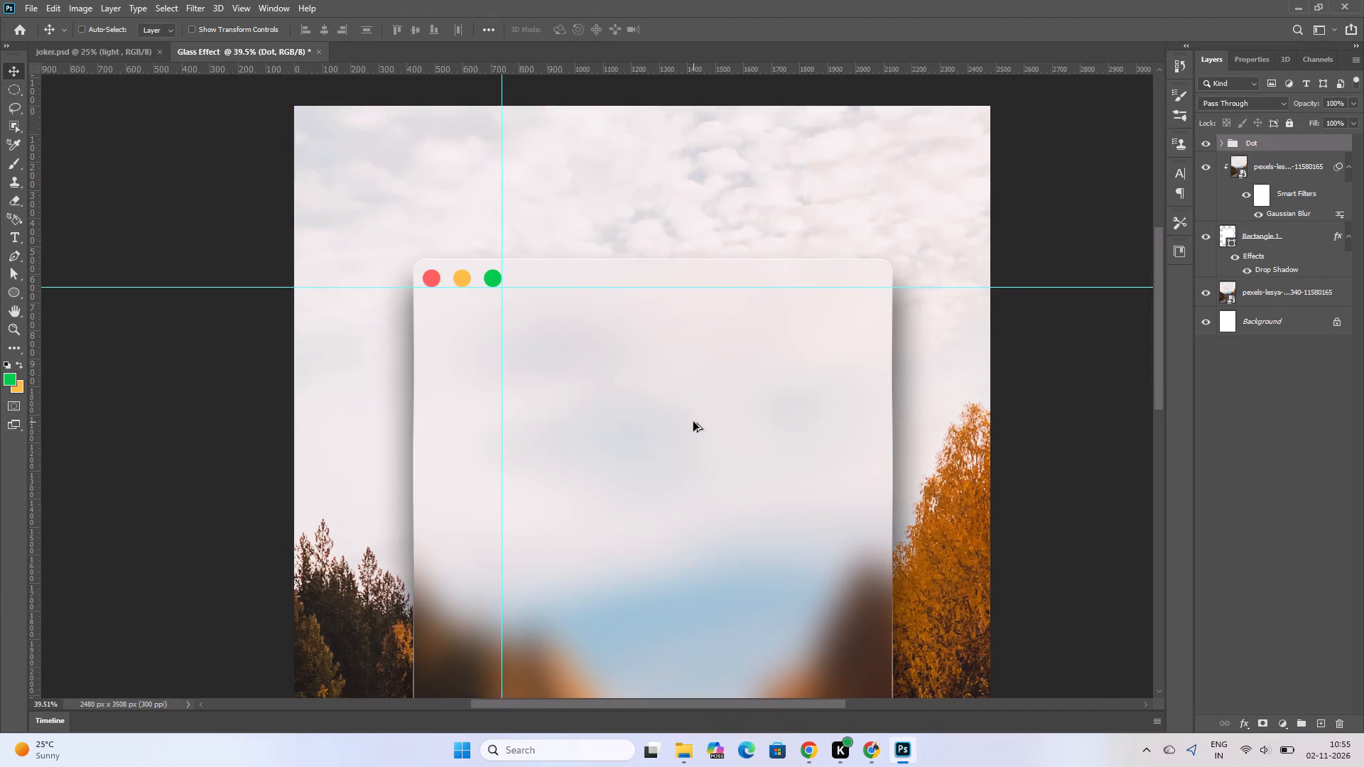
alt+scroll(699, 425, up, 2)
alt+scroll(699, 425, down, 1)
scroll(722, 350, down, 1)
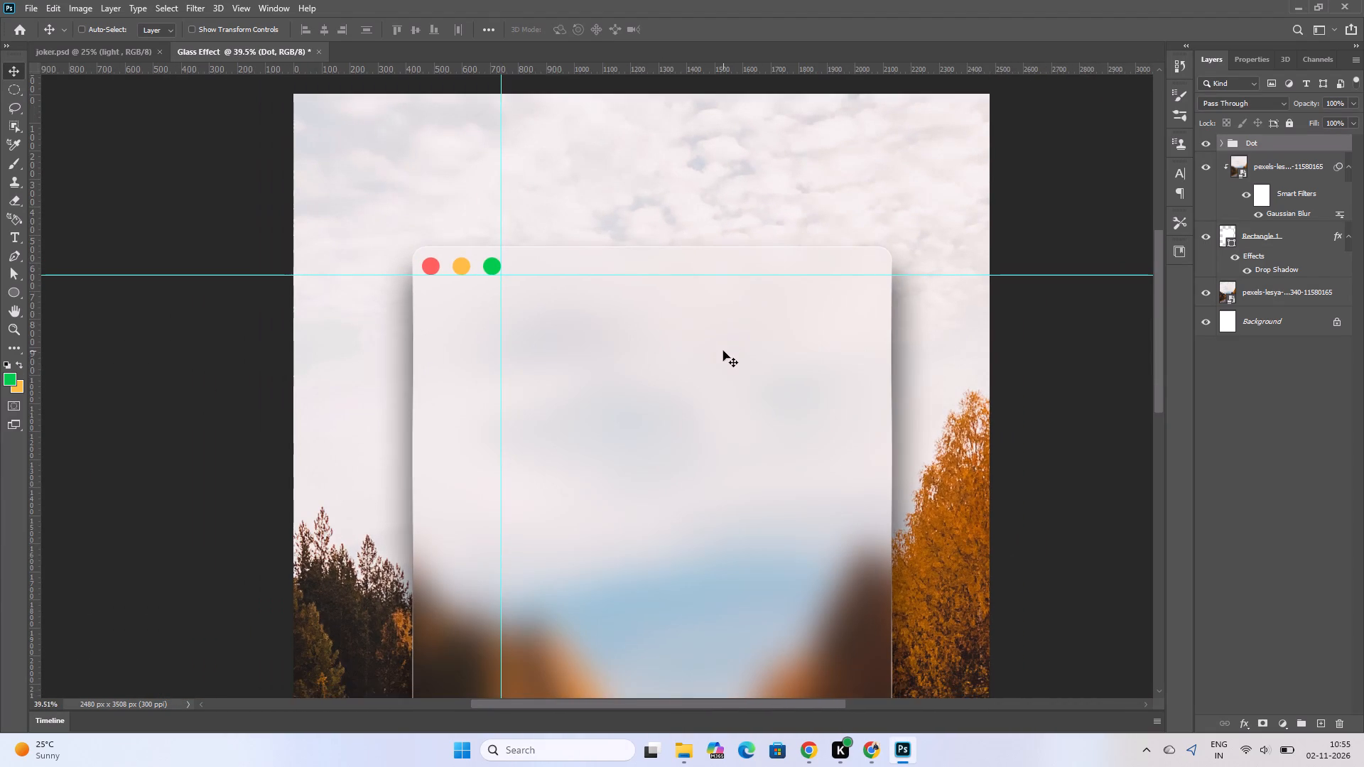
scroll(728, 359, down, 5)
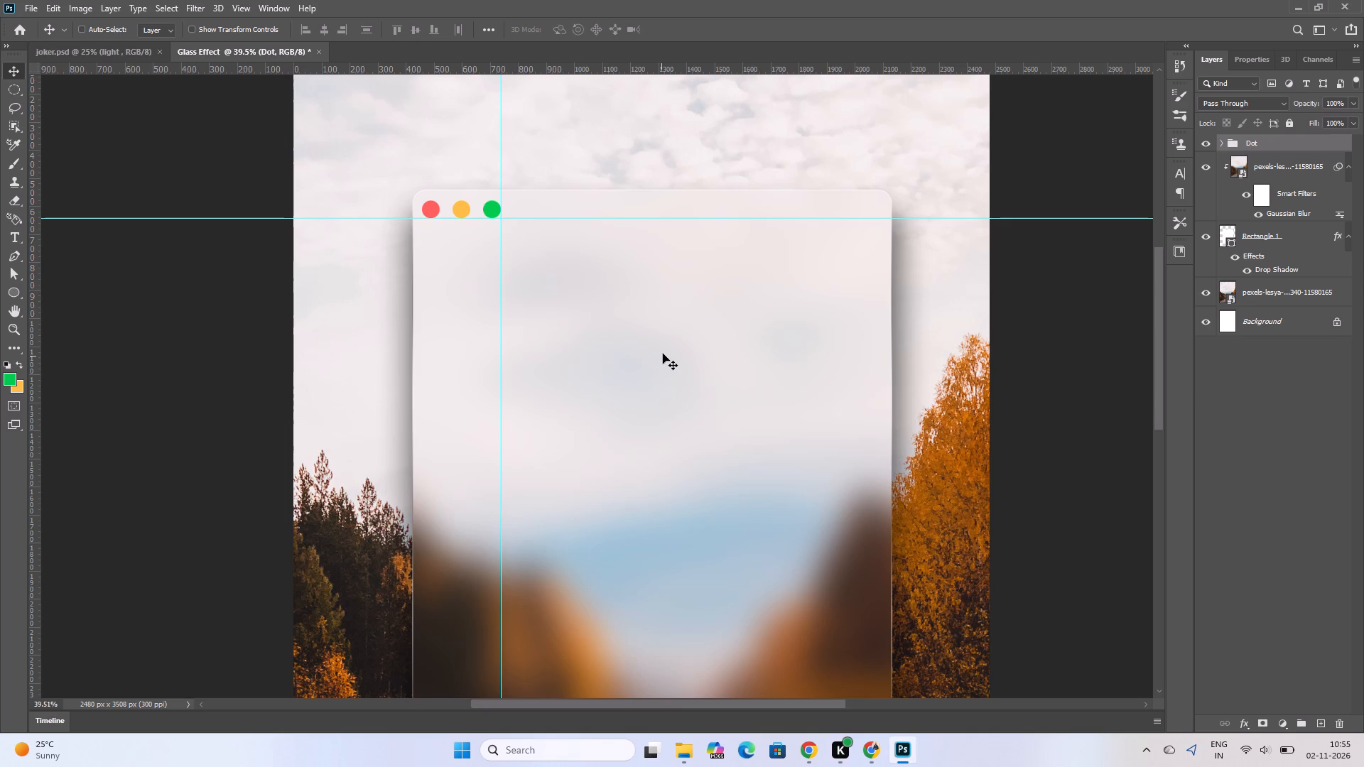
scroll(778, 410, down, 3)
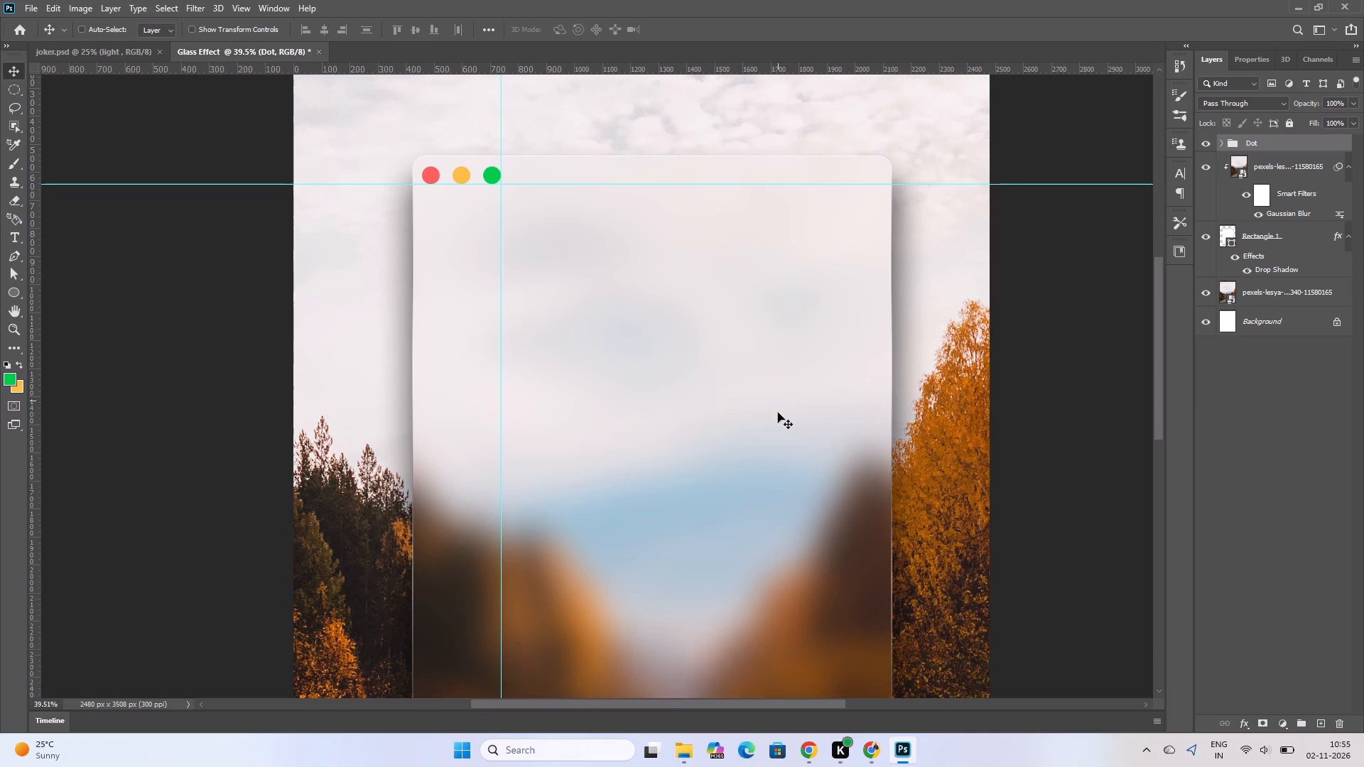
scroll(778, 413, down, 15)
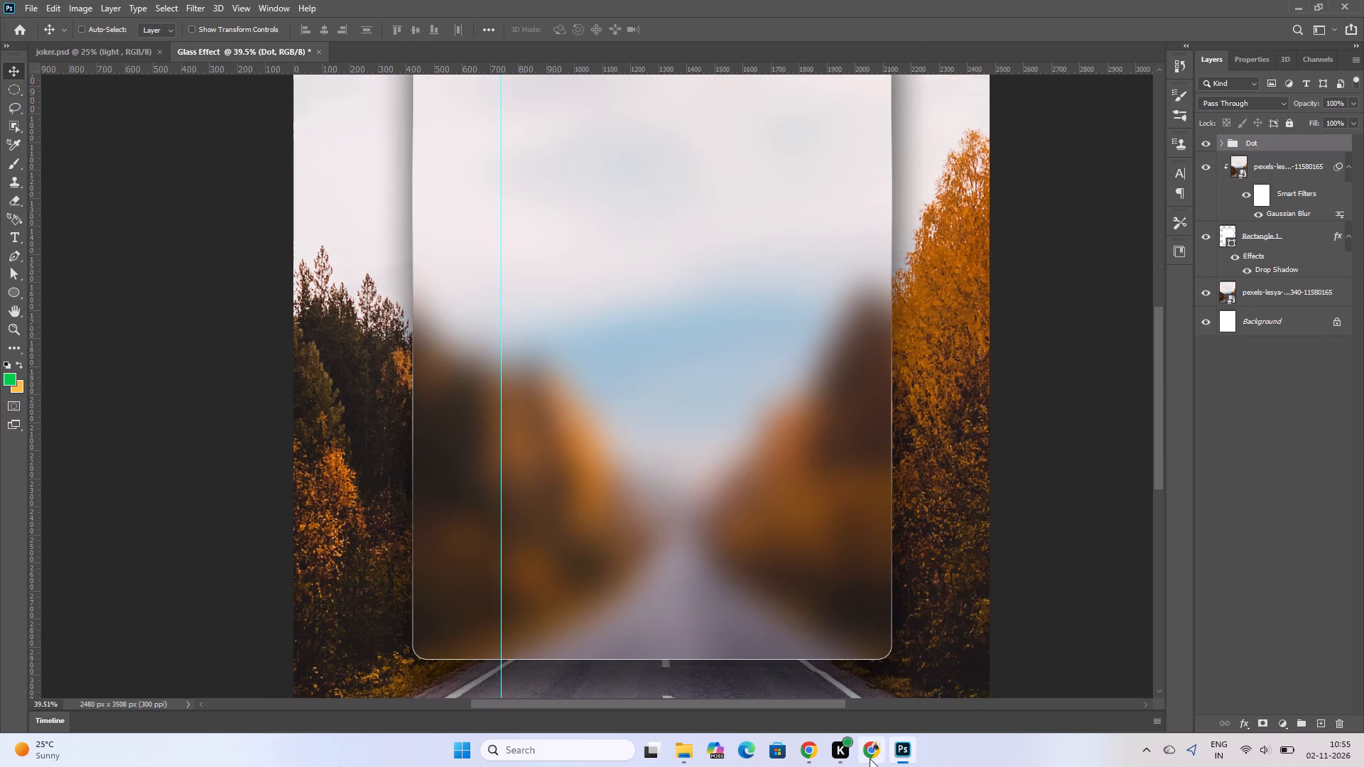
Switch to Chrome, browse the Spotify-in-iPad image results and narrow them to the Wallpaper category.
click(870, 758)
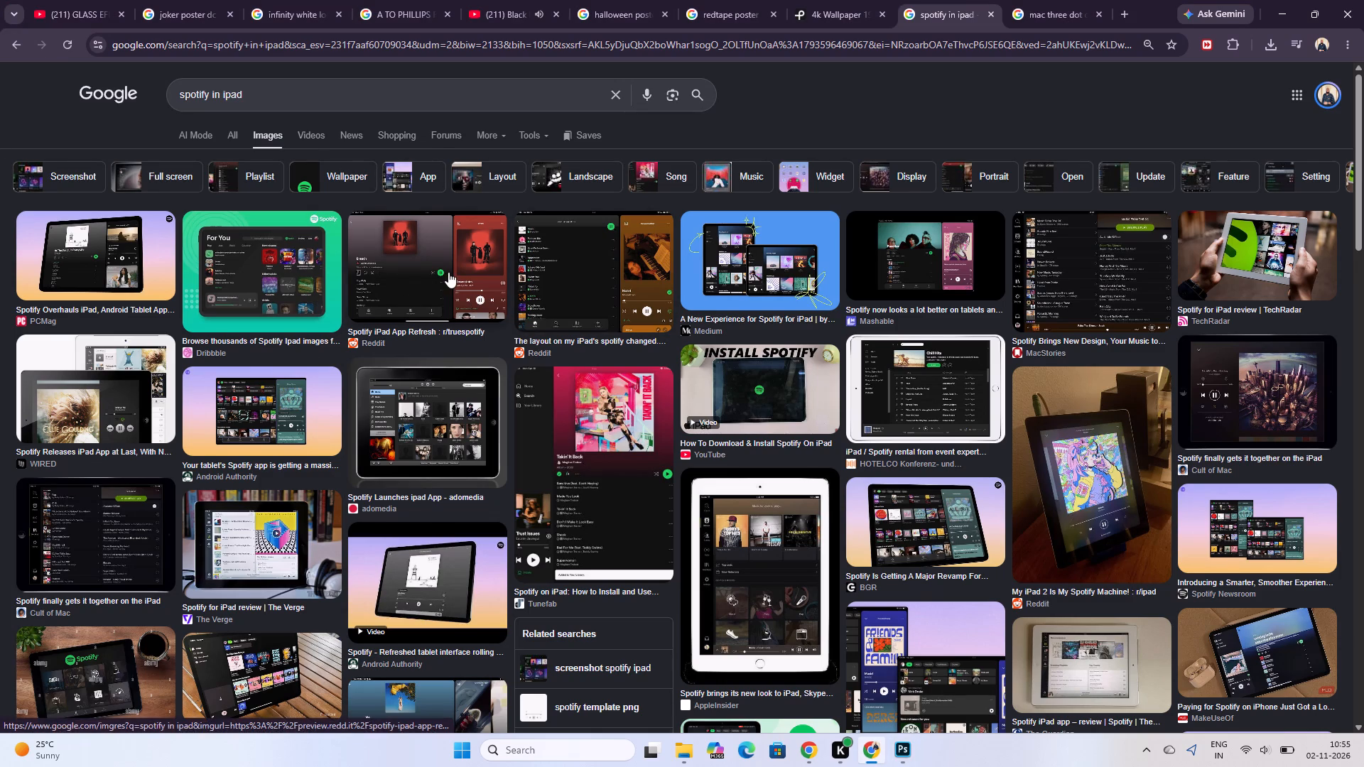
scroll(556, 390, down, 7)
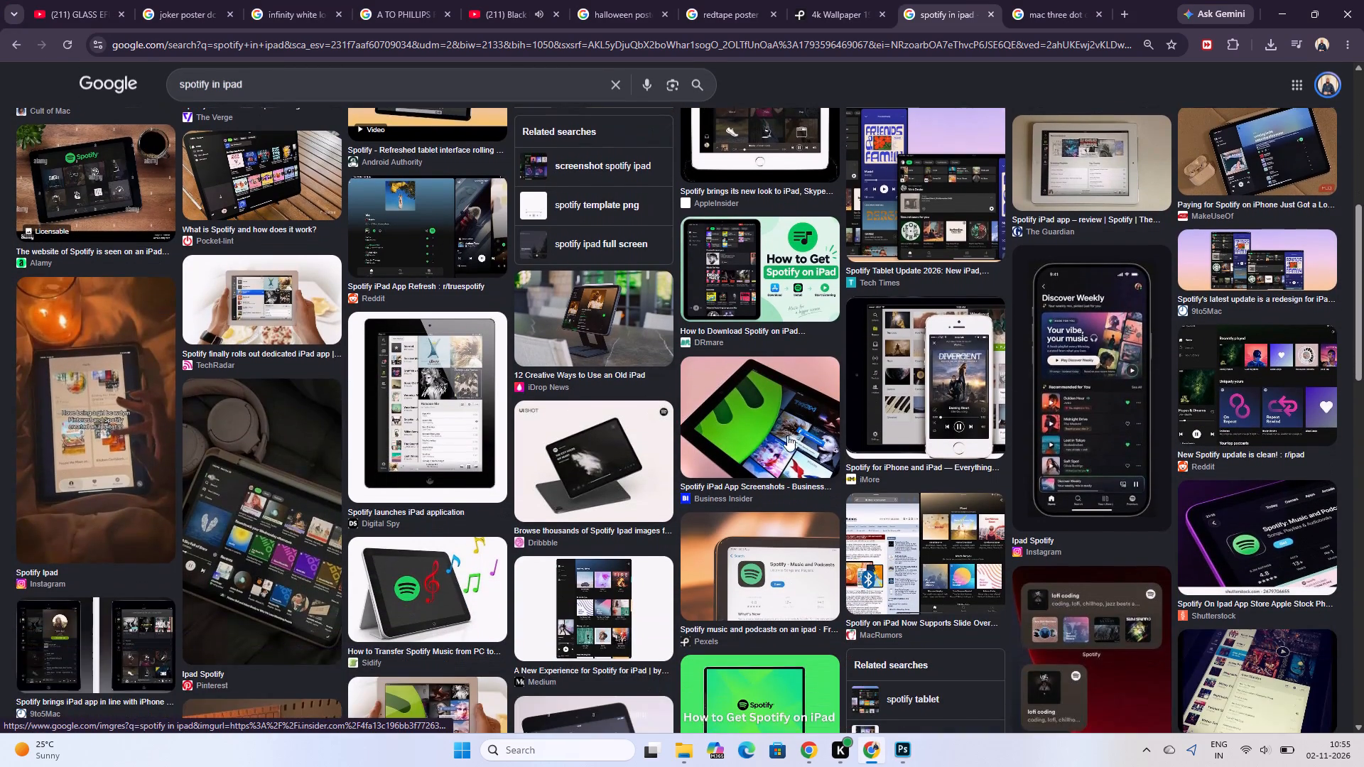
scroll(757, 399, down, 2)
scroll(686, 570, down, 4)
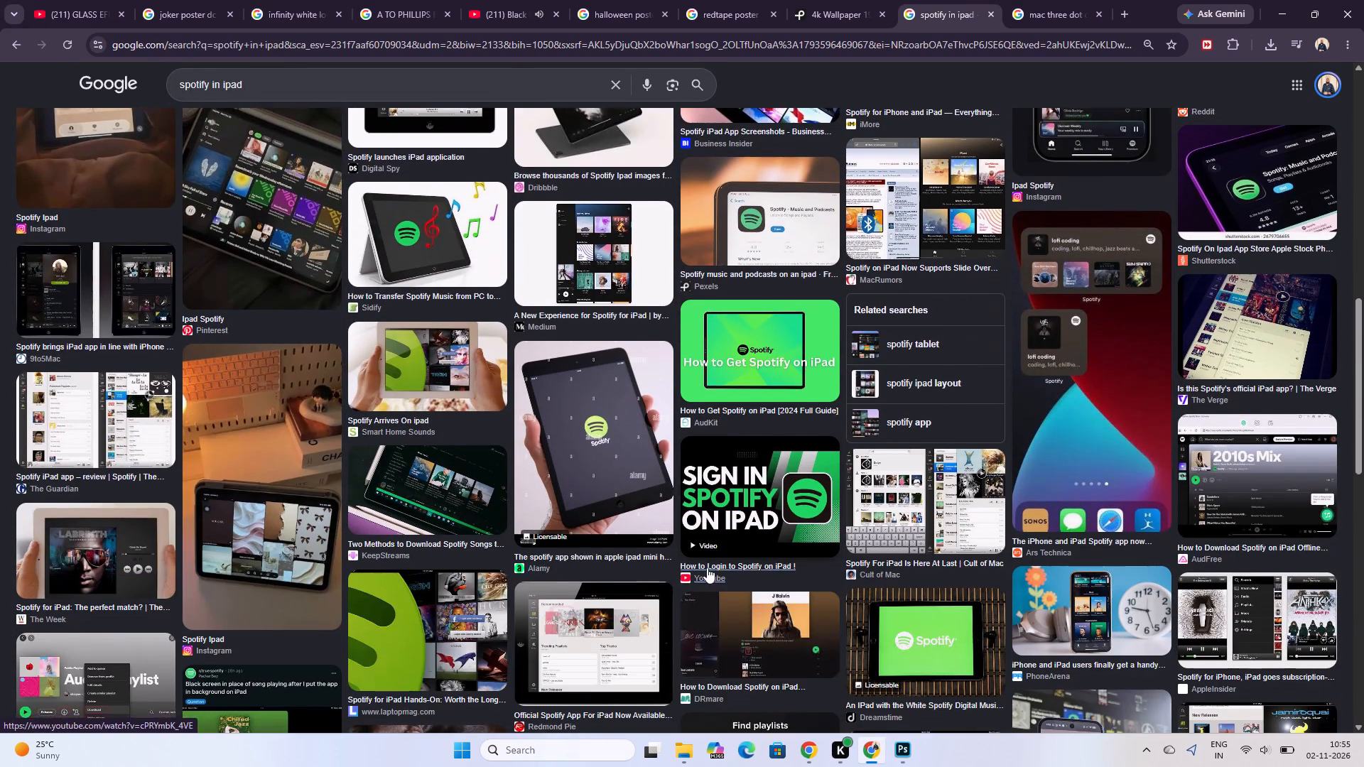
scroll(707, 567, down, 2)
scroll(965, 635, up, 5)
scroll(521, 432, up, 7)
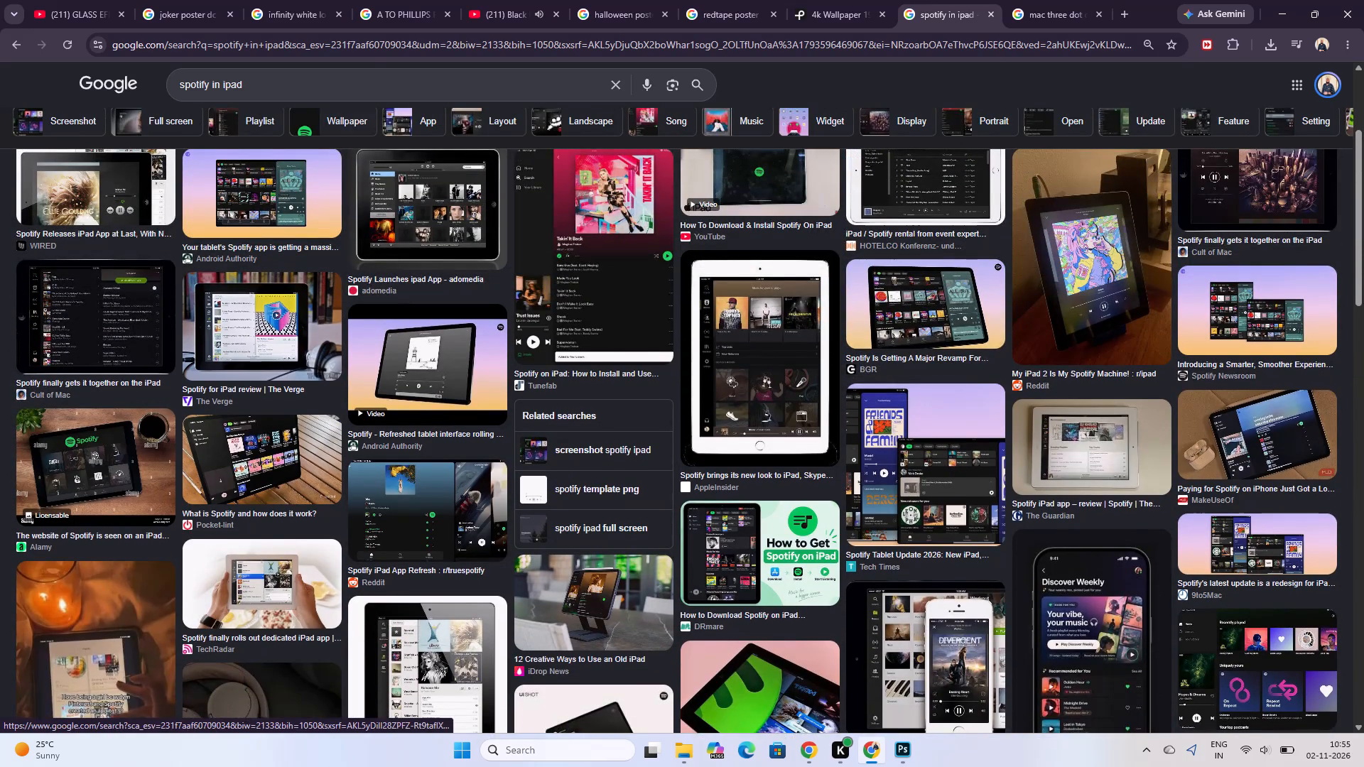
click(346, 123)
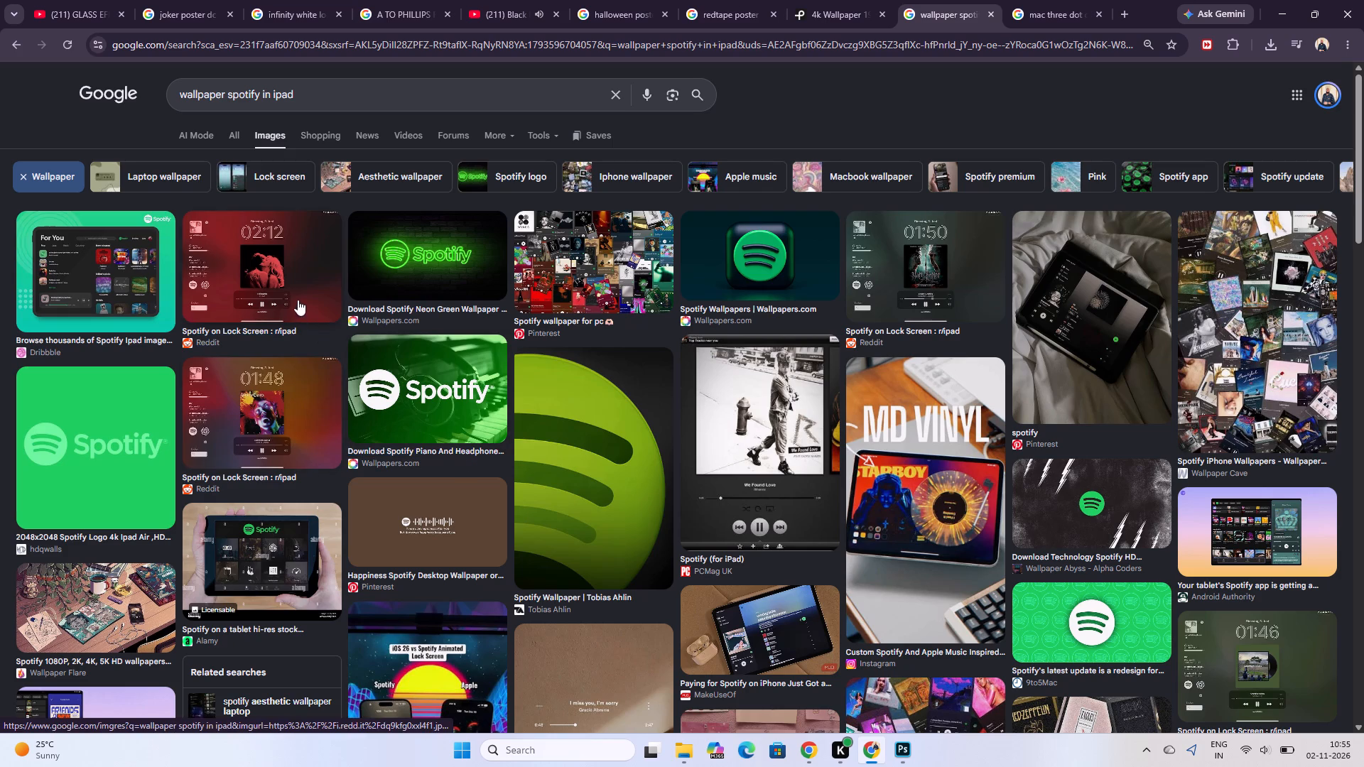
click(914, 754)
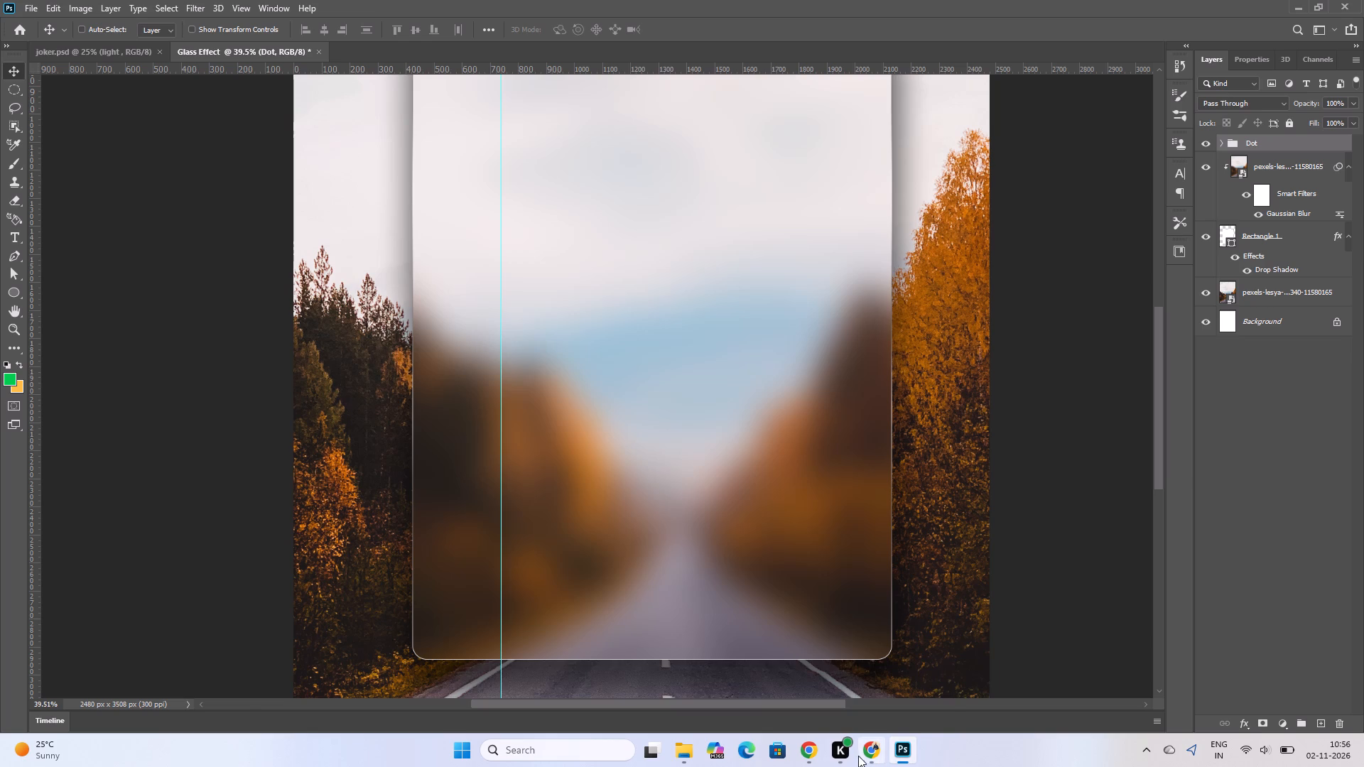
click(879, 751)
Replace the image search with "arjan dhillon".
click(457, 89)
key(ctrl+a)
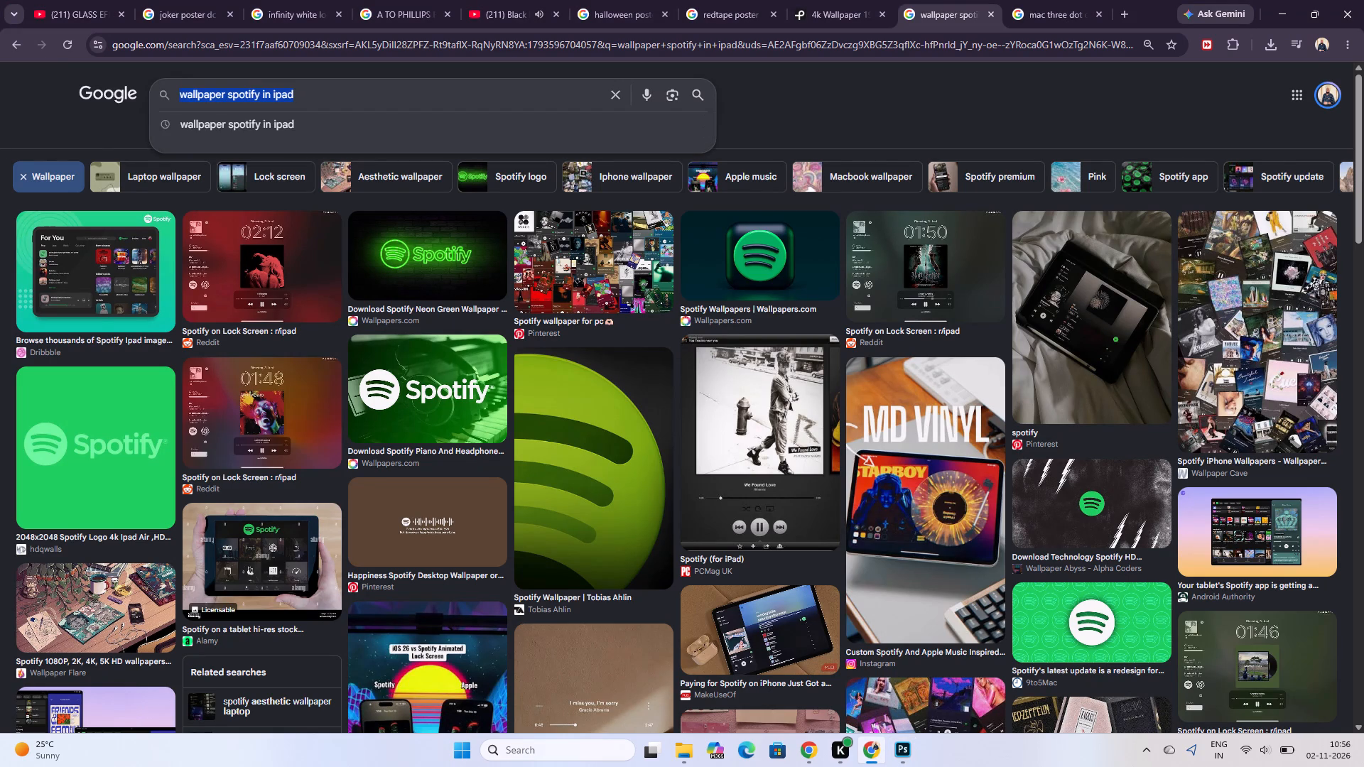
text(arjan dh)
key(Down)
key(Down)
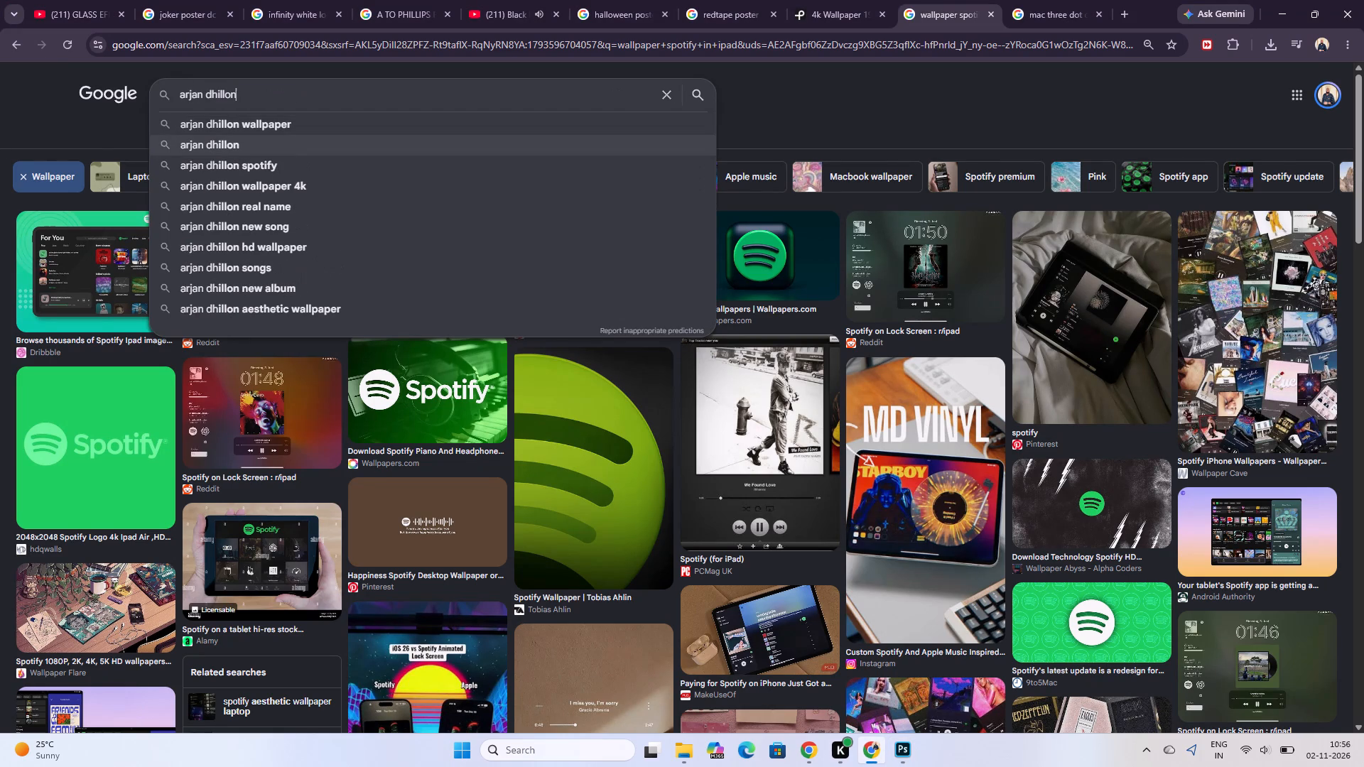
key(Return)
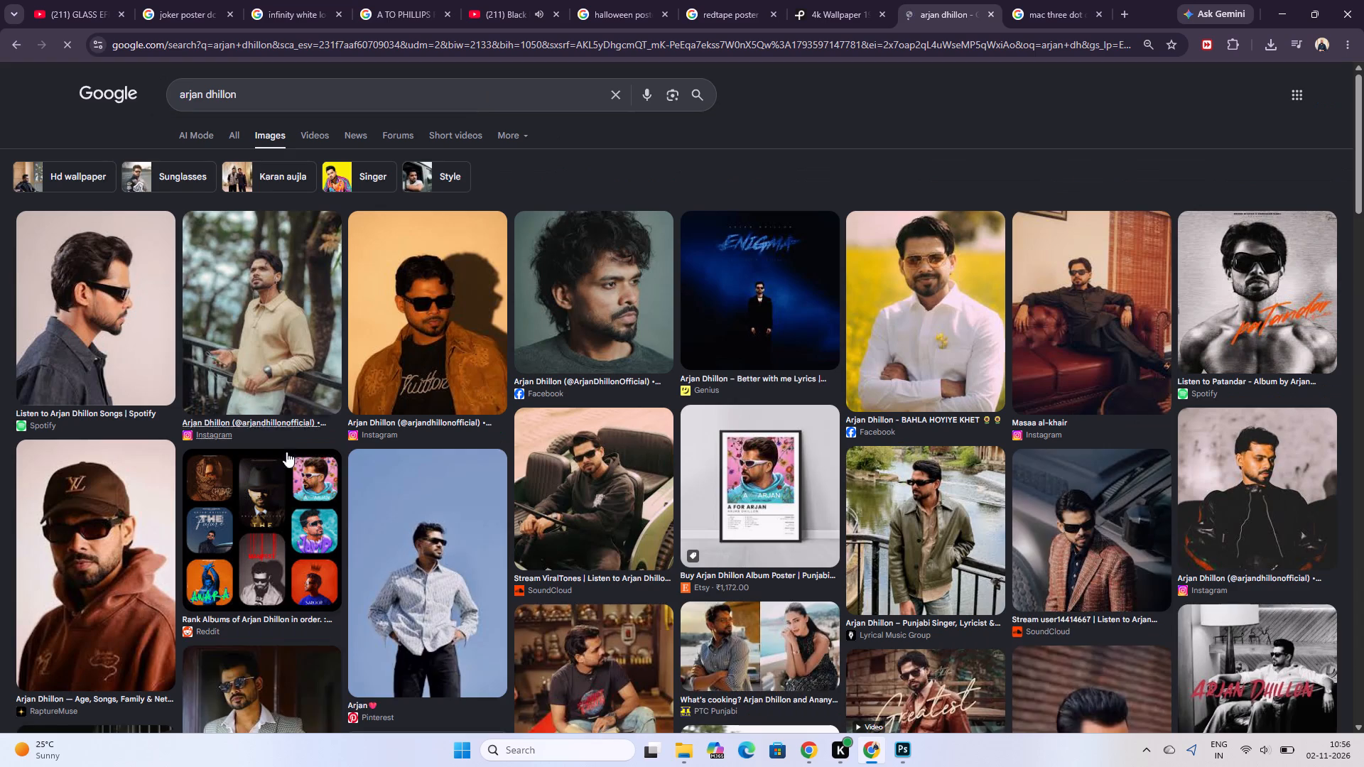
Refine the image search to "arjan dhillon poster" and browse the resulting artwork.
click(310, 84)
key(space)
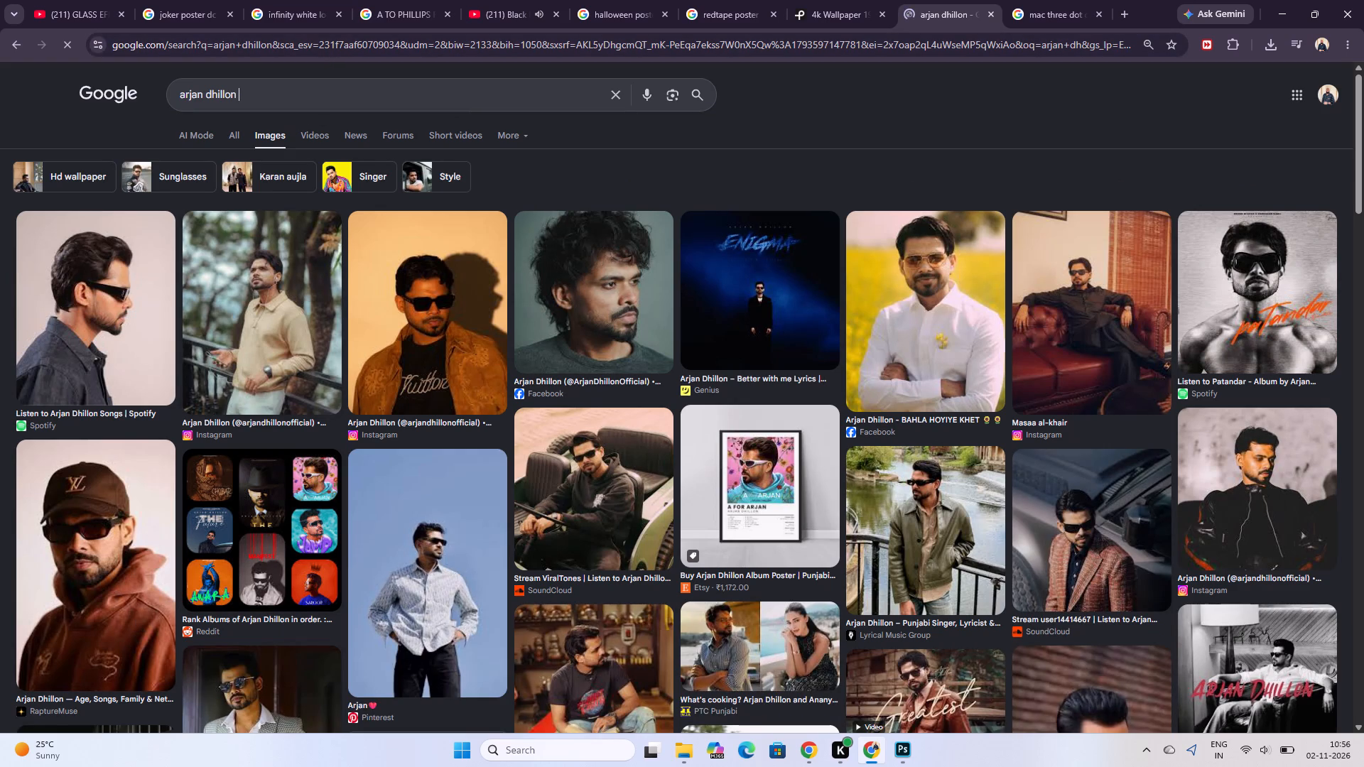
text(poster)
key(Return)
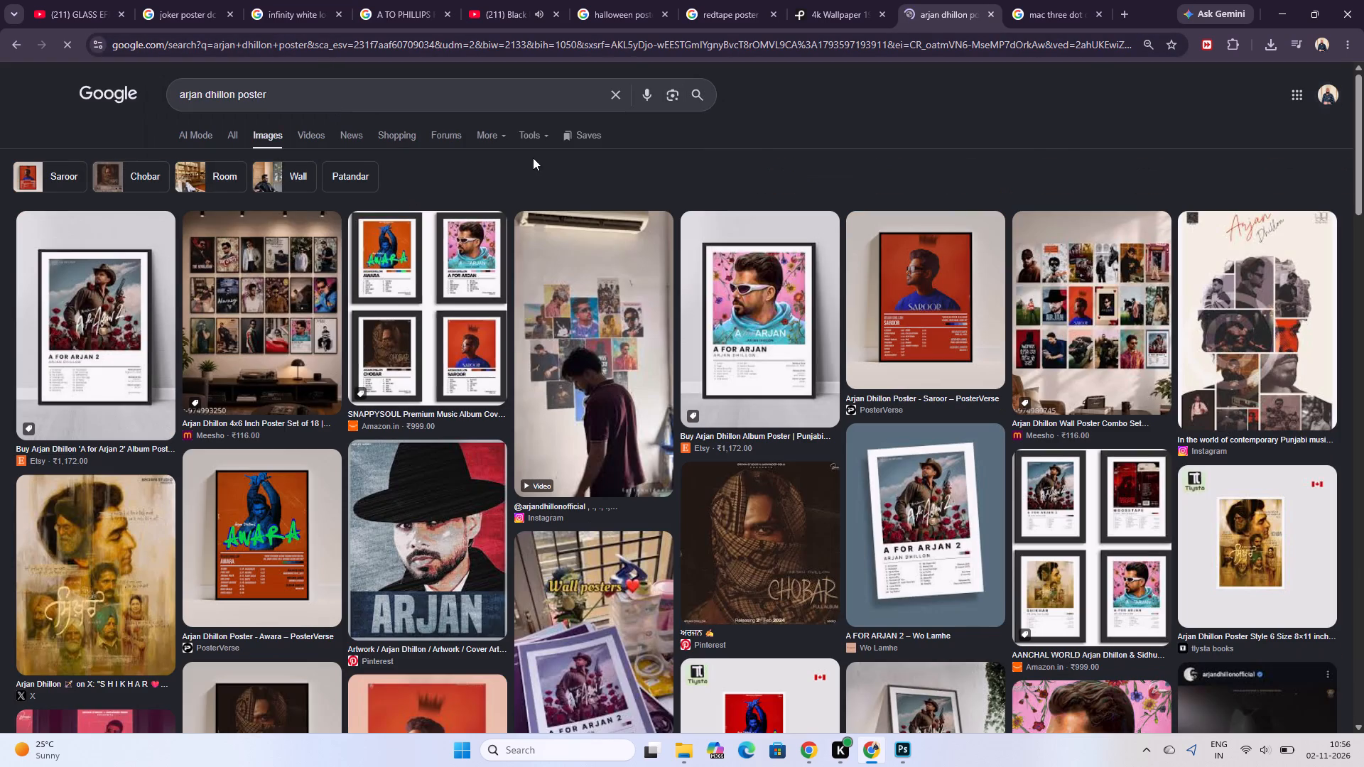
scroll(520, 277, down, 7)
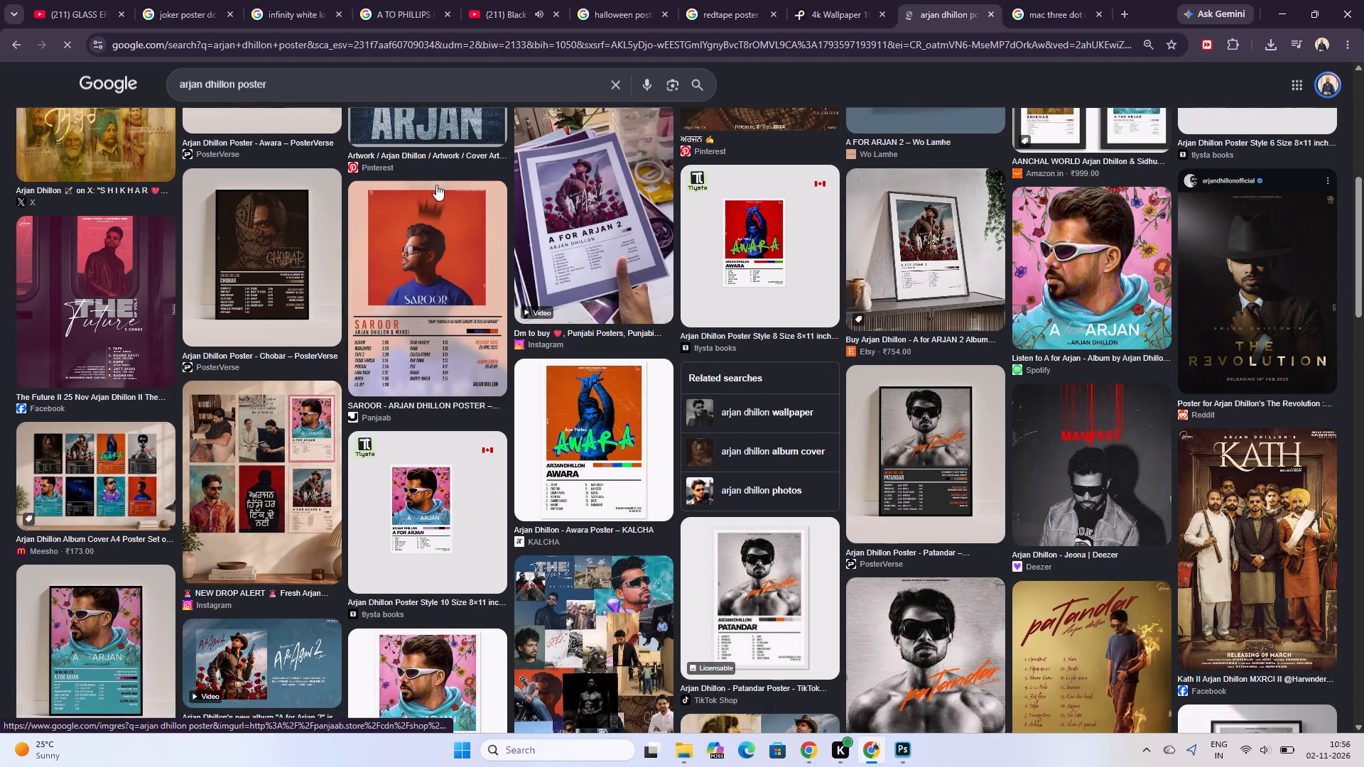
Change the image search to "arjan dhillon song" and browse the results for cover artwork.
click(352, 80)
double_click(247, 83)
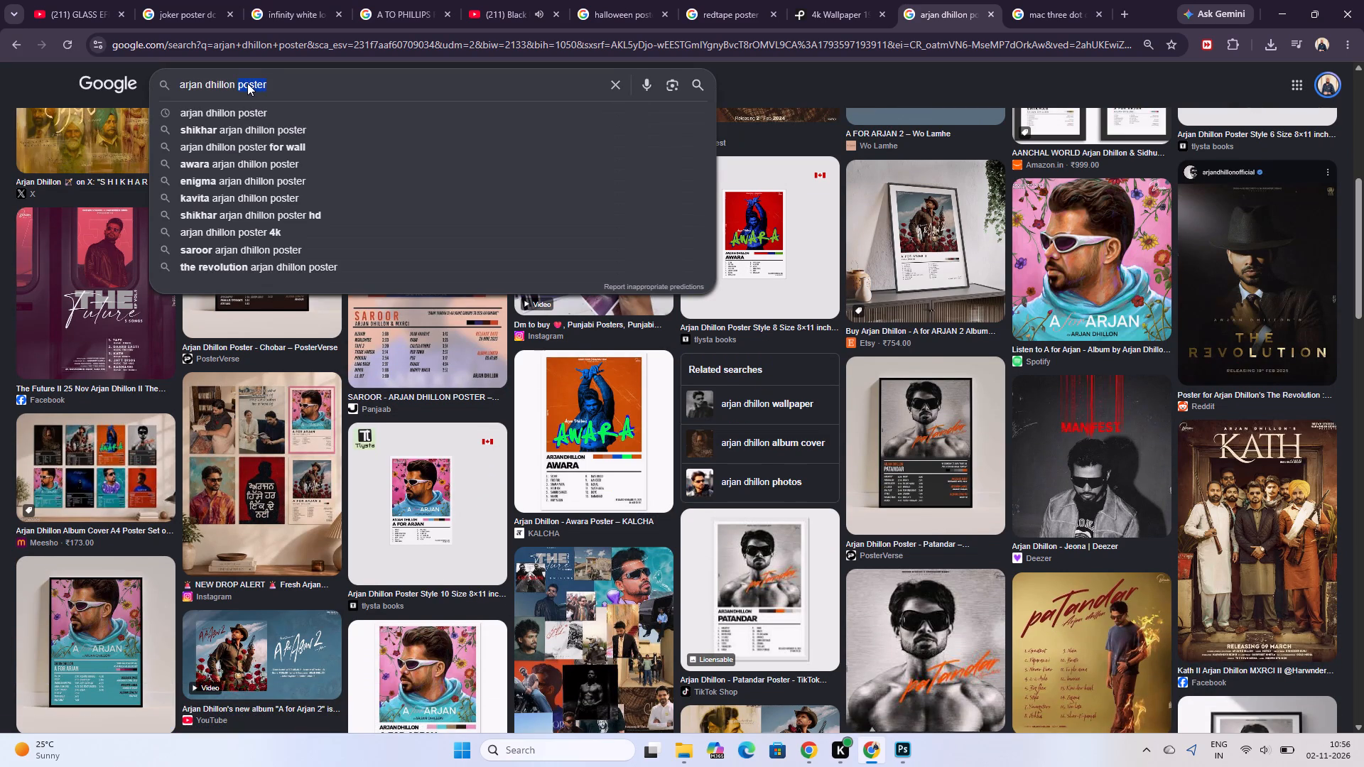
text(al)
key(BackSpace)
key(BackSpace)
key(BackSpace)
text(so)
key(BackSpace)
key(BackSpace)
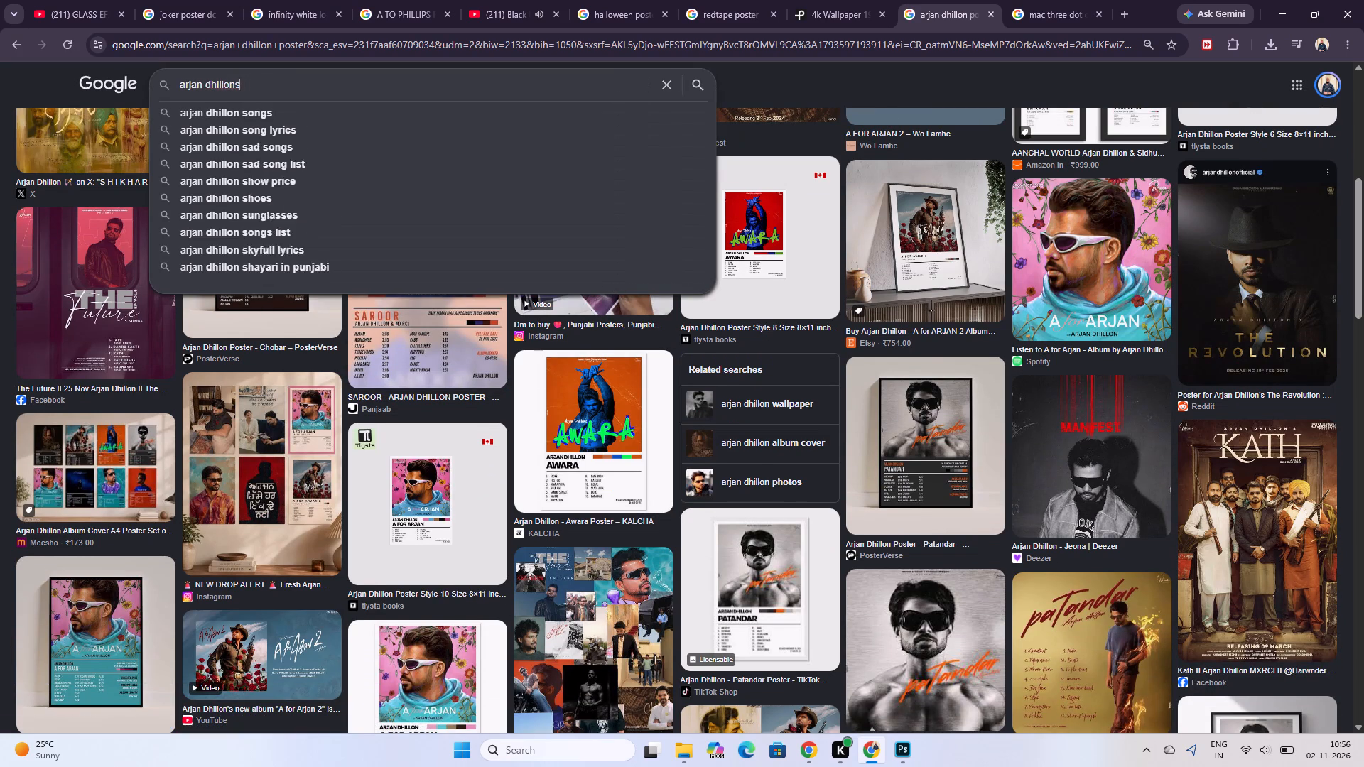
key(space)
text(song)
key(space)
key(Return)
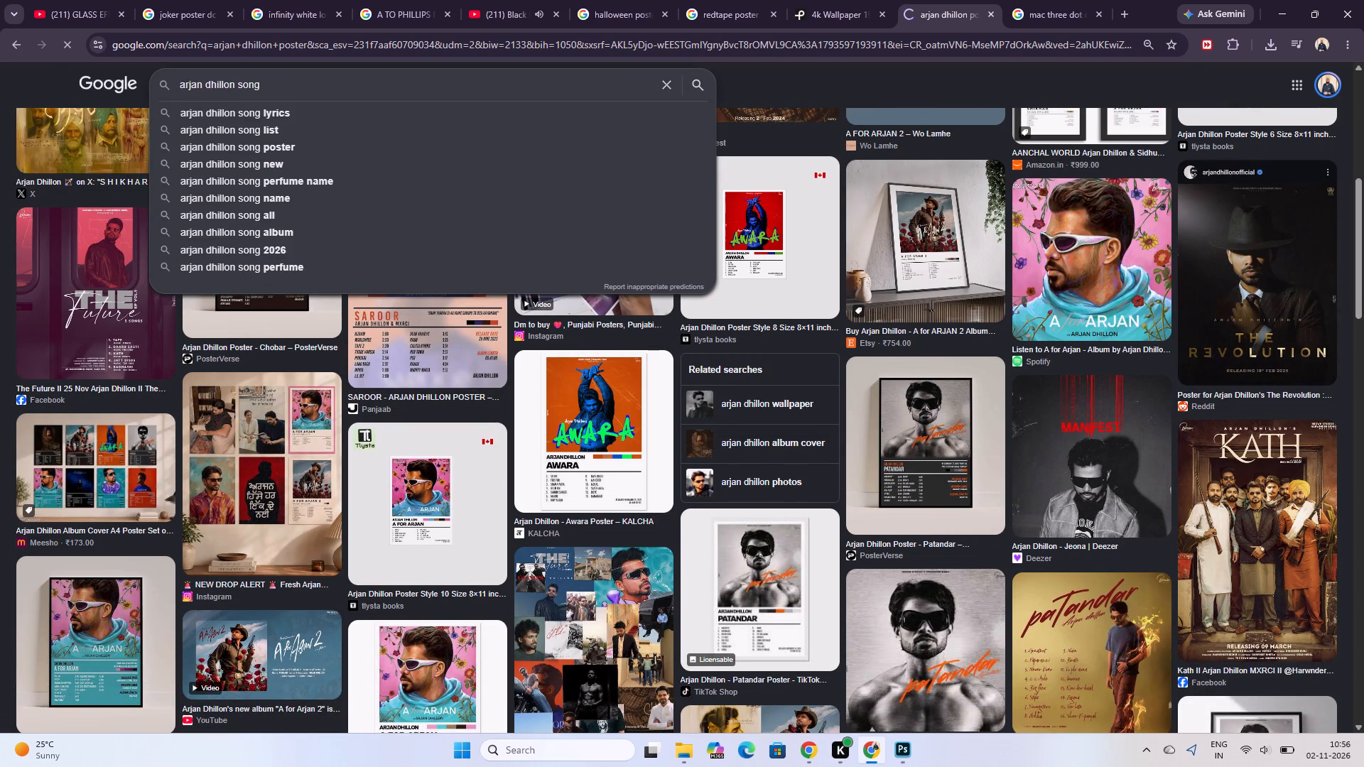
scroll(483, 260, down, 2)
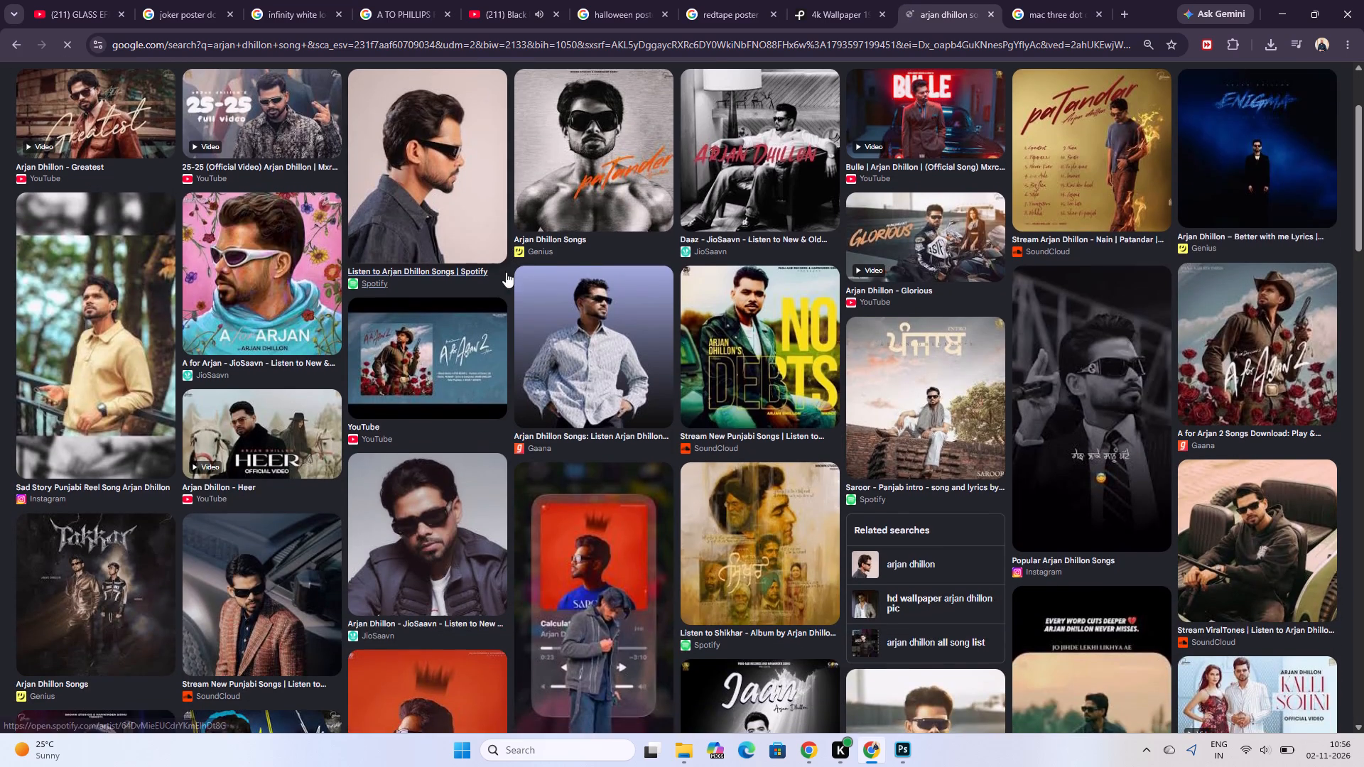
scroll(505, 272, down, 3)
scroll(394, 183, up, 6)
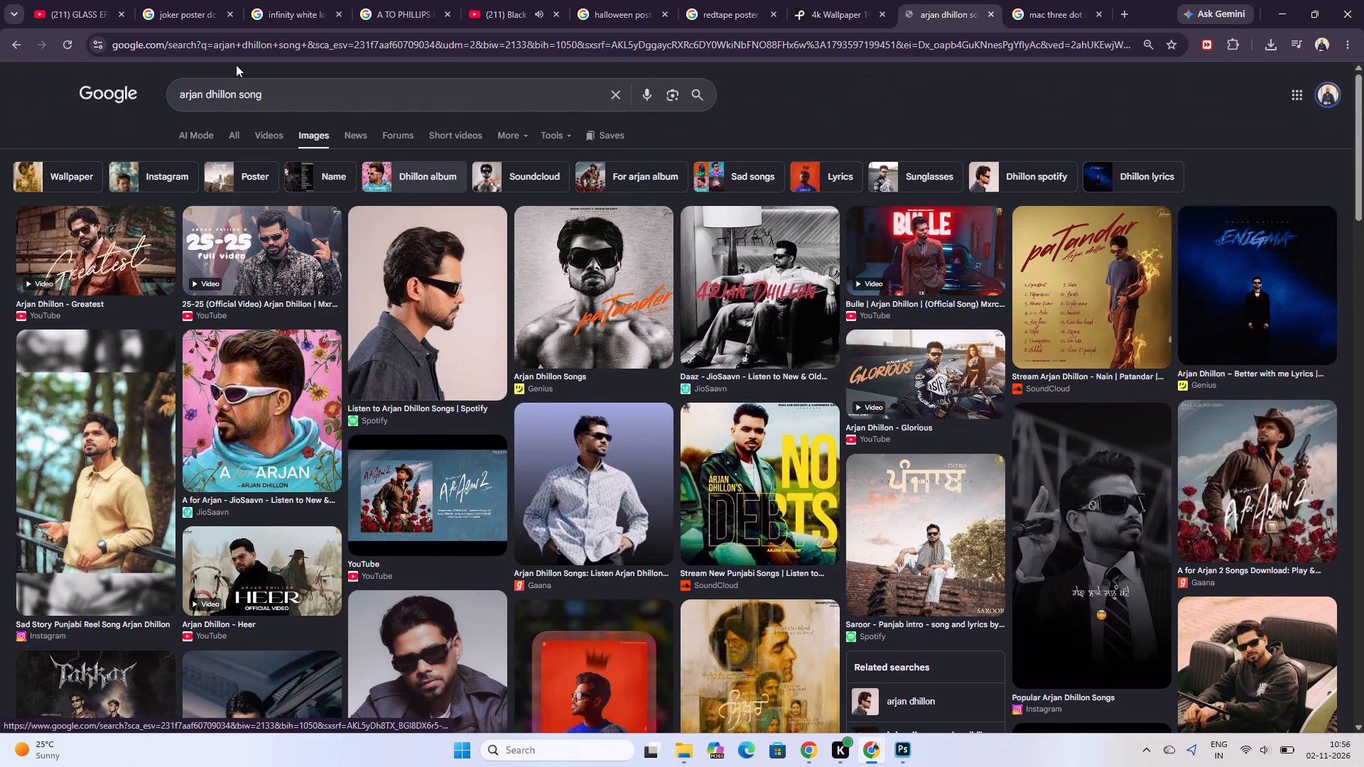
Replace the image search with the song title "said and done".
click(273, 114)
key(ctrl+a)
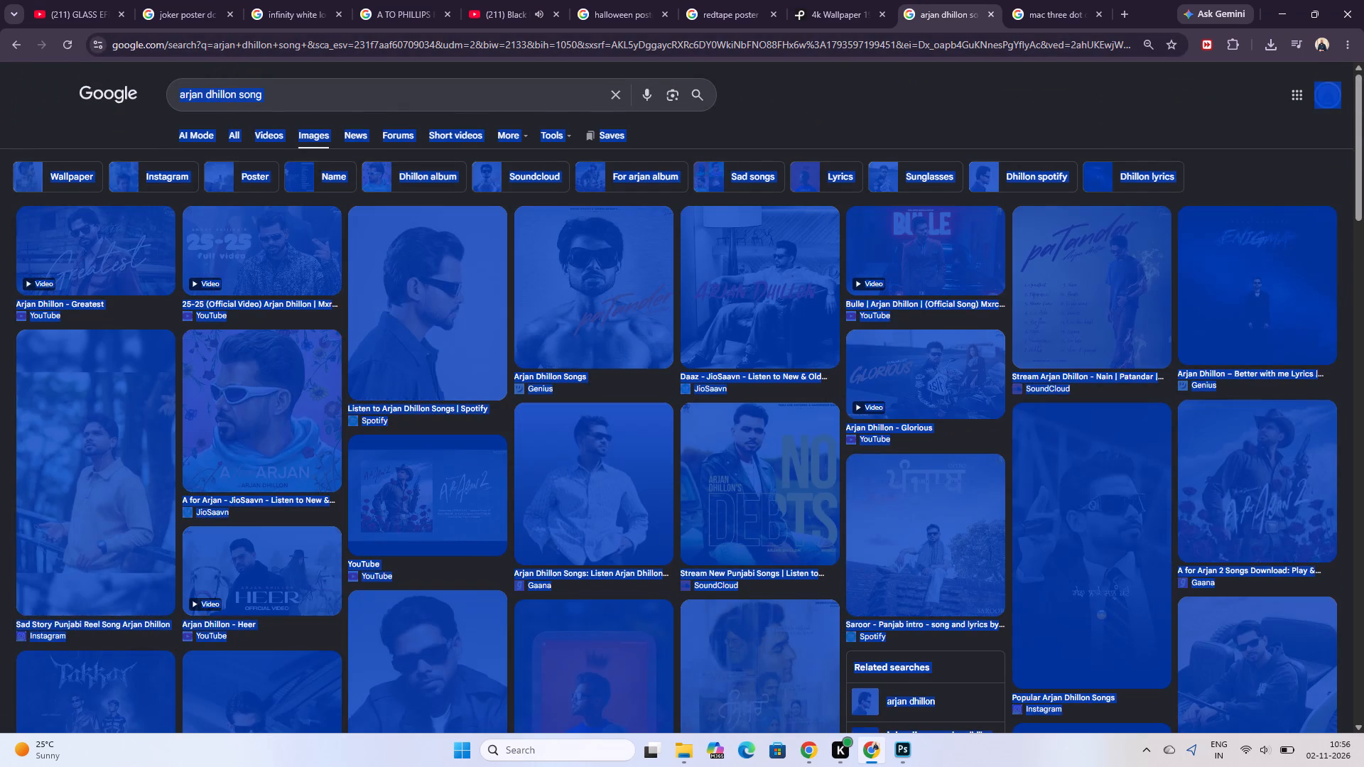
click(273, 94)
key(ctrl+a)
text(sai)
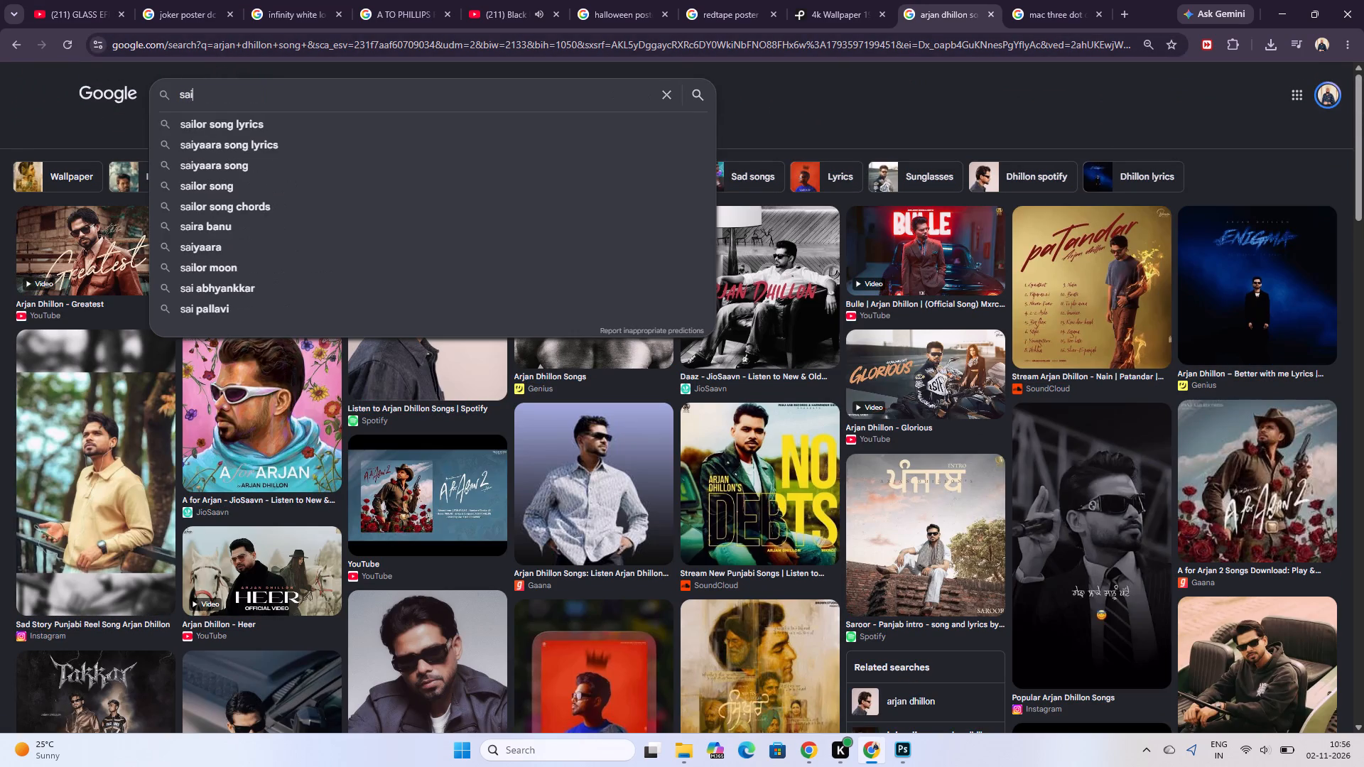
key(space)
key(BackSpace)
text(d abd)
key(space)
key(BackSpace)
key(BackSpace)
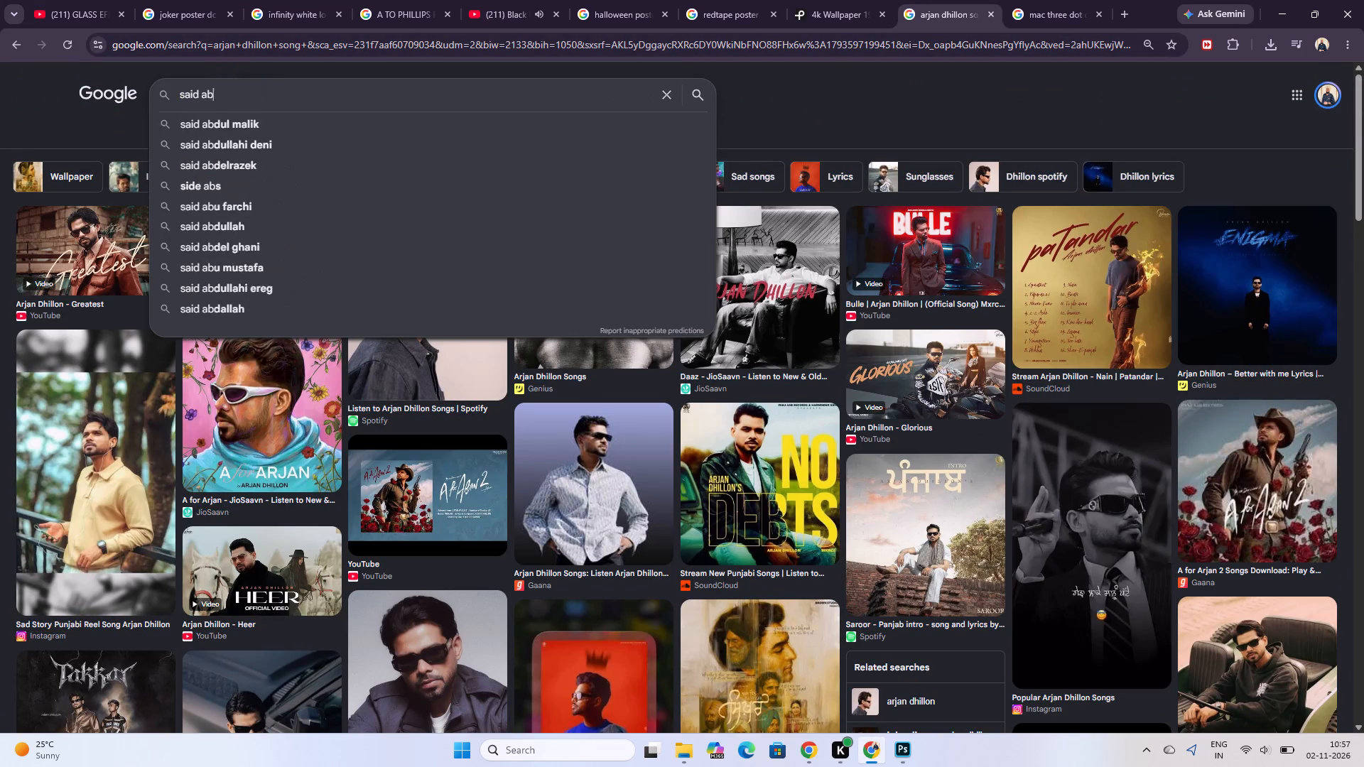
key(BackSpace)
text(bd)
key(space)
key(BackSpace)
key(BackSpace)
key(BackSpace)
text(nd done)
key(space)
key(Return)
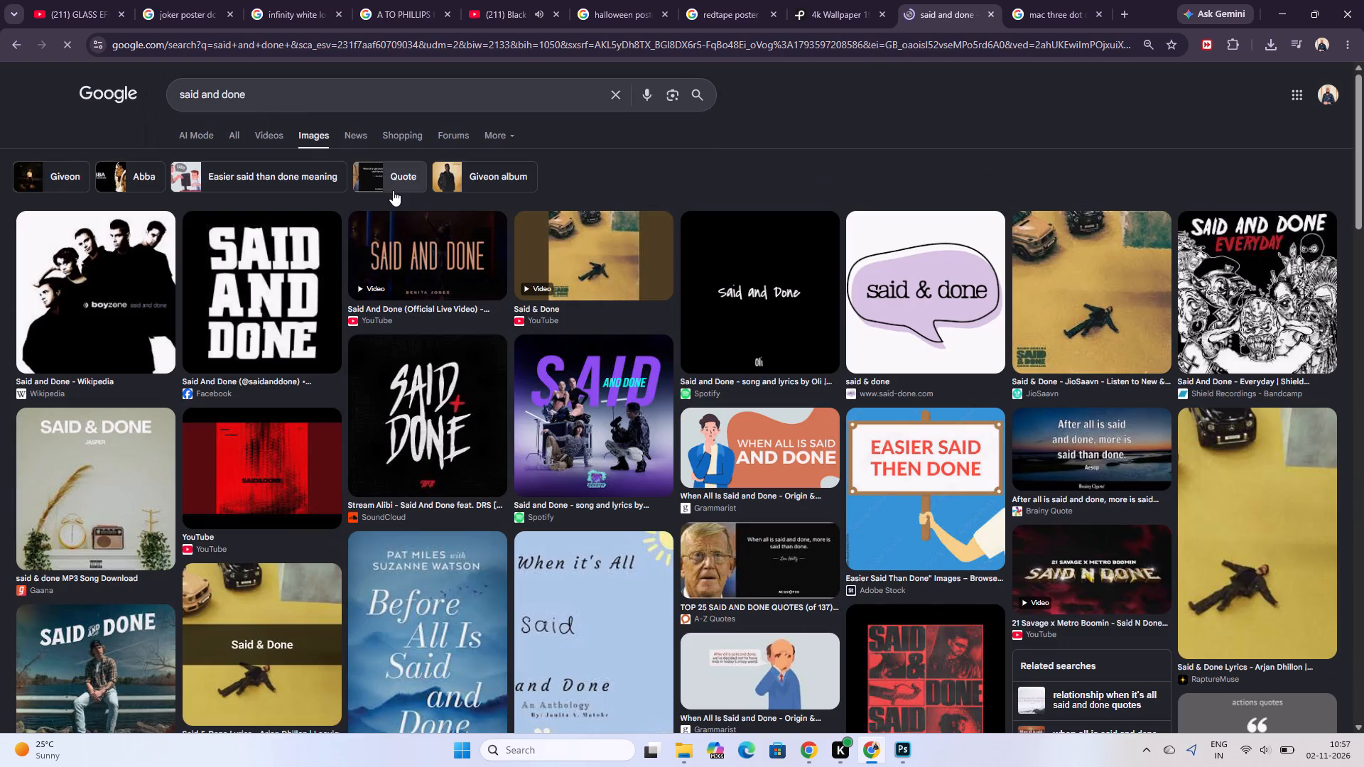
Browse the "said and done" image results and preview the yellow Said & Done cover showing a man lying down.
click(607, 265)
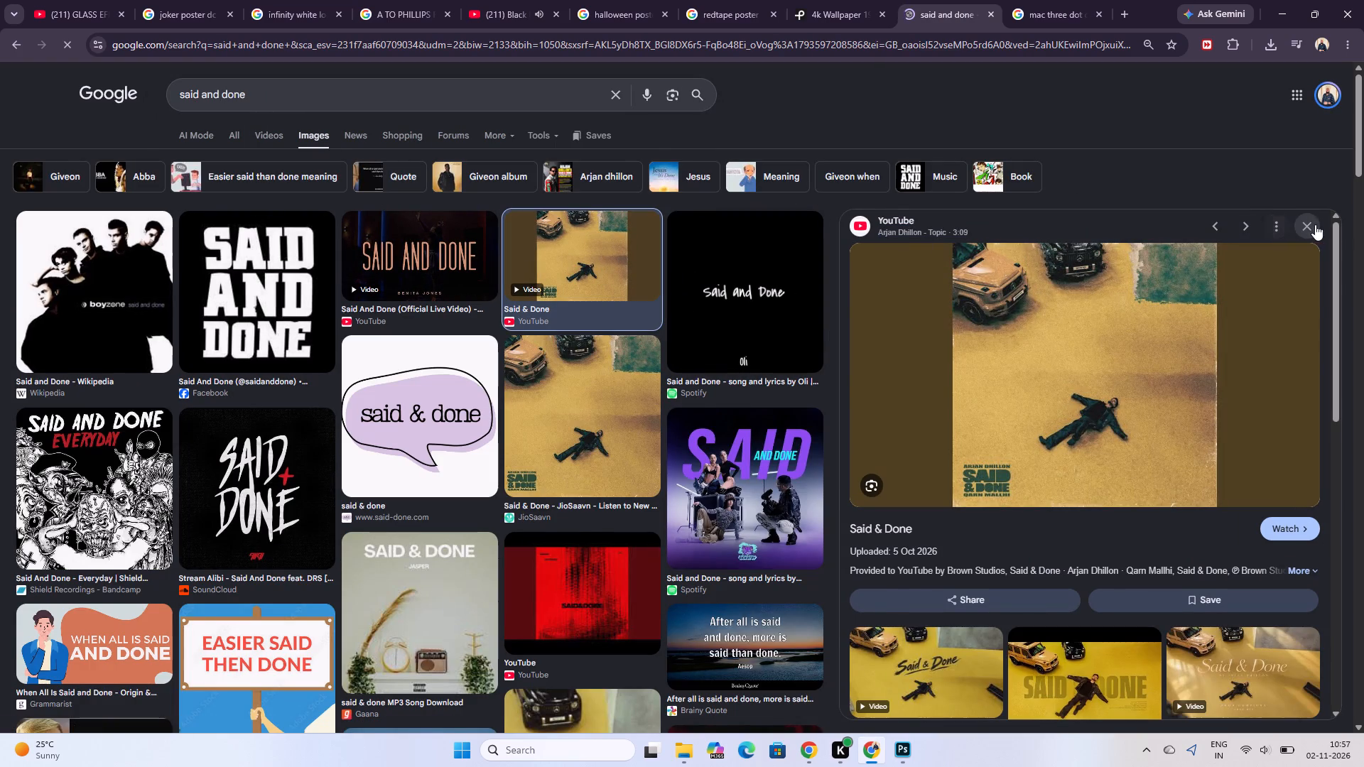
click(1315, 224)
scroll(1239, 518, down, 5)
scroll(283, 447, down, 5)
scroll(455, 389, down, 7)
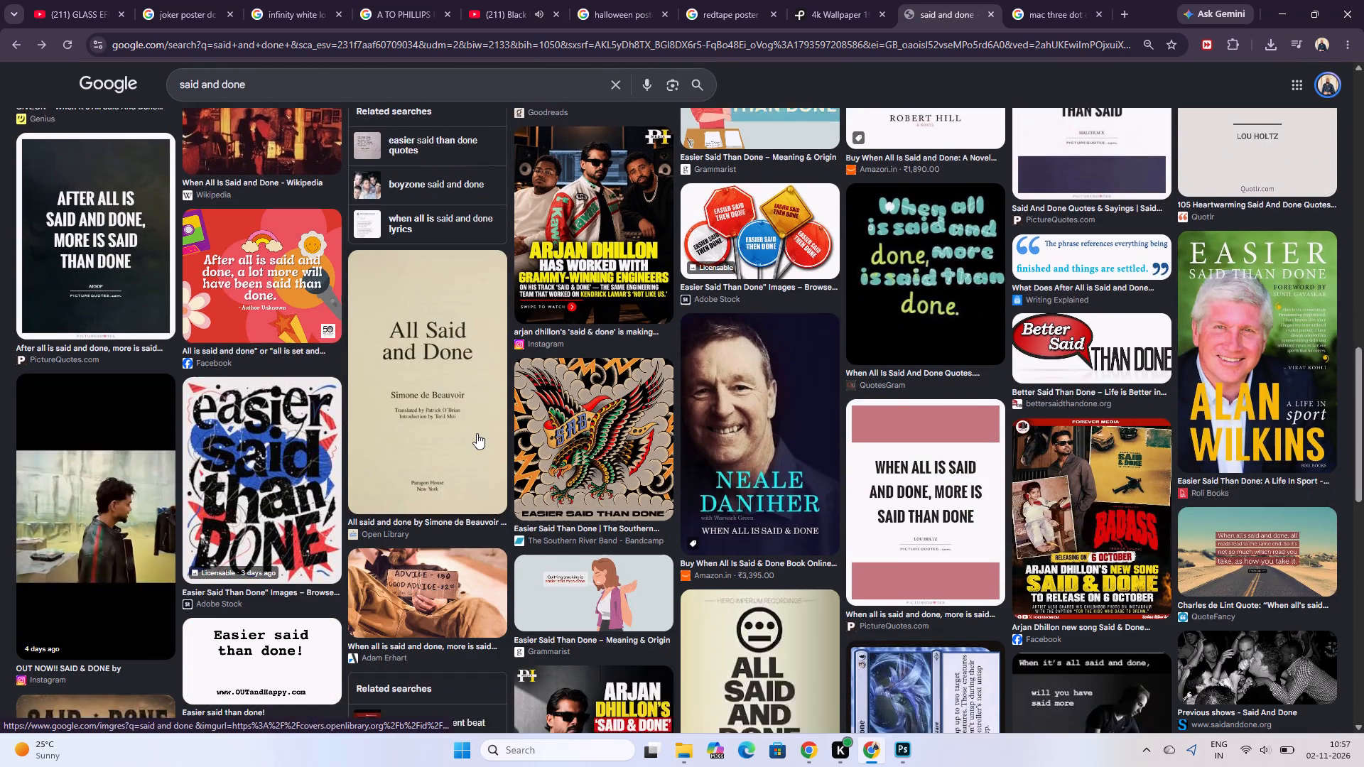
scroll(471, 442, down, 12)
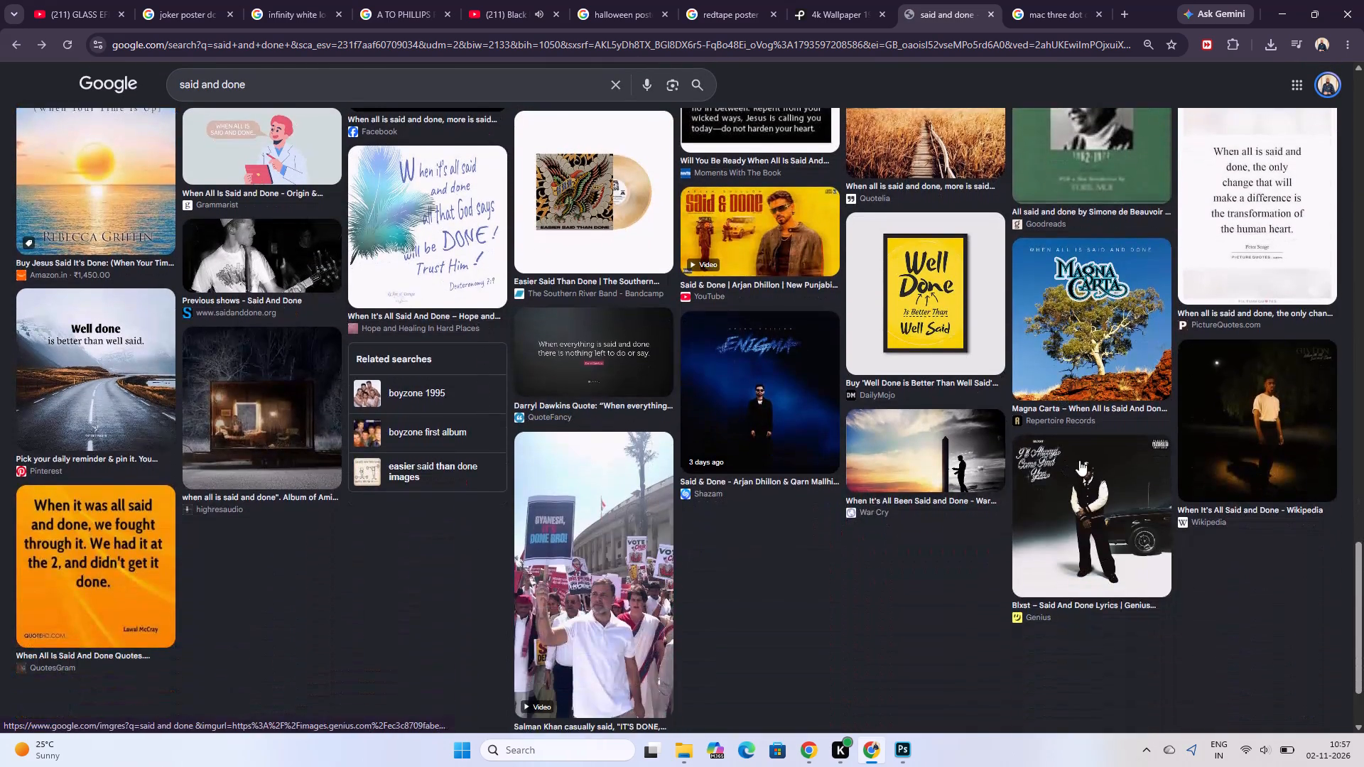
scroll(1078, 460, up, 20)
scroll(1078, 460, up, 9)
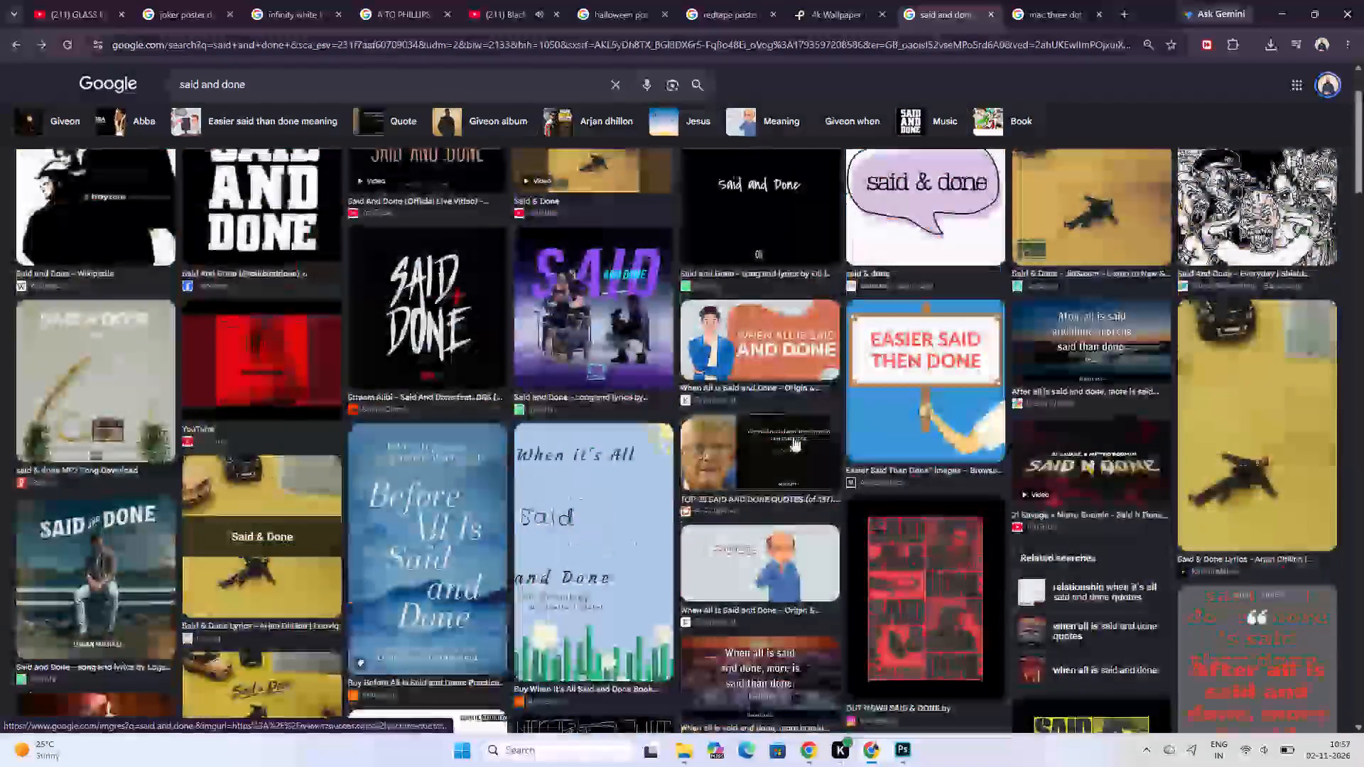
scroll(793, 436, up, 5)
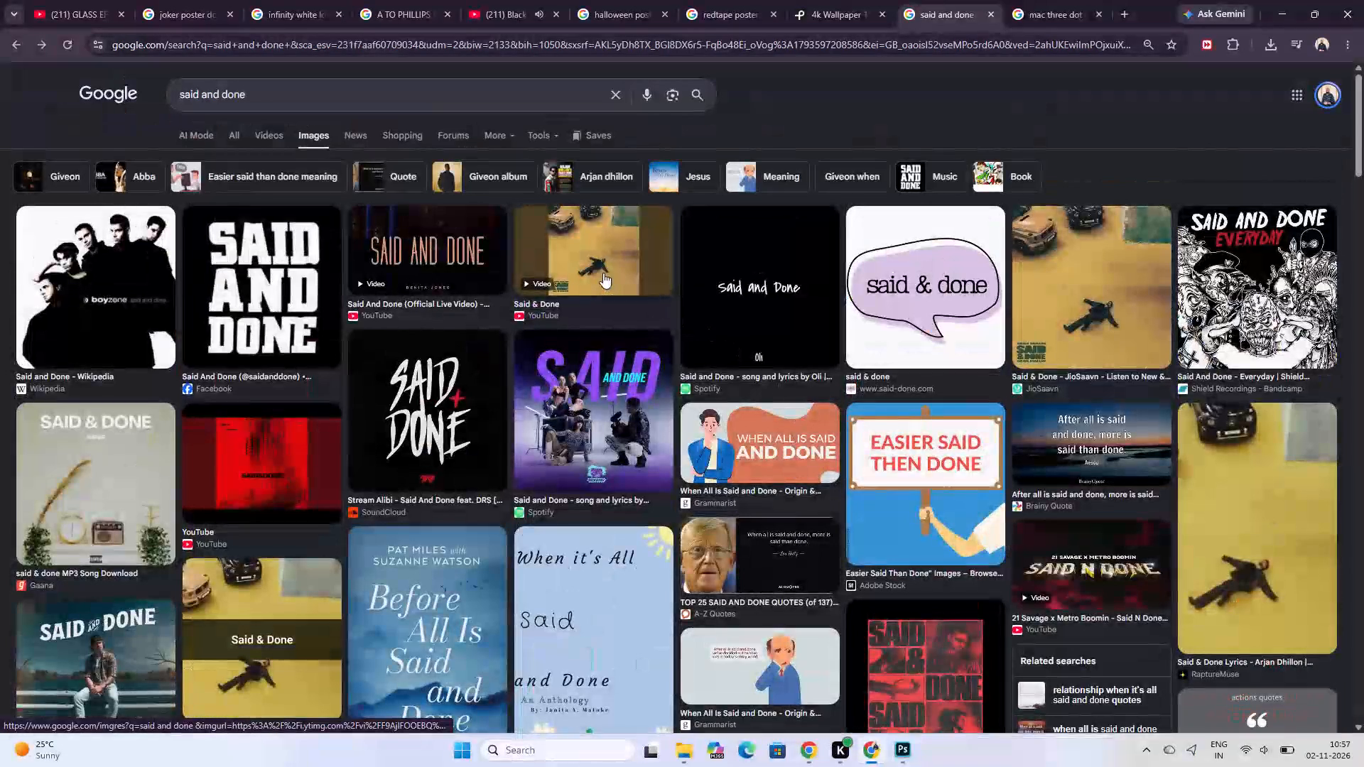
click(592, 275)
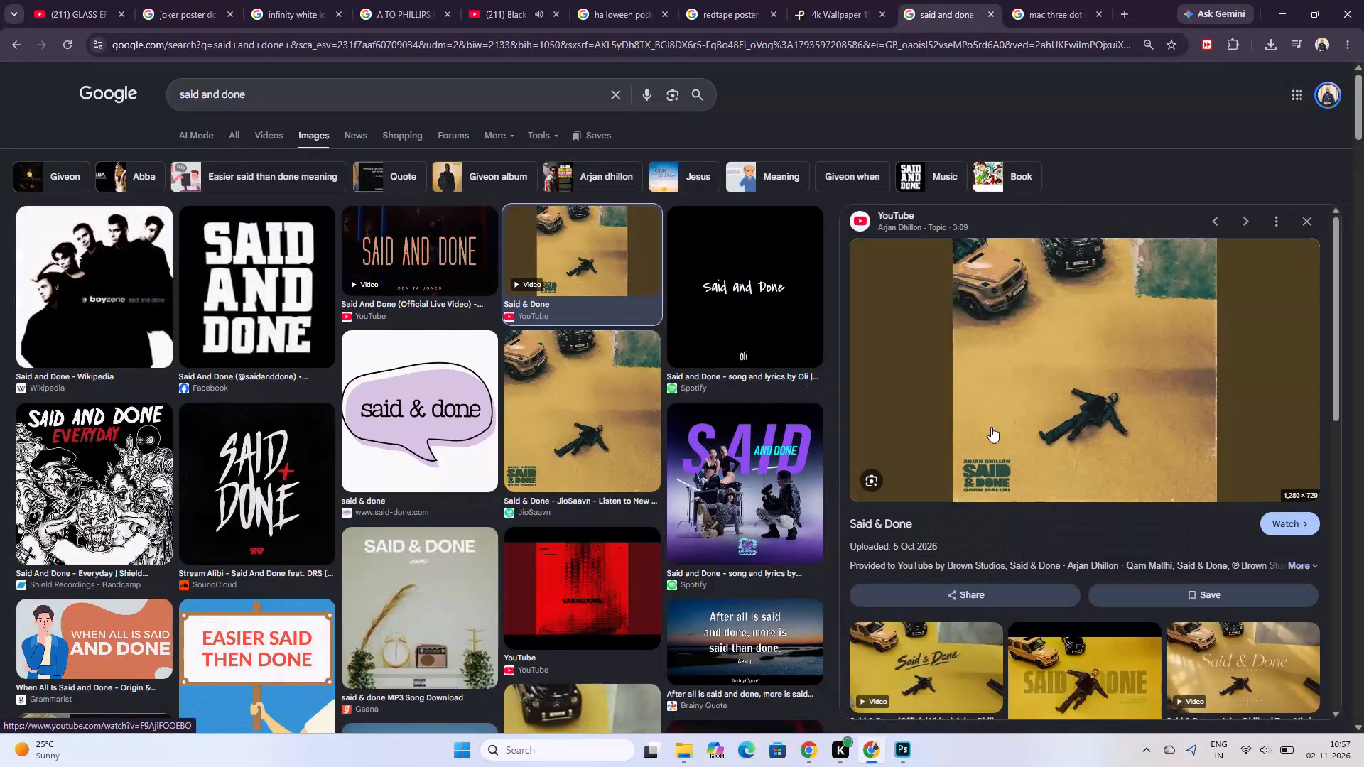
Extend the image search to "said and done wallpaper".
click(329, 94)
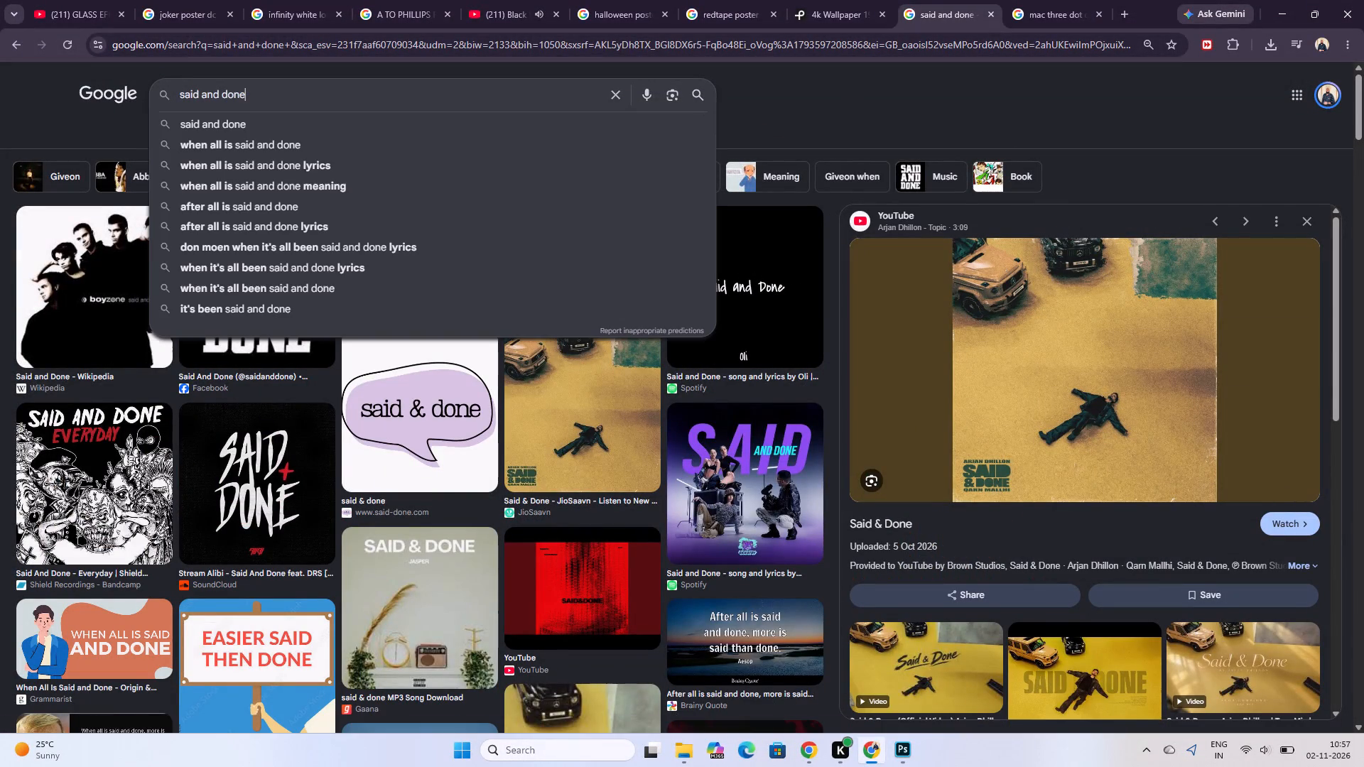
key(space)
text(walla)
key(BackSpace)
text(paper)
key(Return)
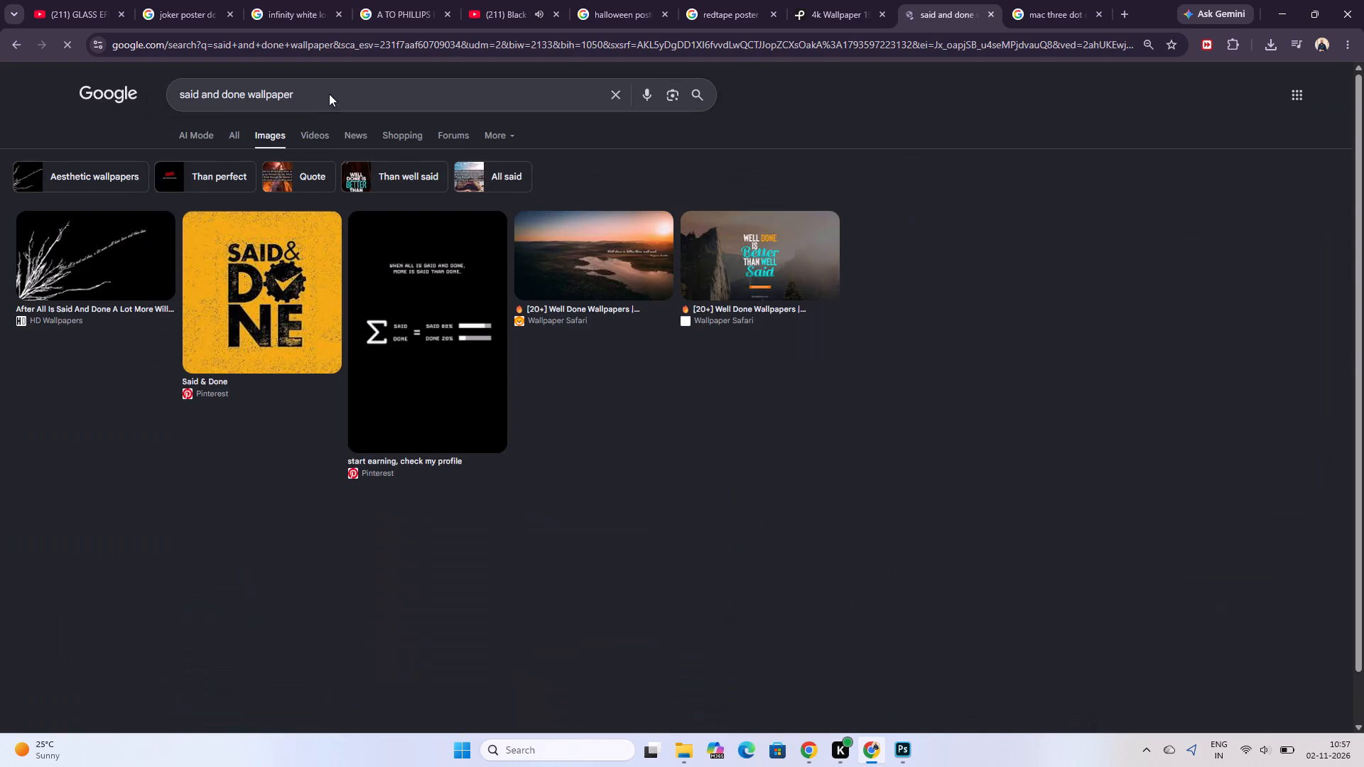
Extend the search to "said and done wallpaper arjan dhillon" in the all-results view.
scroll(337, 200, down, 8)
scroll(344, 232, up, 10)
click(237, 138)
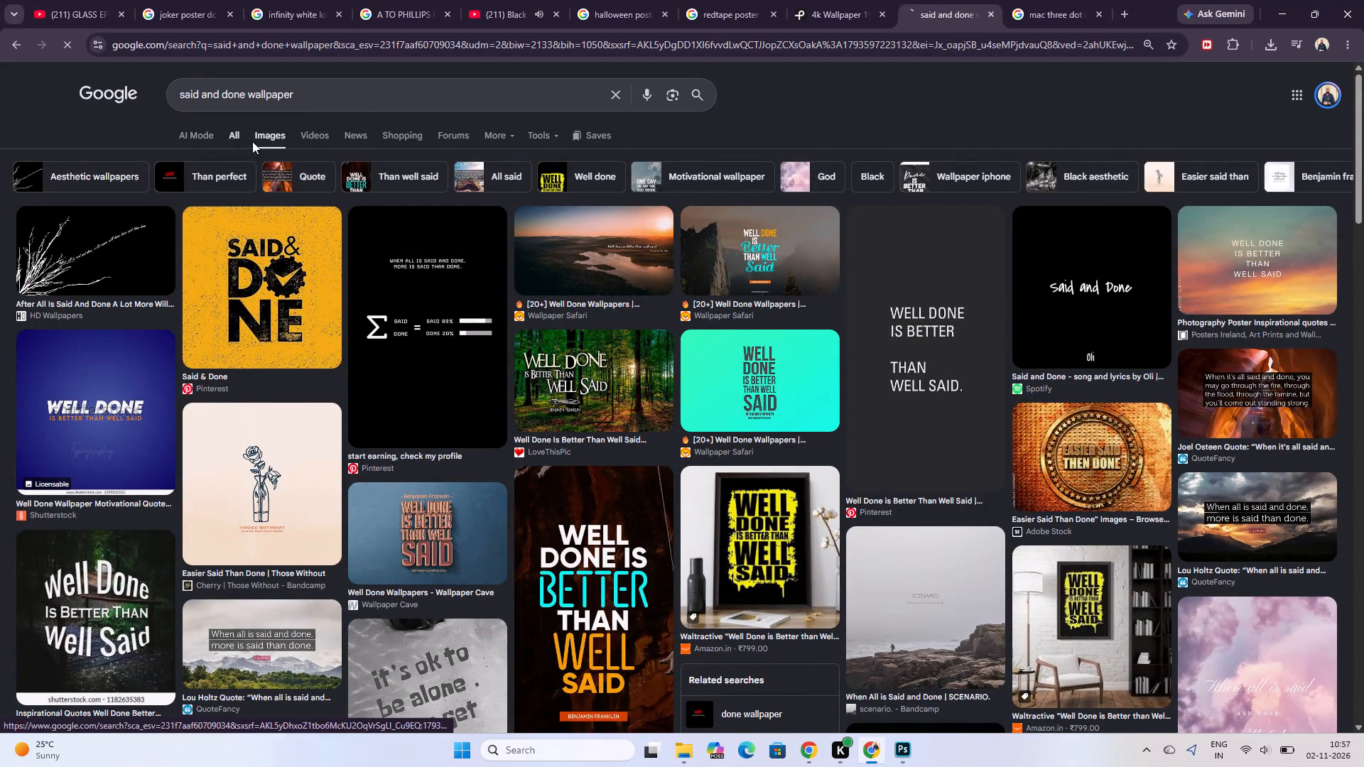
click(367, 100)
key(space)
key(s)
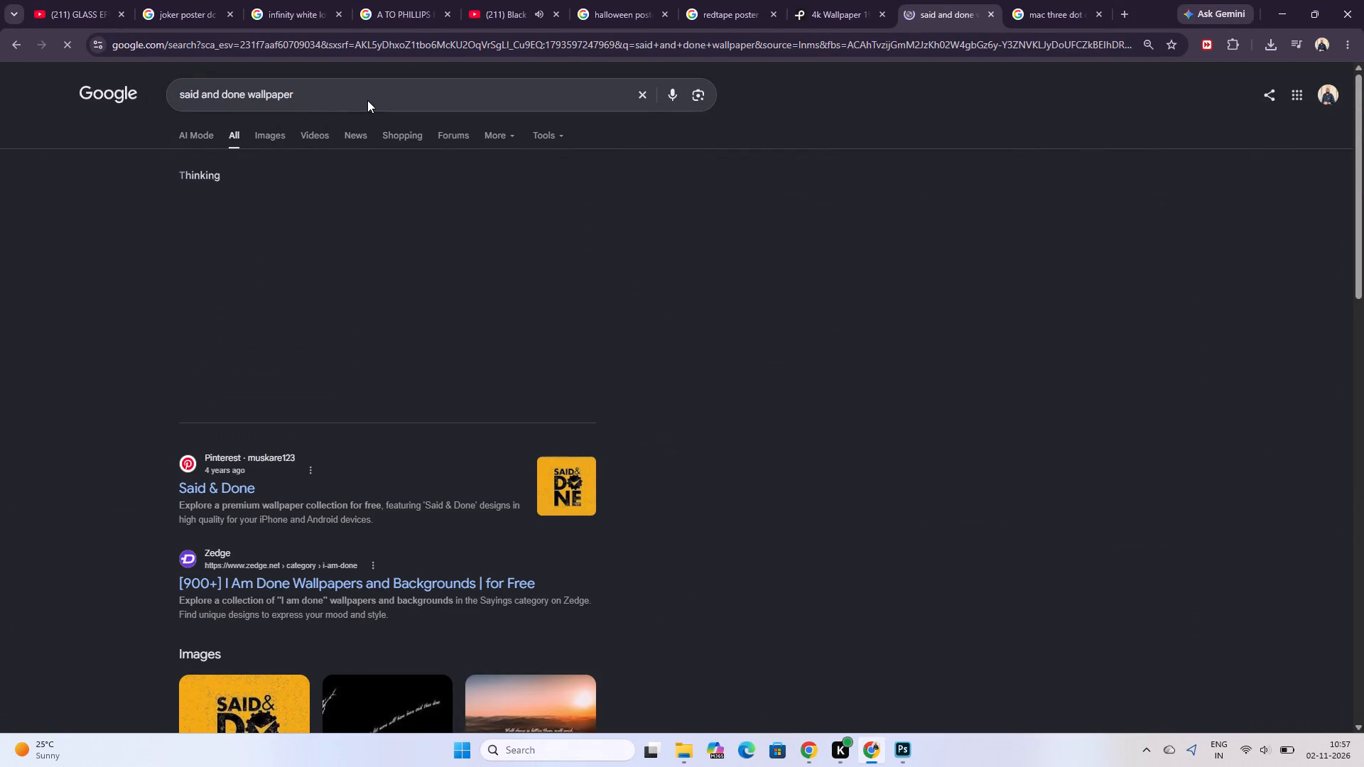
click(367, 100)
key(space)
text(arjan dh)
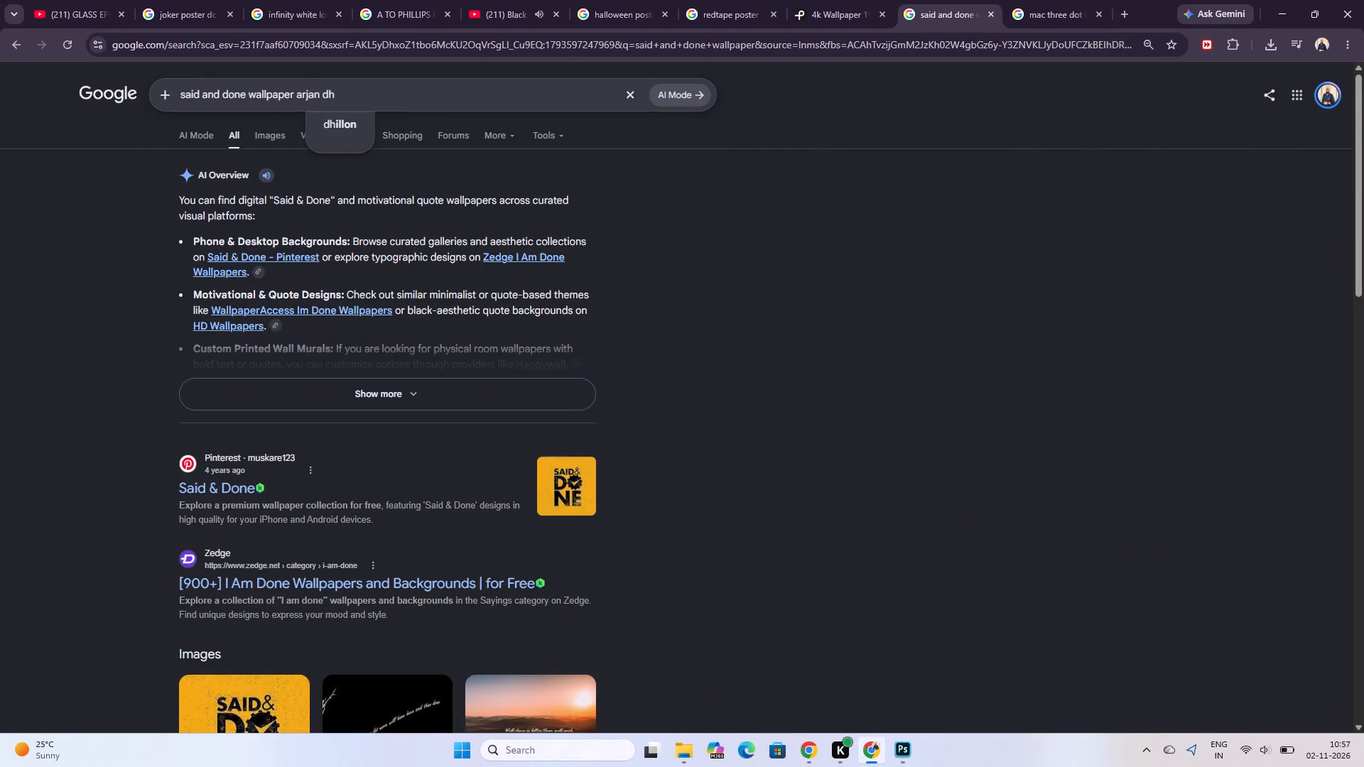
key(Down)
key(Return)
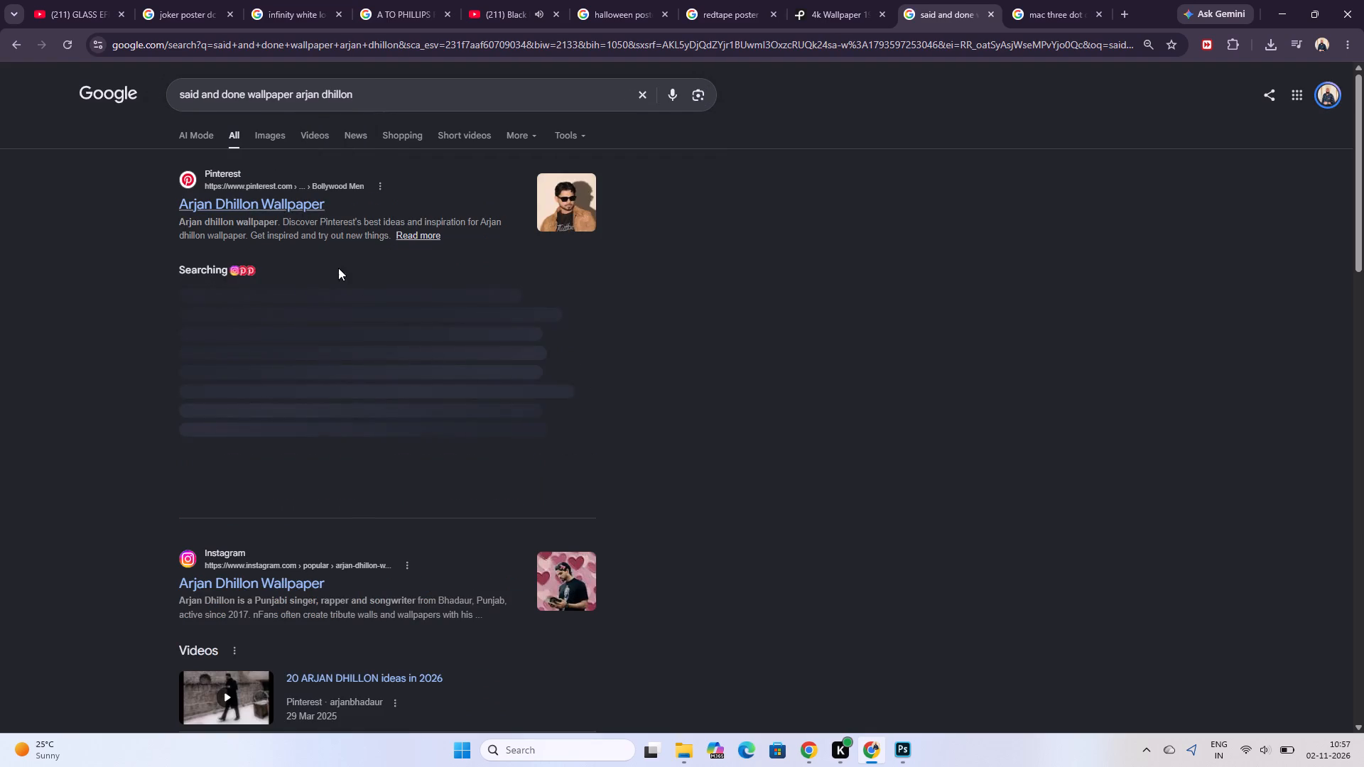
Show the image results for "said and done wallpaper arjan dhillon" and browse them for Said & Done artwork.
scroll(358, 283, down, 6)
scroll(332, 138, up, 9)
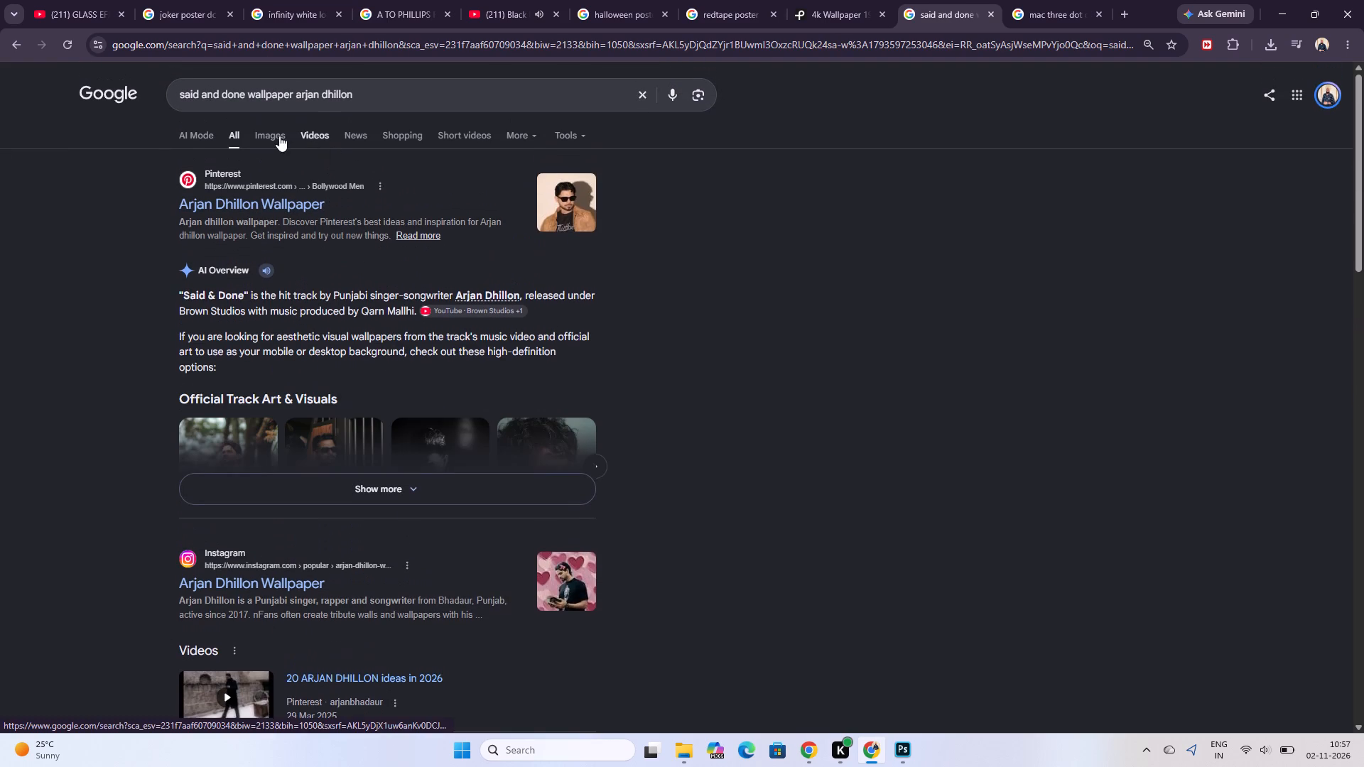
click(271, 134)
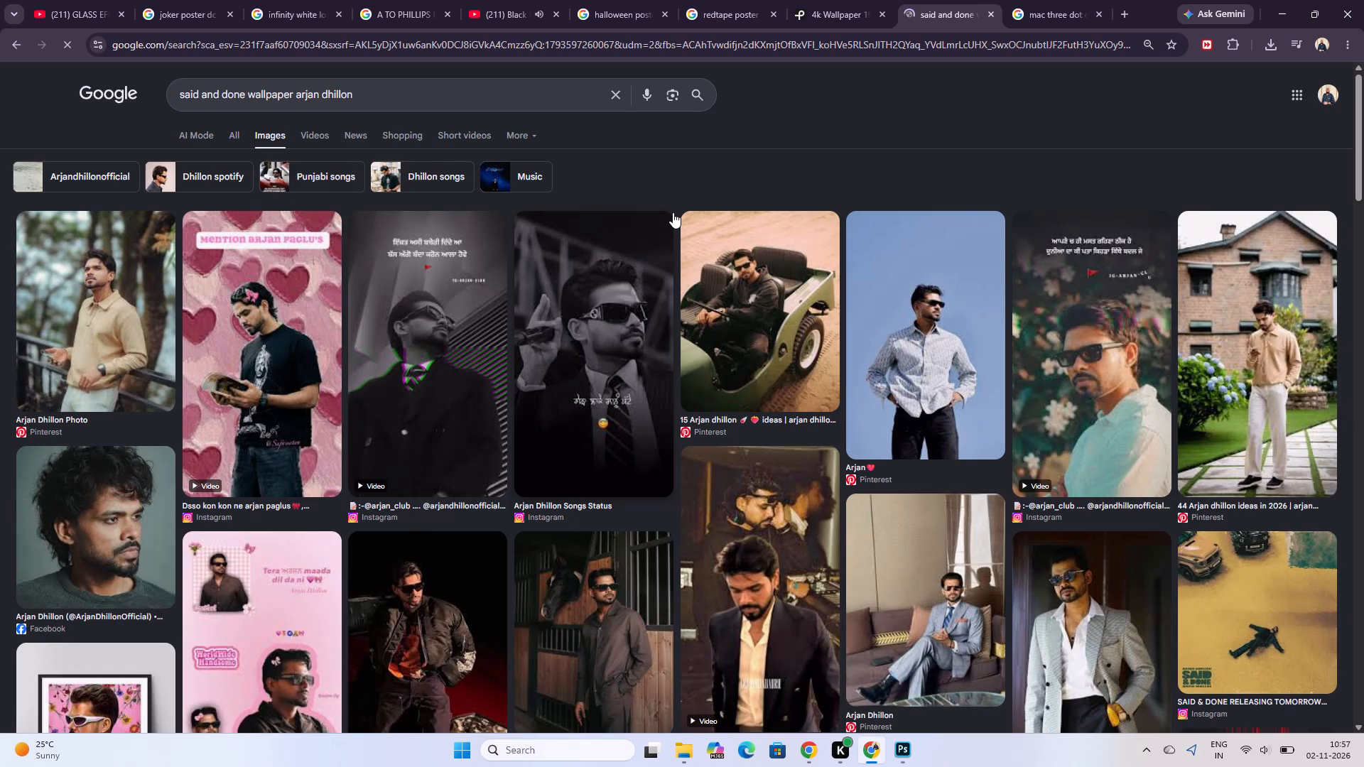
scroll(673, 212, down, 3)
scroll(472, 203, up, 2)
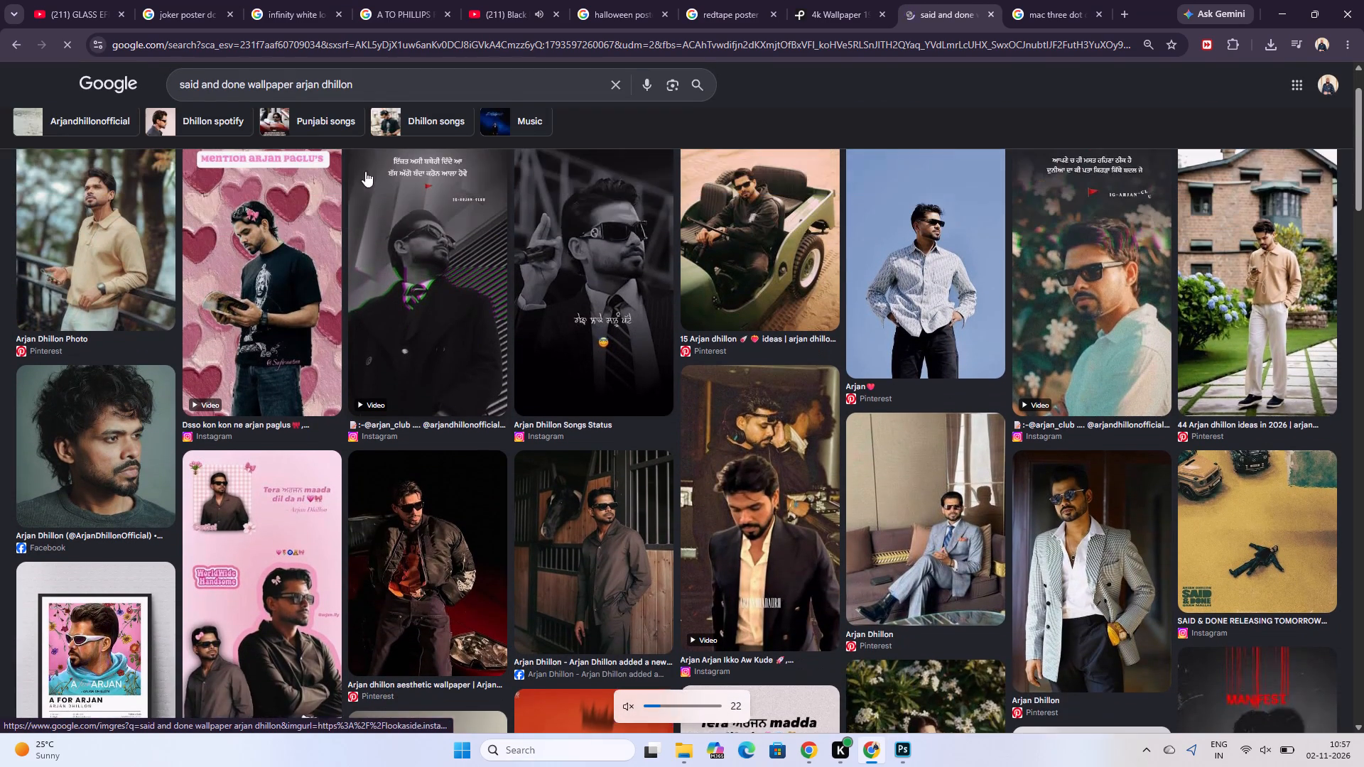
Move "arjan dhillon" from the end of the image search query to the front of "said and done wallpaper".
drag(298, 82, 416, 95)
key(ctrl+x)
key(ctrl+x)
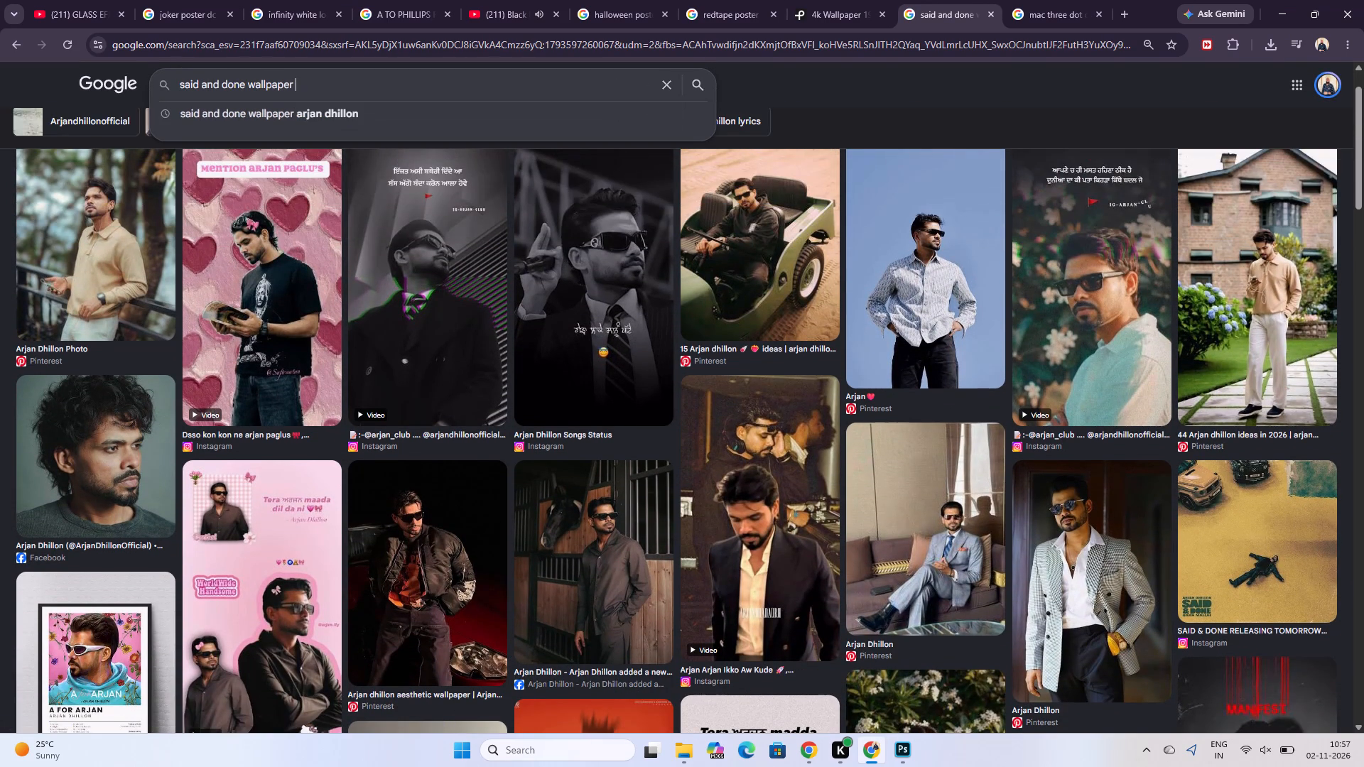
click(178, 82)
click(179, 82)
key(ctrl+v)
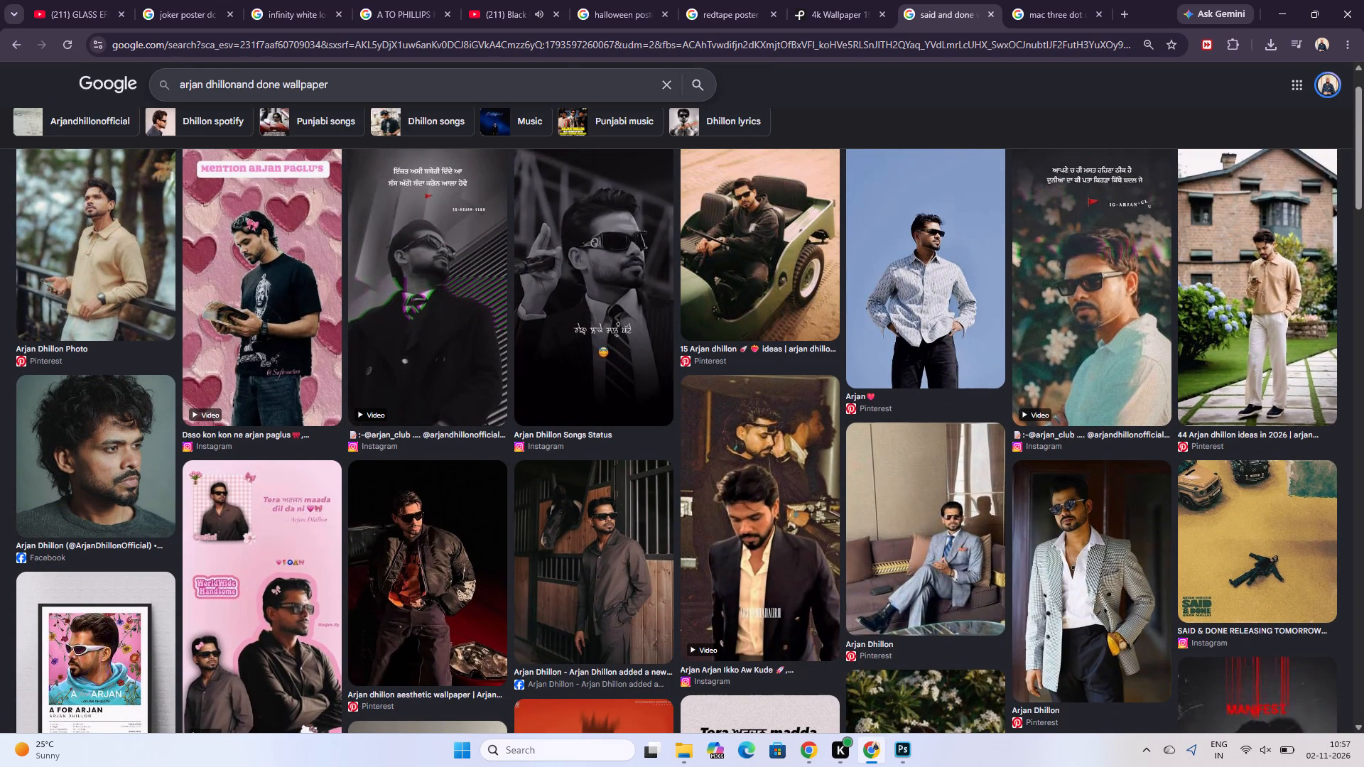
key(ctrl+z)
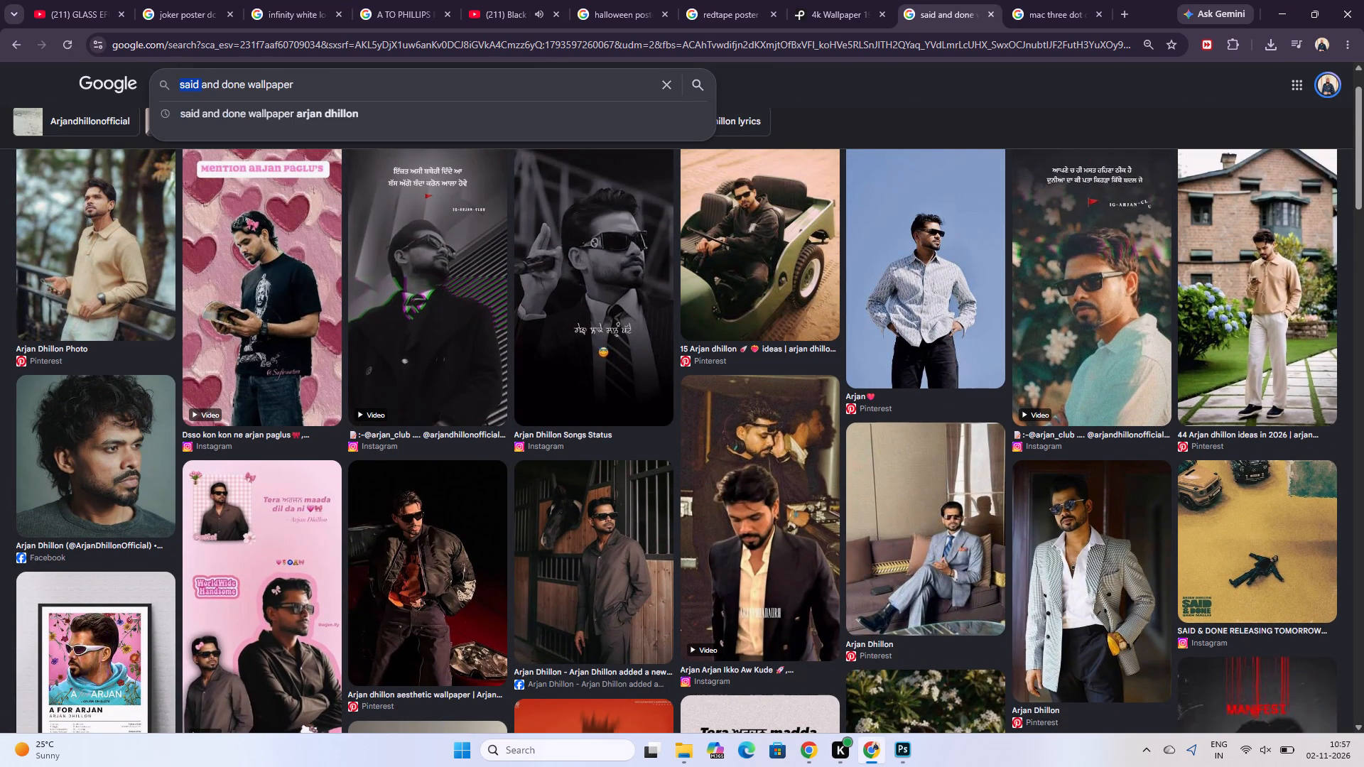
Add the artist's name to the image search, making it "arjan dhillon said and done wallpaper".
click(195, 83)
click(180, 83)
key(ctrl+c)
key(ctrl+v)
key(space)
key(Return)
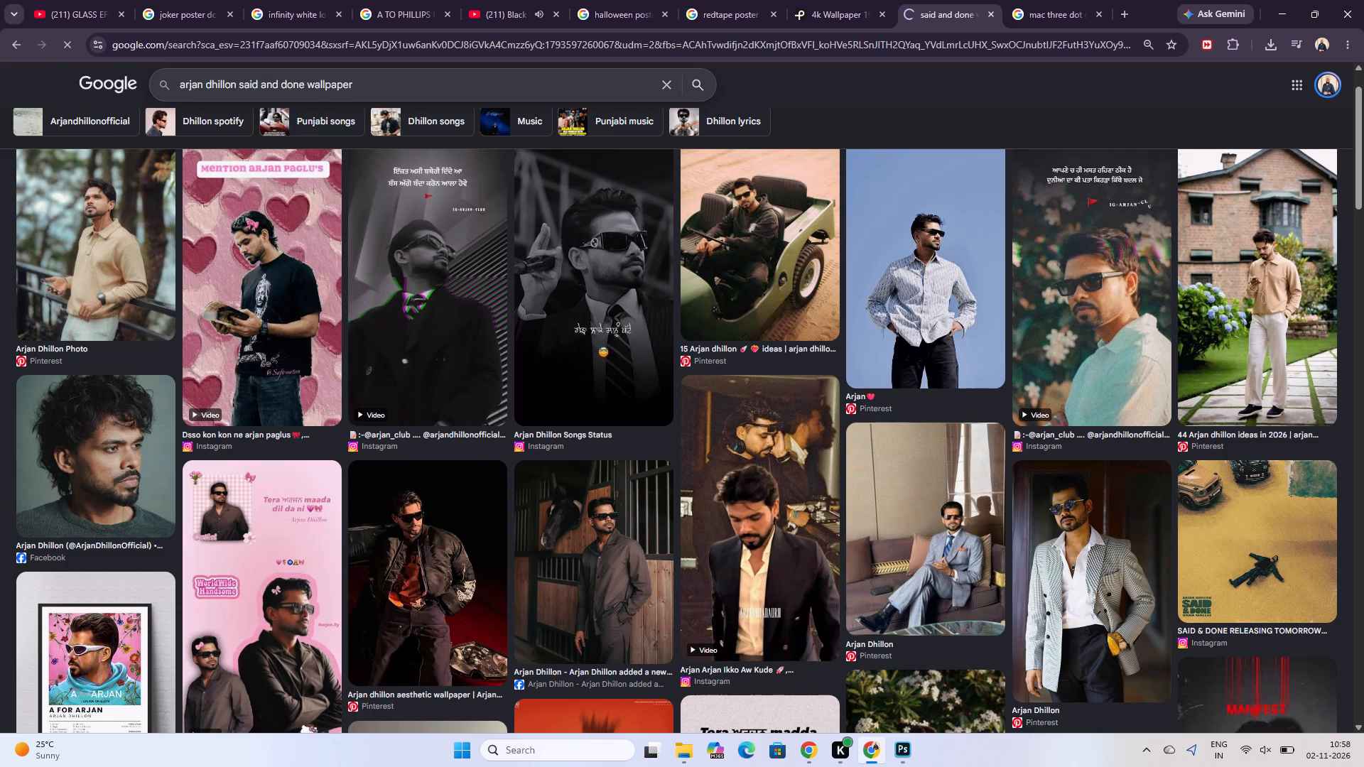
Remove "wallpaper" from the image search, leaving "arjan dhillon said and done".
drag(302, 93, 344, 114)
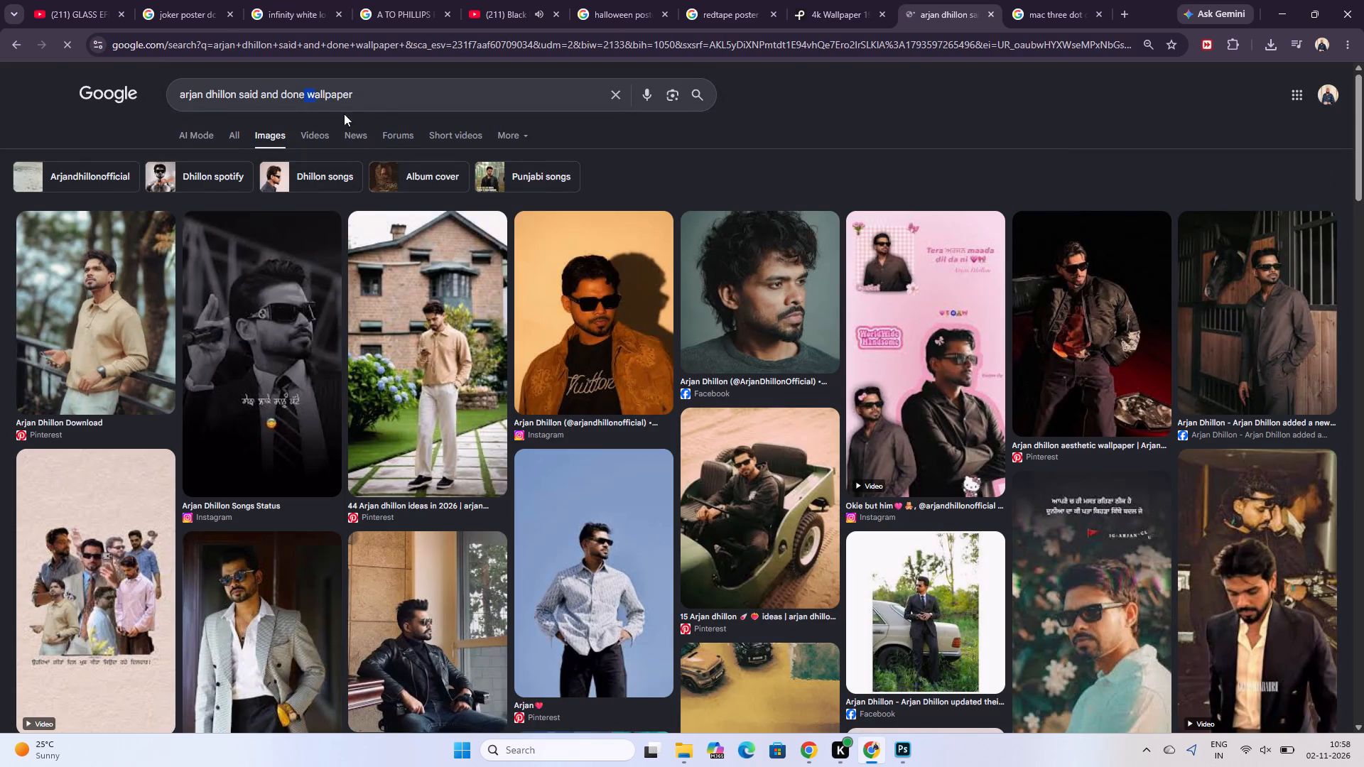
drag(344, 114, 450, 119)
key(BackSpace)
key(Return)
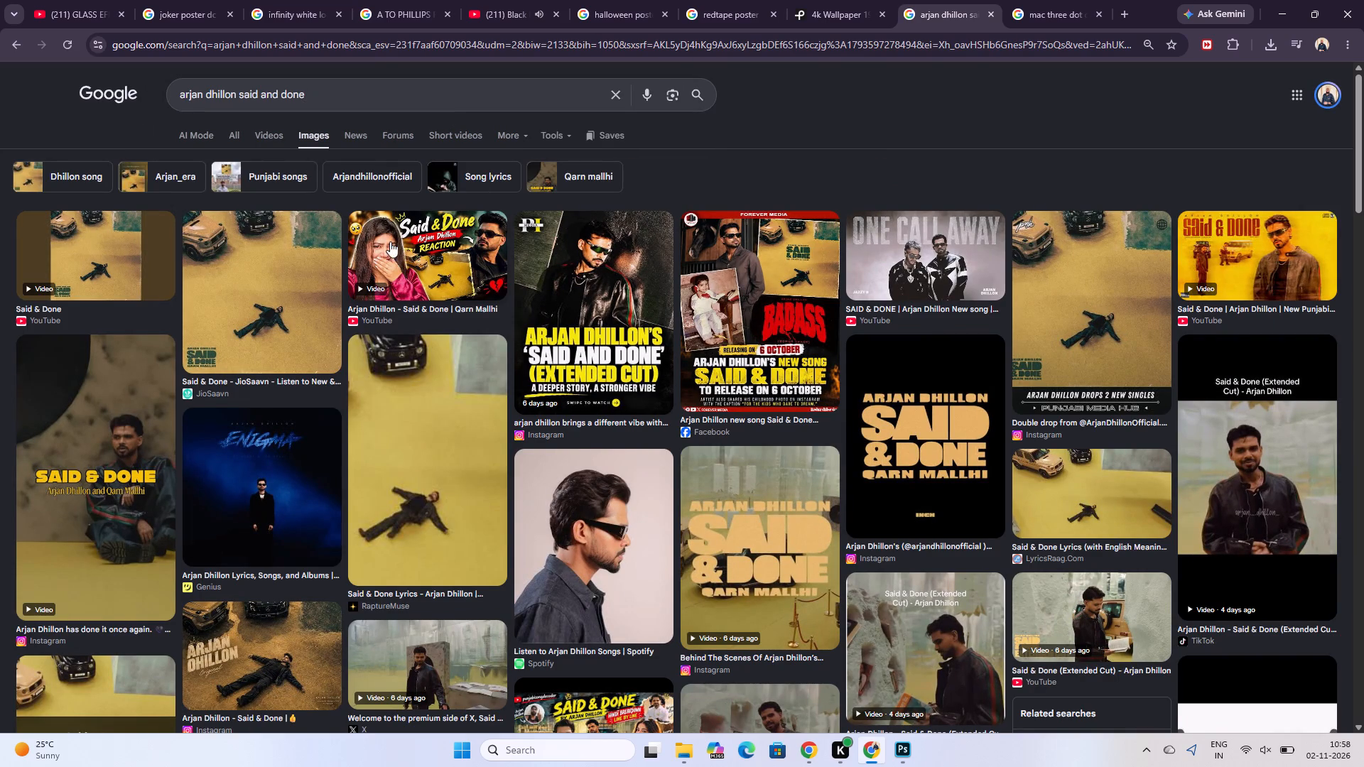
Save JioSaavn's square yellow Said & Done cover image to the Downloads folder under its suggested file name.
click(272, 325)
right_click(1014, 432)
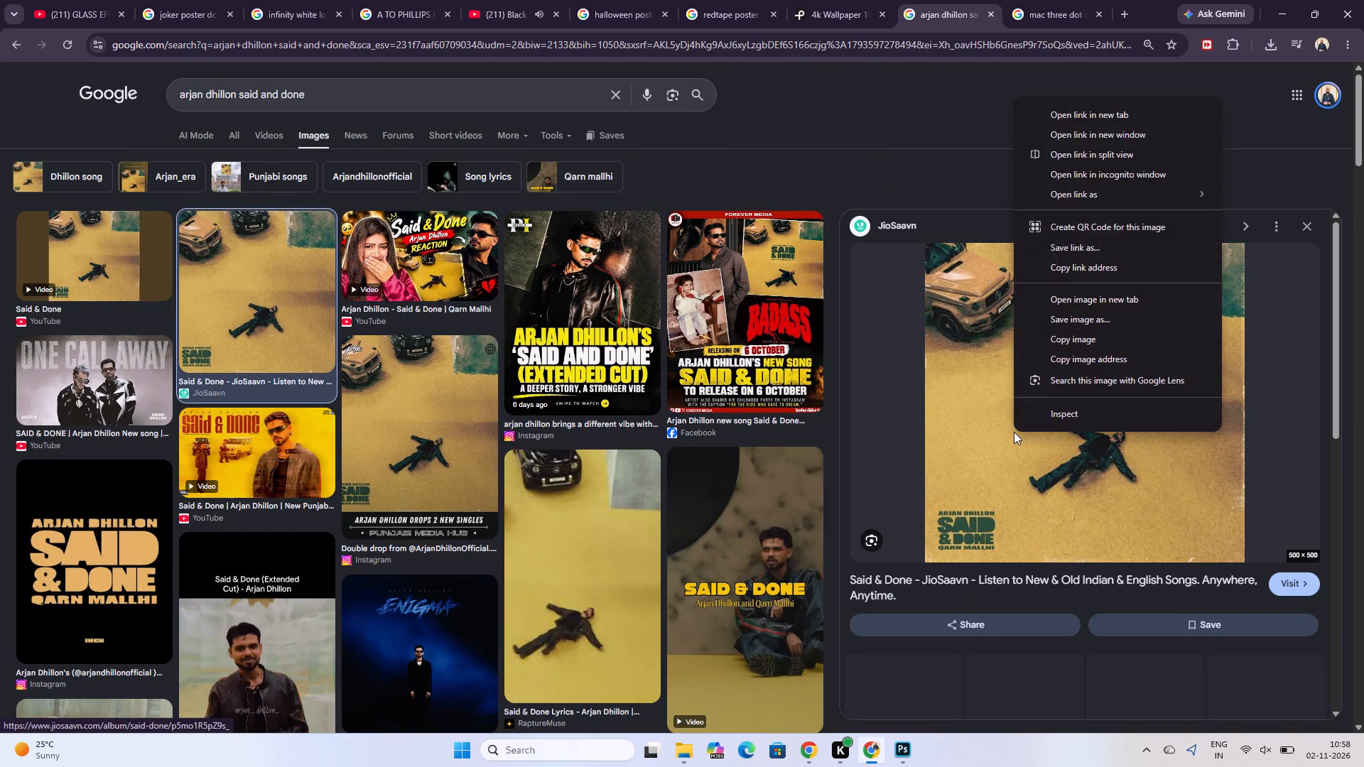
click(1081, 327)
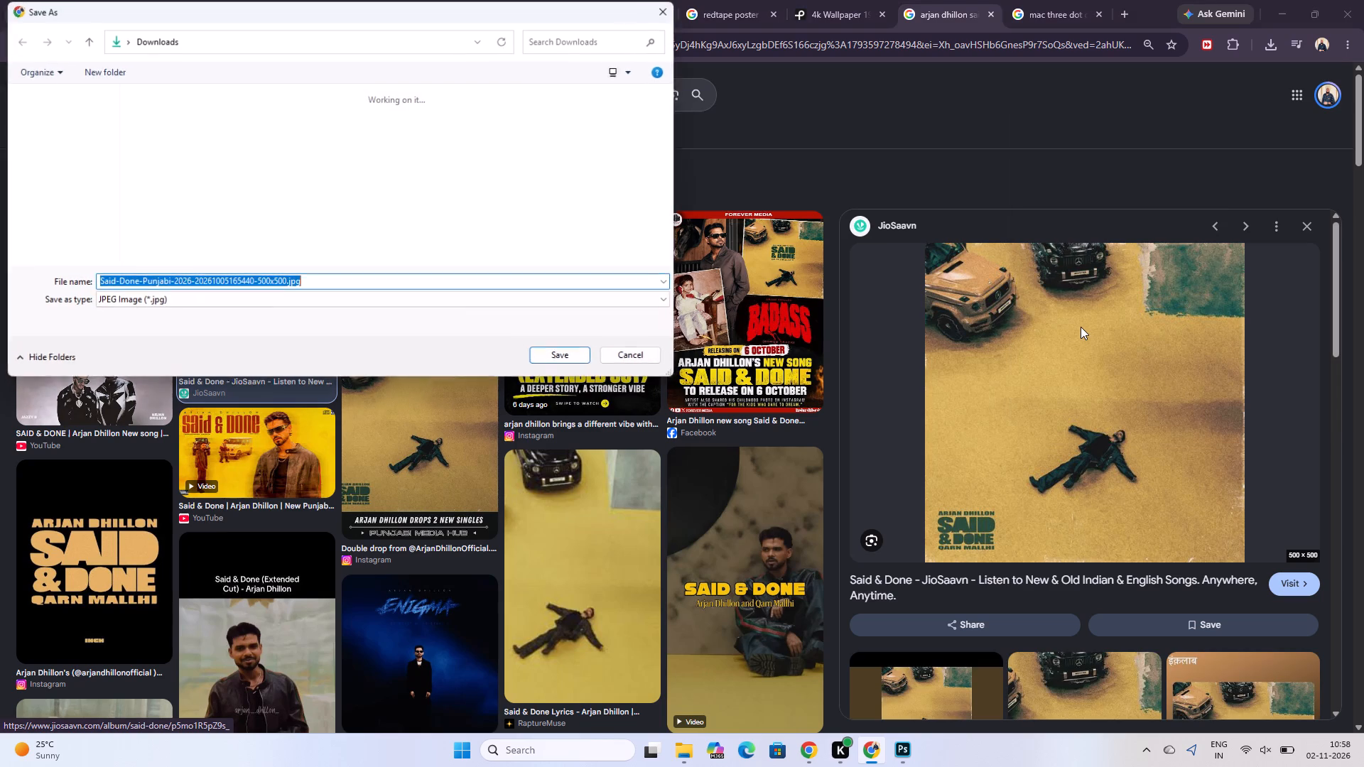
click(72, 168)
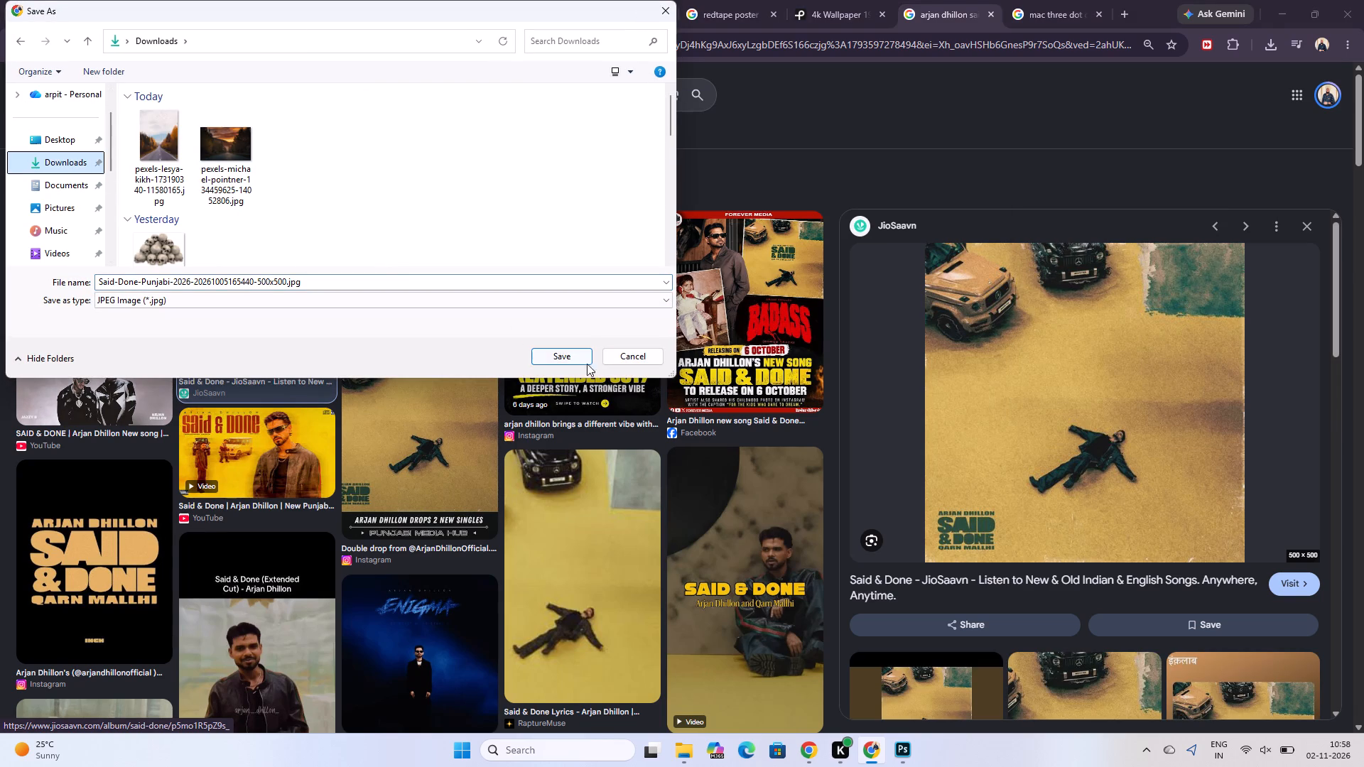
click(574, 361)
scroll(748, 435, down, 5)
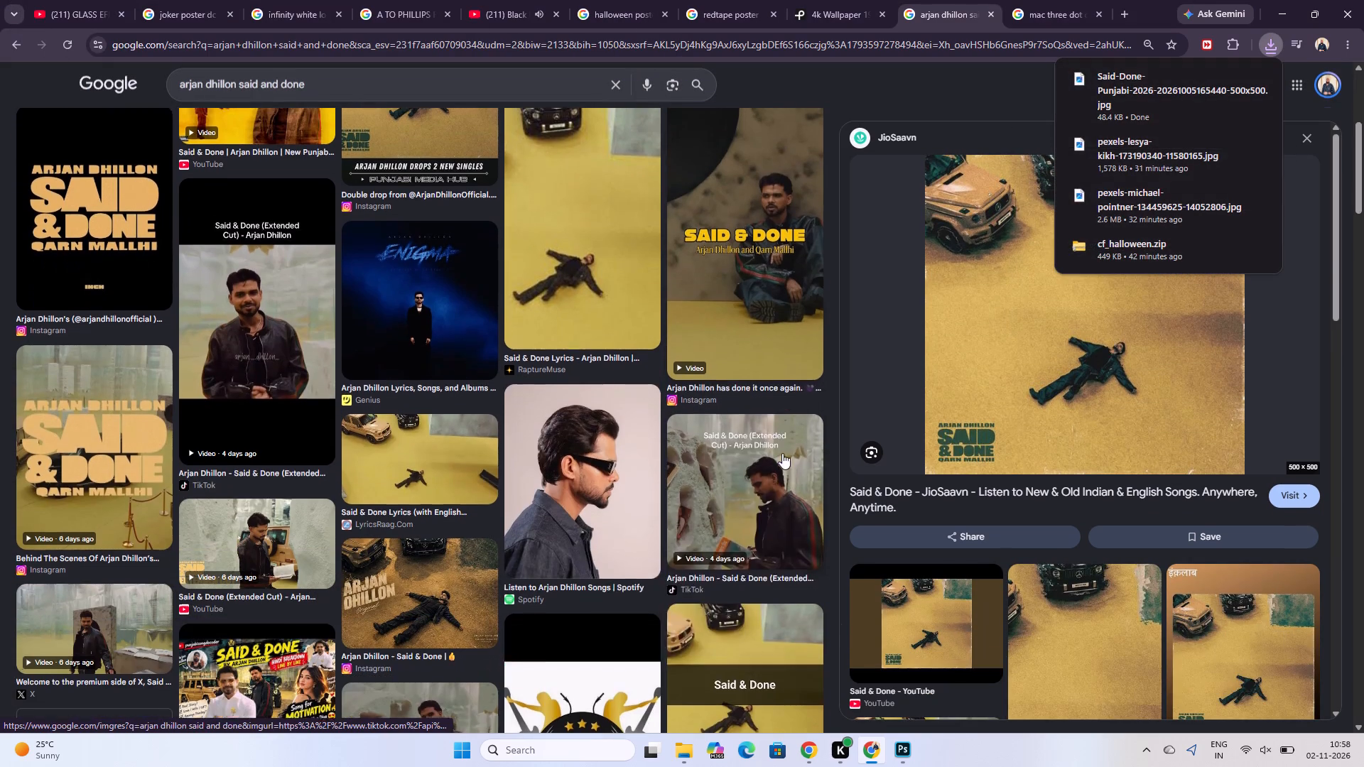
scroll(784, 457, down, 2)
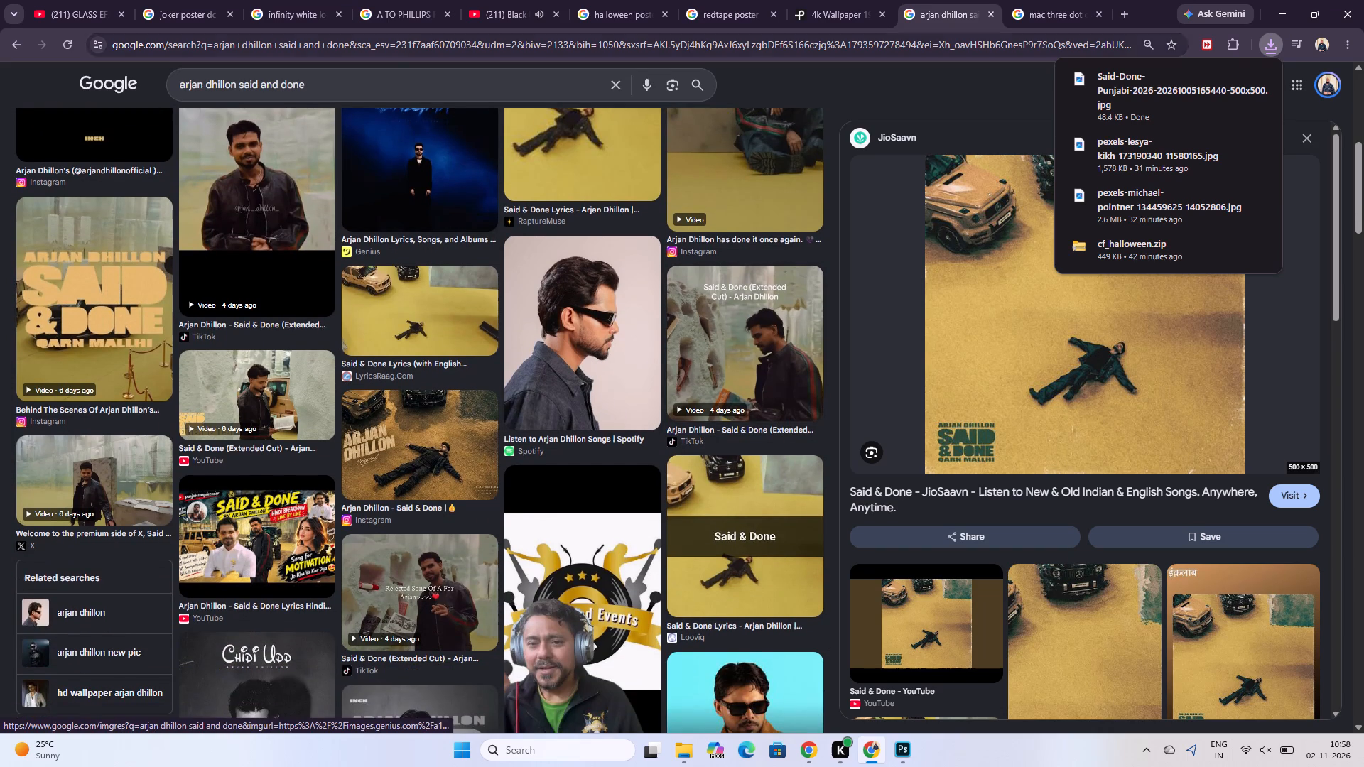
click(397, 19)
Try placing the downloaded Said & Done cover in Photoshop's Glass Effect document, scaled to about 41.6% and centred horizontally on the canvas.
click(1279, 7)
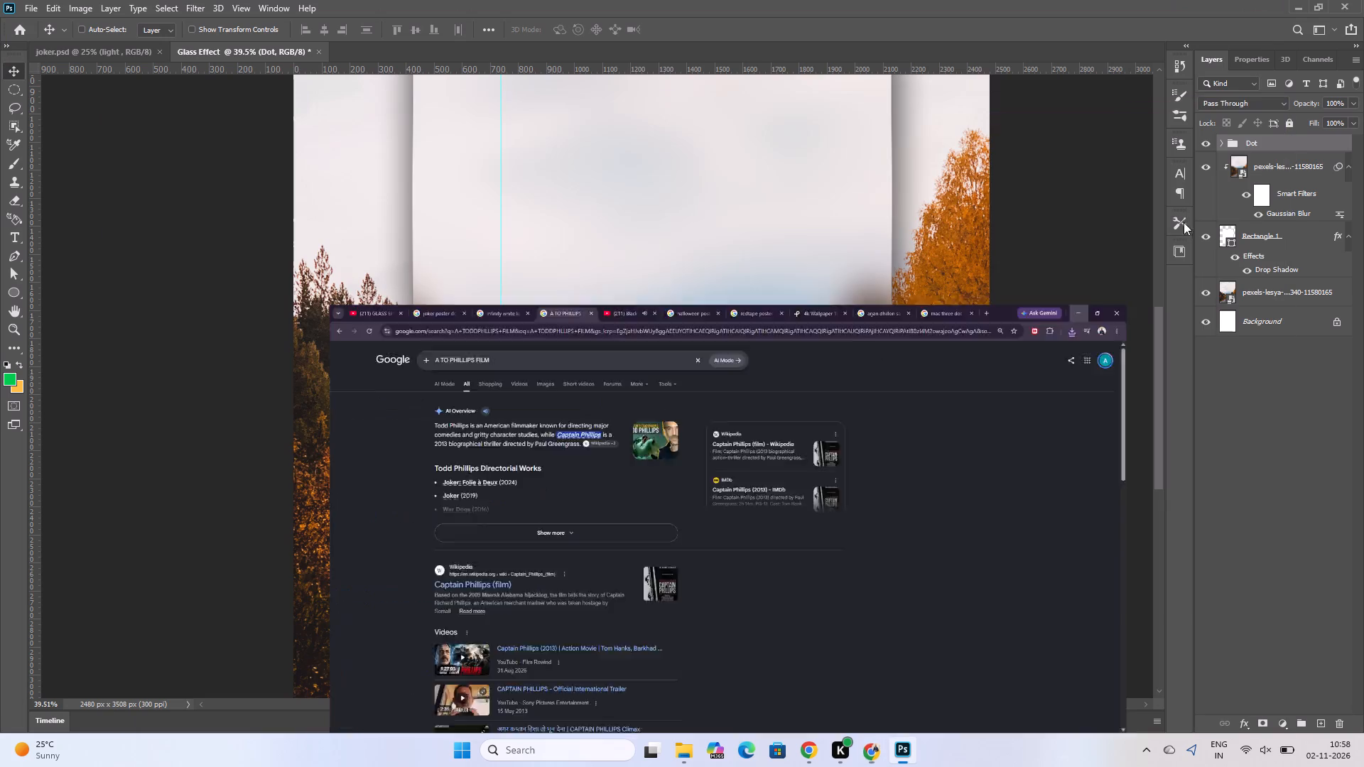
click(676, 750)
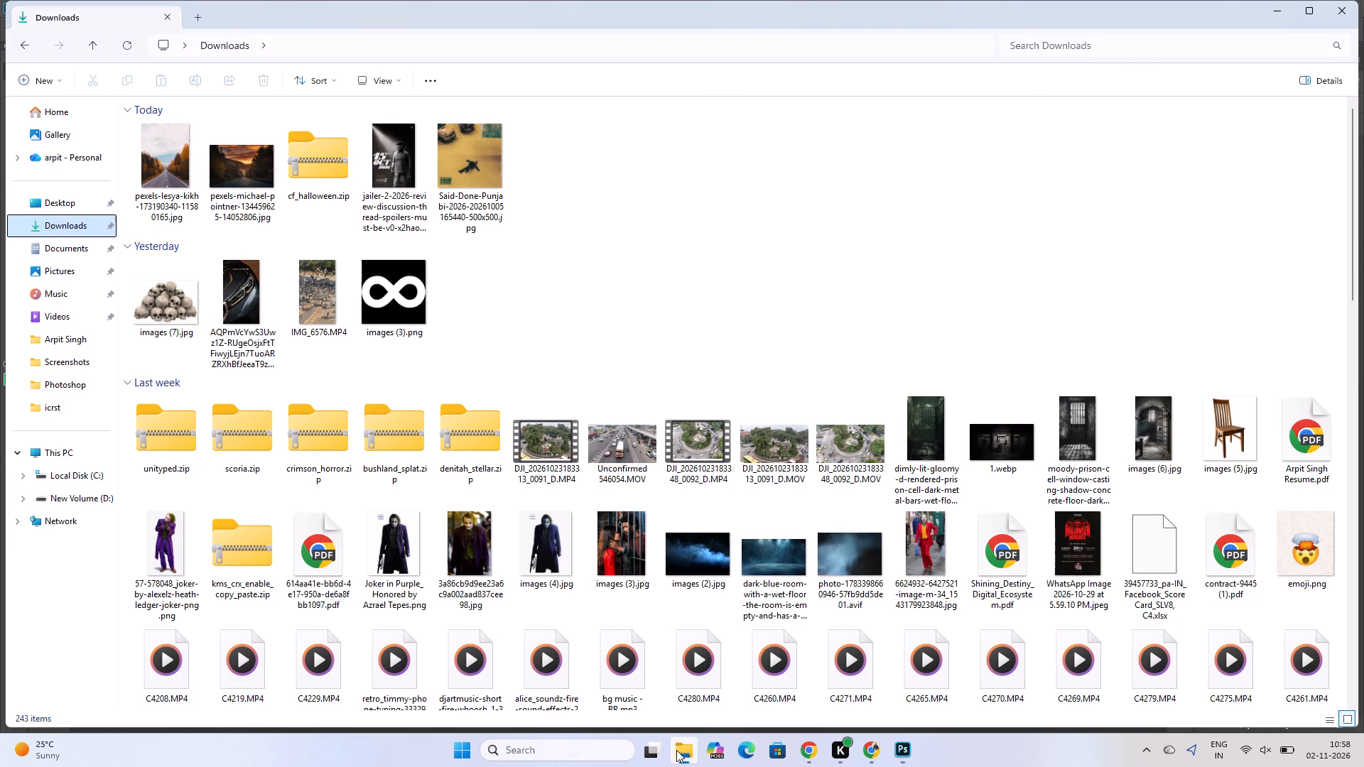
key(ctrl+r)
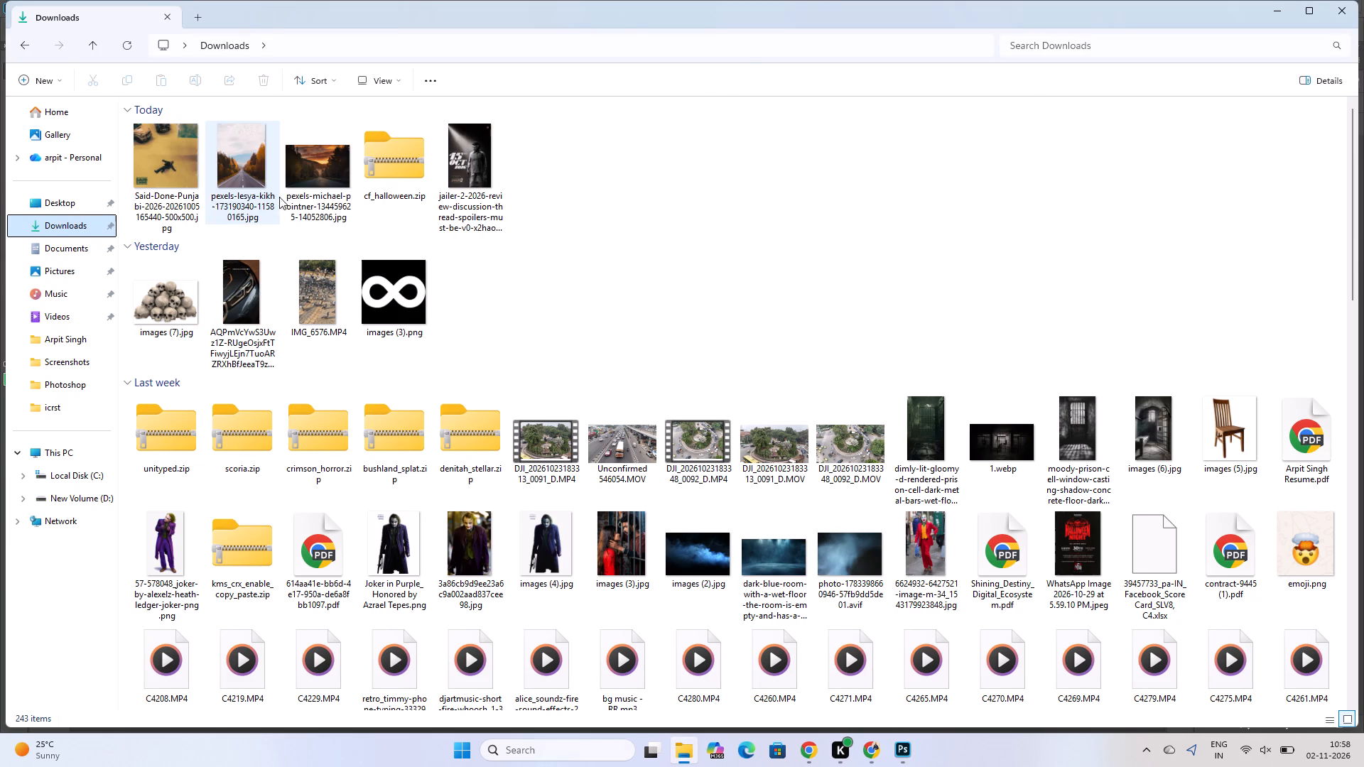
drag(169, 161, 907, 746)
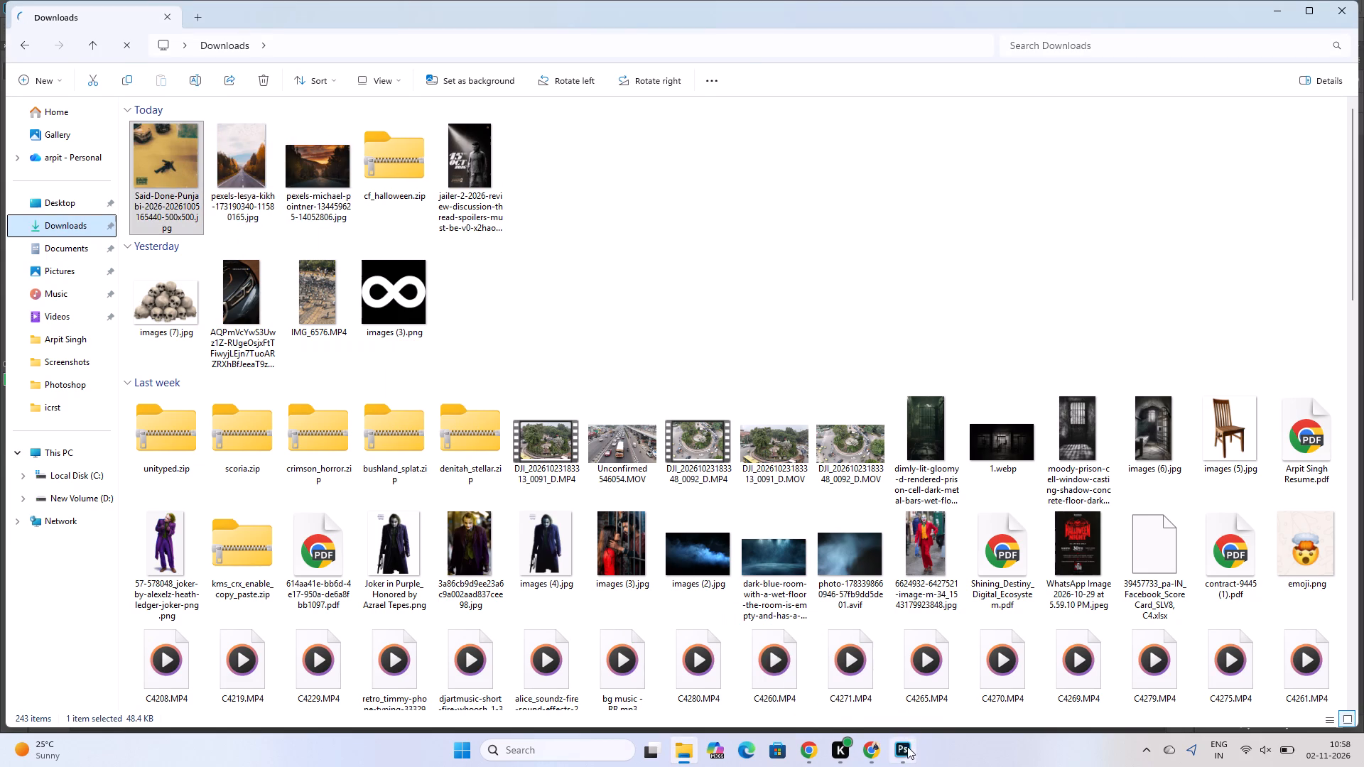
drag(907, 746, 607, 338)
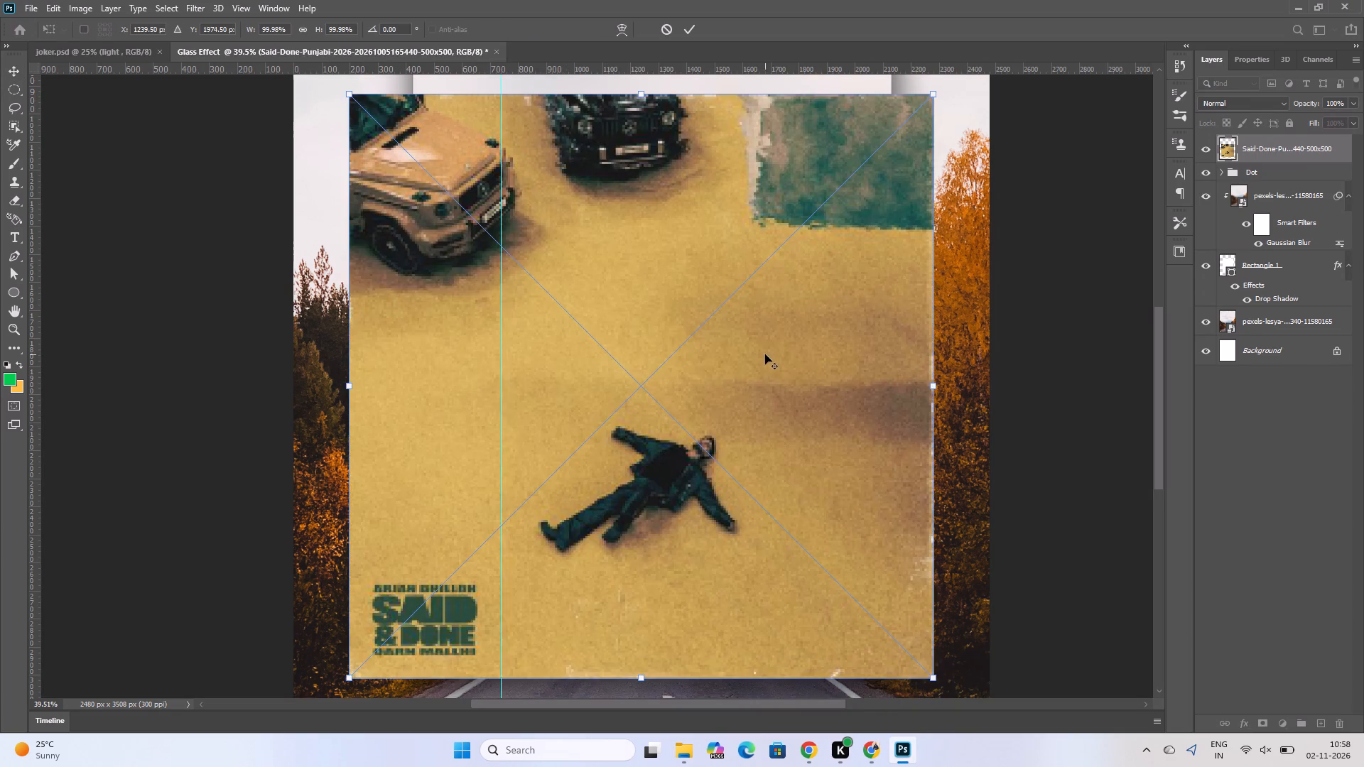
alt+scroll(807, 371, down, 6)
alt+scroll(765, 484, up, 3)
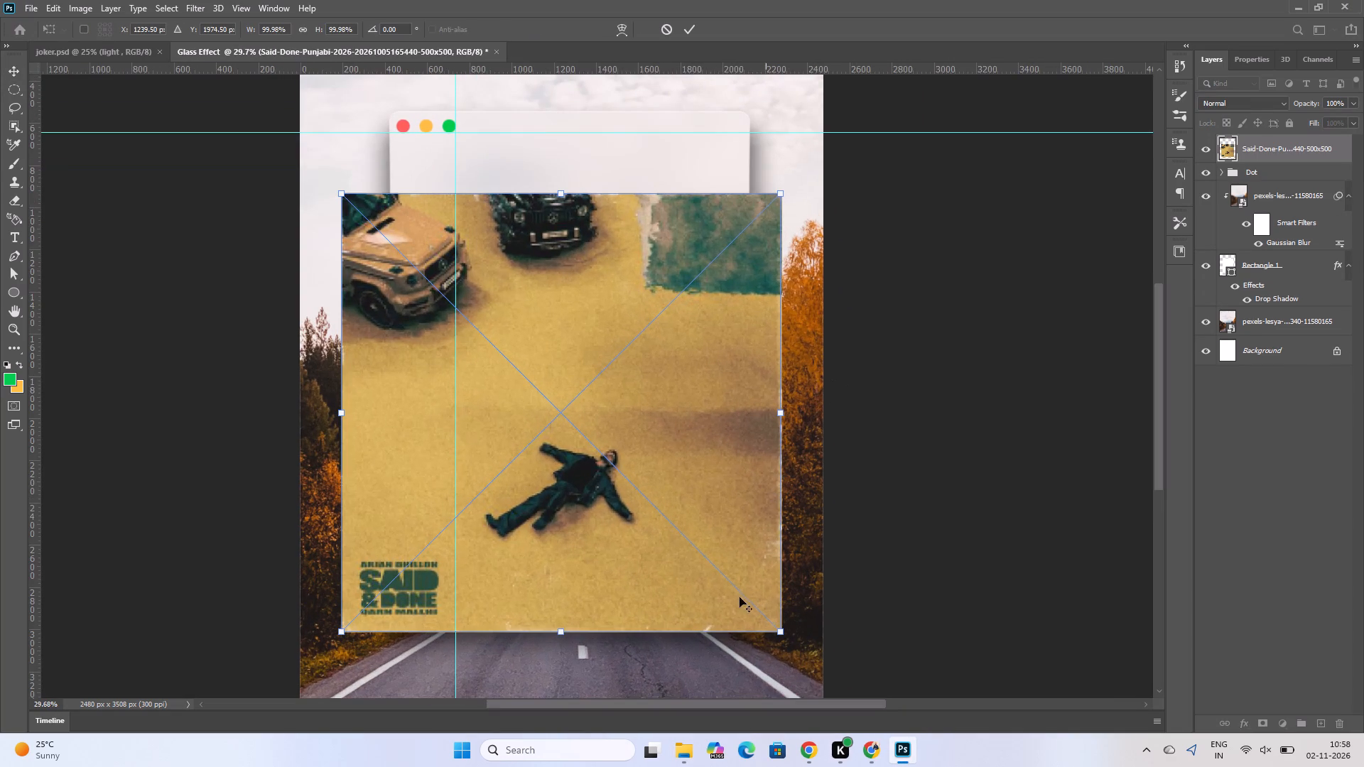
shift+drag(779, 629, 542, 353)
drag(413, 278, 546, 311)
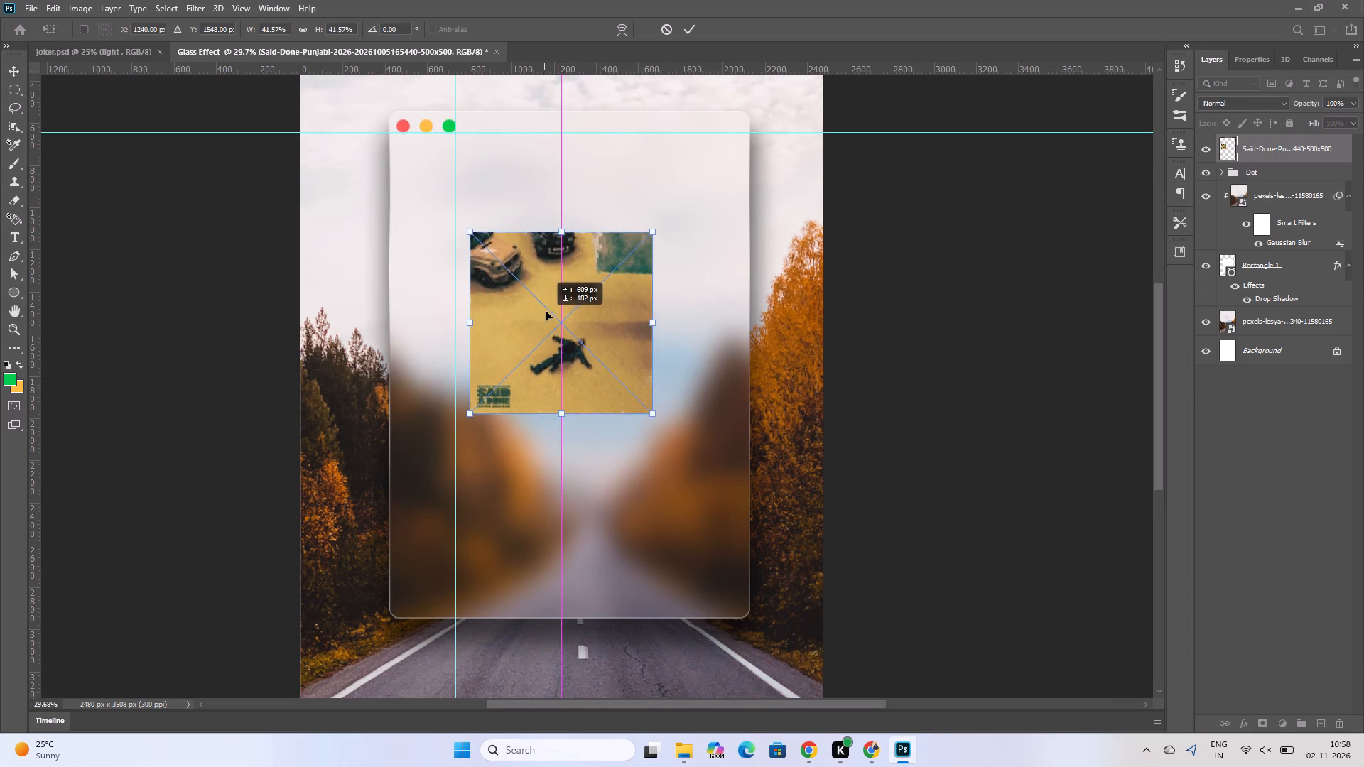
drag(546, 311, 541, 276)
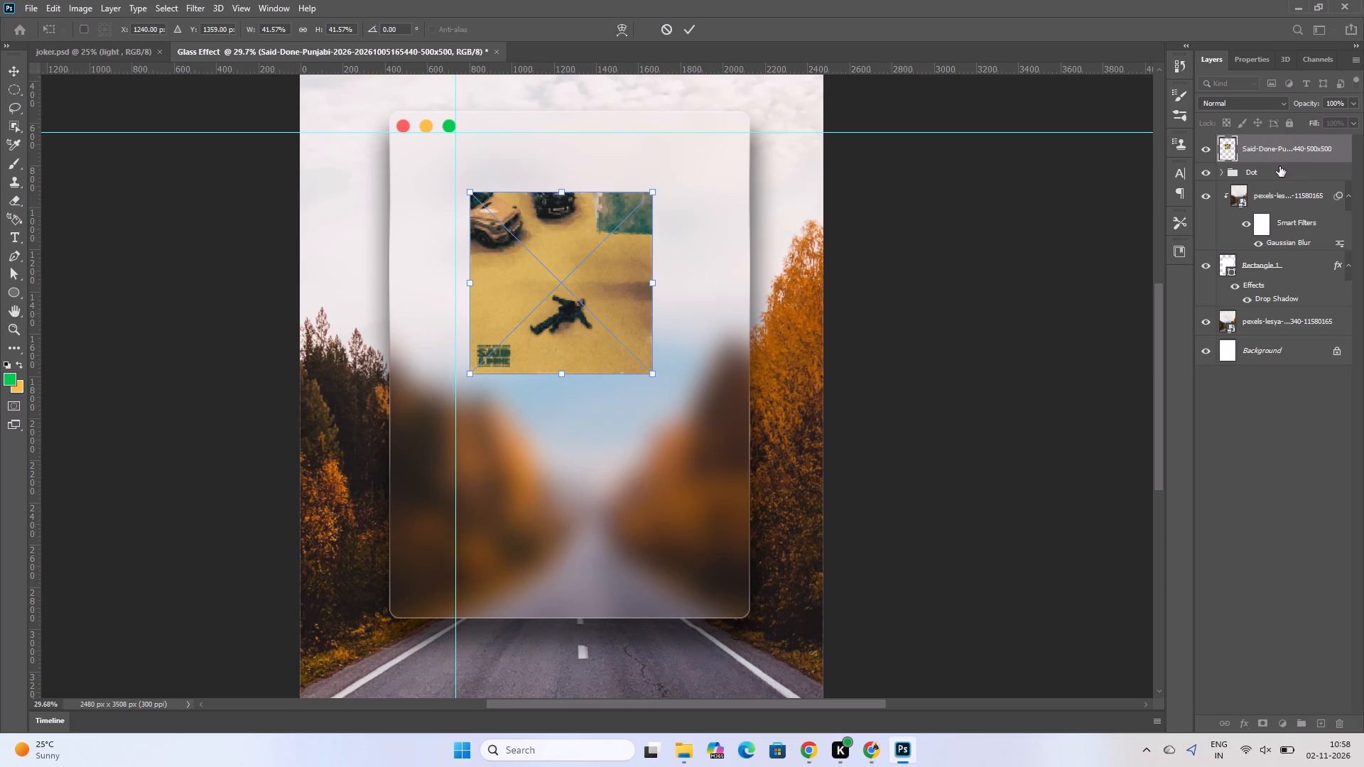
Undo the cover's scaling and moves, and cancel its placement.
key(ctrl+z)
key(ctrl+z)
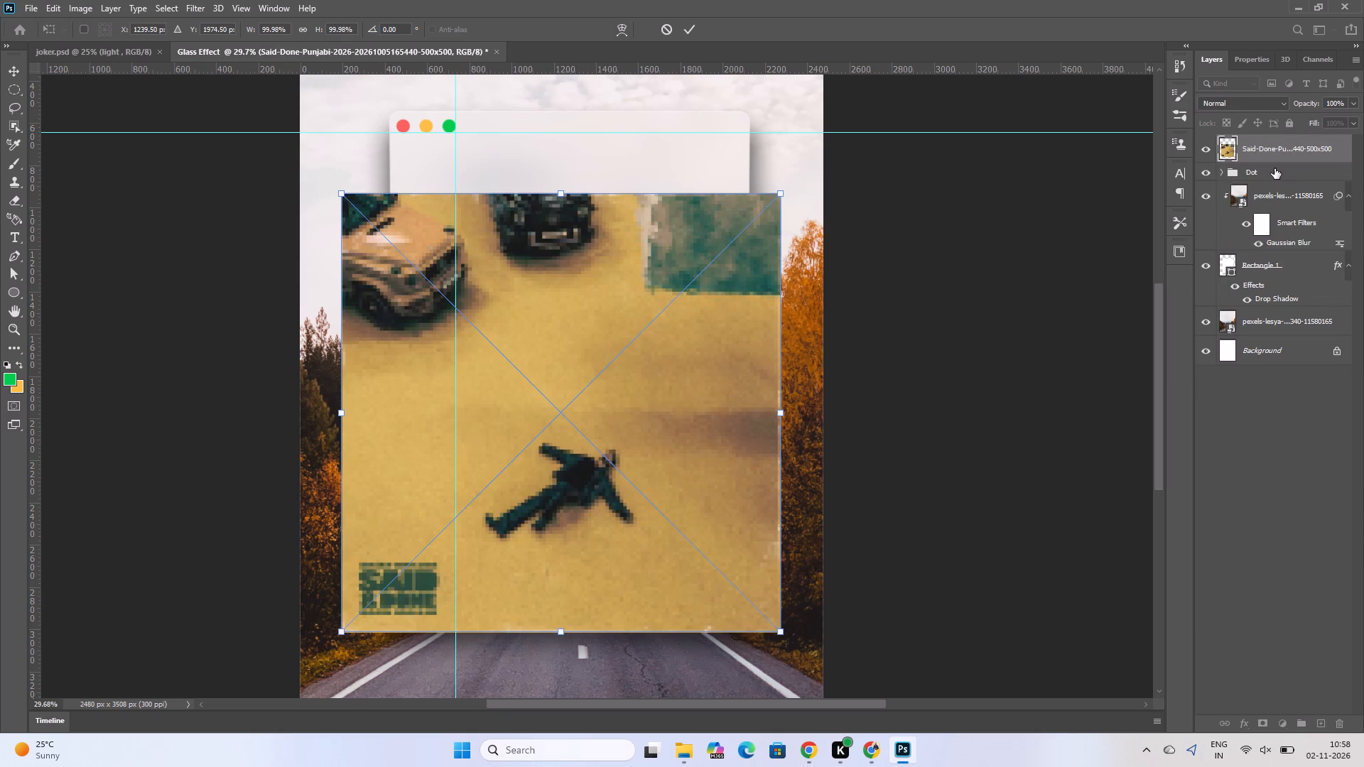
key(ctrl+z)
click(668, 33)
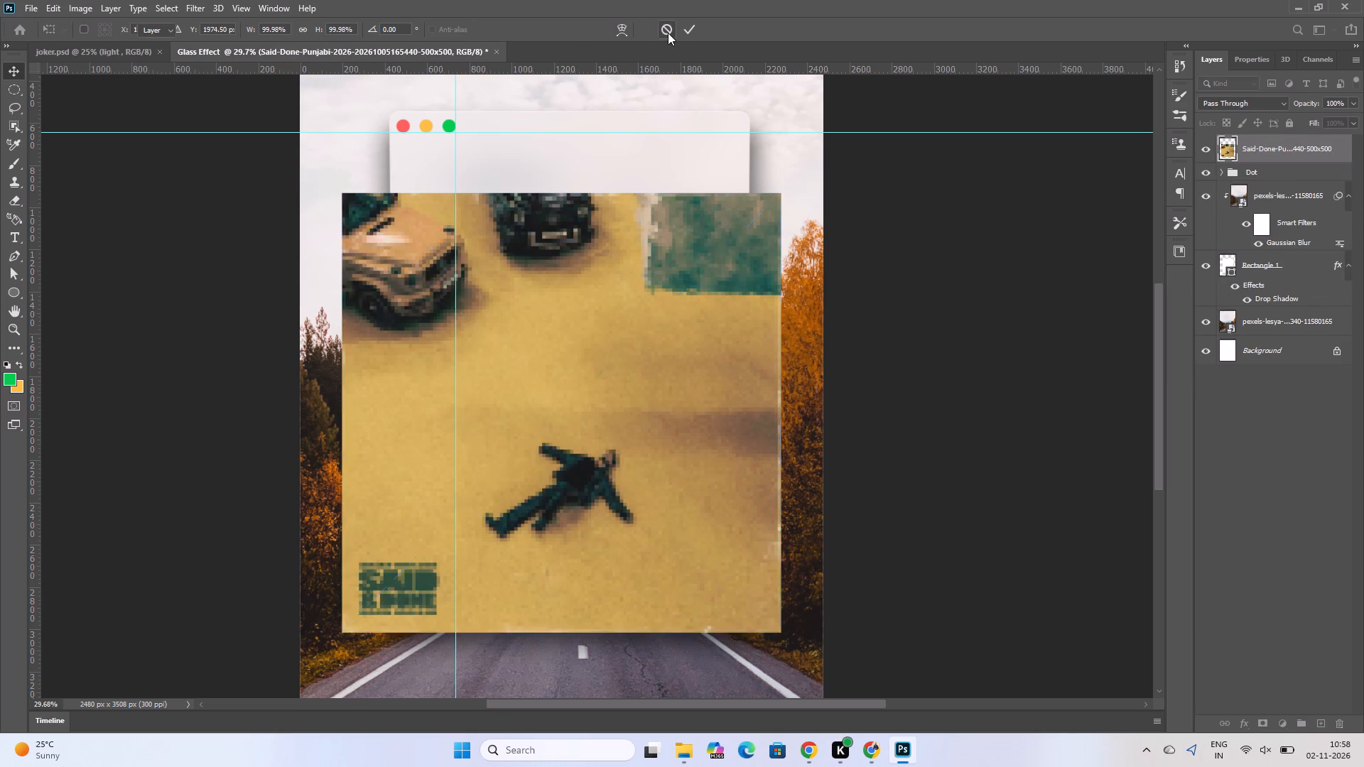
Add a new layer above the Dot group and place the downloaded Said & Done cover image from Downloads on it.
click(1316, 726)
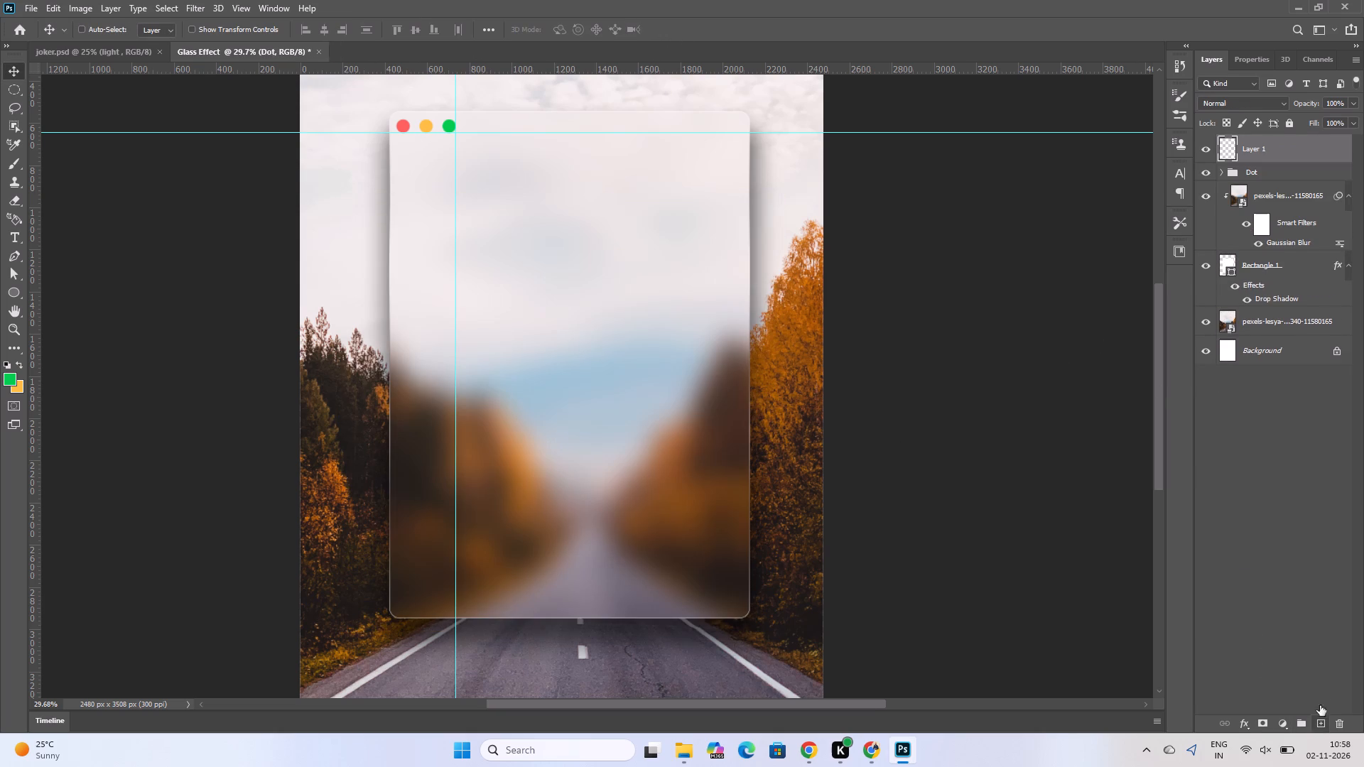
click(681, 751)
drag(158, 177, 796, 532)
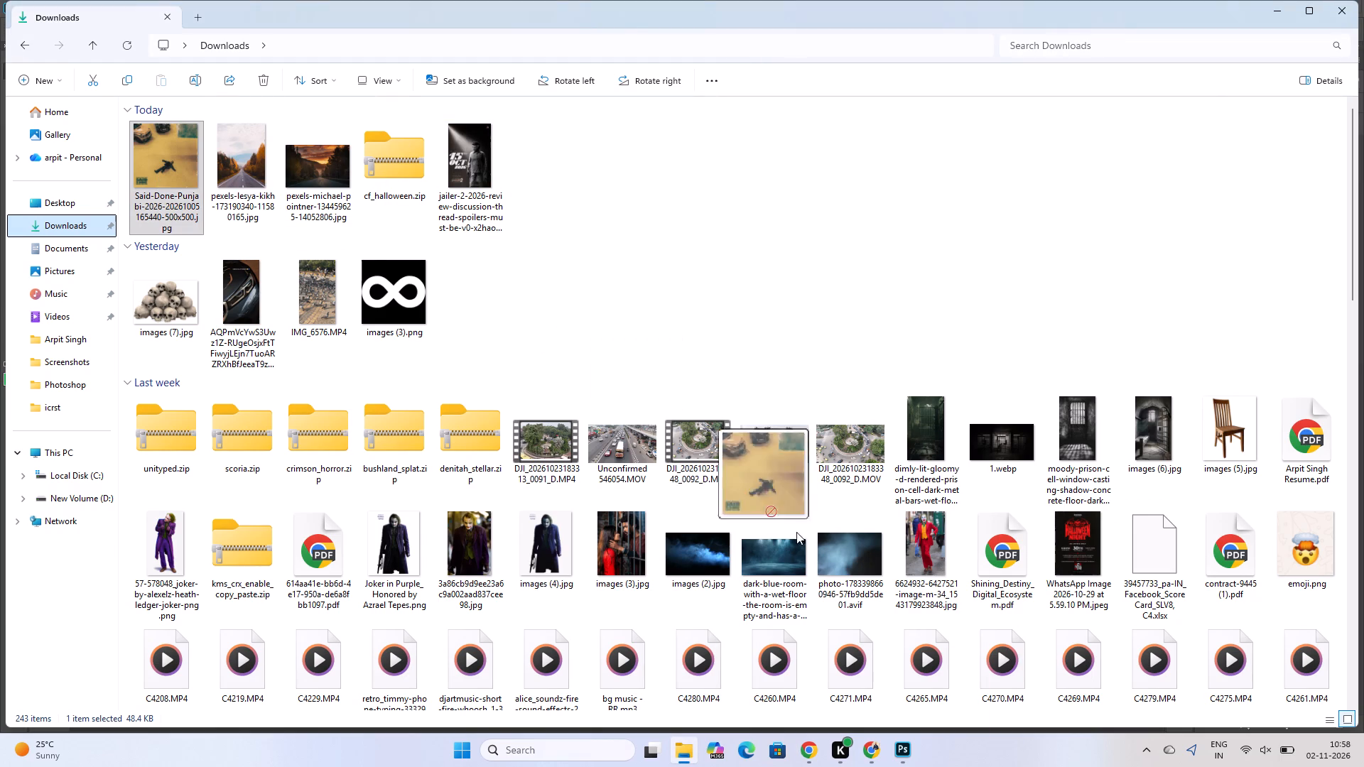
drag(796, 532, 538, 304)
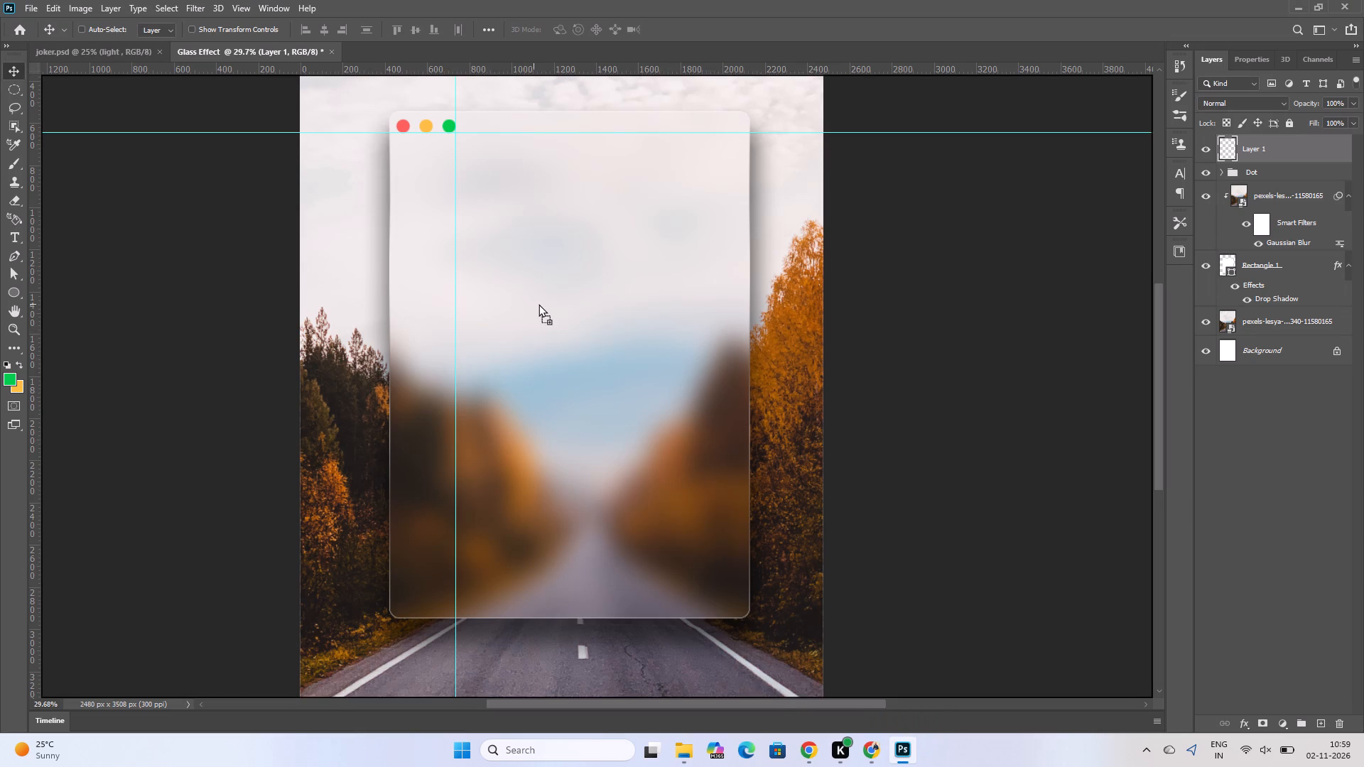
drag(538, 304, 540, 305)
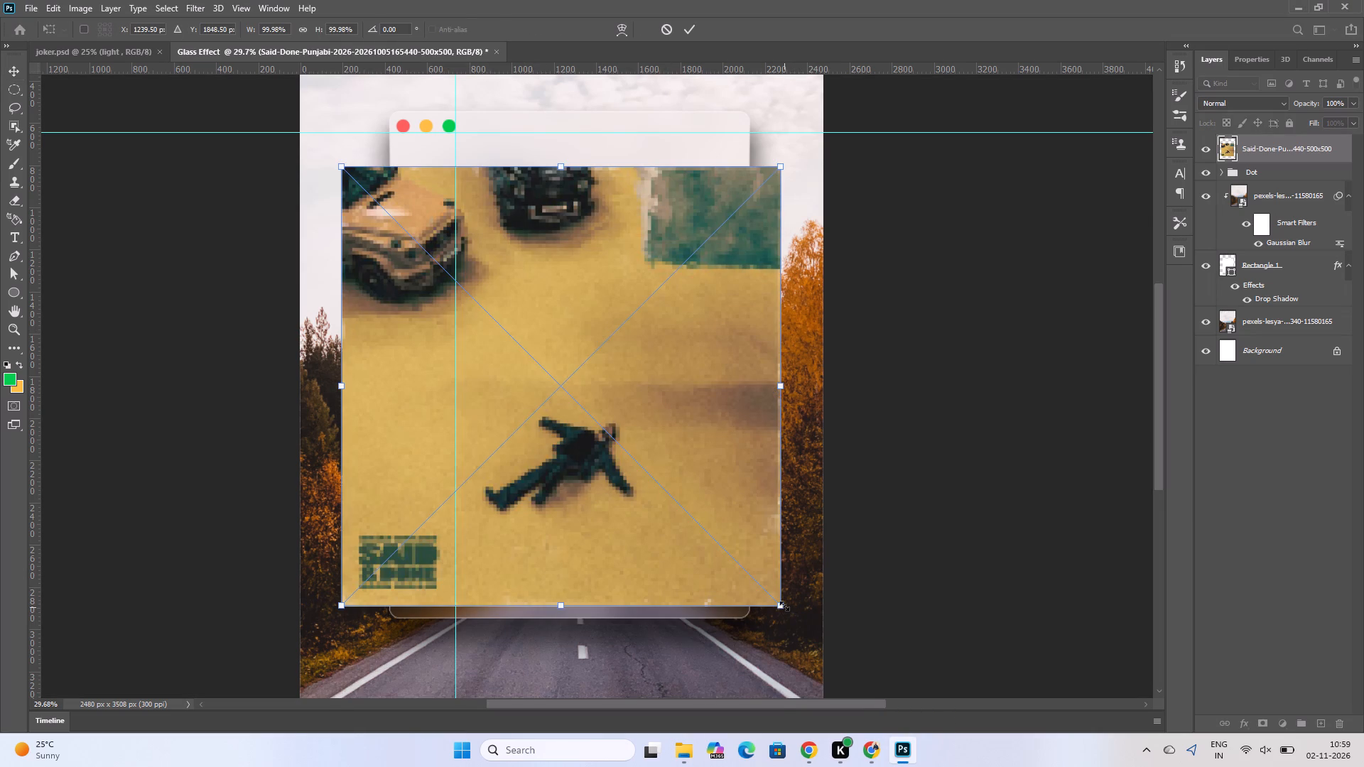
Scale the cover to about 48.4% and centre it horizontally on the canvas in the glass window's upper half, around X 1240, Y 1365 px.
shift+drag(781, 606, 629, 304)
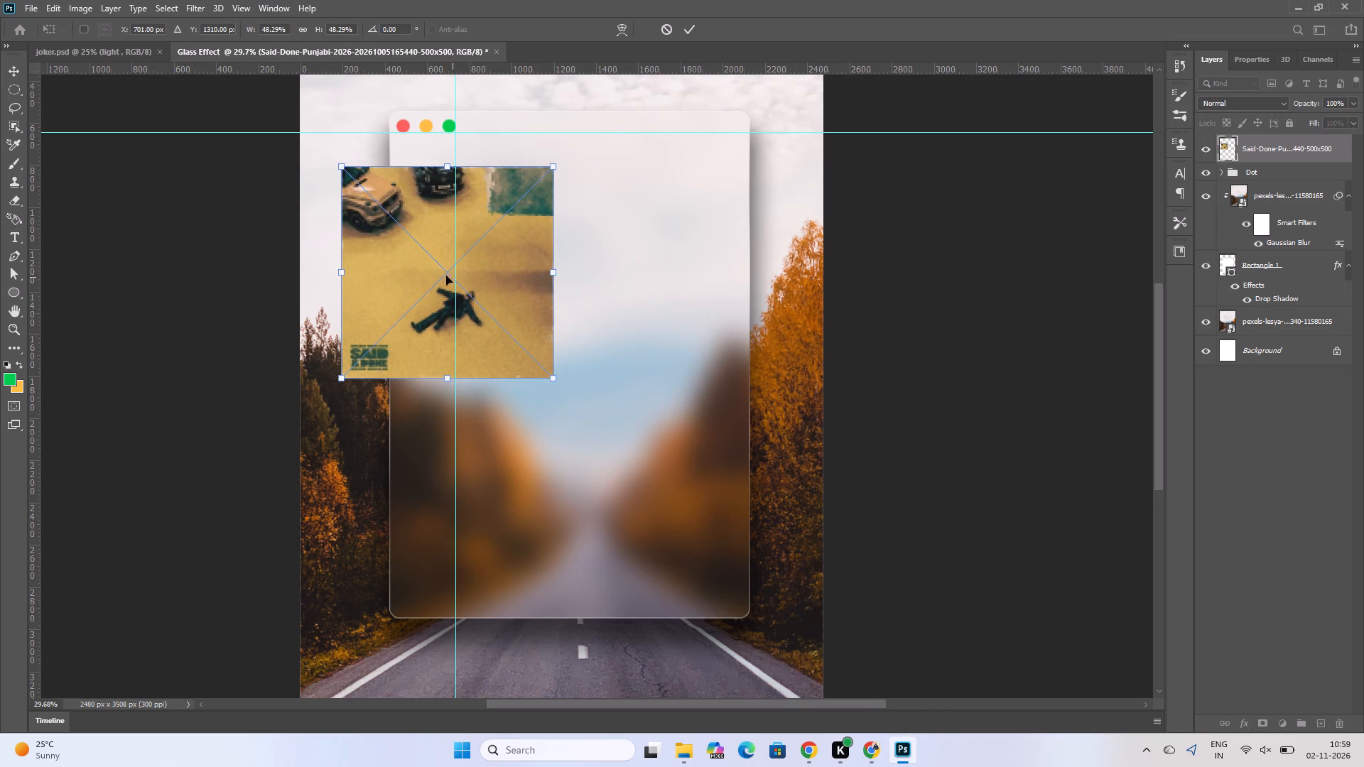
drag(439, 270, 563, 281)
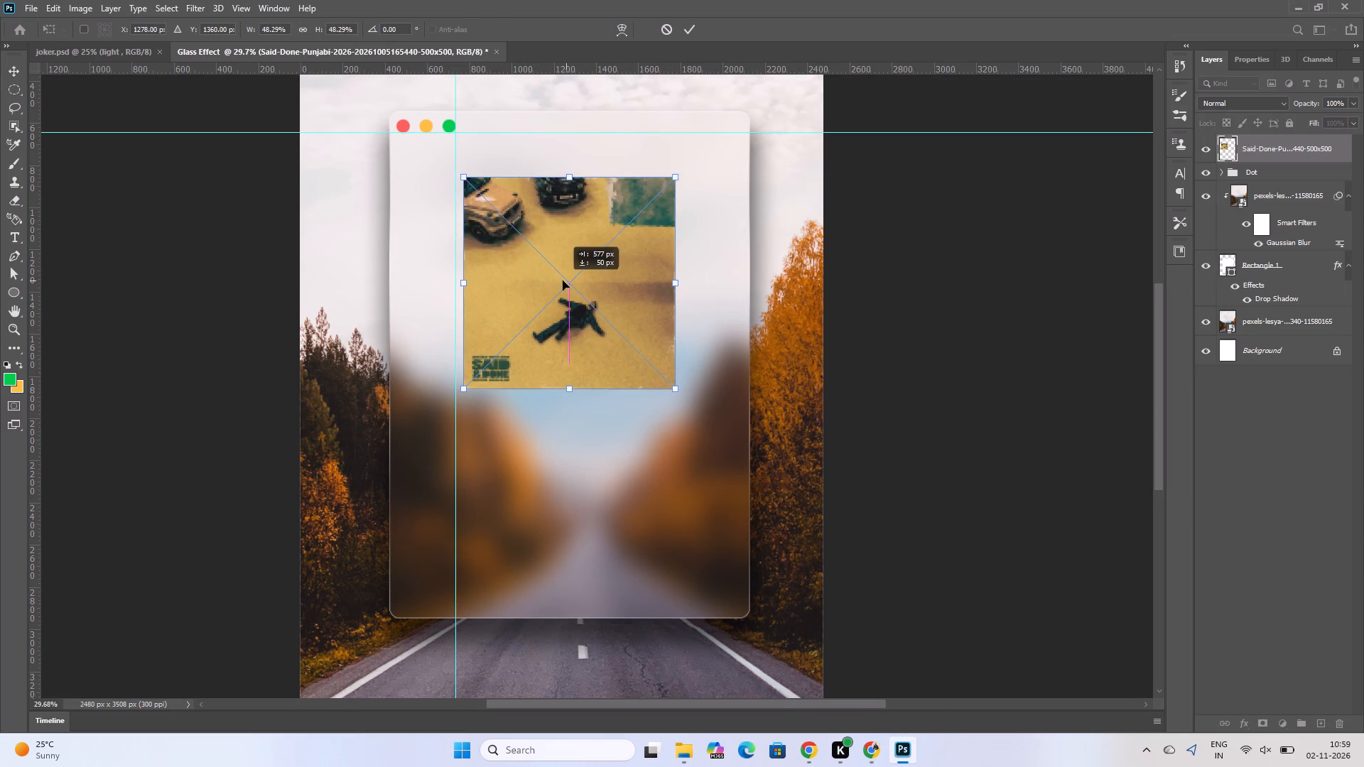
drag(563, 281, 560, 290)
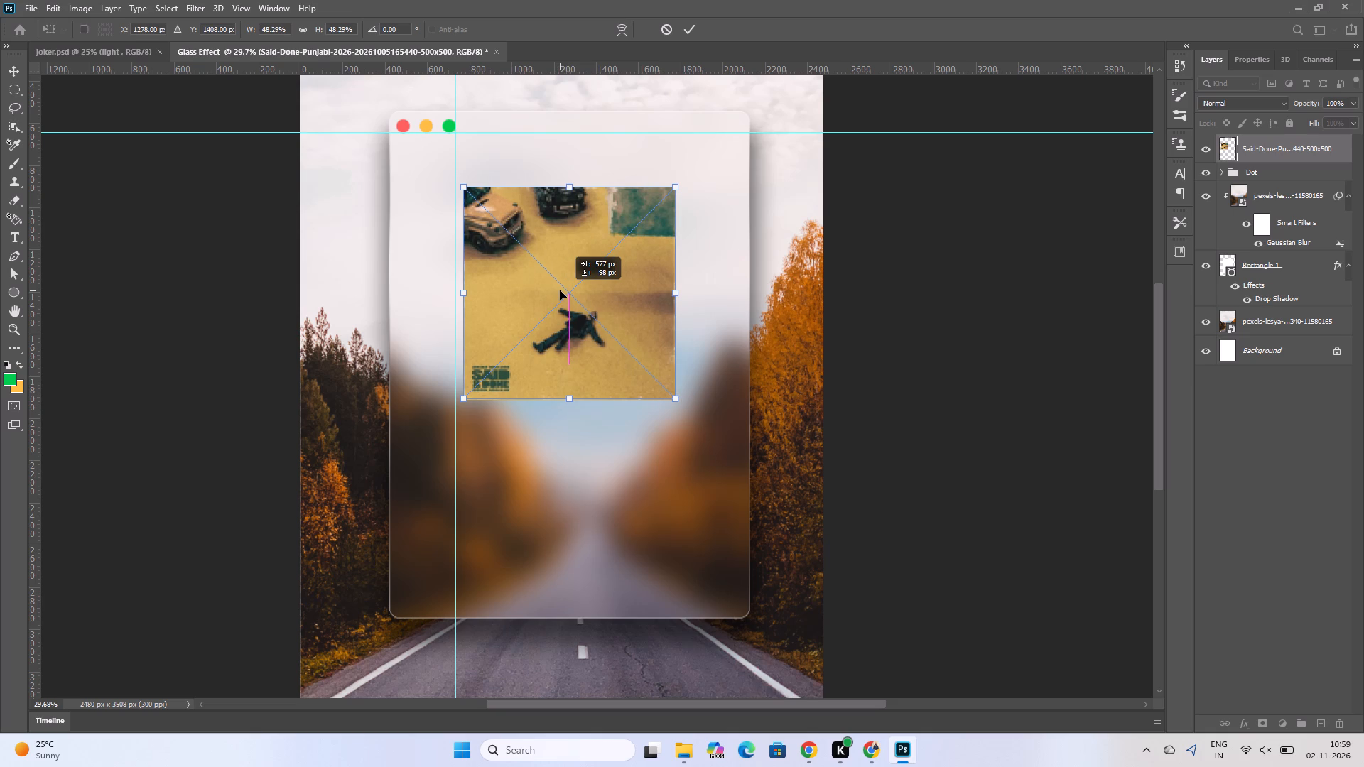
drag(560, 290, 559, 281)
shift+click(674, 390)
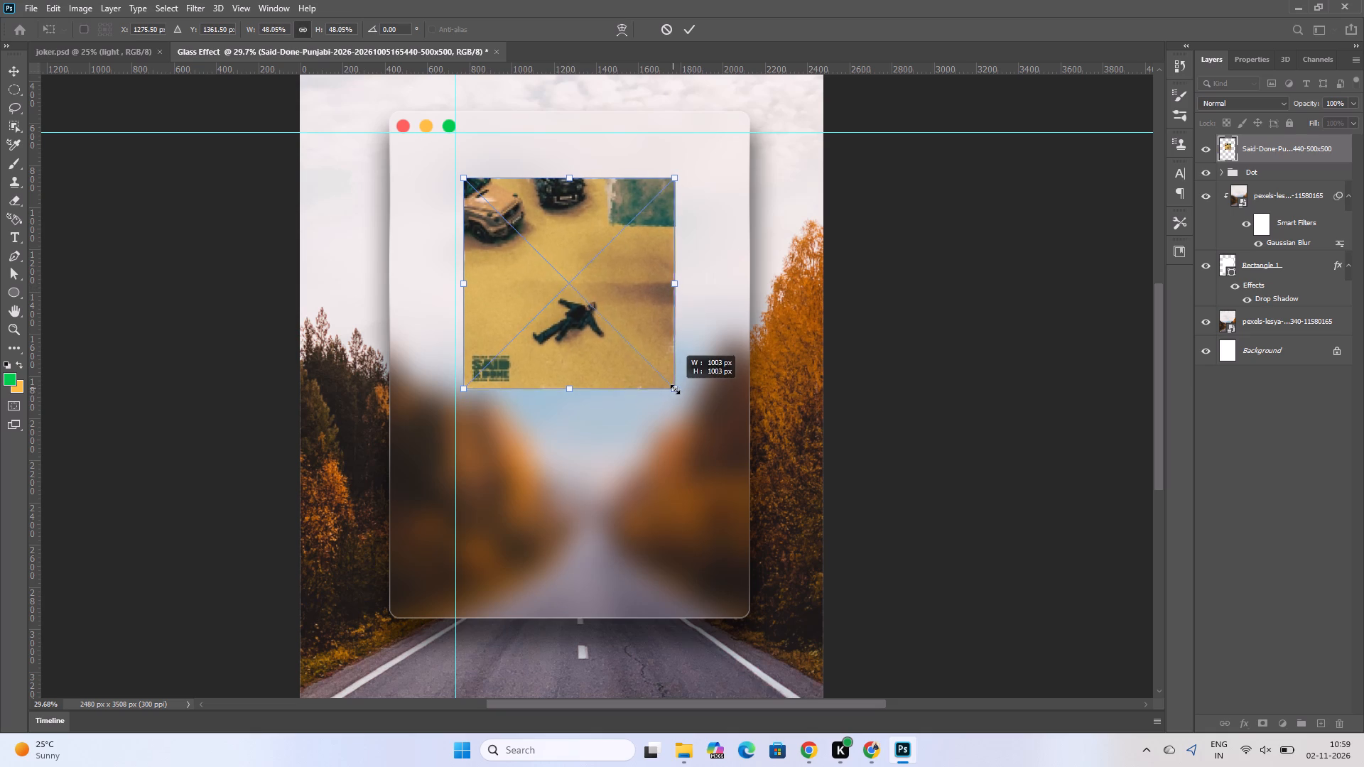
drag(583, 302, 572, 302)
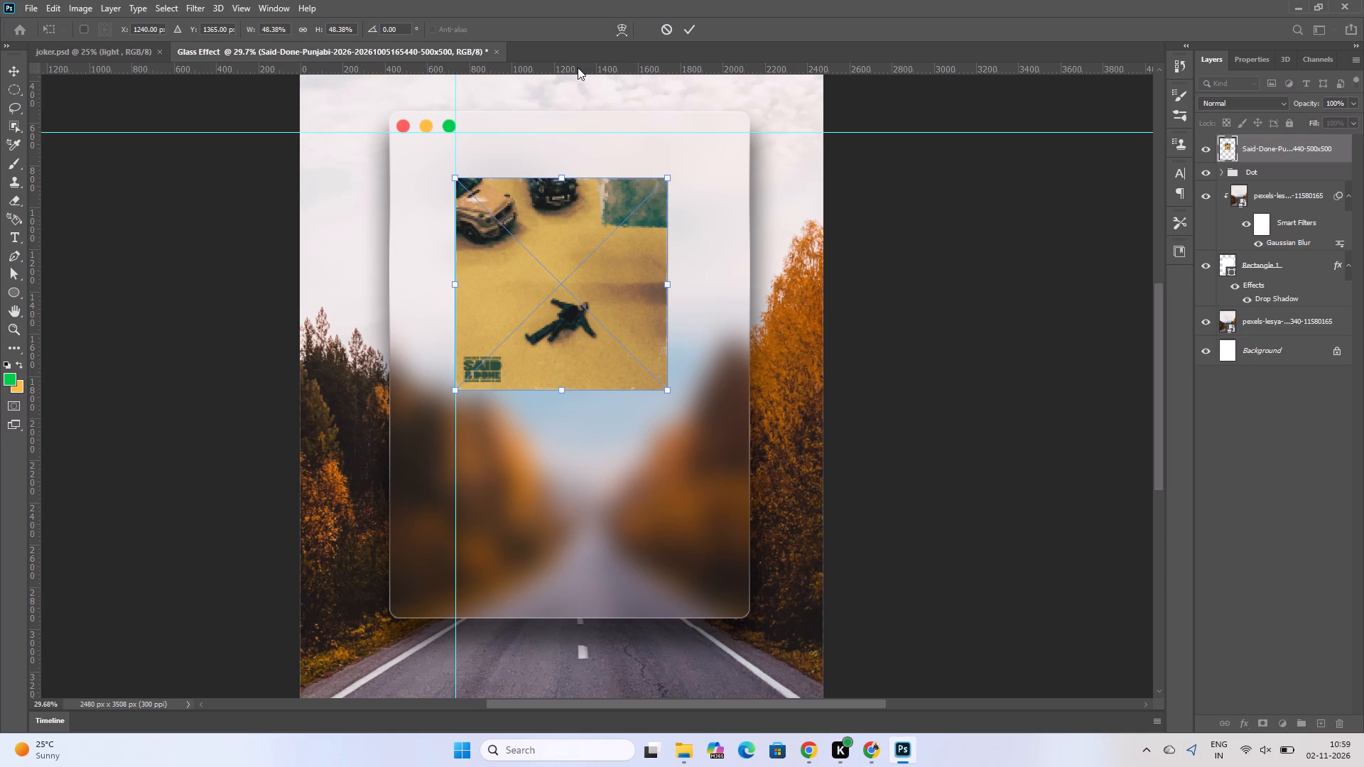
Add a horizontal guide along the cover's bottom edge and a vertical guide through its centre, and commit the cover's placement.
drag(578, 67, 580, 195)
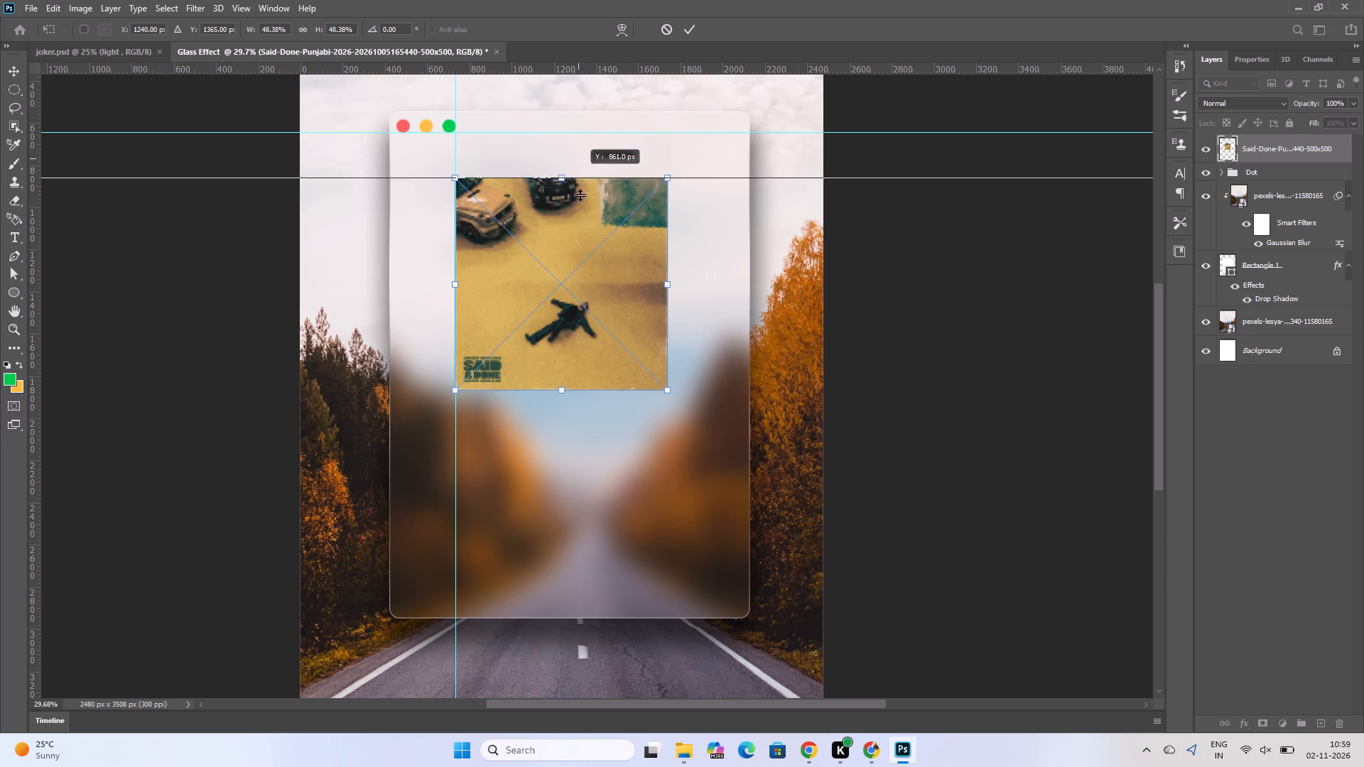
drag(580, 195, 585, 388)
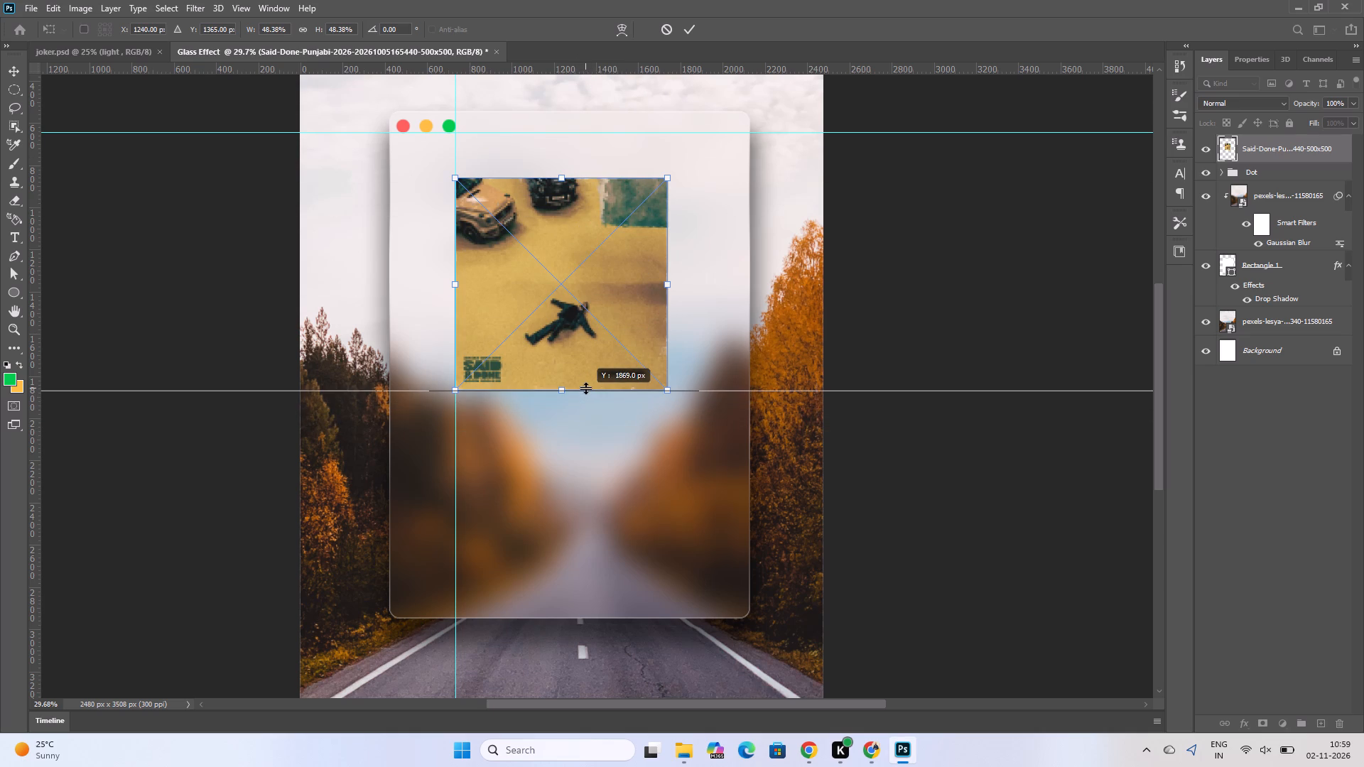
drag(38, 366, 546, 423)
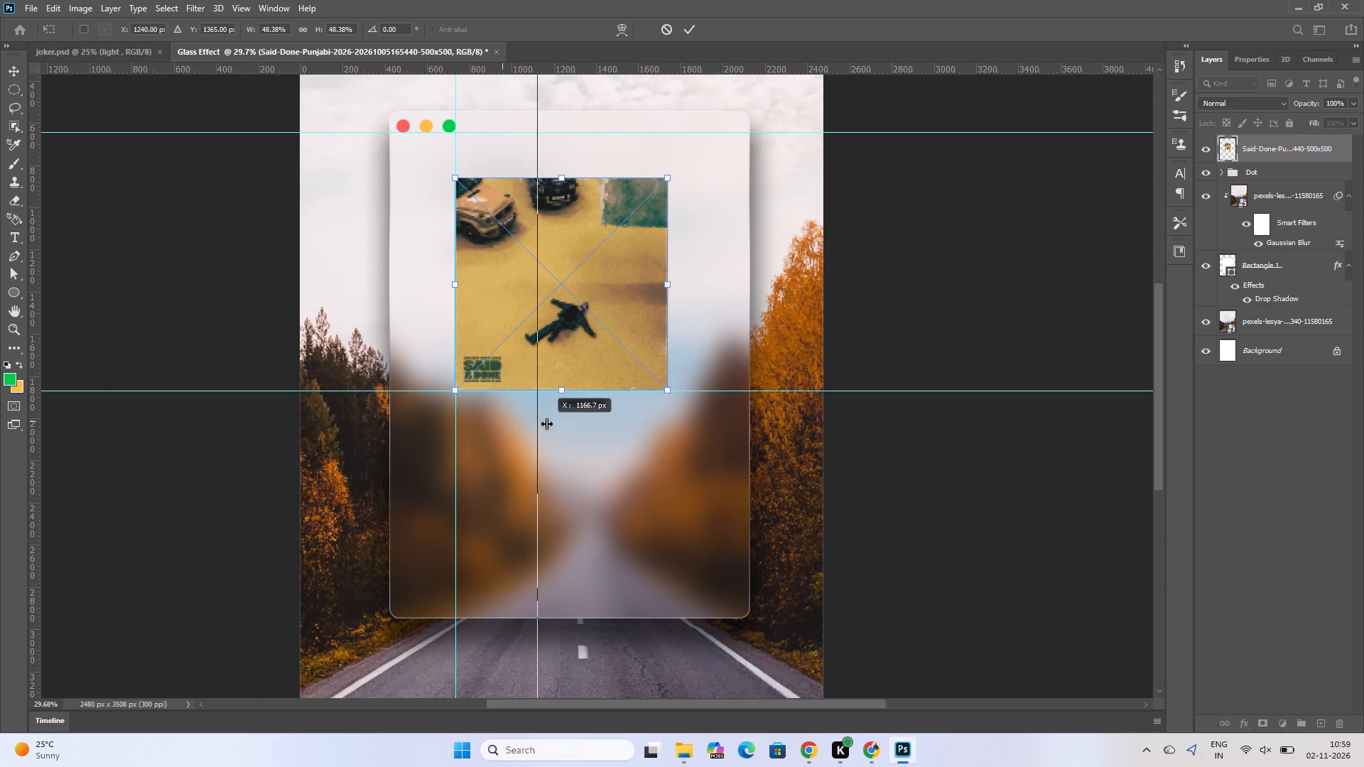
drag(546, 423, 563, 423)
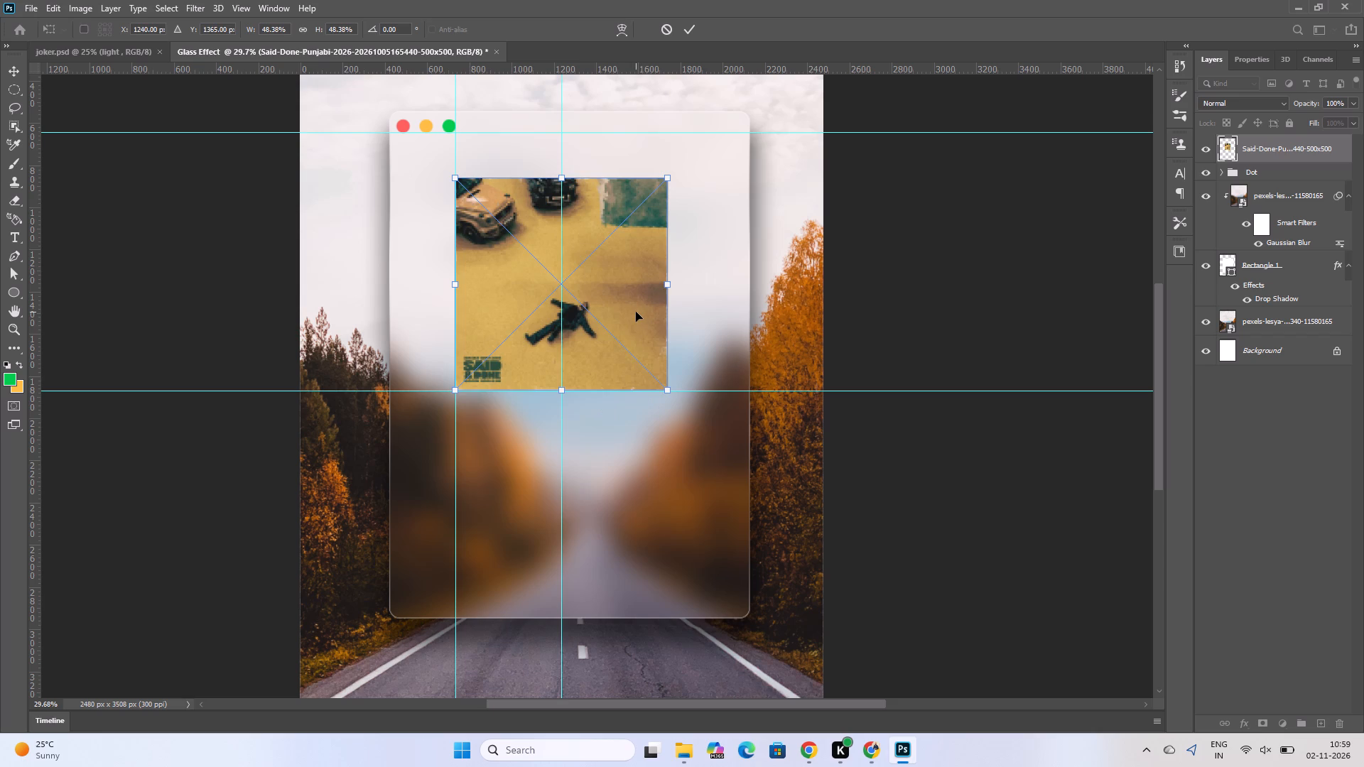
click(617, 317)
click(690, 29)
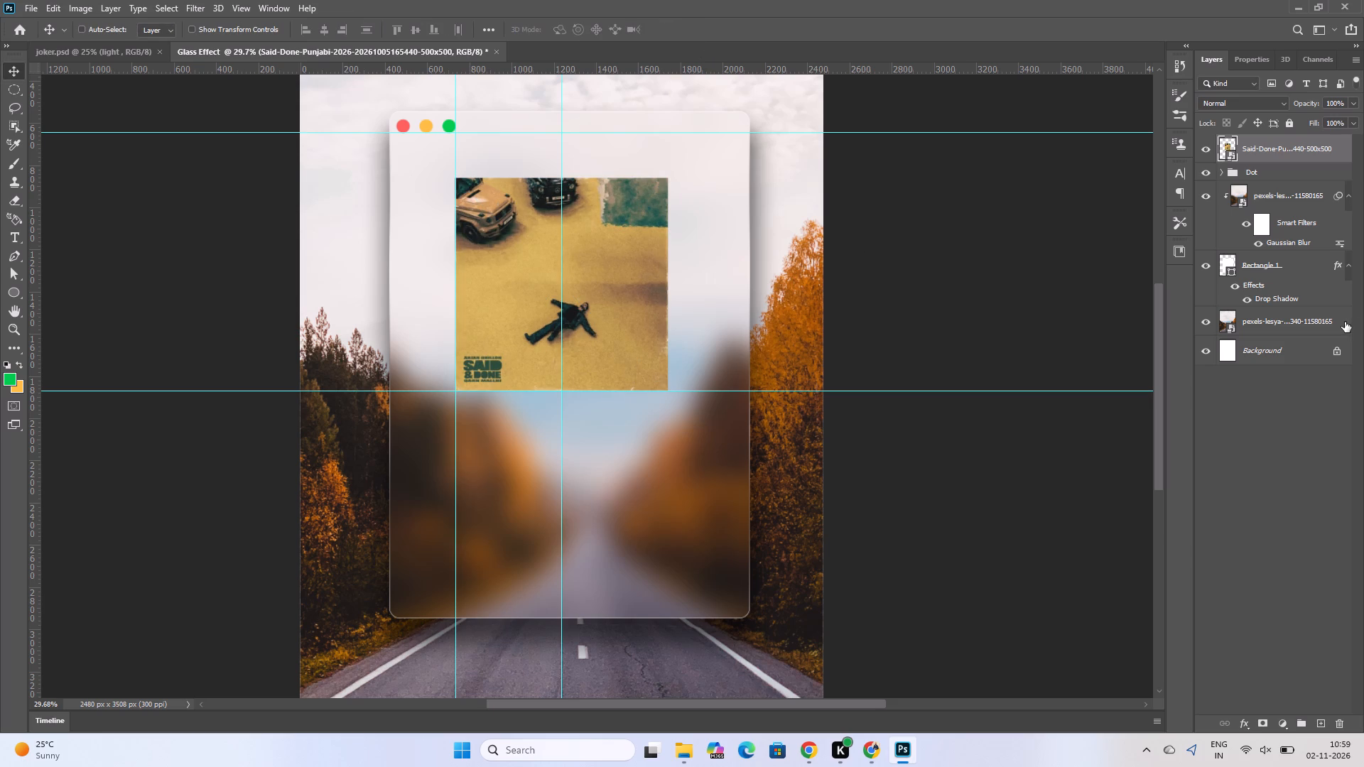
Convert the Said & Done cover layer to a smart object.
right_click(1265, 156)
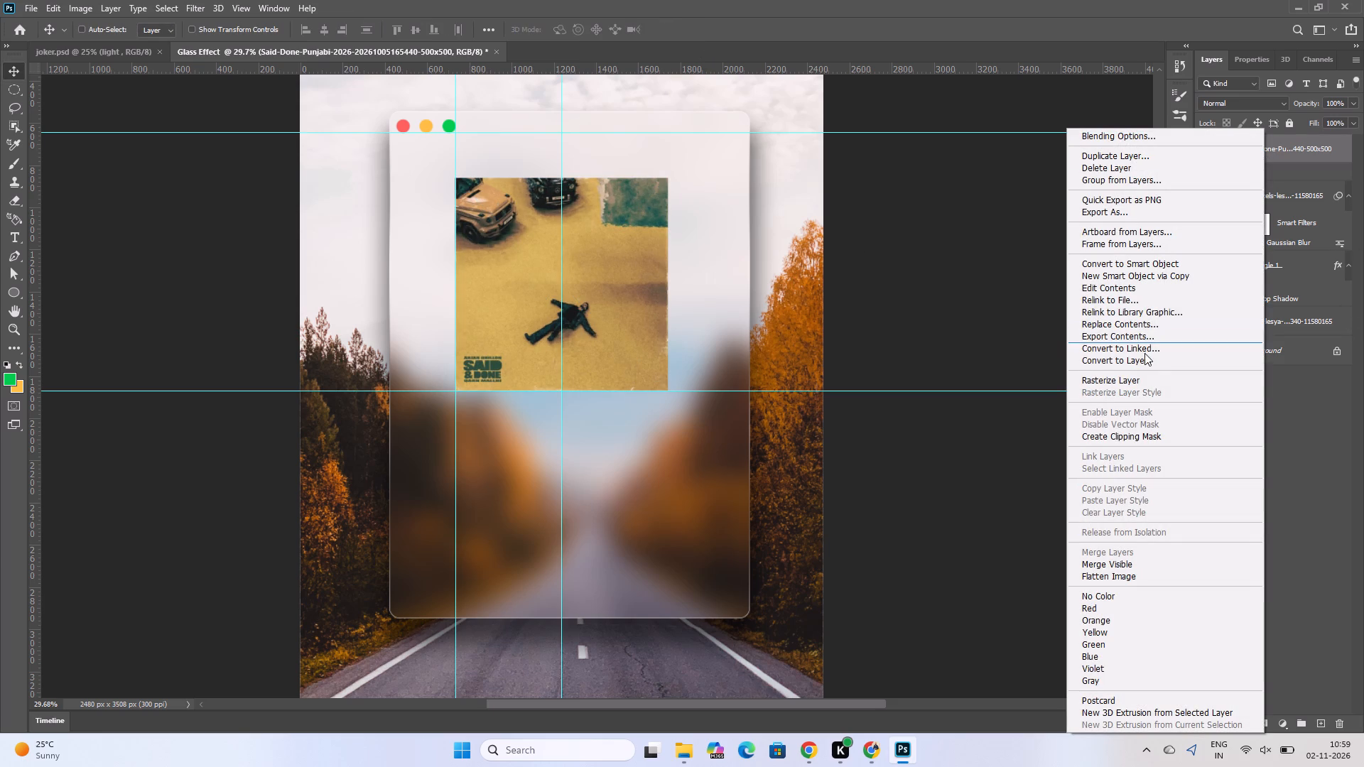
click(1132, 266)
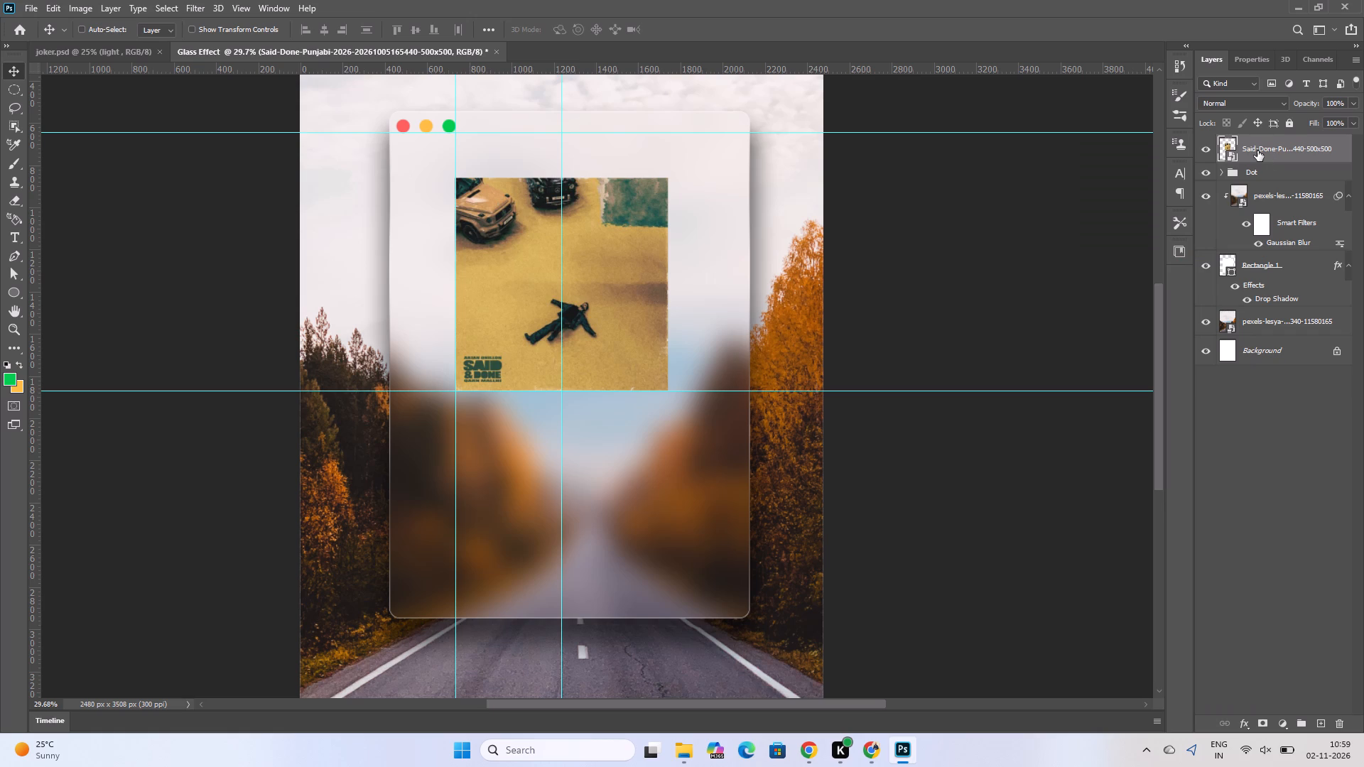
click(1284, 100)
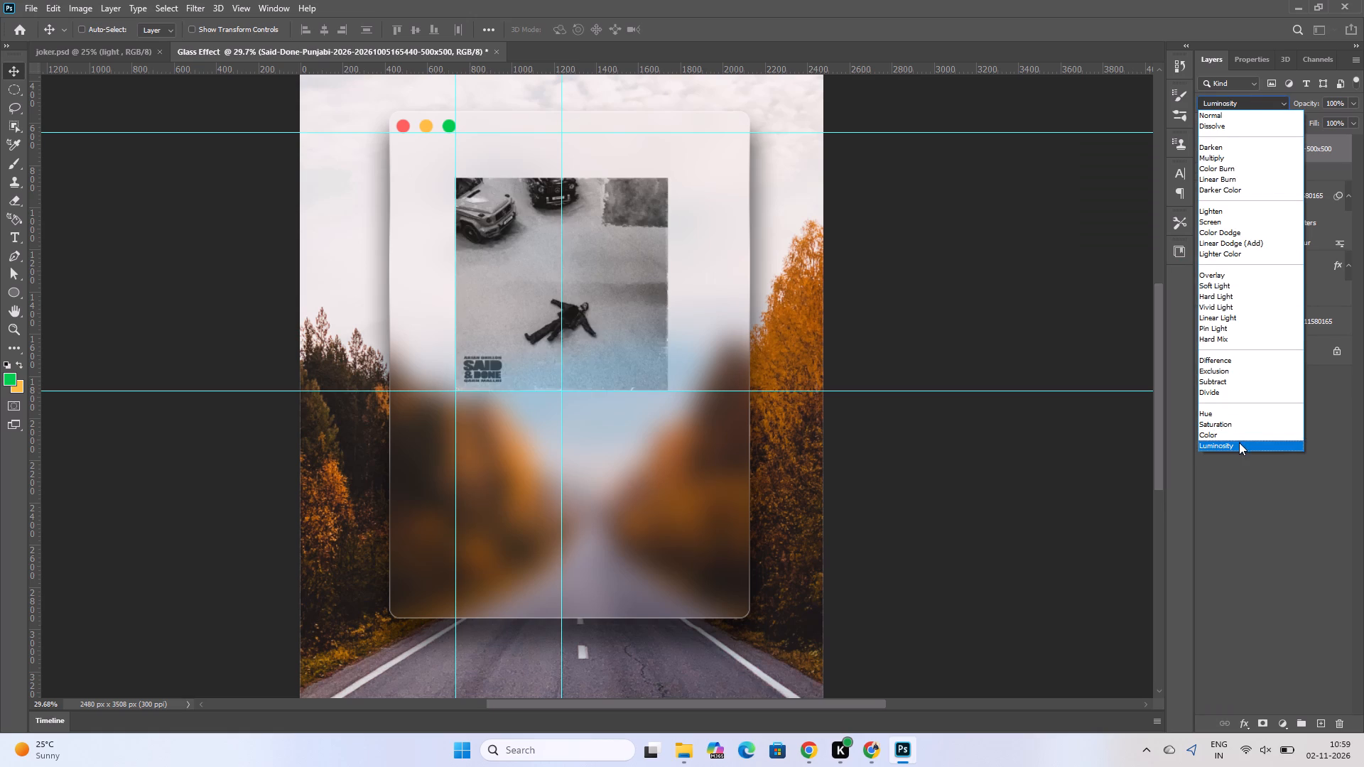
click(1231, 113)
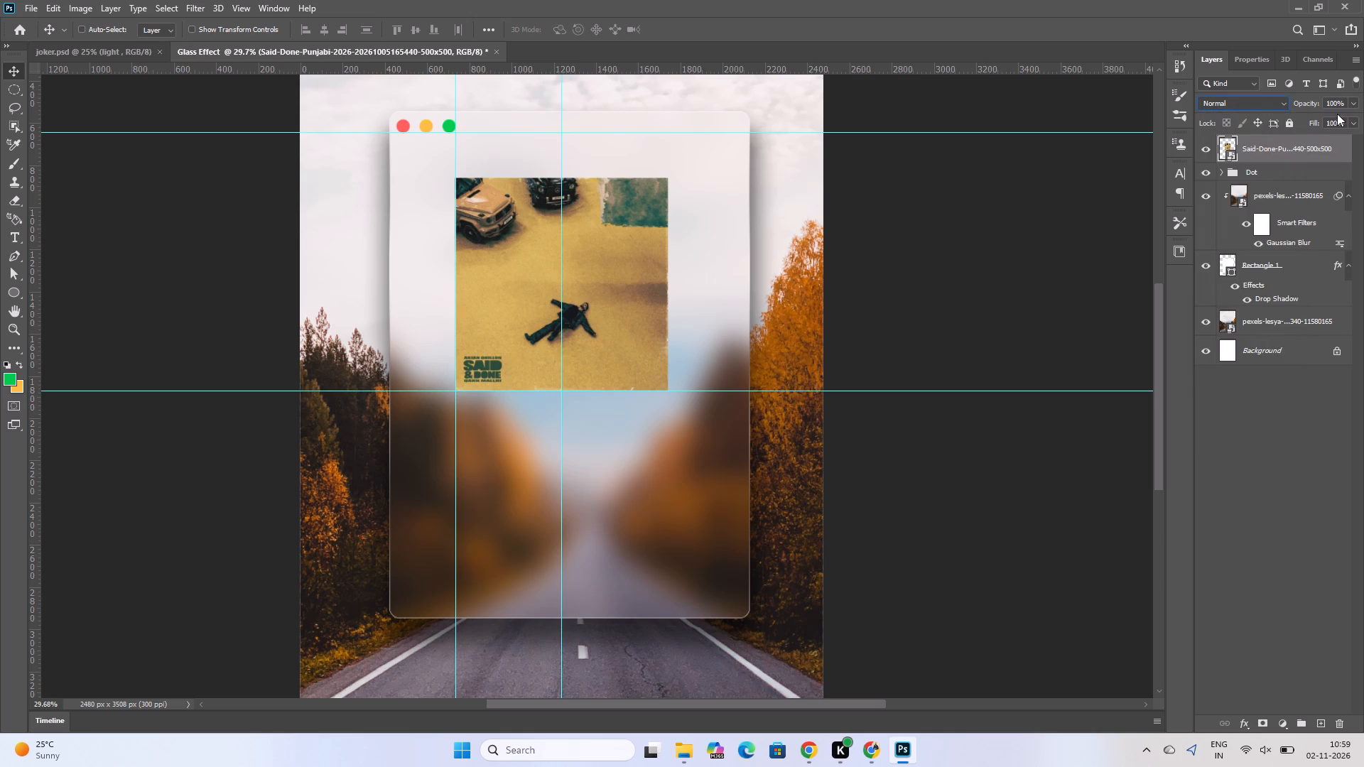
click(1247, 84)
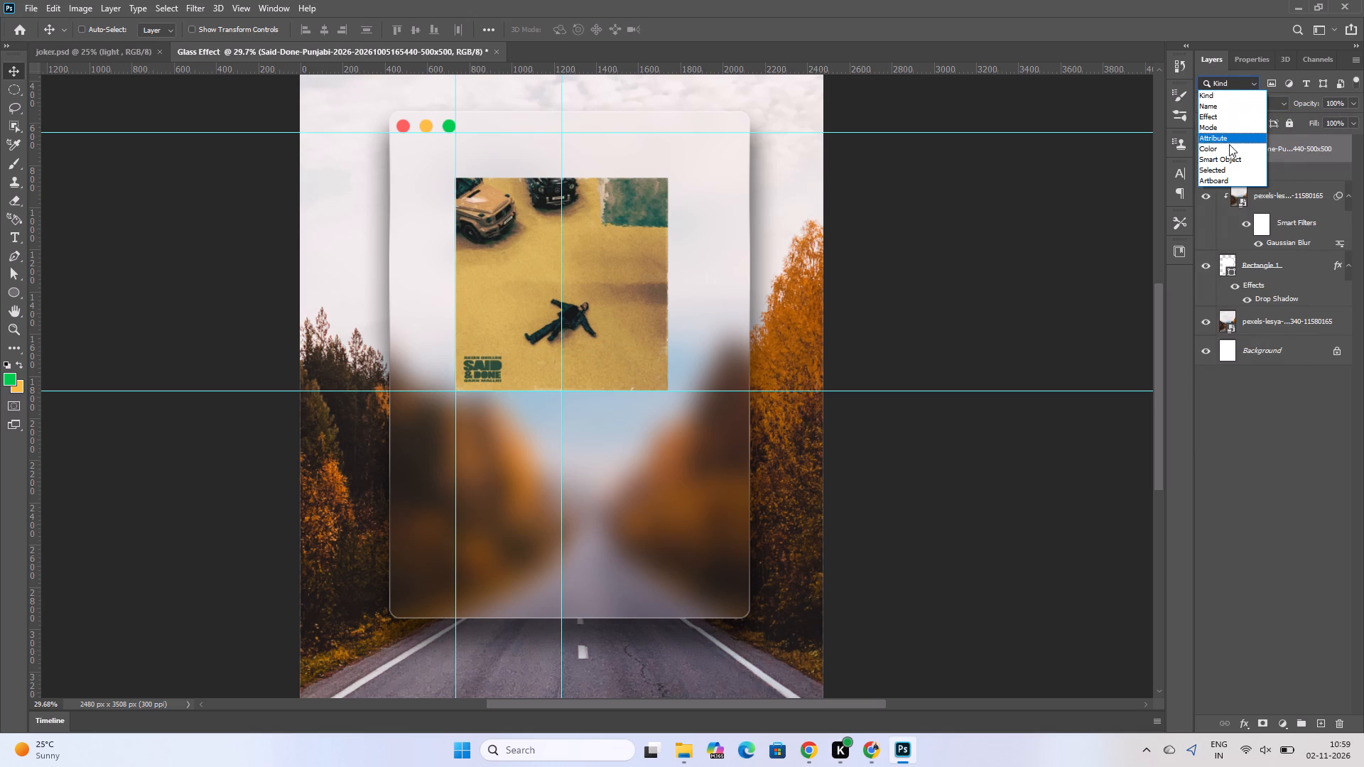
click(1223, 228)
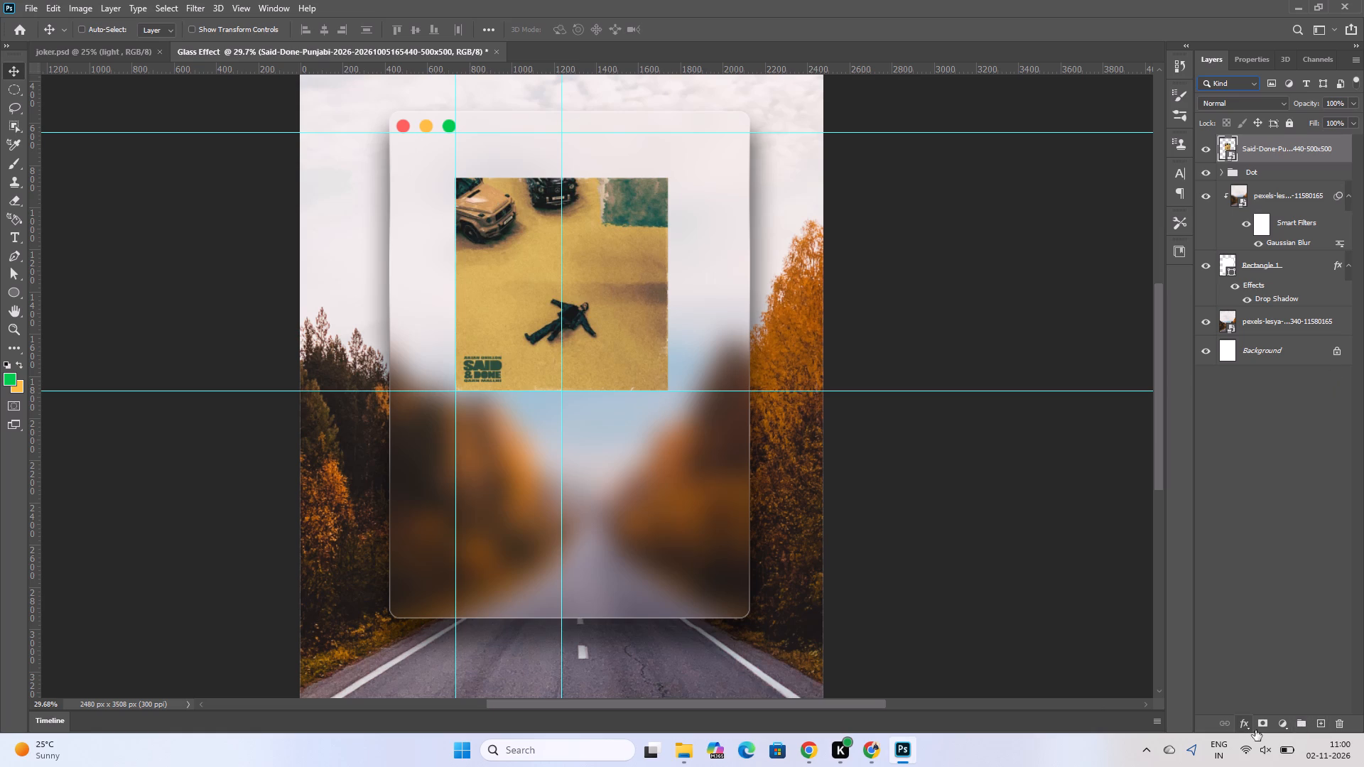
Add a Brightness/Contrast adjustment layer above the Said & Done cover layer.
click(1284, 725)
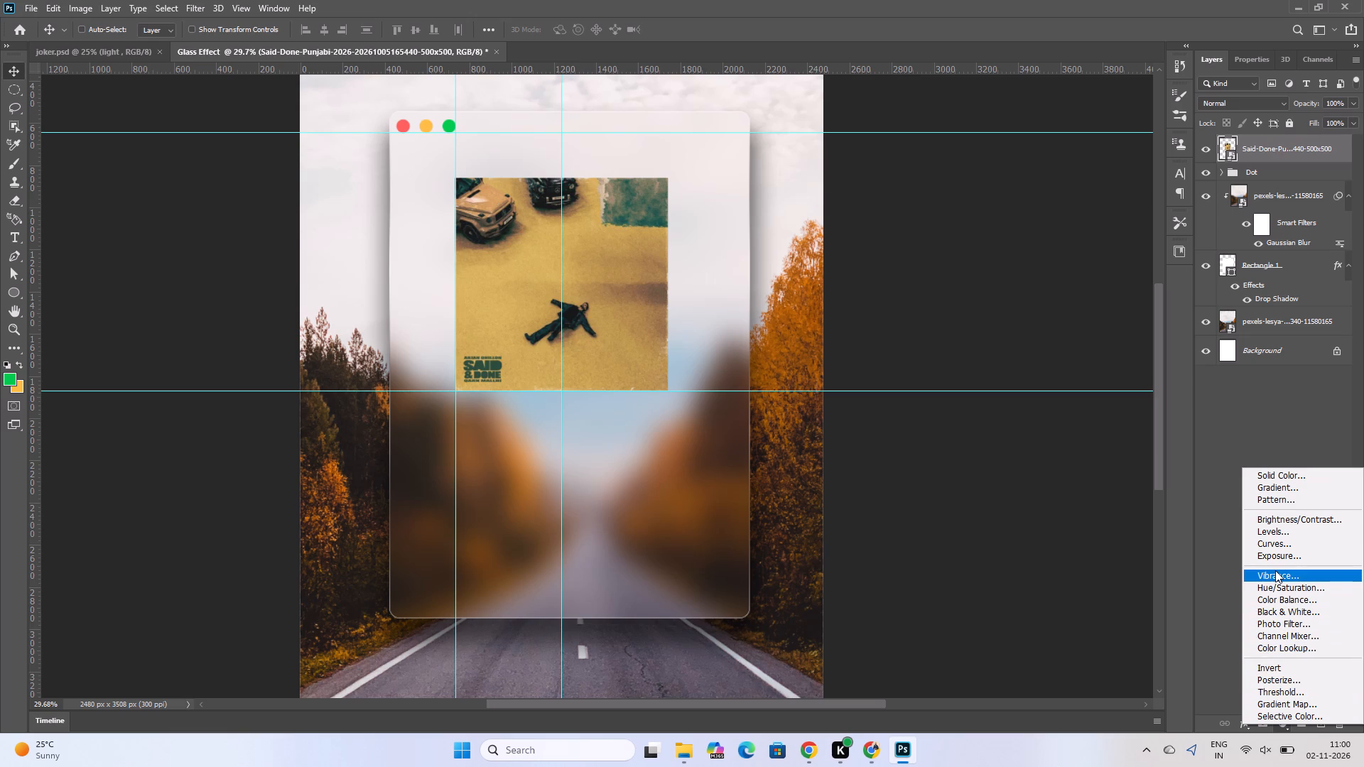
click(1287, 520)
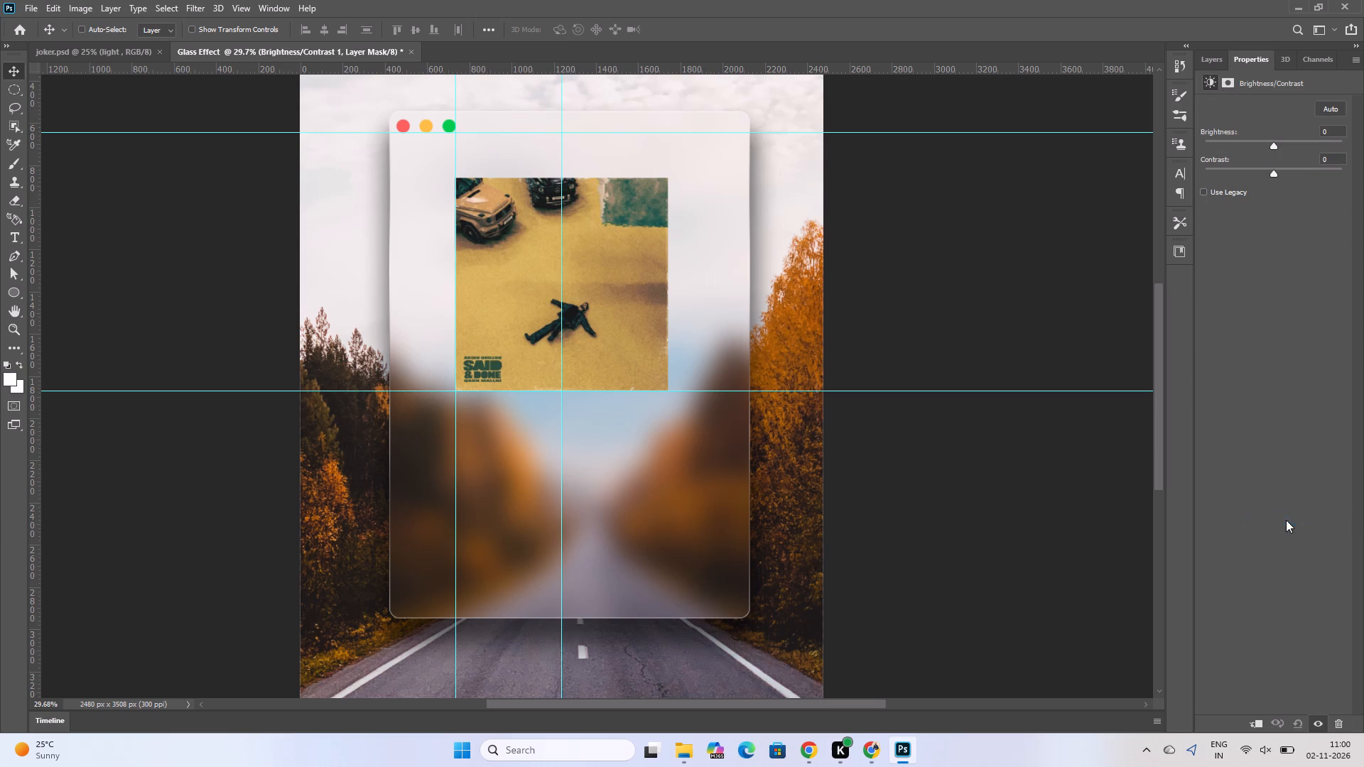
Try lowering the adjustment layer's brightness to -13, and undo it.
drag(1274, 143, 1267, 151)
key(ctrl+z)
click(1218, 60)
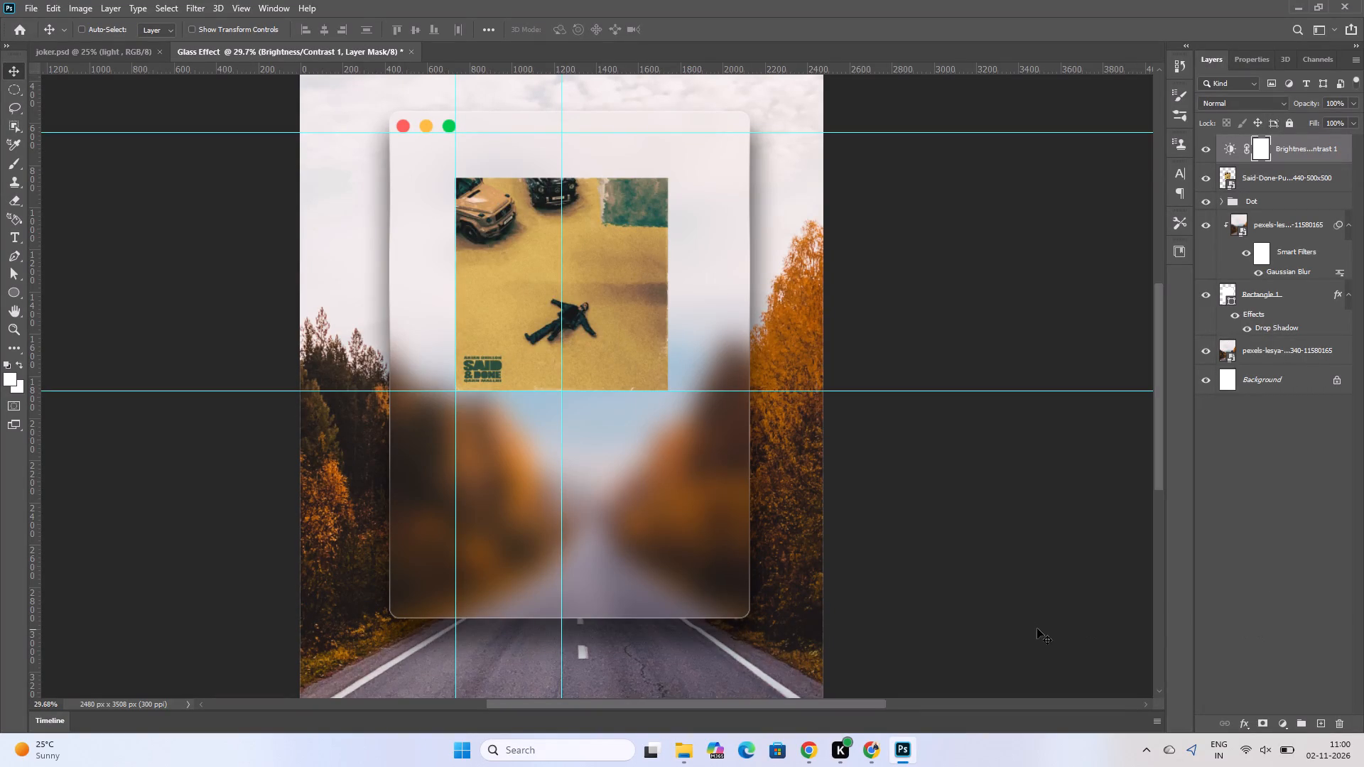
Scale the Said & Done cover to about 95.5% and recentre it around X 1240, Y 1329 px, and commit the transform.
click(571, 346)
key(ctrl+t)
click(670, 263)
click(670, 273)
click(1239, 176)
key(ctrl+t)
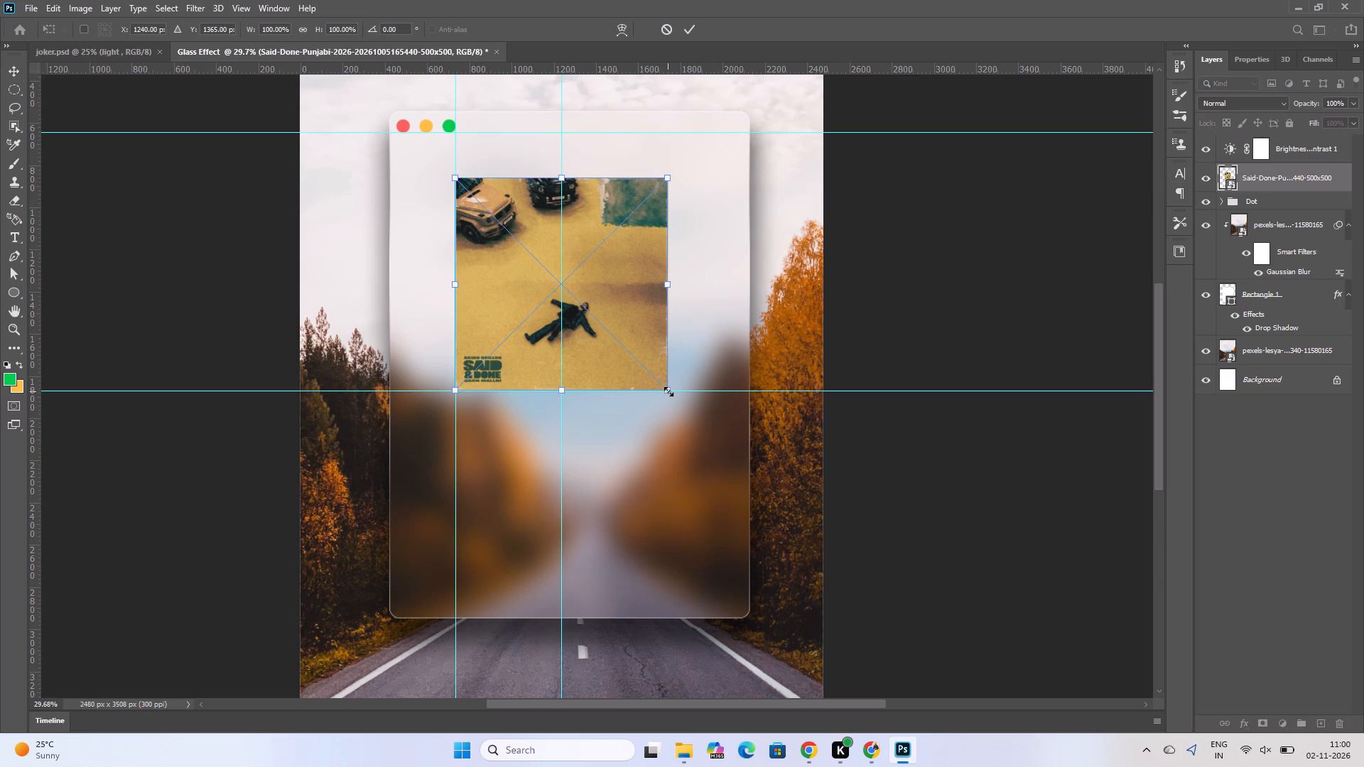
shift+drag(669, 391, 655, 386)
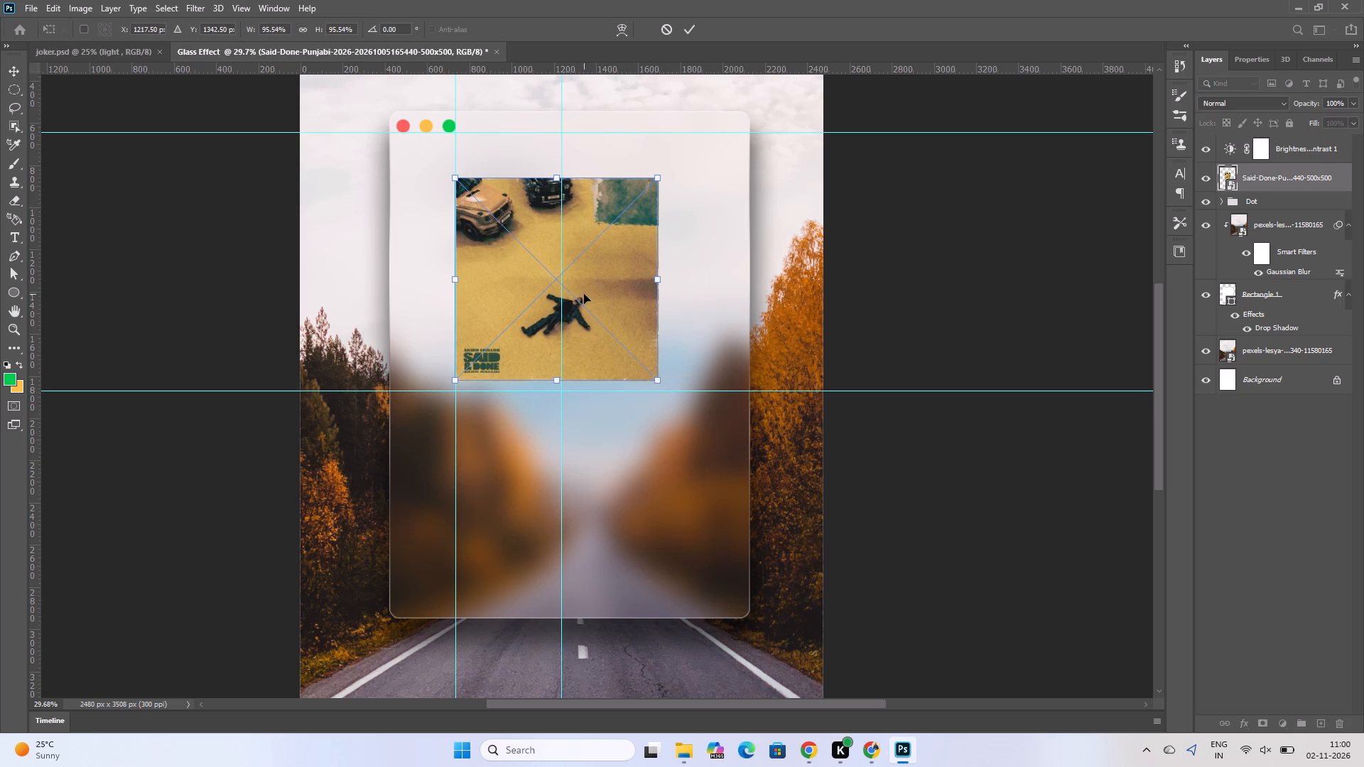
double_click(584, 294)
click(580, 297)
key(ctrl+t)
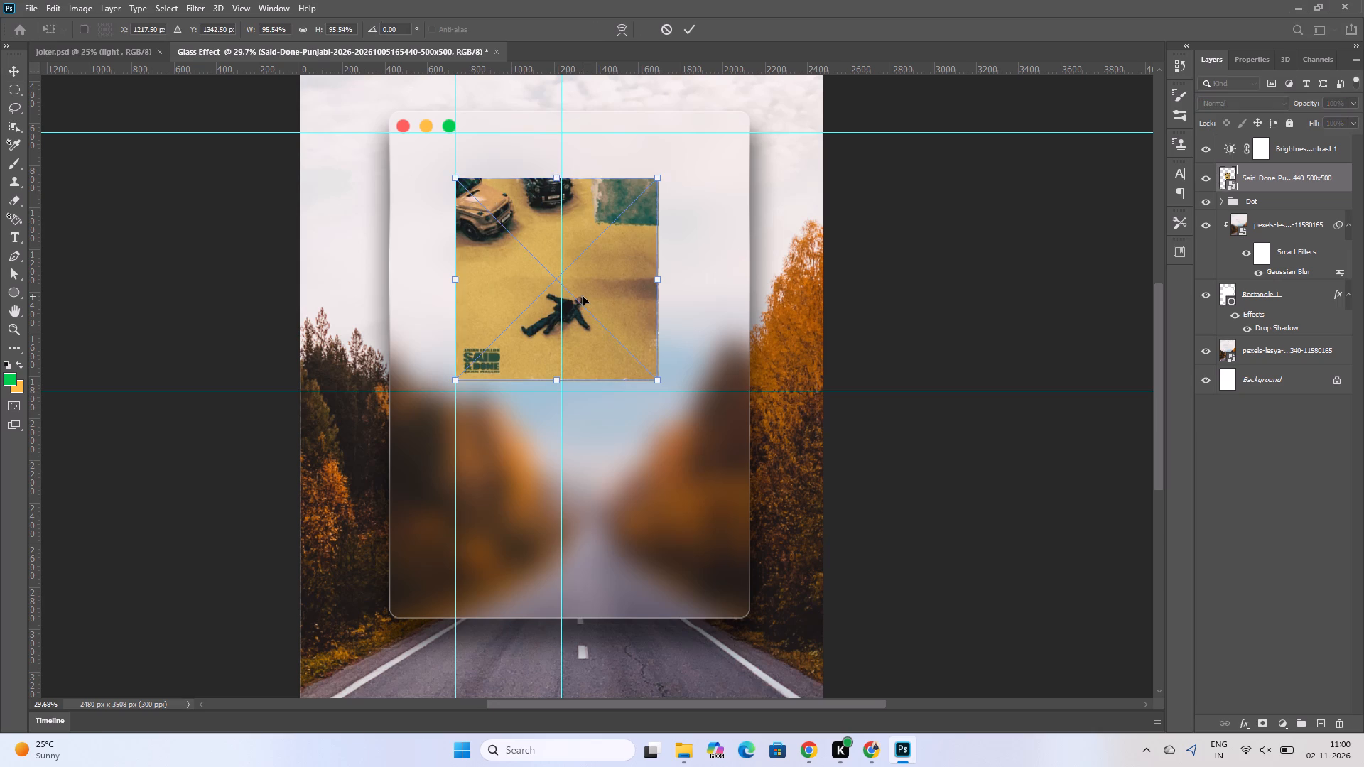
click(583, 296)
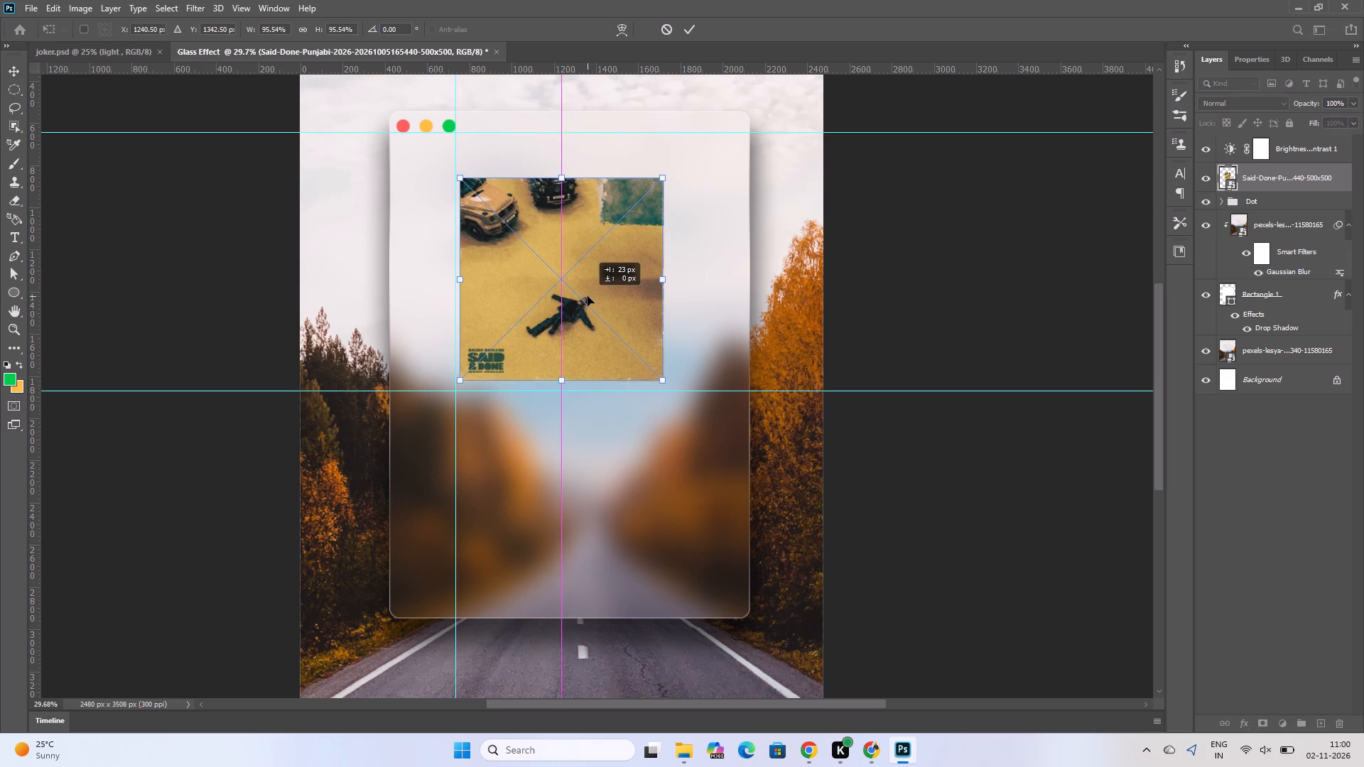
click(686, 34)
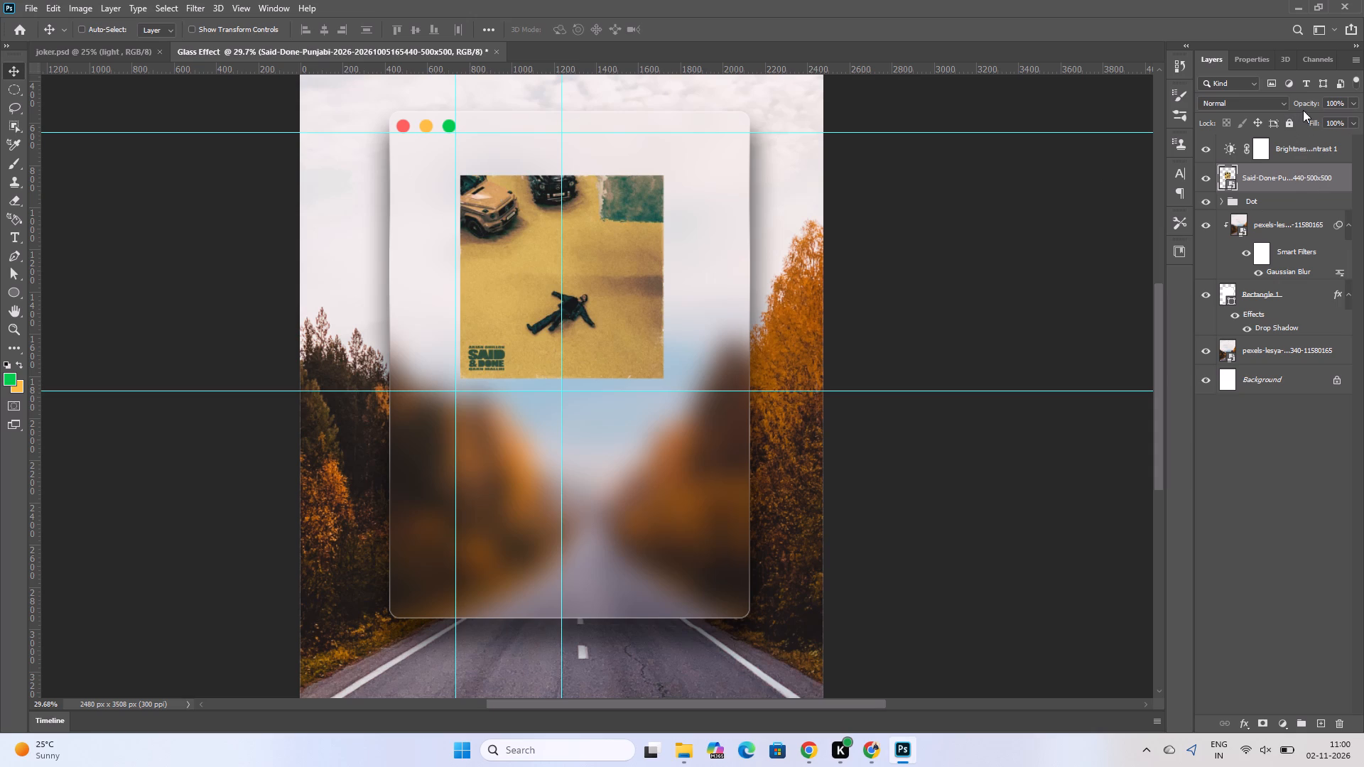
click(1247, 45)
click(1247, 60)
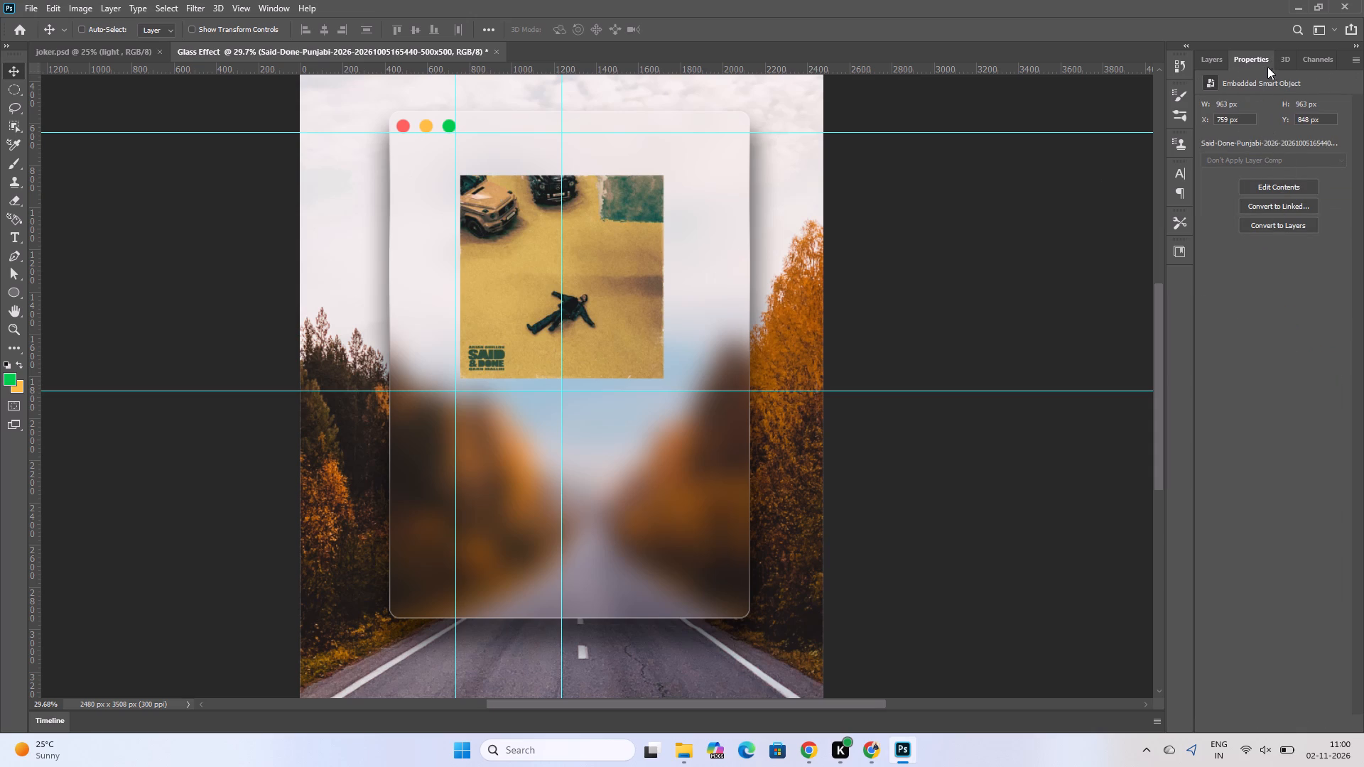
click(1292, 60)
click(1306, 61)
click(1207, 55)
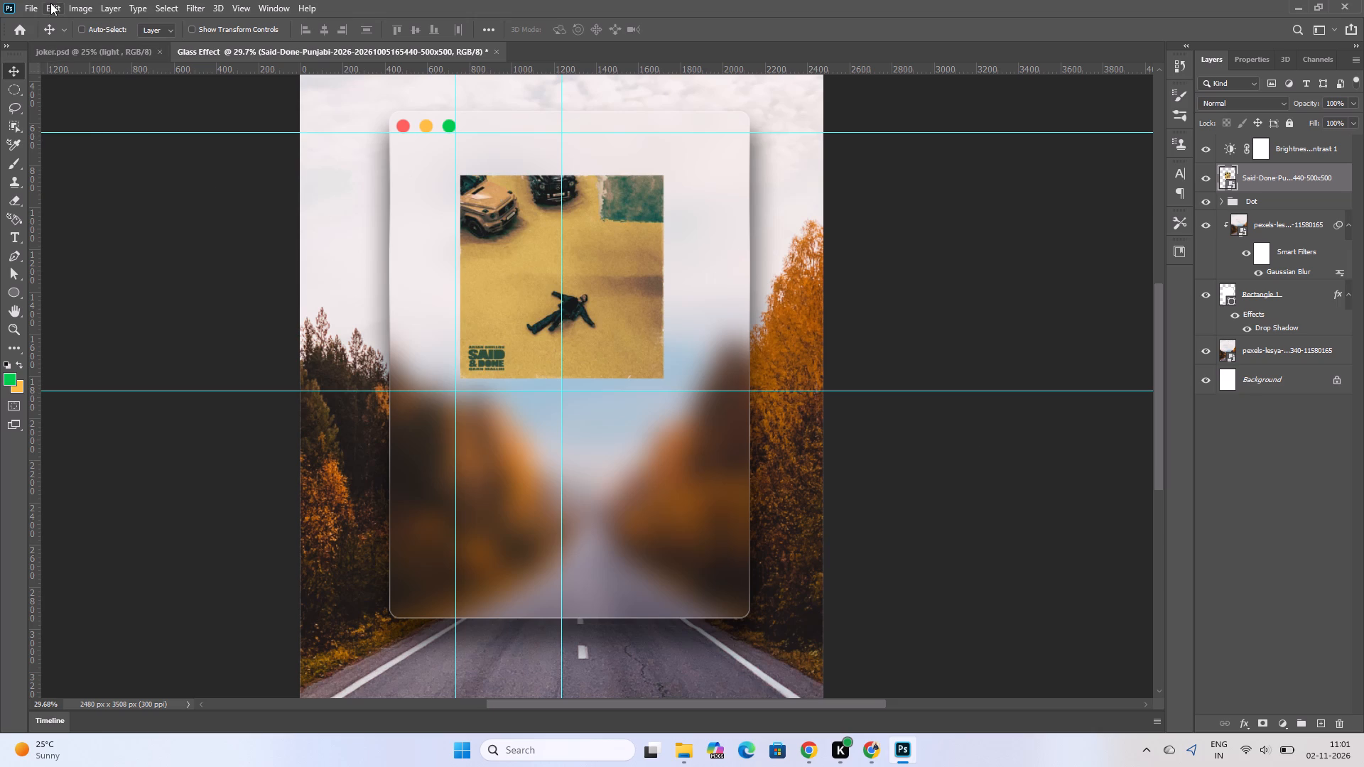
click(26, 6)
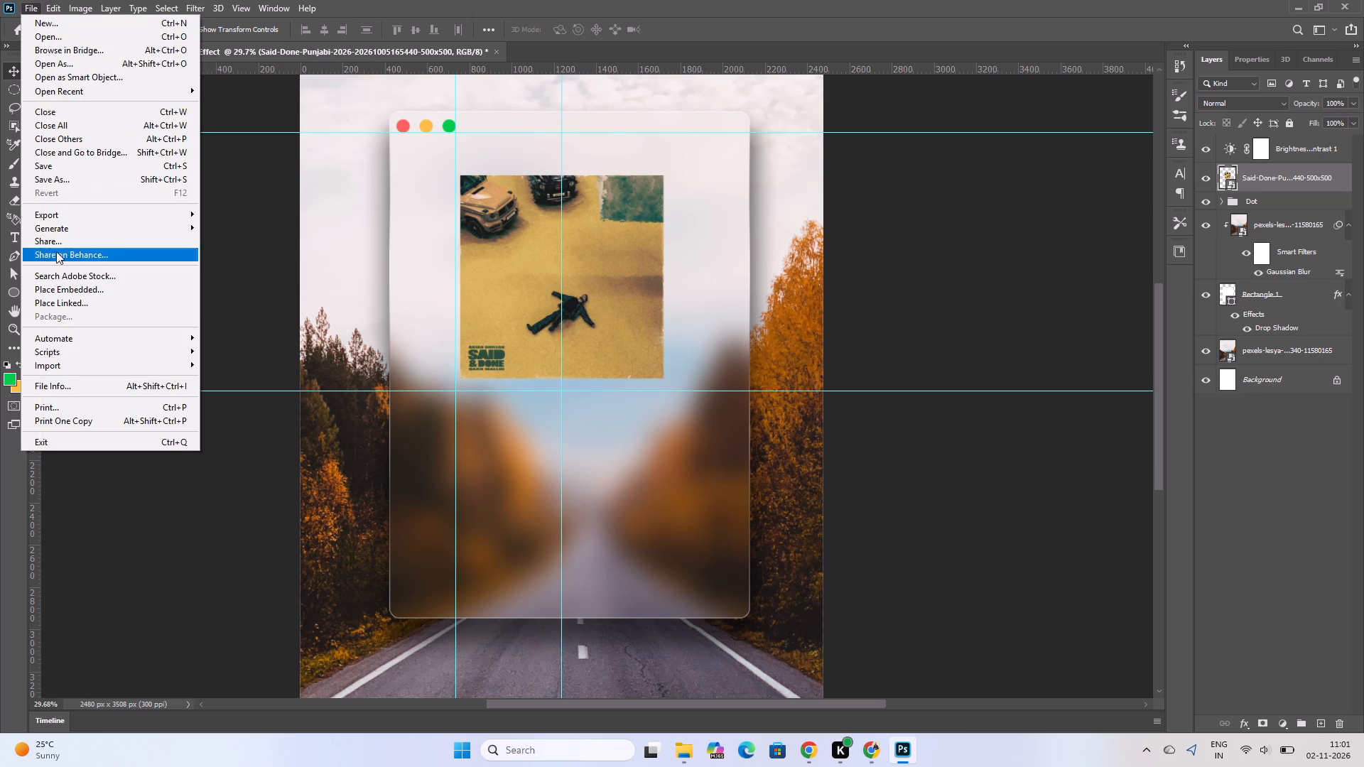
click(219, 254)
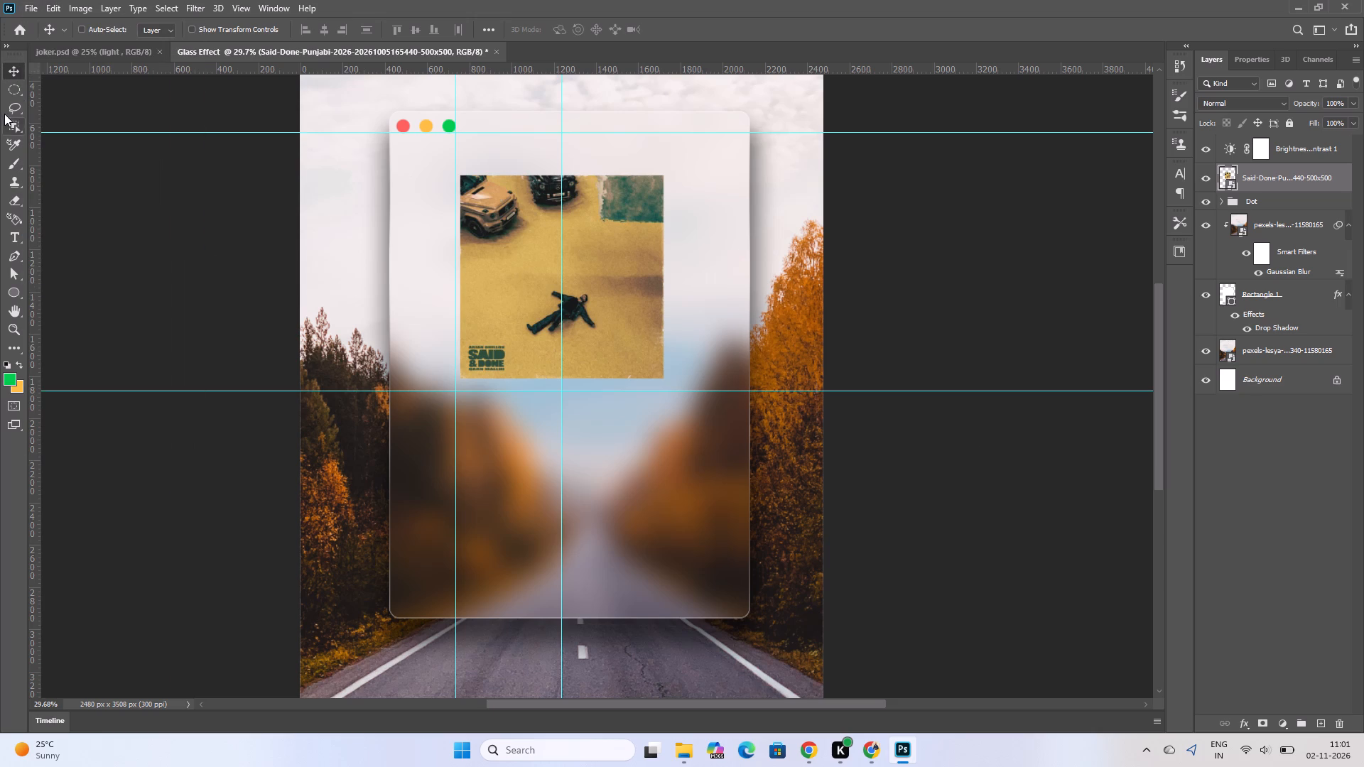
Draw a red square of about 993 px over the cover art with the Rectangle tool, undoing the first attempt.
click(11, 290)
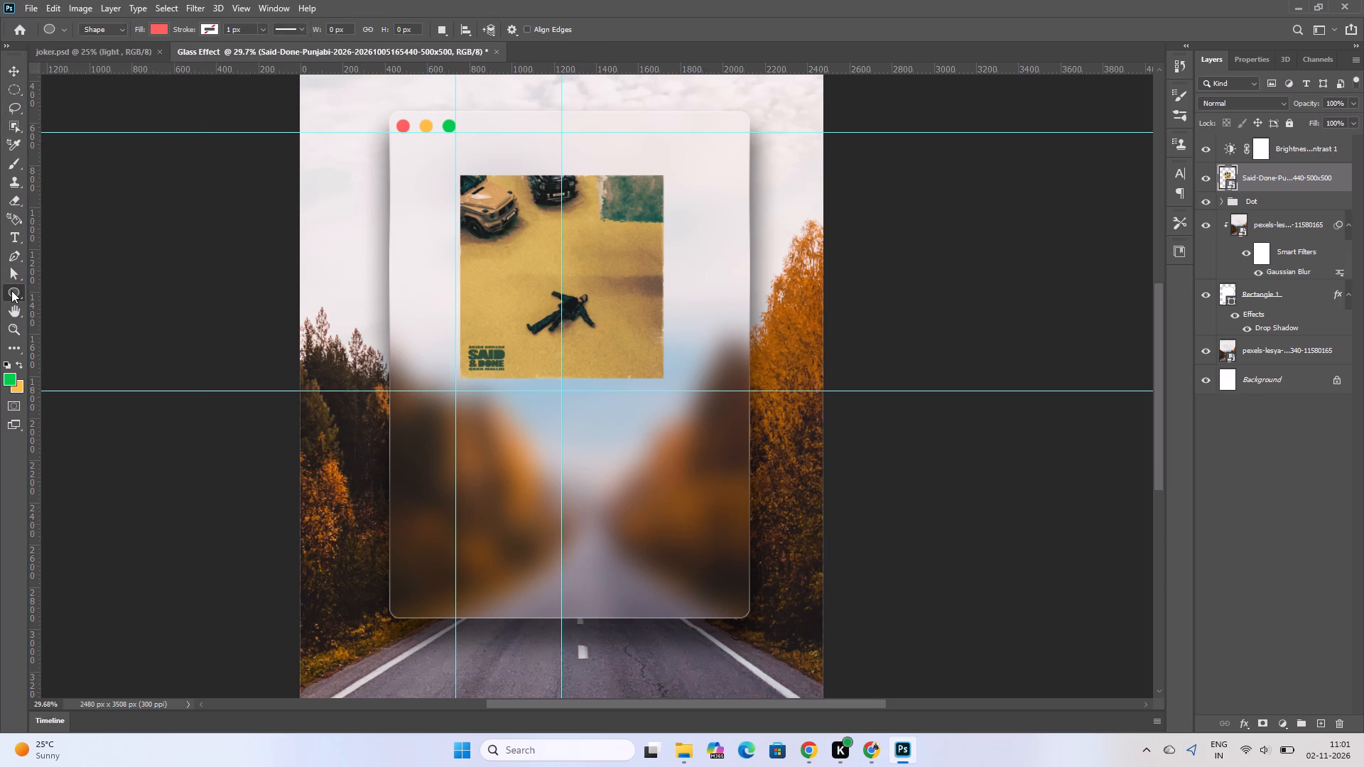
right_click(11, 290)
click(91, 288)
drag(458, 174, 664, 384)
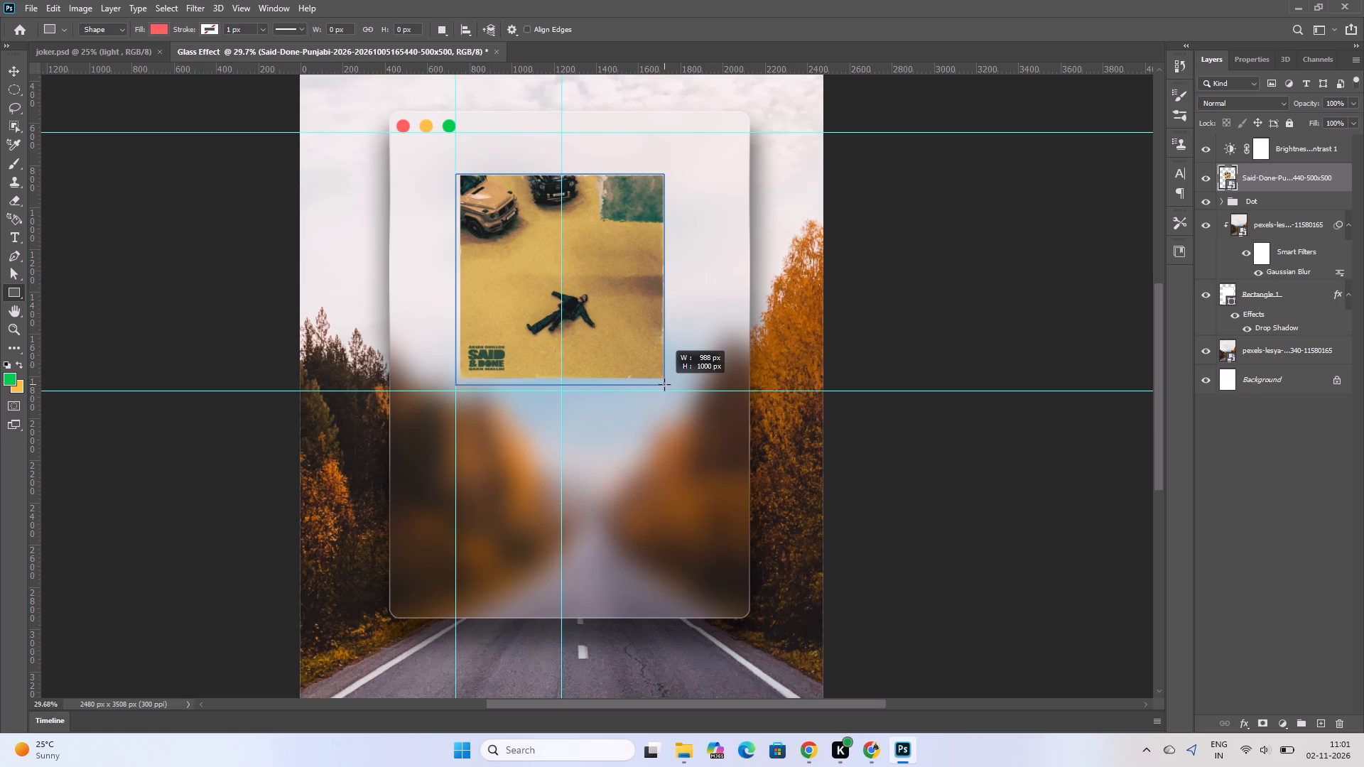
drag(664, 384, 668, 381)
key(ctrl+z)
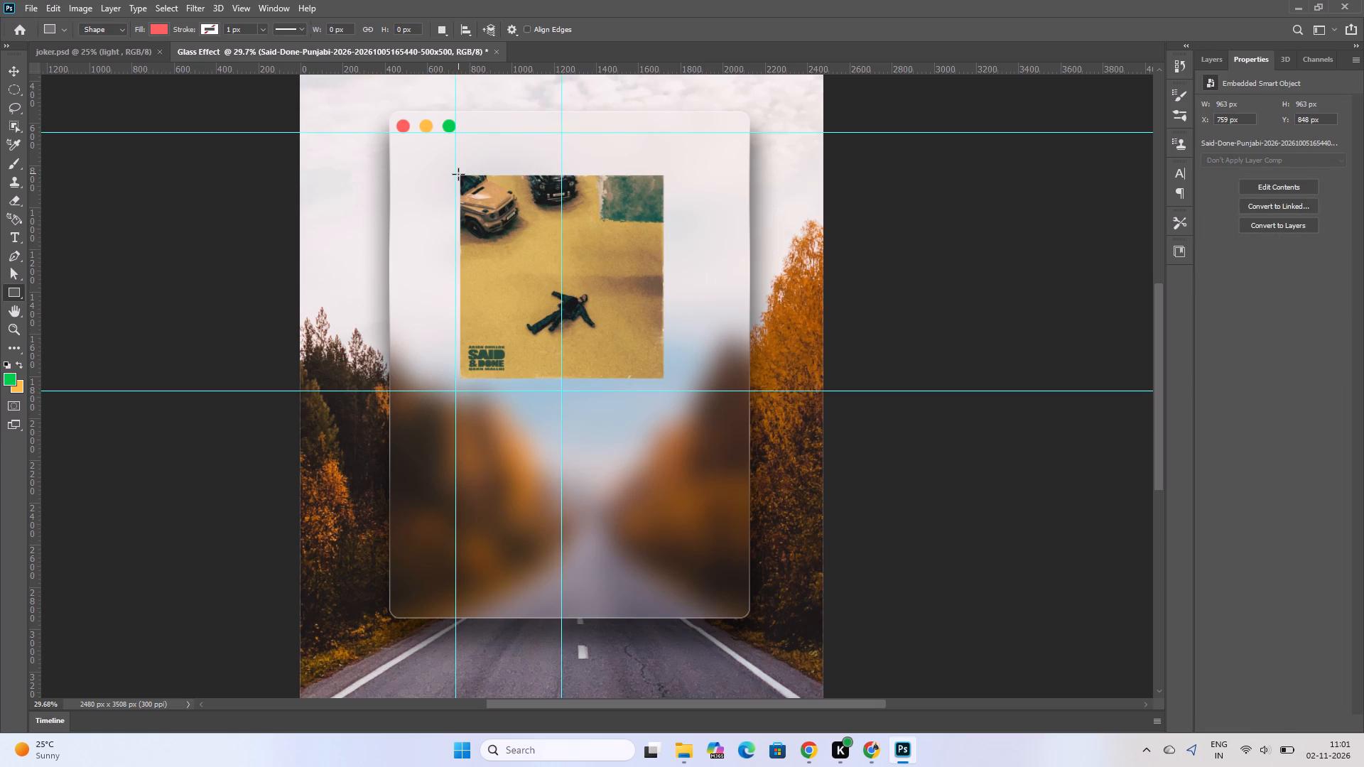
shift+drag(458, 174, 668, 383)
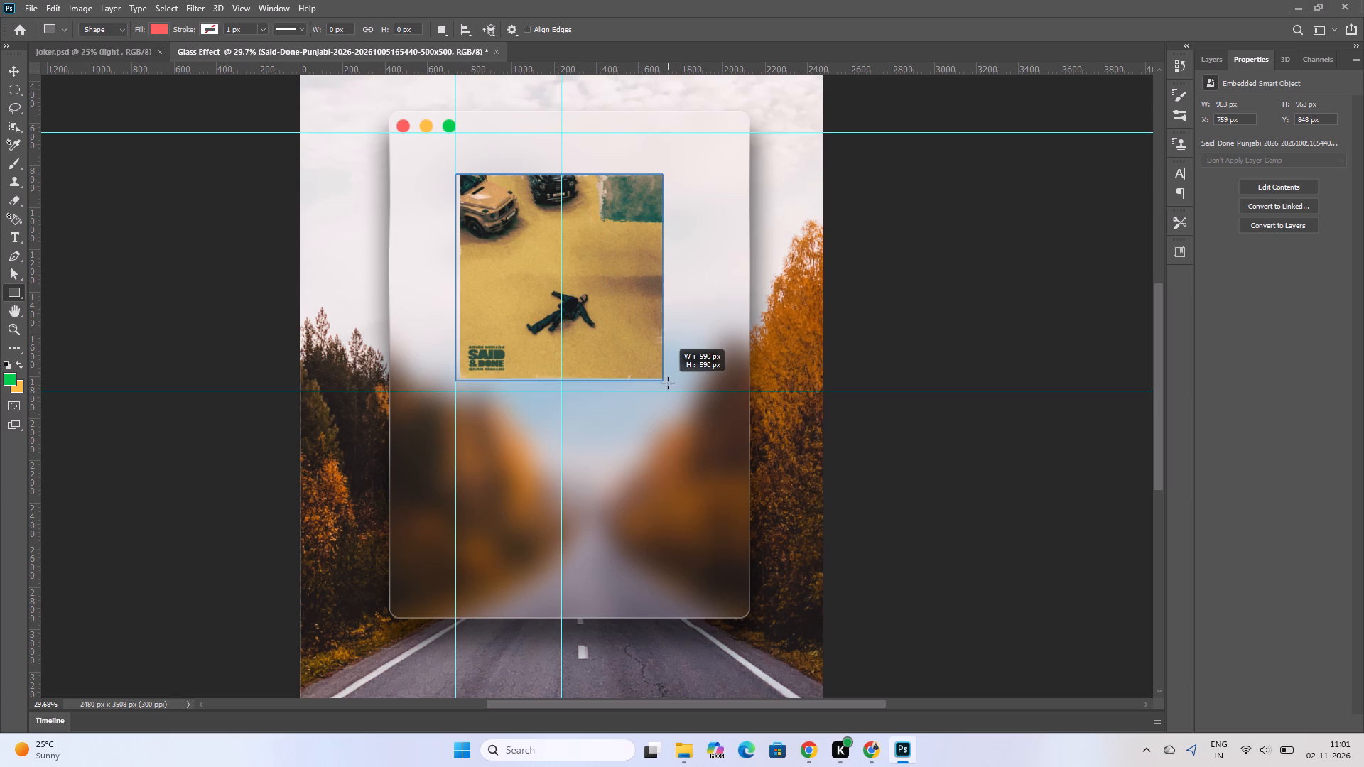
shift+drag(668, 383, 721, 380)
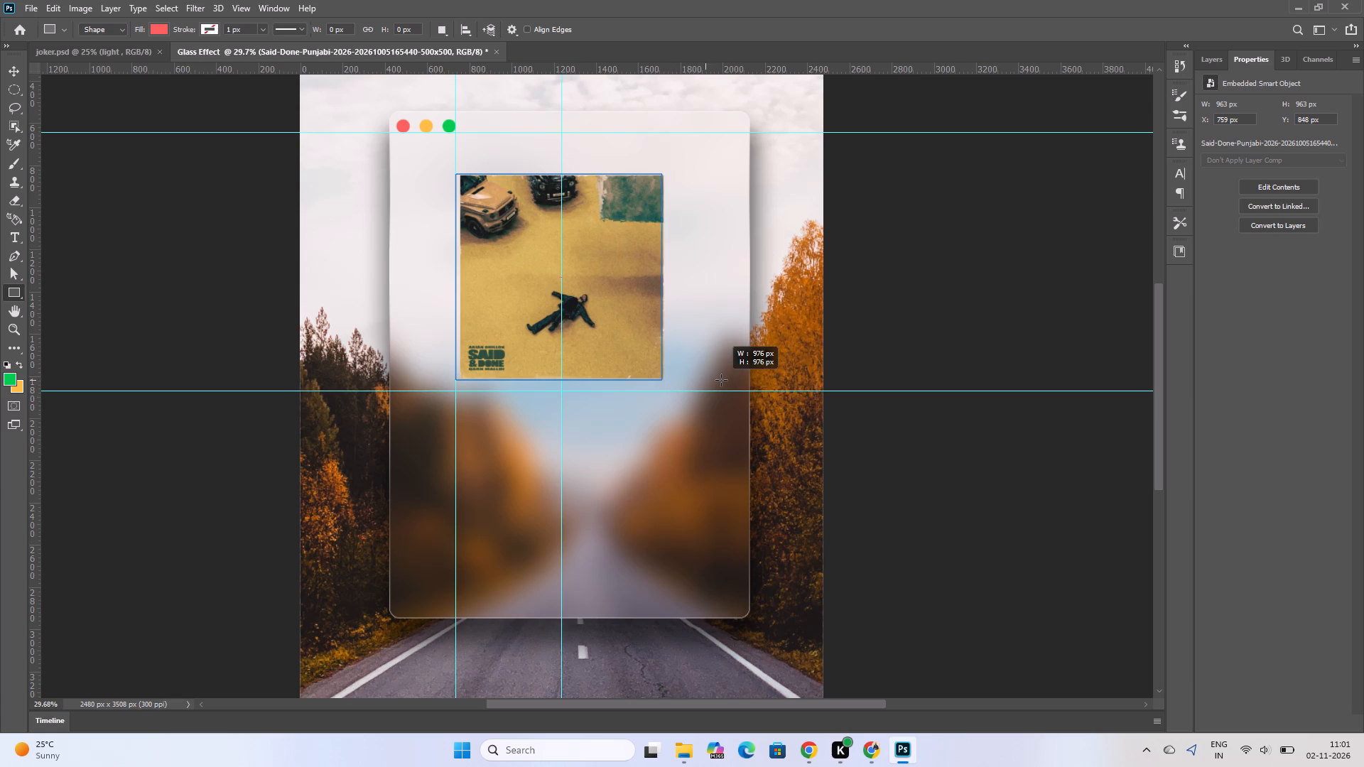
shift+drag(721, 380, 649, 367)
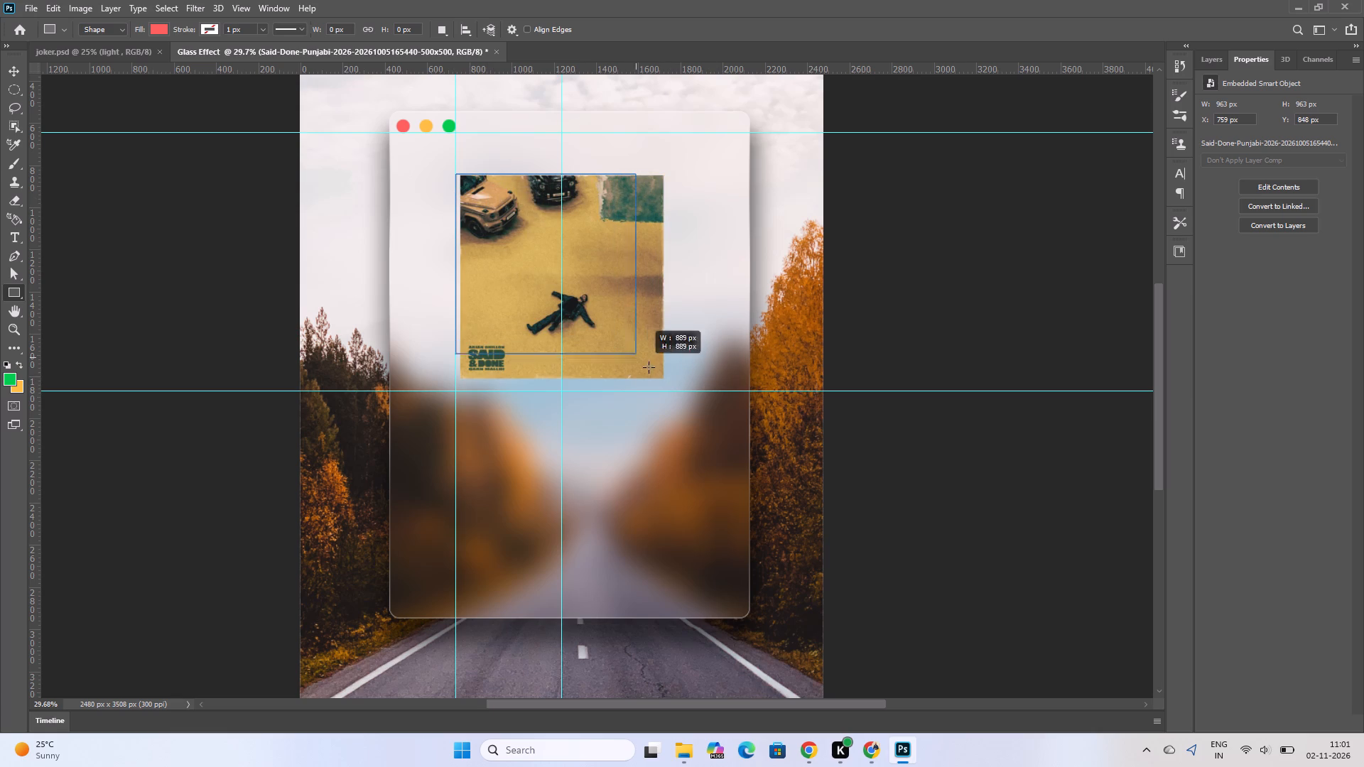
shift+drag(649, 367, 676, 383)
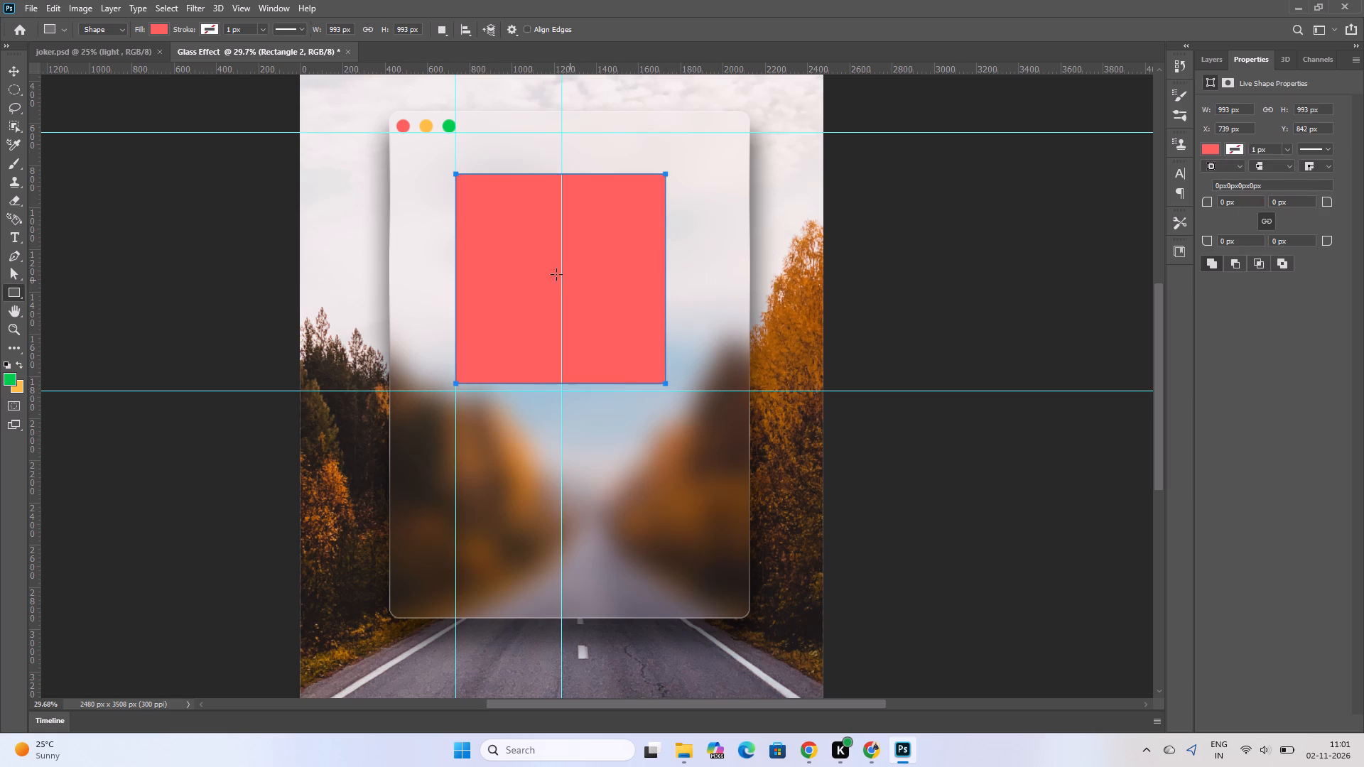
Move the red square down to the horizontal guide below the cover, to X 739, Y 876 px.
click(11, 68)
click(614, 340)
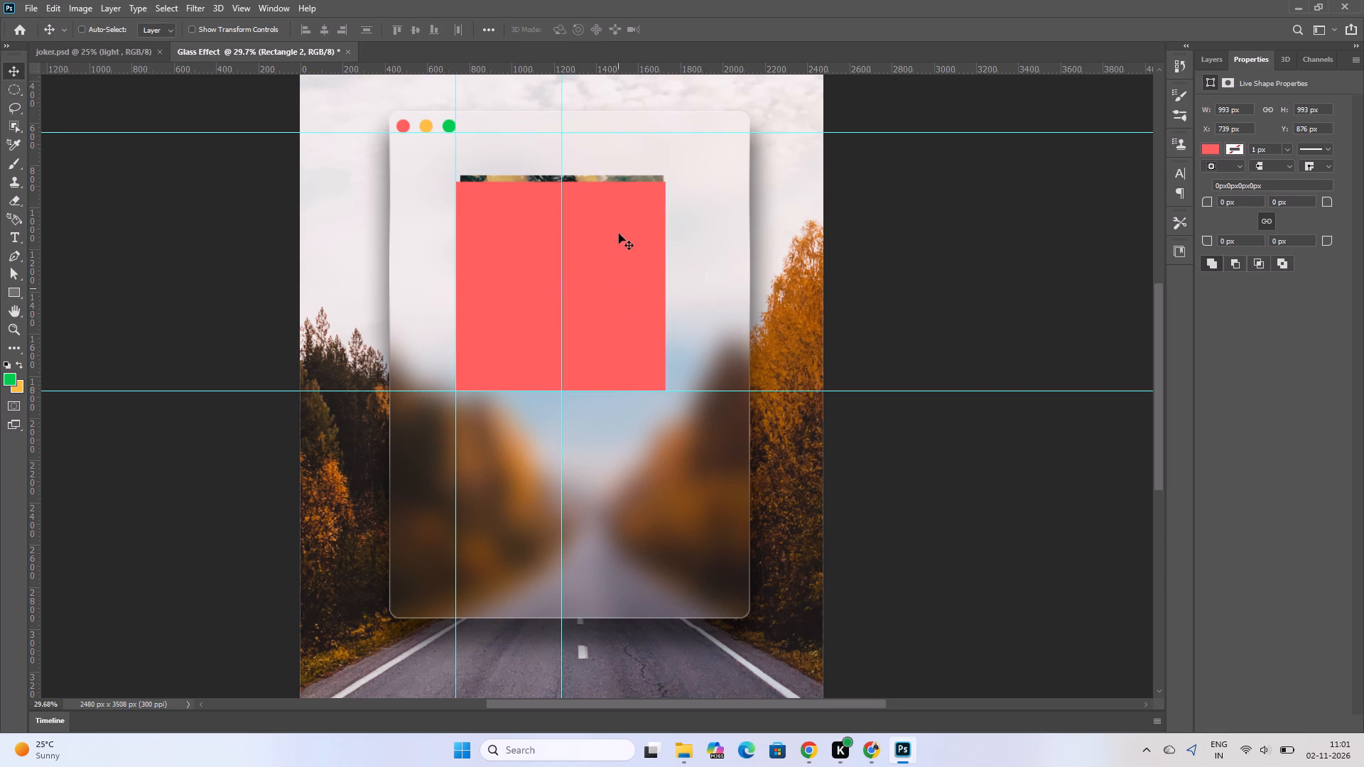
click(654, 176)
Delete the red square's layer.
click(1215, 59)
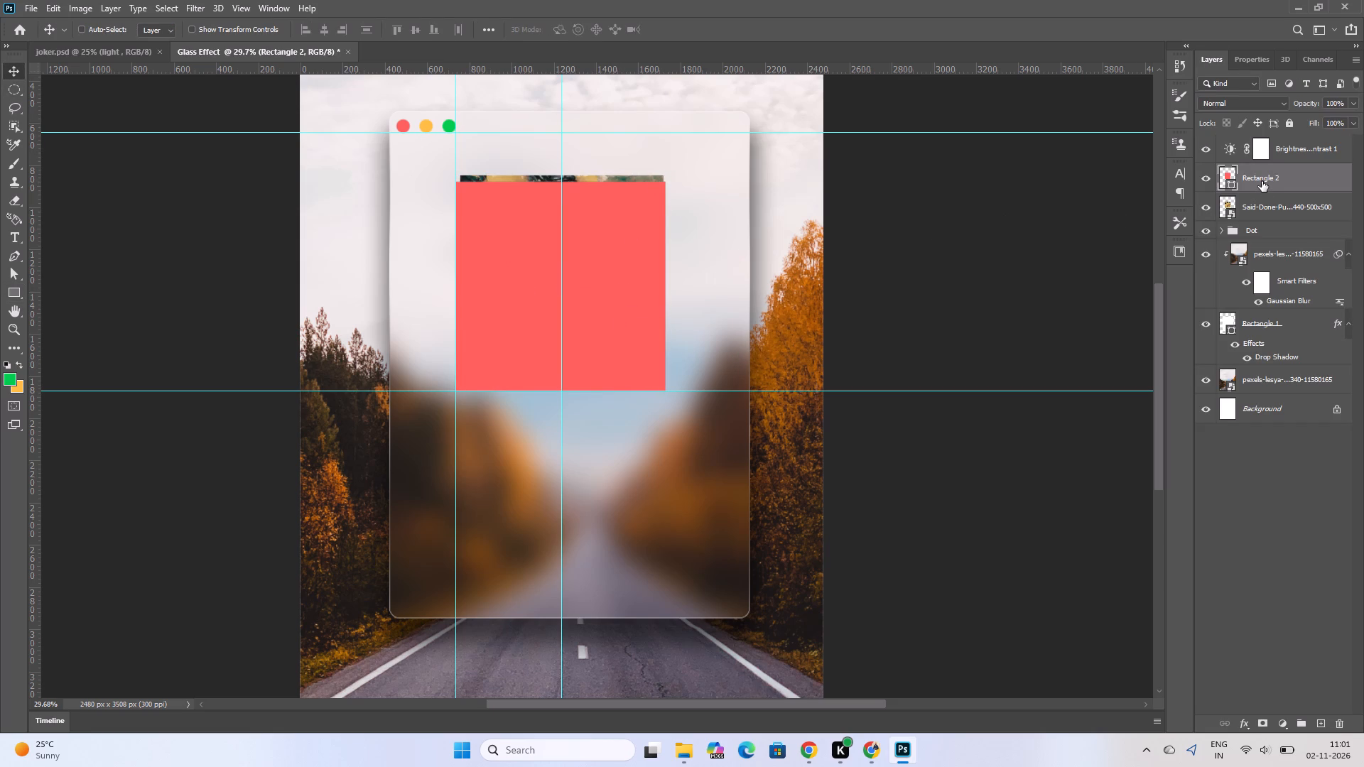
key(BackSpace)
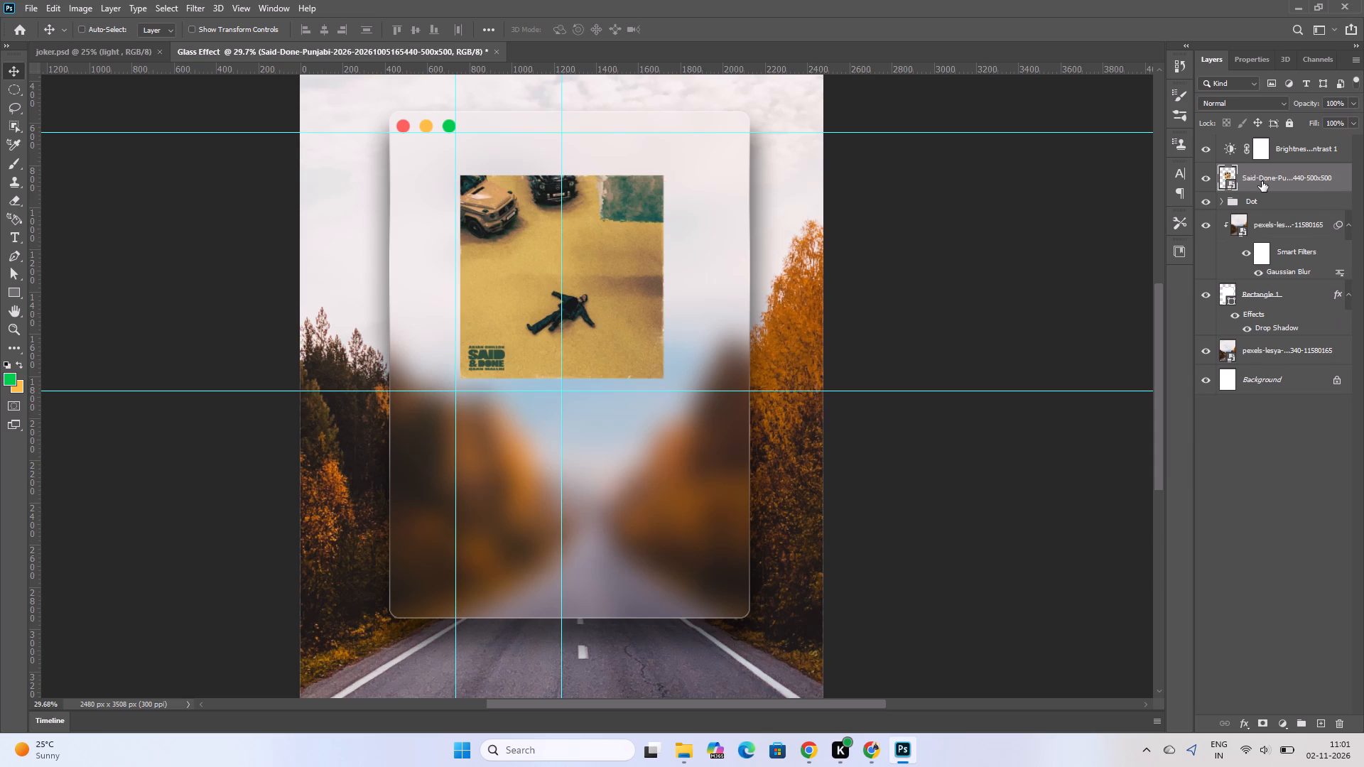
Hide the Said & Done cover layer and add a new empty layer directly above it.
click(1205, 178)
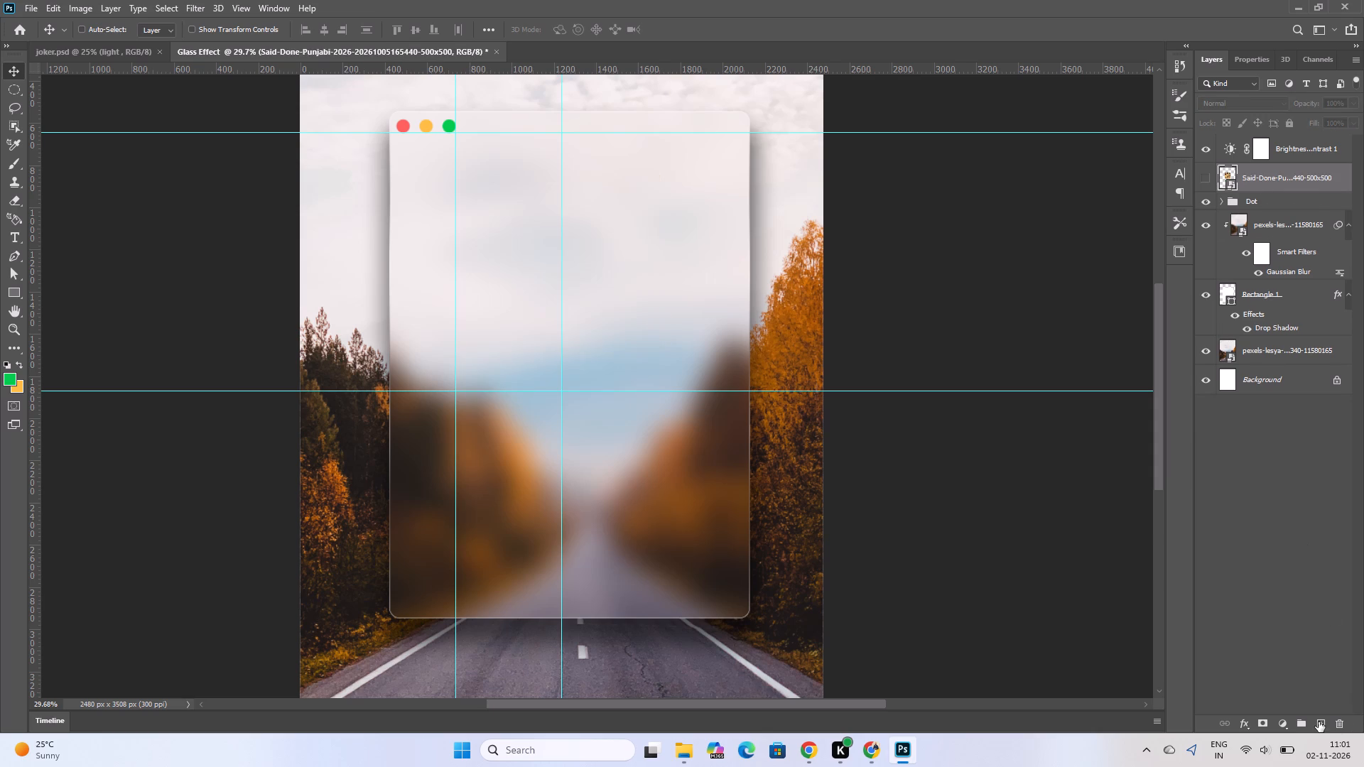
click(1319, 722)
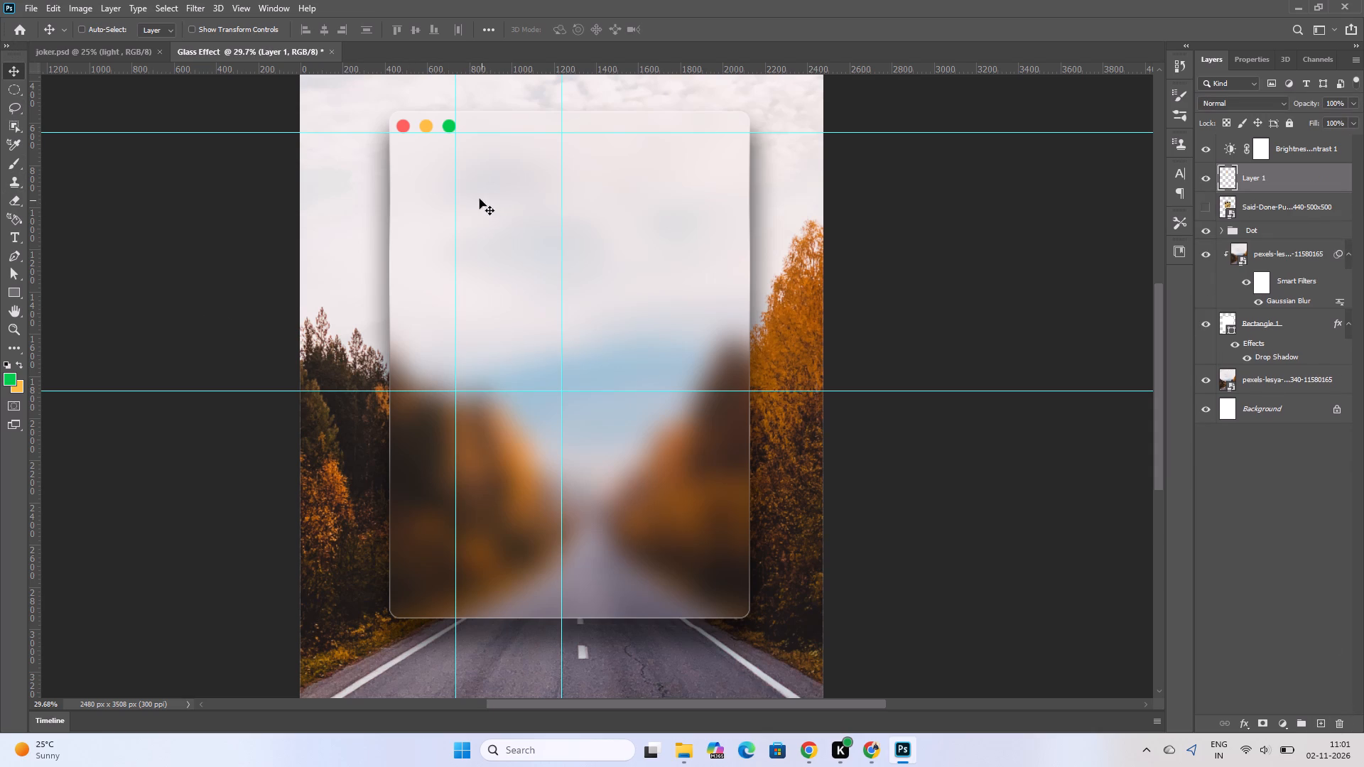
Draw a red square of about 993 px with the Rectangle tool, resting on the lower horizontal guide at X 739, Y 876 px.
click(13, 291)
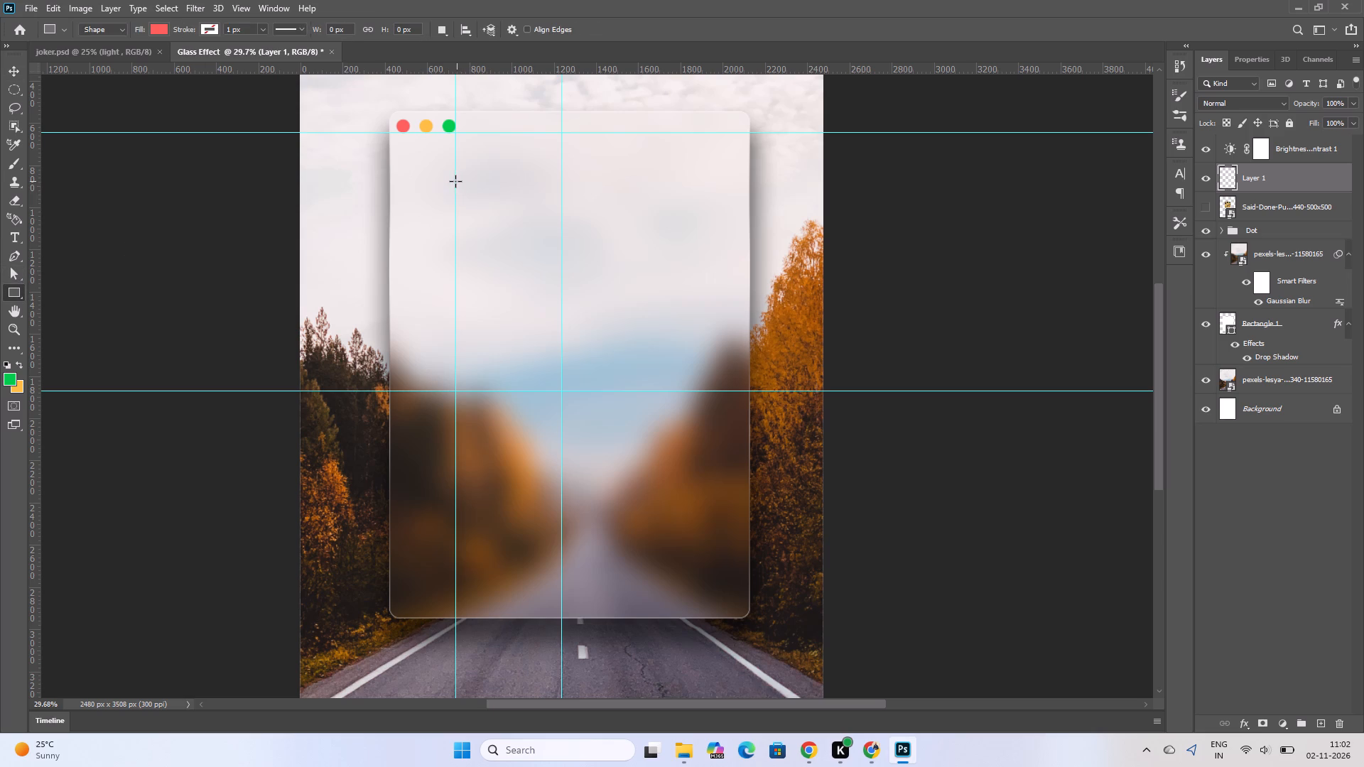
shift+drag(455, 181, 666, 389)
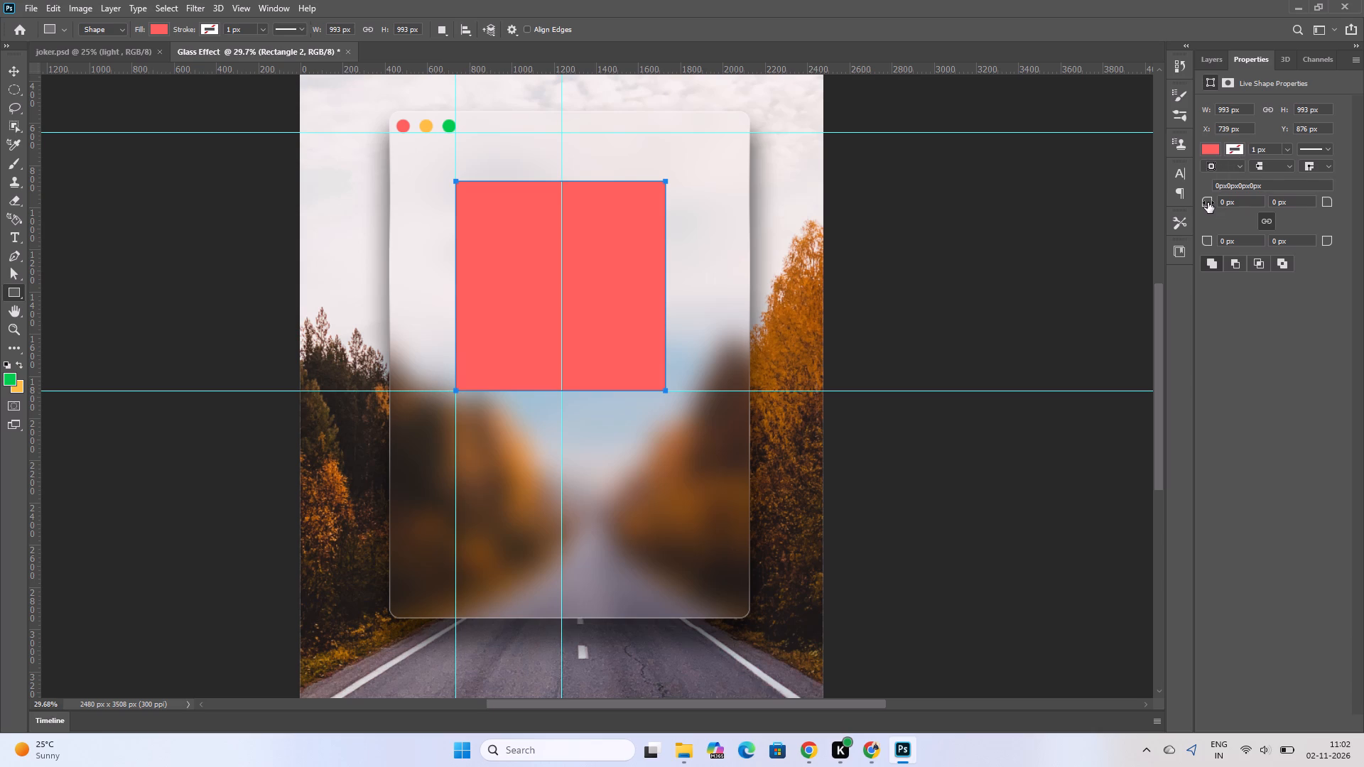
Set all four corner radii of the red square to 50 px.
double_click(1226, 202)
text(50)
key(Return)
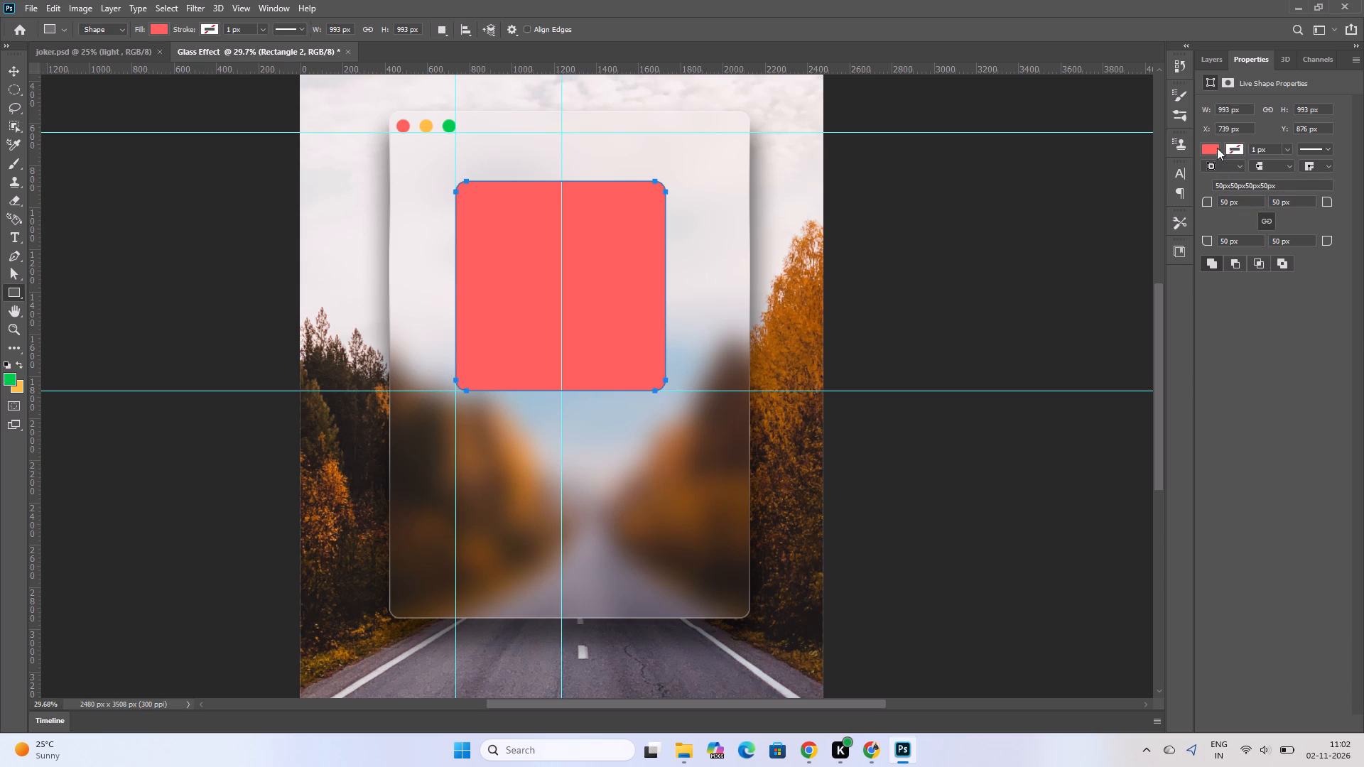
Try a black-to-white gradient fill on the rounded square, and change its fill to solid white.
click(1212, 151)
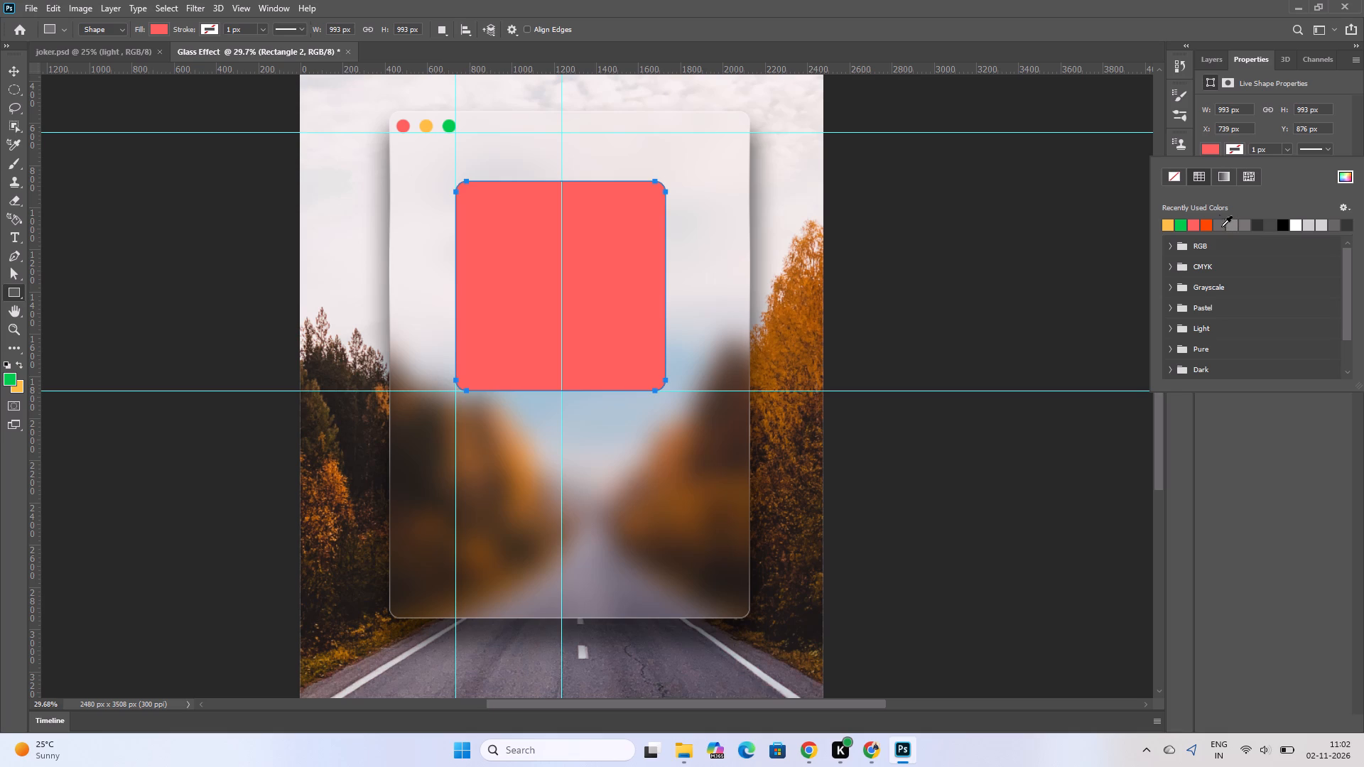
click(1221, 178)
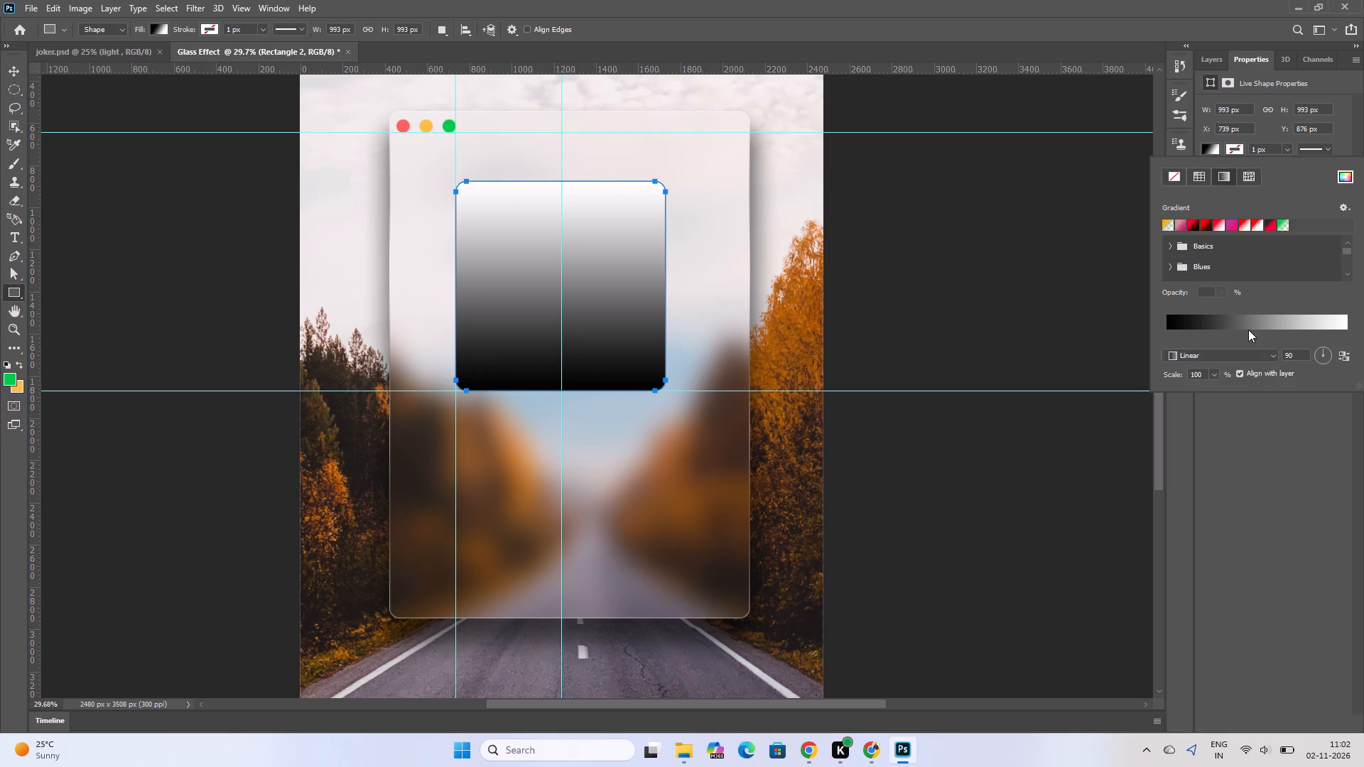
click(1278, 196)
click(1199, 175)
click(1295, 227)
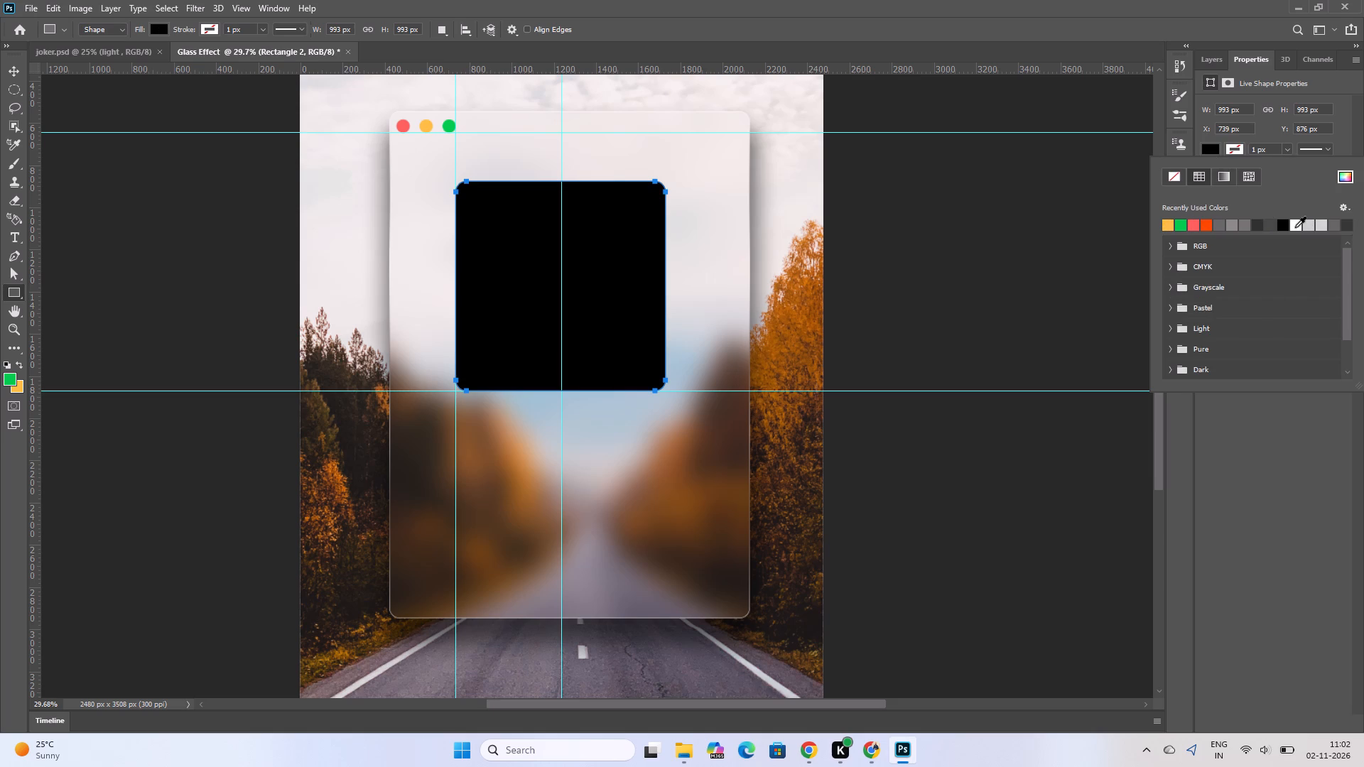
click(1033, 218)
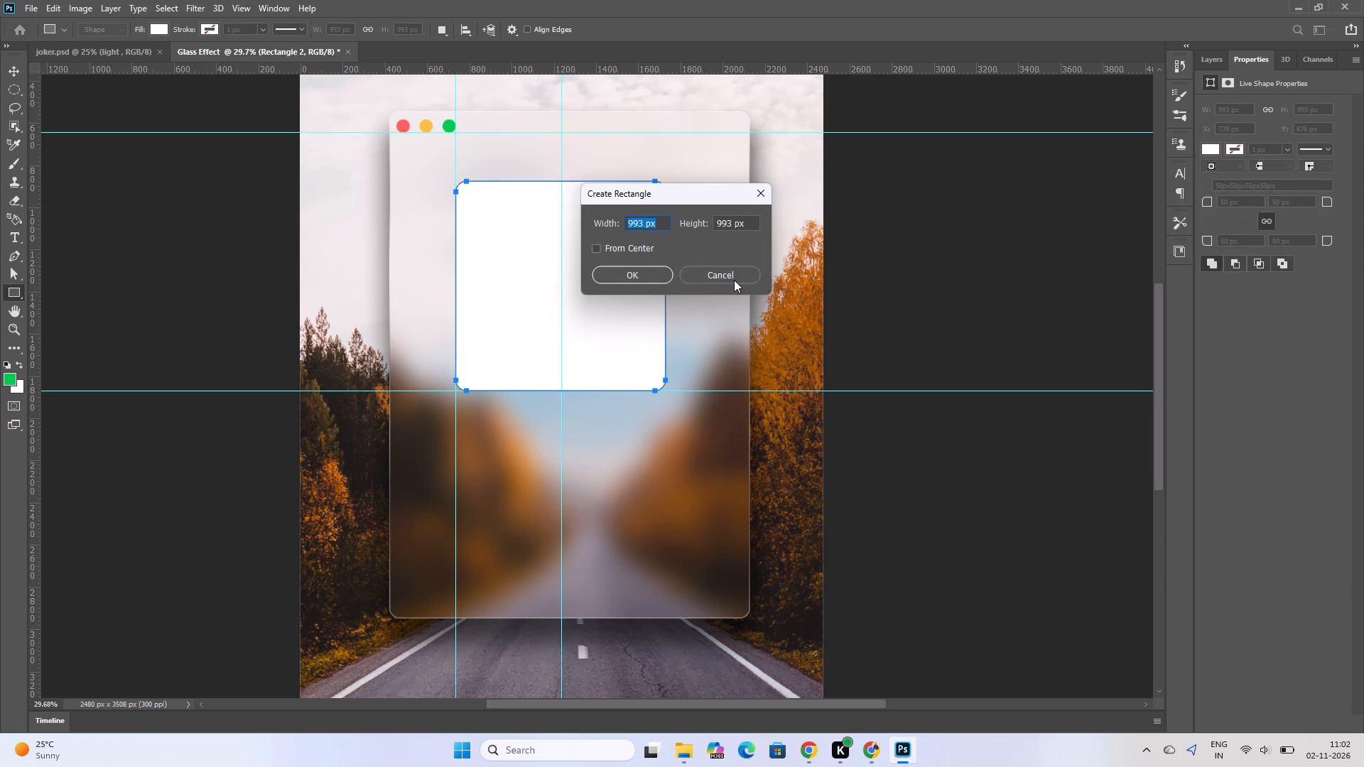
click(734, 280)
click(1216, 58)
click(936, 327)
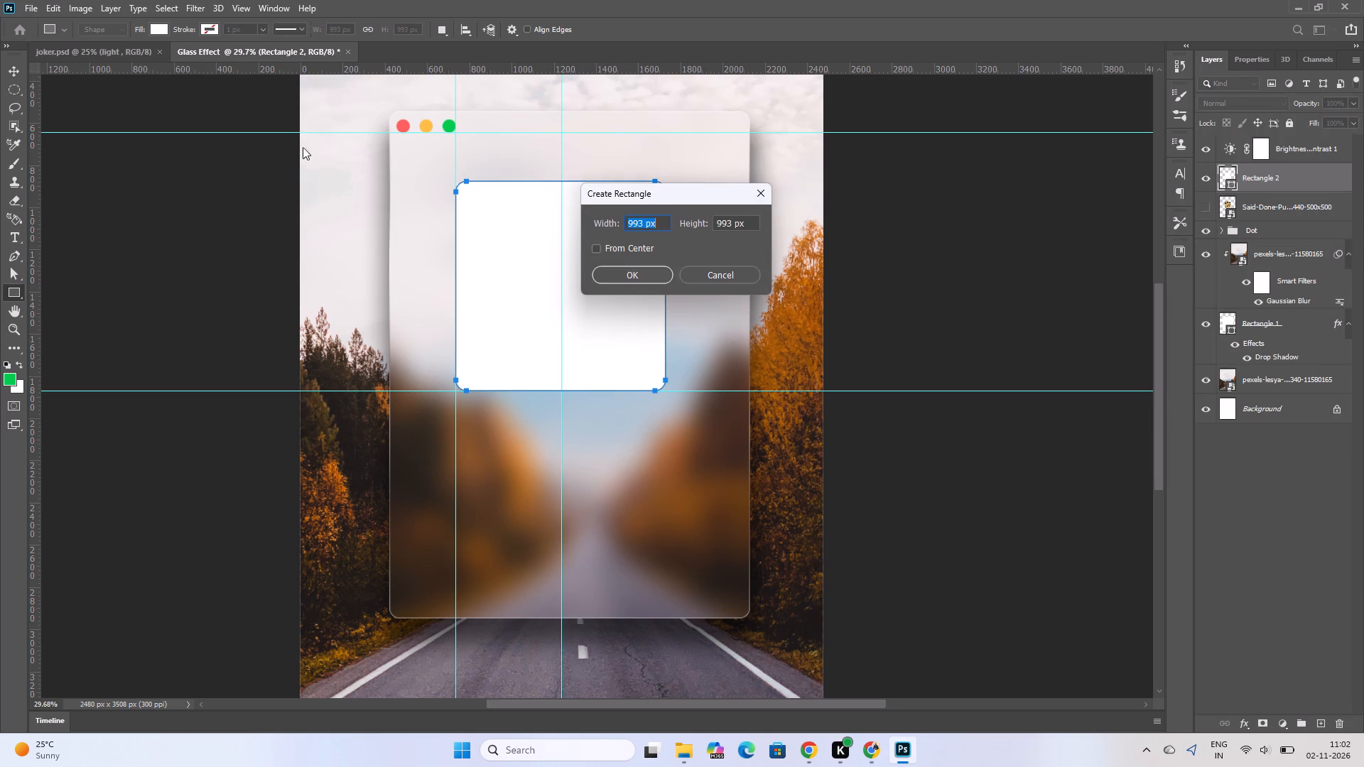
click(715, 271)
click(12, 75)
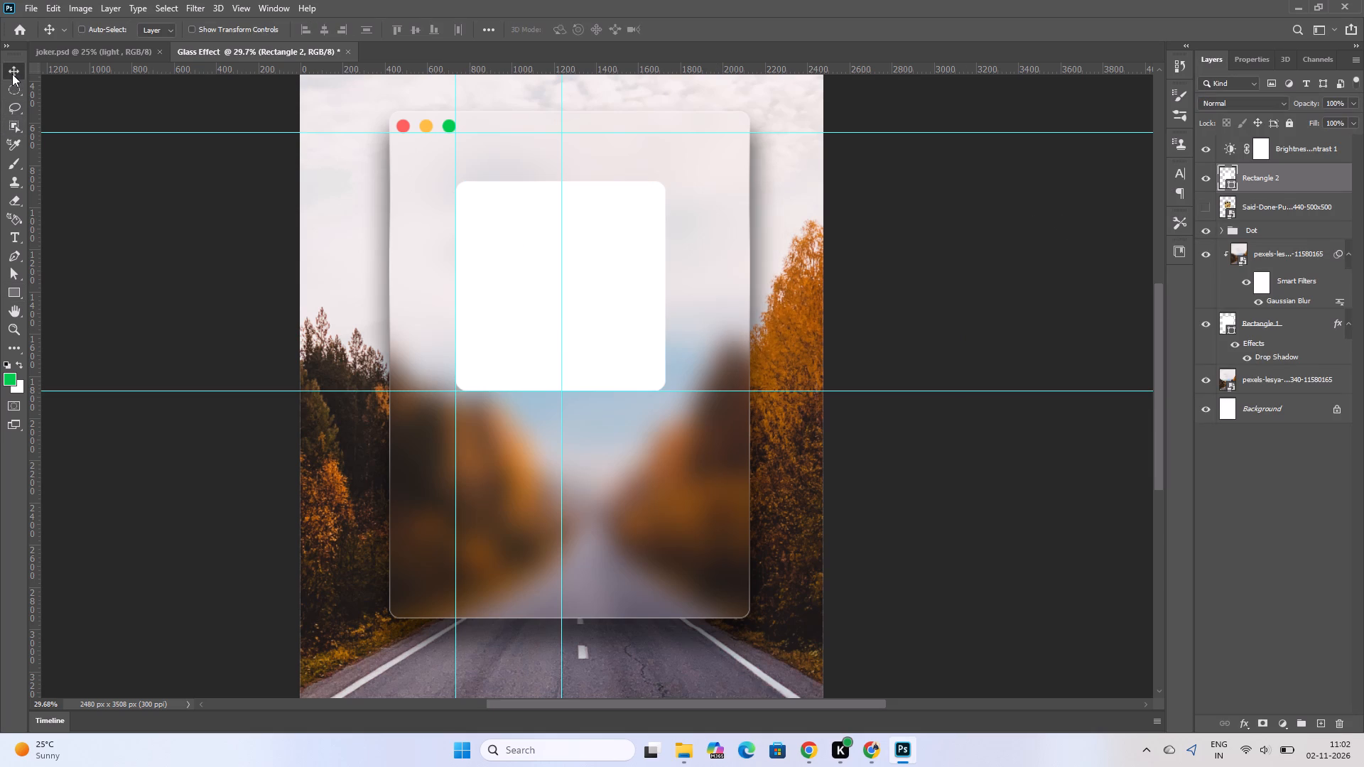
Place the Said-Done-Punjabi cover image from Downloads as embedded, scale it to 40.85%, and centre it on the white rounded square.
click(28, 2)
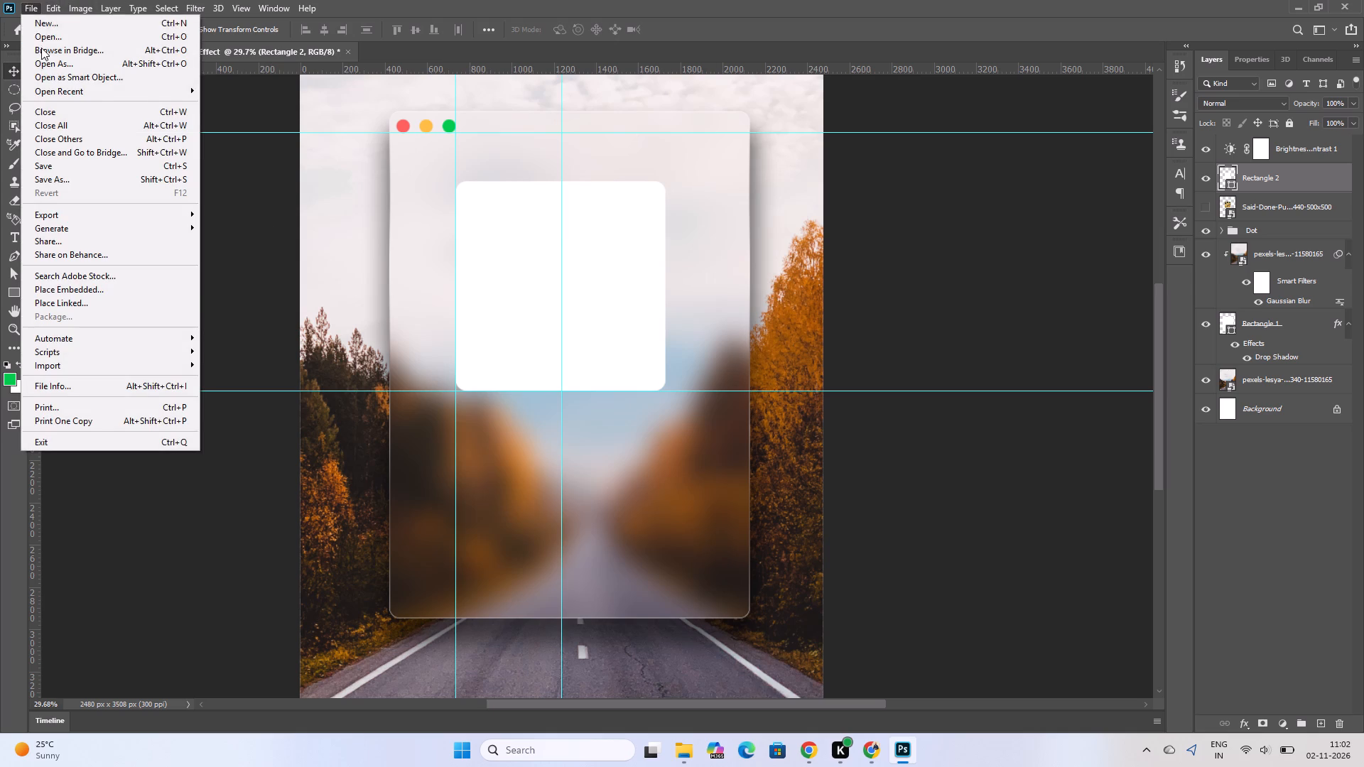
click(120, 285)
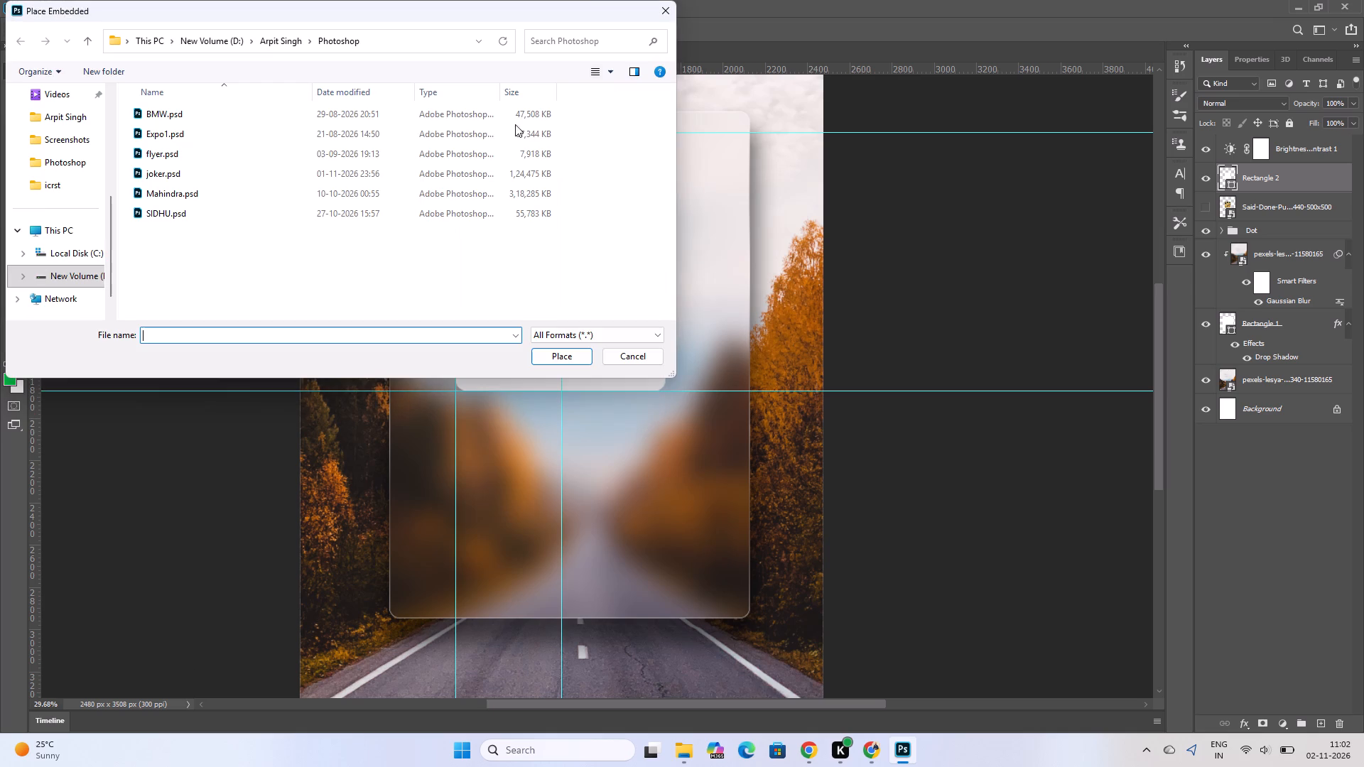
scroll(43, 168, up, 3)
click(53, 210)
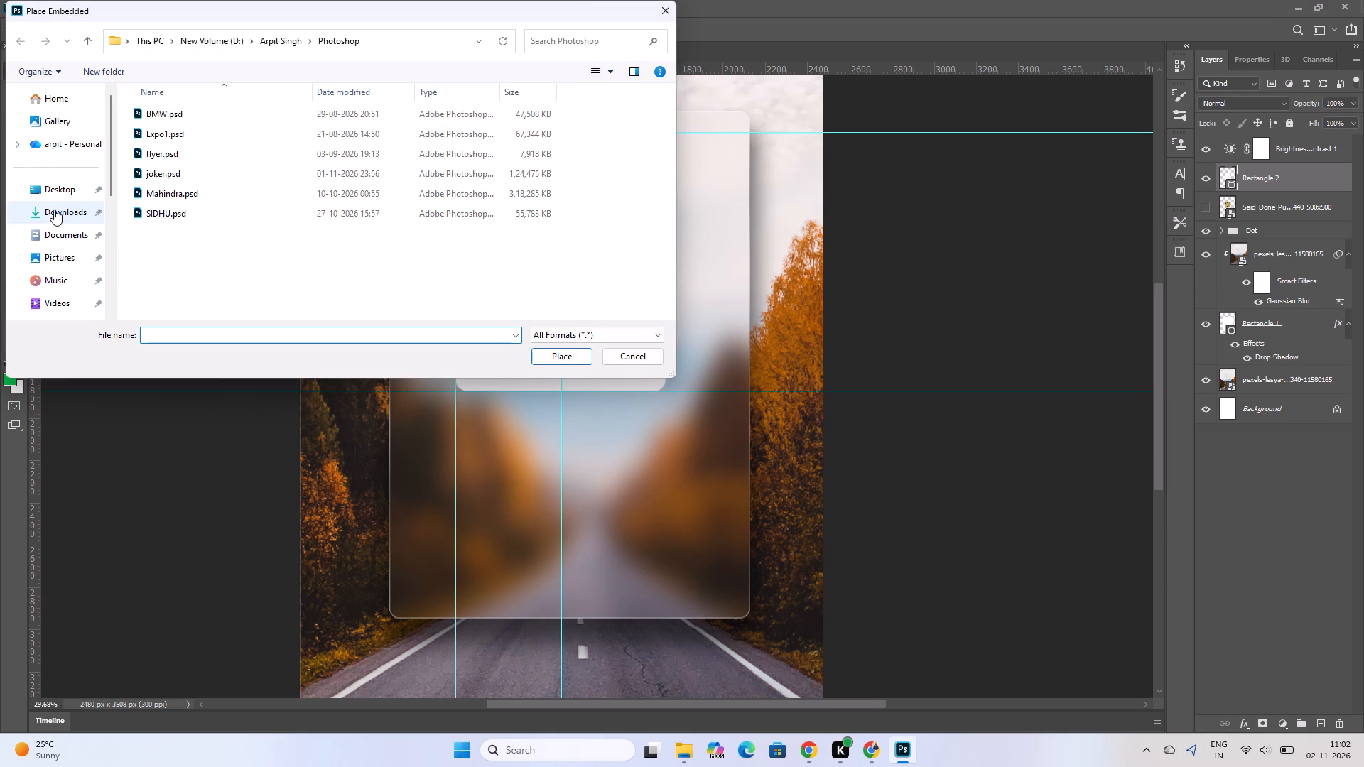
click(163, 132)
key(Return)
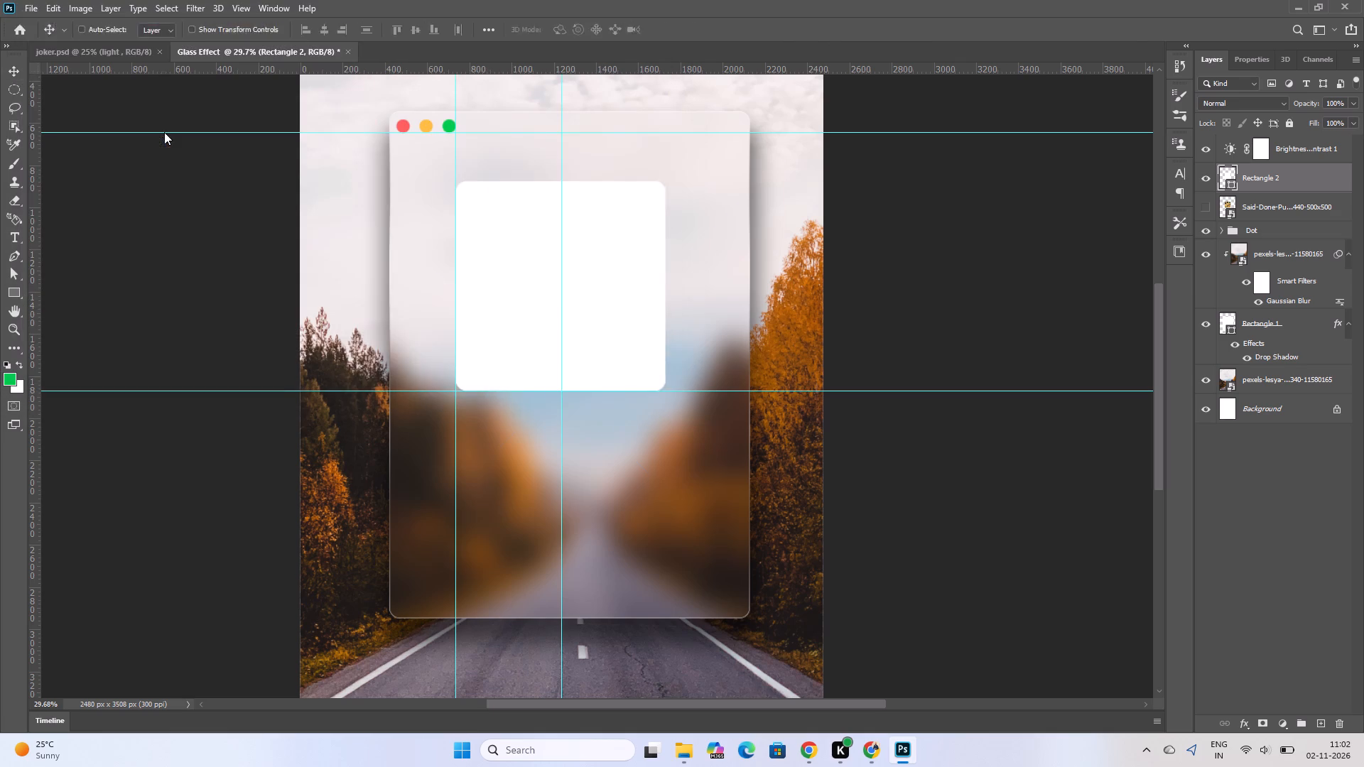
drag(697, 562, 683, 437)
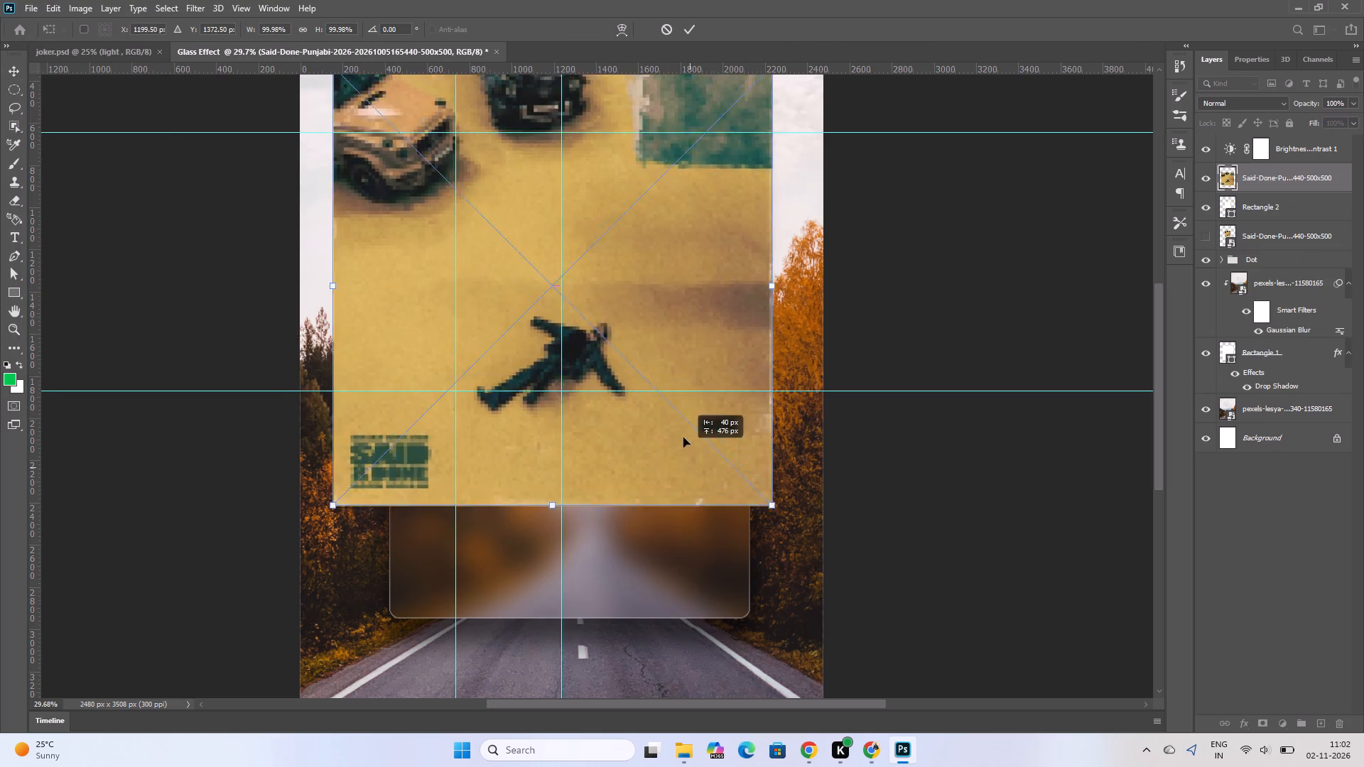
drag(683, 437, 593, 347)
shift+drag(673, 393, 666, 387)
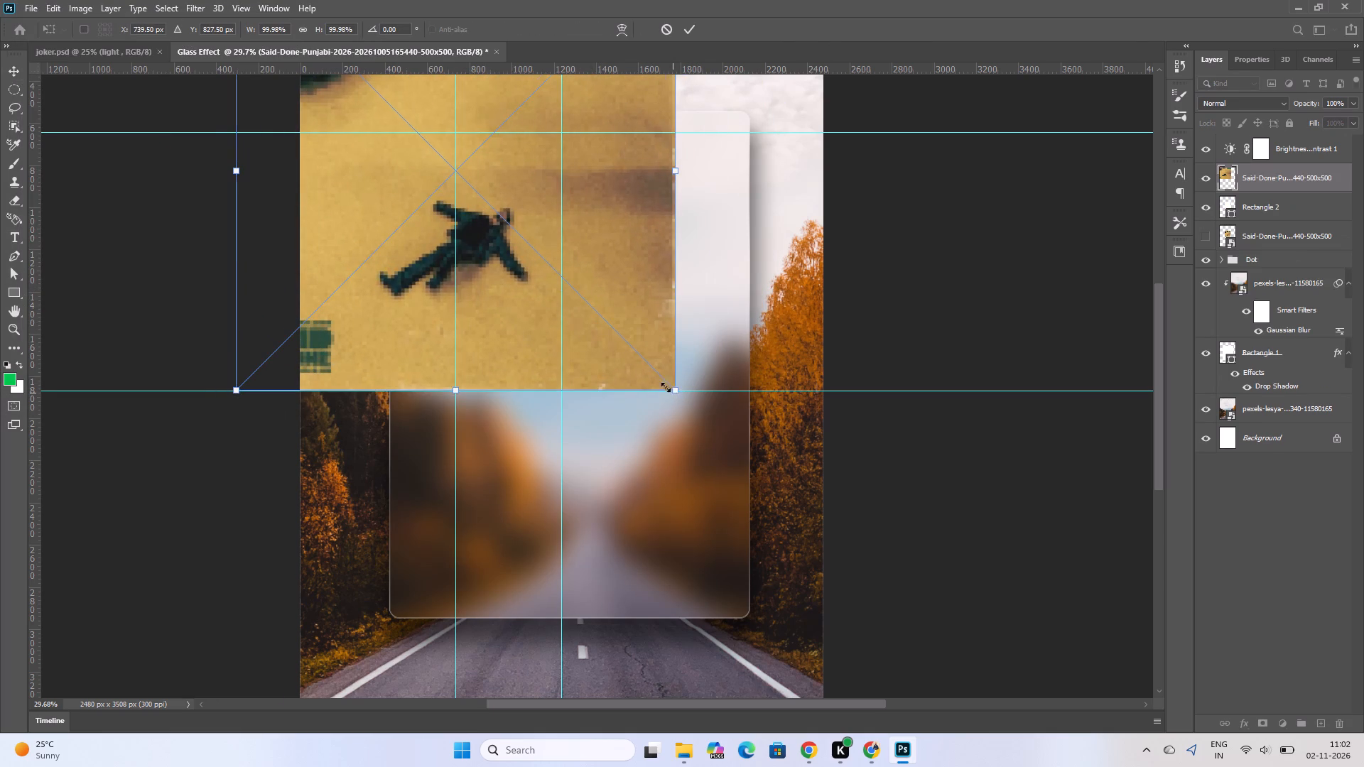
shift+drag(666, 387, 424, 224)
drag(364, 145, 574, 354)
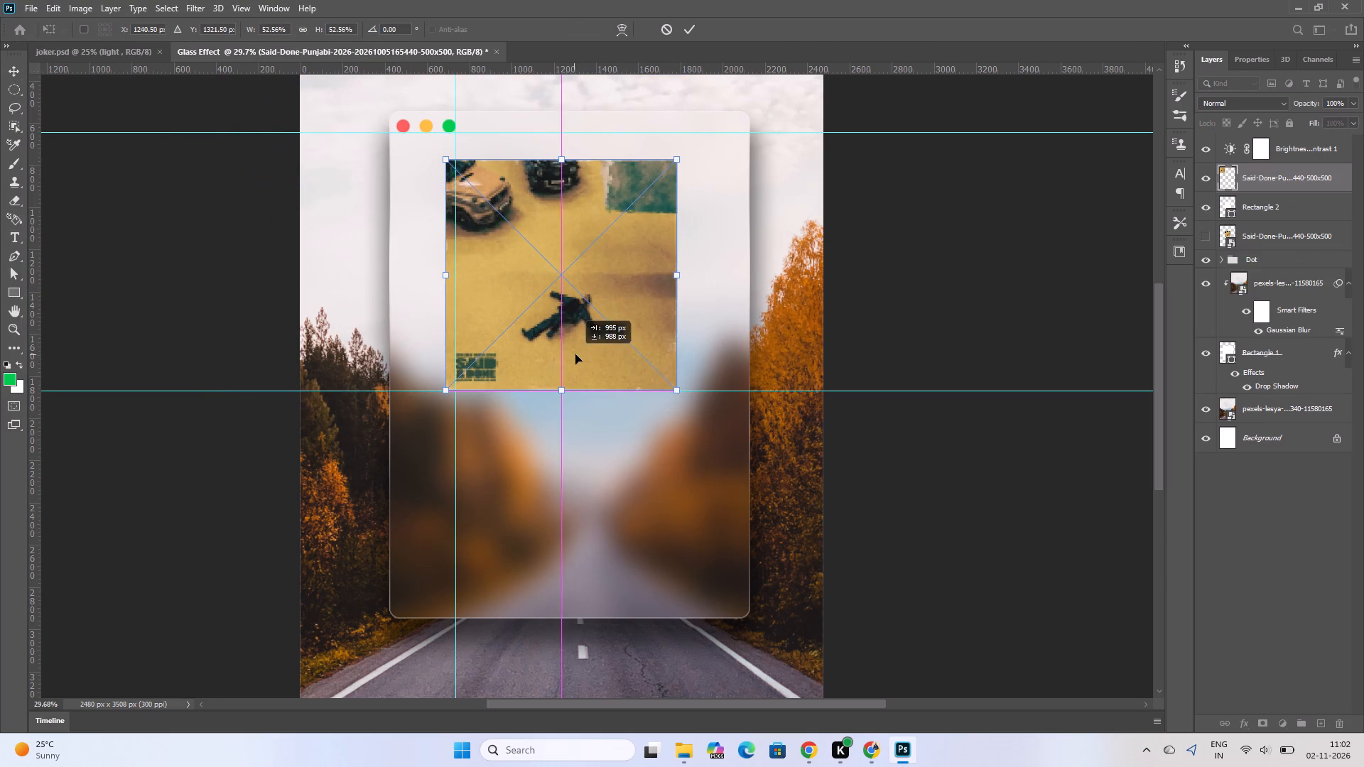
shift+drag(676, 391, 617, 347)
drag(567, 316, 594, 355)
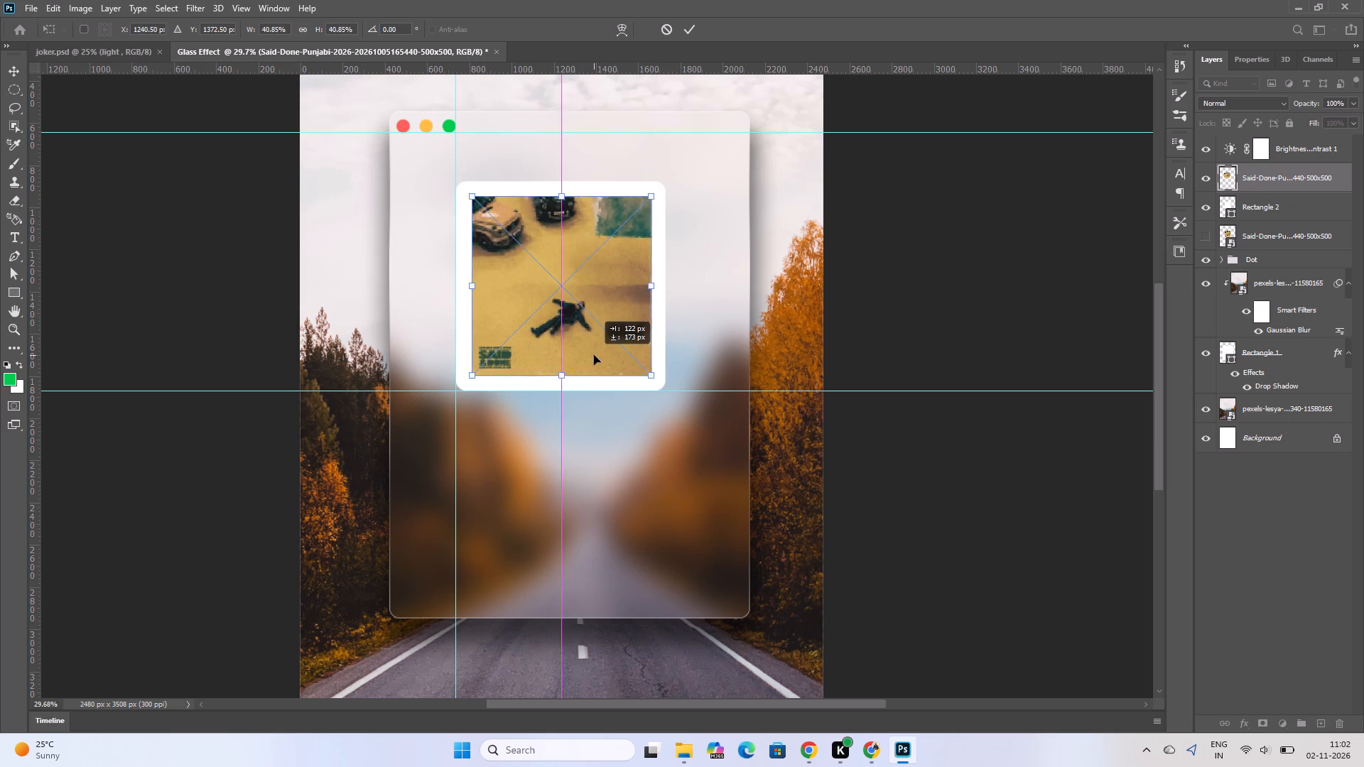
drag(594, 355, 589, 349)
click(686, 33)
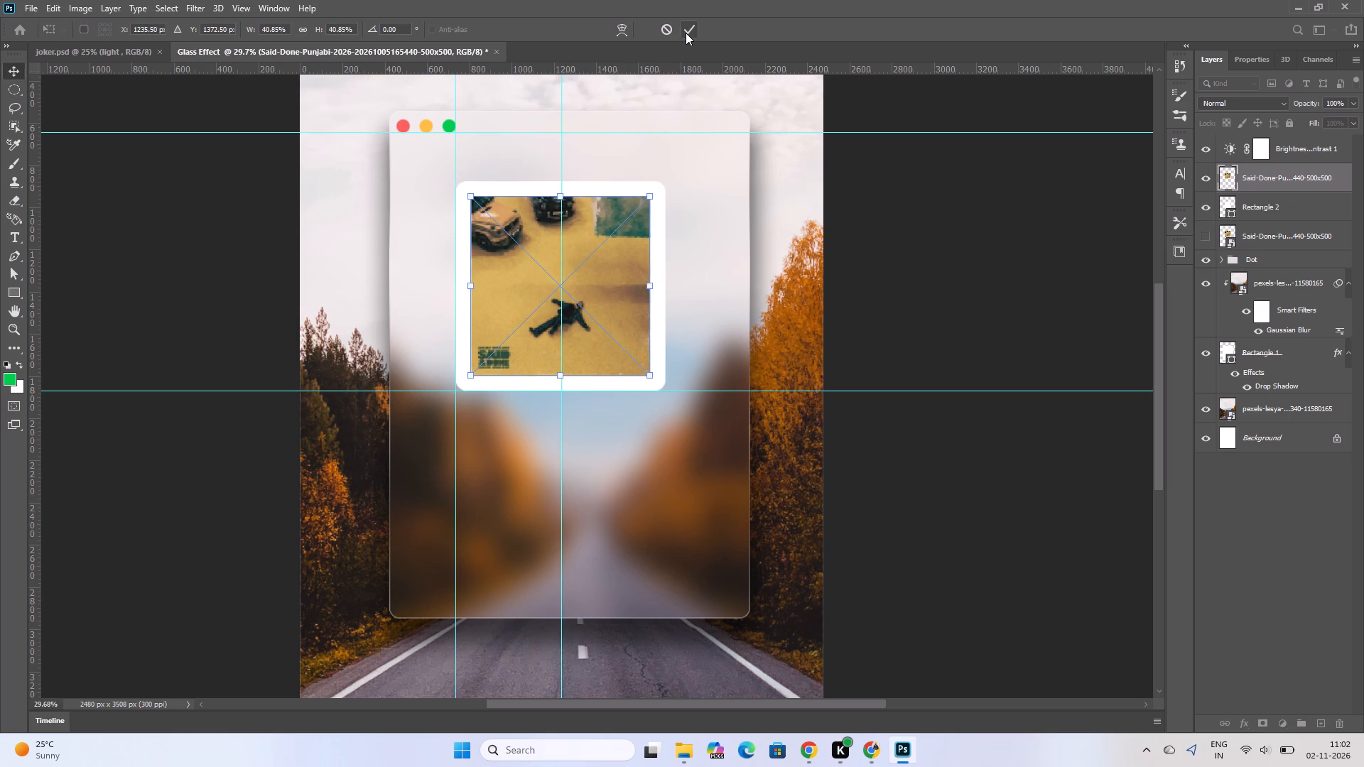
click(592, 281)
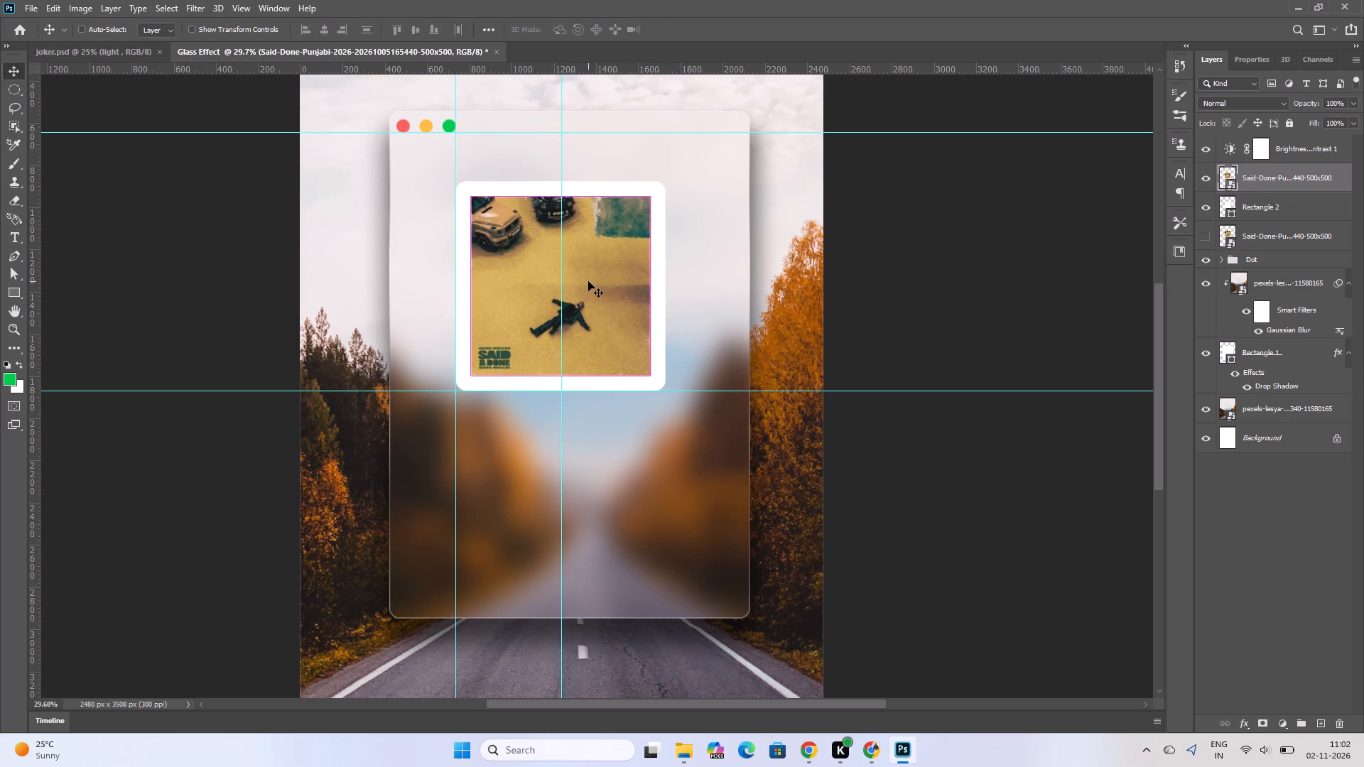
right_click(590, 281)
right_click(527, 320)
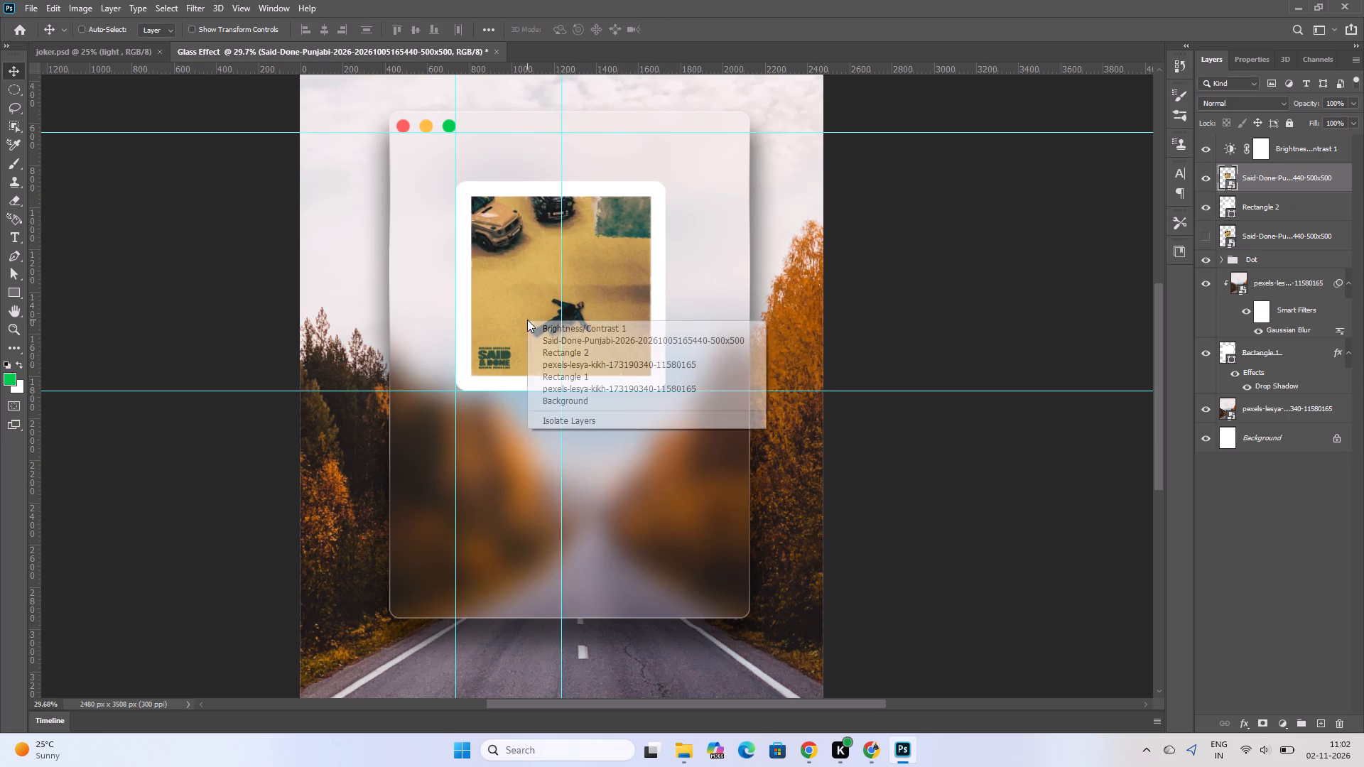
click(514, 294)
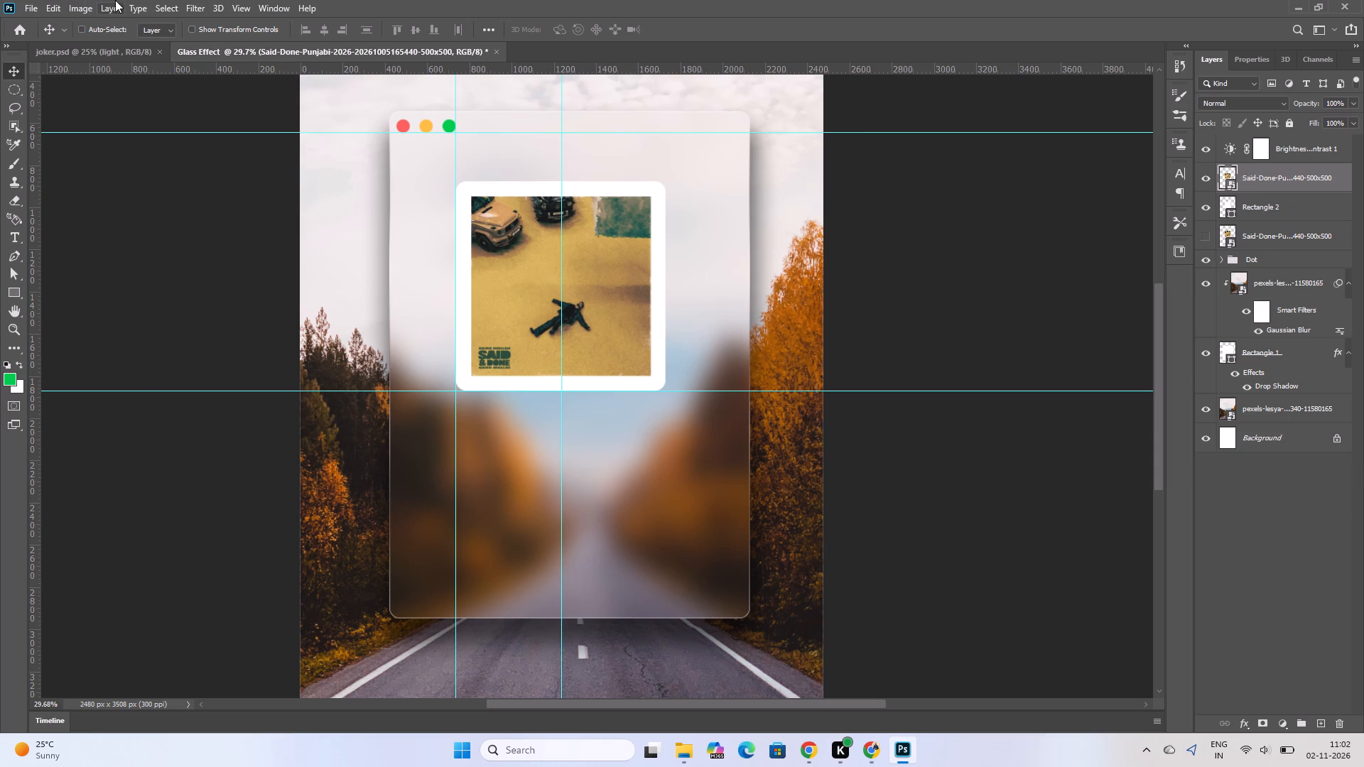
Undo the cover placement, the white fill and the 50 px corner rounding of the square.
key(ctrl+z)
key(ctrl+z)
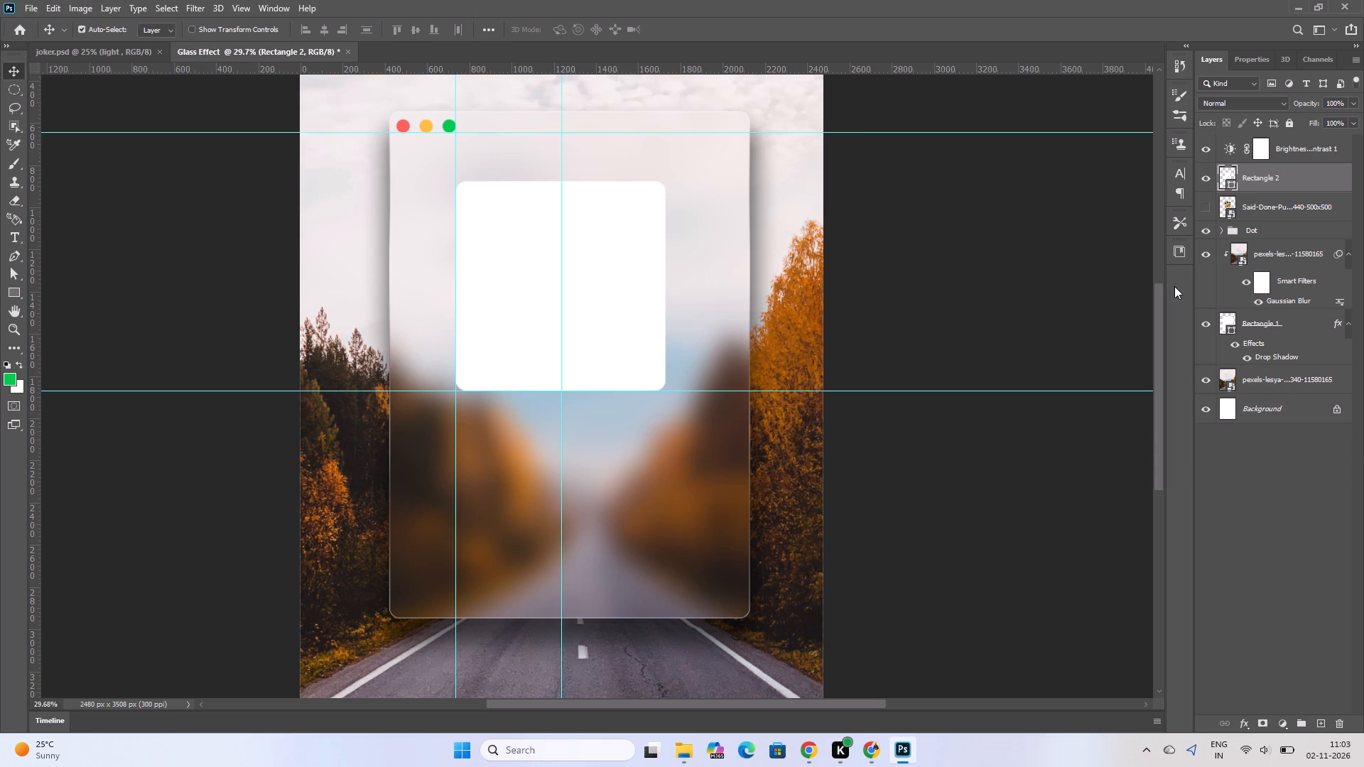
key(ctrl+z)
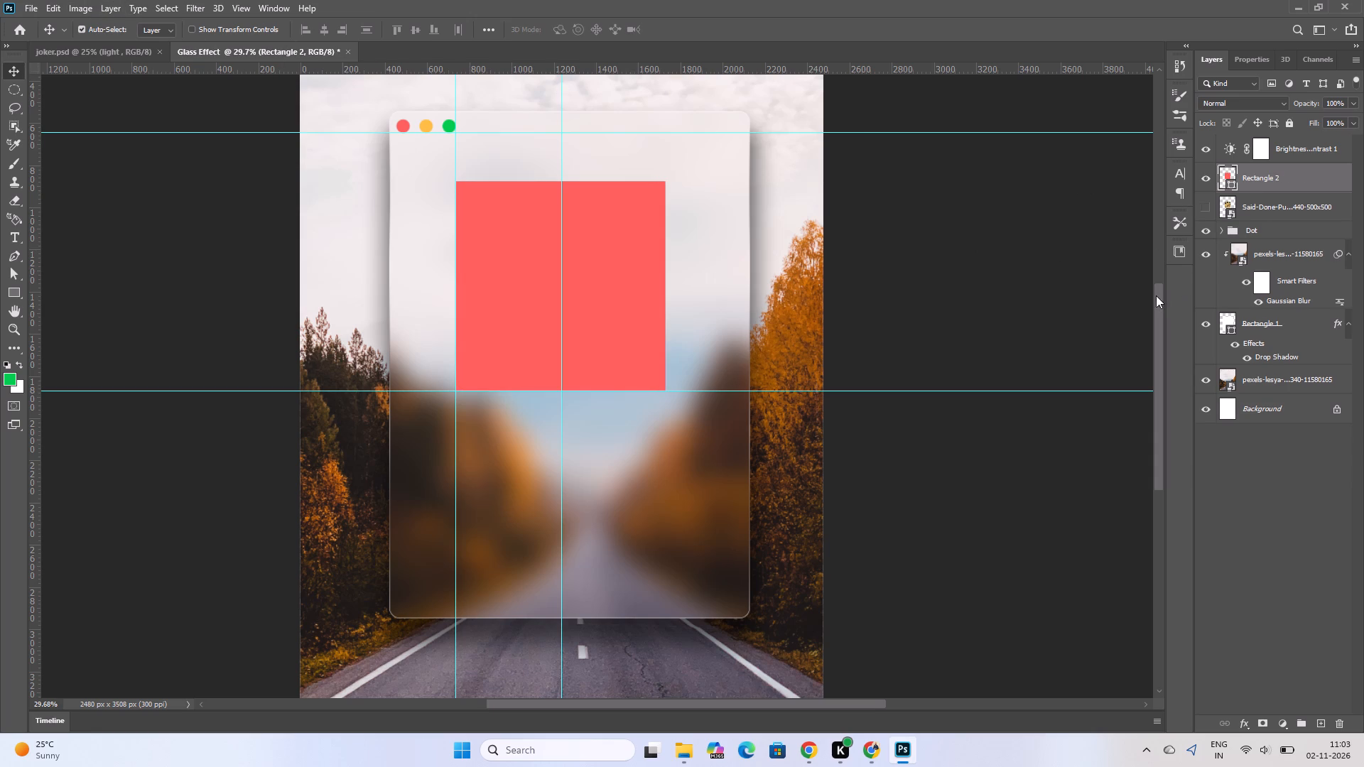
Change the red square's fill to solid white.
click(1233, 58)
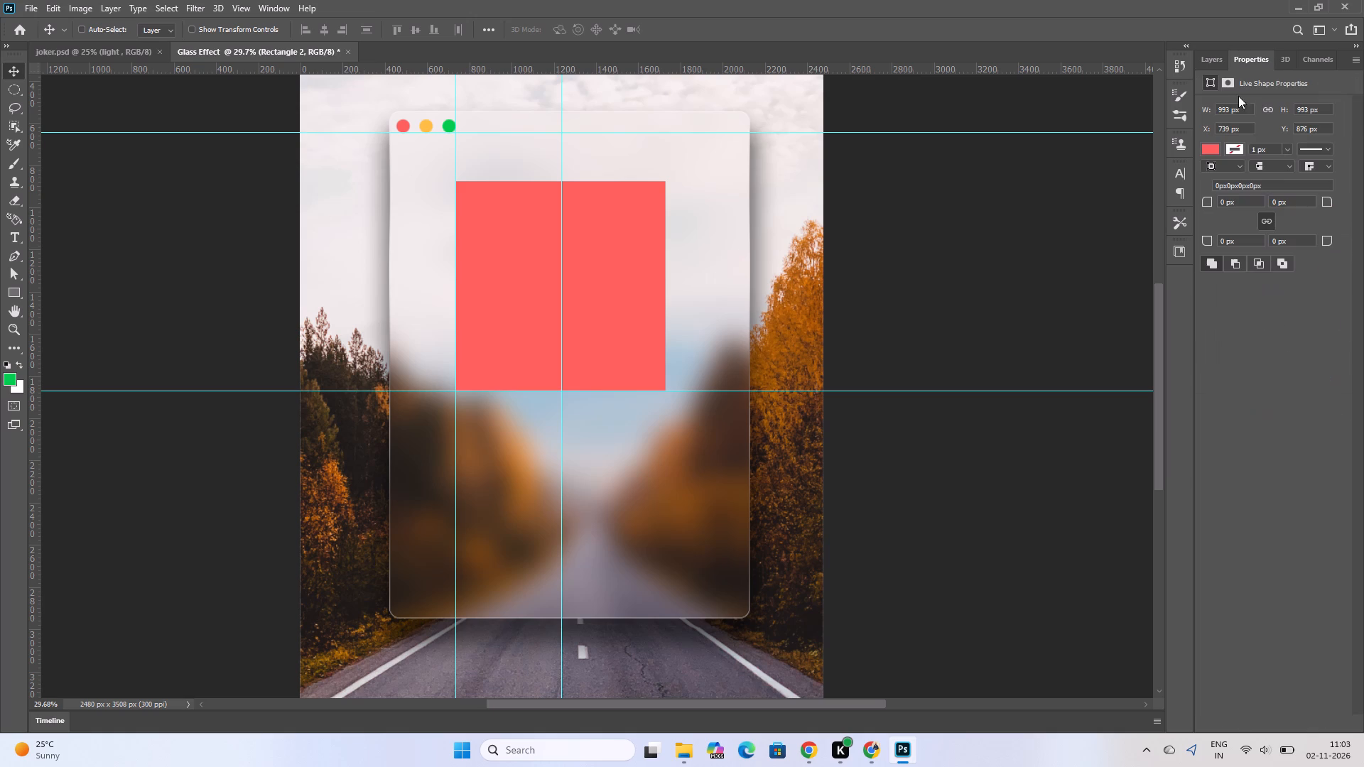
click(1209, 152)
click(1169, 227)
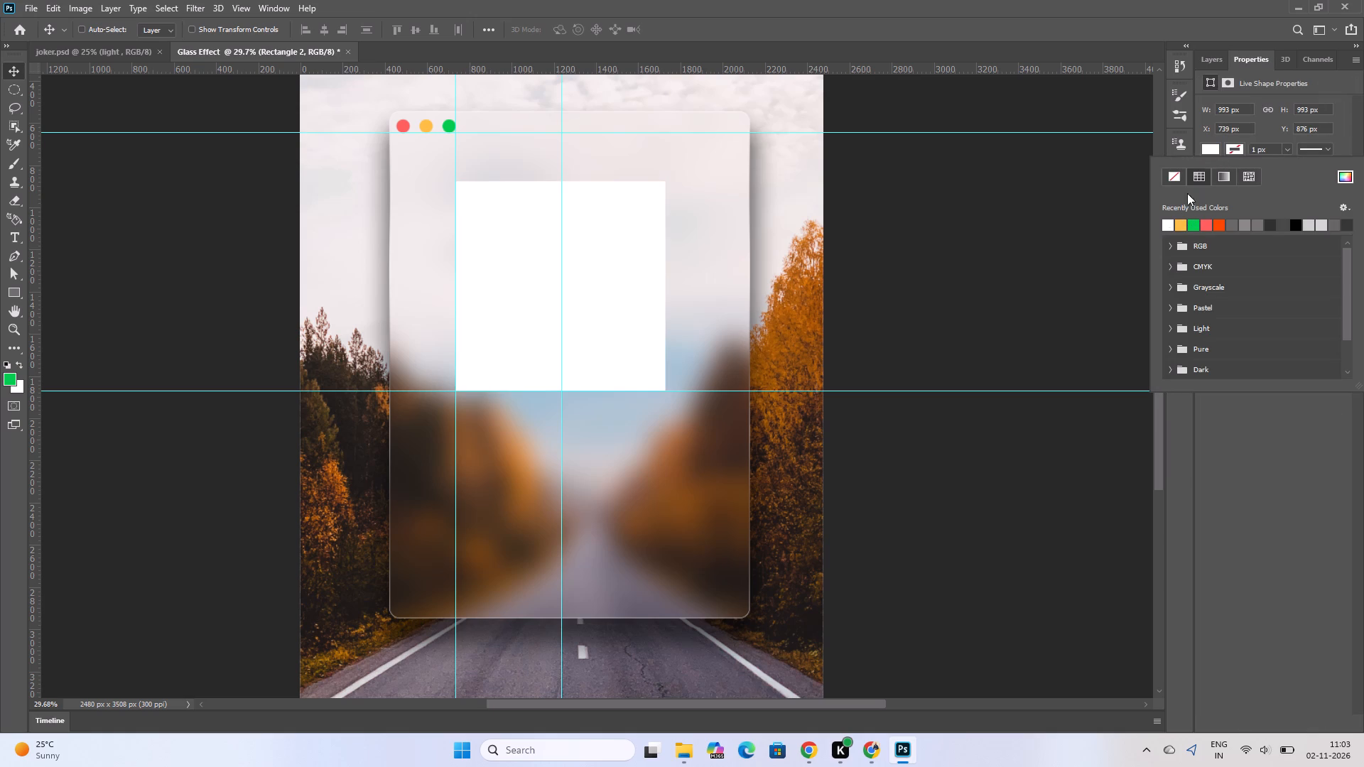
click(1276, 131)
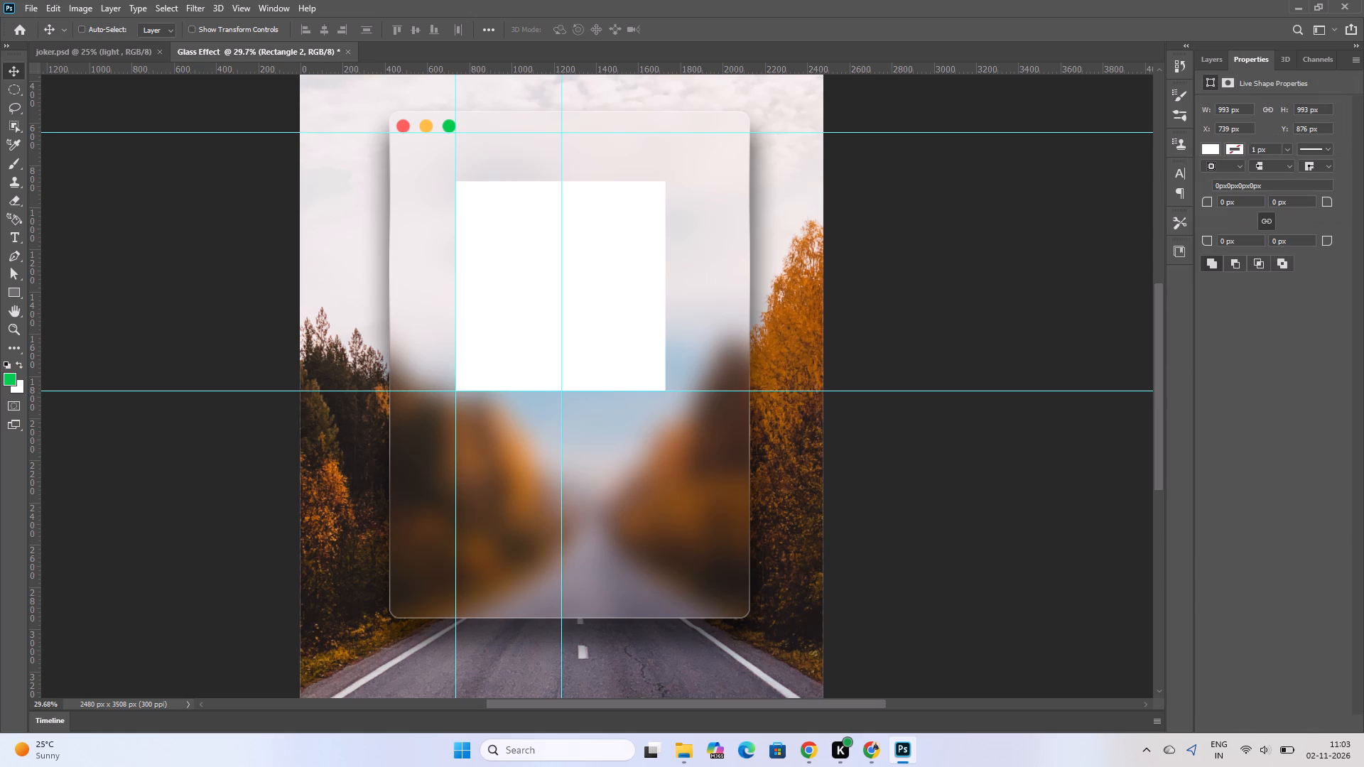
Round all four corners of the white square, trying 20 px first and settling on 40 px.
double_click(1224, 202)
text(20)
key(Return)
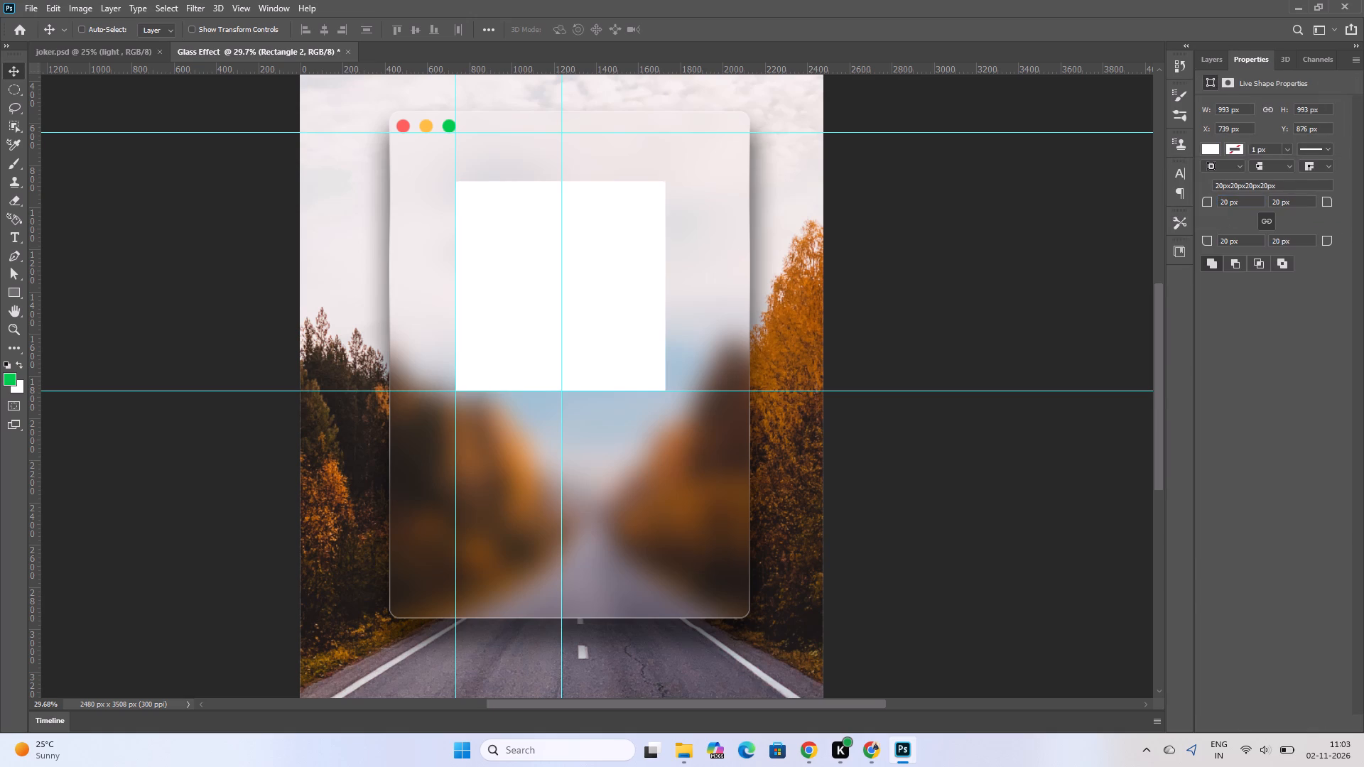
double_click(1222, 205)
text(40)
key(Return)
Place the Said-Done-Punjabi cover image from Downloads as an embedded layer over the glass player window.
click(31, 6)
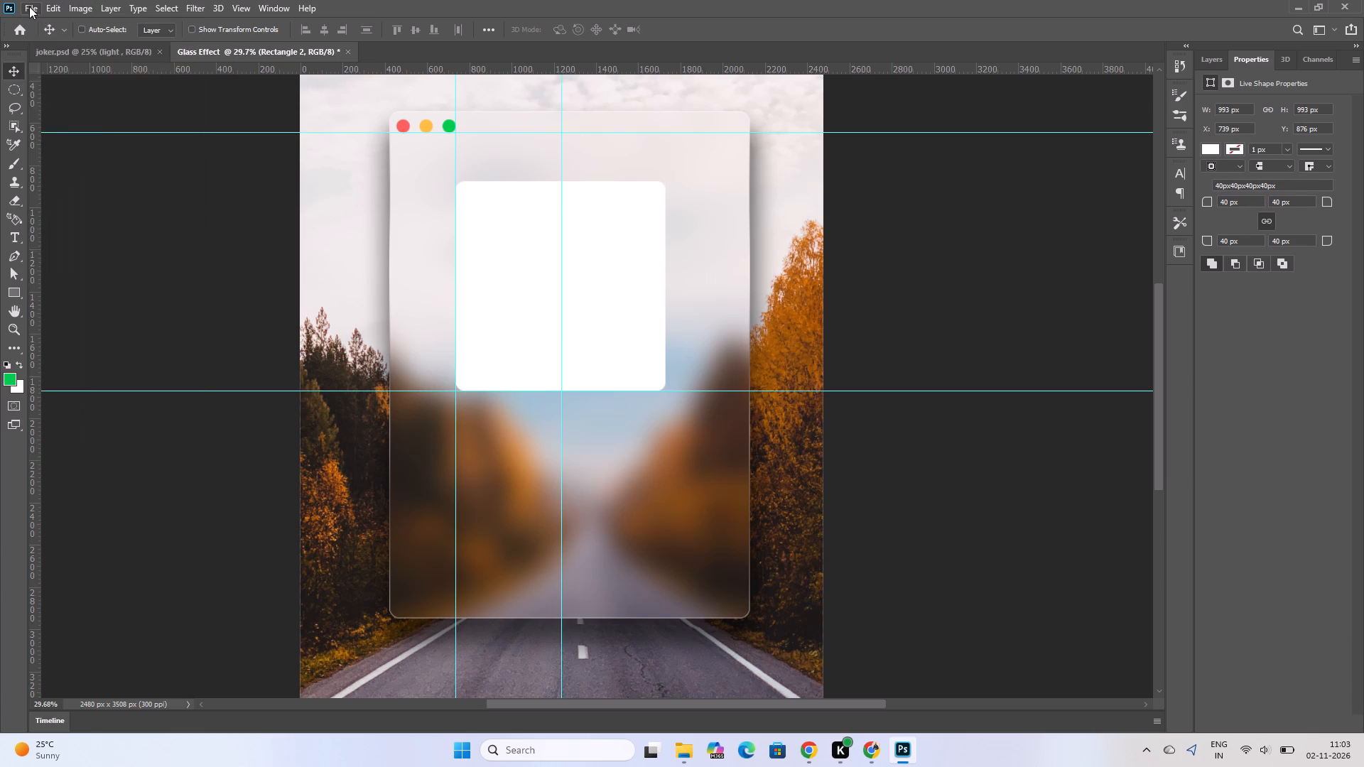
click(29, 6)
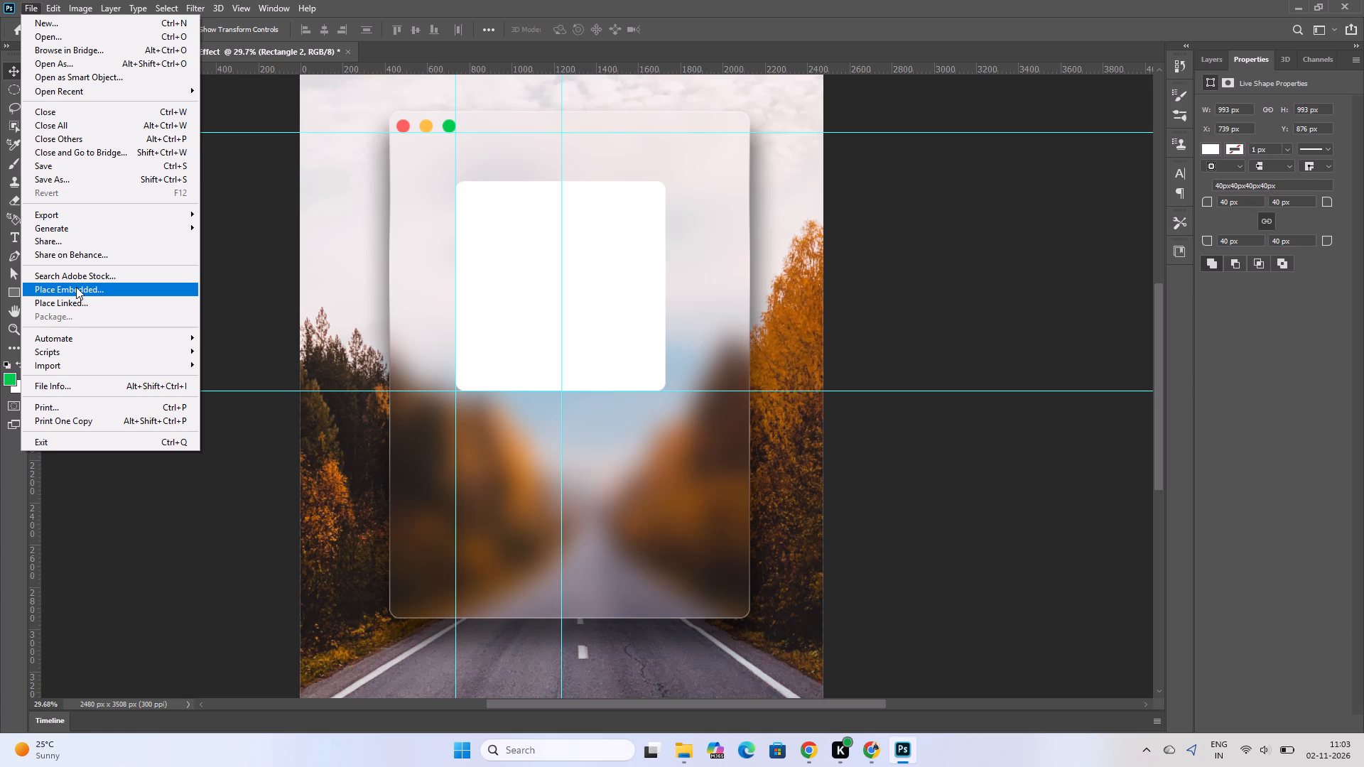
click(76, 287)
click(152, 141)
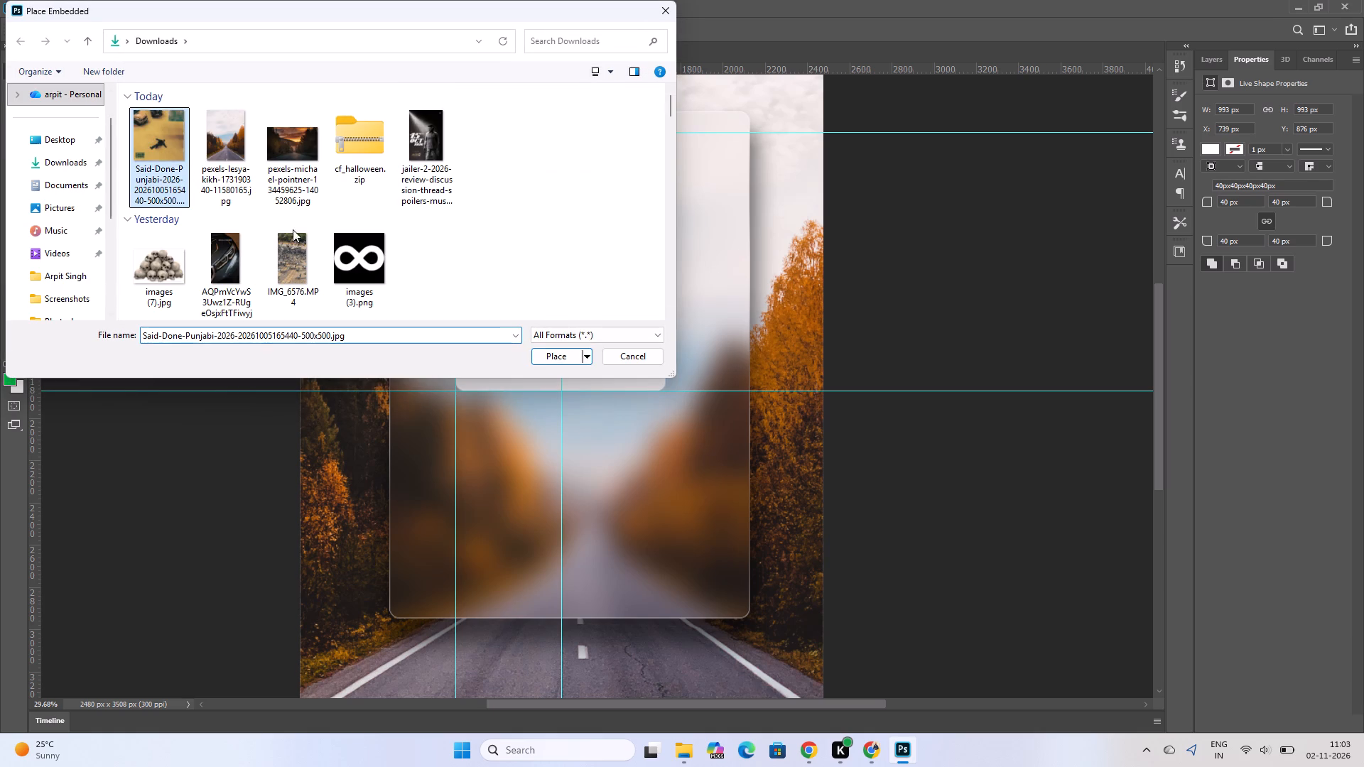
click(554, 355)
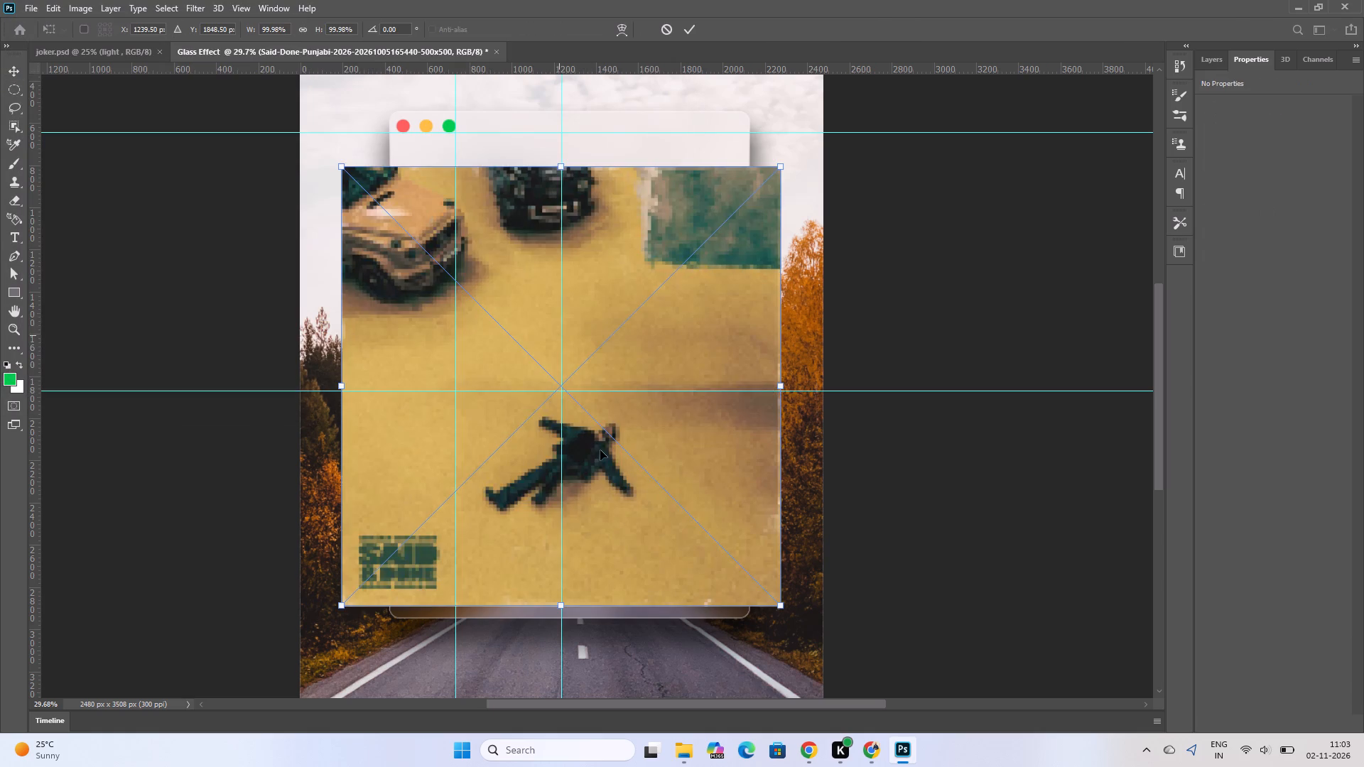
drag(599, 476, 590, 354)
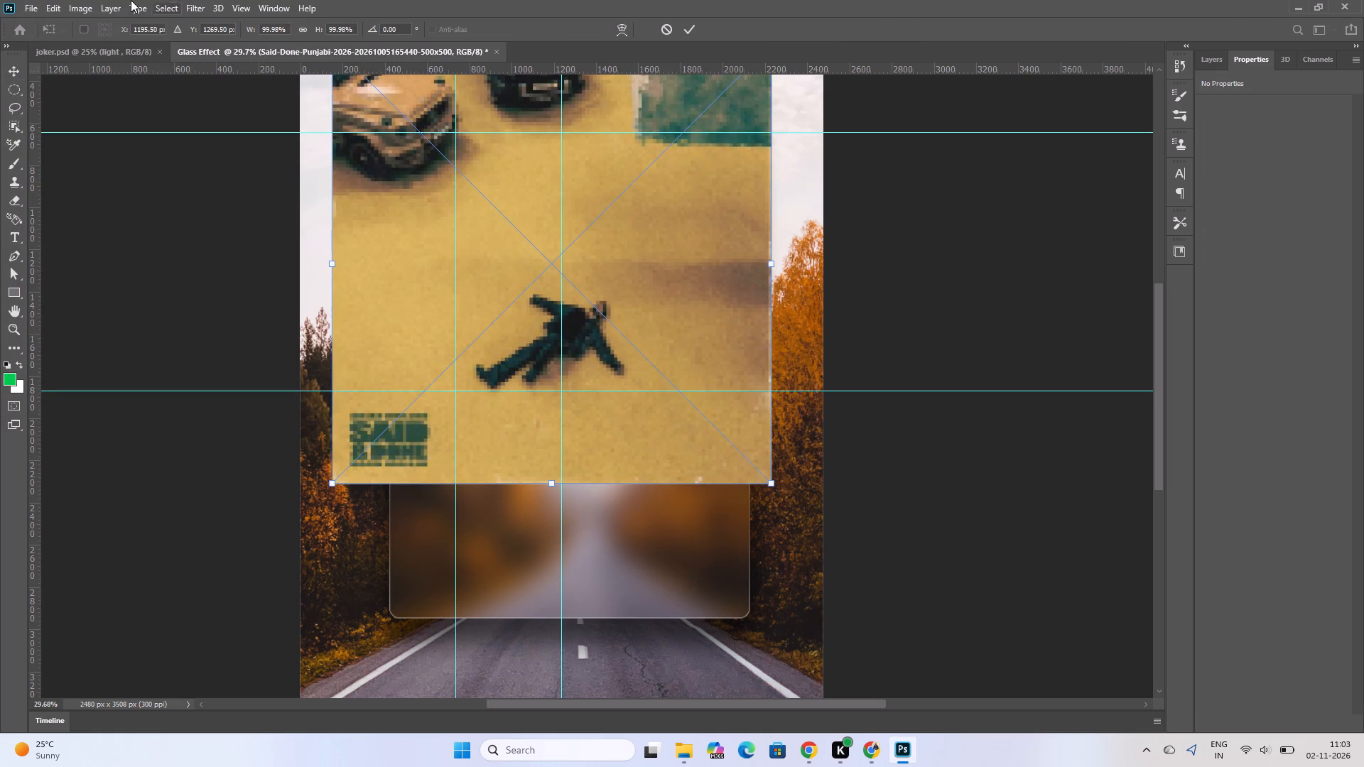
click(58, 6)
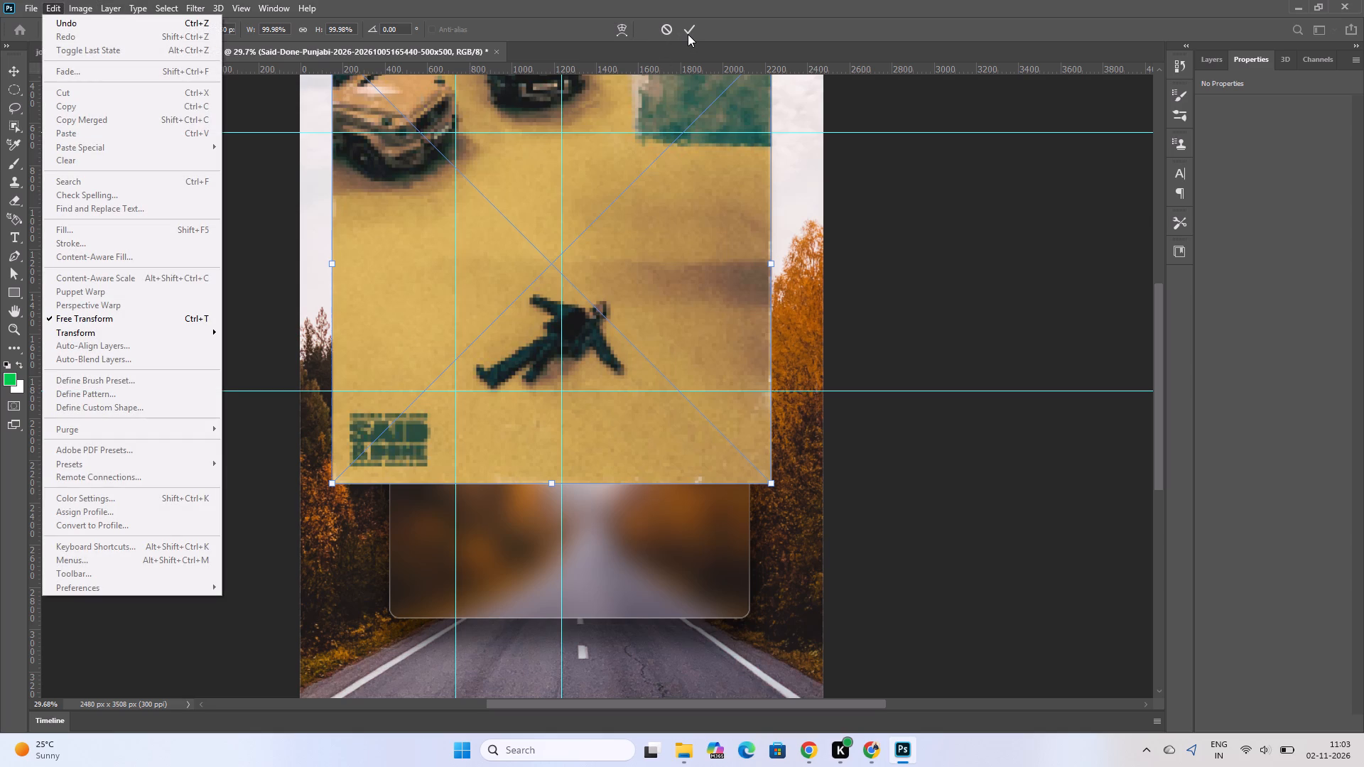
drag(632, 273, 664, 499)
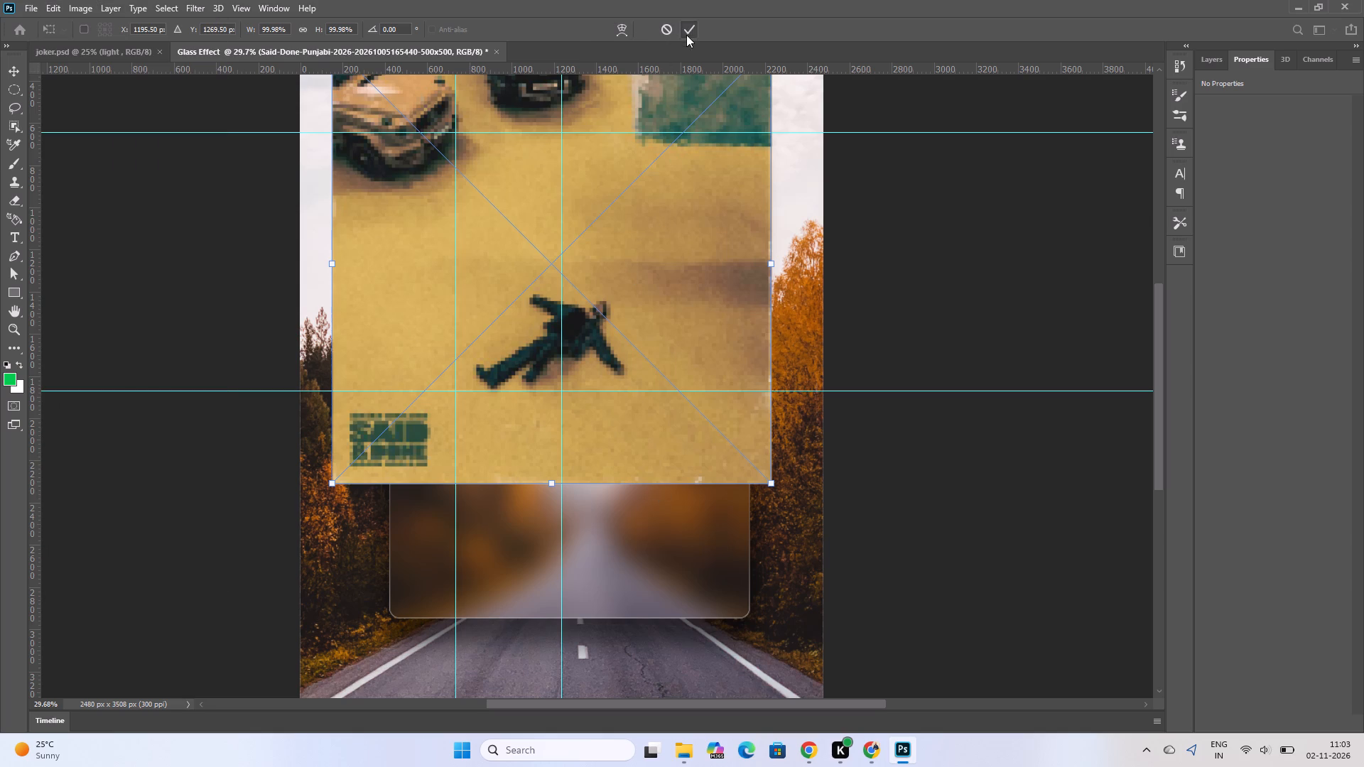
click(686, 35)
Convert the newly placed cover layer to a smart object.
click(1213, 56)
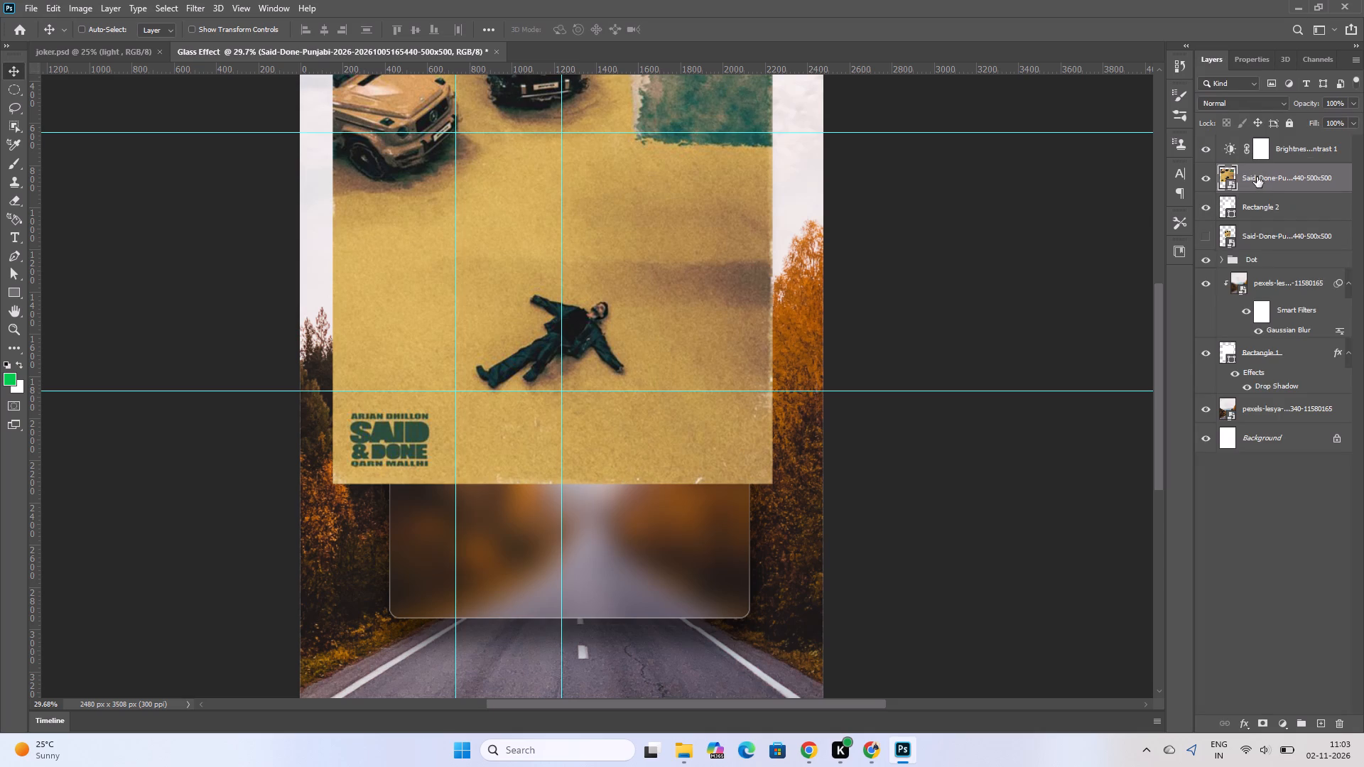
right_click(1257, 177)
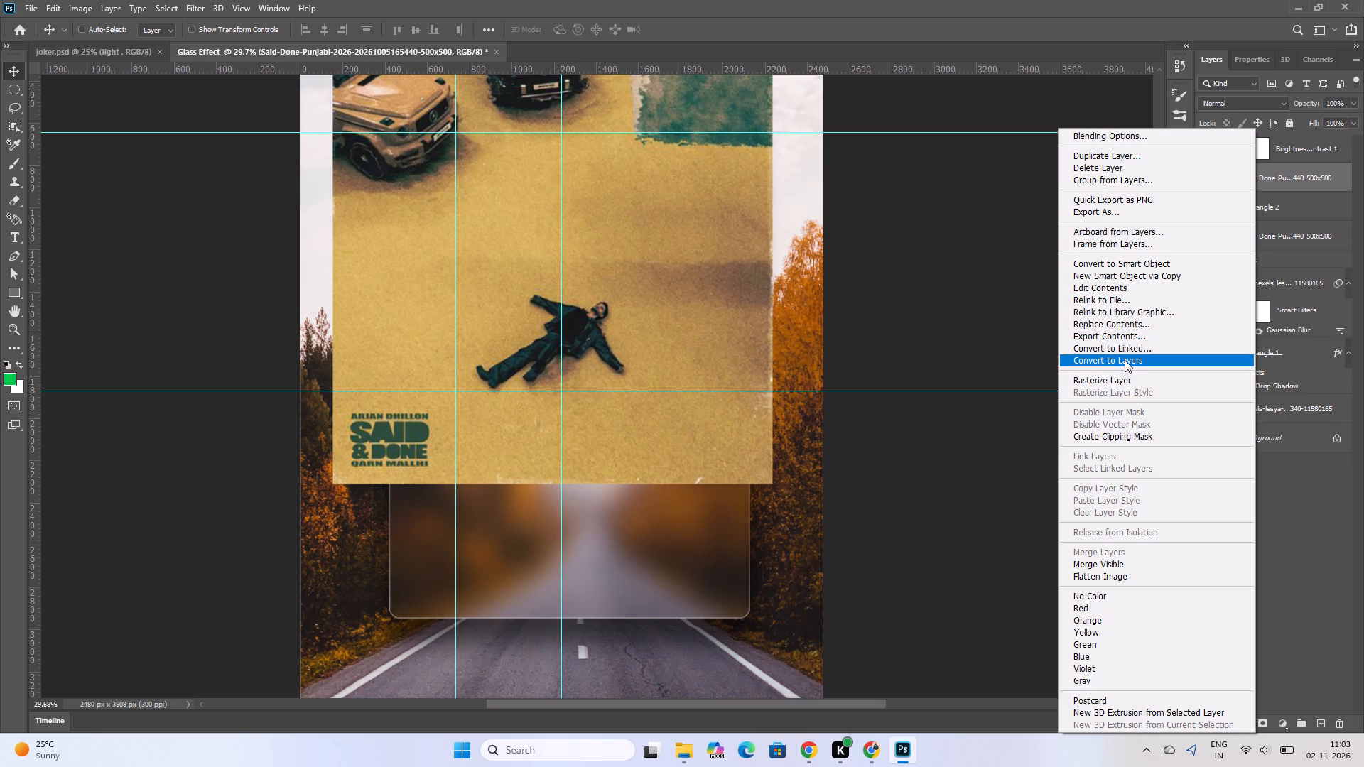
click(1118, 265)
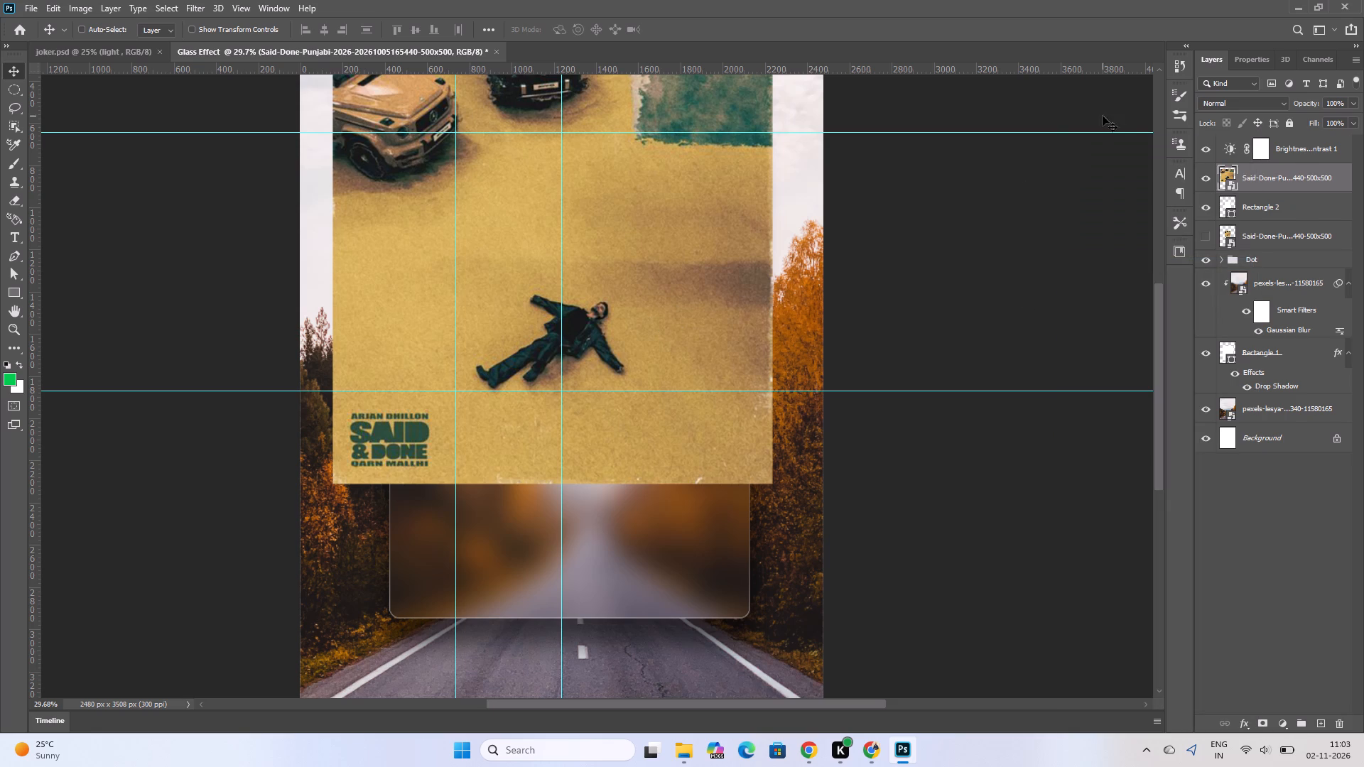
Scale the cover down to about 35.86% with Free Transform and move it onto the middle of the white rounded square.
drag(603, 347, 605, 449)
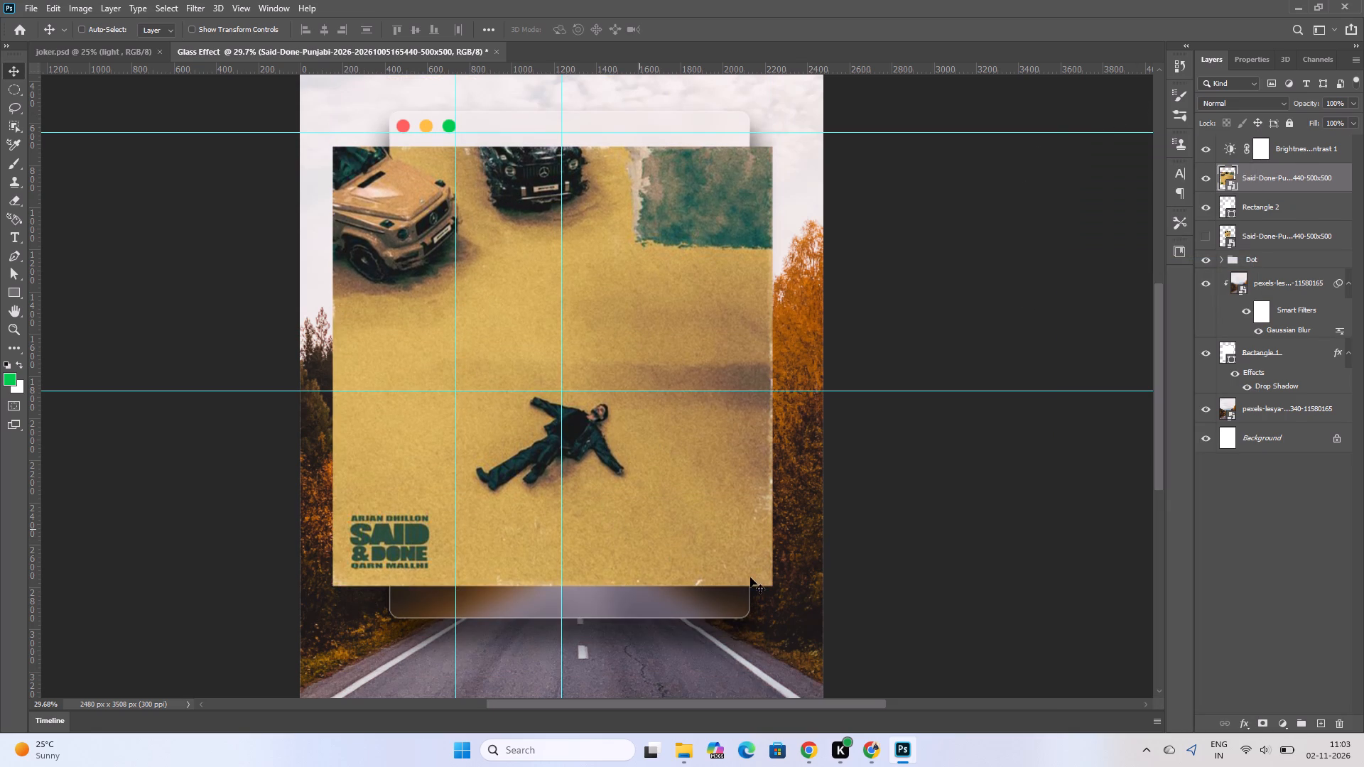
click(738, 553)
key(ctrl+t)
shift+drag(775, 586, 705, 532)
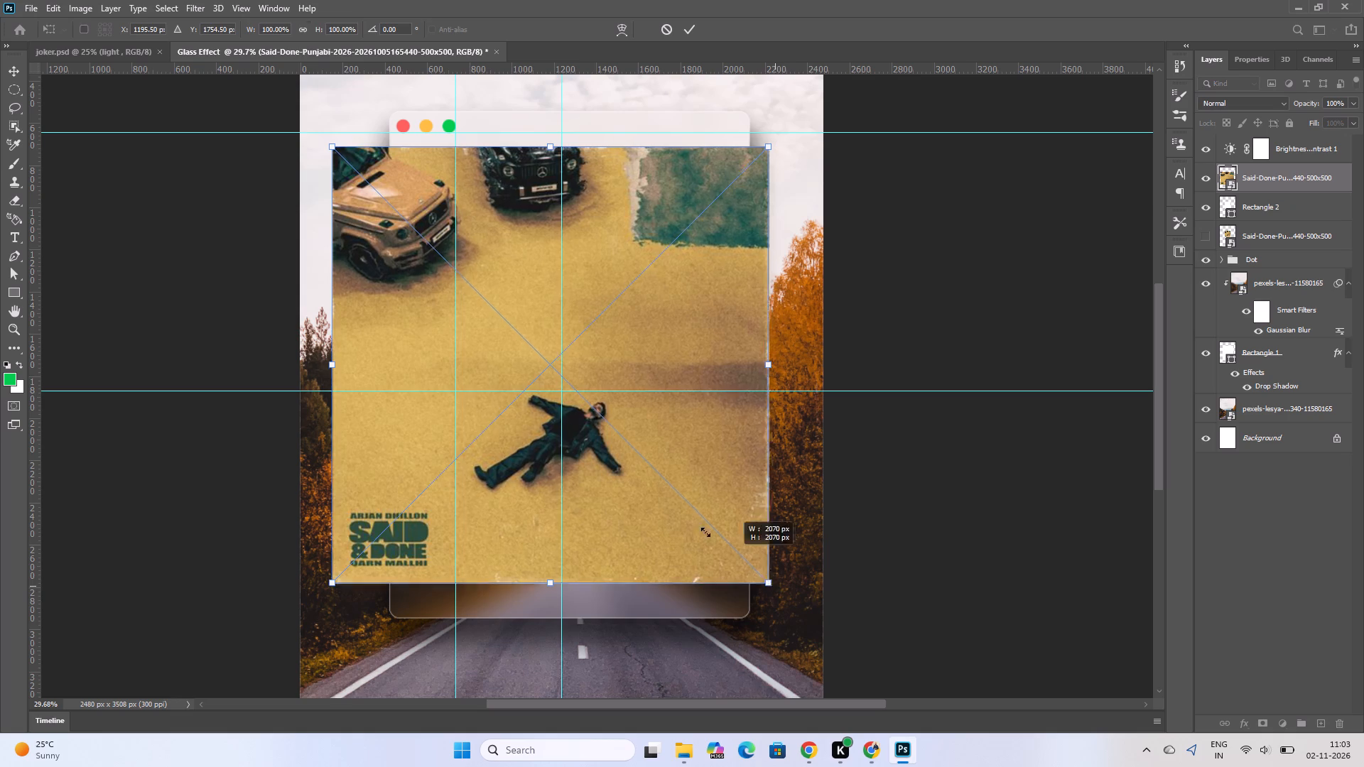
shift+drag(705, 532, 493, 304)
drag(411, 250, 540, 293)
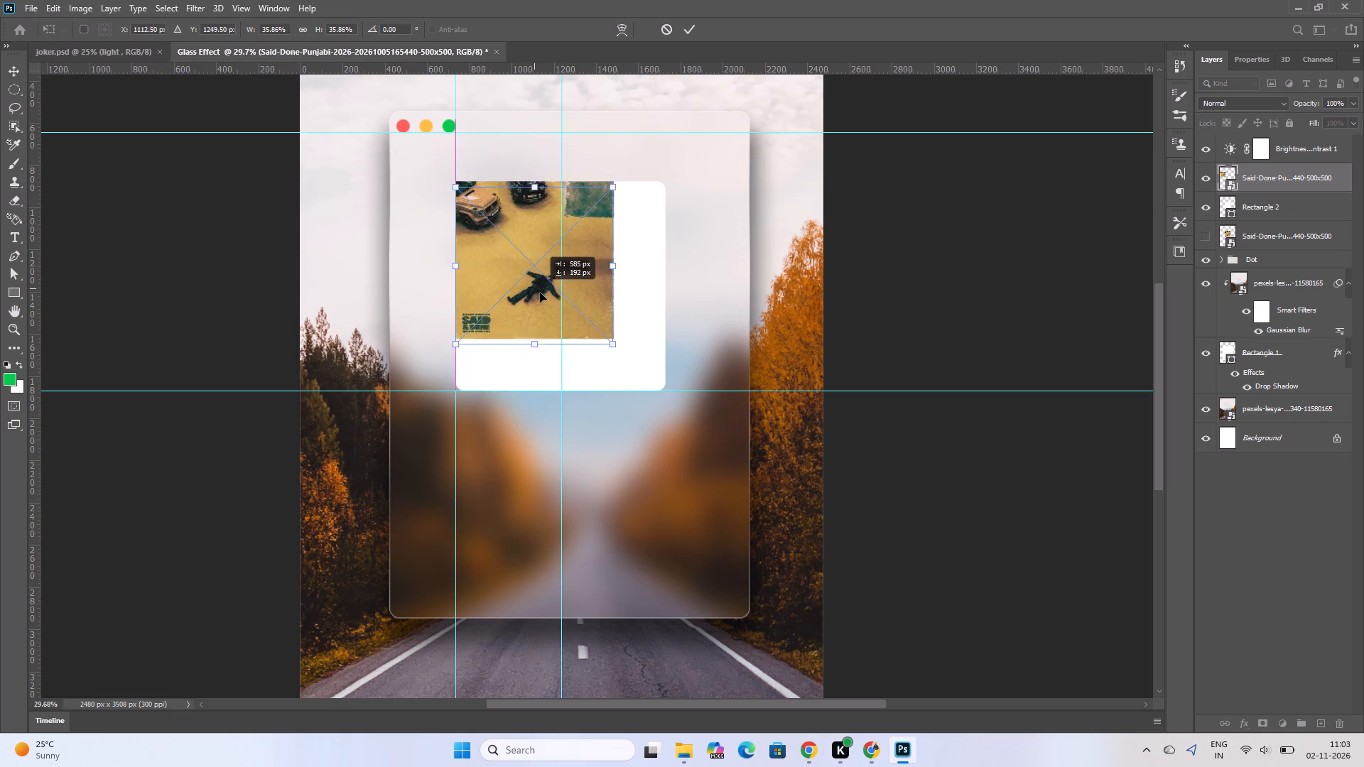
drag(540, 293, 558, 311)
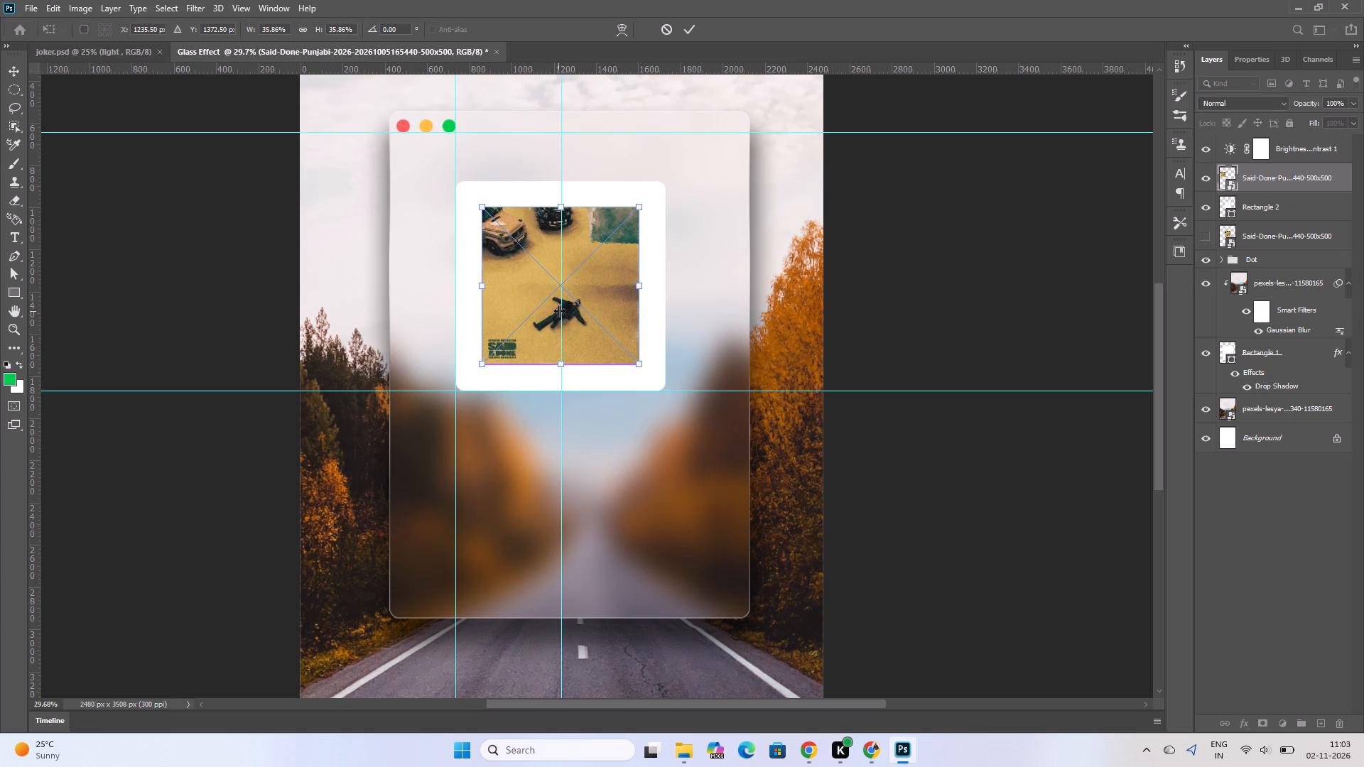
Enlarge the cover to about 47.05%, centre it on the white rounded square with a thin even margin, and apply the transform.
shift+drag(640, 367, 665, 397)
drag(632, 356, 620, 347)
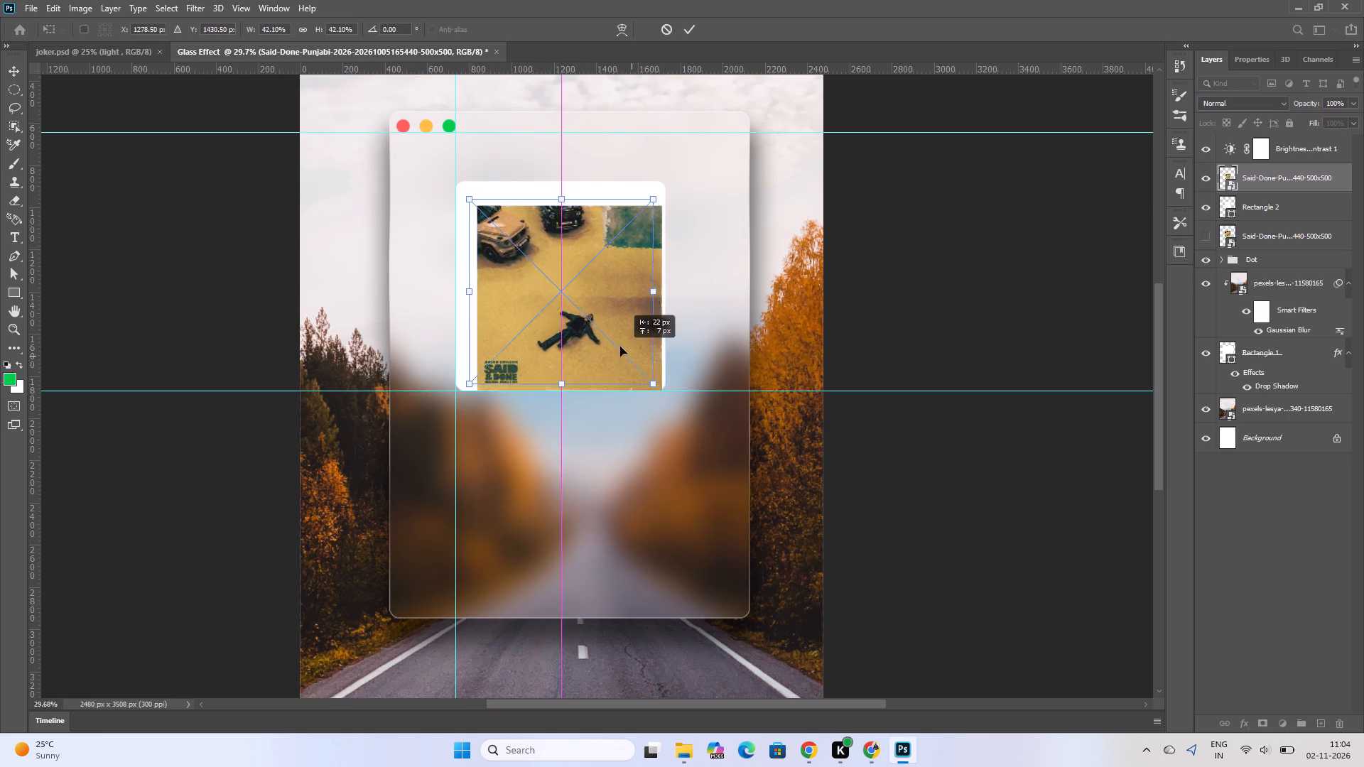
drag(620, 347, 619, 347)
shift+drag(656, 378, 670, 391)
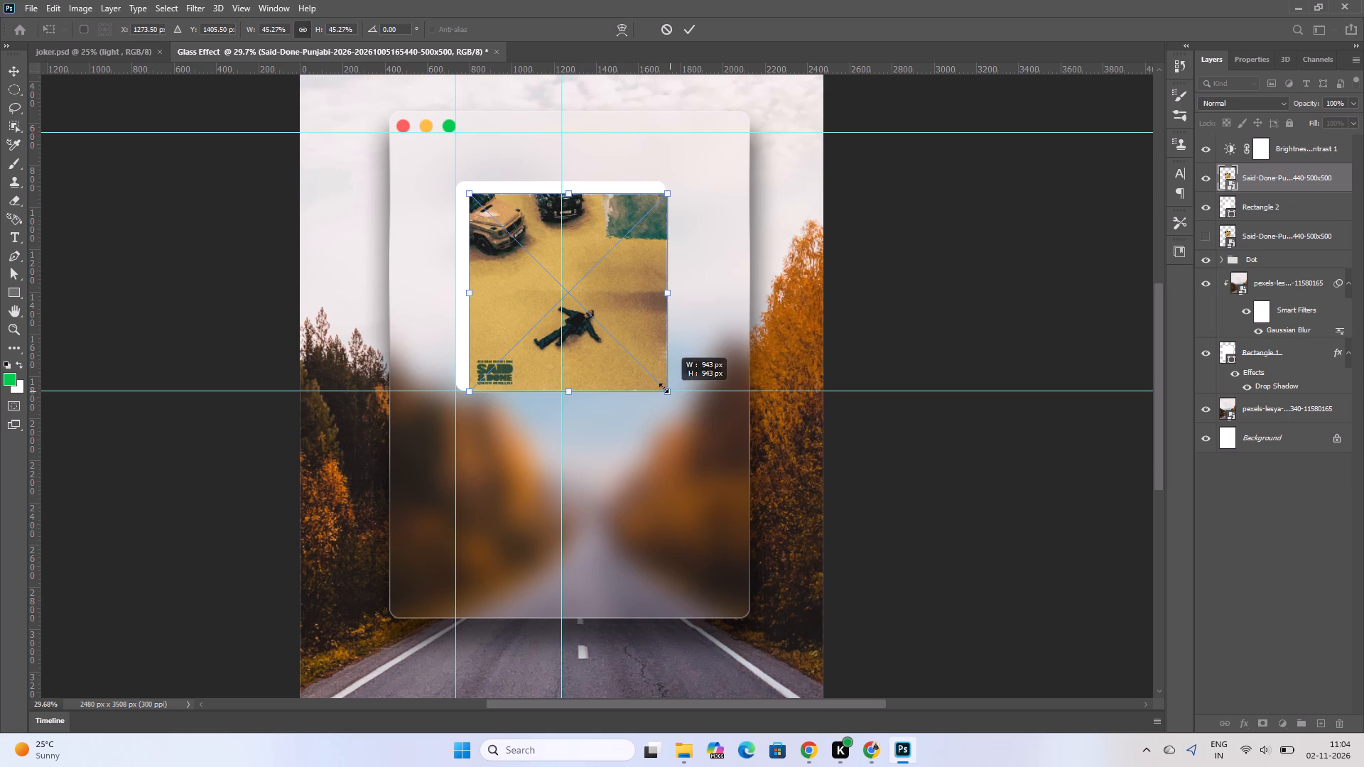
drag(636, 364, 625, 357)
shift+drag(659, 385, 666, 393)
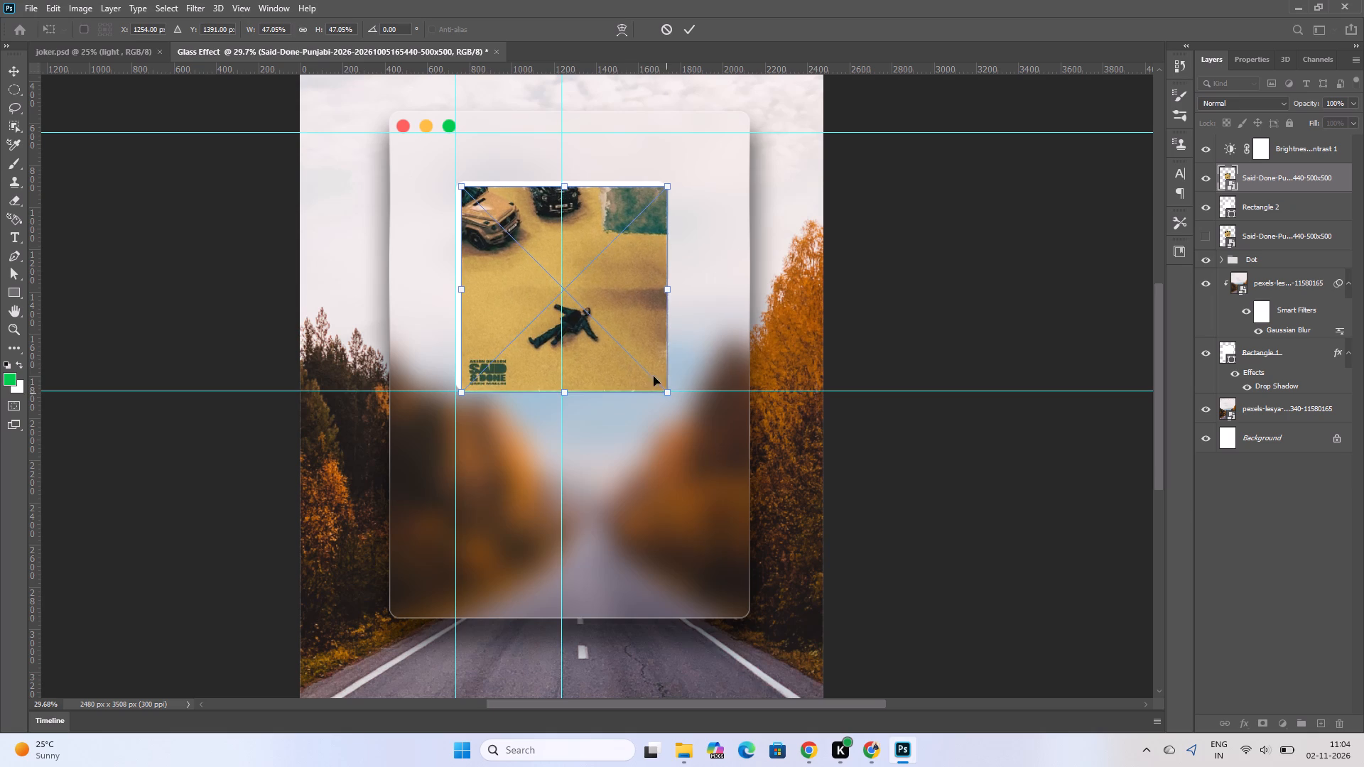
click(635, 349)
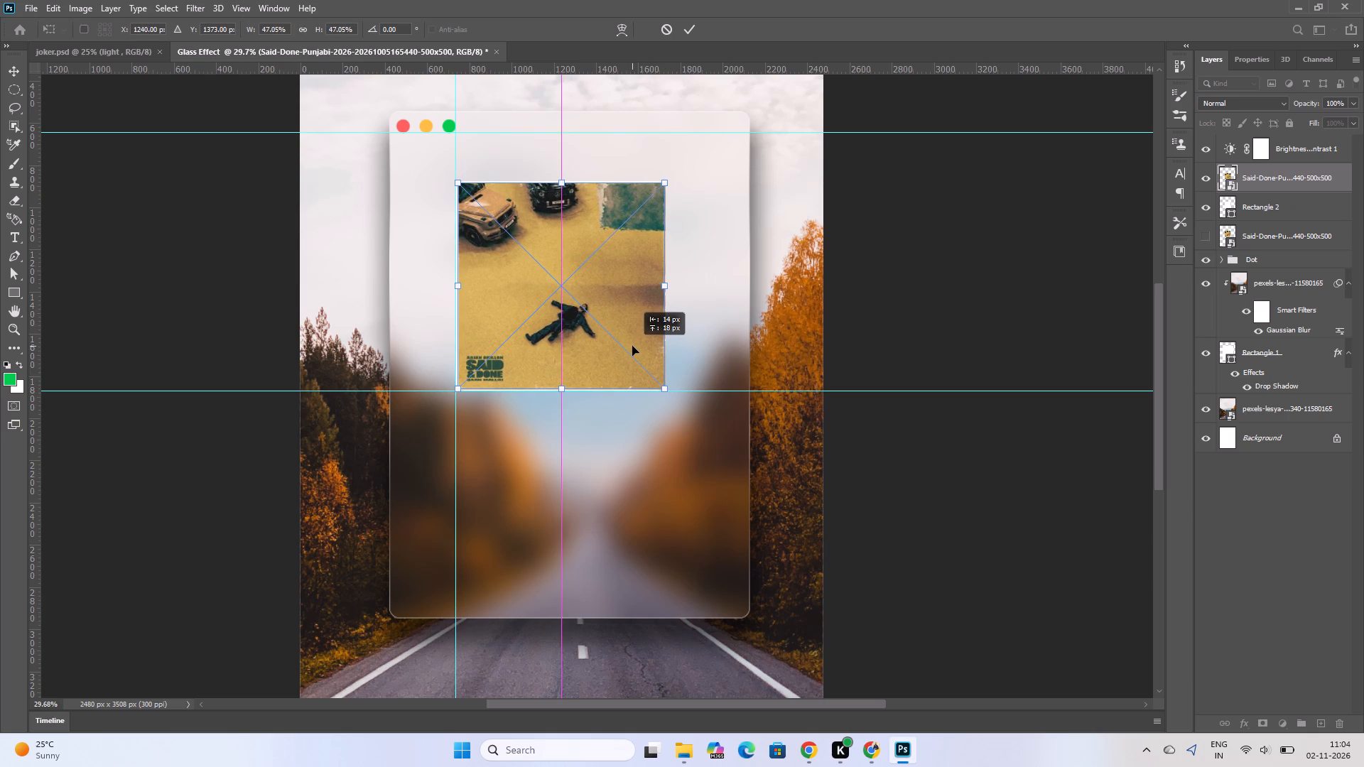
alt+scroll(728, 391, up, 6)
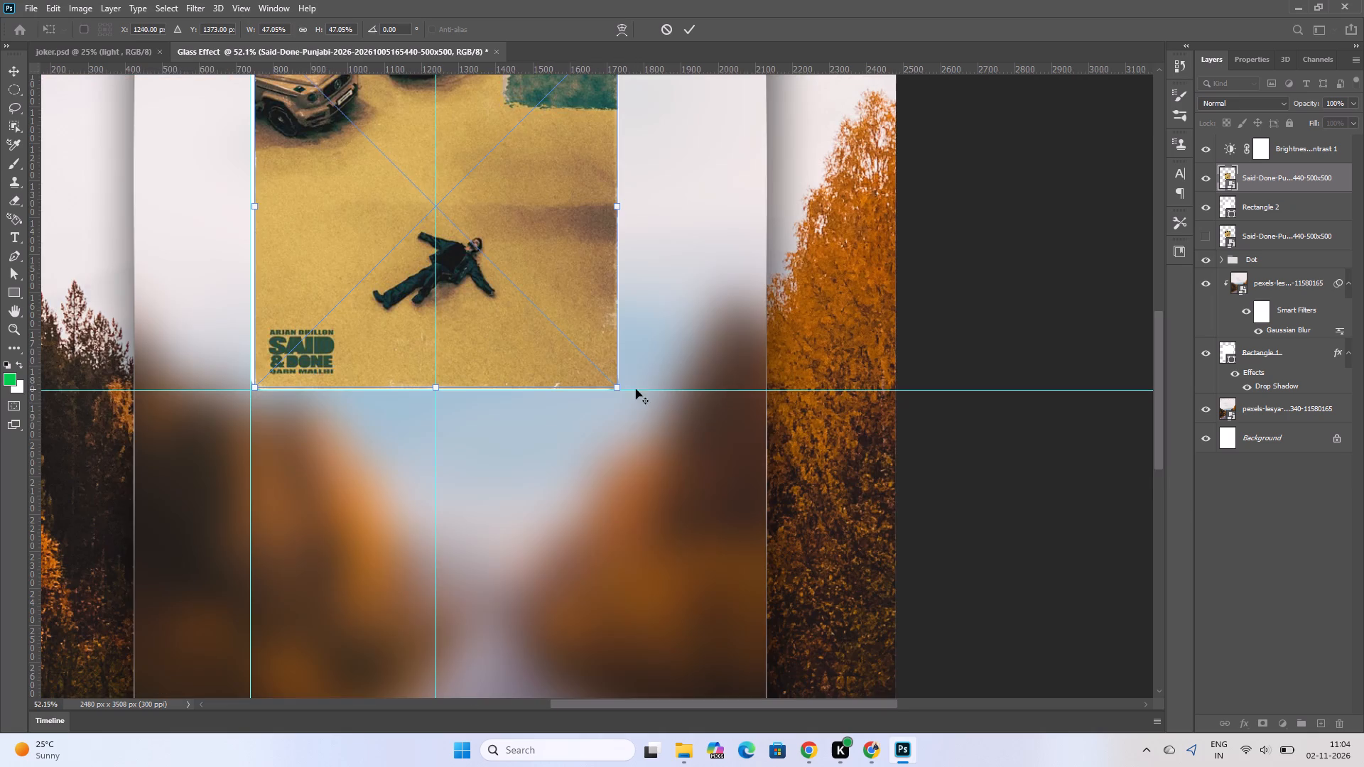
alt+scroll(553, 389, down, 2)
alt+scroll(175, 399, up, 1)
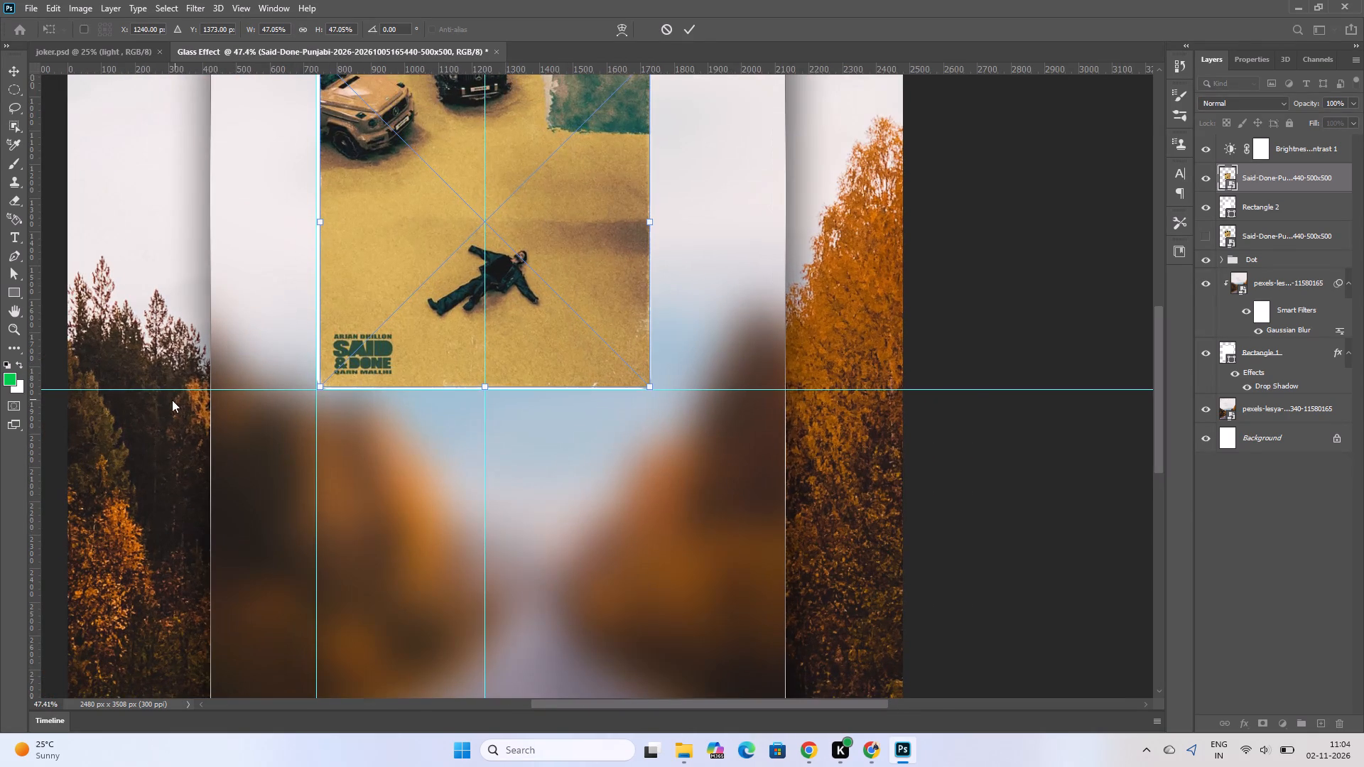
alt+scroll(153, 403, up, 3)
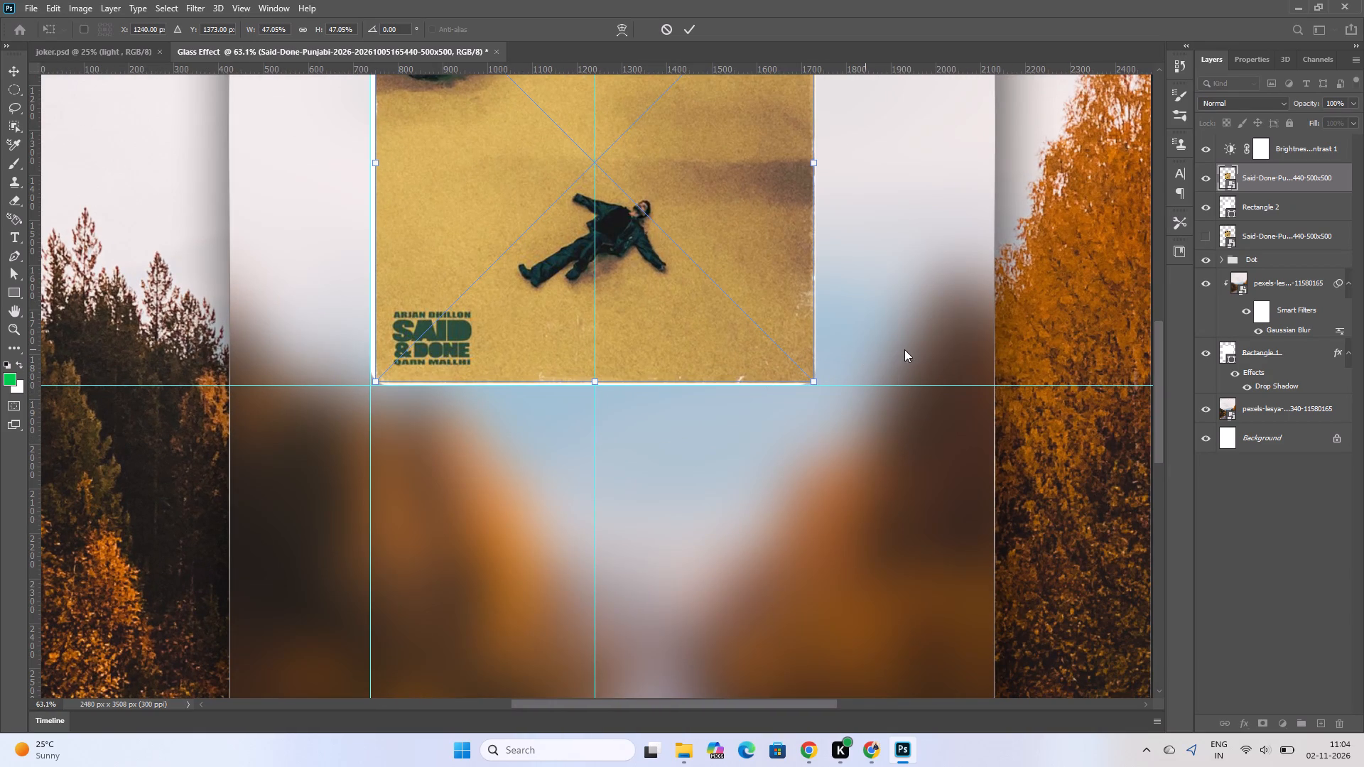
scroll(906, 349, up, 19)
drag(1159, 401, 1156, 351)
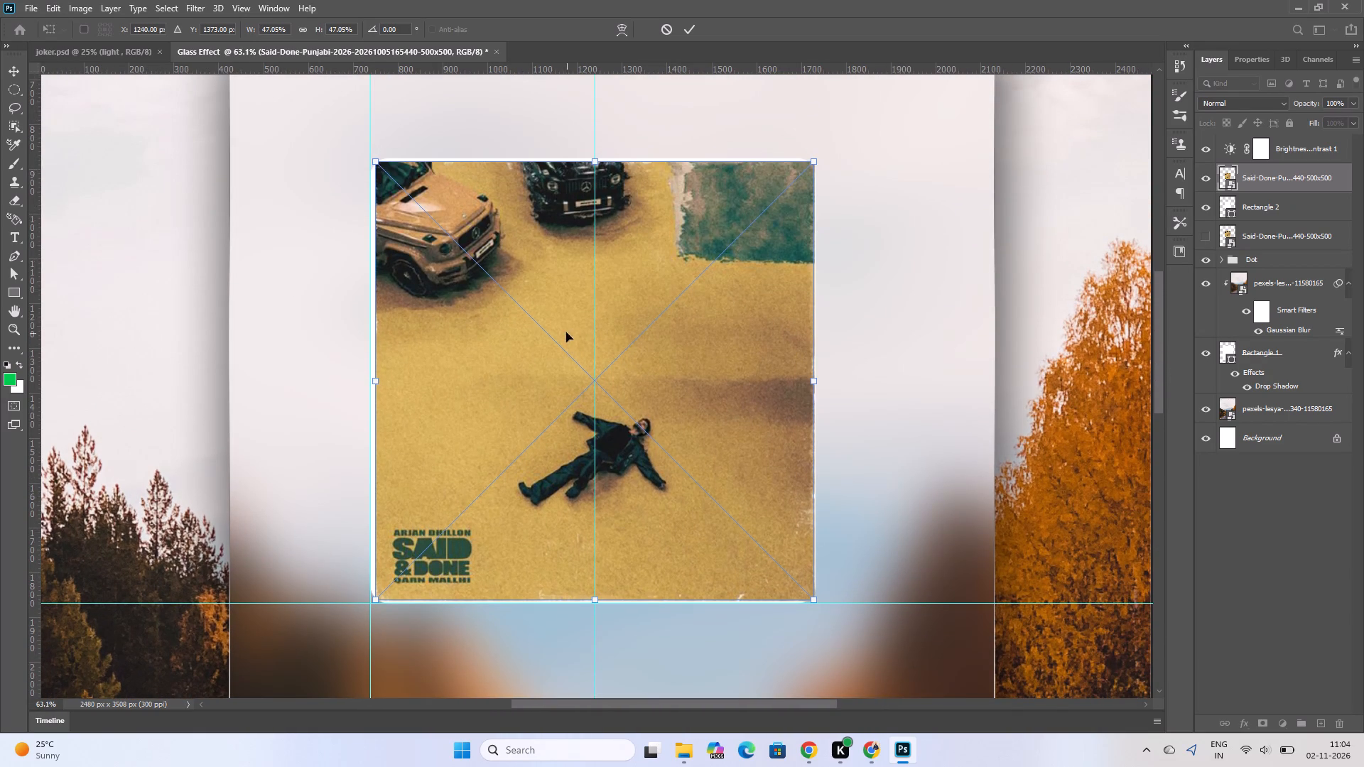
click(583, 346)
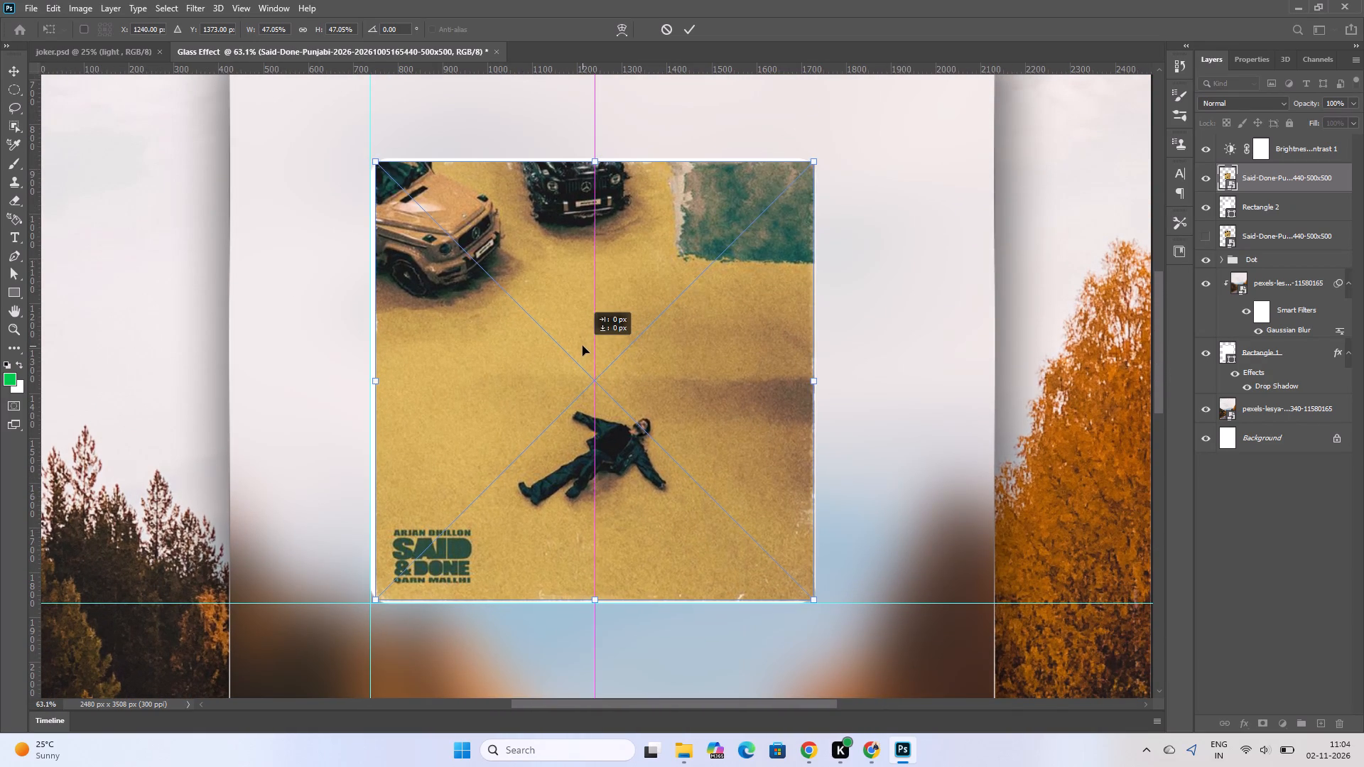
click(548, 316)
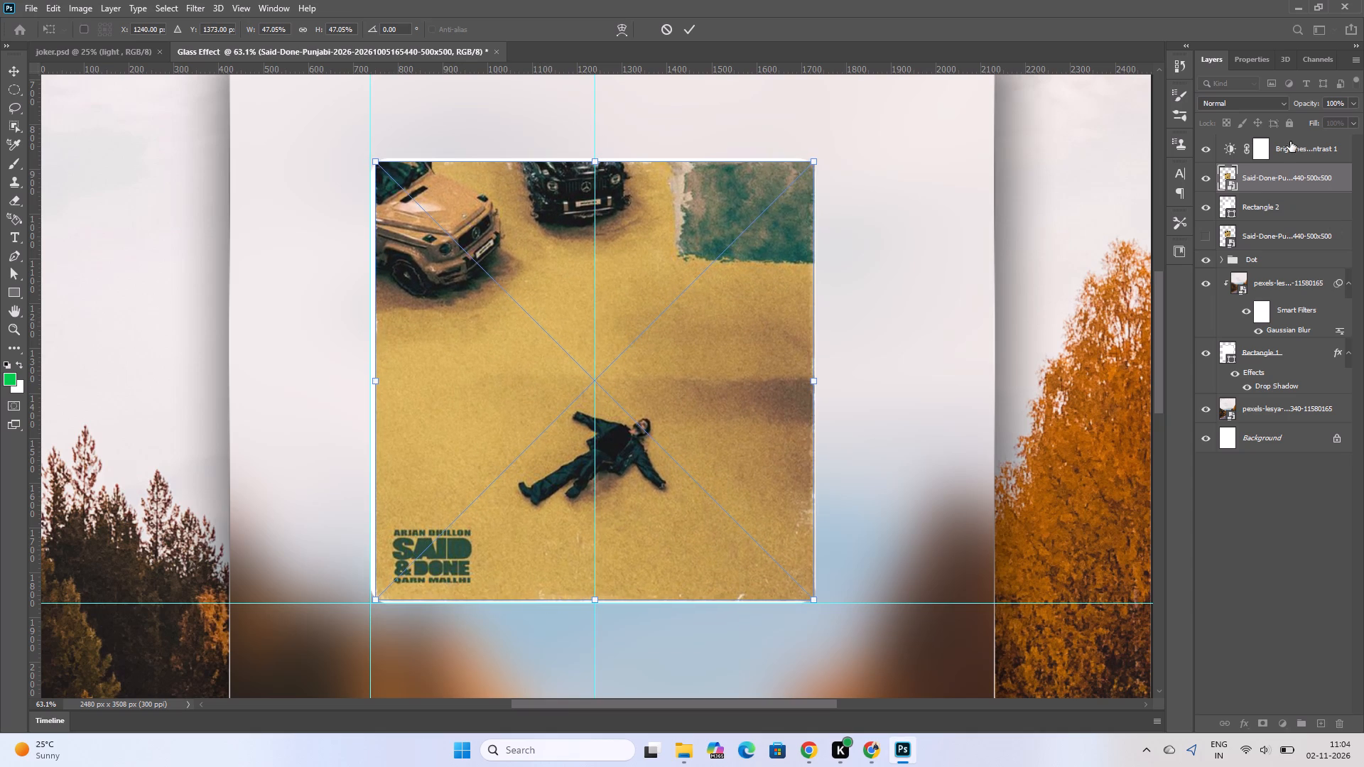
click(1254, 67)
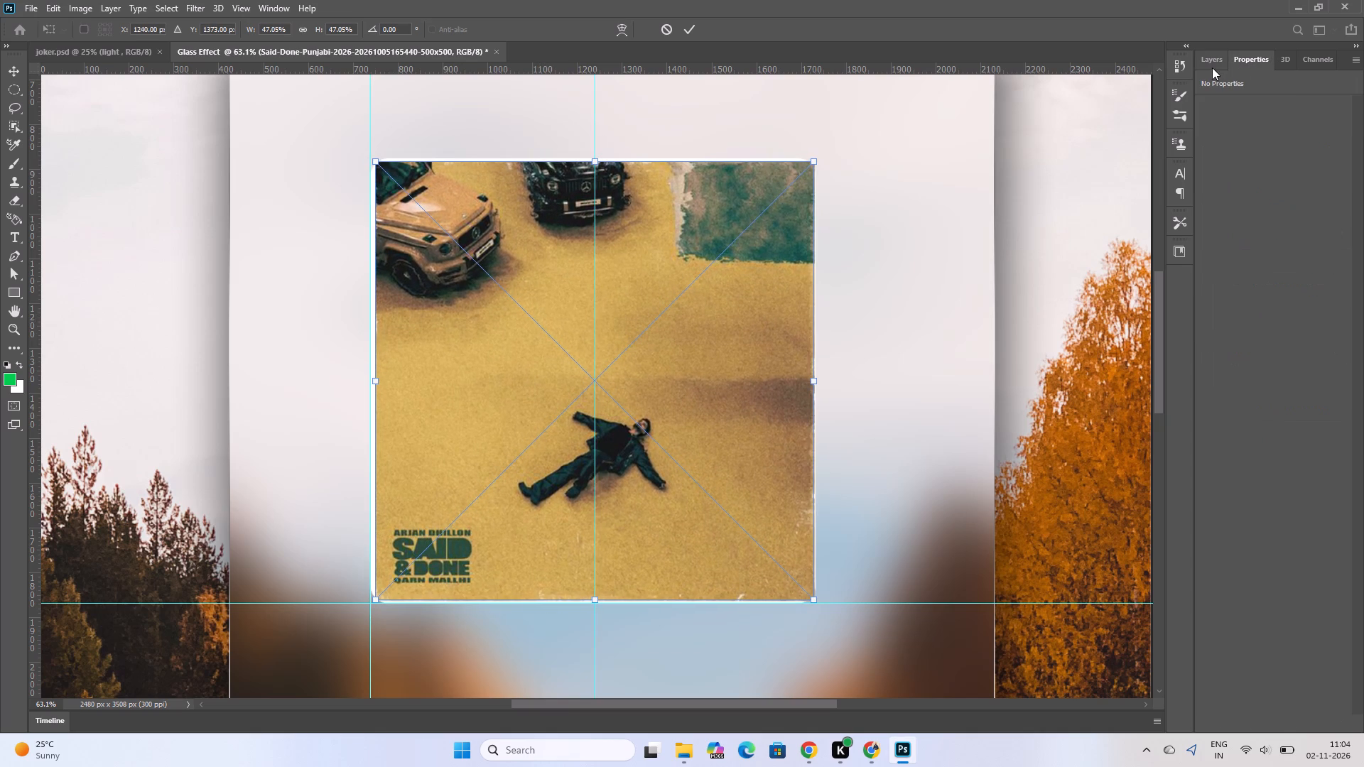
click(1212, 64)
click(686, 23)
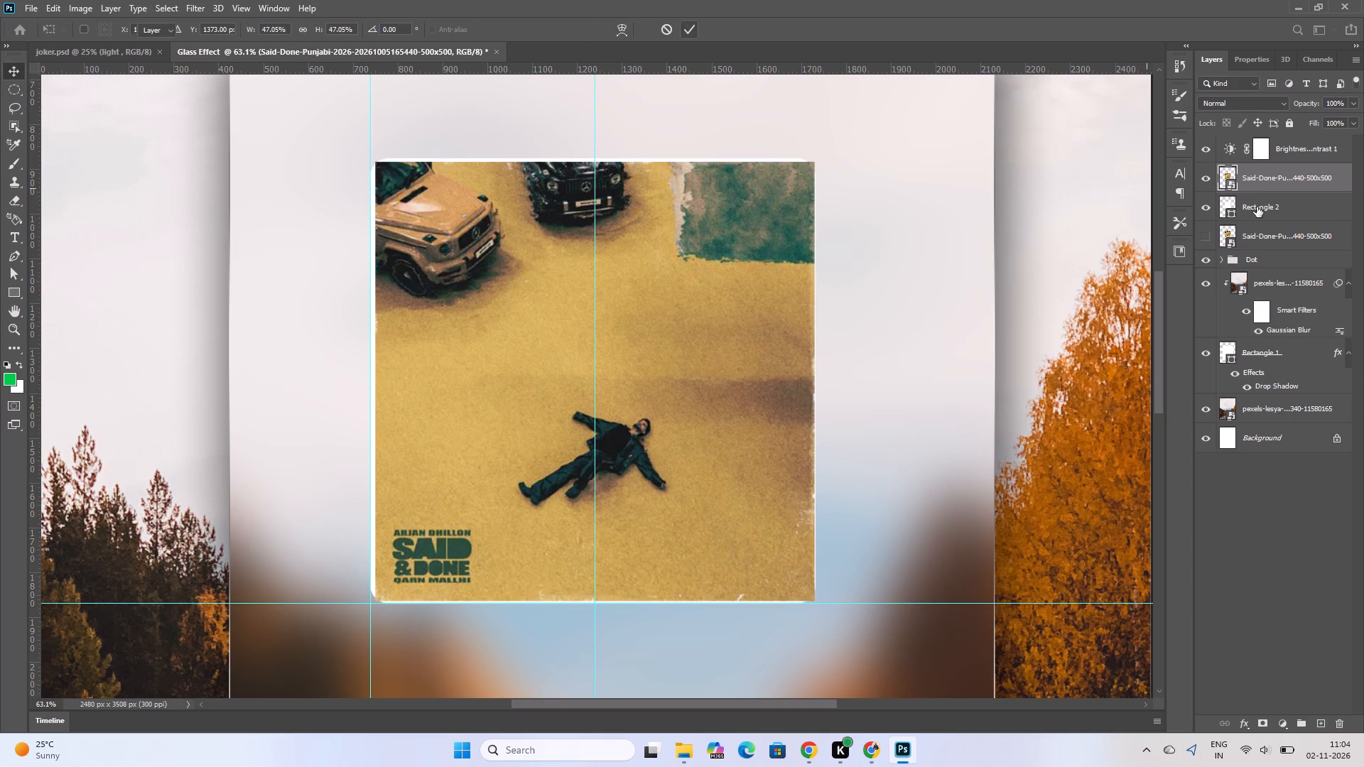
Examine the cover layer's properties and compare the white rounded square with the cover hidden and shown.
click(1238, 60)
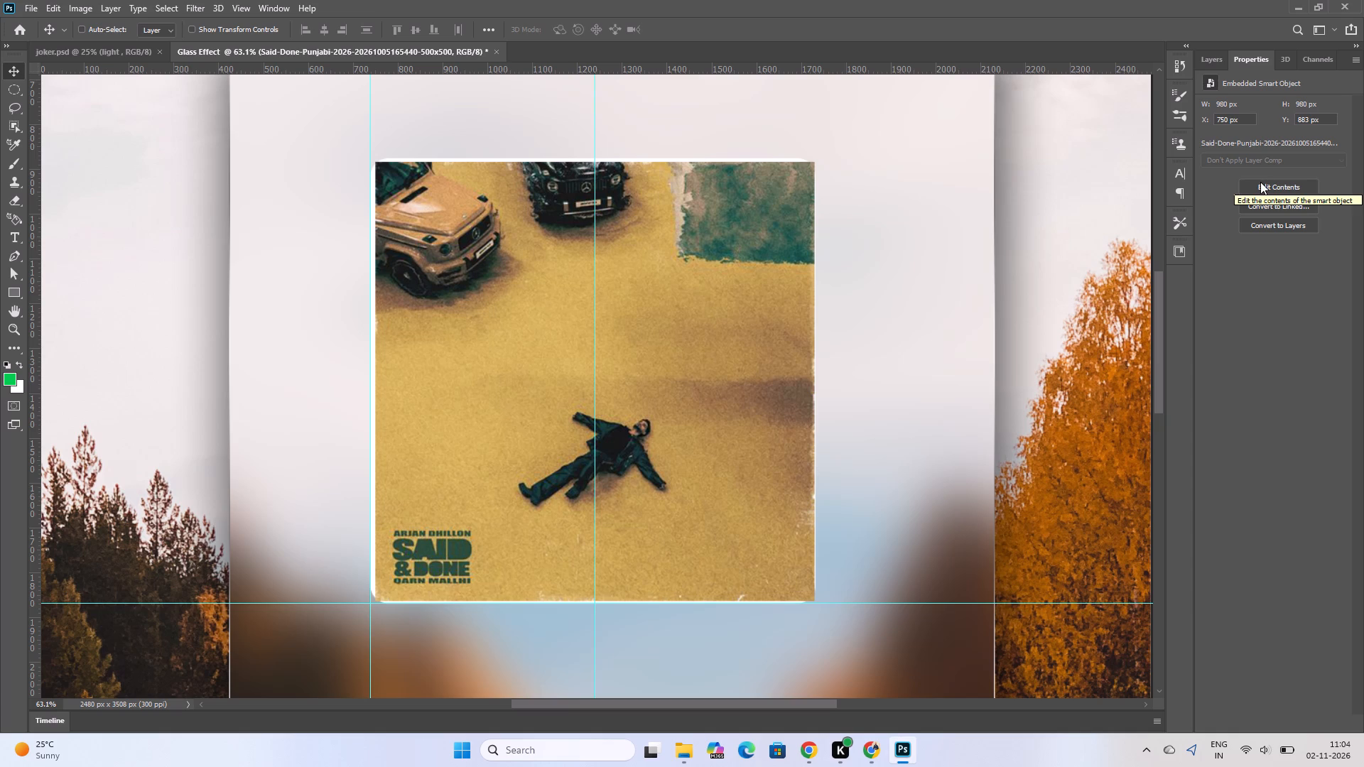
click(1203, 62)
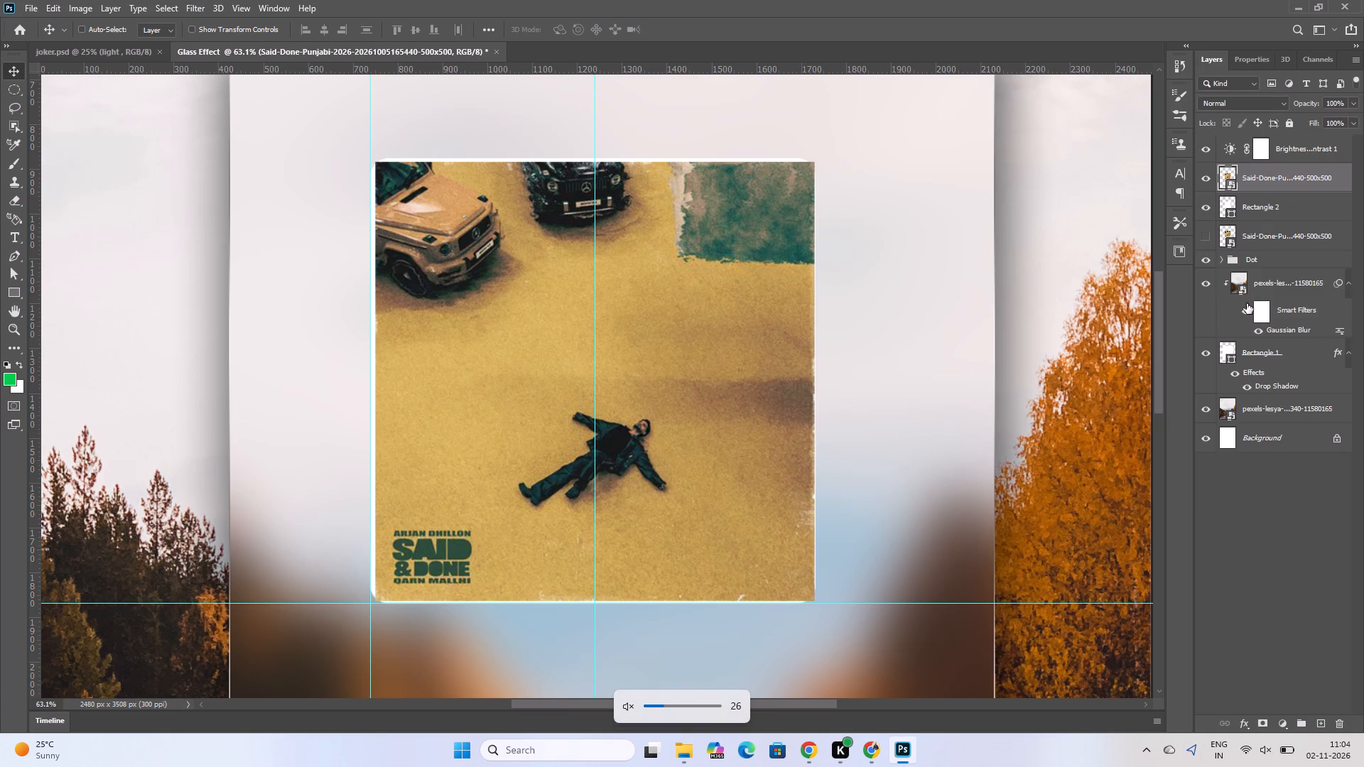
scroll(1094, 340, down, 1)
ctrl+scroll(997, 378, down, 8)
alt+scroll(1041, 423, down, 2)
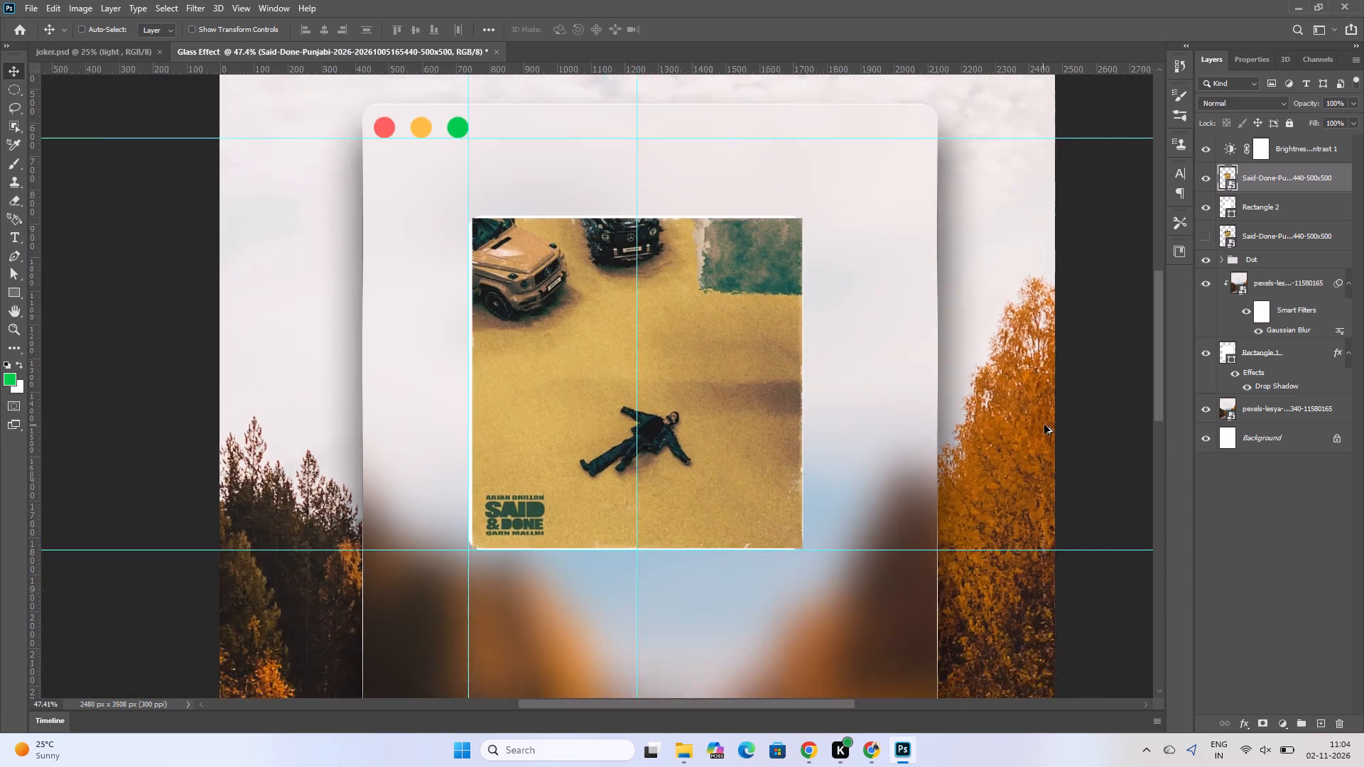
alt+scroll(1044, 425, down, 4)
alt+scroll(1045, 425, up, 1)
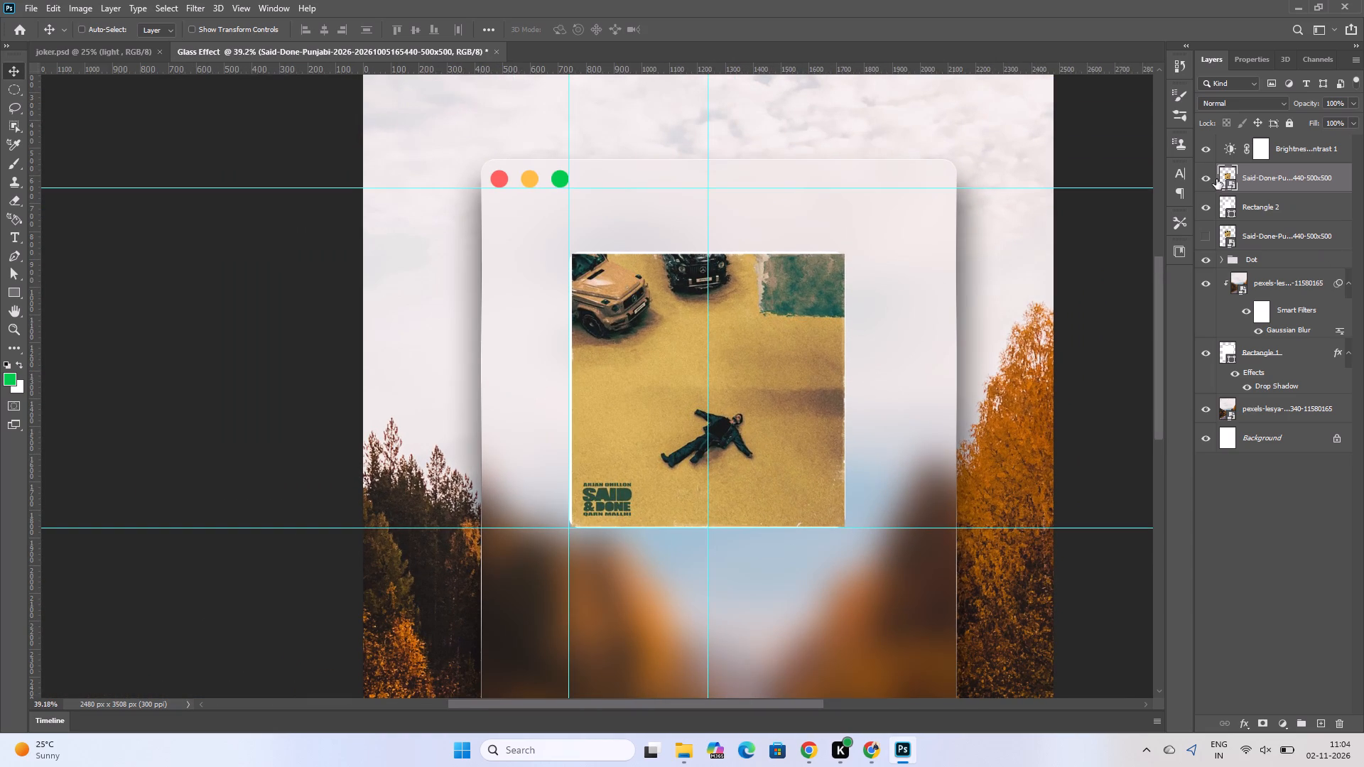
click(1200, 173)
click(1204, 174)
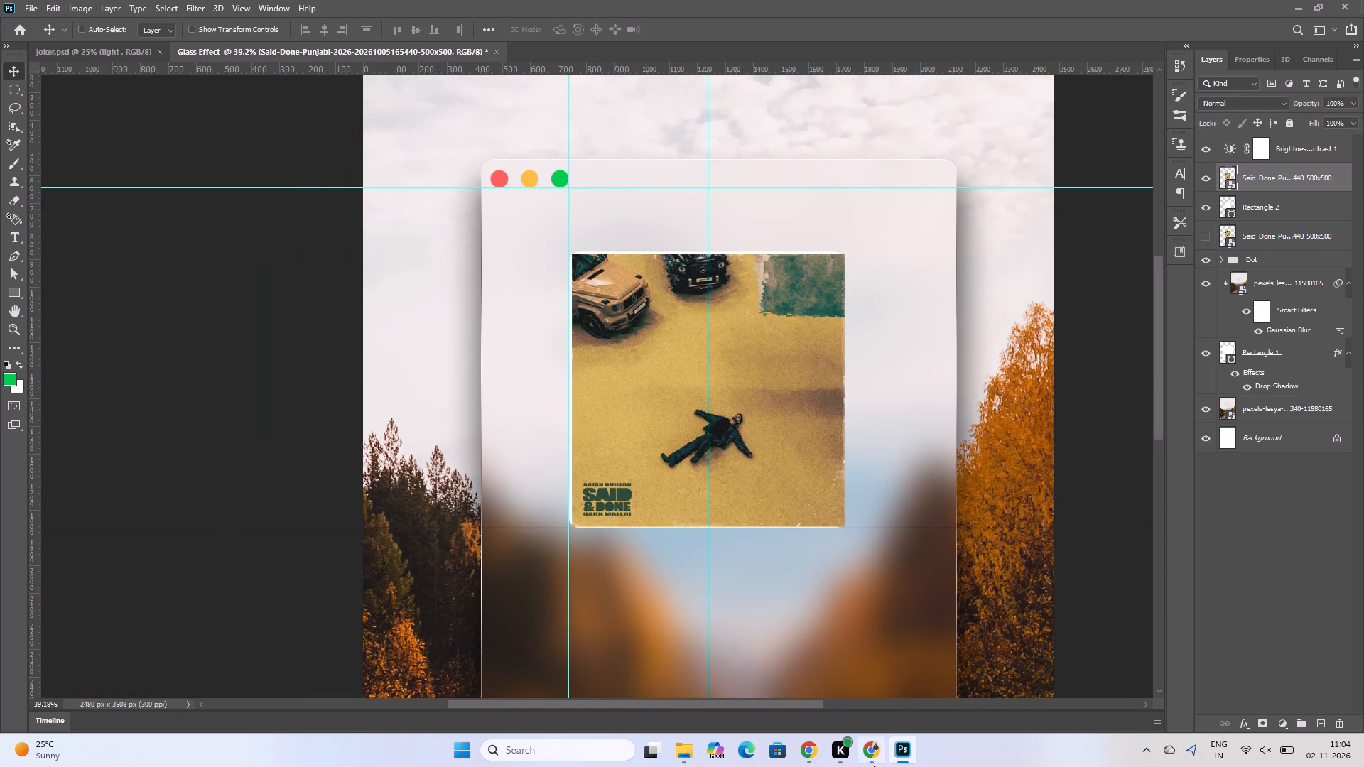
Switch to Chrome, search the web for "how to curve an image in photoshop", and read the expanded AI Overview.
click(870, 766)
click(1056, 5)
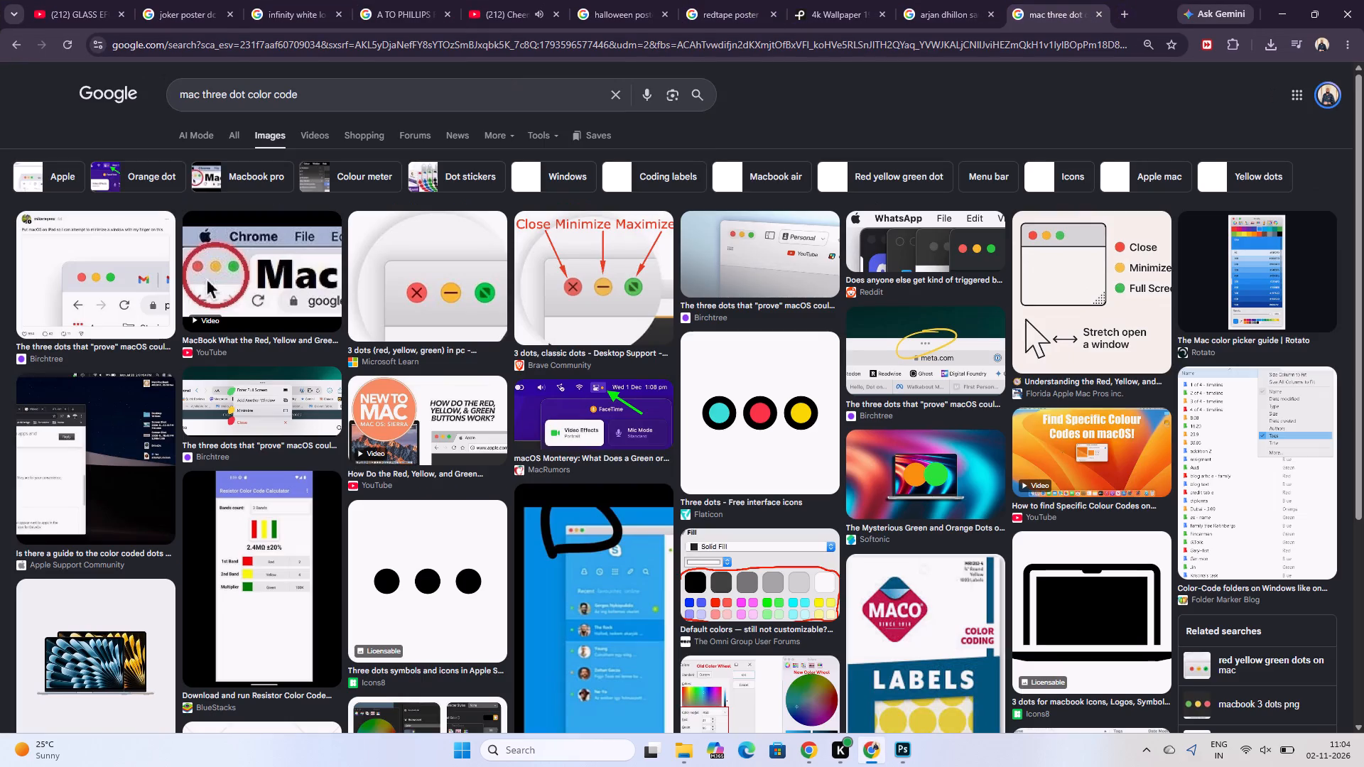
click(448, 92)
key(ctrl+a)
text(how to curve an in)
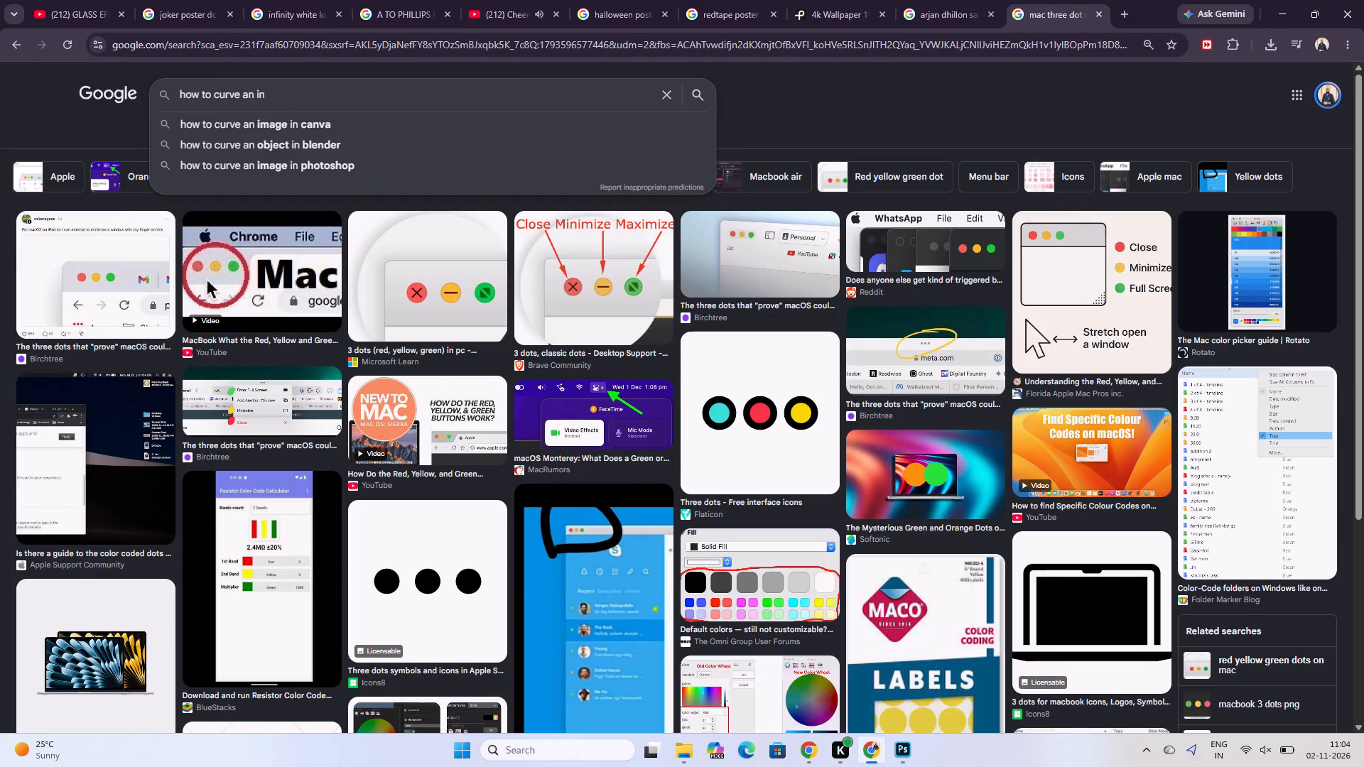
key(BackSpace)
key(m)
key(Down)
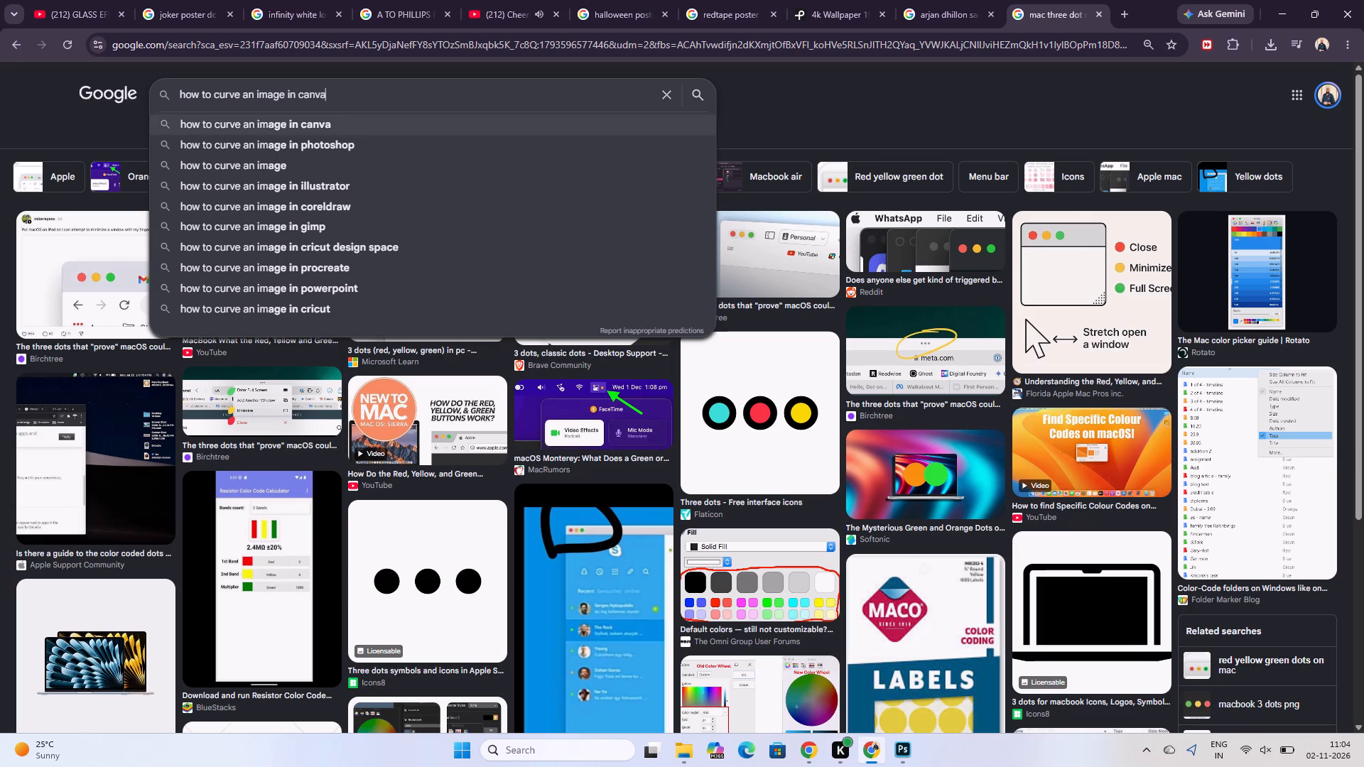
key(Down)
key(Return)
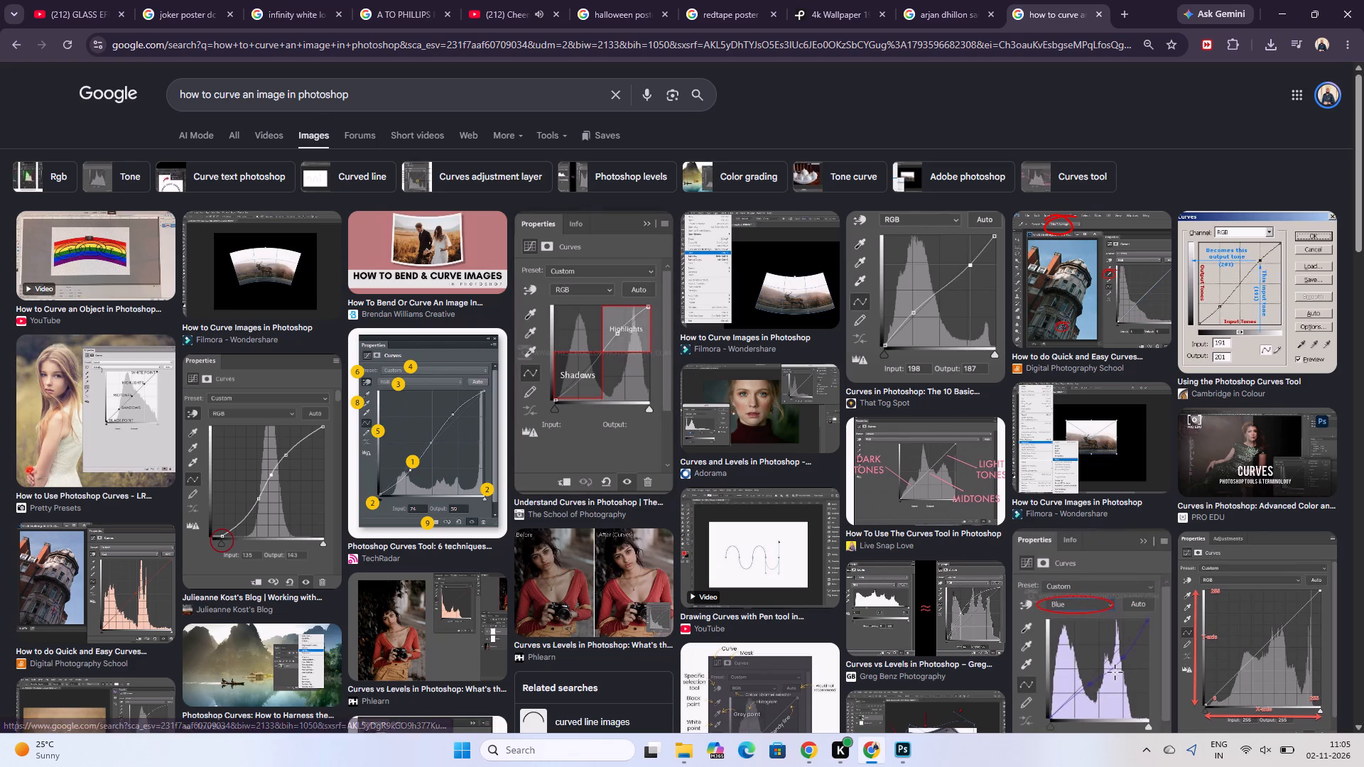
click(231, 137)
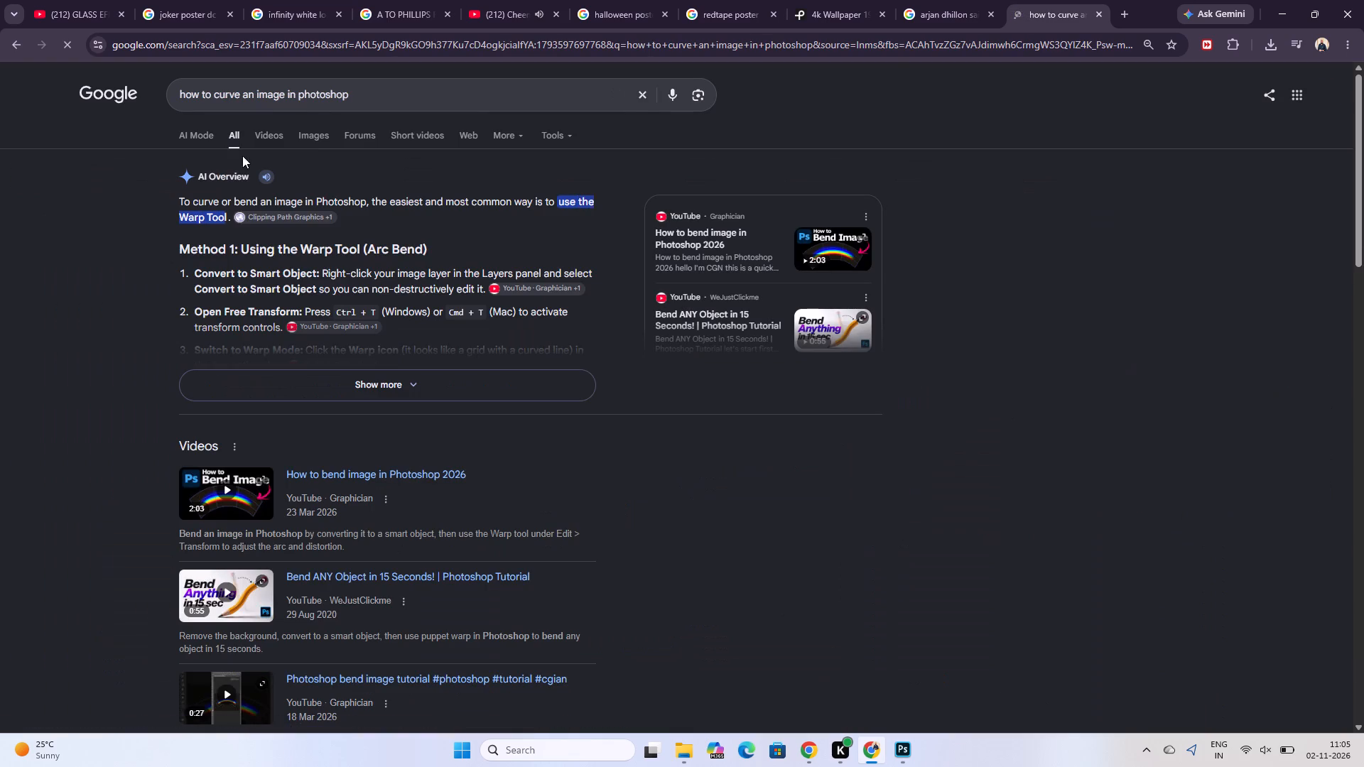
click(386, 384)
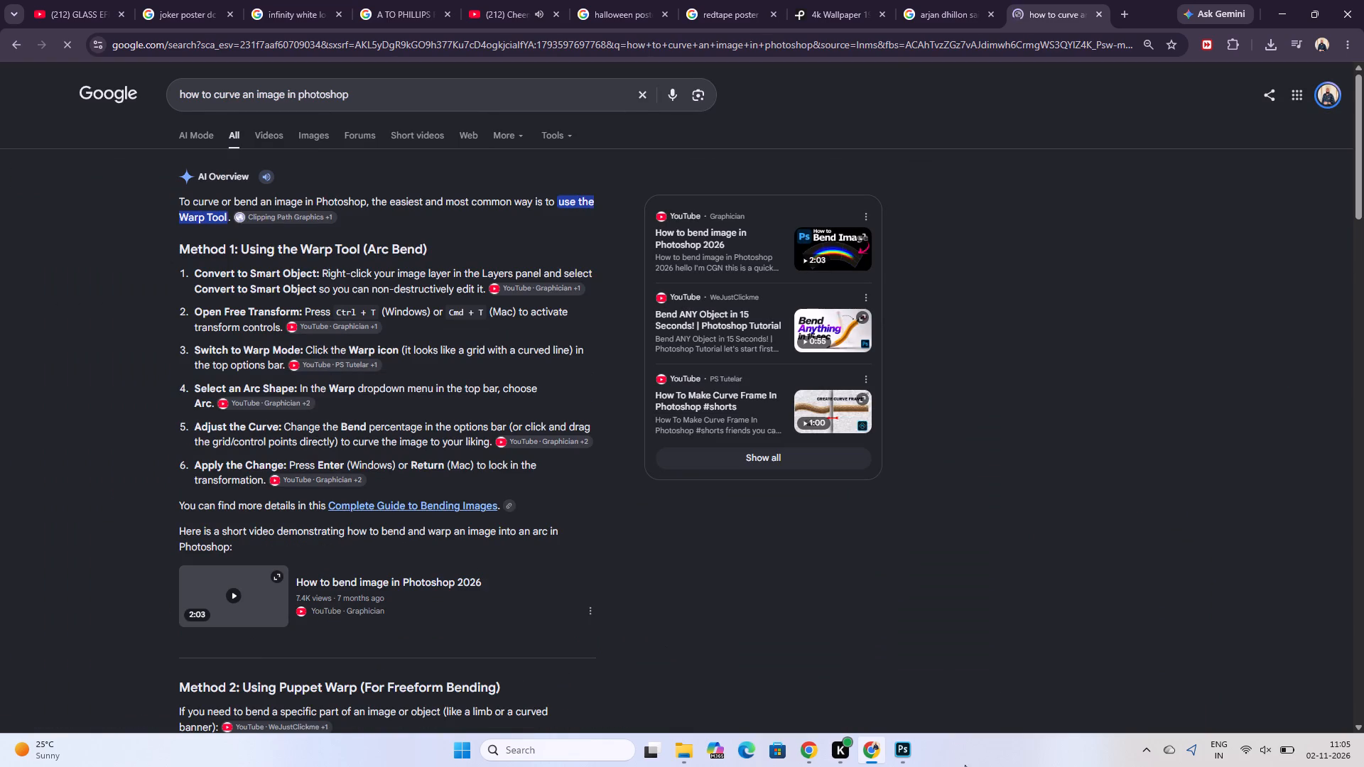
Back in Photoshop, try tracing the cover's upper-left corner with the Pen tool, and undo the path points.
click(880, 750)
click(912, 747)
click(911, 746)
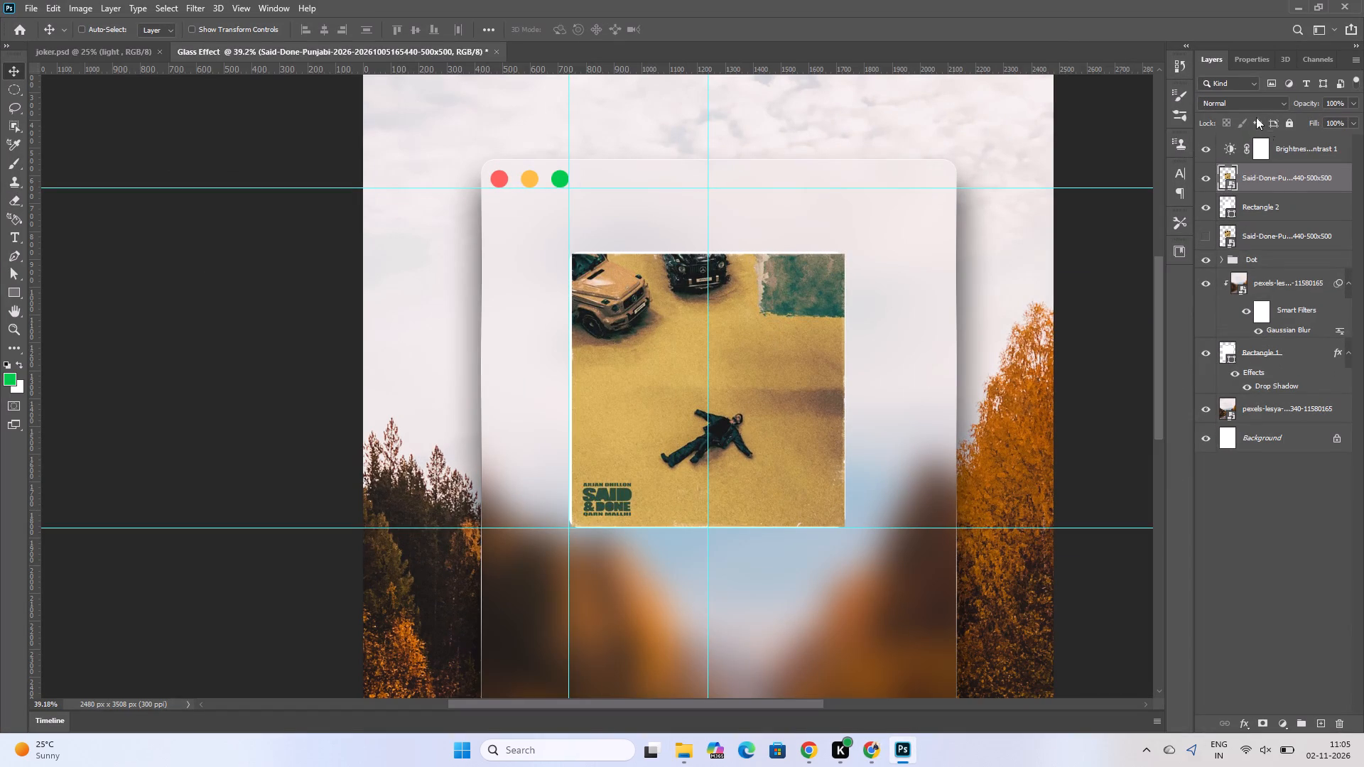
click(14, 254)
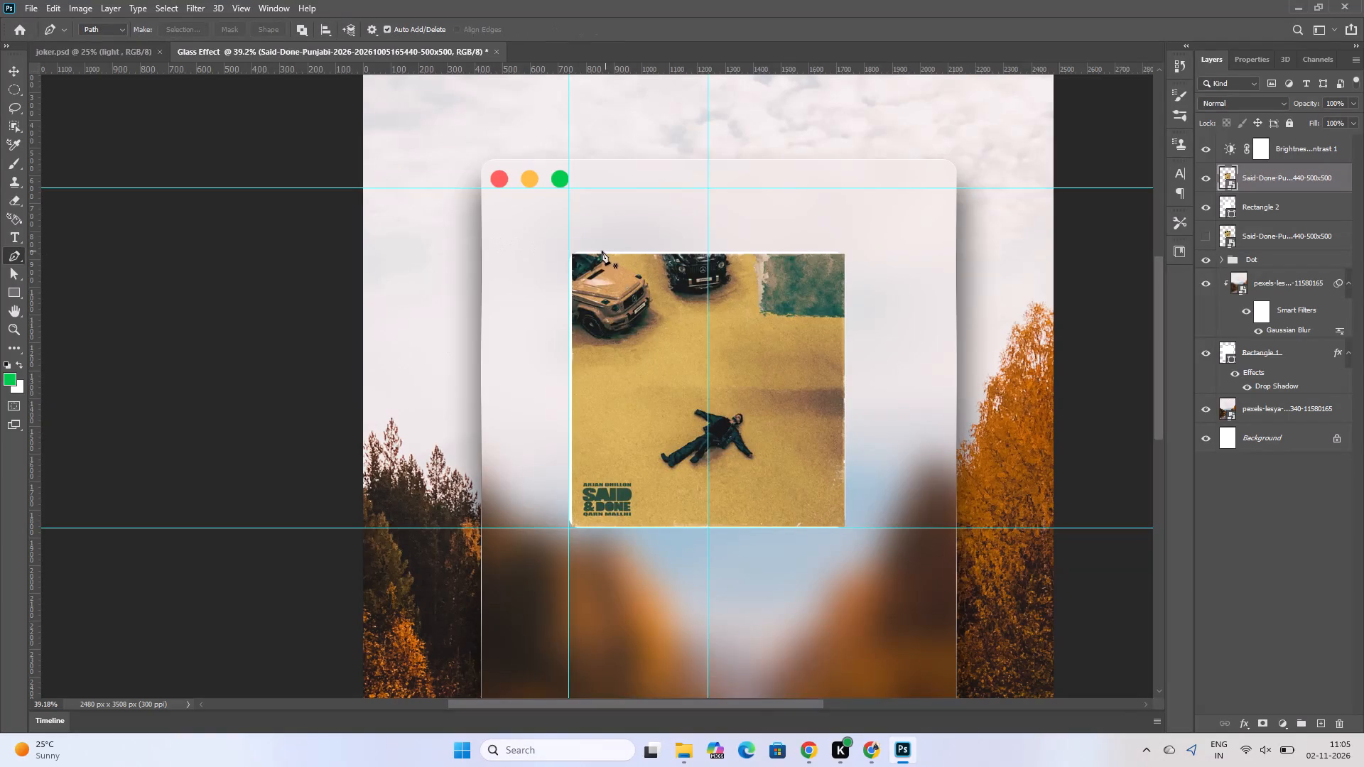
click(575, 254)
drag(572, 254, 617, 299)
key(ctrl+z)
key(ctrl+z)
In Chrome, browse the Dharnyelpeter channel's videos and open "Create Social Media flyer in Photoshop using shapes".
click(870, 744)
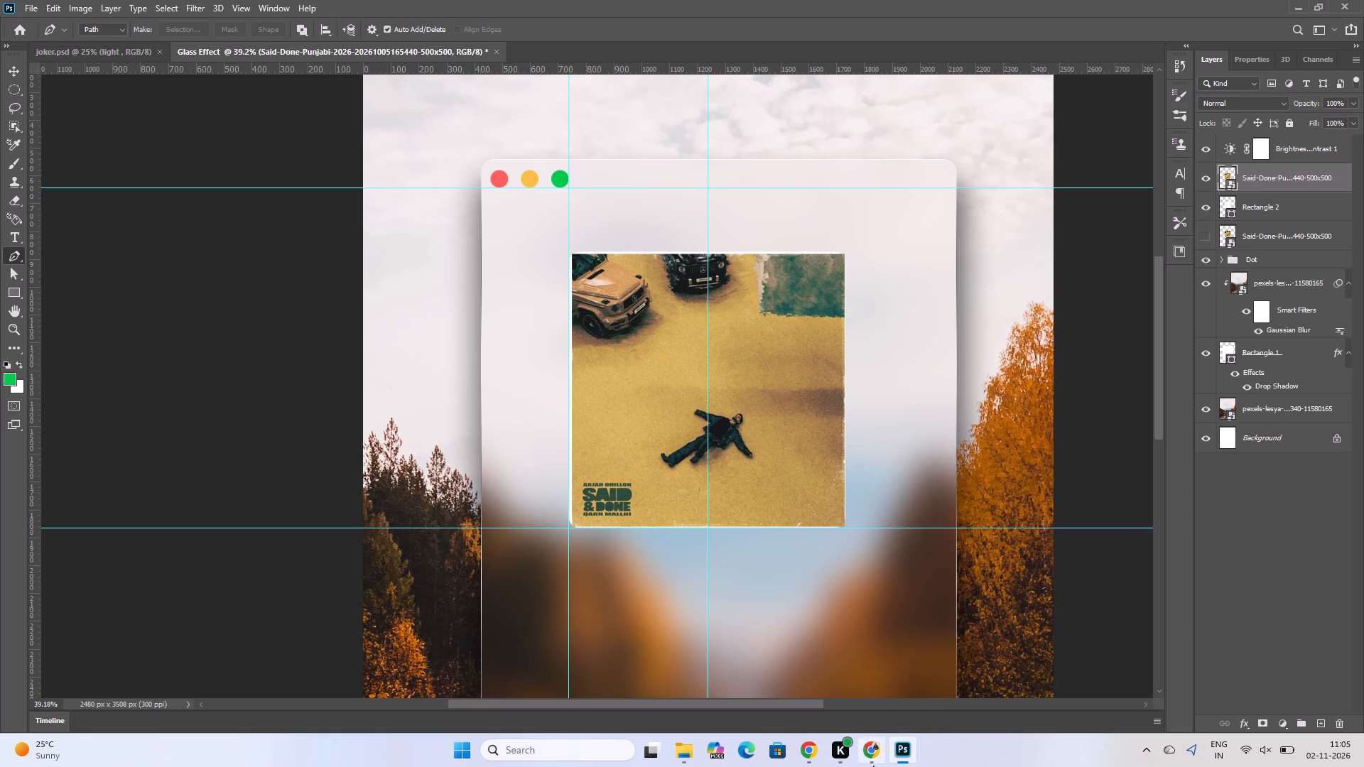
click(873, 762)
click(60, 3)
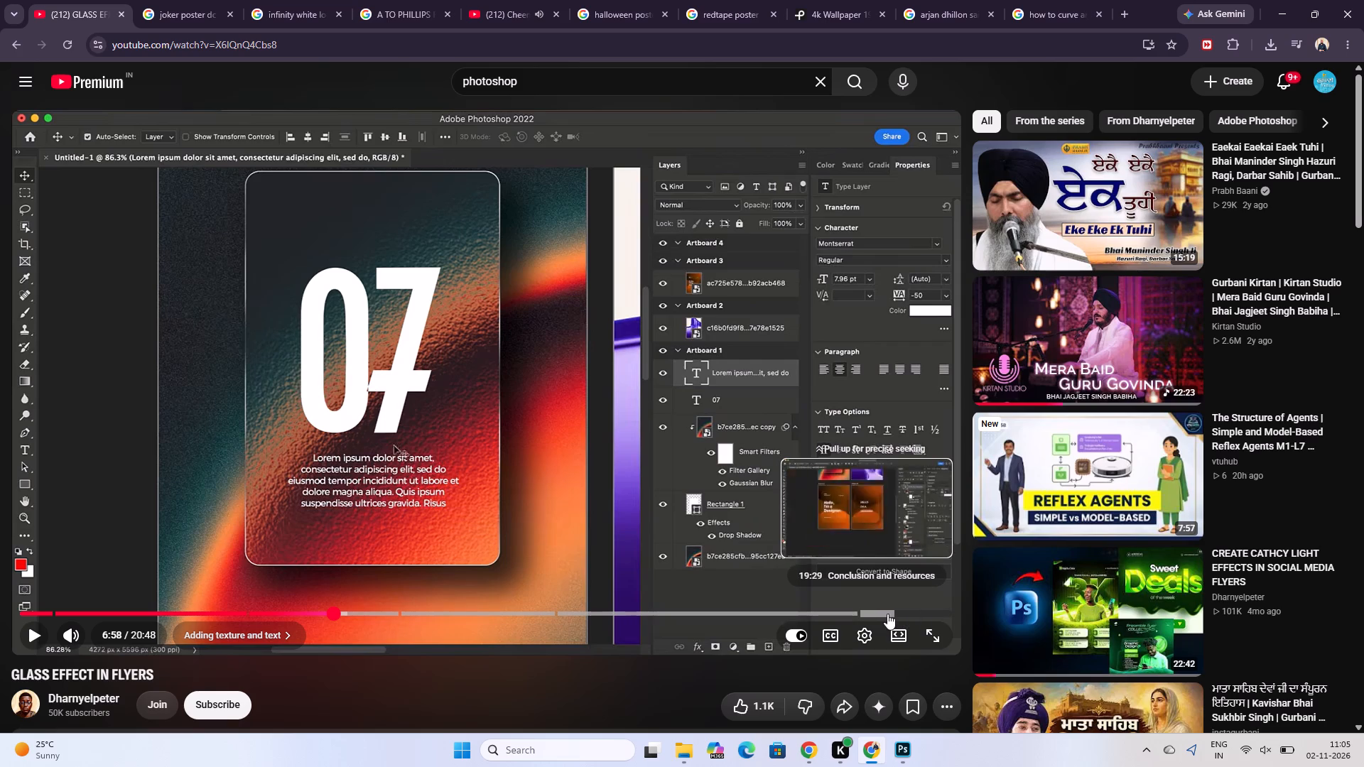
click(24, 45)
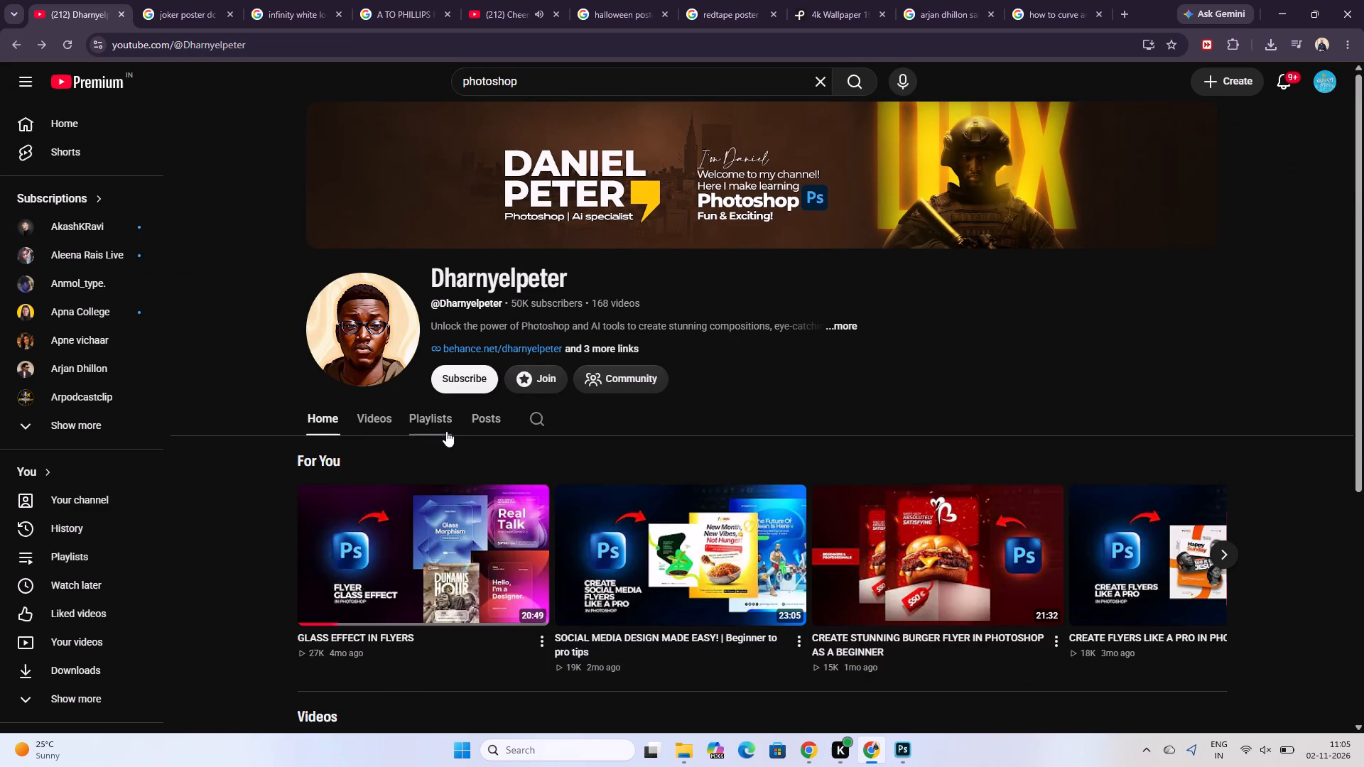
click(364, 424)
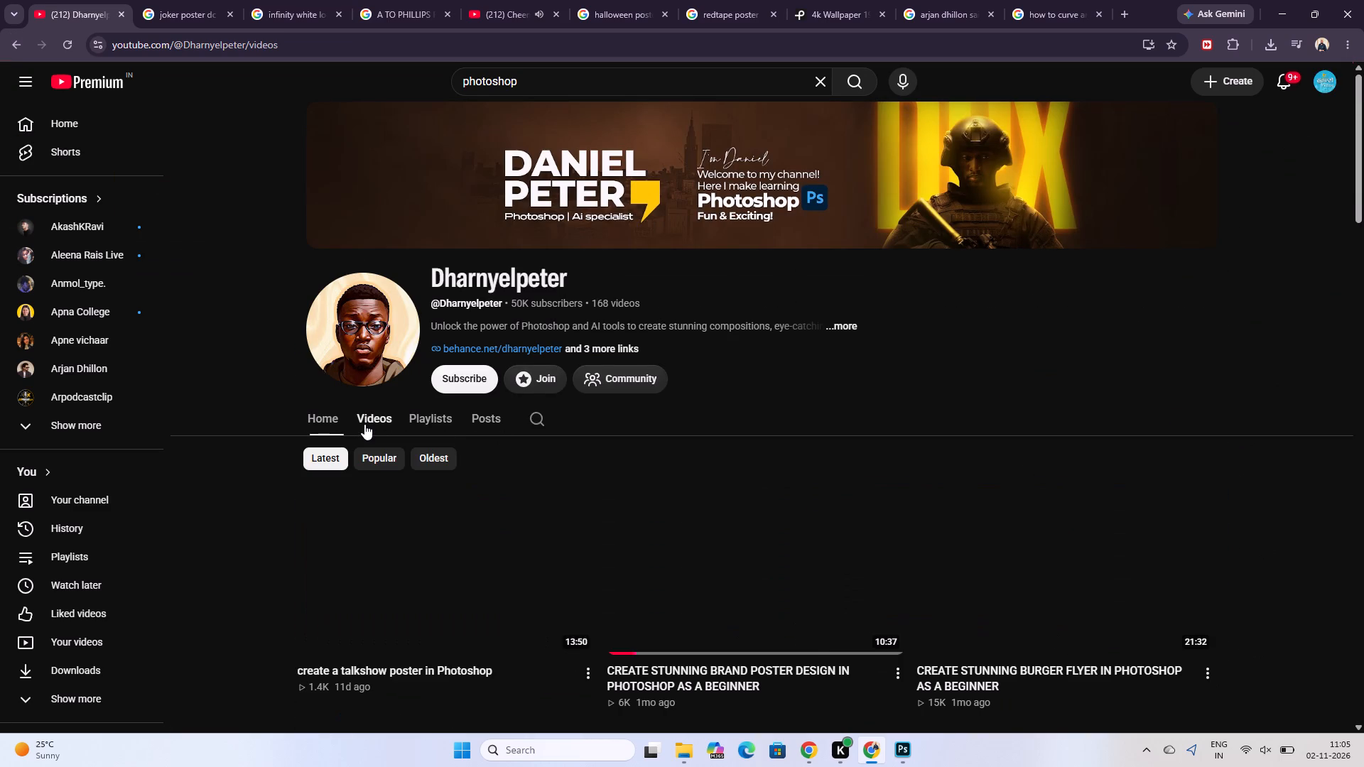
scroll(366, 424, down, 4)
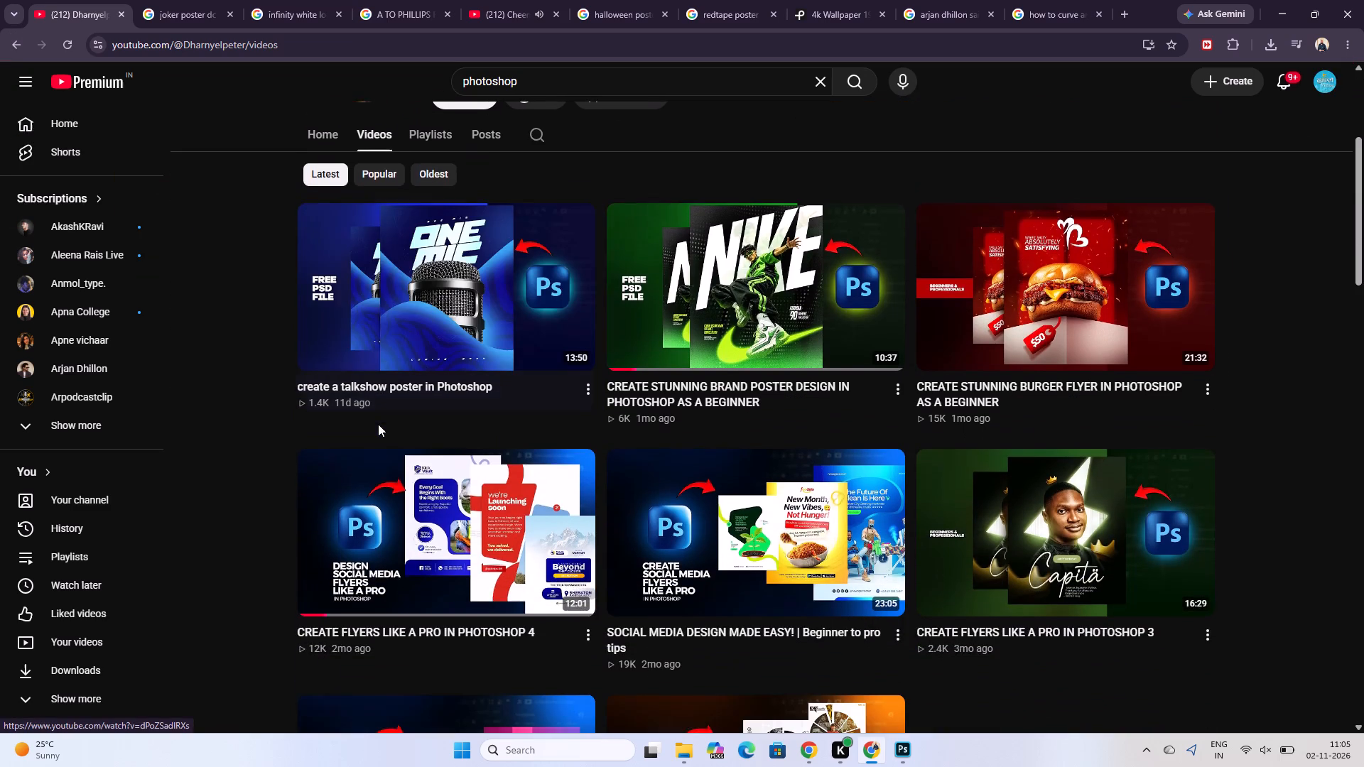
scroll(378, 424, down, 3)
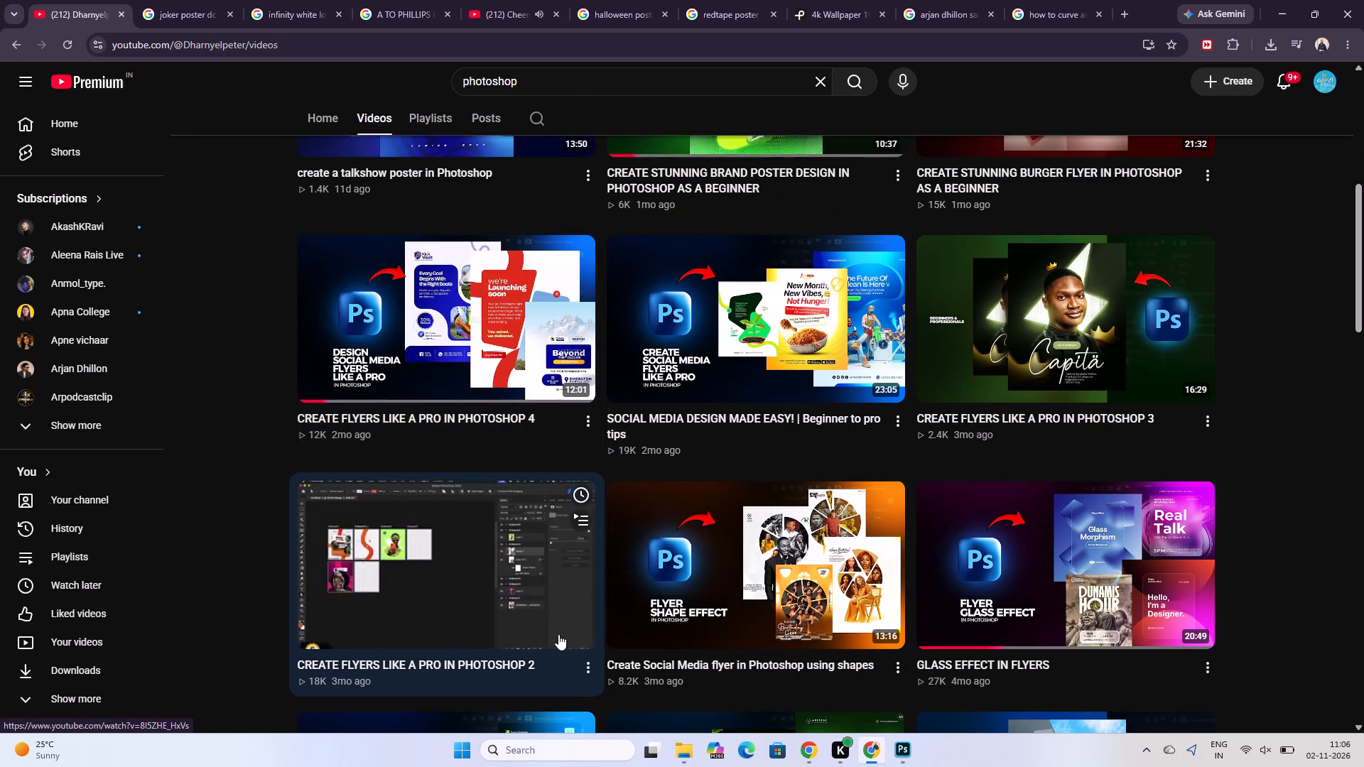
click(841, 588)
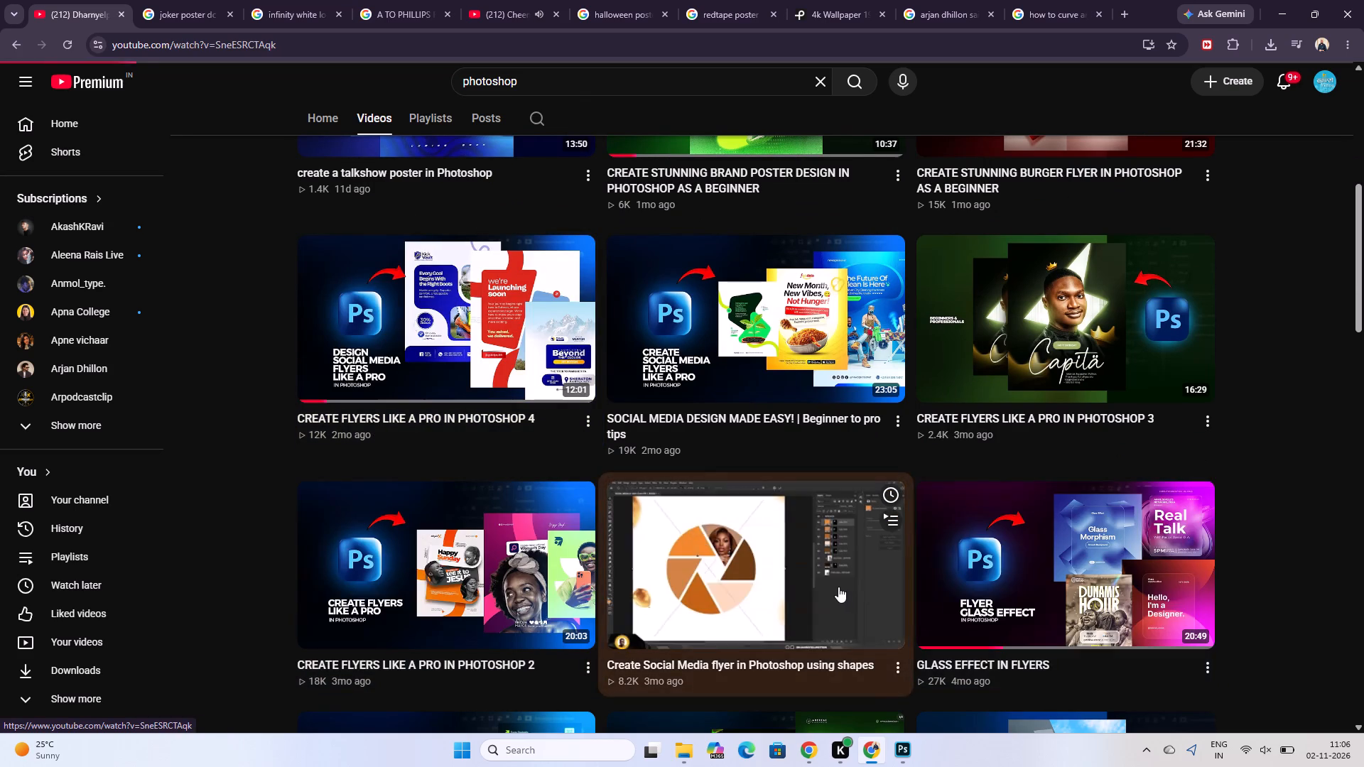
Watch how the tutorial masks a photo into a shape around its "Masking and photo placement" chapter, and pause it.
scroll(838, 587, down, 1)
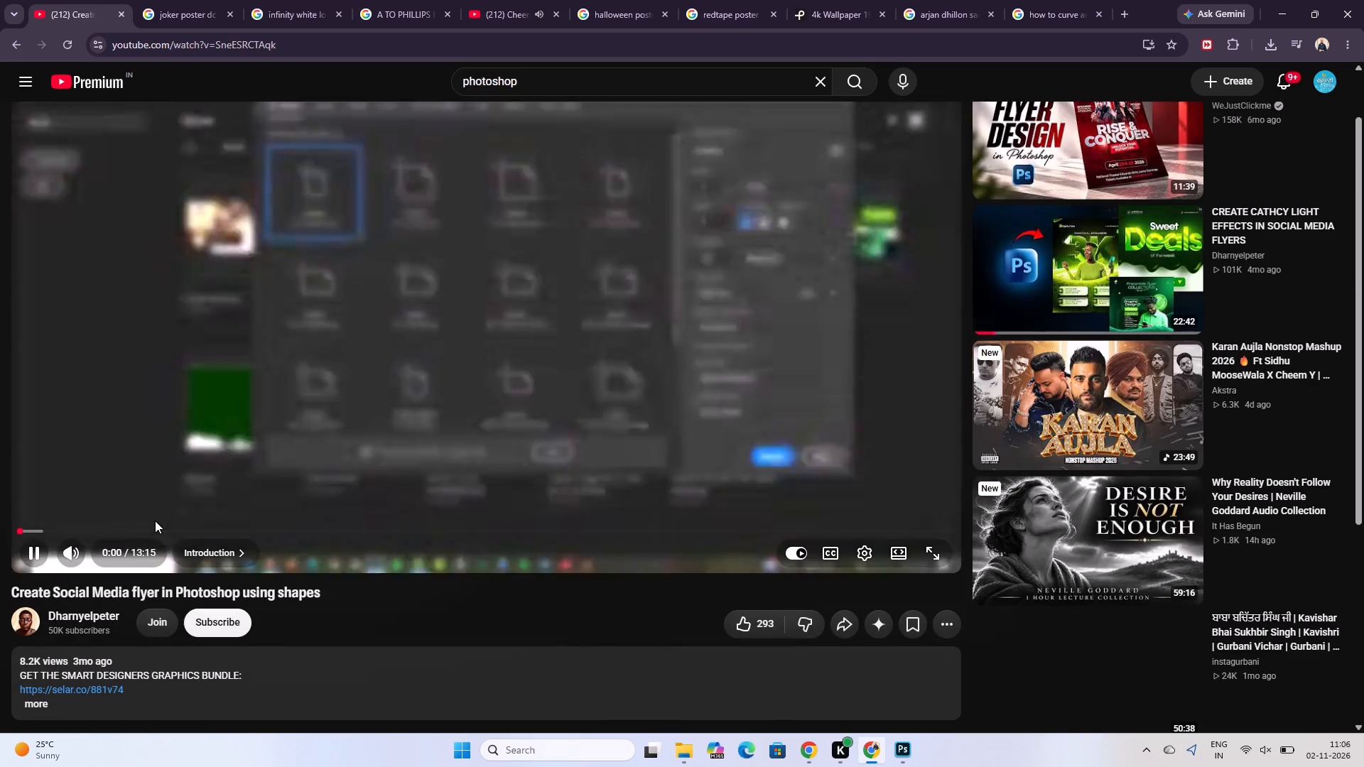
click(131, 528)
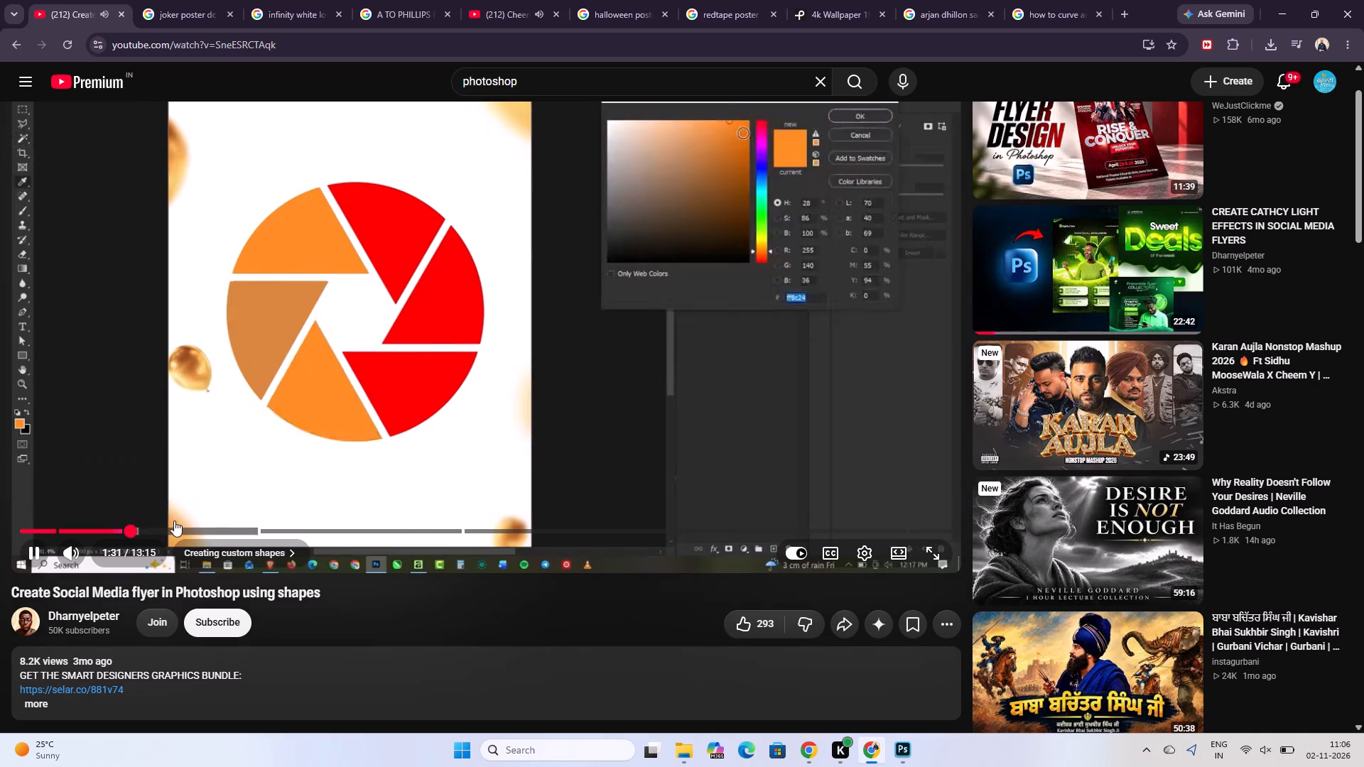
click(243, 532)
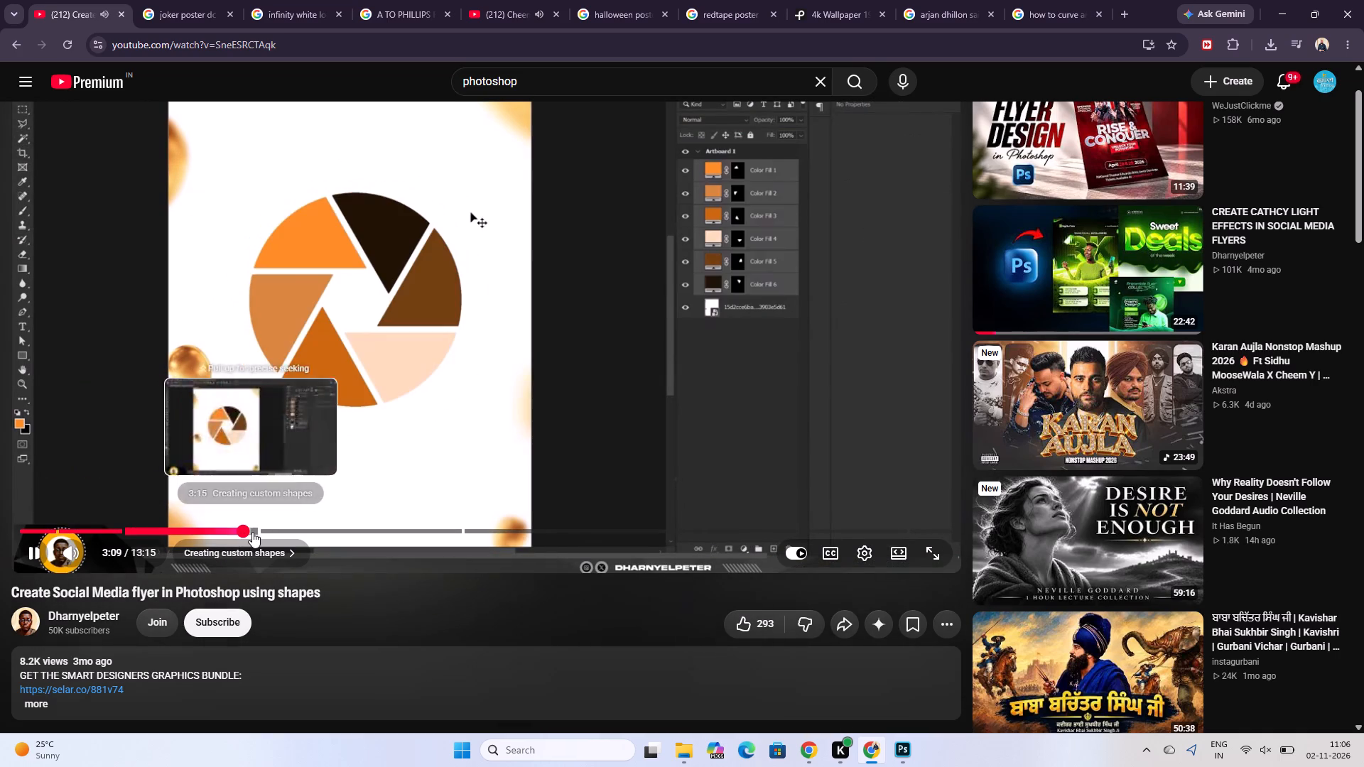
click(275, 532)
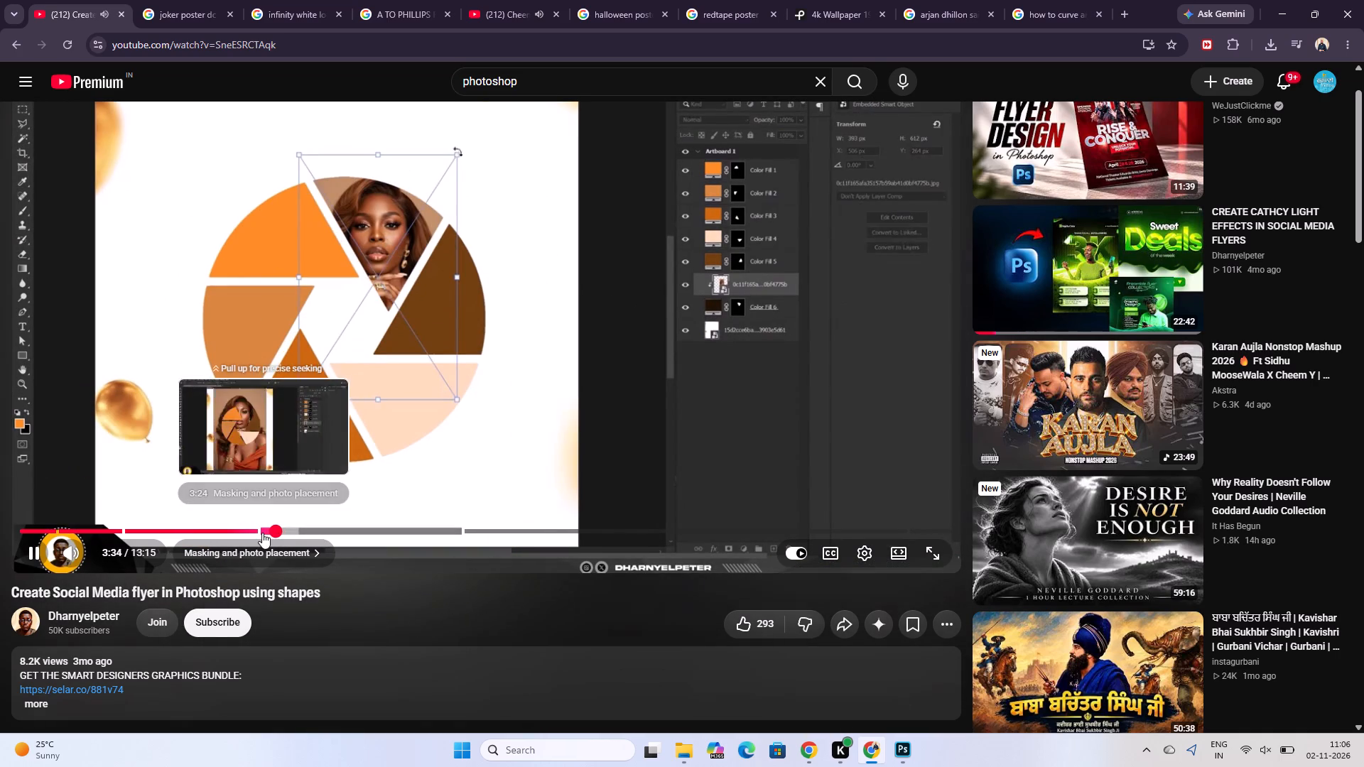
click(256, 534)
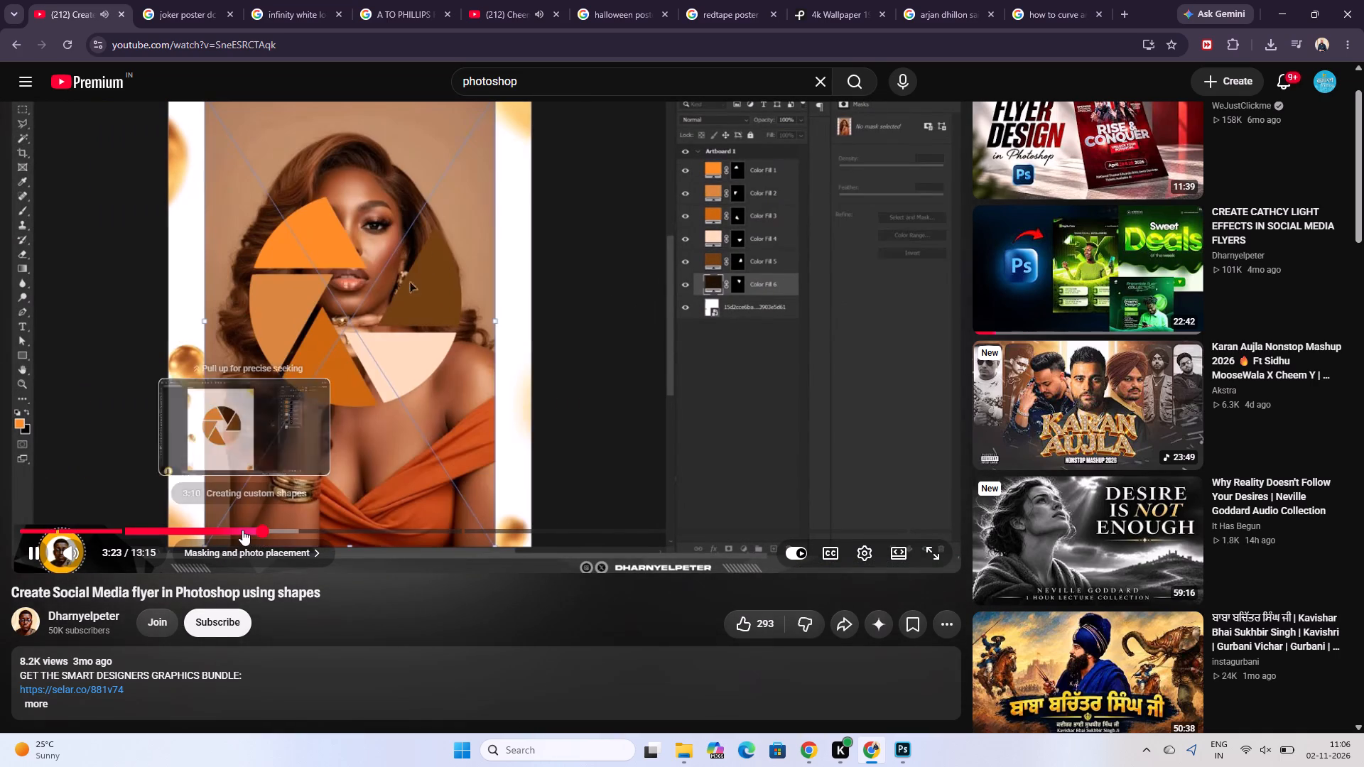
click(237, 530)
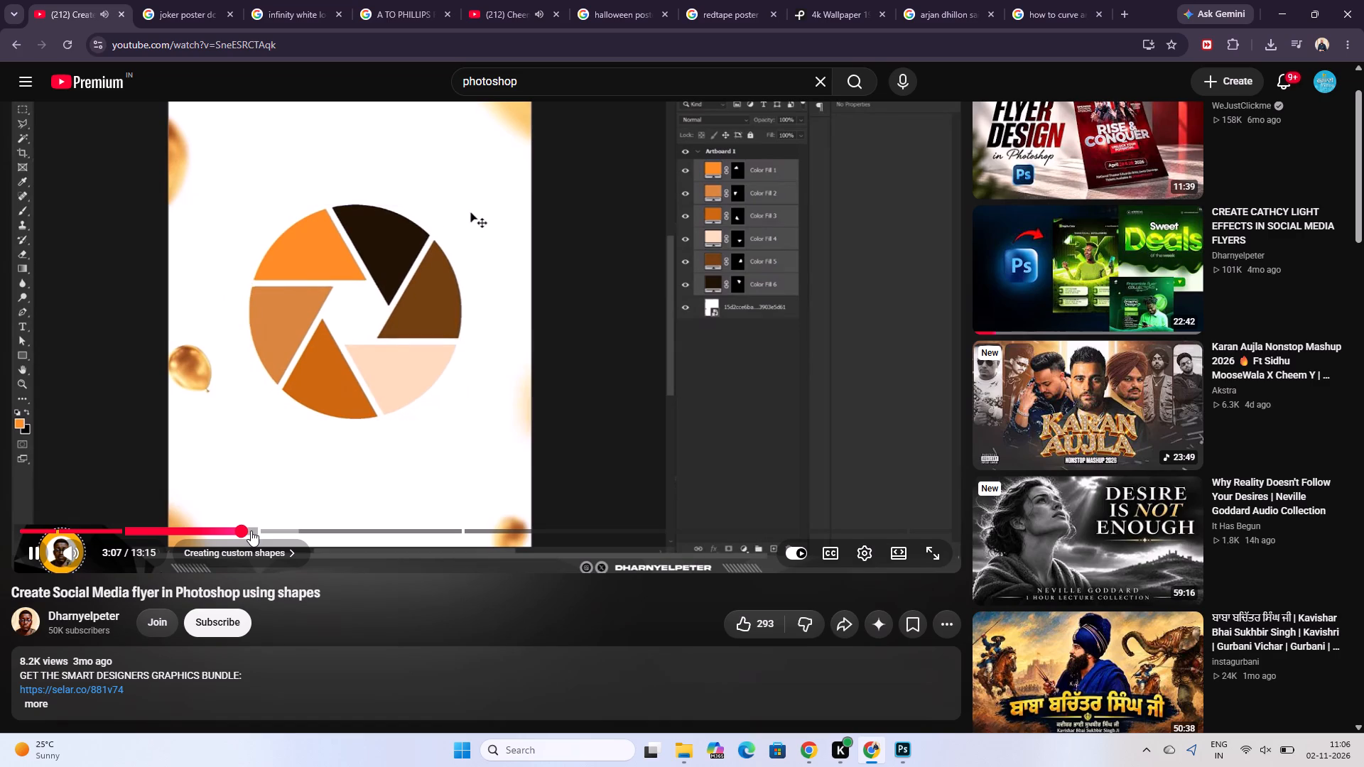
scroll(631, 491, up, 4)
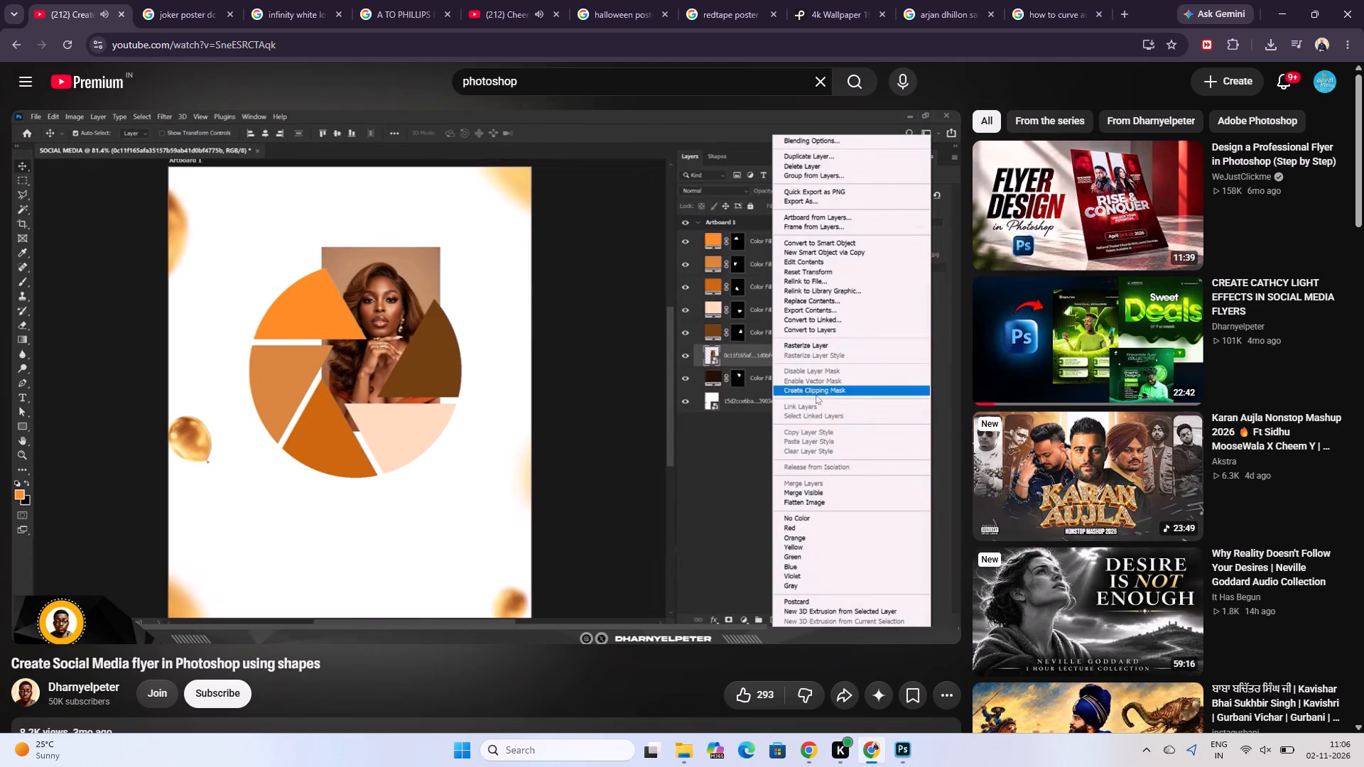
click(565, 419)
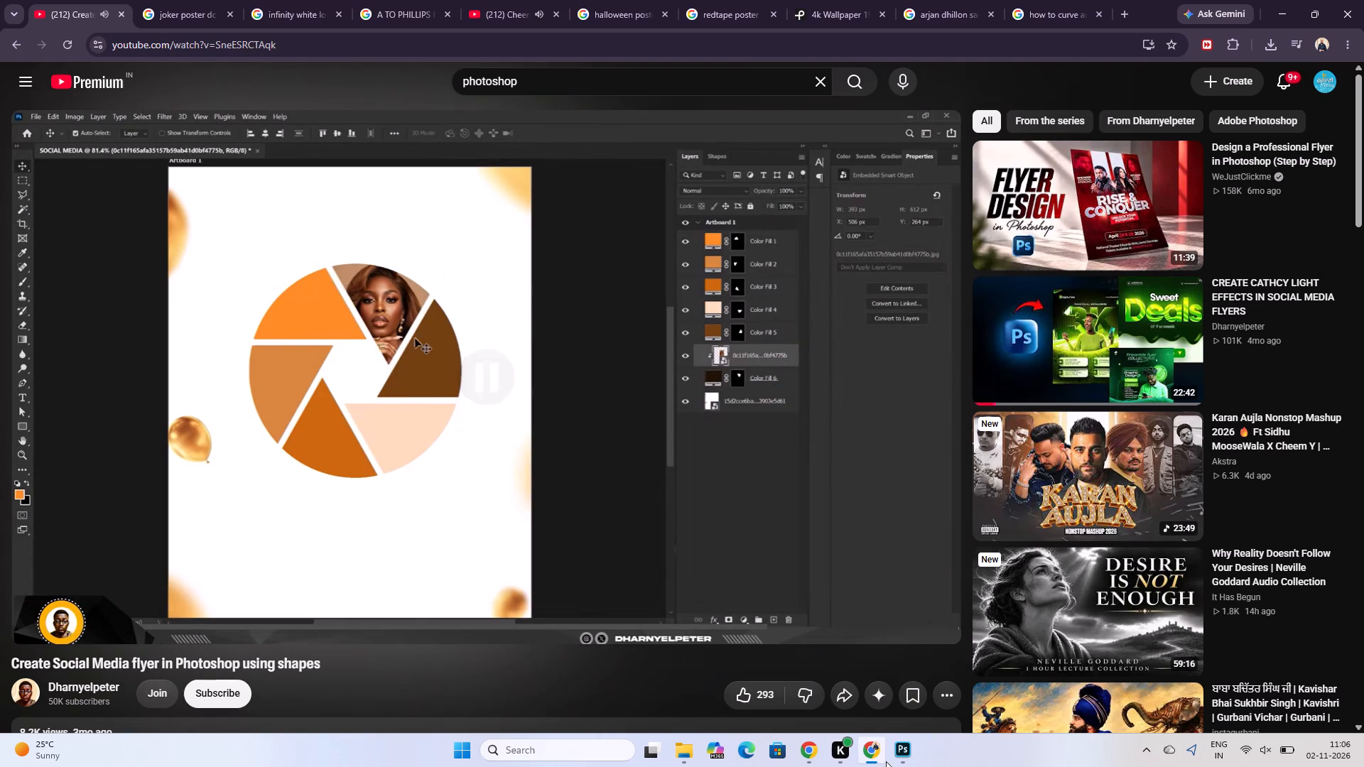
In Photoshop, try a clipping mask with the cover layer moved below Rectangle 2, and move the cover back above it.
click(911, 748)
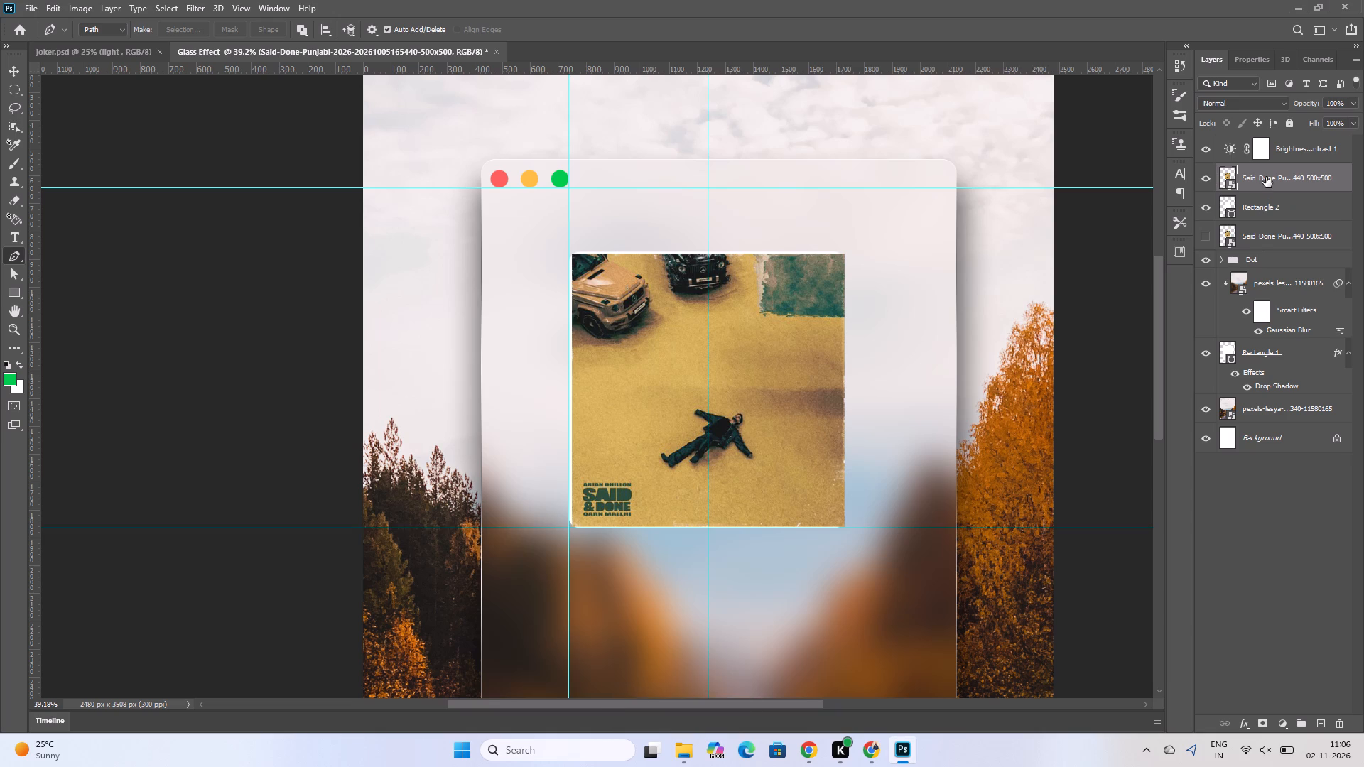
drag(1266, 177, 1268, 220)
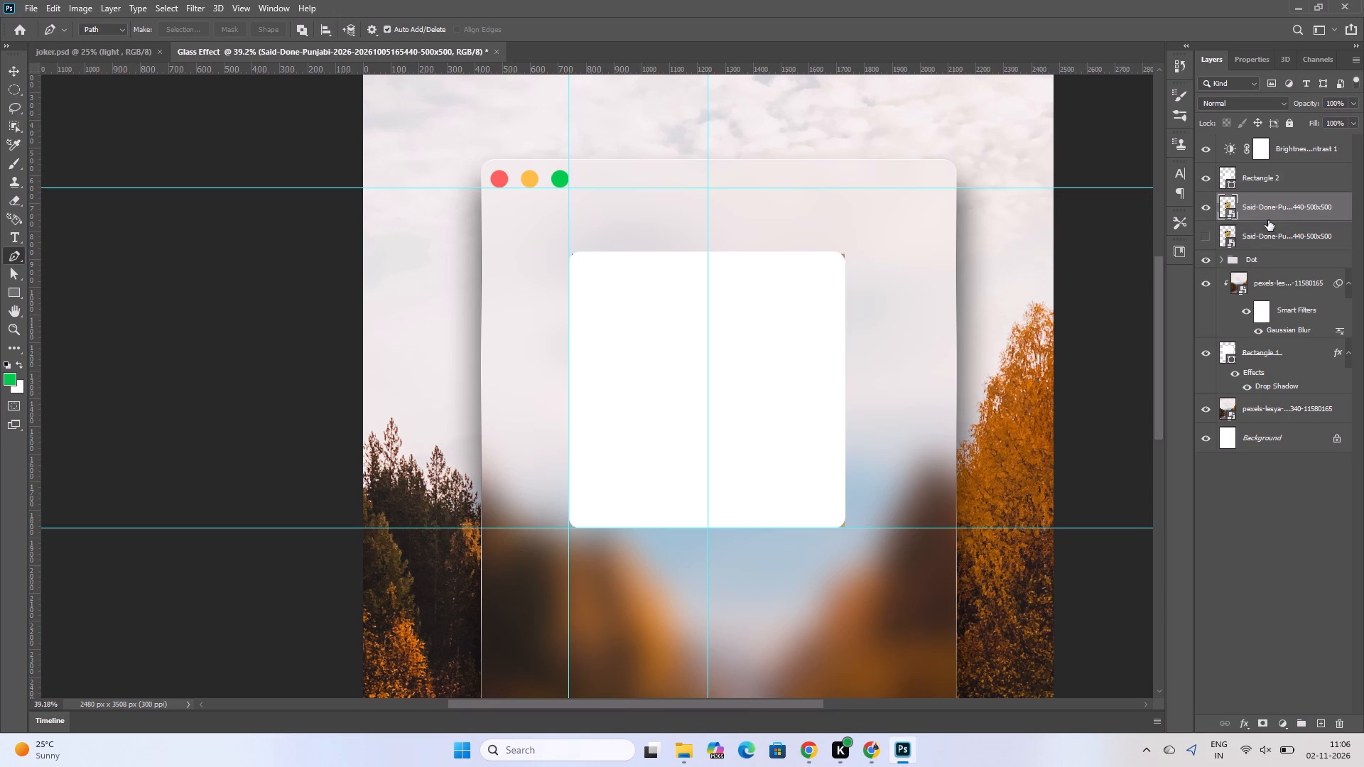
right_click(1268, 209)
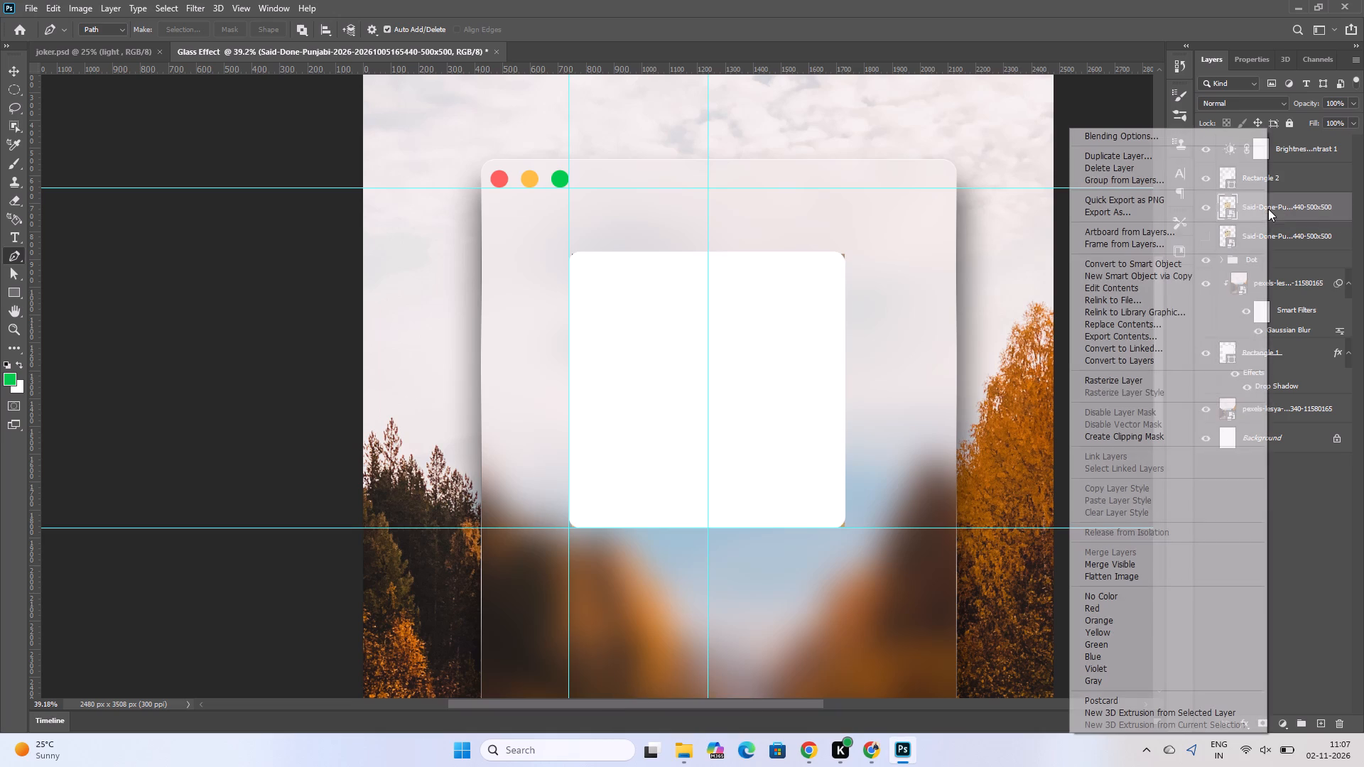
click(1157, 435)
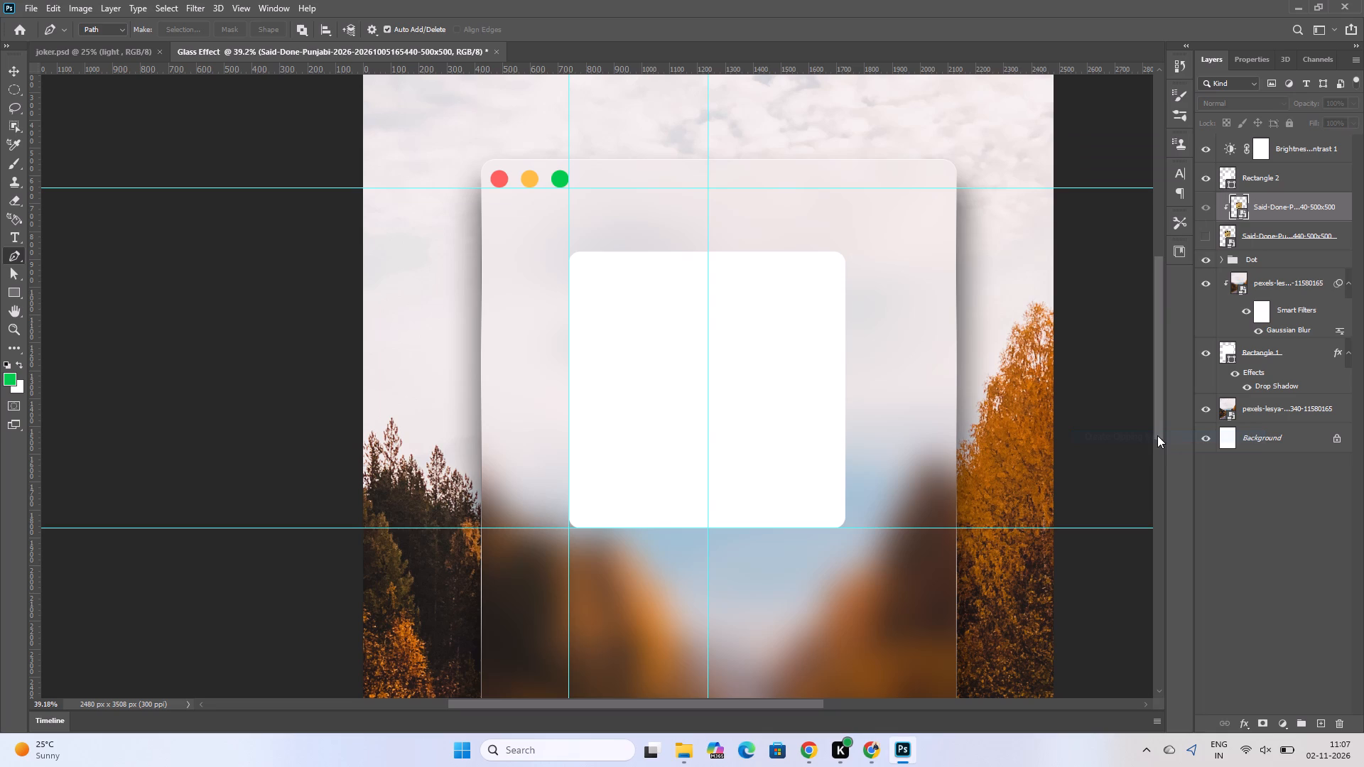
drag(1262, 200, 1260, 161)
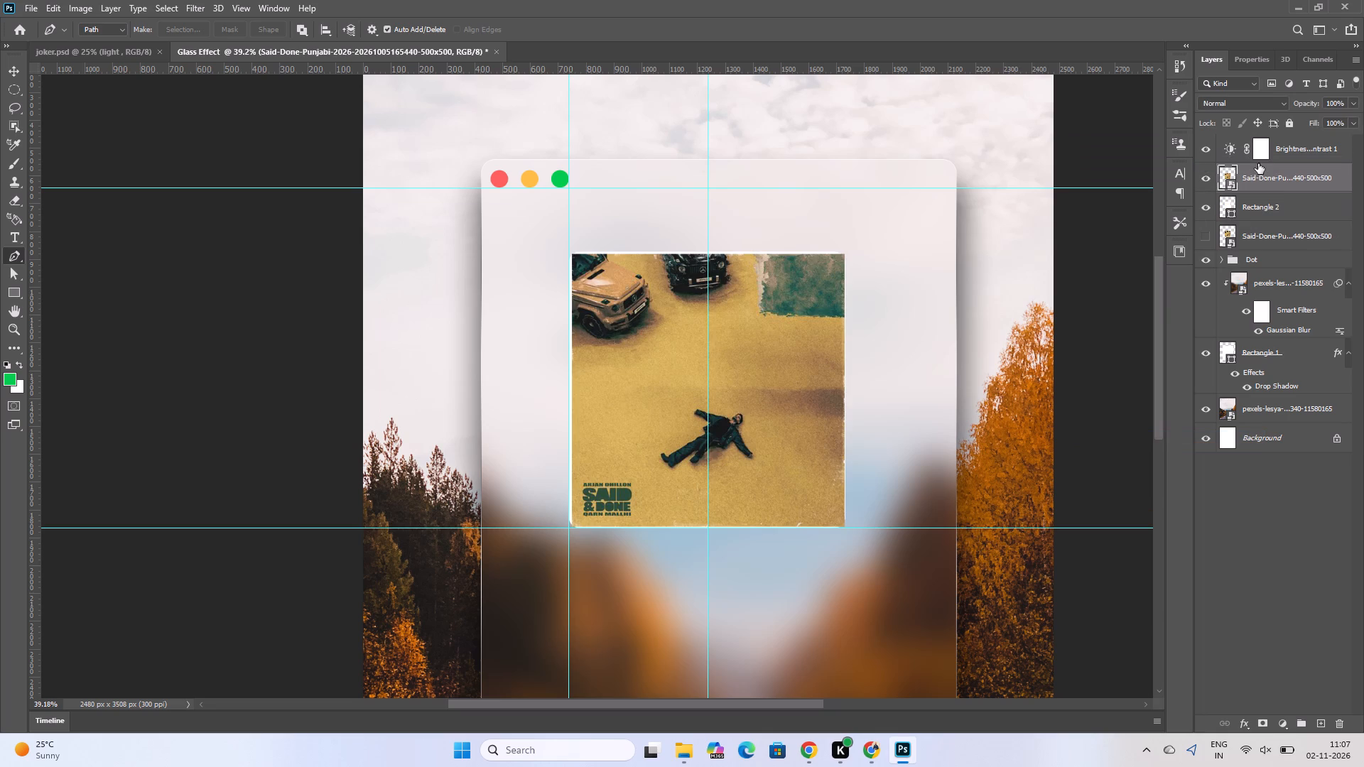
Create a clipping mask that clips the cover layer to the white rounded square, Rectangle 2.
right_click(1260, 180)
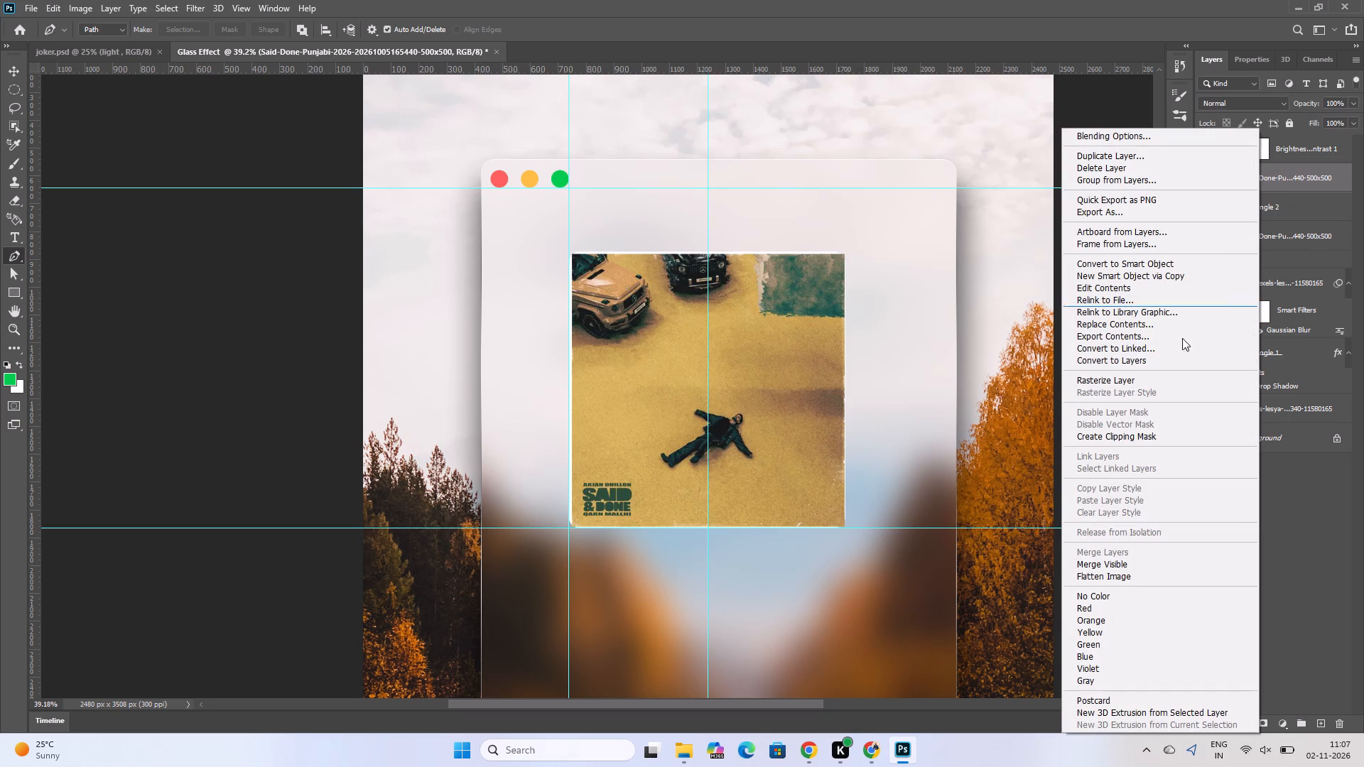
click(1137, 437)
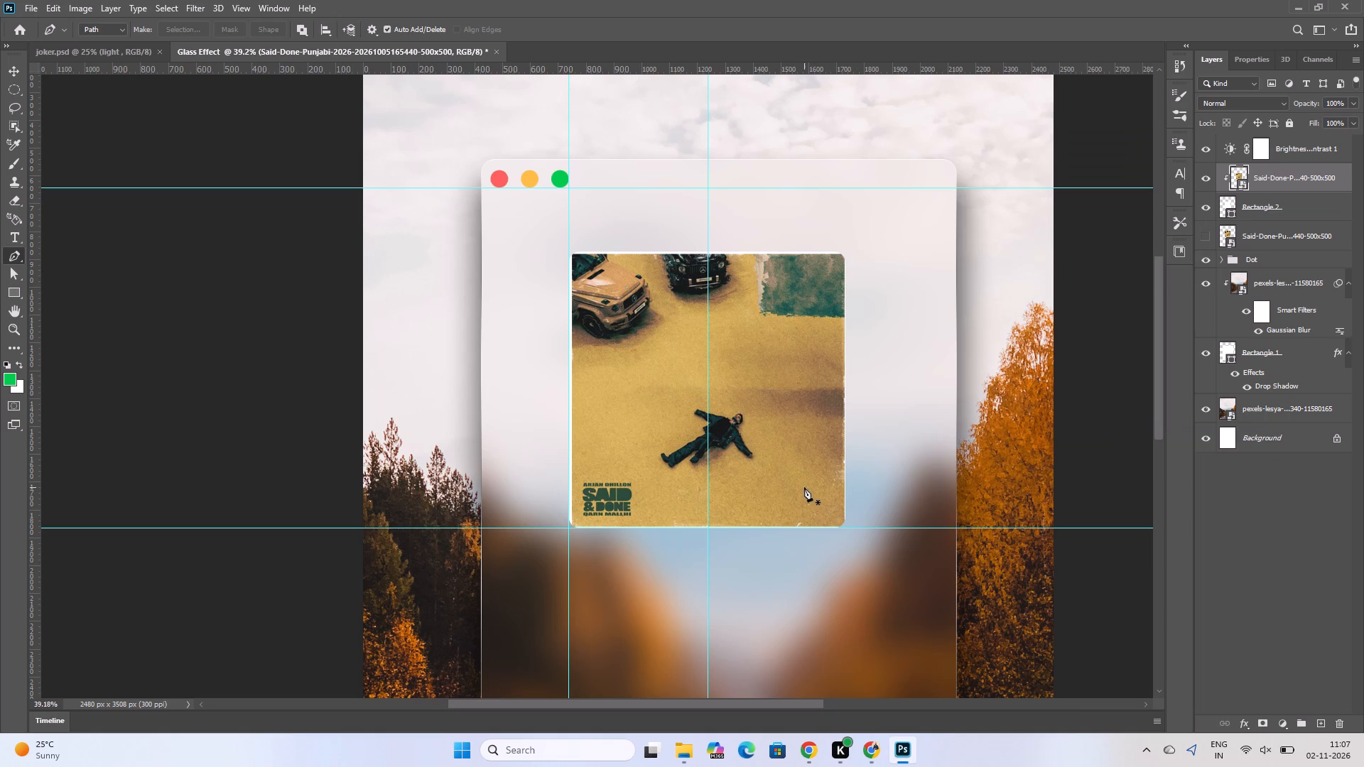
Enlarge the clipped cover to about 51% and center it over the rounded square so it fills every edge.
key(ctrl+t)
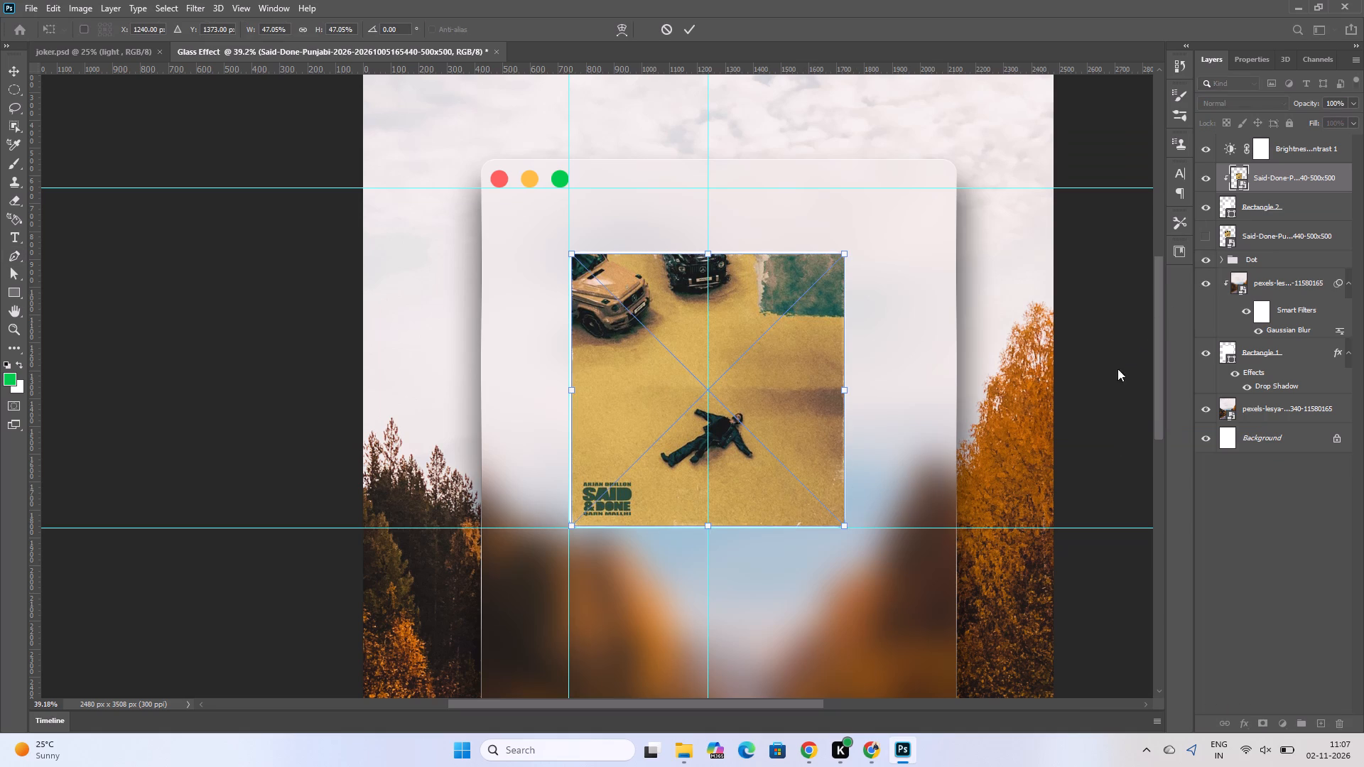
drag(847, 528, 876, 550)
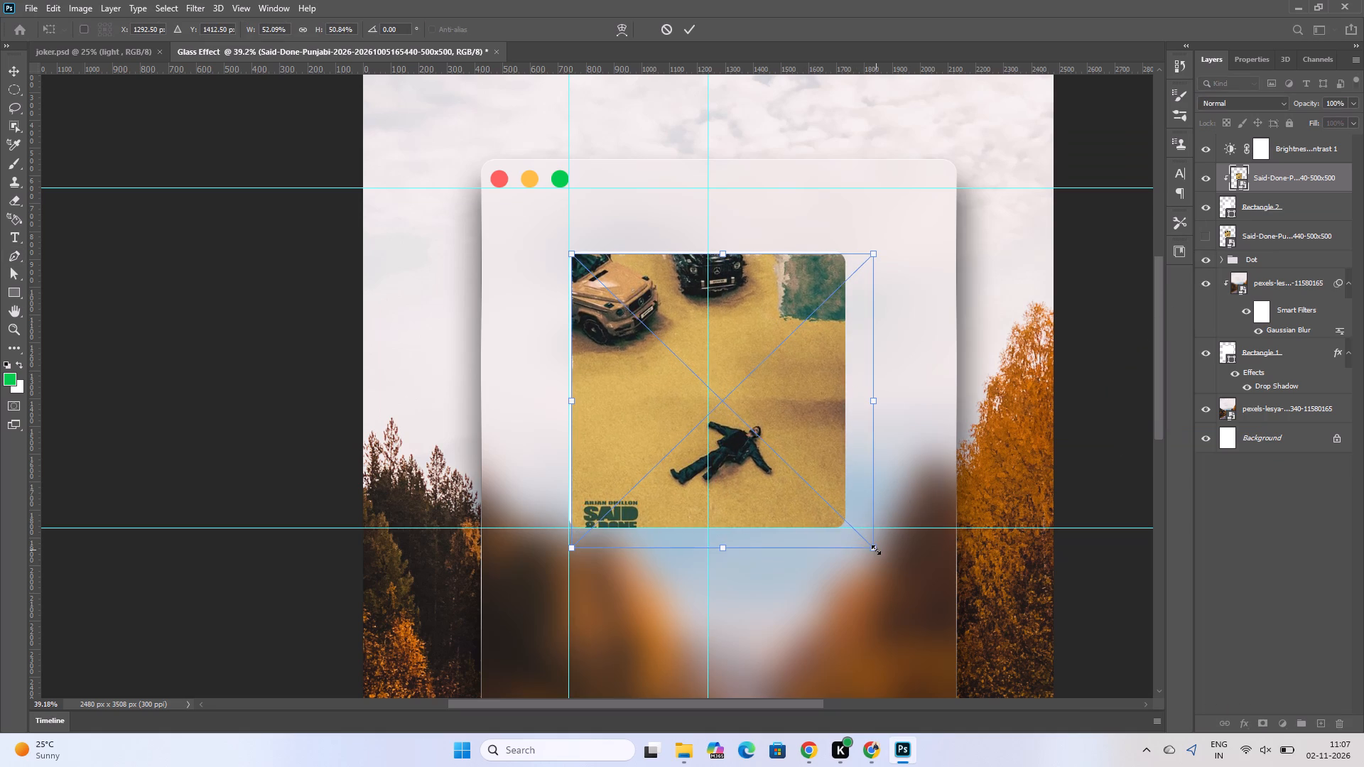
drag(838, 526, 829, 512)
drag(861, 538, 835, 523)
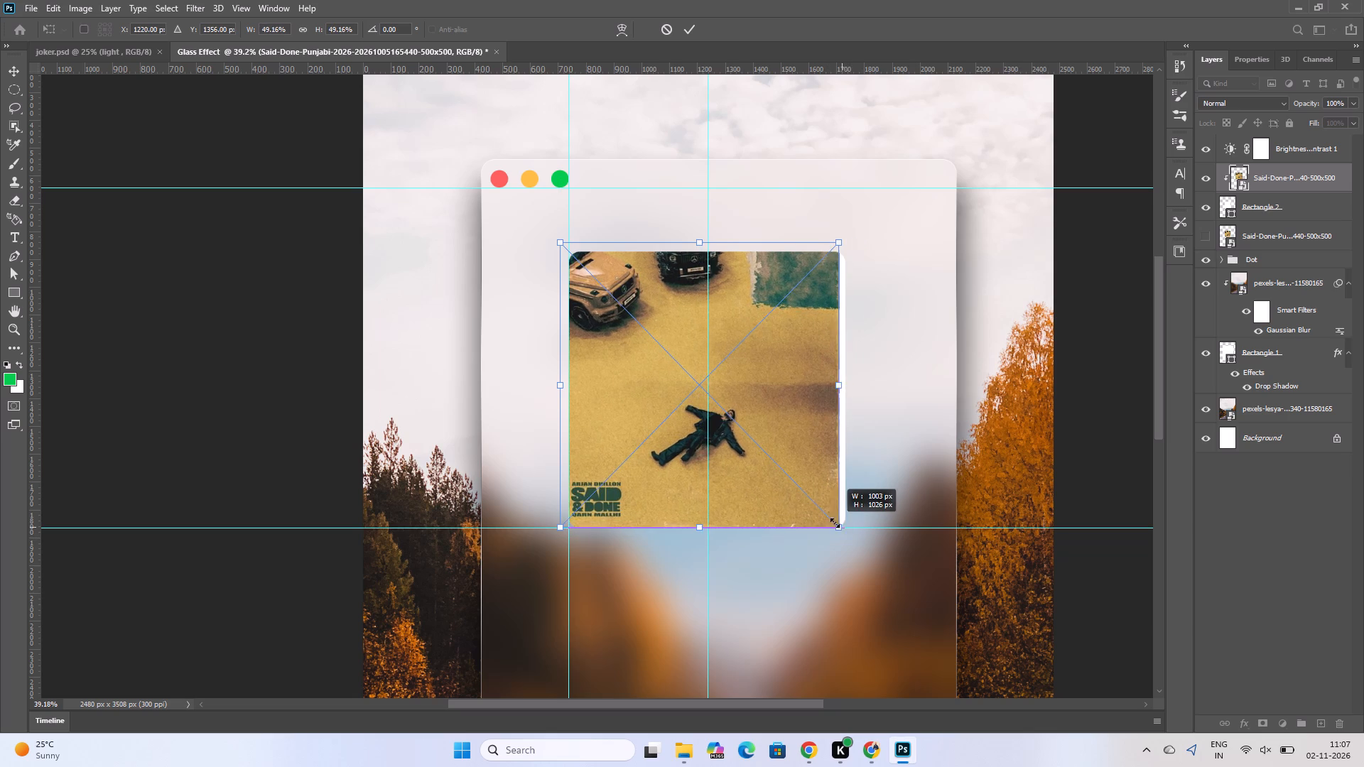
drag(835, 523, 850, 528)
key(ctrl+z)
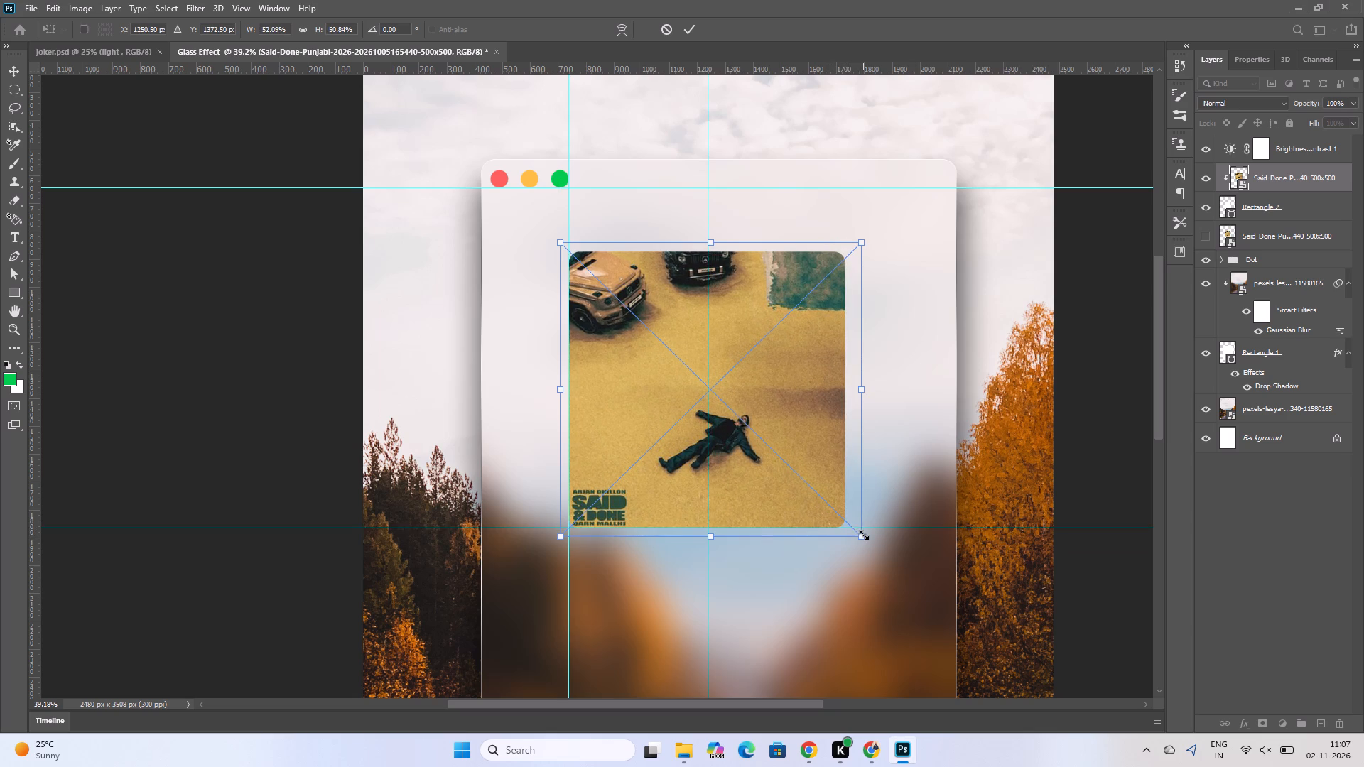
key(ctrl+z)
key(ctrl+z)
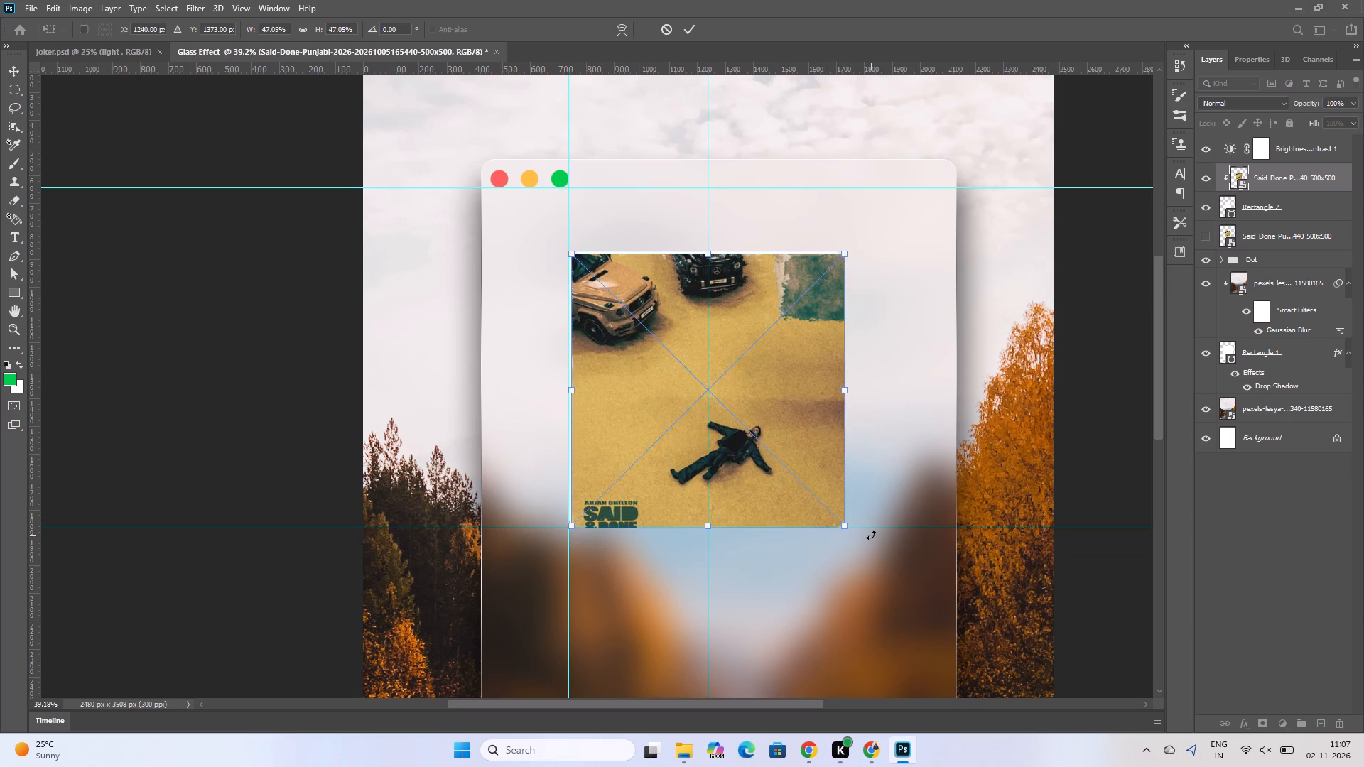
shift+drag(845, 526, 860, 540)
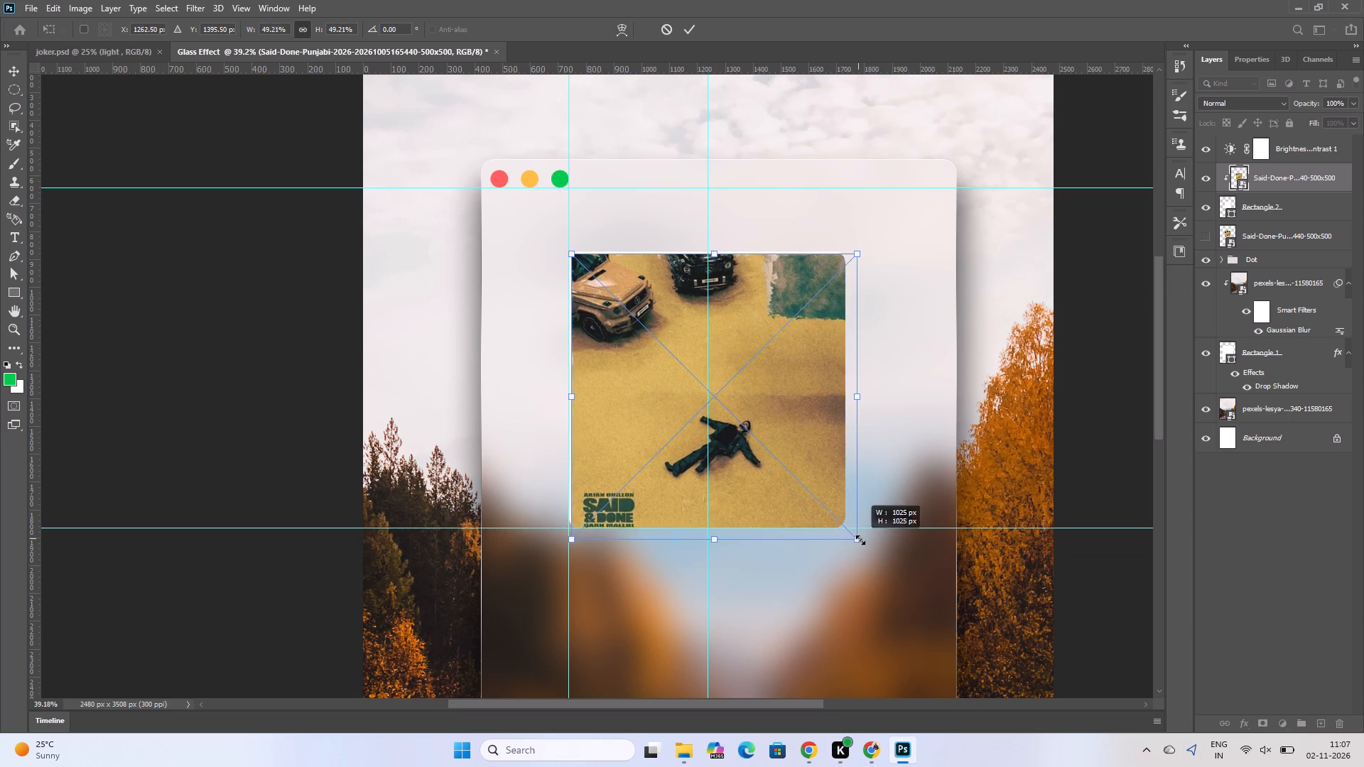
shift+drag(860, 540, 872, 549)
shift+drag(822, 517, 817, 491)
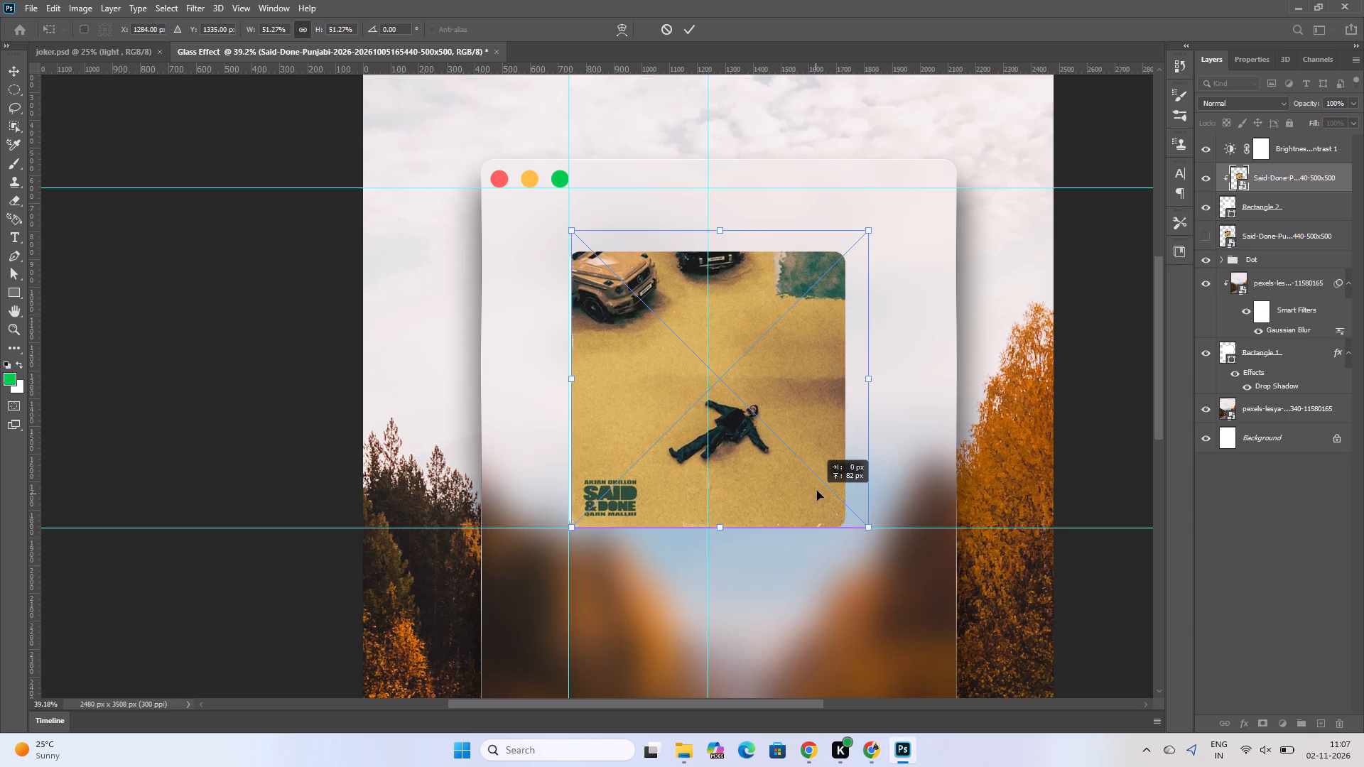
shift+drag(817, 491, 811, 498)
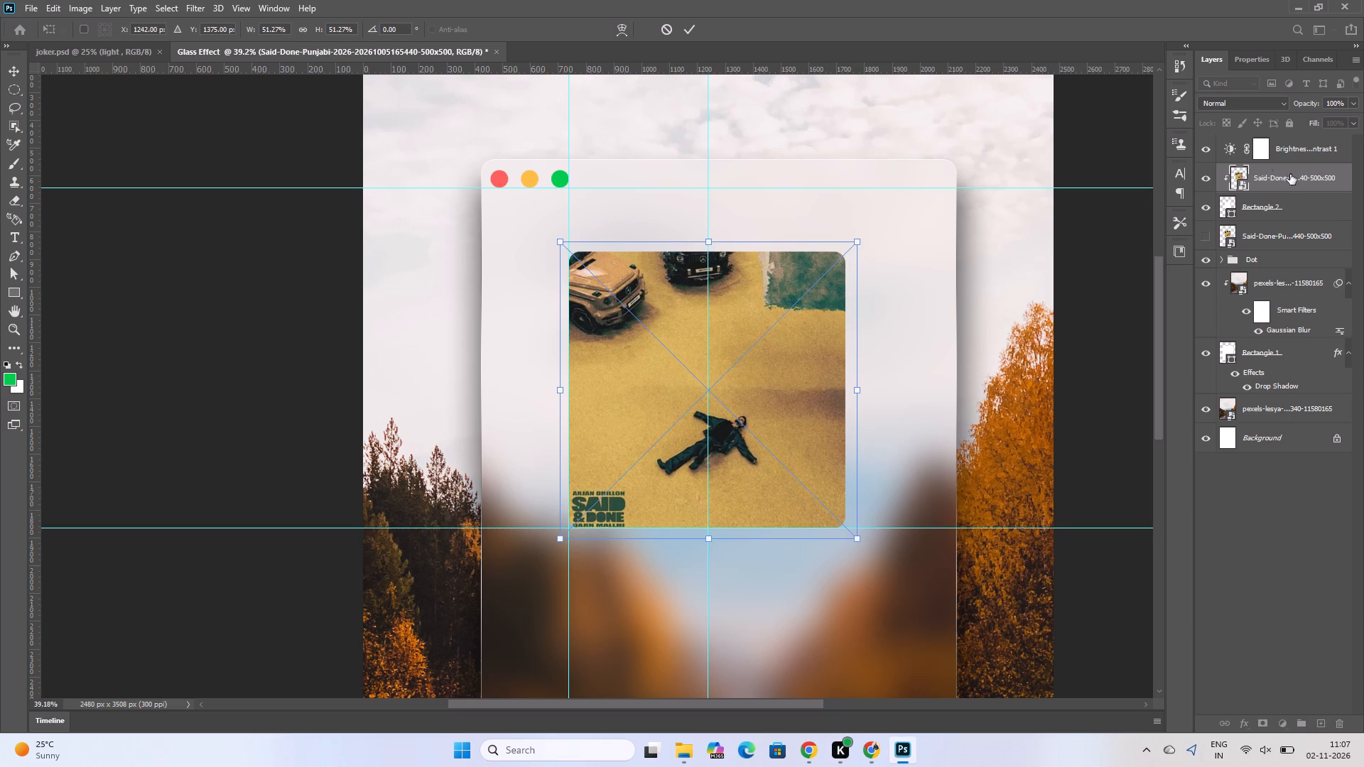
Shrink Rectangle 2 to about 83% width and 79% height, and center it on the vertical guide in the window's upper half.
click(1276, 207)
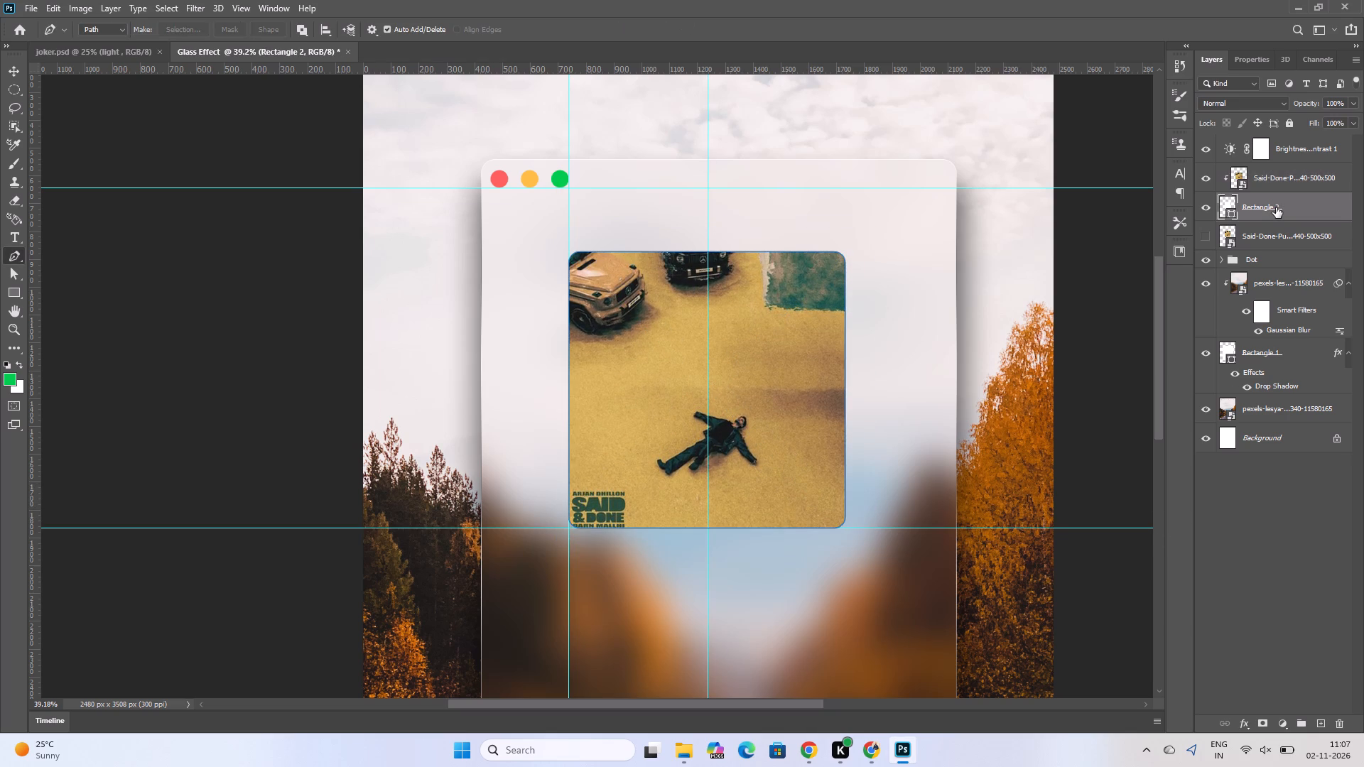
key(ctrl+t)
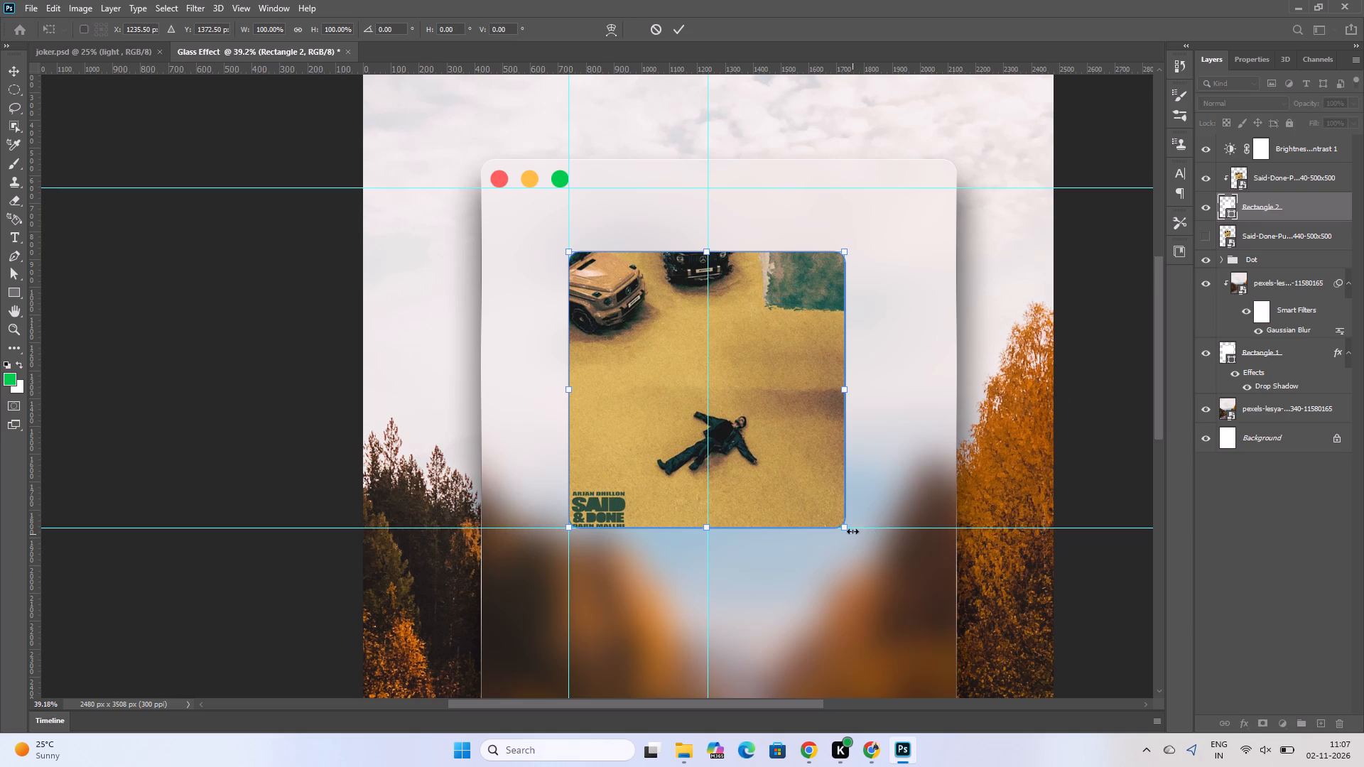
shift+drag(845, 528, 789, 469)
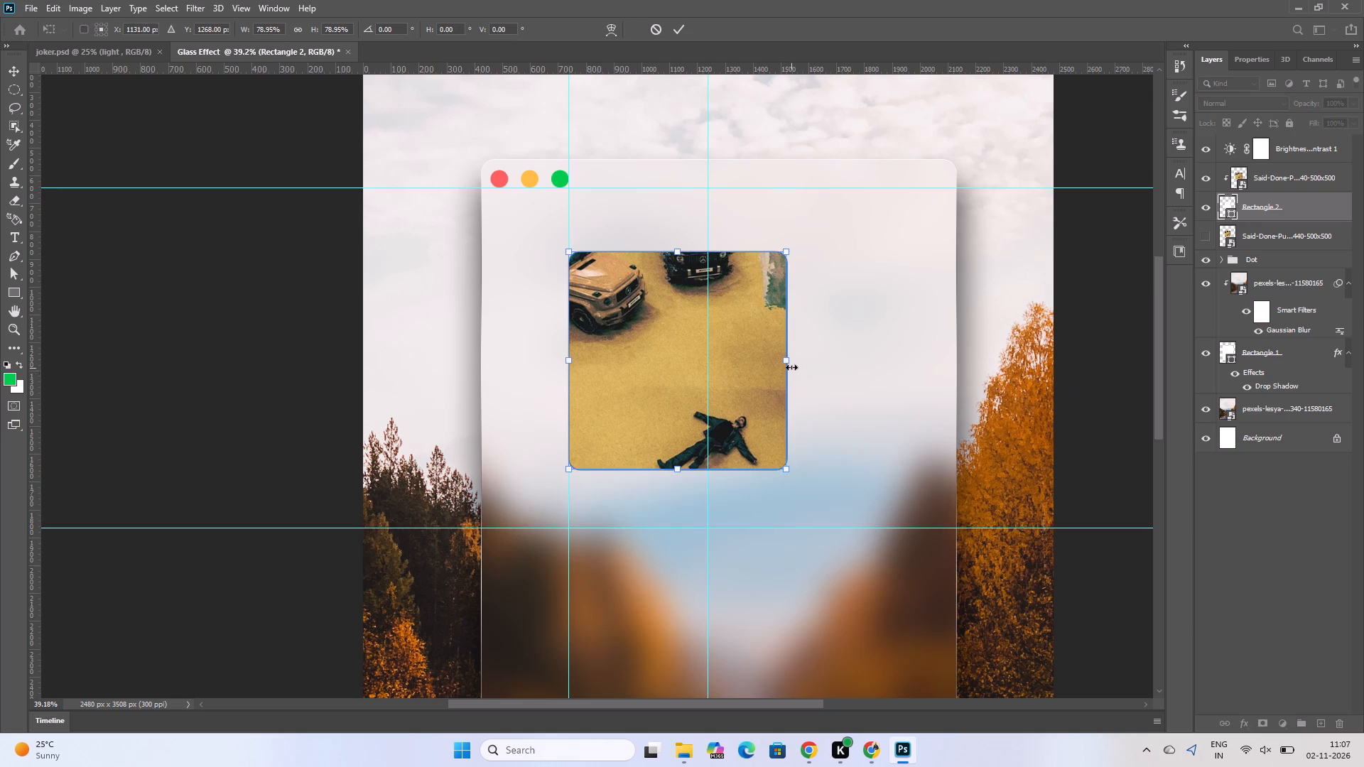
drag(788, 361, 799, 362)
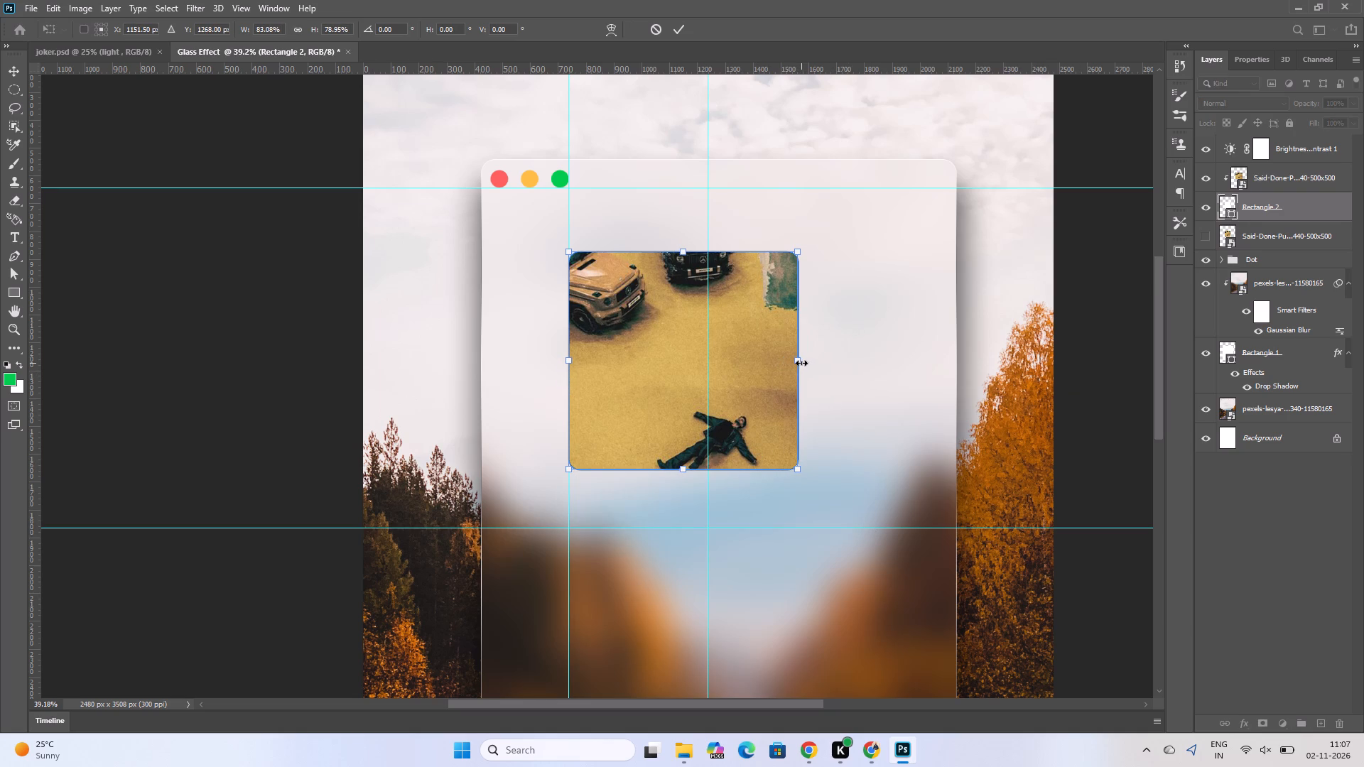
drag(729, 383, 755, 382)
click(754, 390)
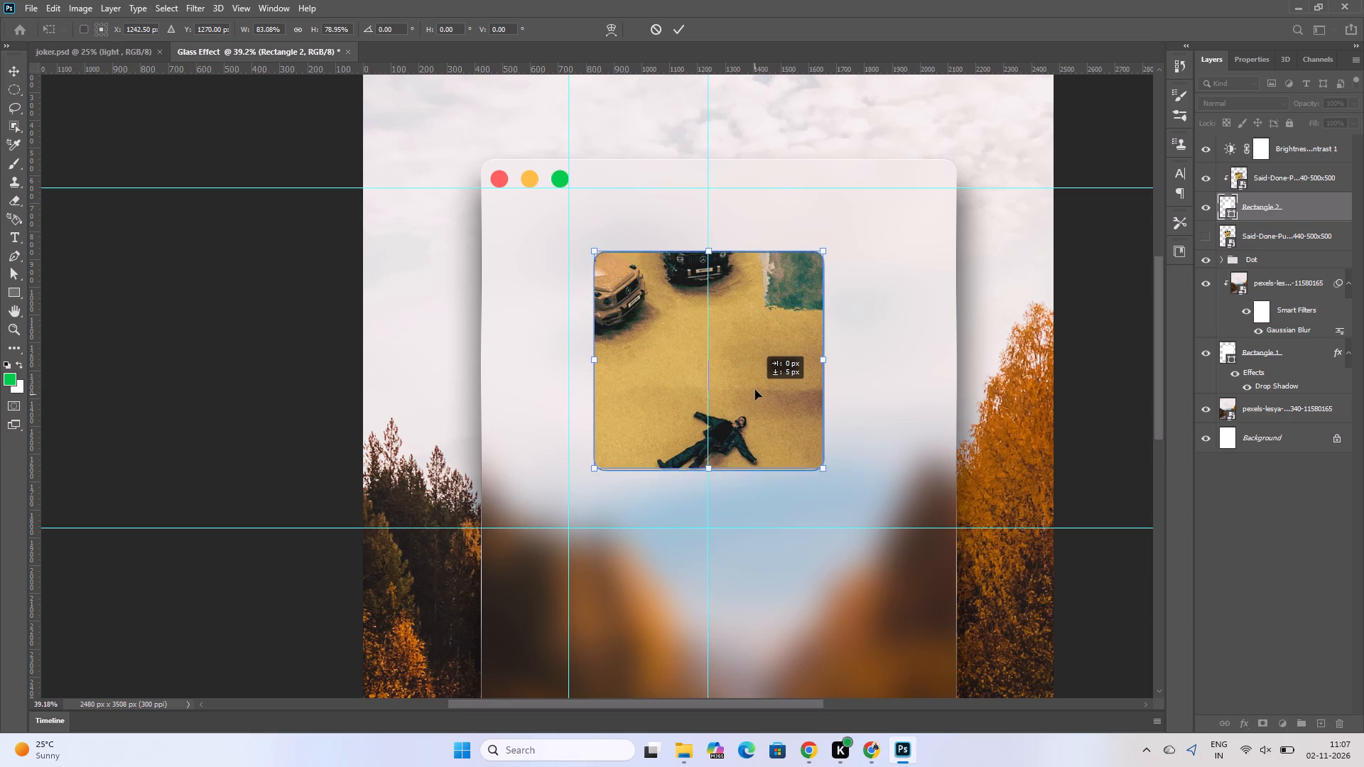
click(756, 415)
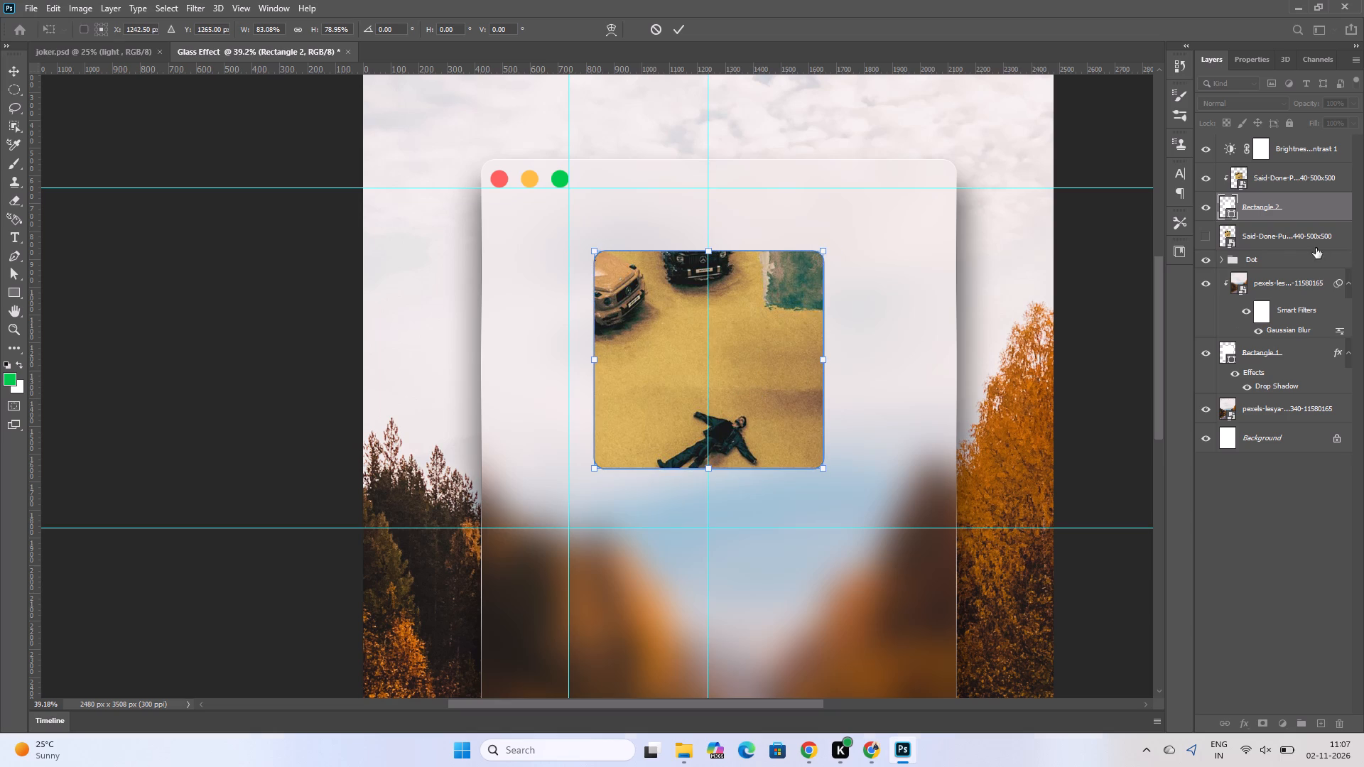
Scale the clipped cover to about 41% and position it to fill the smaller rounded square with the SAID & DONE title in view.
click(1279, 173)
key(ctrl+t)
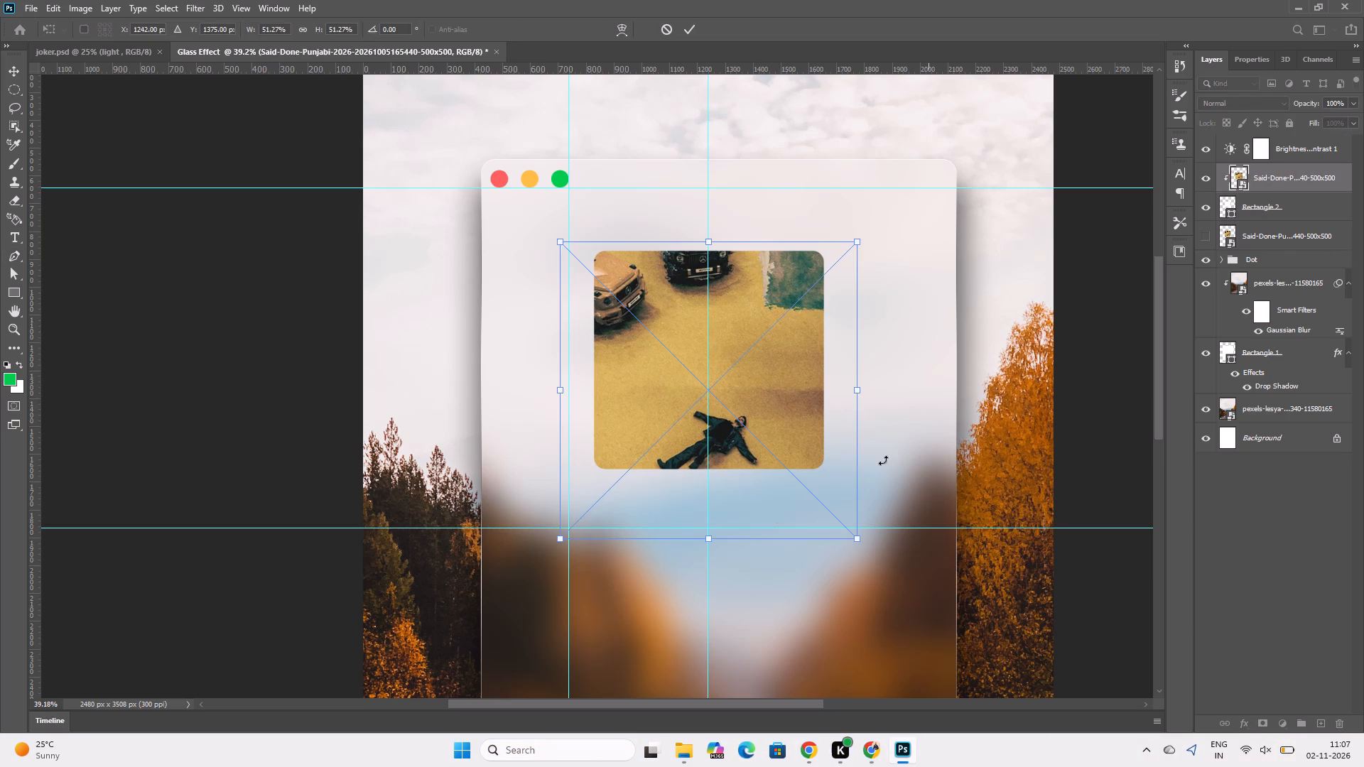
shift+drag(858, 540, 813, 488)
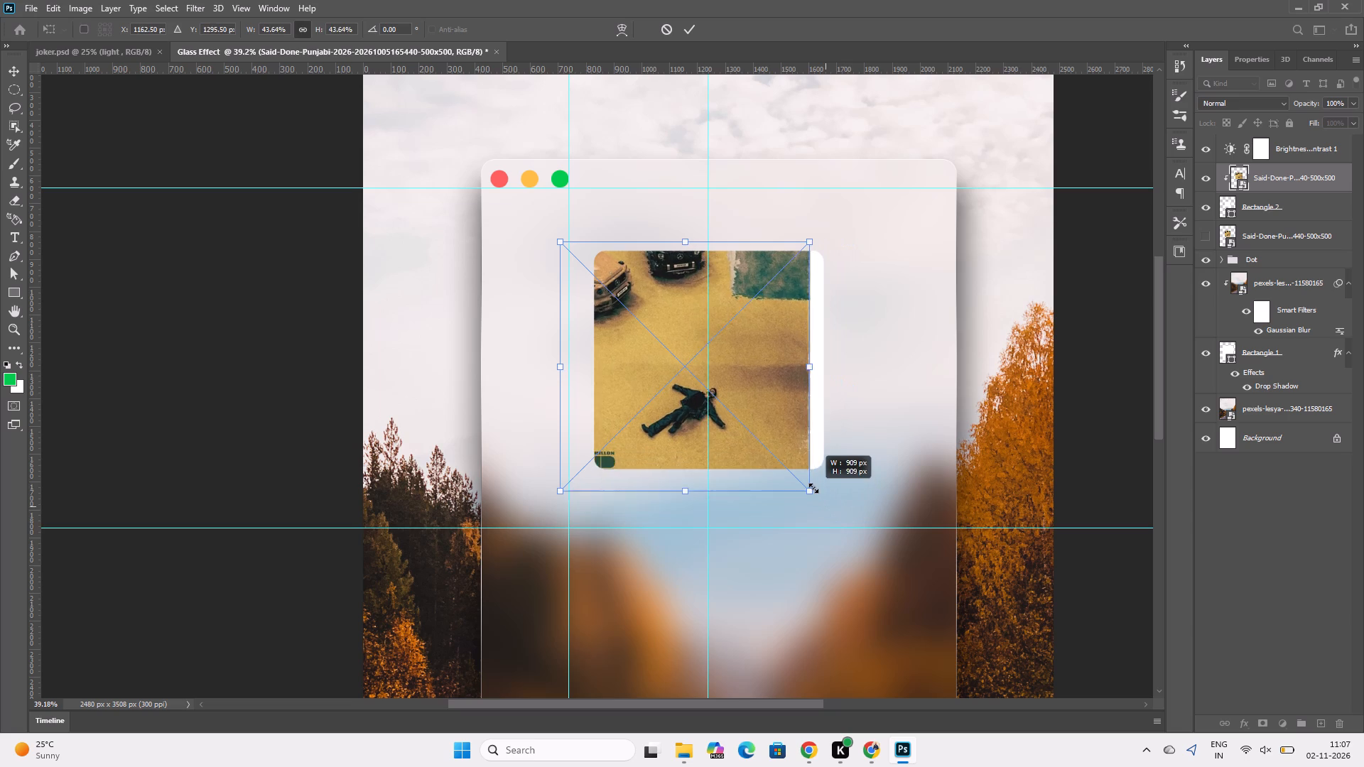
shift+drag(813, 488, 807, 477)
drag(757, 459, 799, 458)
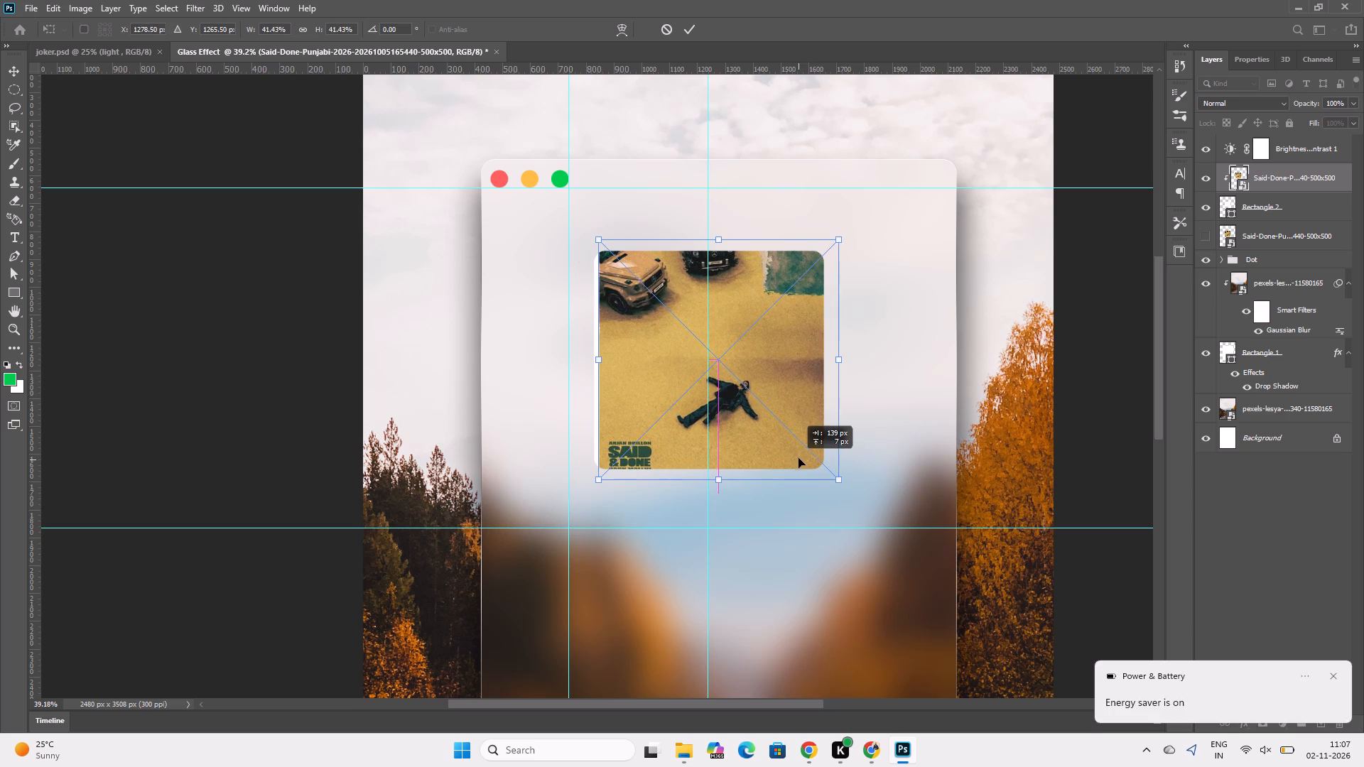
drag(799, 458, 794, 446)
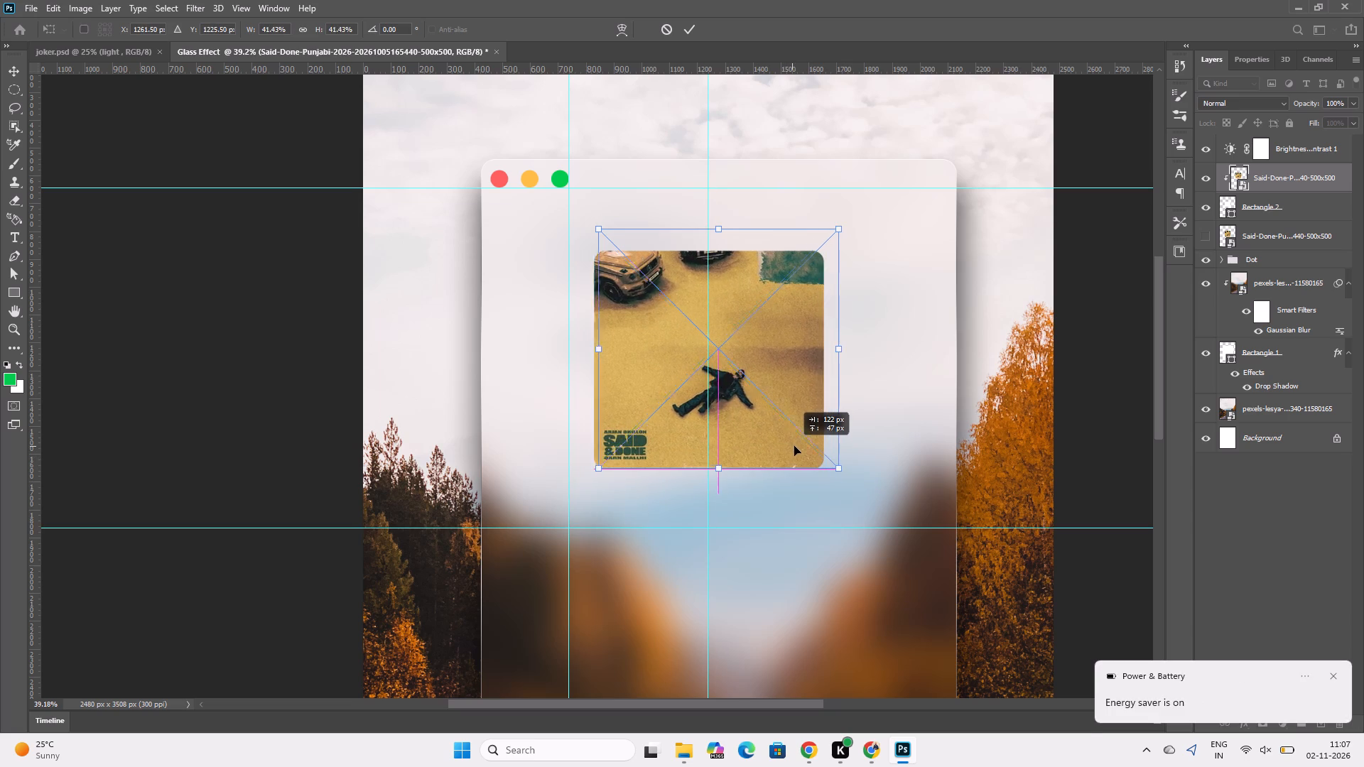
drag(794, 446, 791, 446)
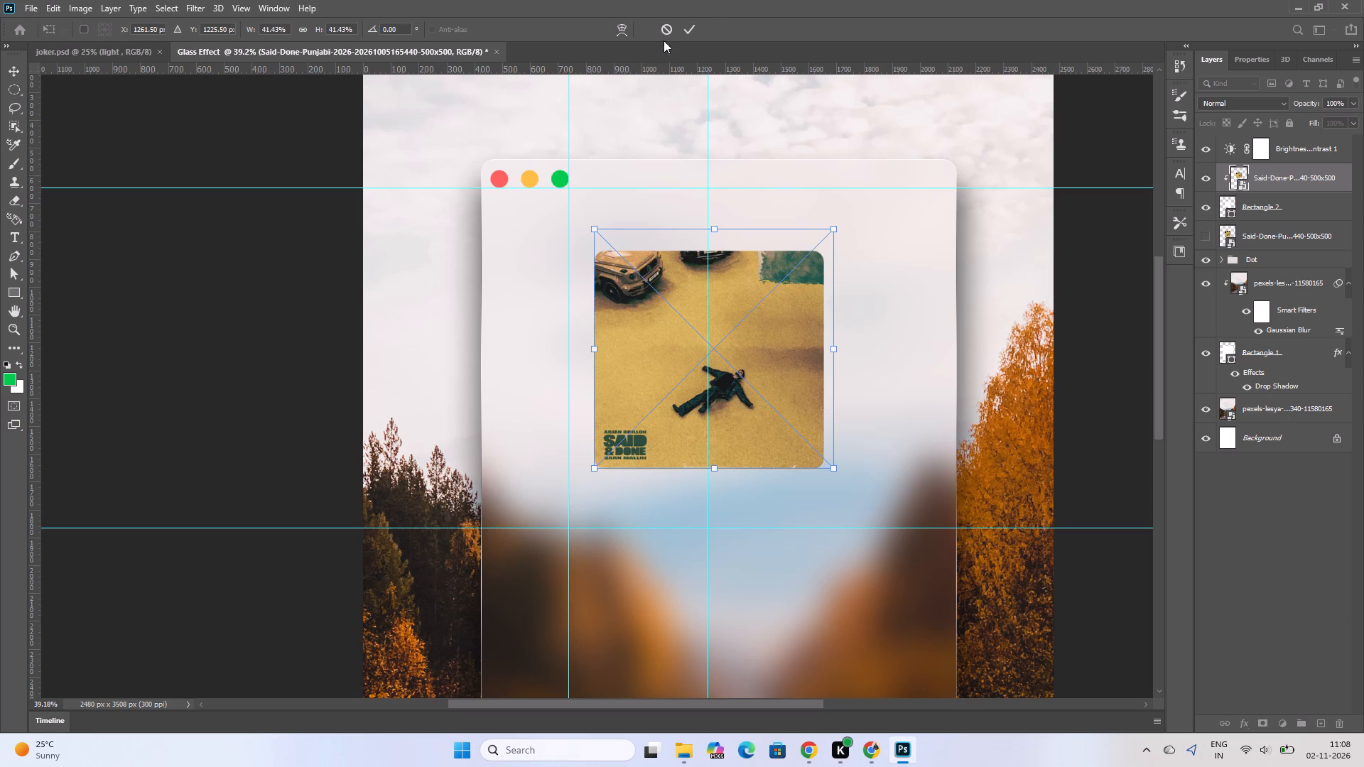
click(691, 31)
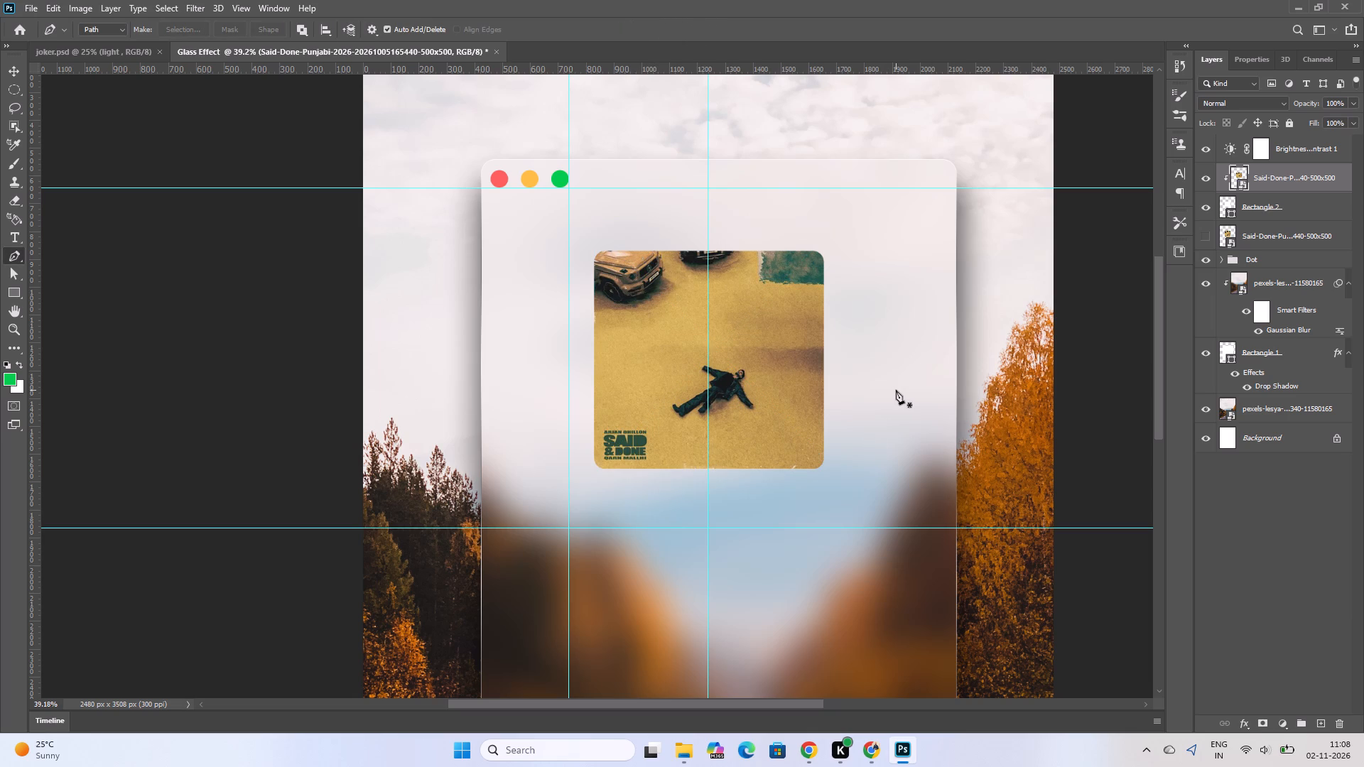
Examine the clipped cover's lower edge up close and its placement within the whole glass window.
scroll(918, 535, down, 4)
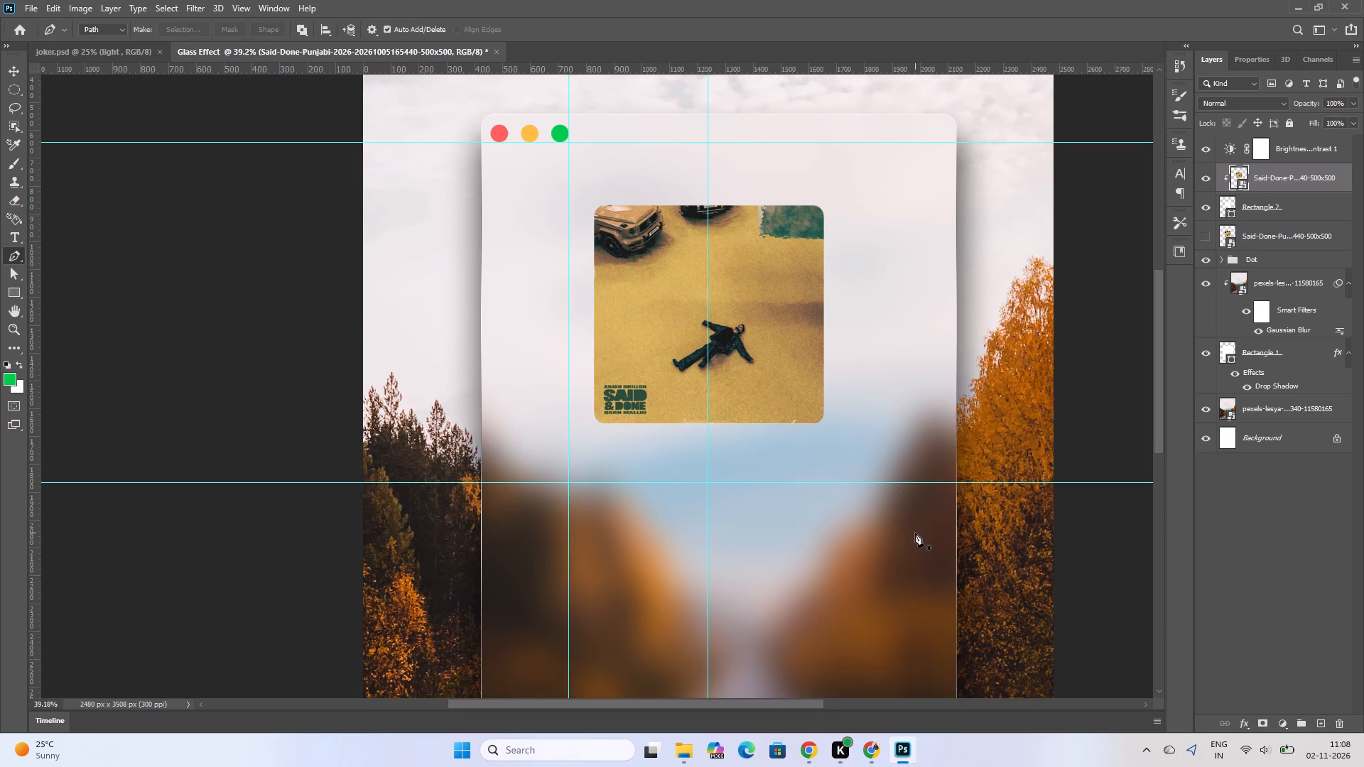
alt+scroll(911, 528, down, 6)
alt+scroll(922, 528, up, 1)
alt+scroll(694, 569, up, 2)
alt+scroll(355, 551, up, 2)
alt+scroll(693, 518, up, 18)
alt+scroll(742, 572, up, 3)
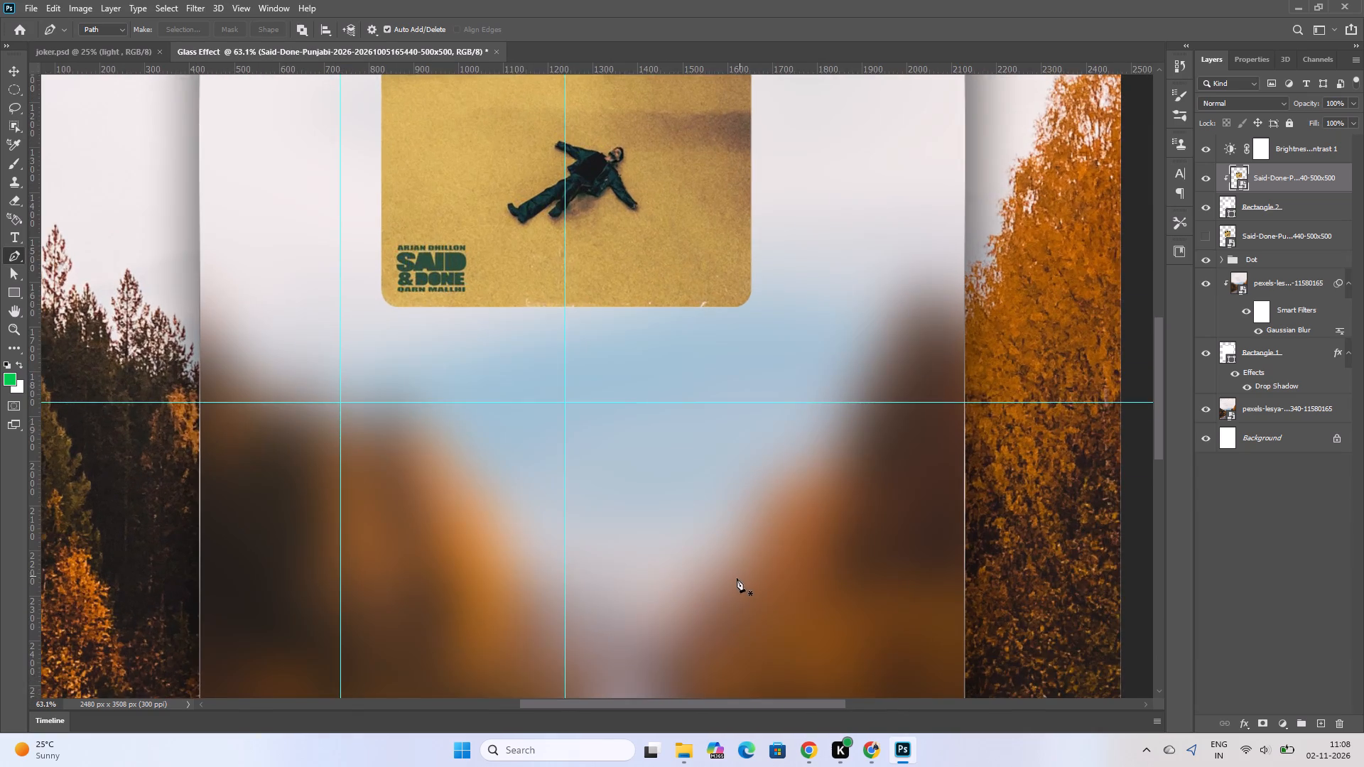
alt+scroll(661, 590, down, 3)
alt+scroll(343, 538, up, 11)
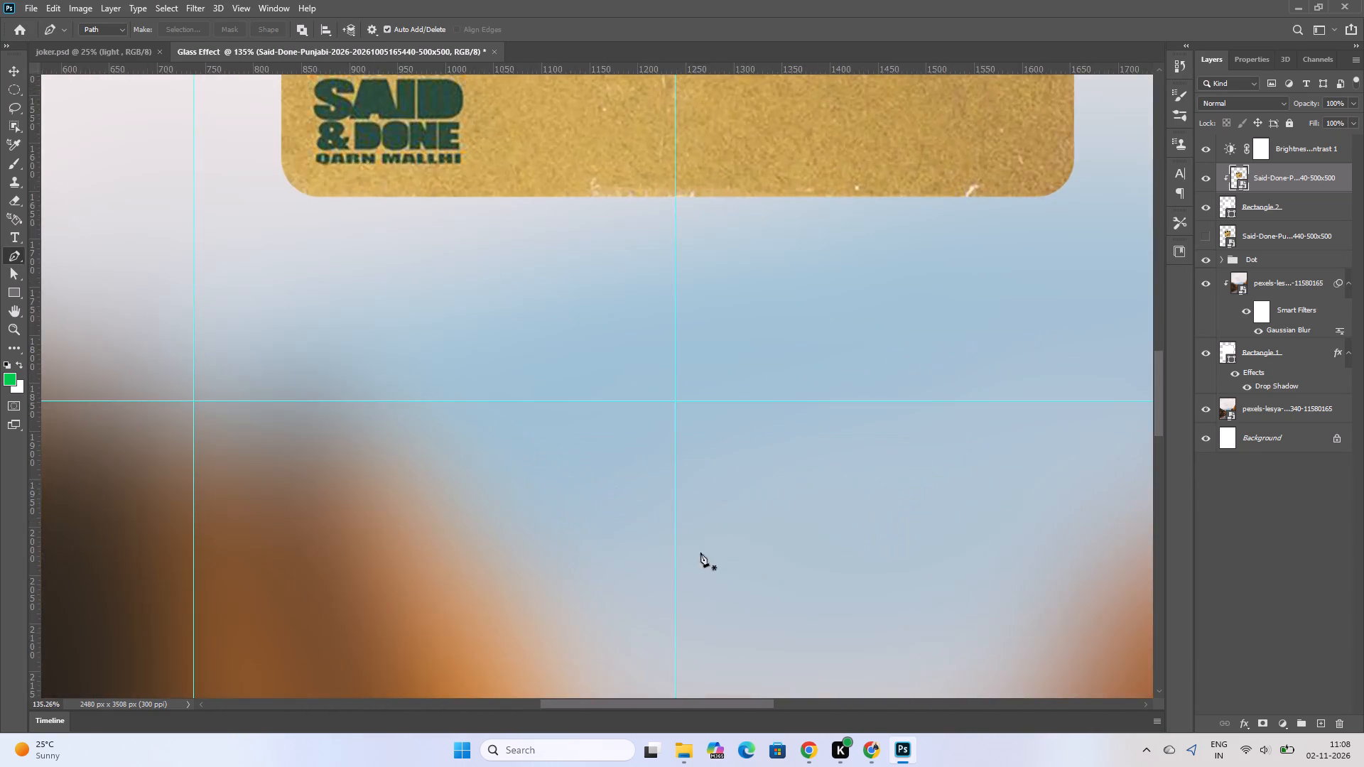
alt+scroll(708, 565, up, 2)
alt+scroll(717, 603, down, 17)
alt+scroll(998, 511, down, 4)
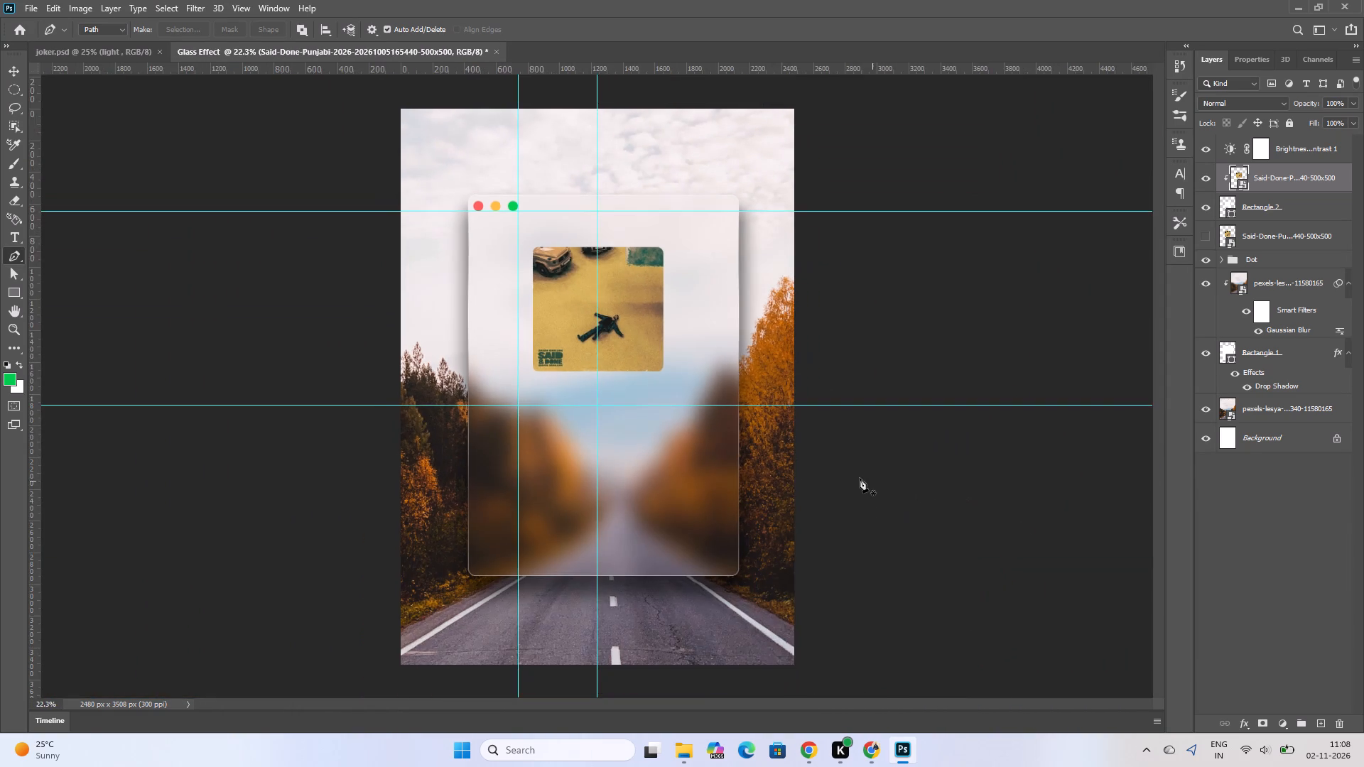
alt+scroll(860, 478, up, 2)
click(578, 549)
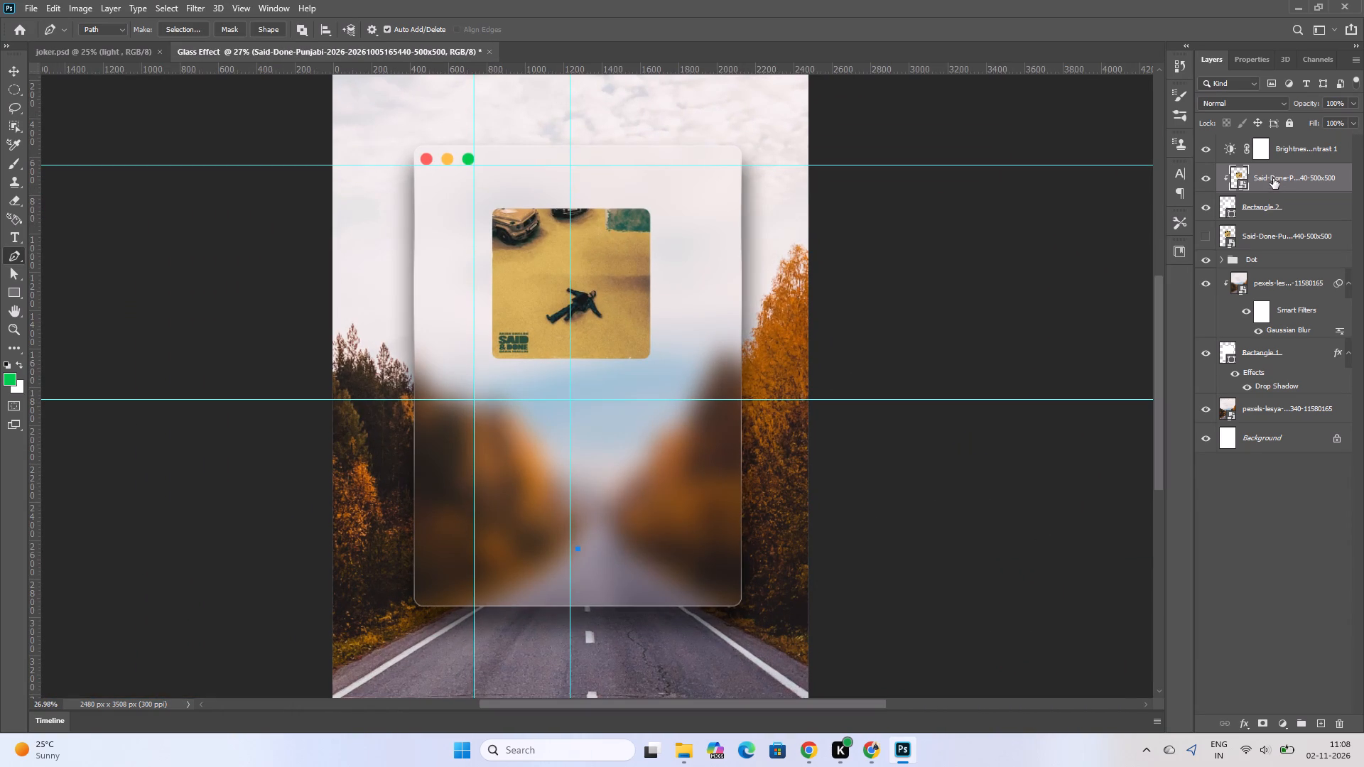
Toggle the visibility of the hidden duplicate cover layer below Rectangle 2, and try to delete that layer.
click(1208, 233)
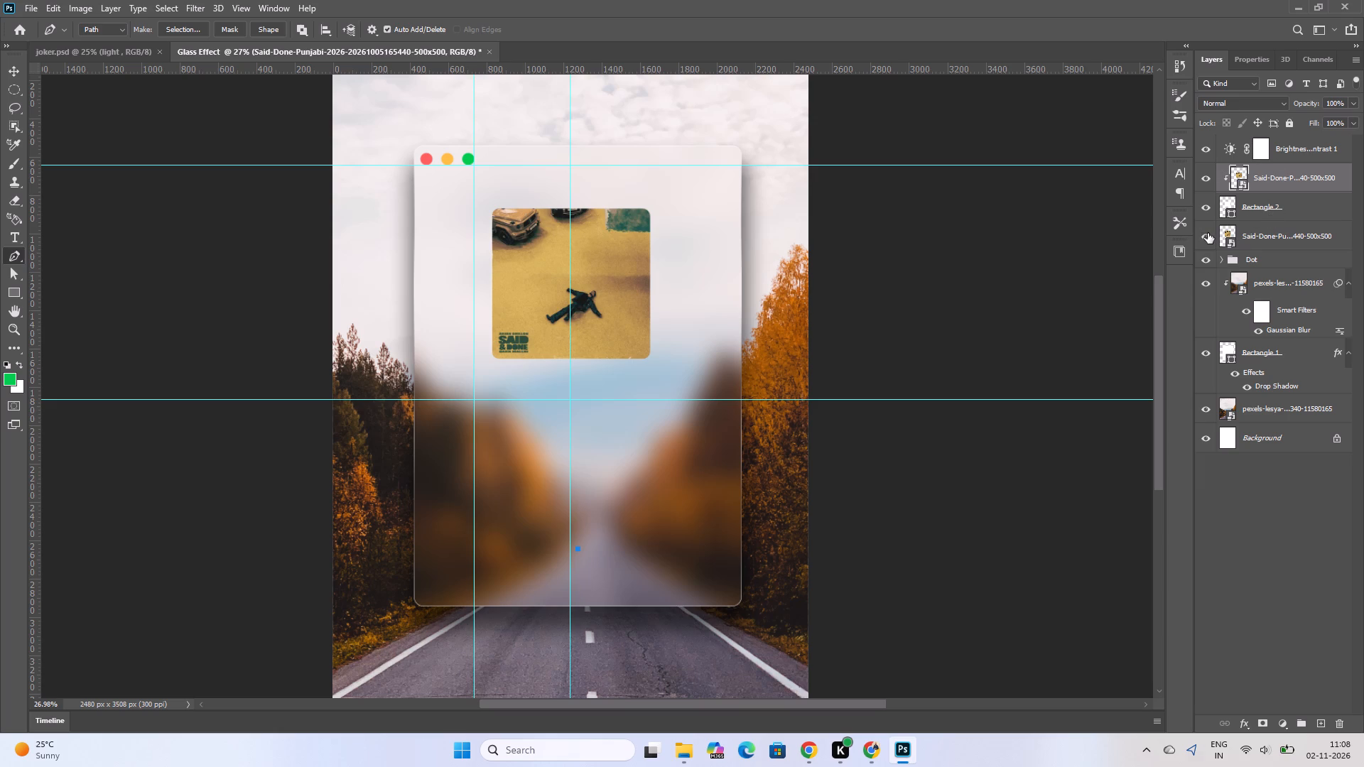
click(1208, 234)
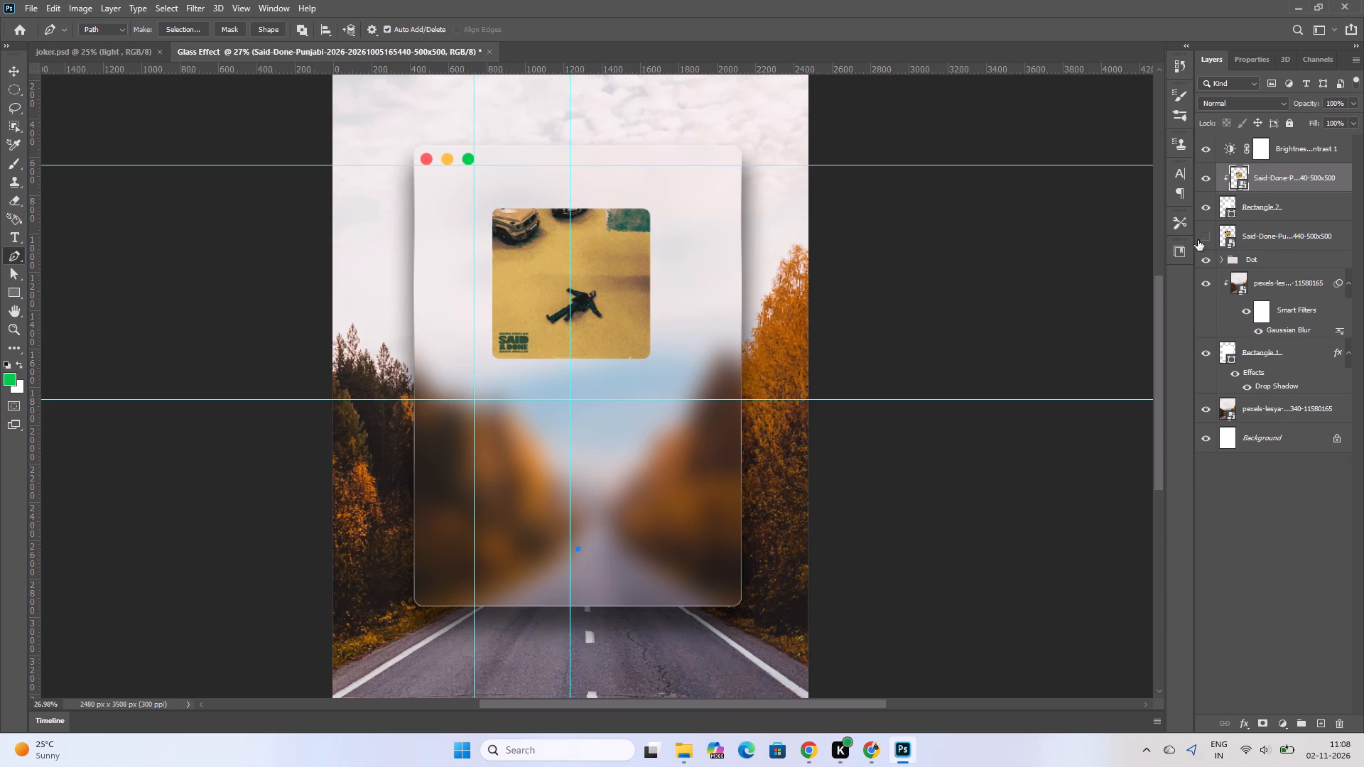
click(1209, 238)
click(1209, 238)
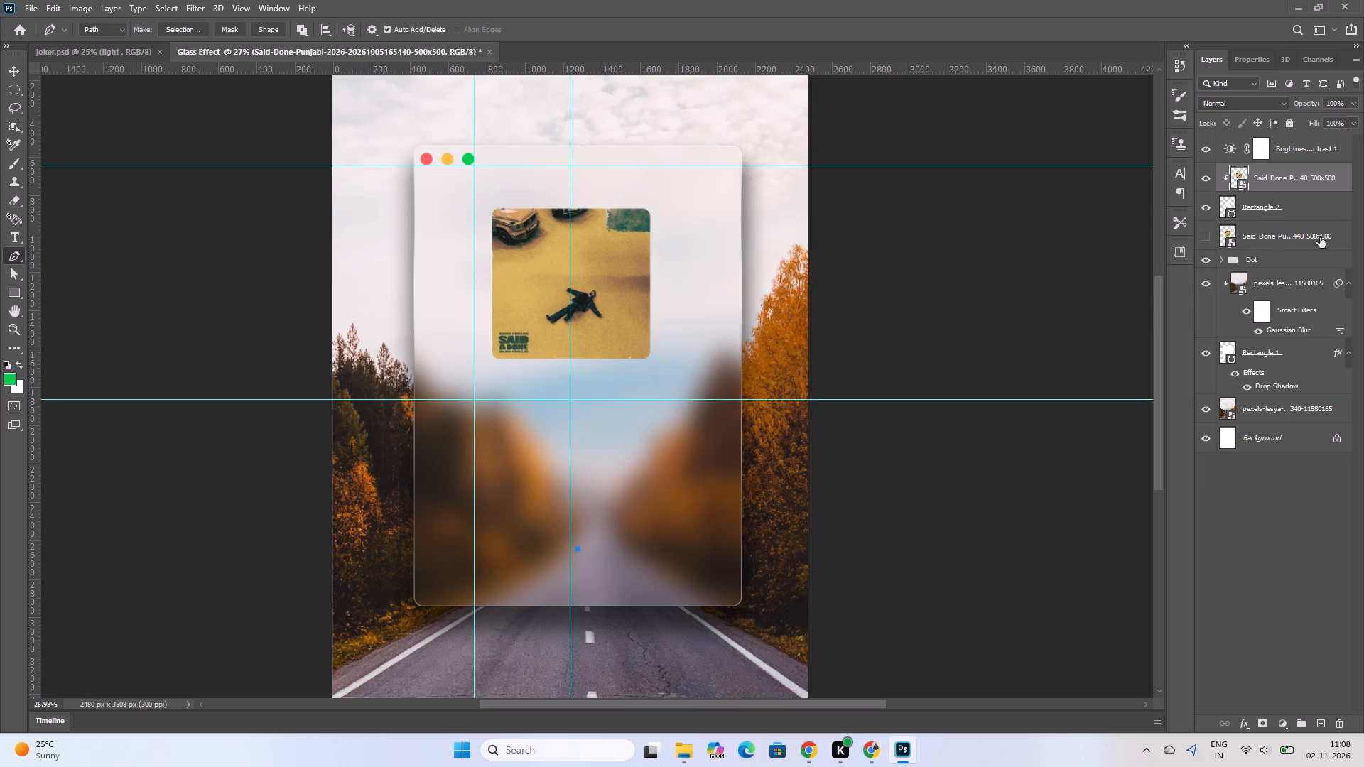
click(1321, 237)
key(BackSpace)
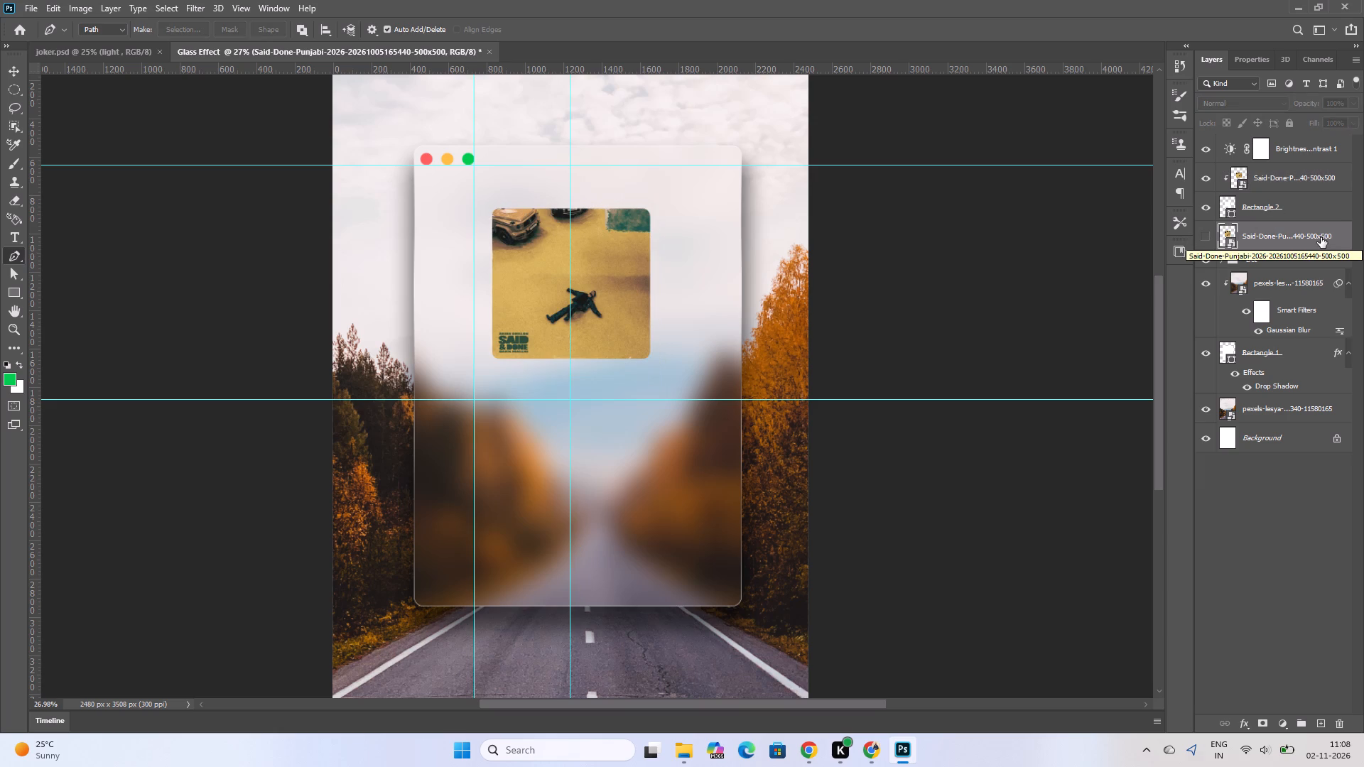
Convert the cover layer clipped to Rectangle 2 into a Smart Object.
right_click(1289, 175)
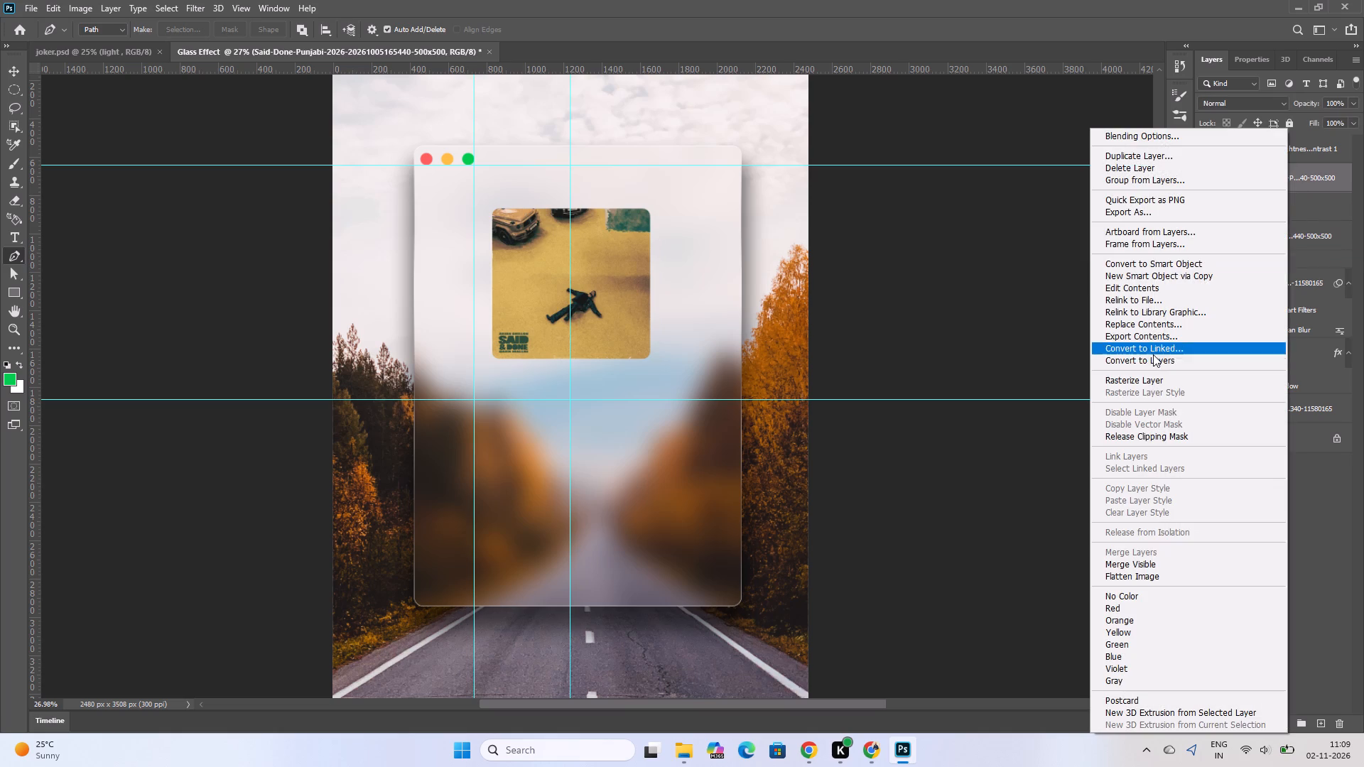
click(1168, 263)
click(880, 322)
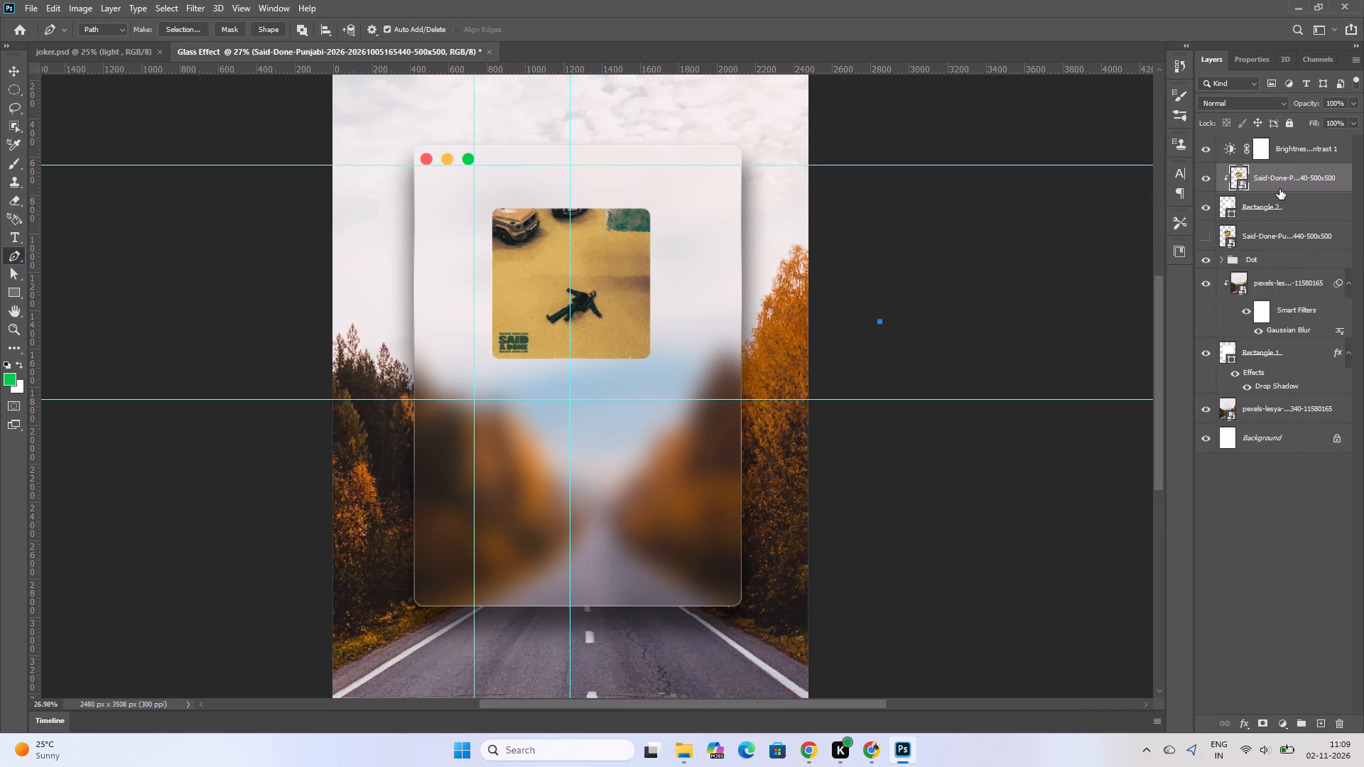
Check the effect of the Brightness/Contrast 1 adjustment layer above the cover and delete that layer.
click(1297, 147)
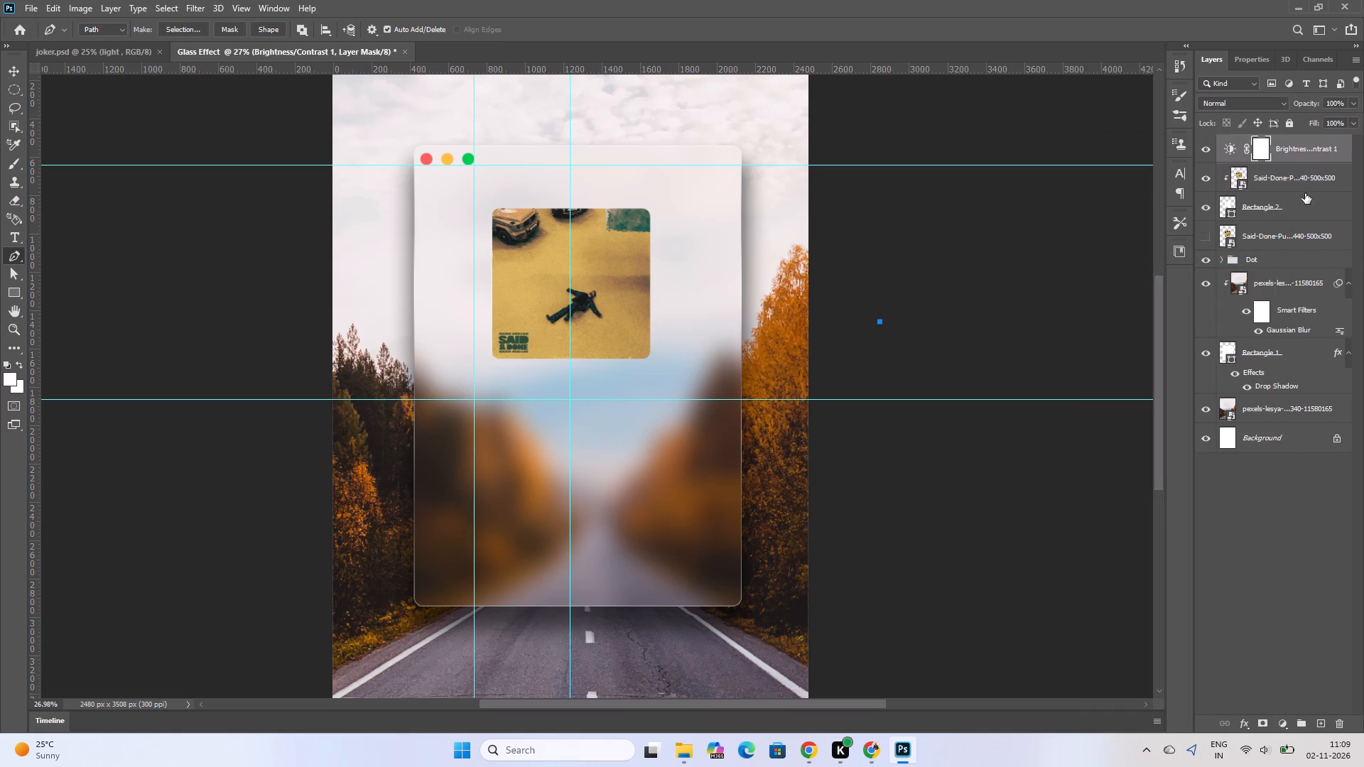
shift+click(1284, 234)
click(1305, 148)
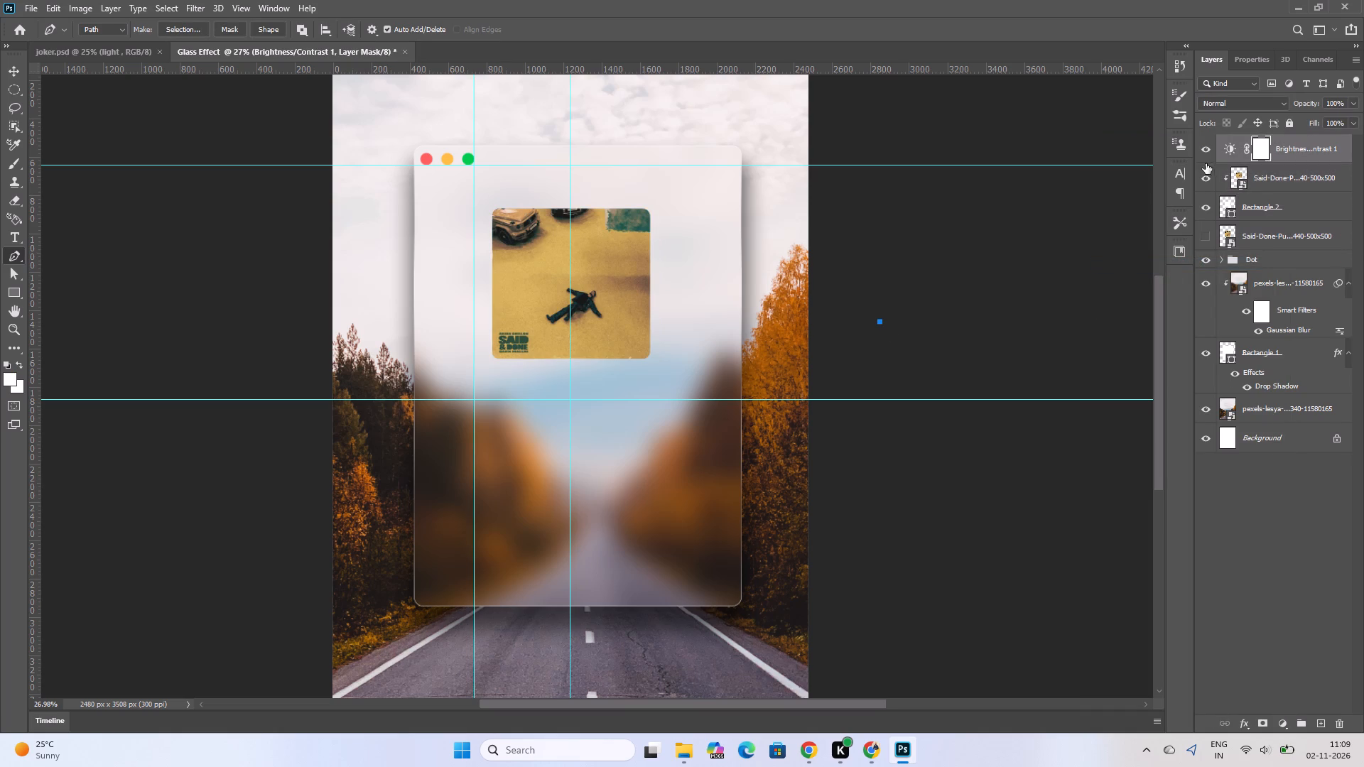
click(1207, 150)
click(1207, 150)
click(1297, 146)
key(BackSpace)
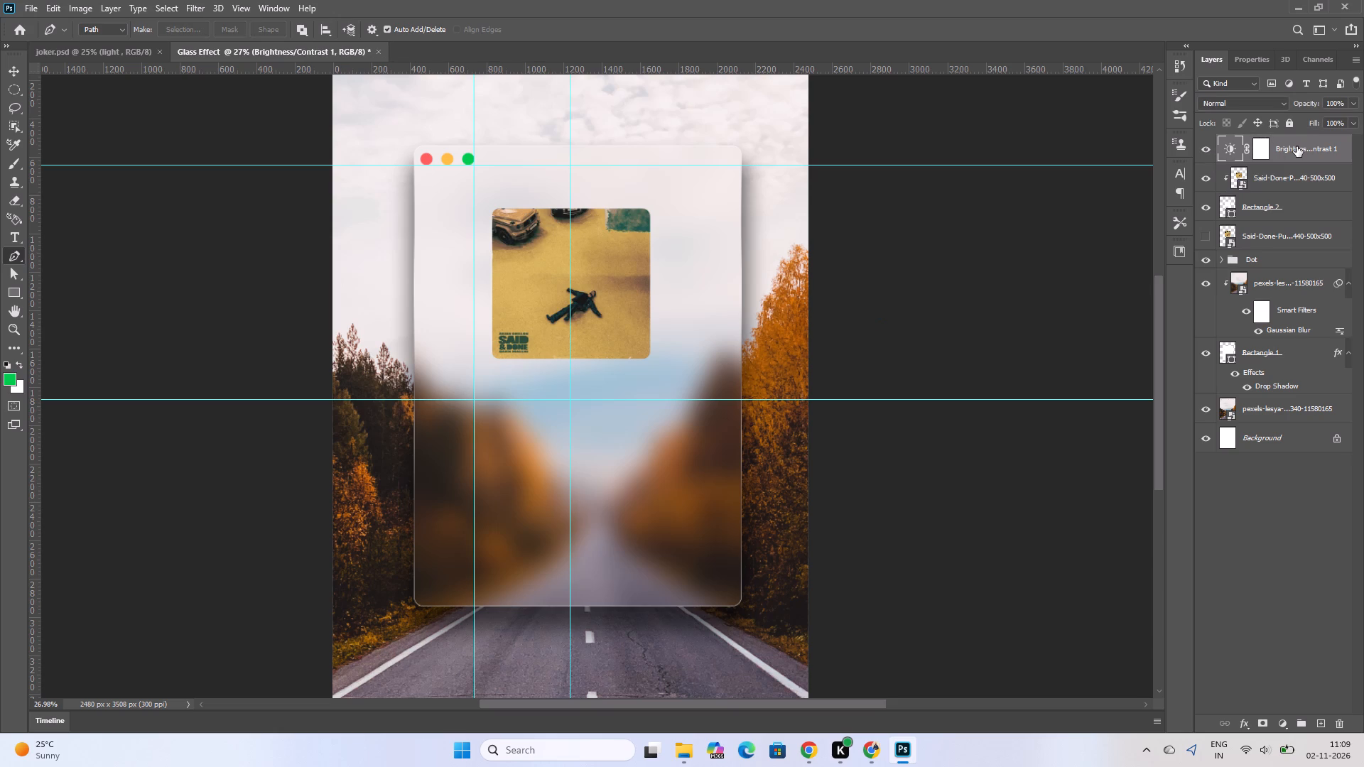
drag(1297, 146, 1340, 724)
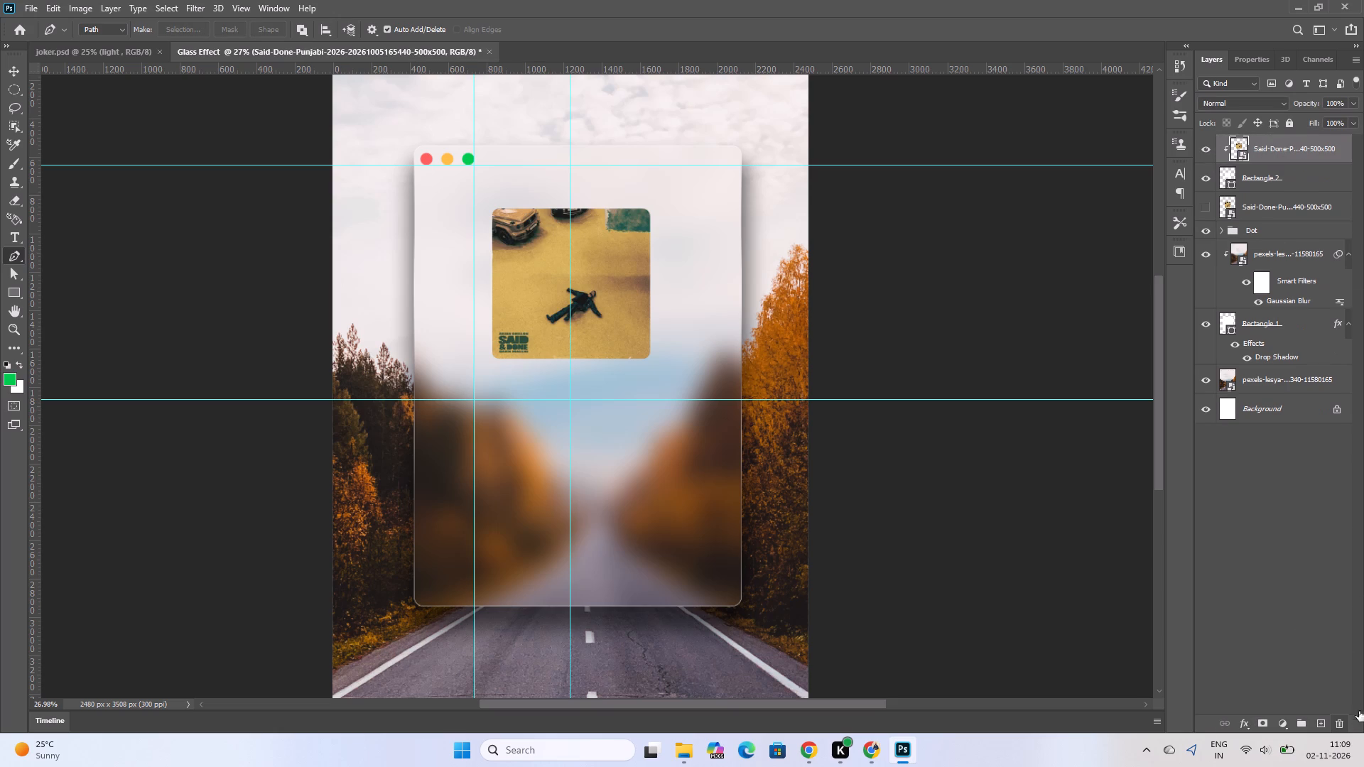
Delete the hidden duplicate Said-Done cover layer between Rectangle 2 and the Dot group.
click(1287, 141)
shift+click(1279, 210)
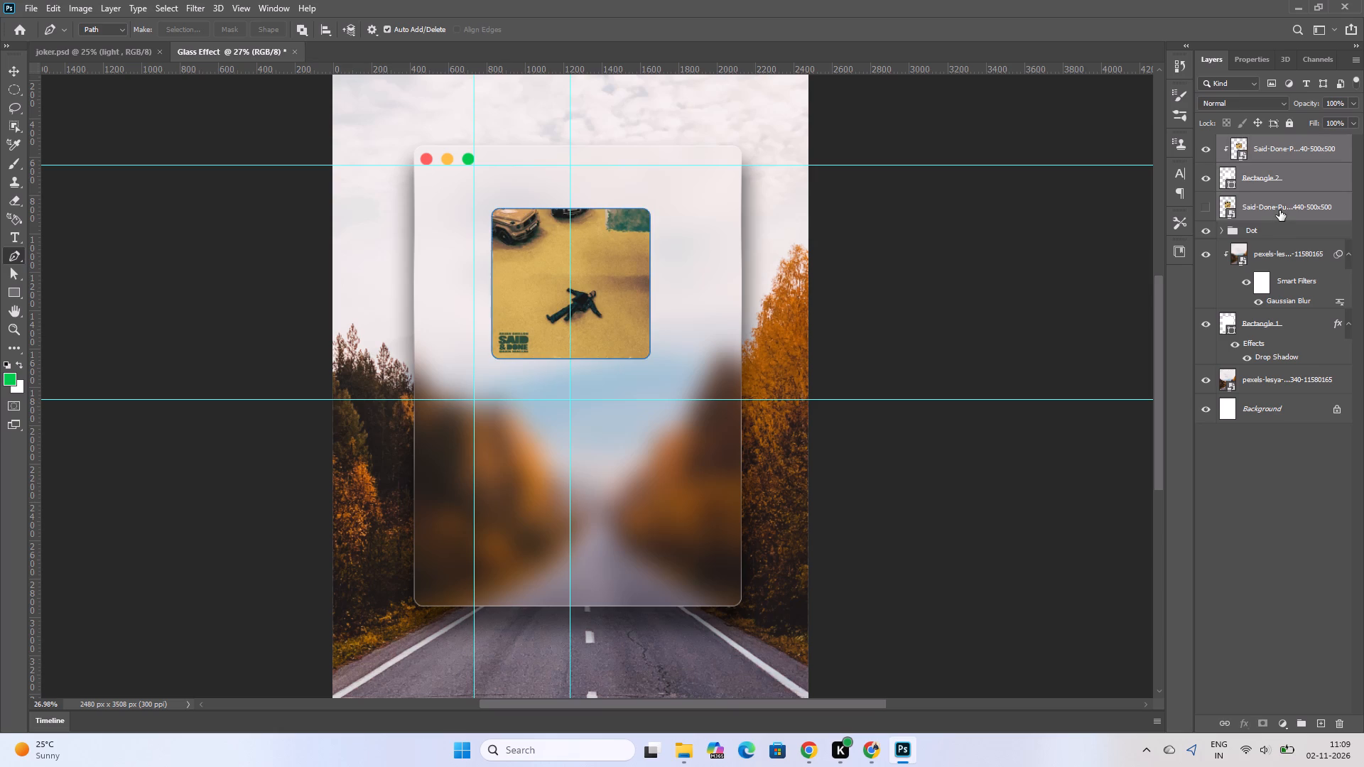
click(1279, 210)
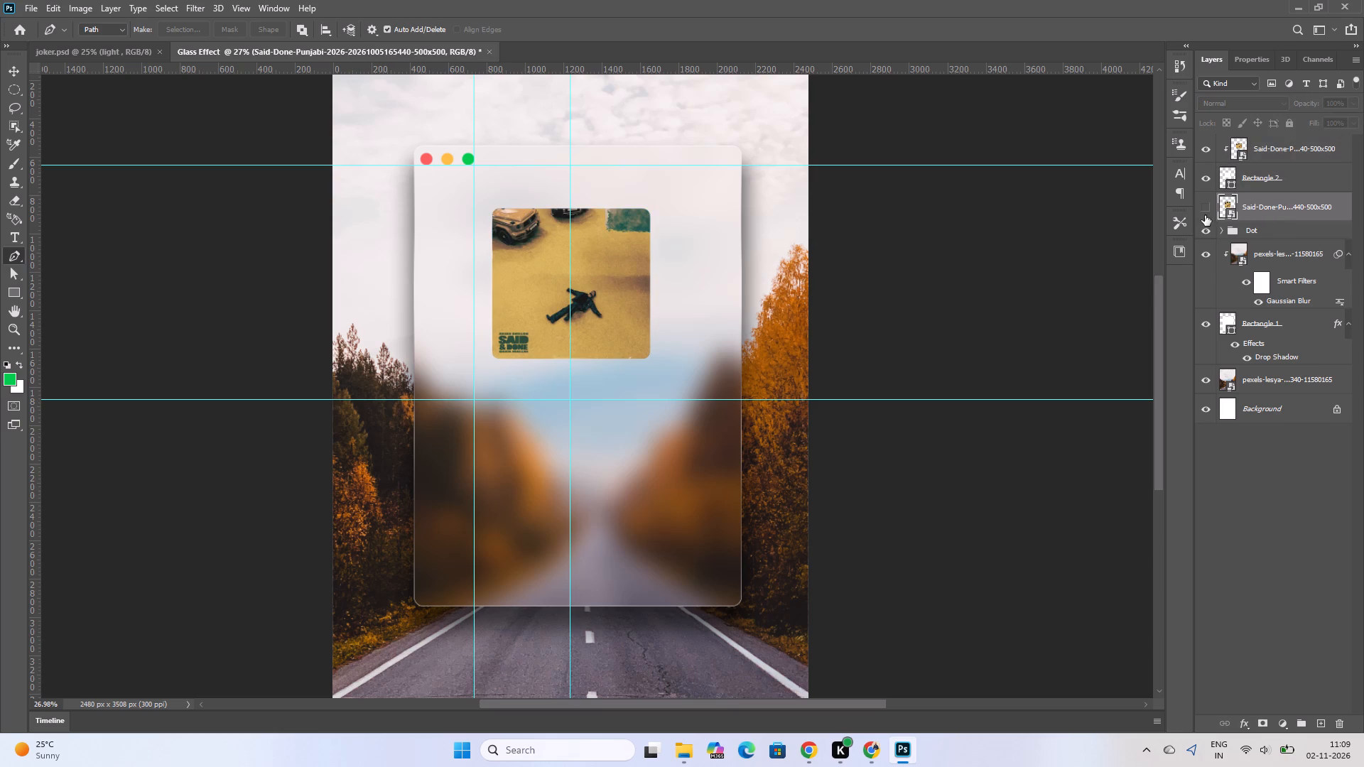
click(1204, 205)
click(1204, 205)
drag(1303, 205, 1330, 265)
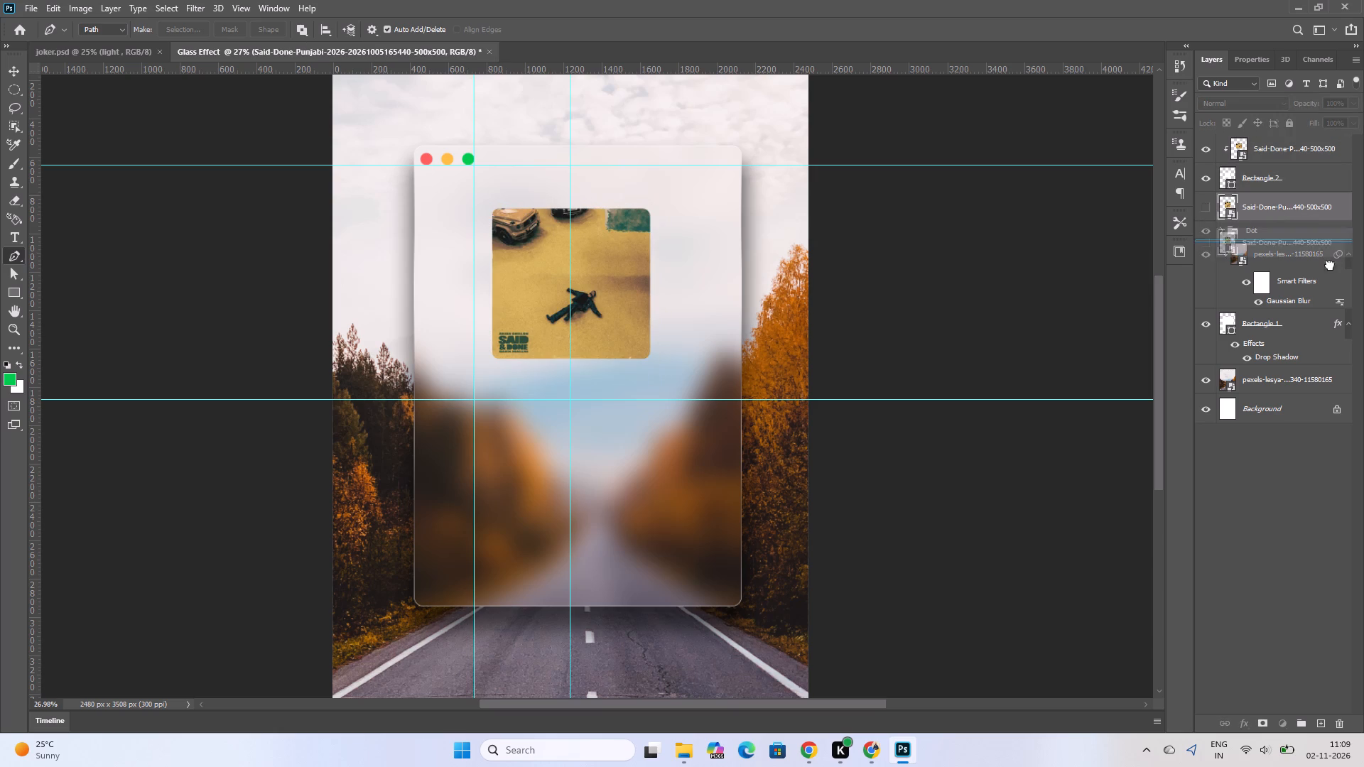
drag(1330, 265, 1343, 729)
Group the clipped cover layer with Rectangle 2 and name the group "arjan photo".
click(1269, 150)
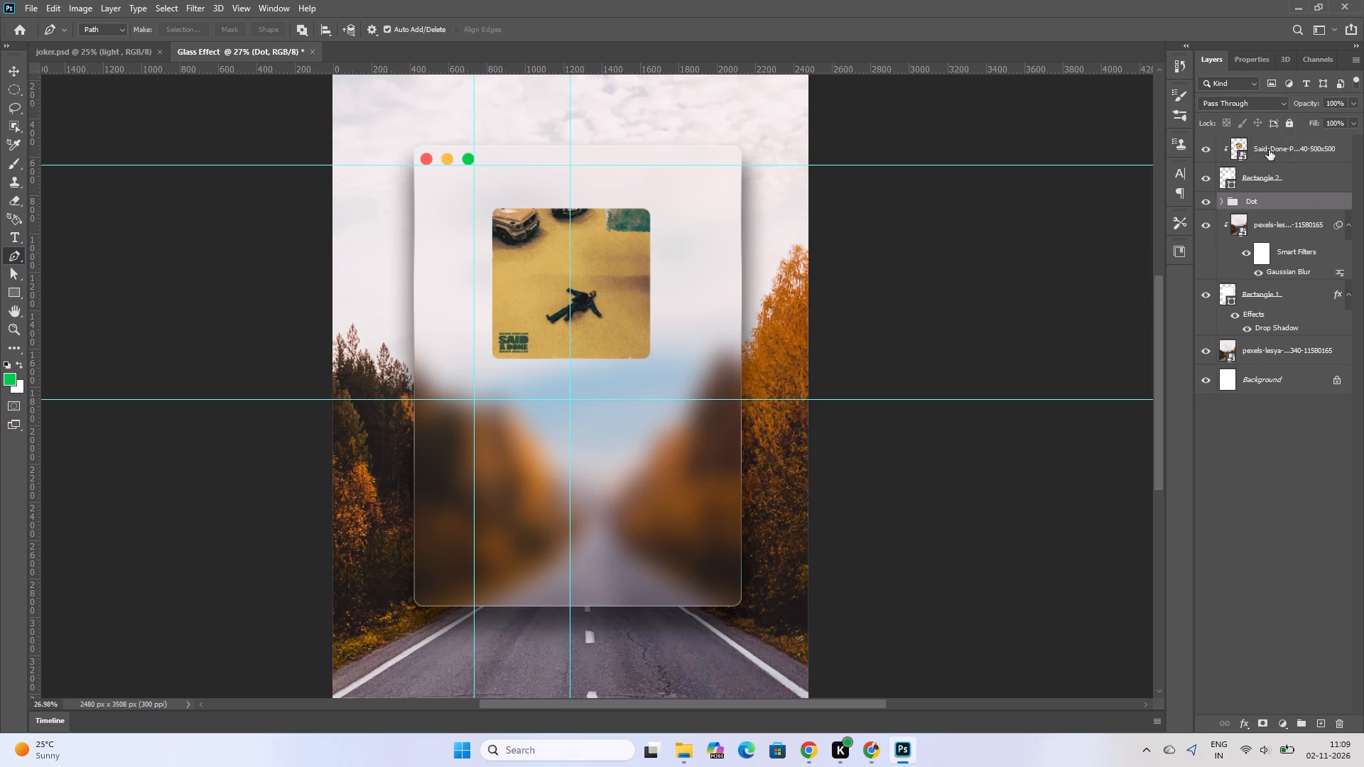
shift+click(1260, 189)
right_click(1265, 185)
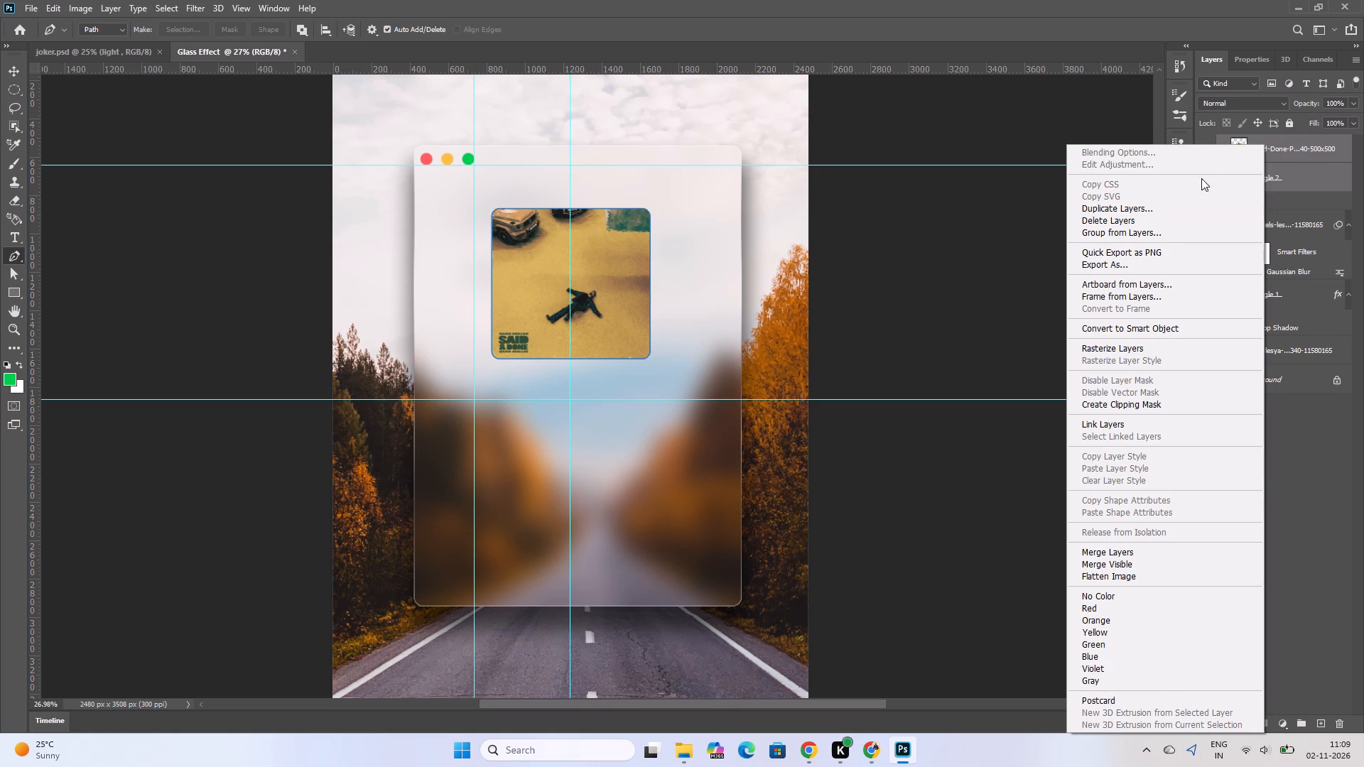
click(1297, 724)
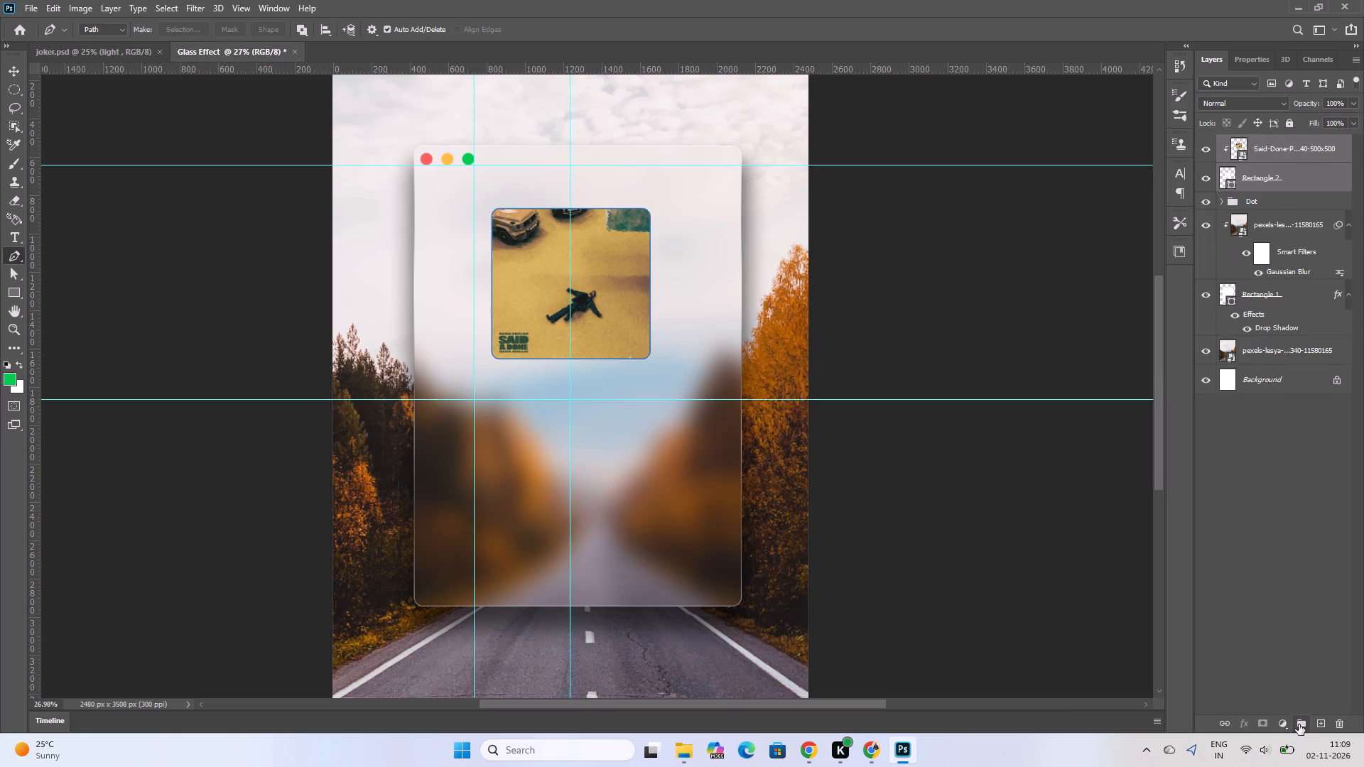
click(1300, 724)
double_click(1257, 144)
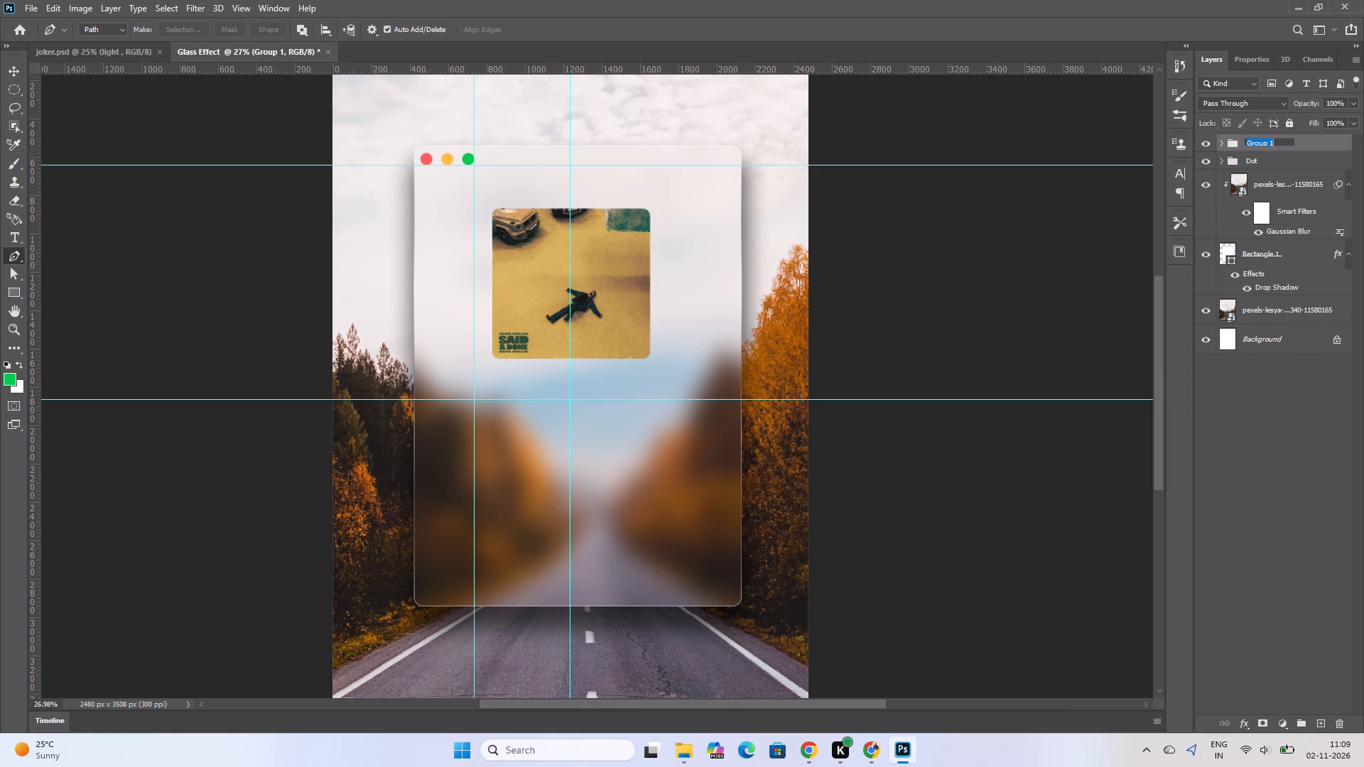
text(arj)
text(an pgo)
key(BackSpace)
key(BackSpace)
text(ho)
text(to)
key(Return)
Group the blurred road photo, Rectangle 1 and the unblurred road photo, and name the group "Glass effect".
click(1297, 183)
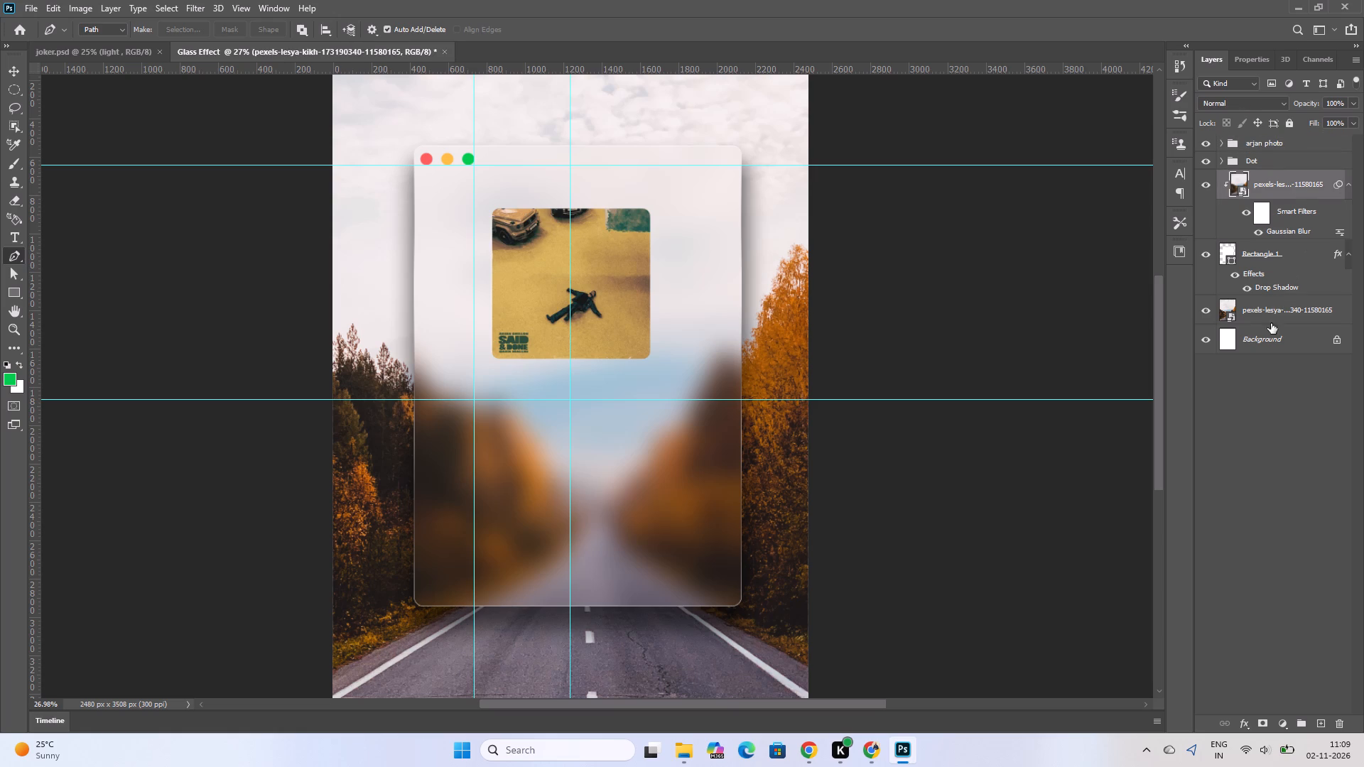
shift+click(1270, 322)
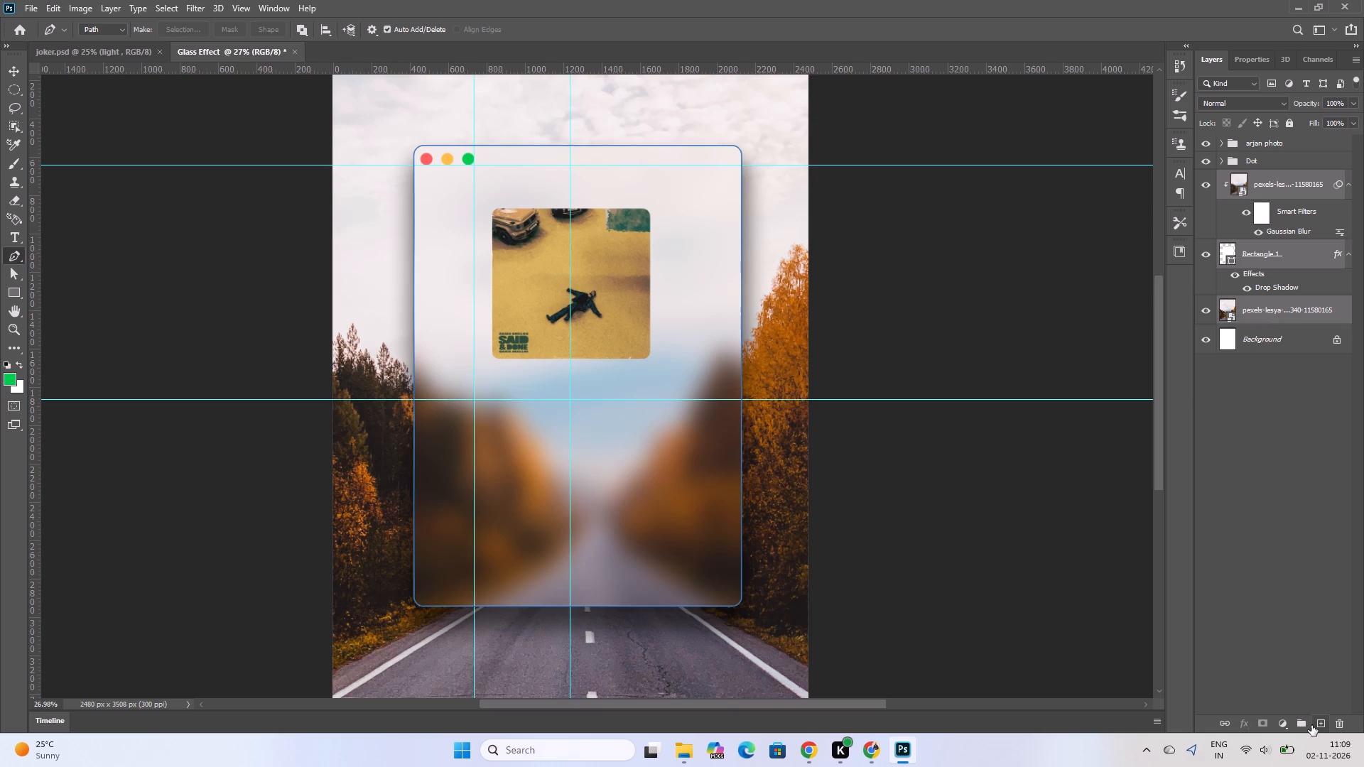
click(1307, 725)
double_click(1257, 183)
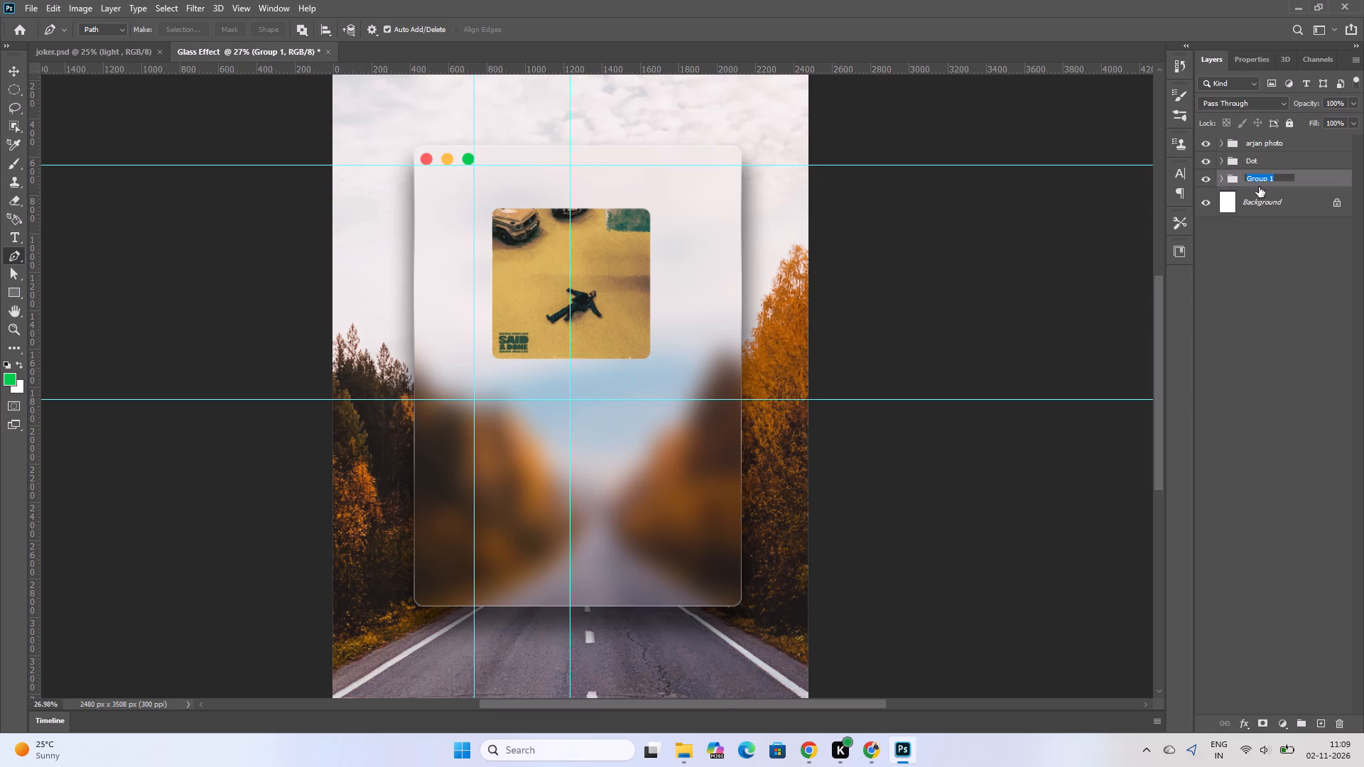
key(shift+g)
text(kas)
key(BackSpace)
key(BackSpace)
key(BackSpace)
text(lass effect)
key(Return)
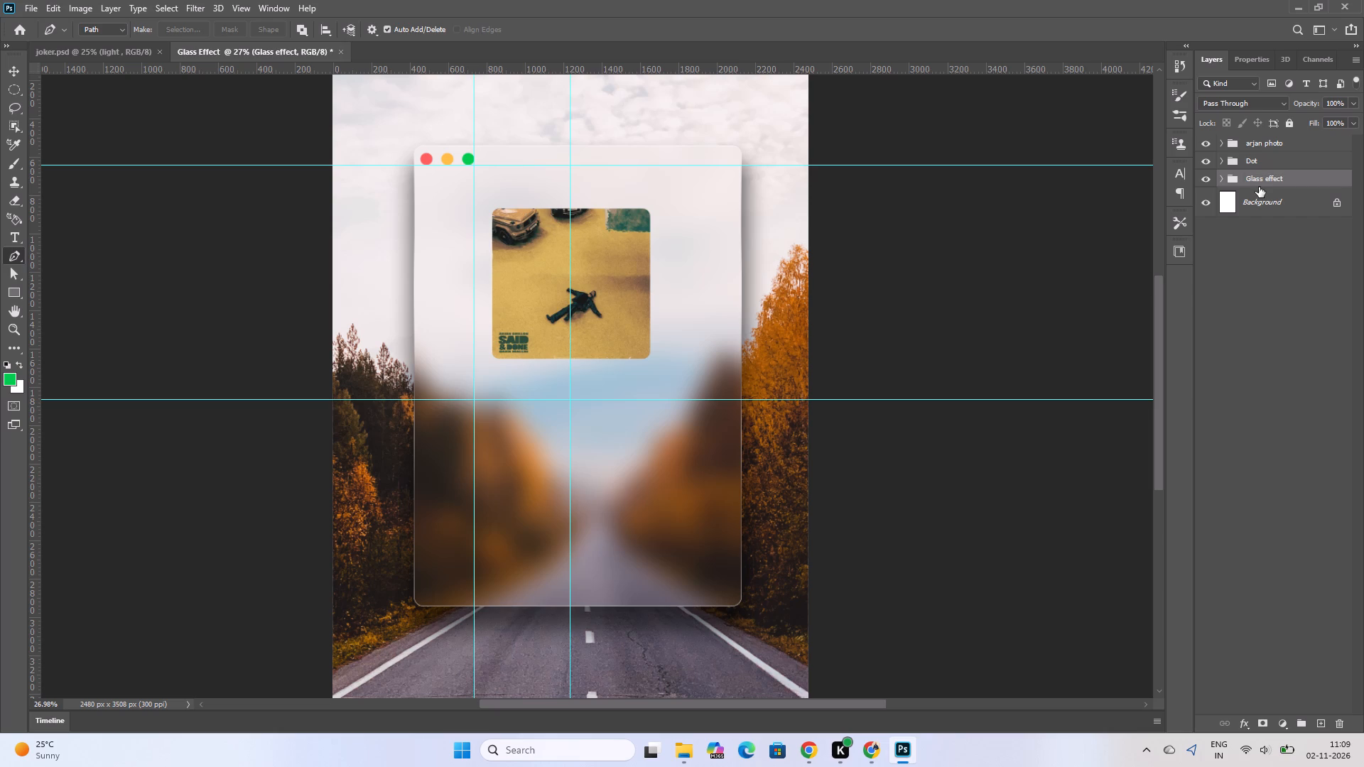
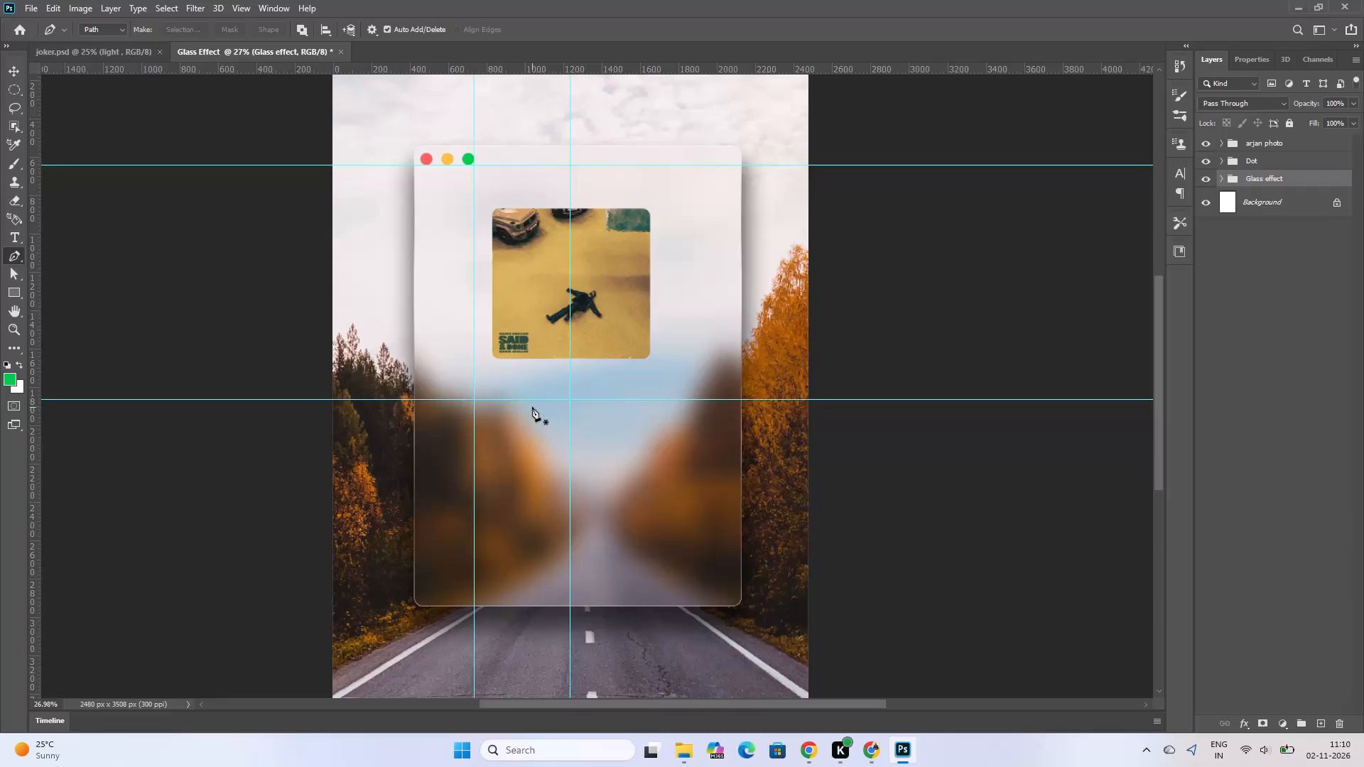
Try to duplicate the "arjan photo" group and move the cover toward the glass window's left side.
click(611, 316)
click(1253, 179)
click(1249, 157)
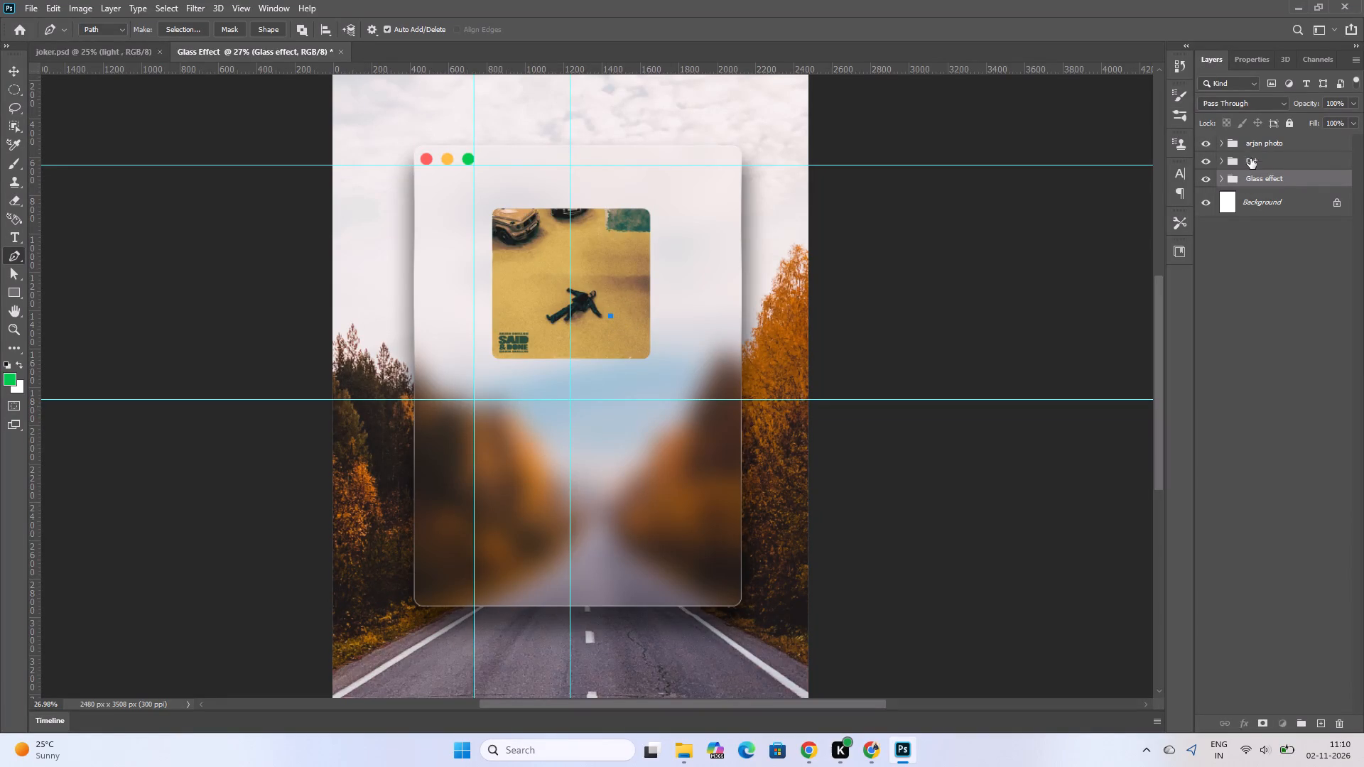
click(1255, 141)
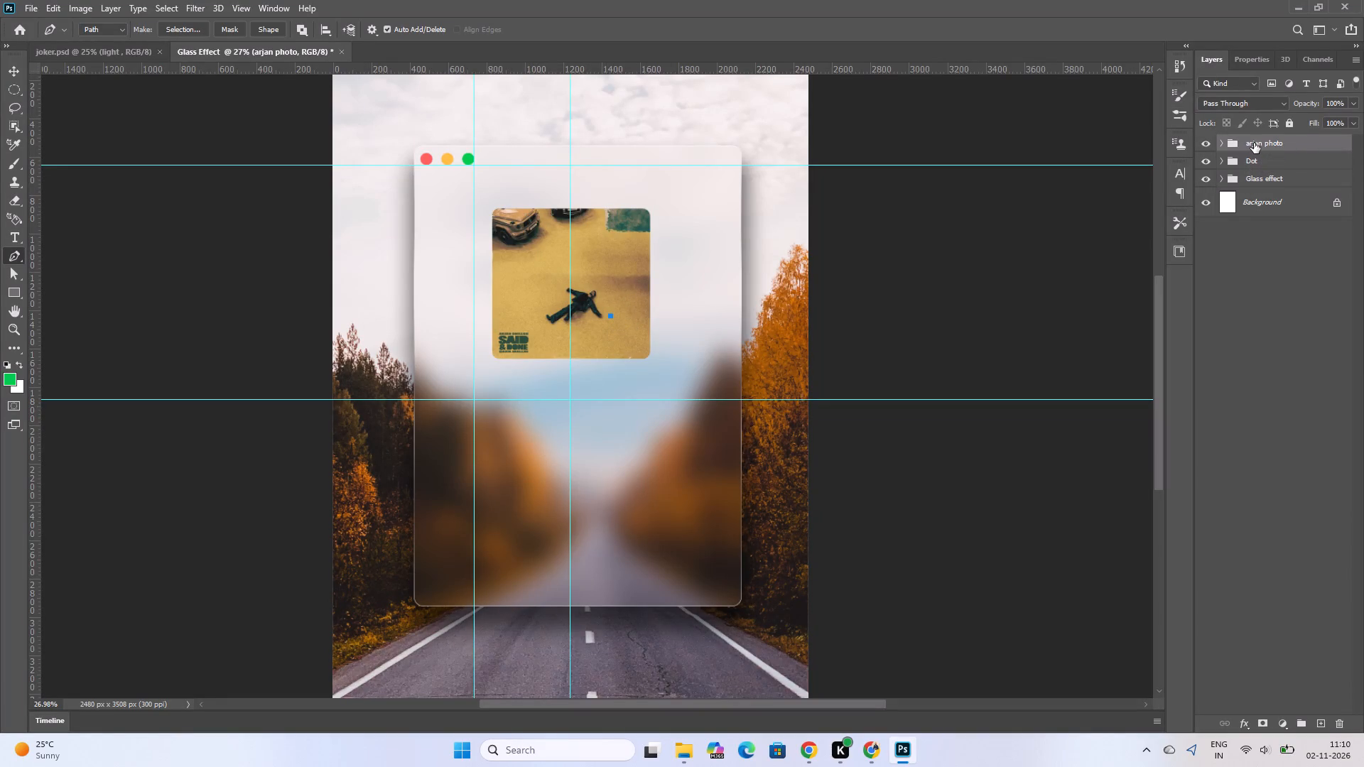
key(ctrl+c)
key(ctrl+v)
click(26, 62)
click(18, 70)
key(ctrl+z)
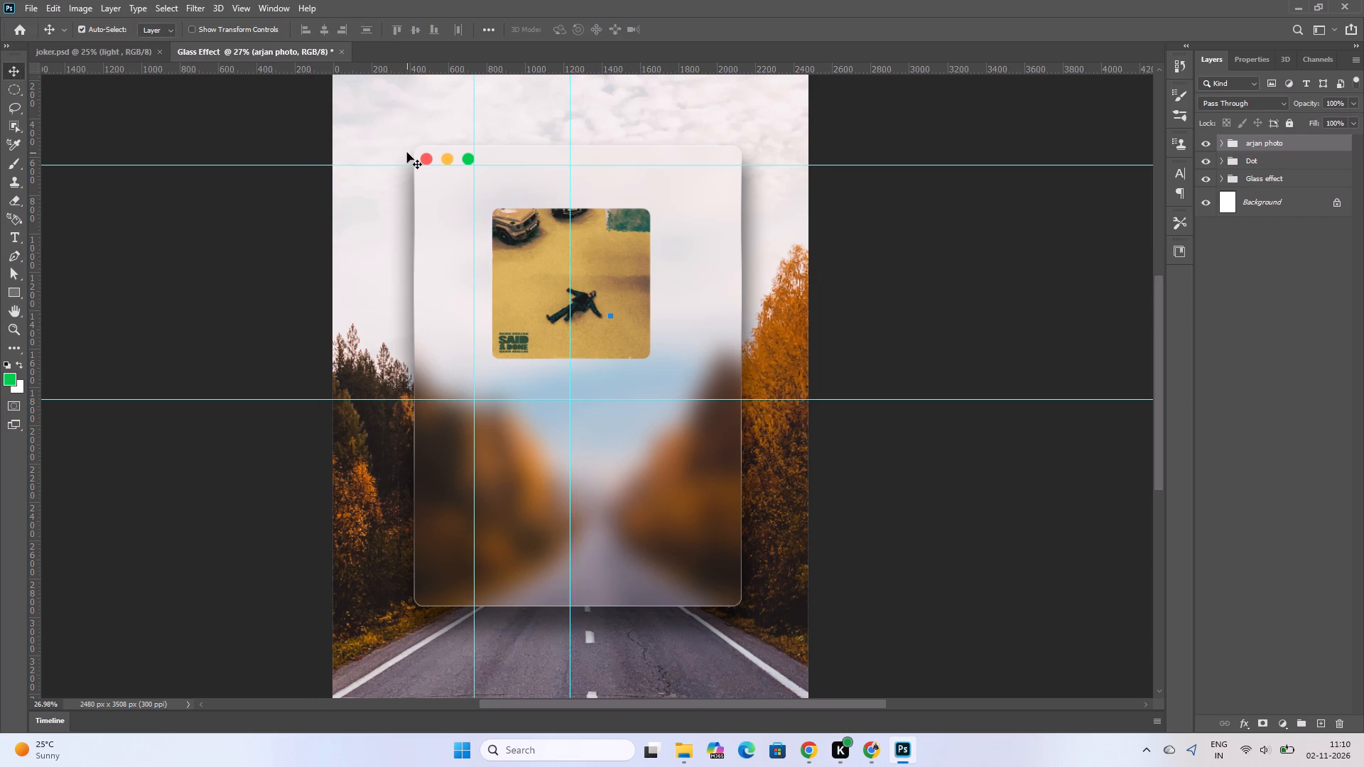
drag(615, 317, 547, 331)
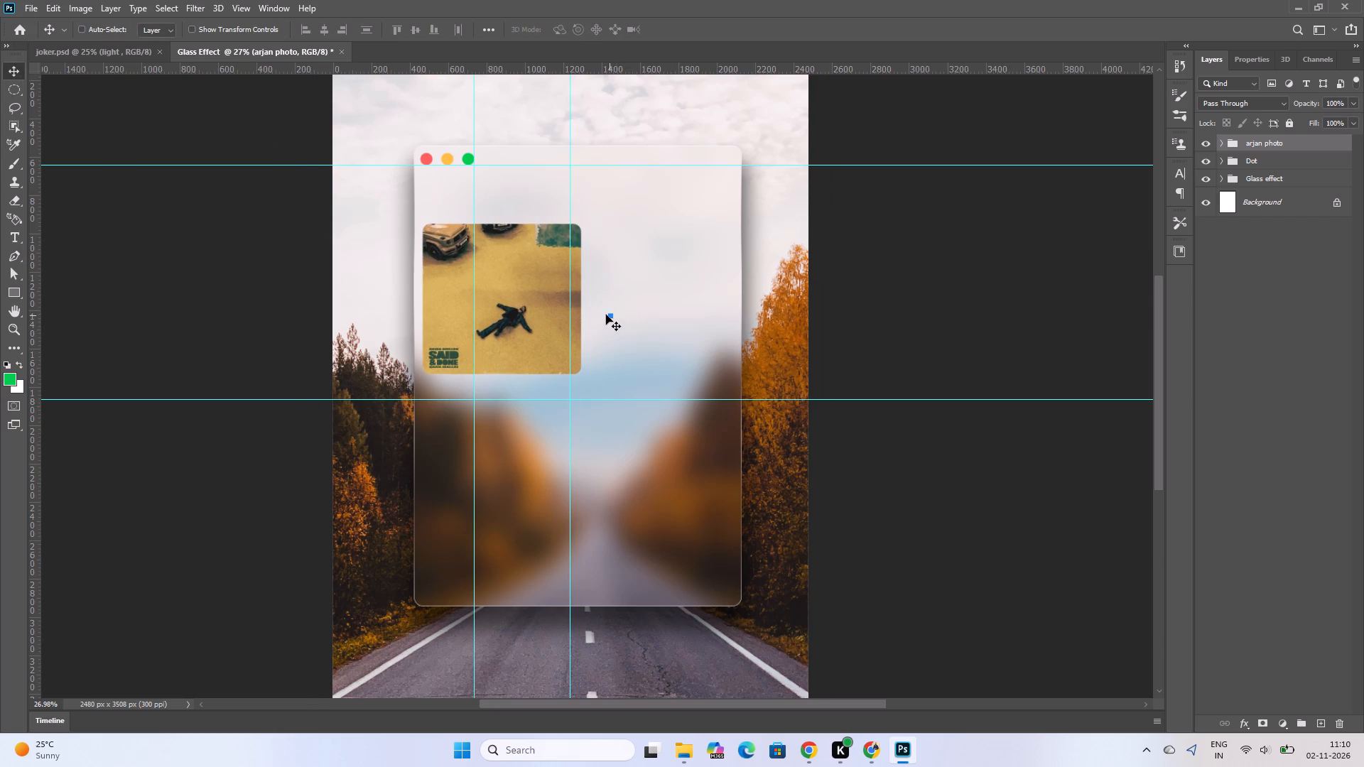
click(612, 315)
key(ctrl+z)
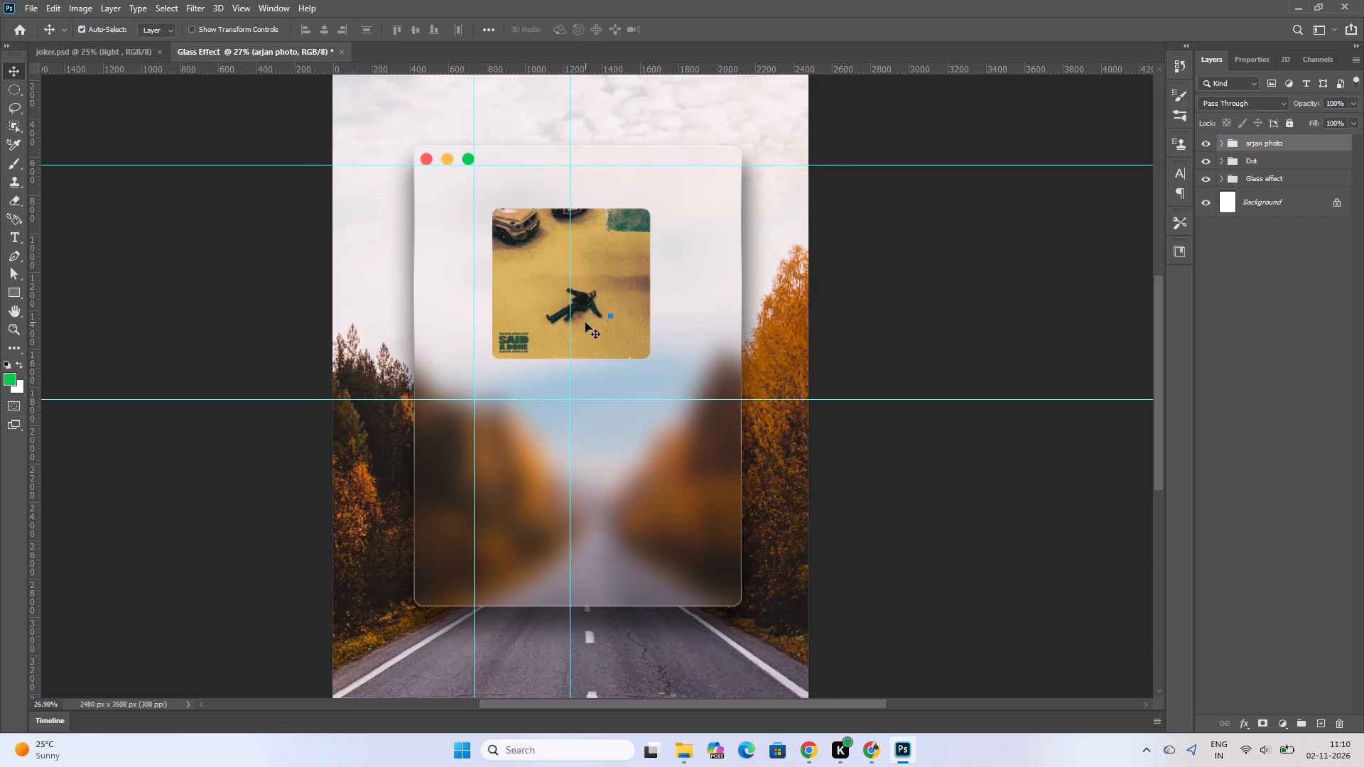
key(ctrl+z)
Duplicate the "arjan photo" group and move the copy below the original cover, against the glass window's left edge.
key(ctrl+c)
key(ctrl+v)
key(ctrl+b)
drag(602, 403, 514, 479)
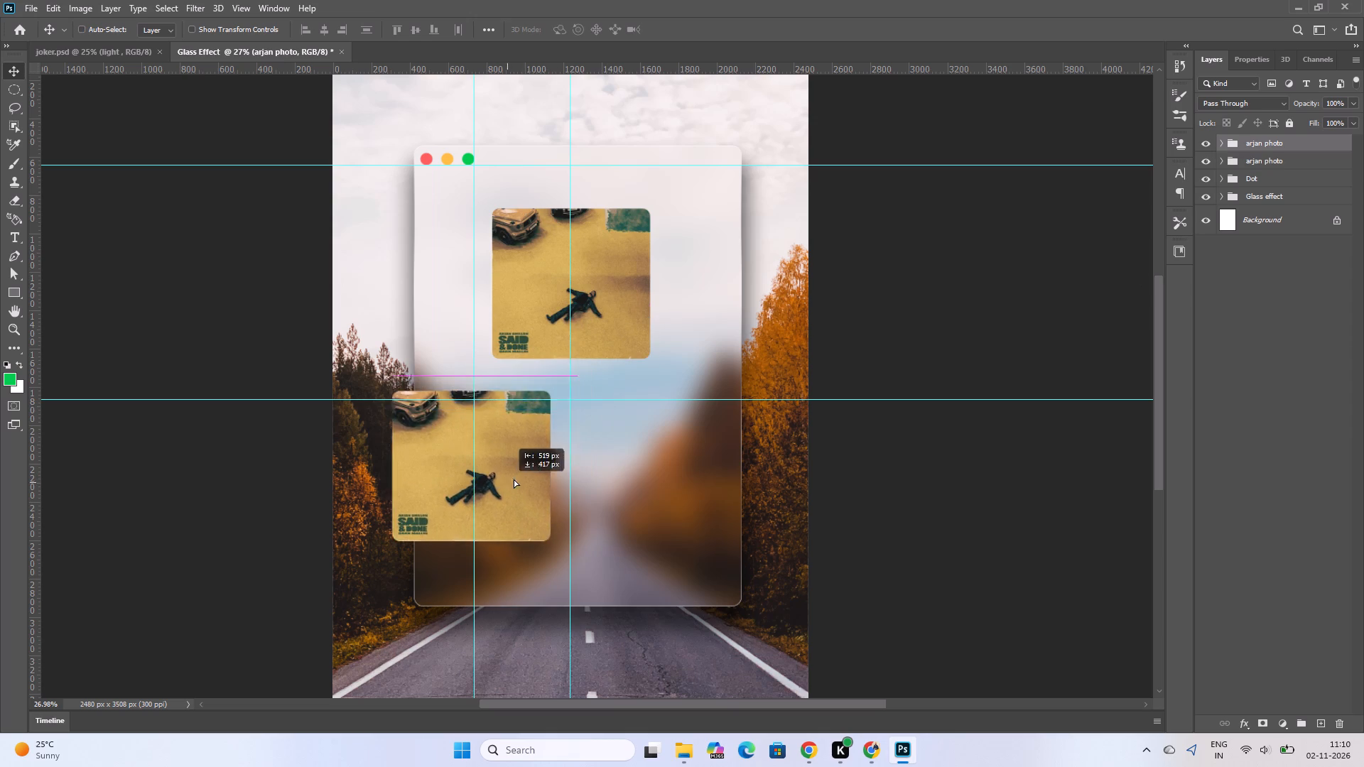
drag(514, 479, 526, 472)
Scale the copied cover group to about 20% and place it just under the horizontal guide, near the window's left side.
key(ctrl+t)
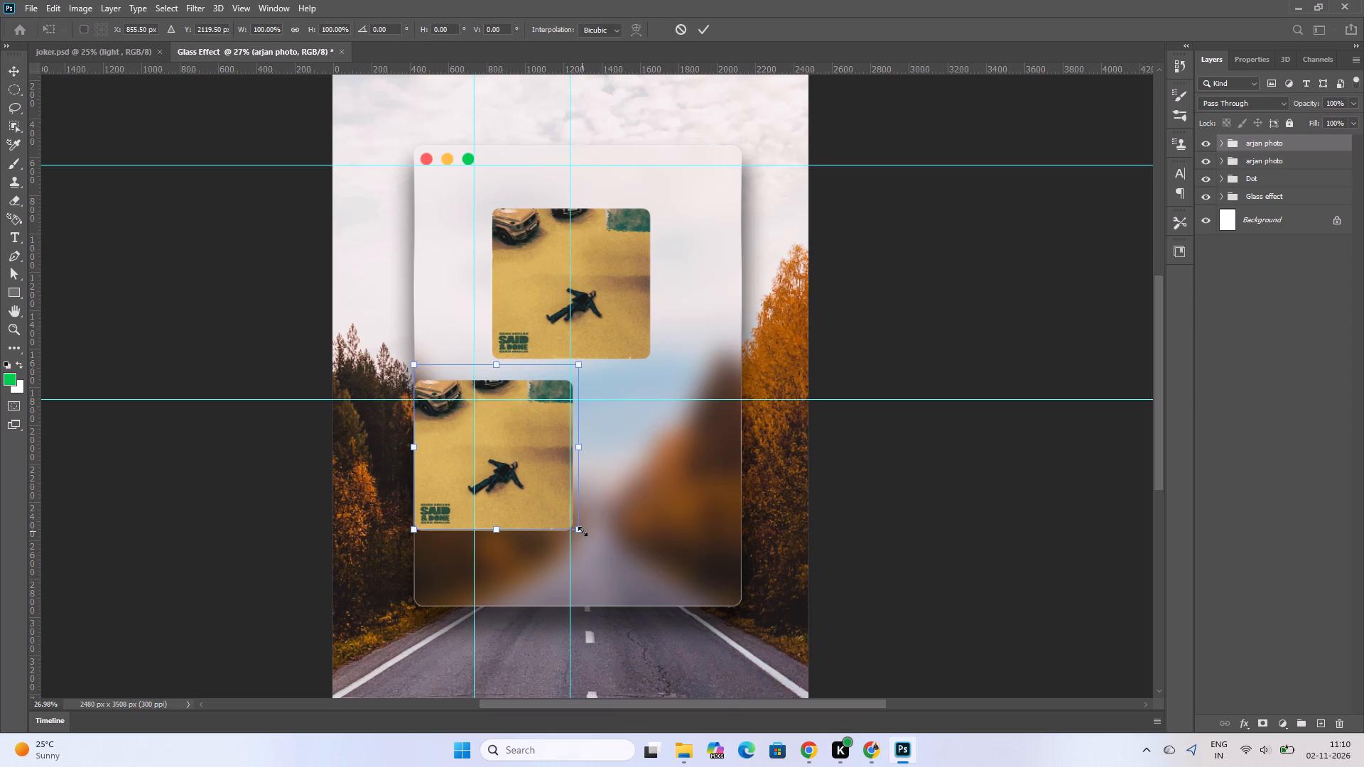
shift+drag(583, 532, 462, 399)
drag(436, 388, 467, 410)
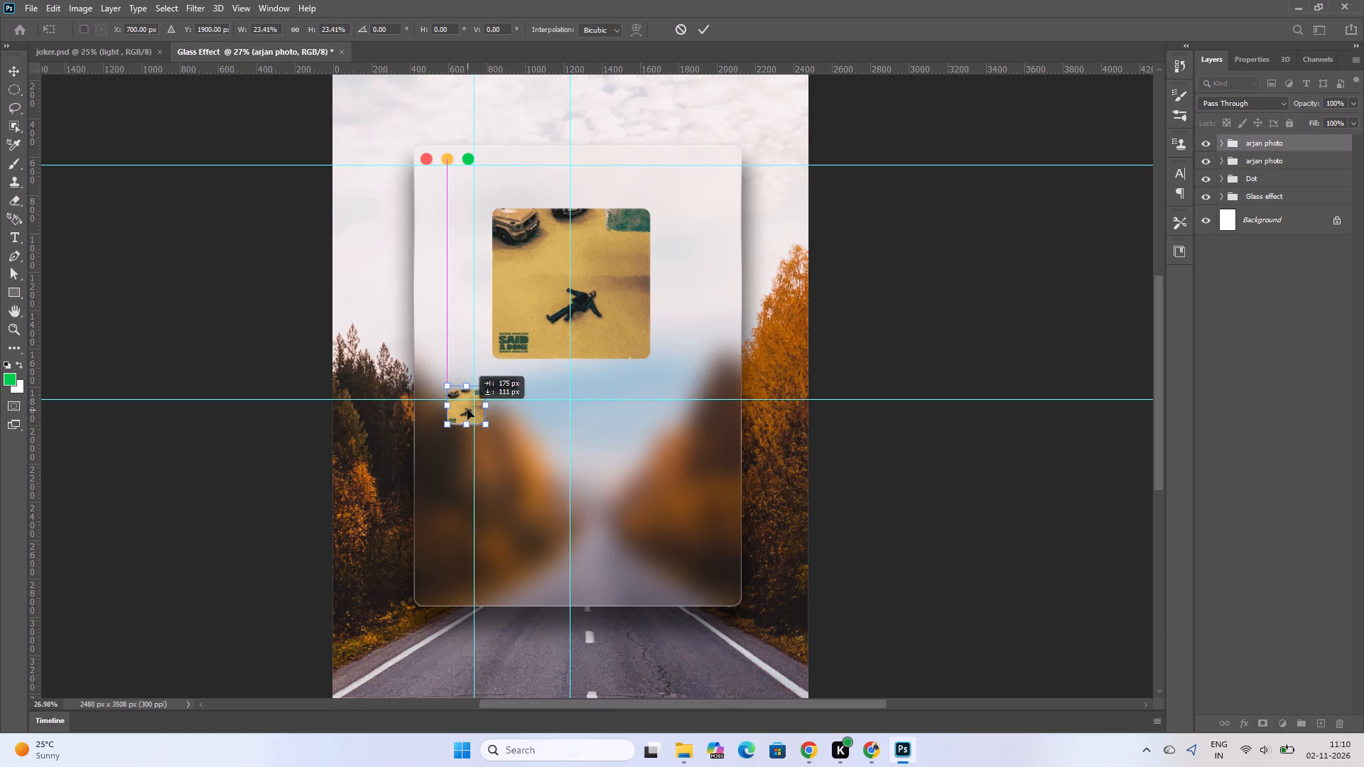
drag(467, 410, 467, 420)
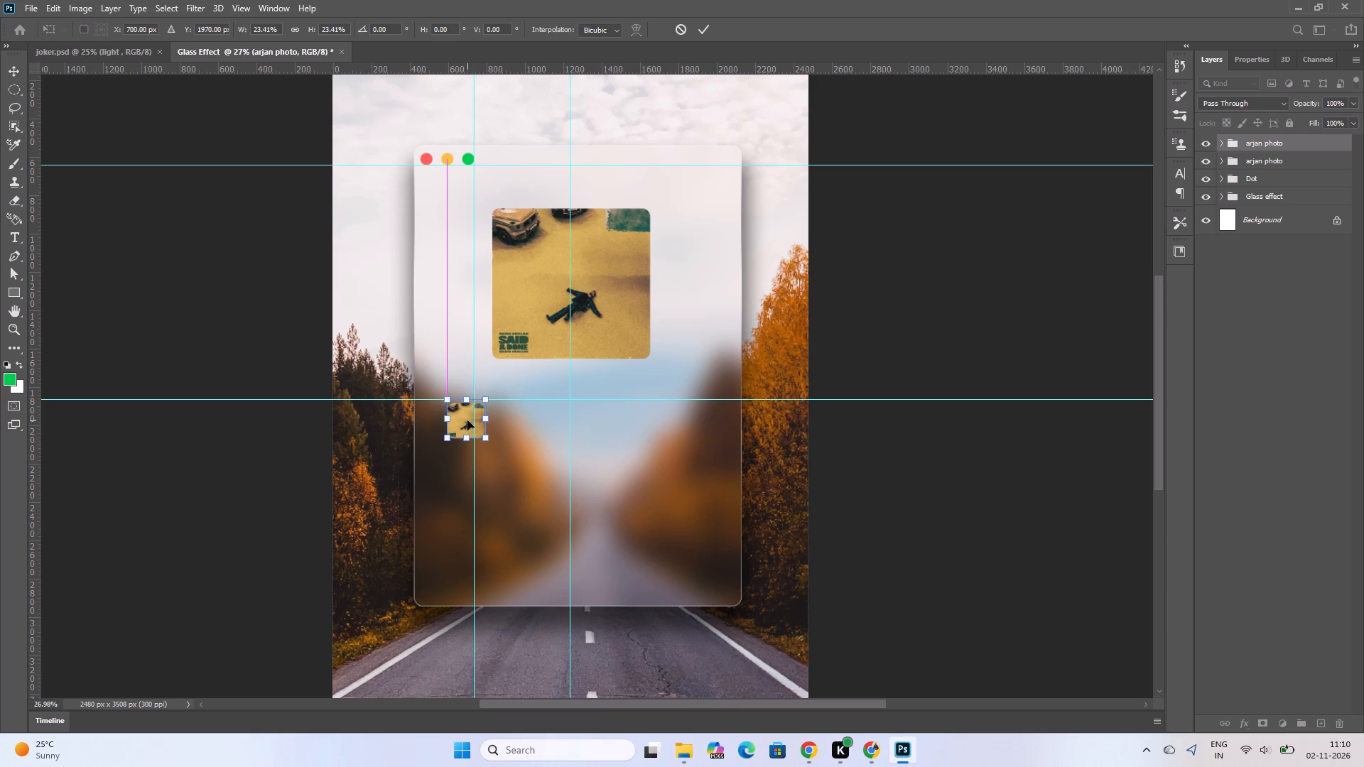
alt+scroll(503, 451, up, 4)
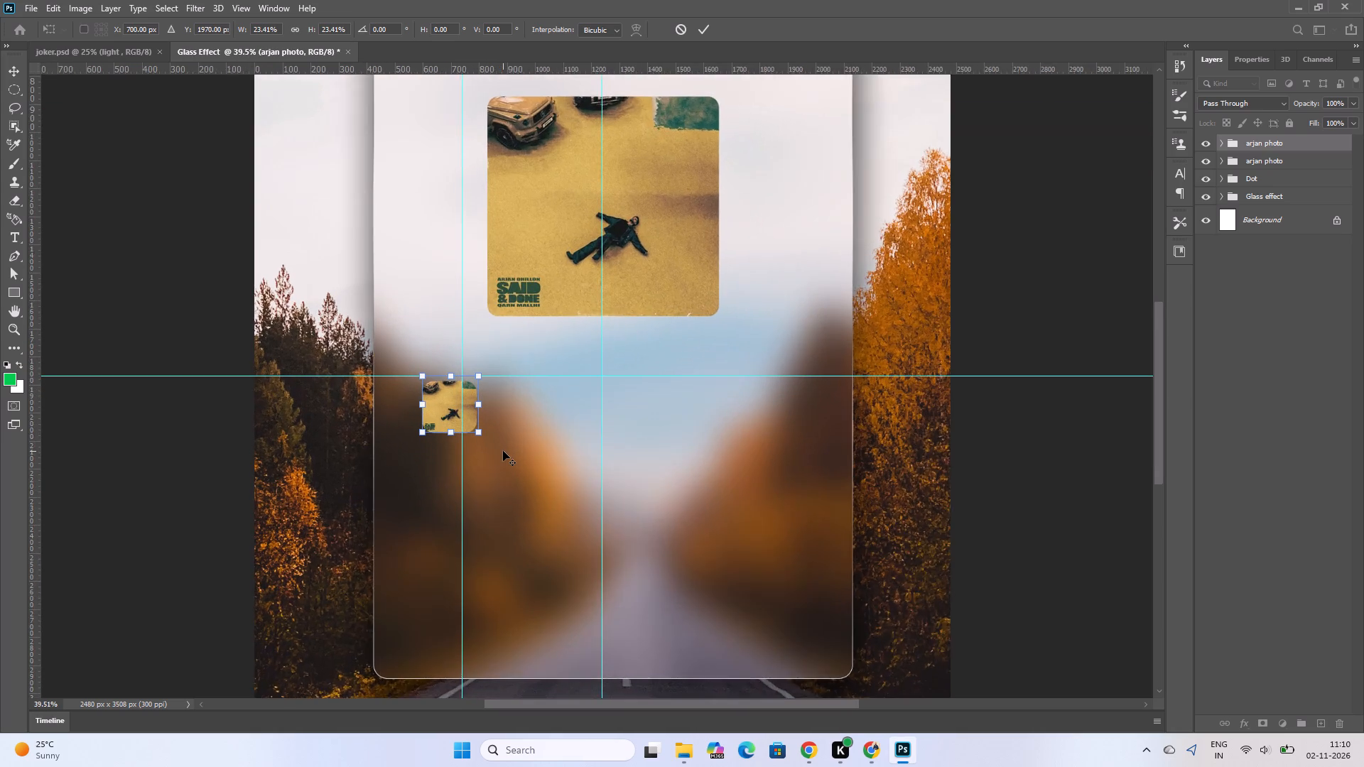
alt+scroll(503, 451, up, 1)
shift+drag(477, 428, 457, 415)
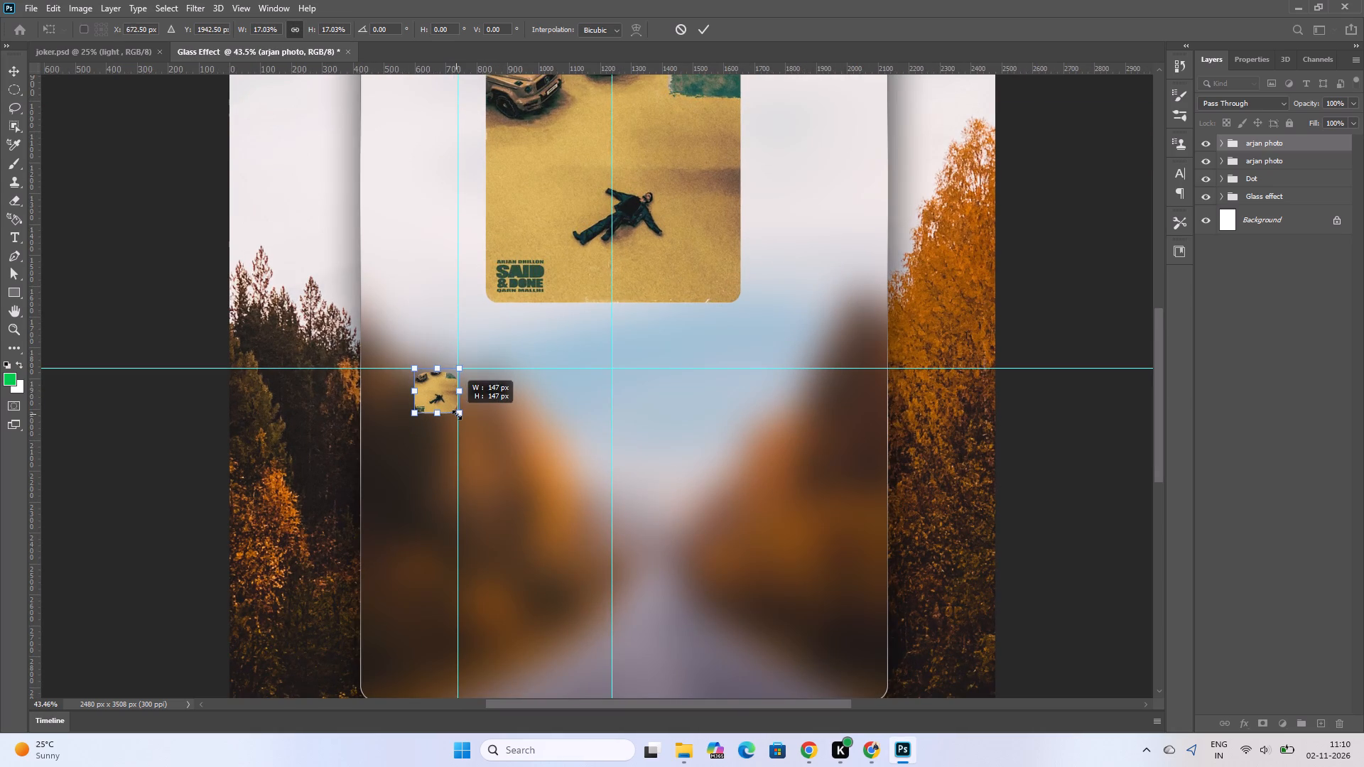
shift+drag(457, 415, 457, 416)
shift+drag(457, 416, 460, 428)
click(521, 452)
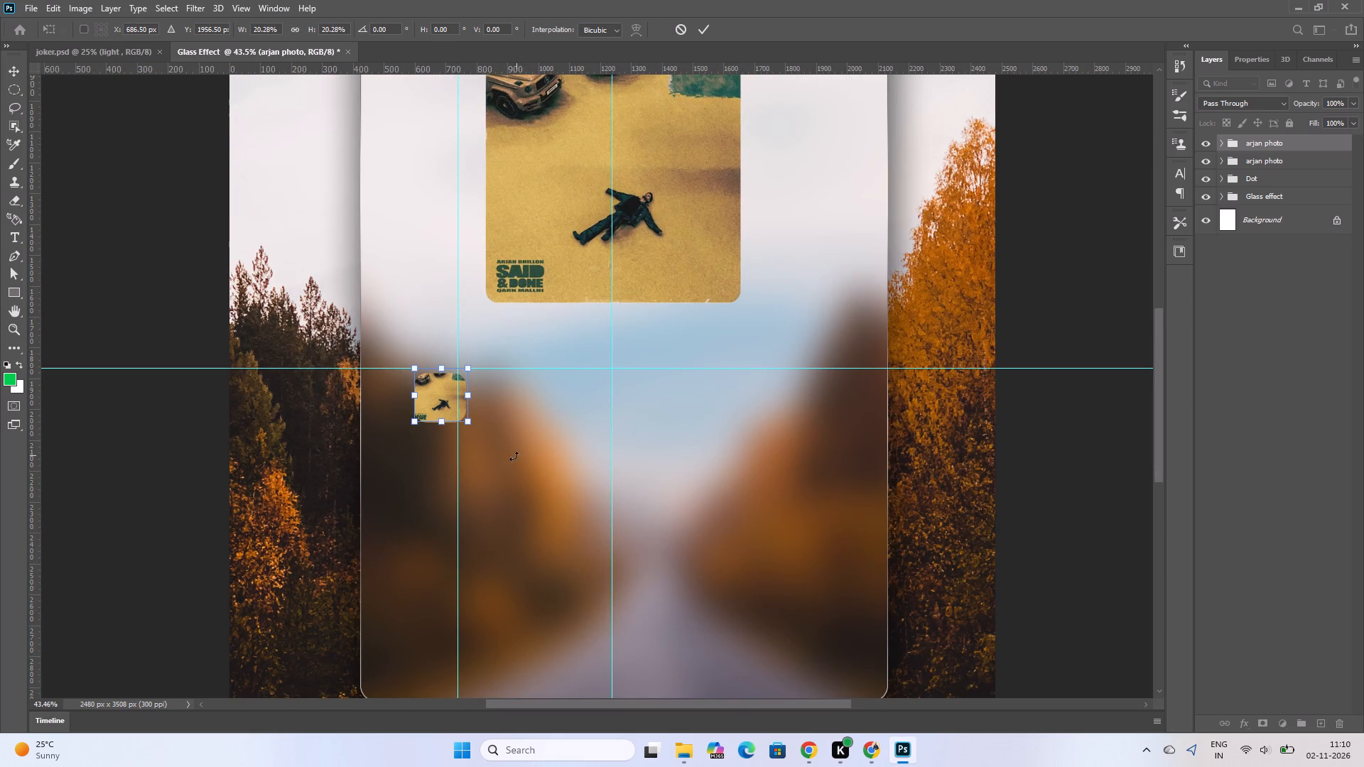
key(Return)
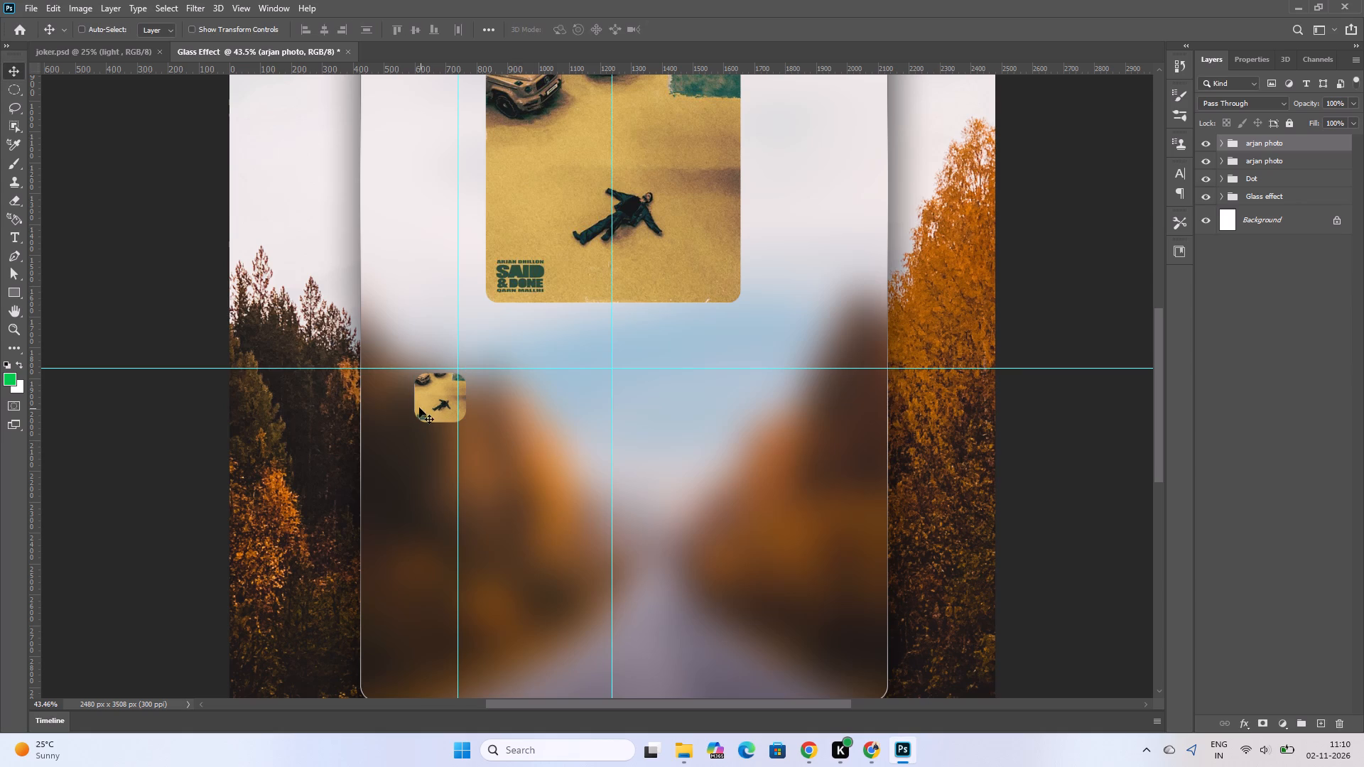
Set all corner radii of Rectangle 2 in the upper "arjan photo" group to 20 px.
click(428, 401)
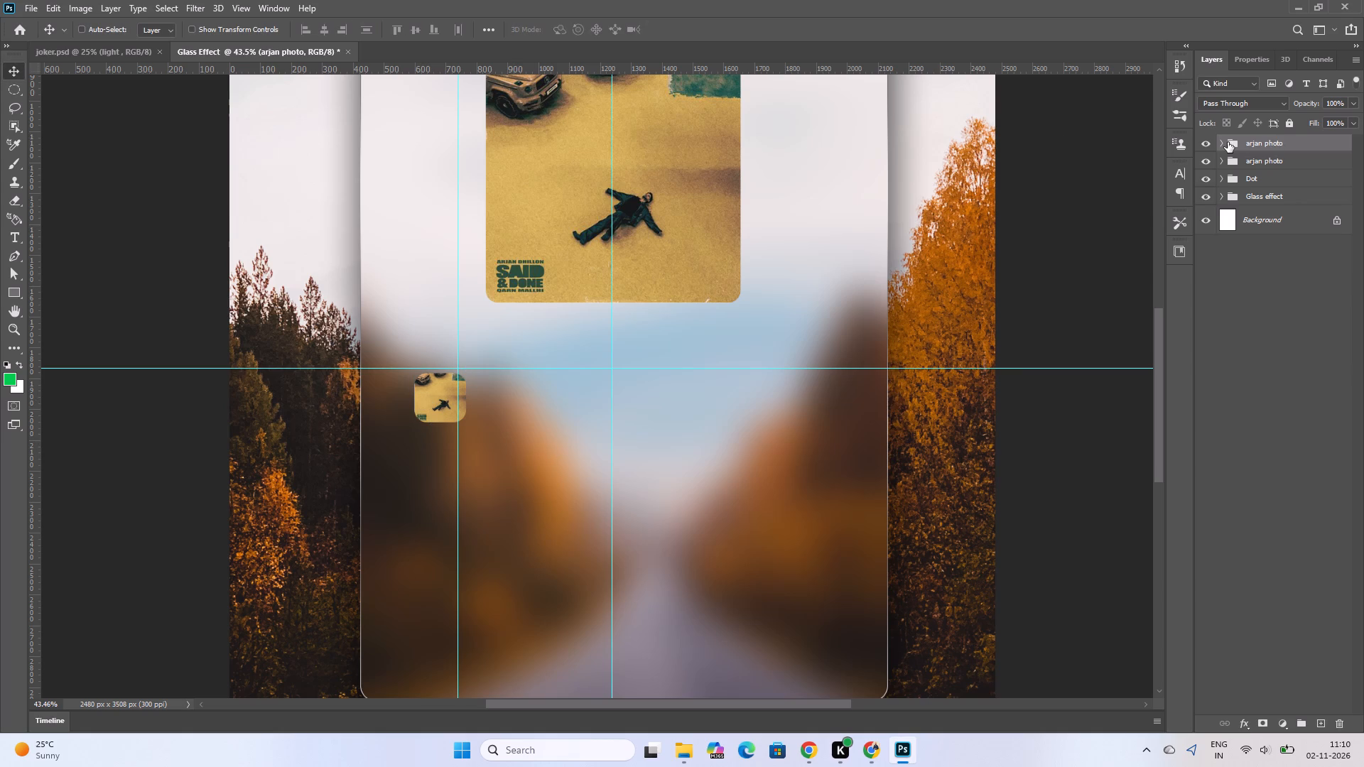
click(1224, 143)
click(1275, 197)
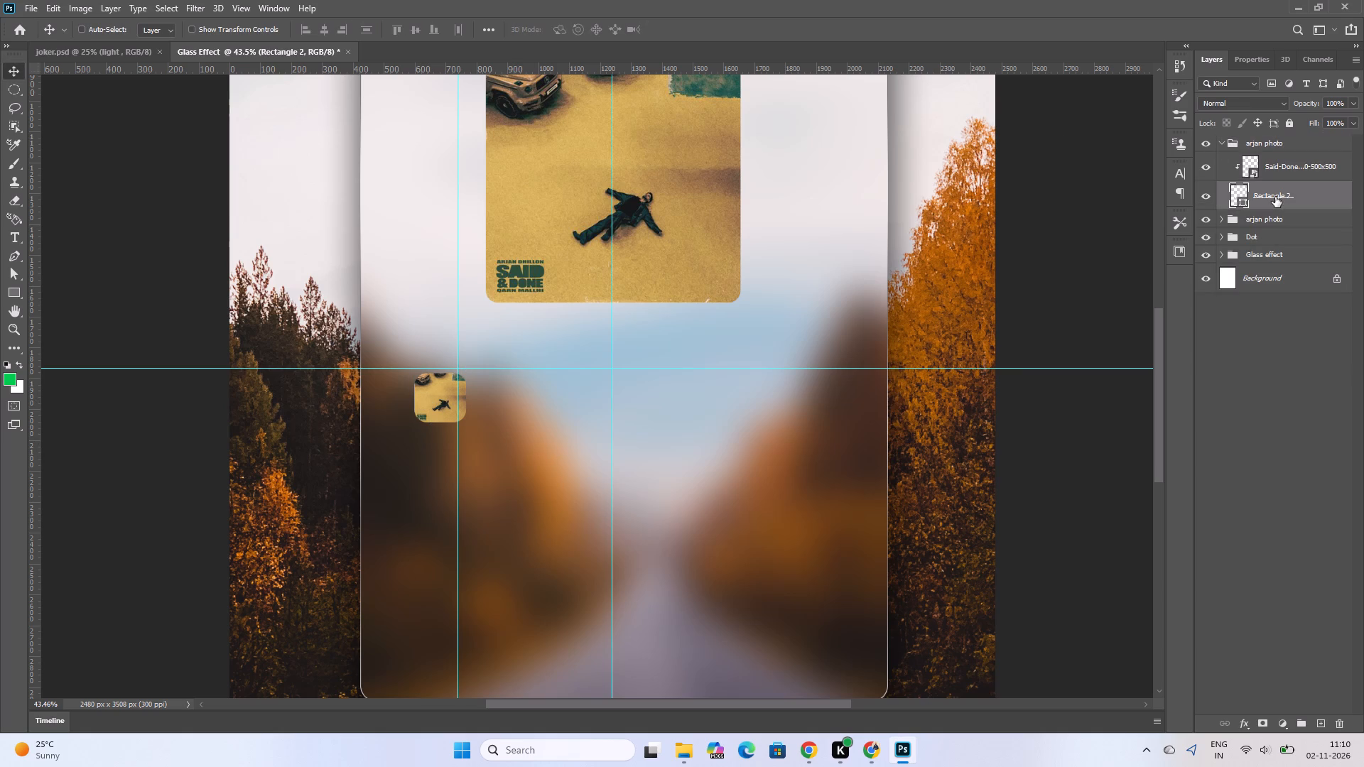
double_click(1275, 200)
click(1327, 192)
click(1233, 60)
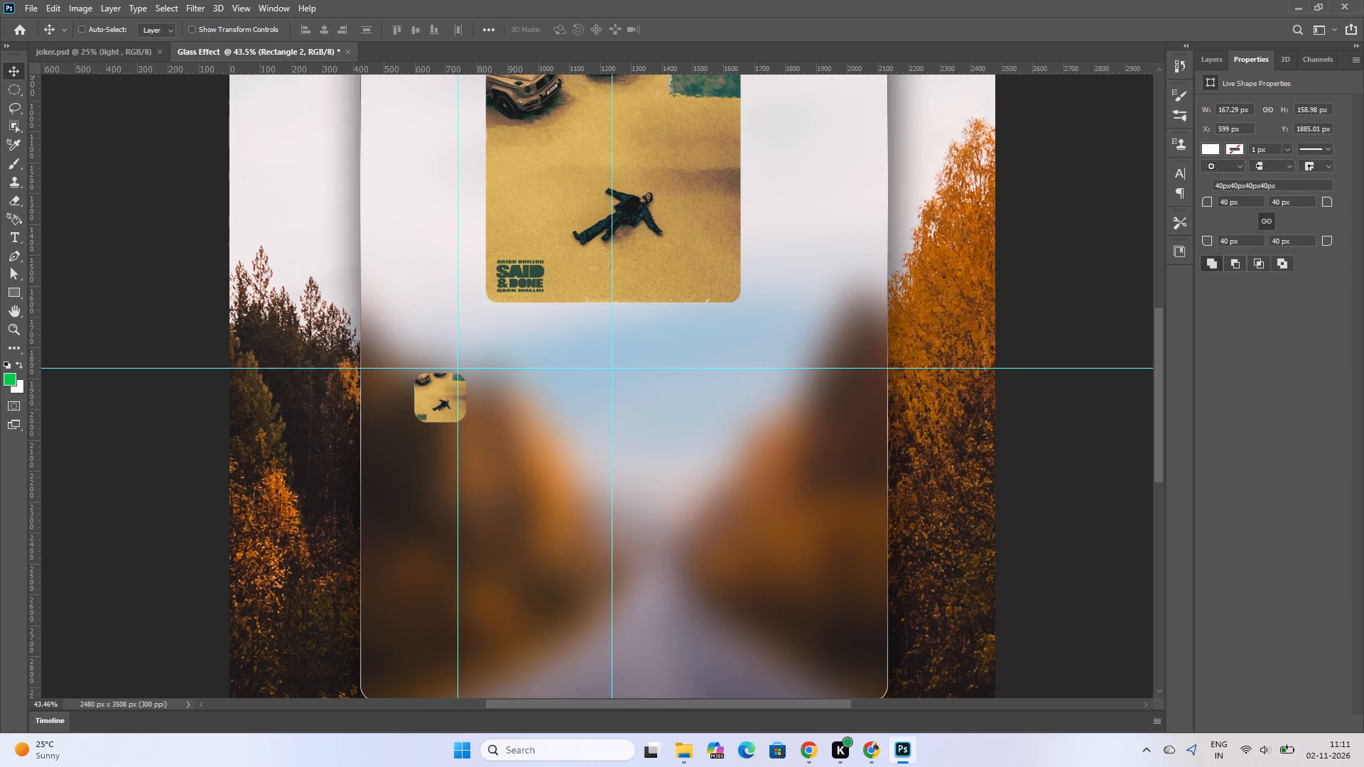
double_click(1241, 244)
key(ctrl+a)
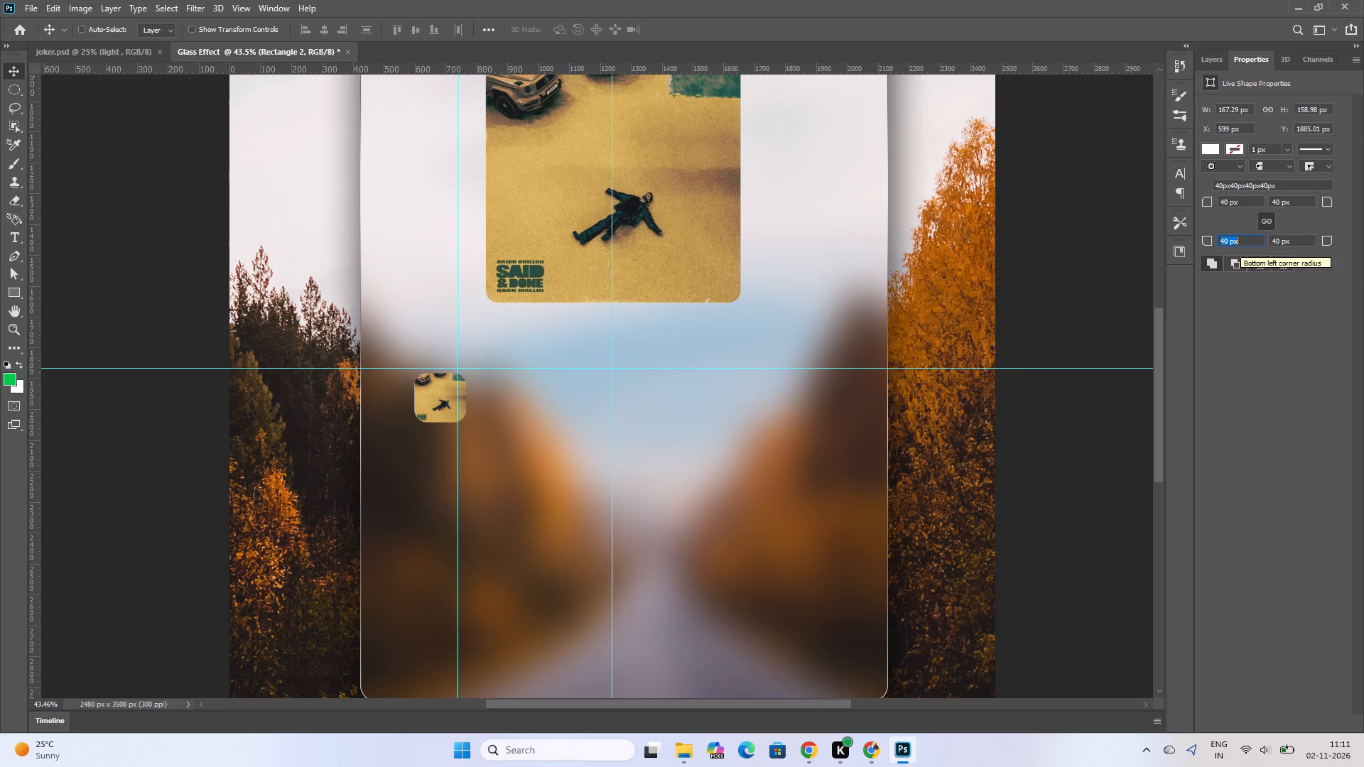
text(20)
key(Return)
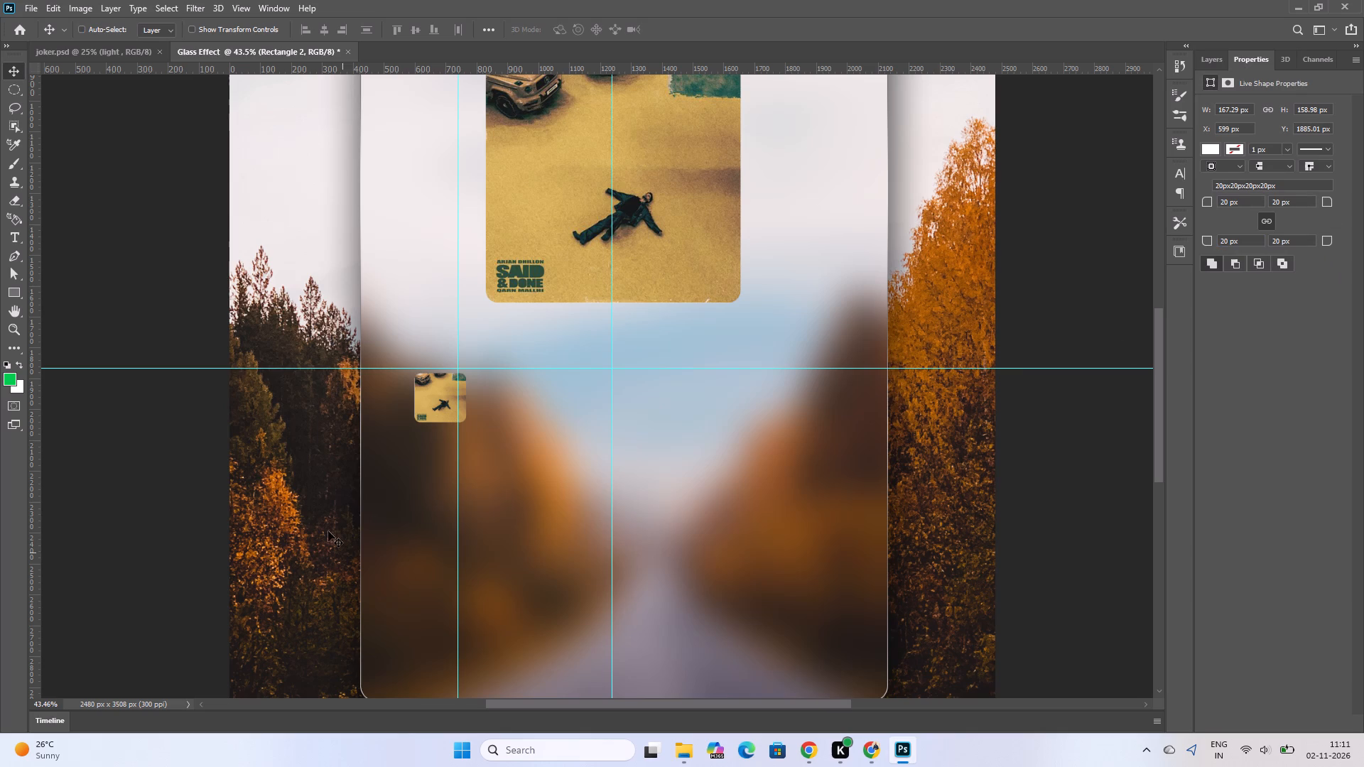
Shift the small Said-Done image slightly left to X 682.5 px so it sits centred over its Rectangle 2 shape.
click(1215, 53)
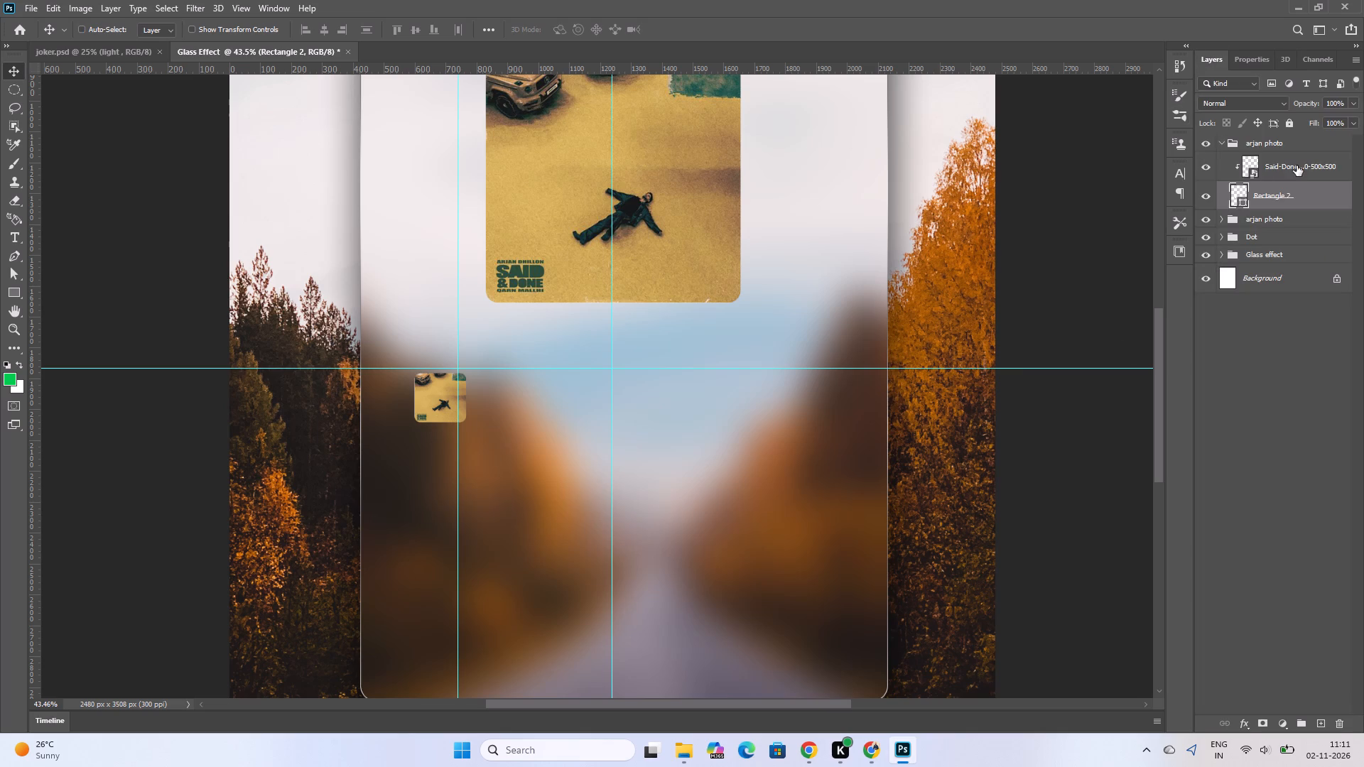
click(1277, 168)
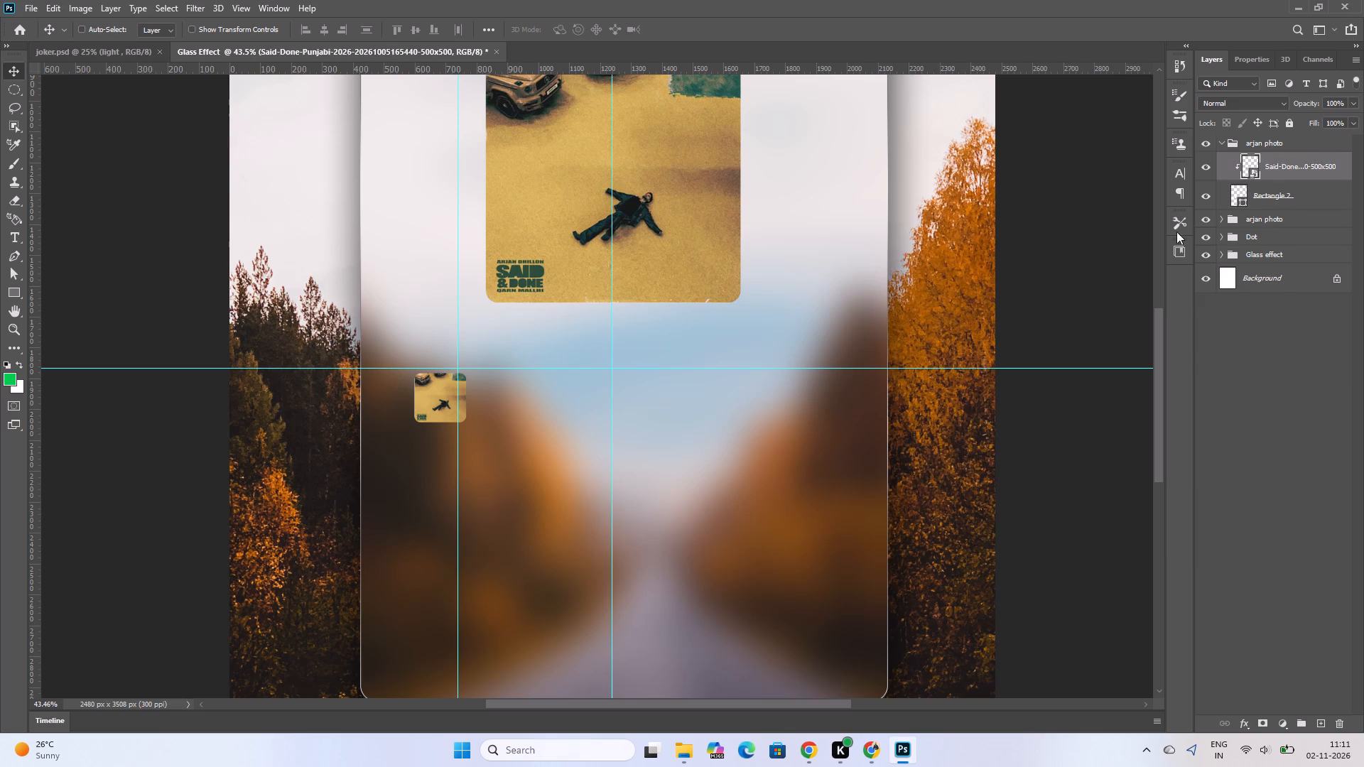
alt+scroll(493, 430, up, 12)
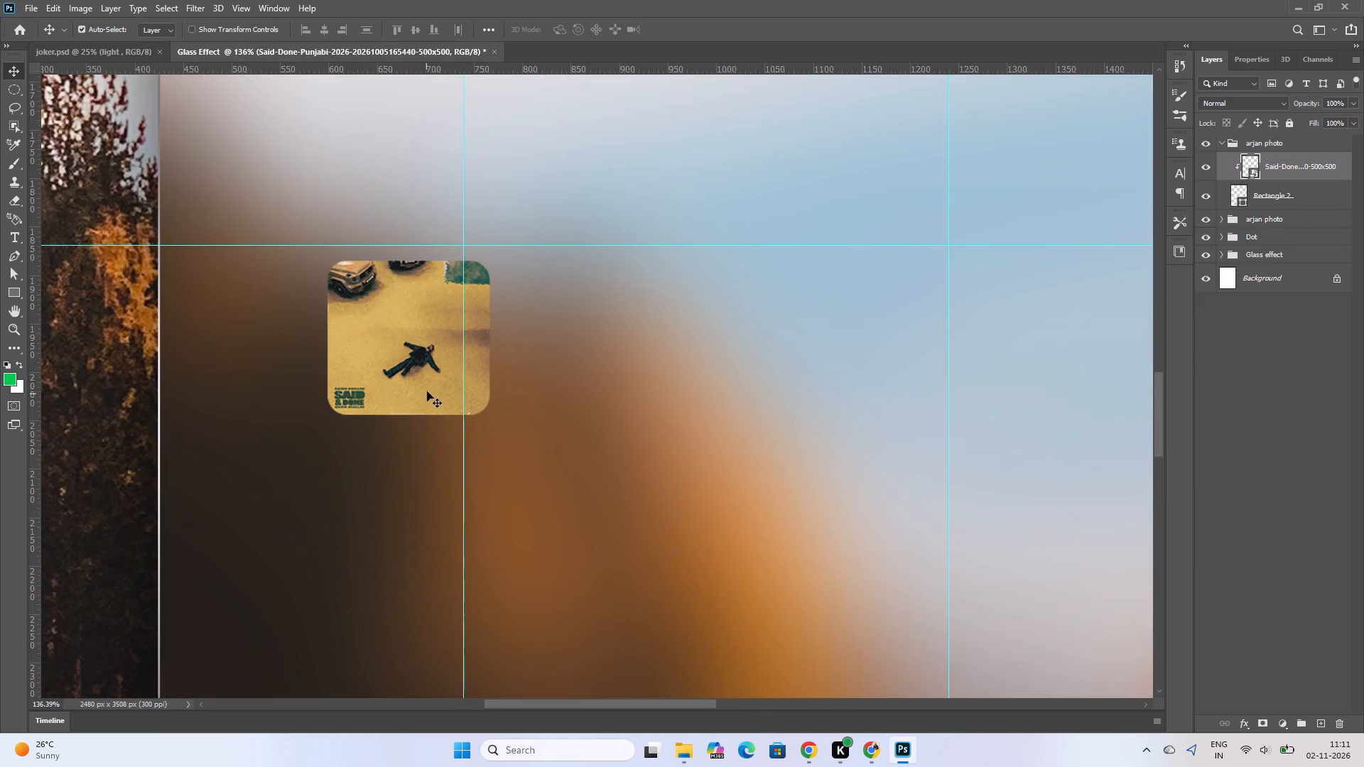
key(ctrl+t)
click(426, 385)
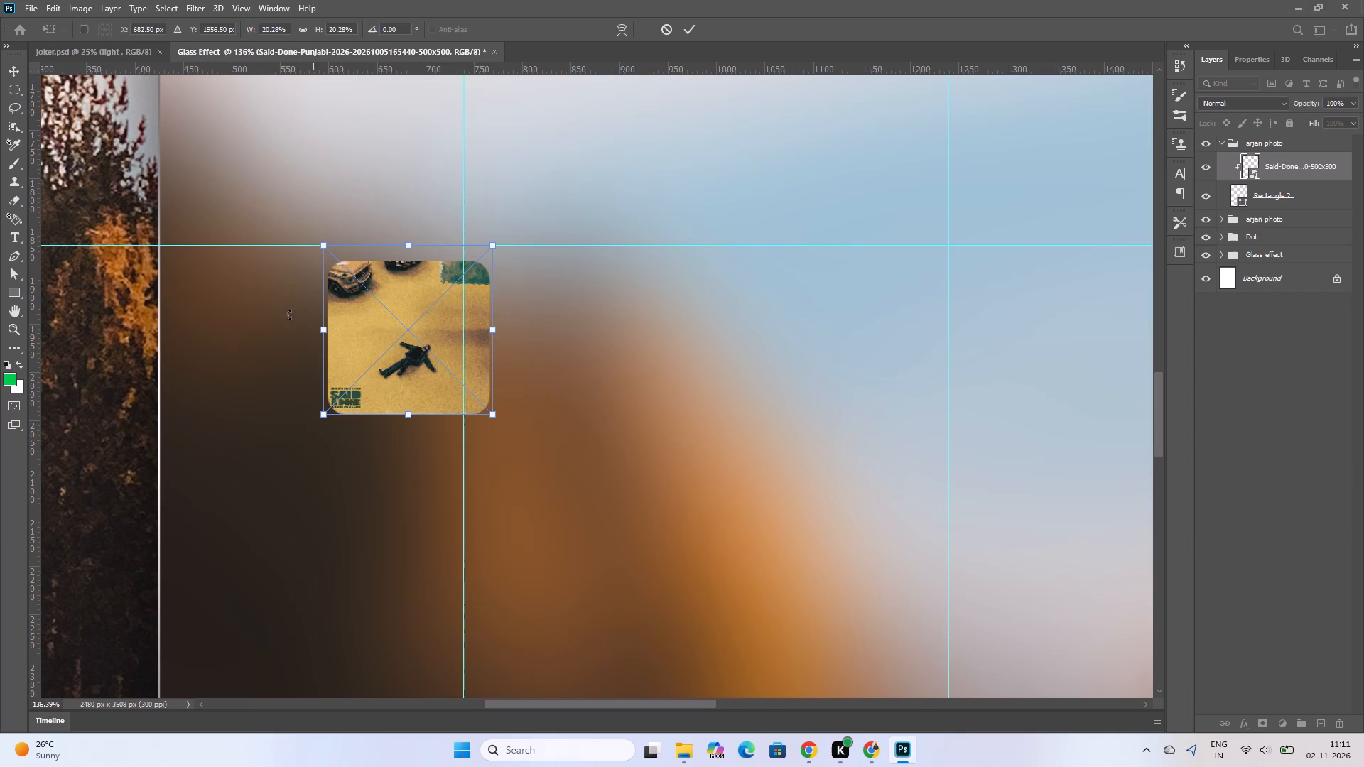
alt+scroll(352, 424, up, 8)
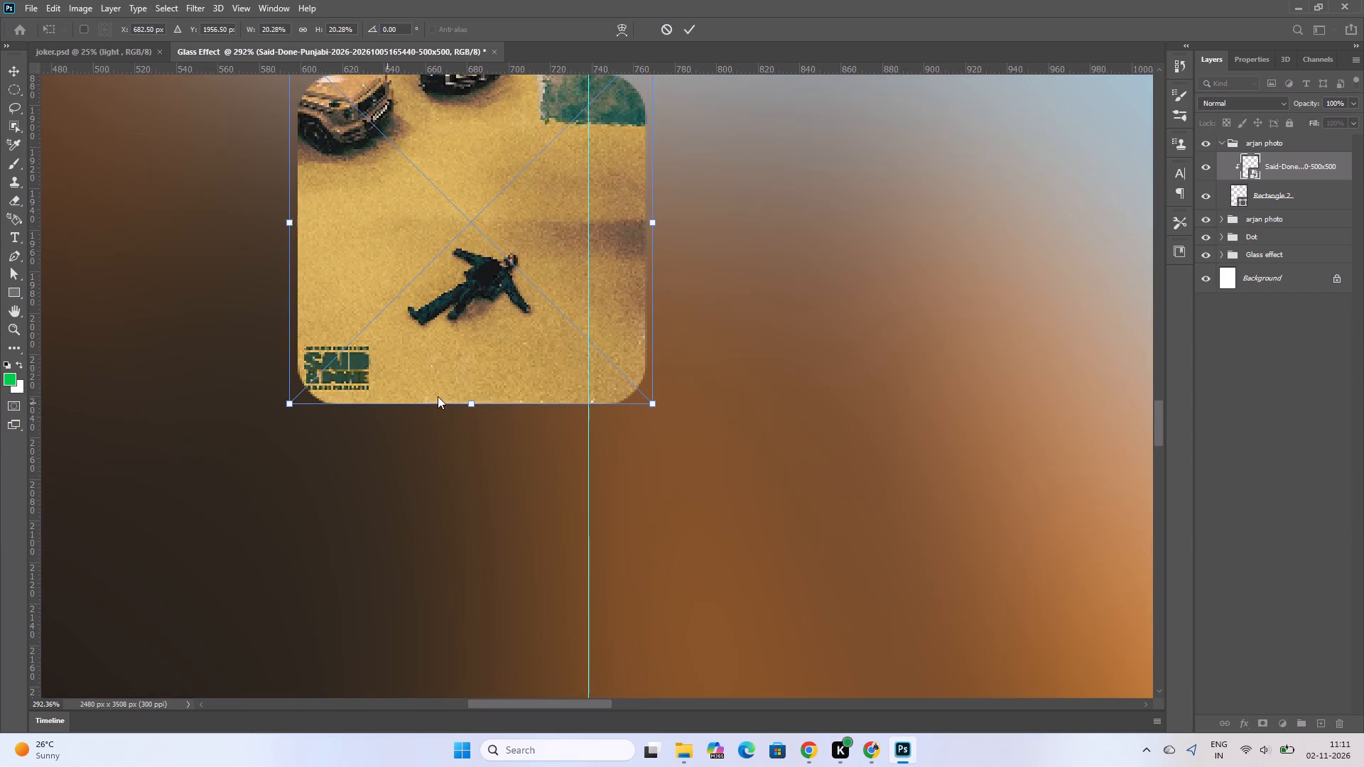
scroll(440, 396, up, 10)
scroll(816, 319, up, 5)
scroll(880, 295, up, 4)
drag(1158, 425, 1157, 414)
click(288, 186)
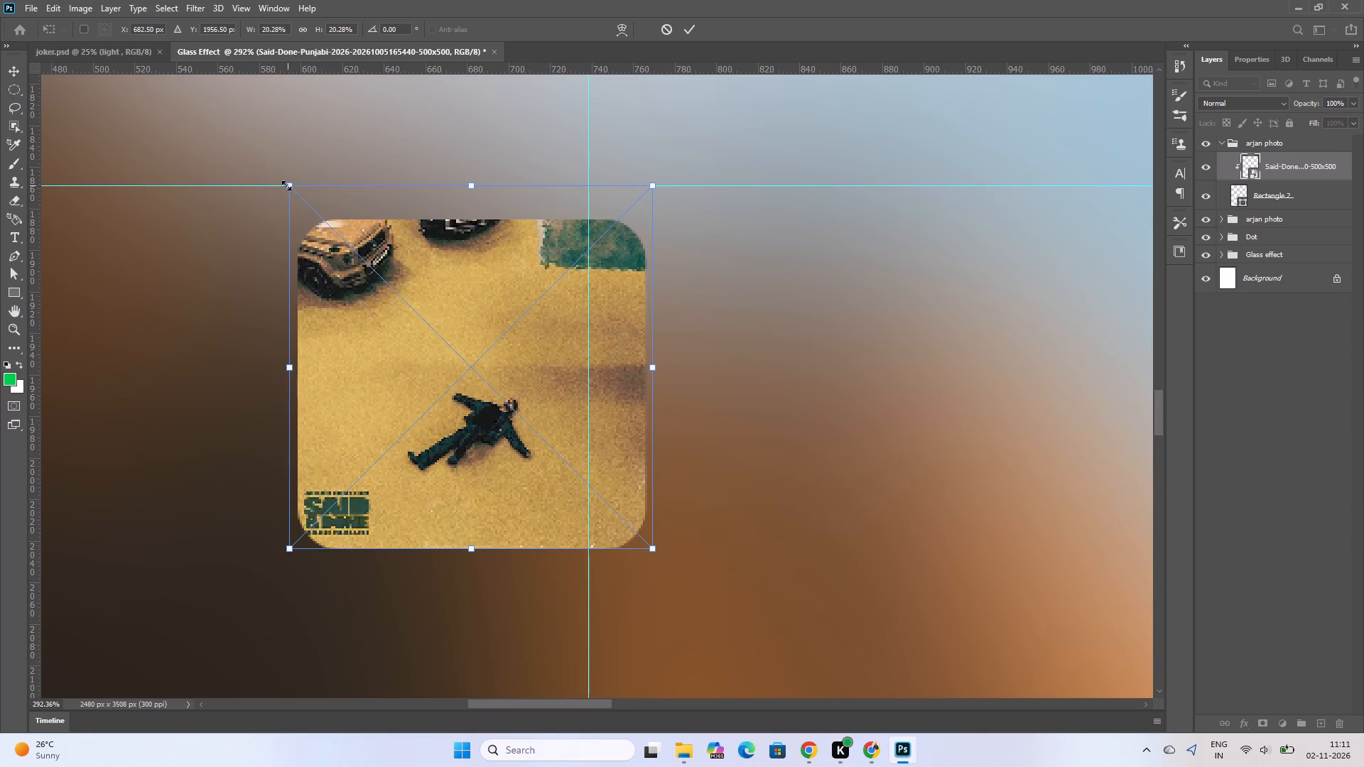
click(409, 327)
click(686, 35)
click(786, 410)
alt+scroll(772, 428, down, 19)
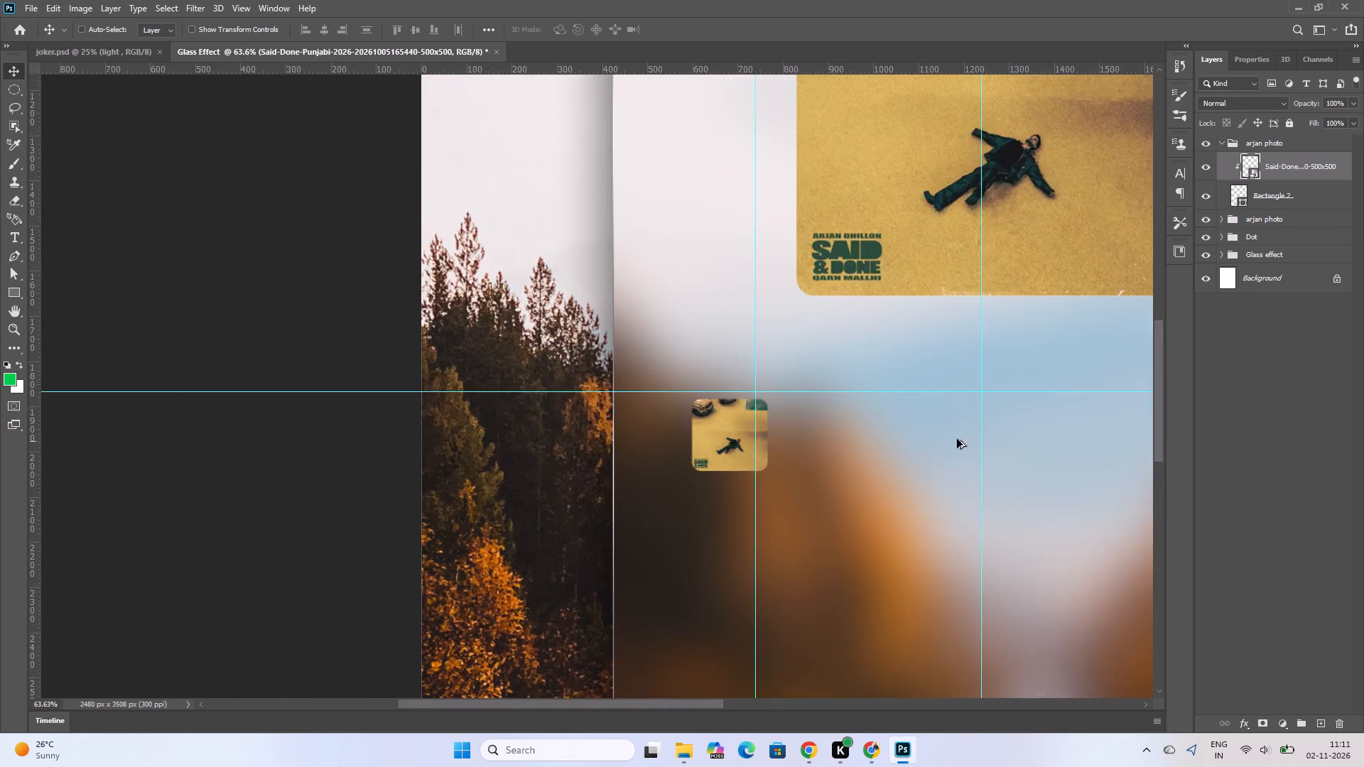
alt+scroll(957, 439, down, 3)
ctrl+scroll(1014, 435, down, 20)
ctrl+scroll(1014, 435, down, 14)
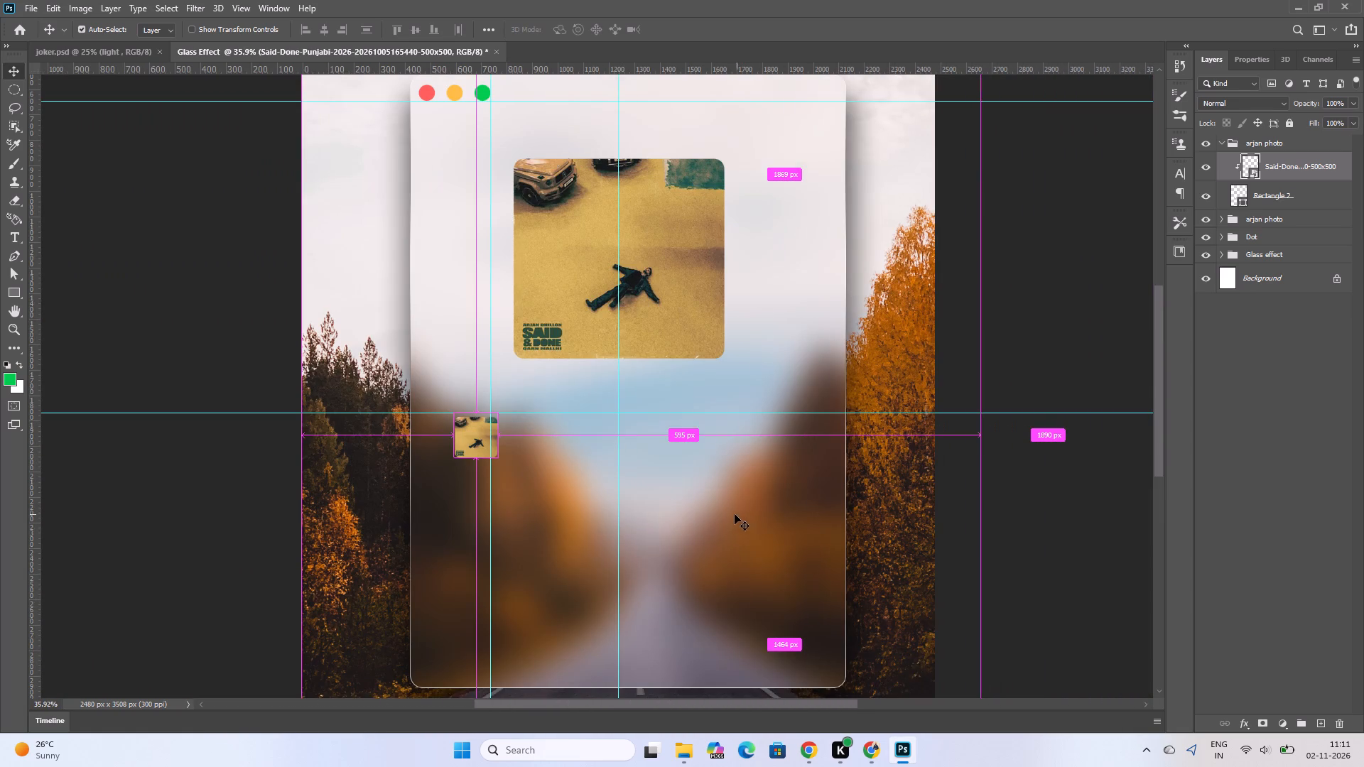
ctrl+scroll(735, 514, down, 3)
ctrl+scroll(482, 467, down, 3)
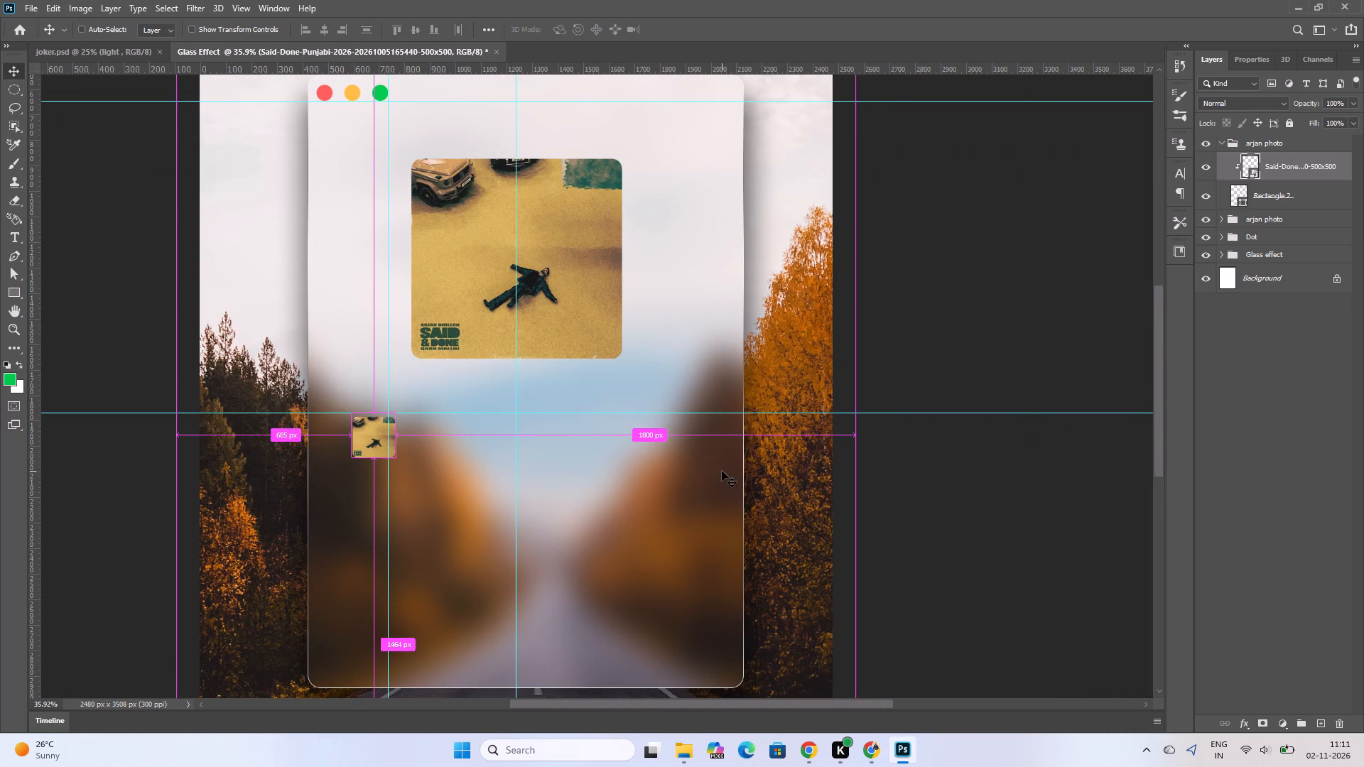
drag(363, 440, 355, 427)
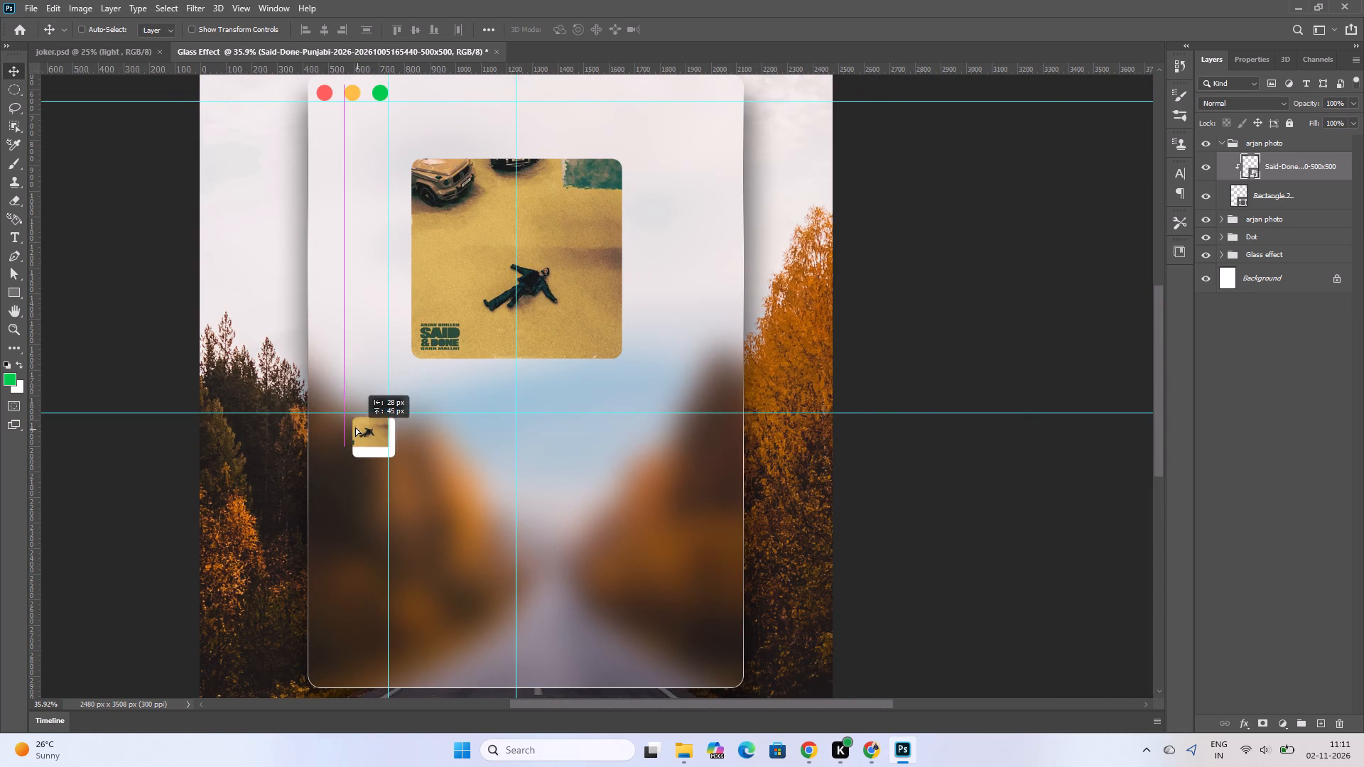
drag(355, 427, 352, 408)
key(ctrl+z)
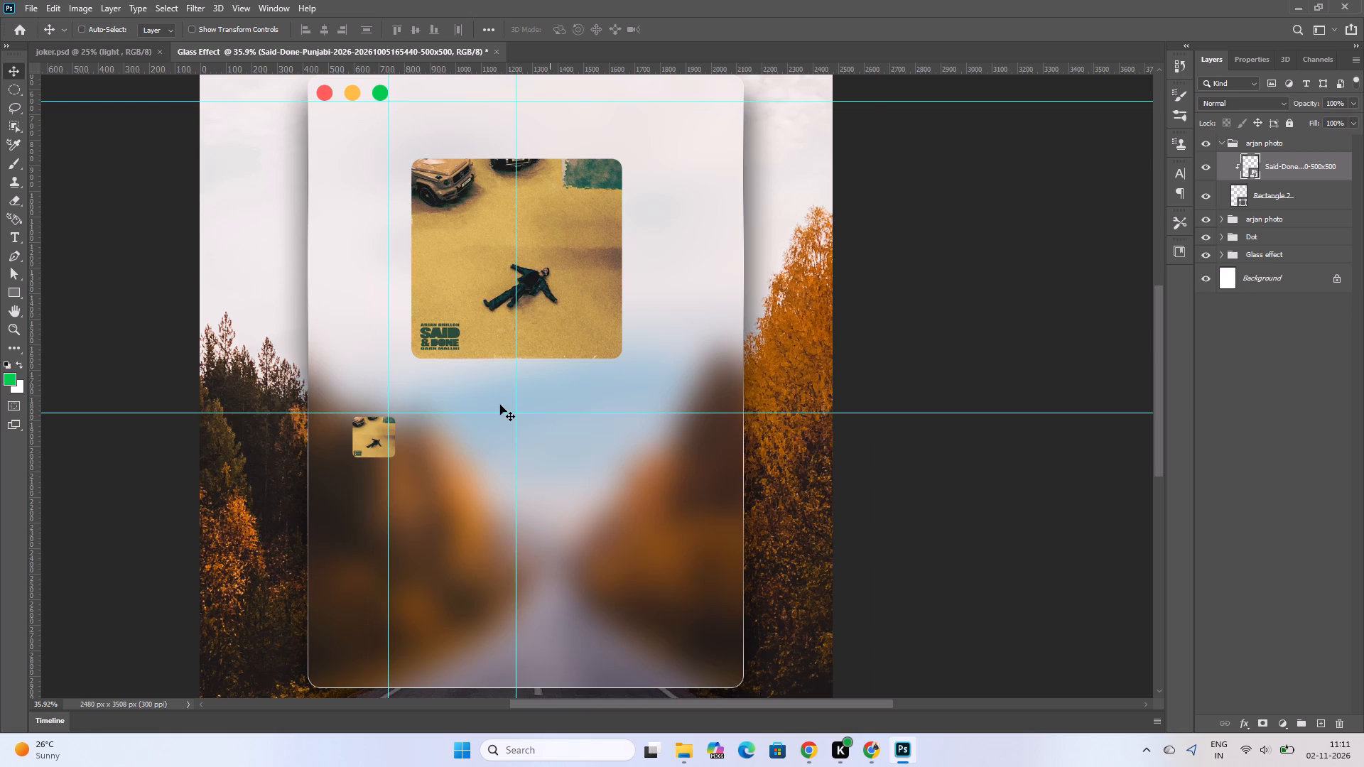
Move the whole upper "arjan photo" group up and slightly left so the thumbnail straddles the horizontal guide, just left of the vertical guide.
click(1224, 131)
click(1223, 143)
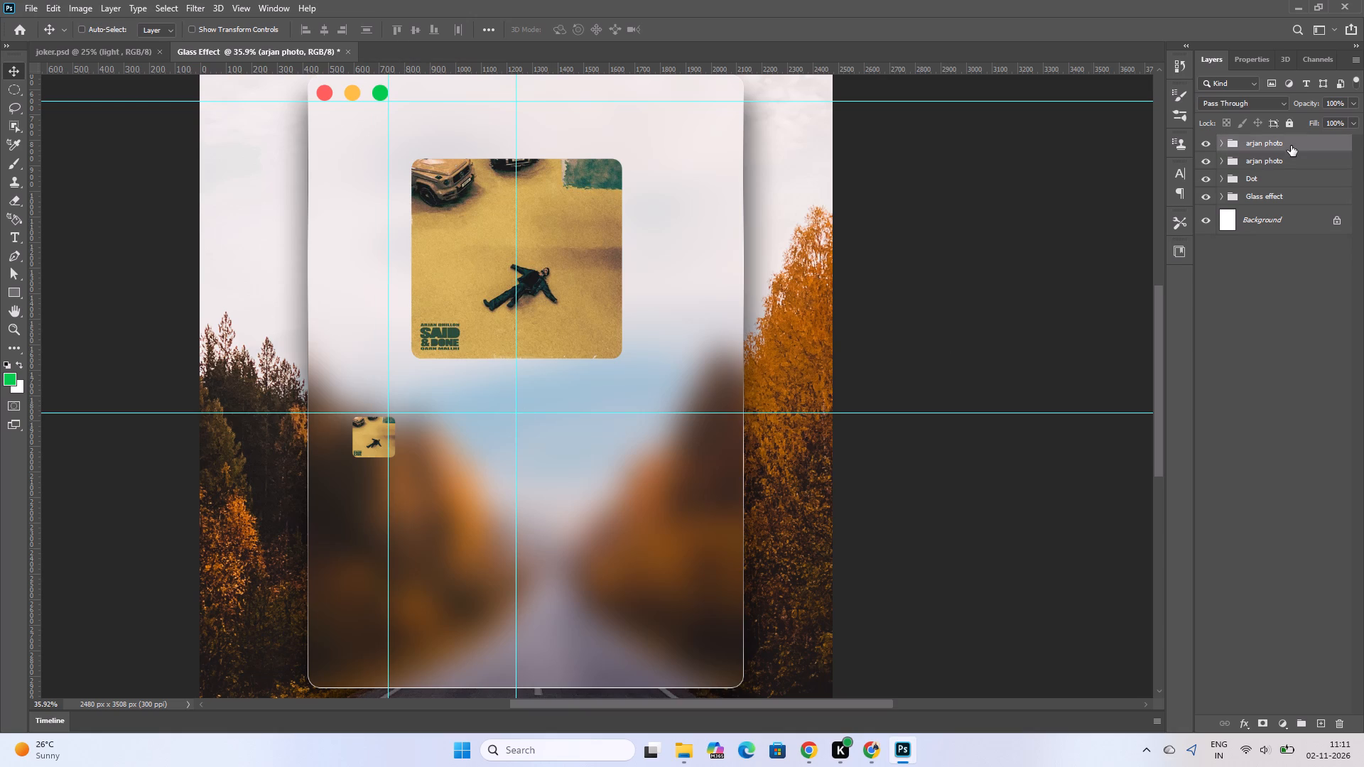
click(1290, 142)
drag(379, 439, 371, 413)
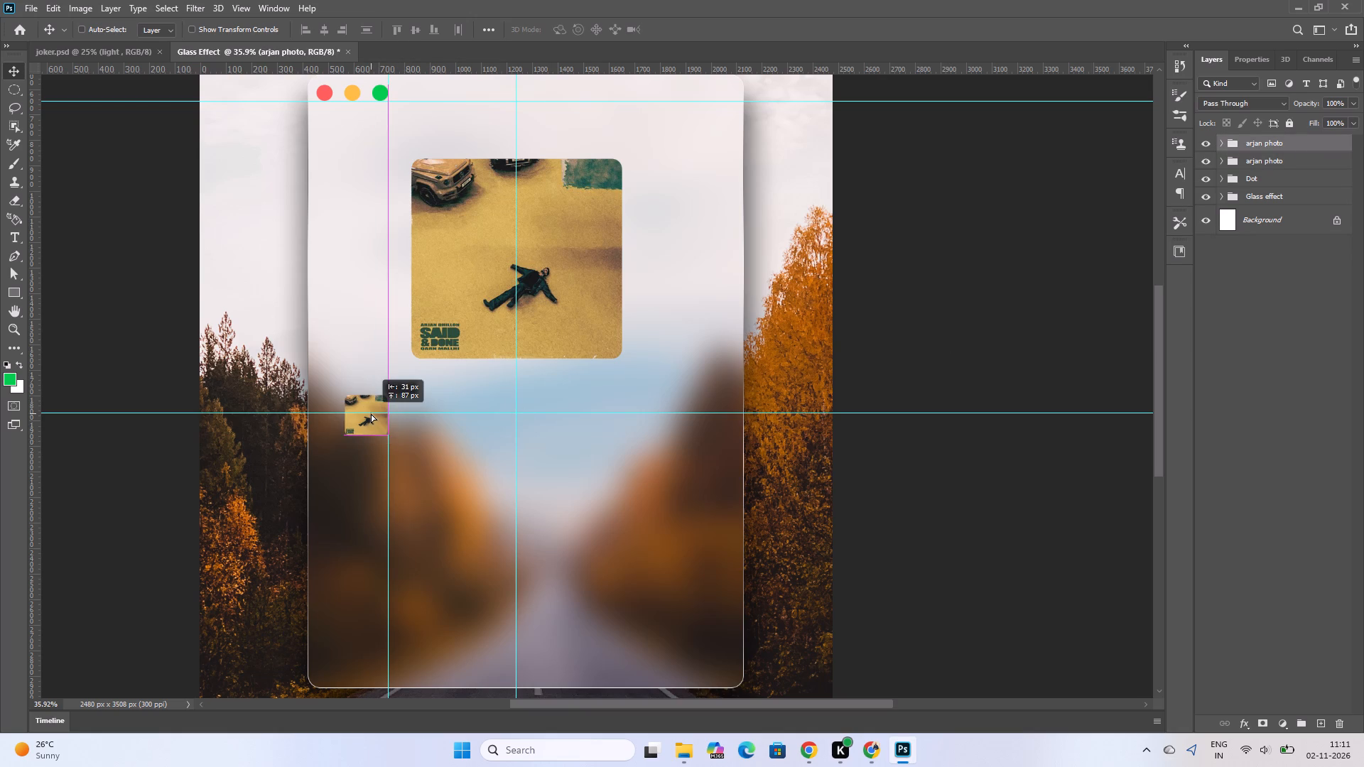
drag(371, 413, 369, 414)
click(953, 376)
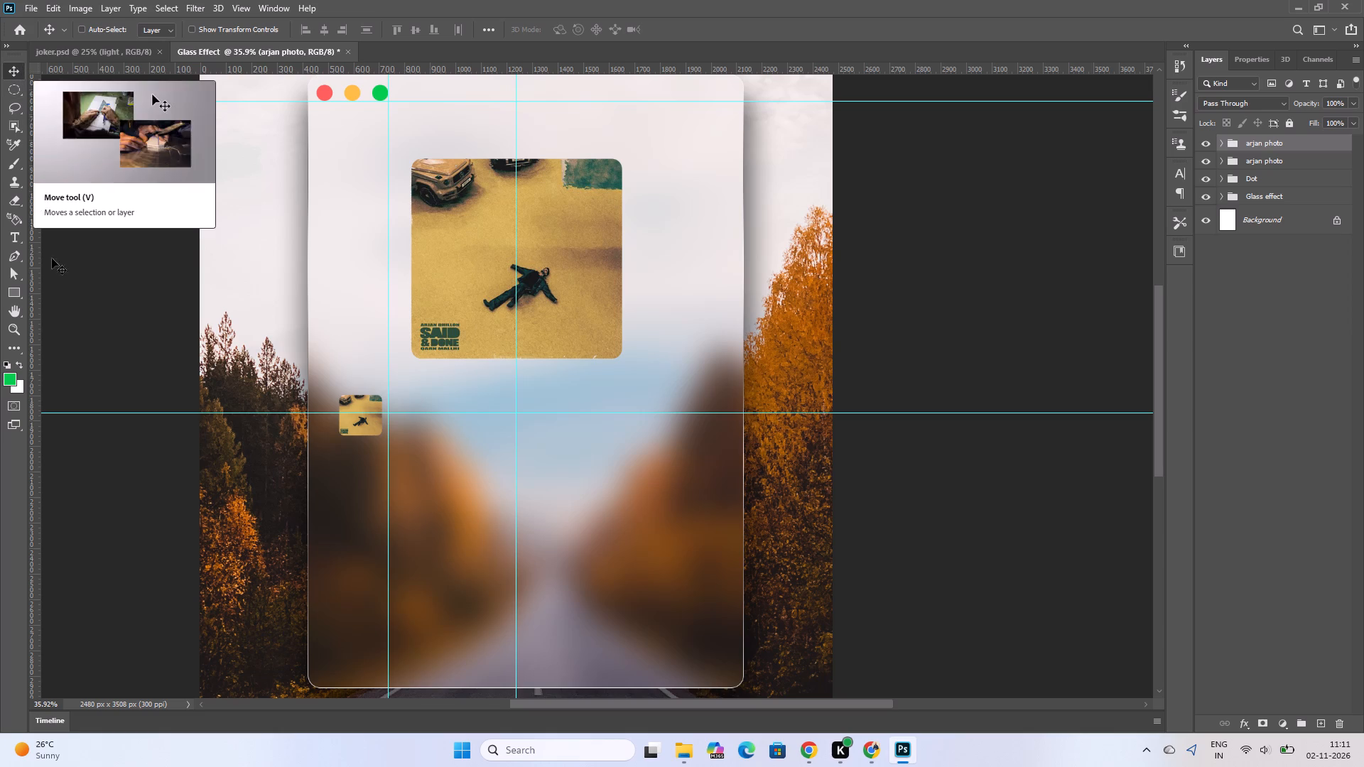
Draw a thin horizontal rectangle about 1488 px wide and 5 px high just below the small cover thumbnail.
click(12, 288)
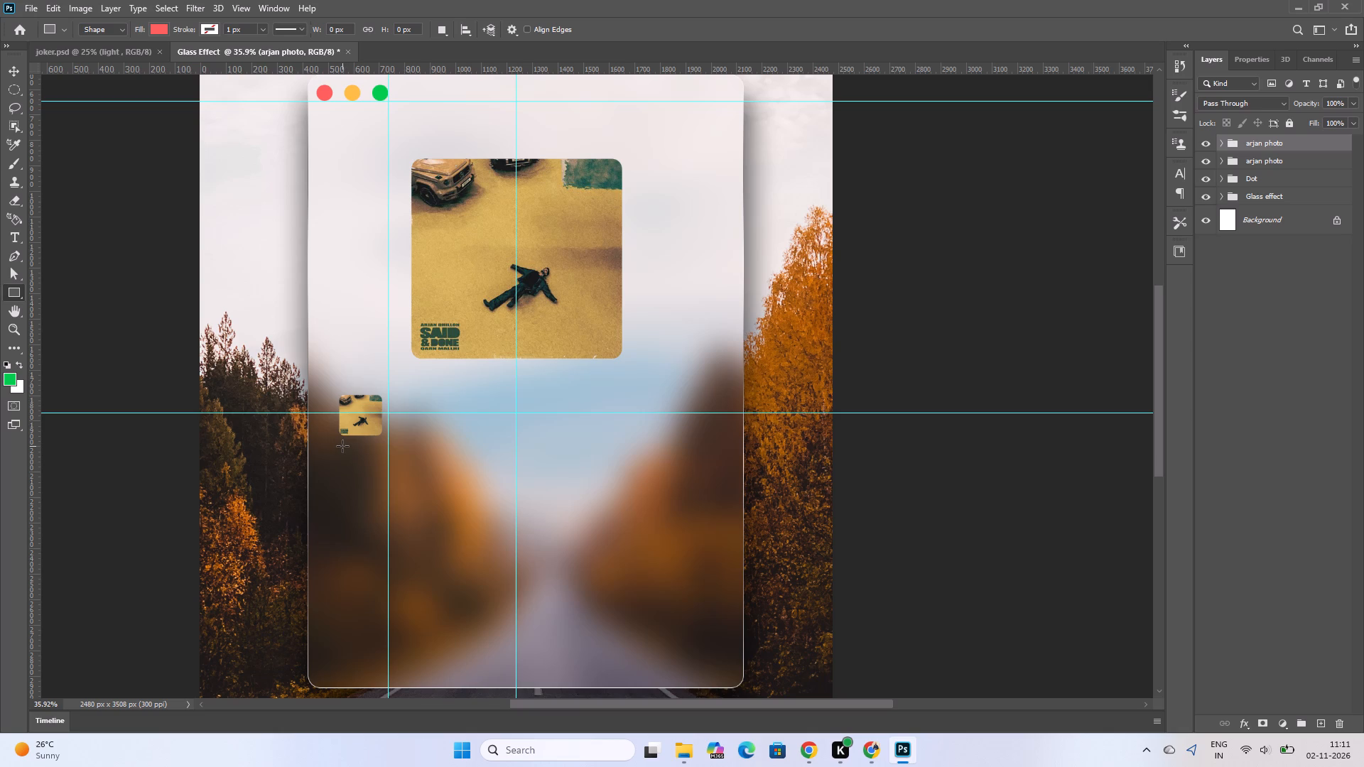
drag(342, 446, 690, 446)
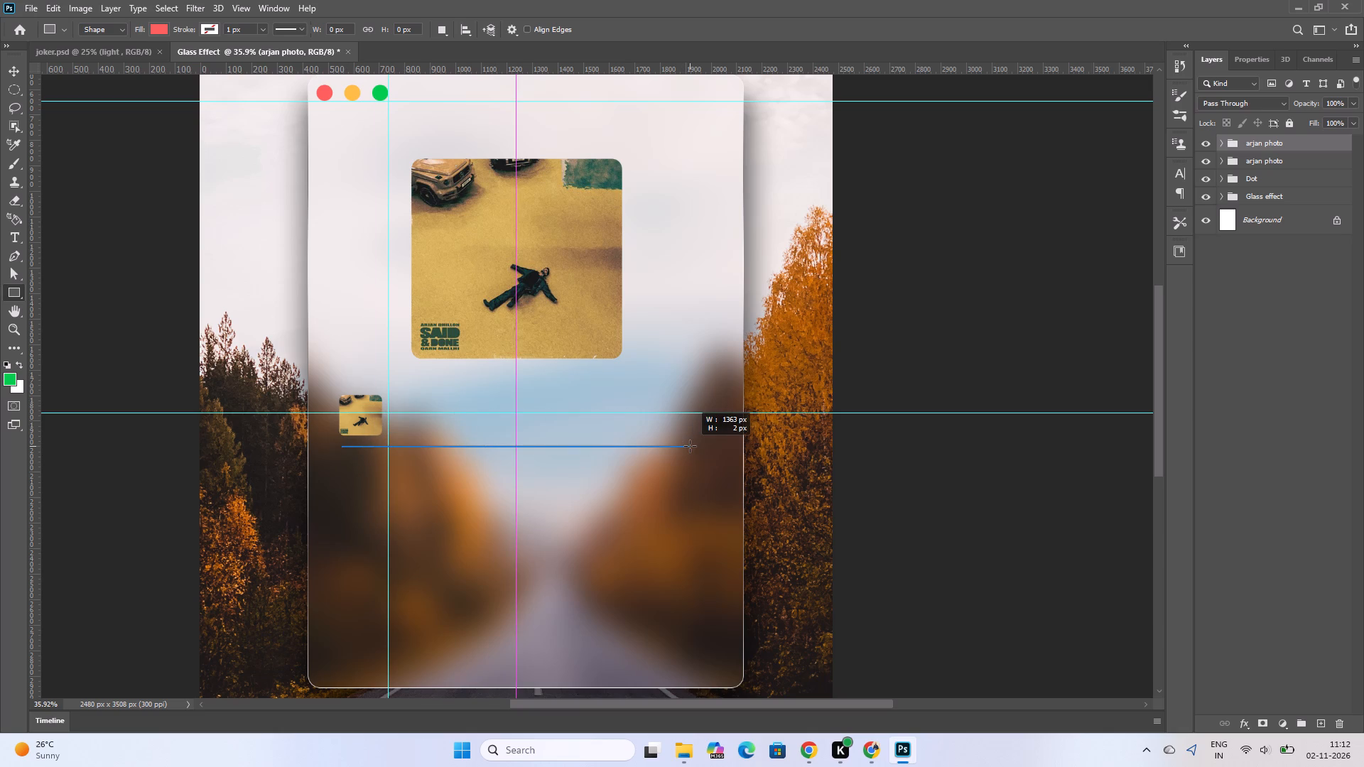
drag(690, 446, 719, 447)
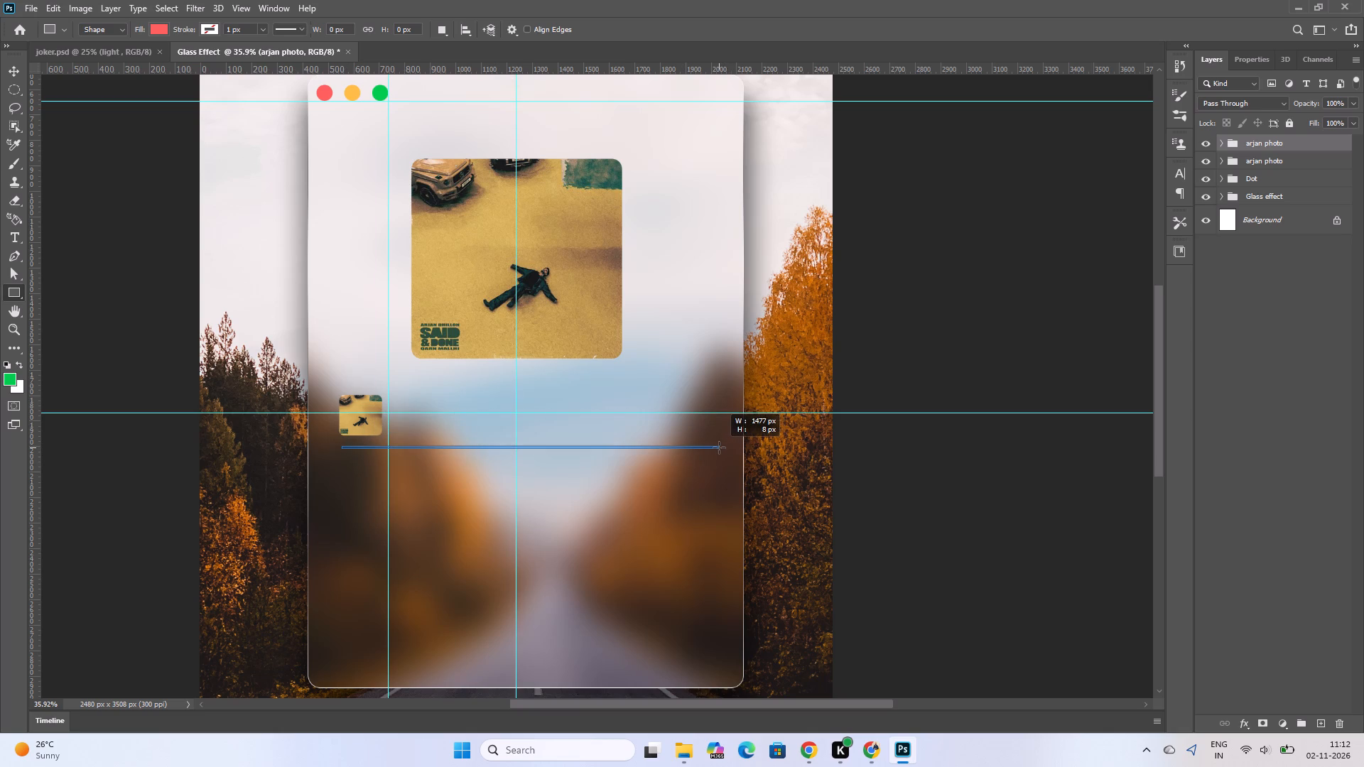
drag(719, 447, 720, 447)
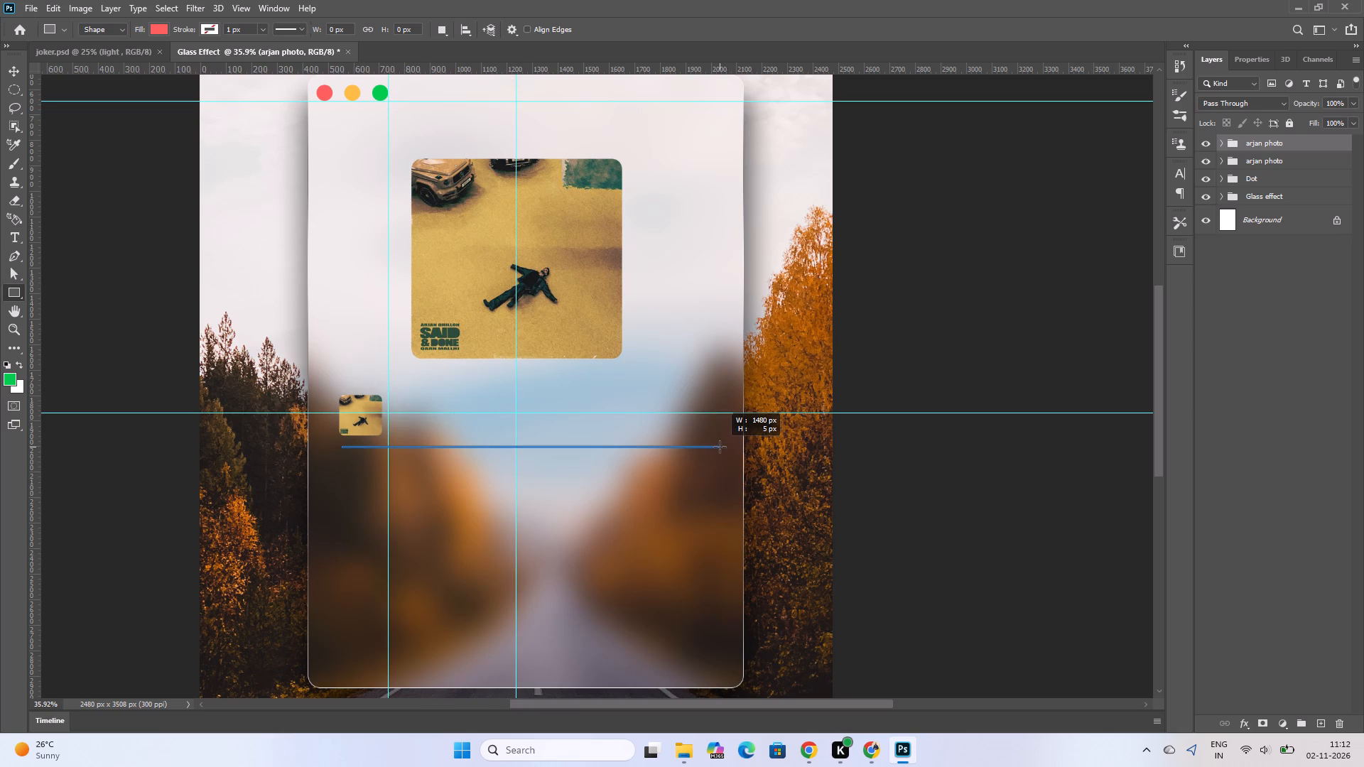
drag(720, 447, 722, 447)
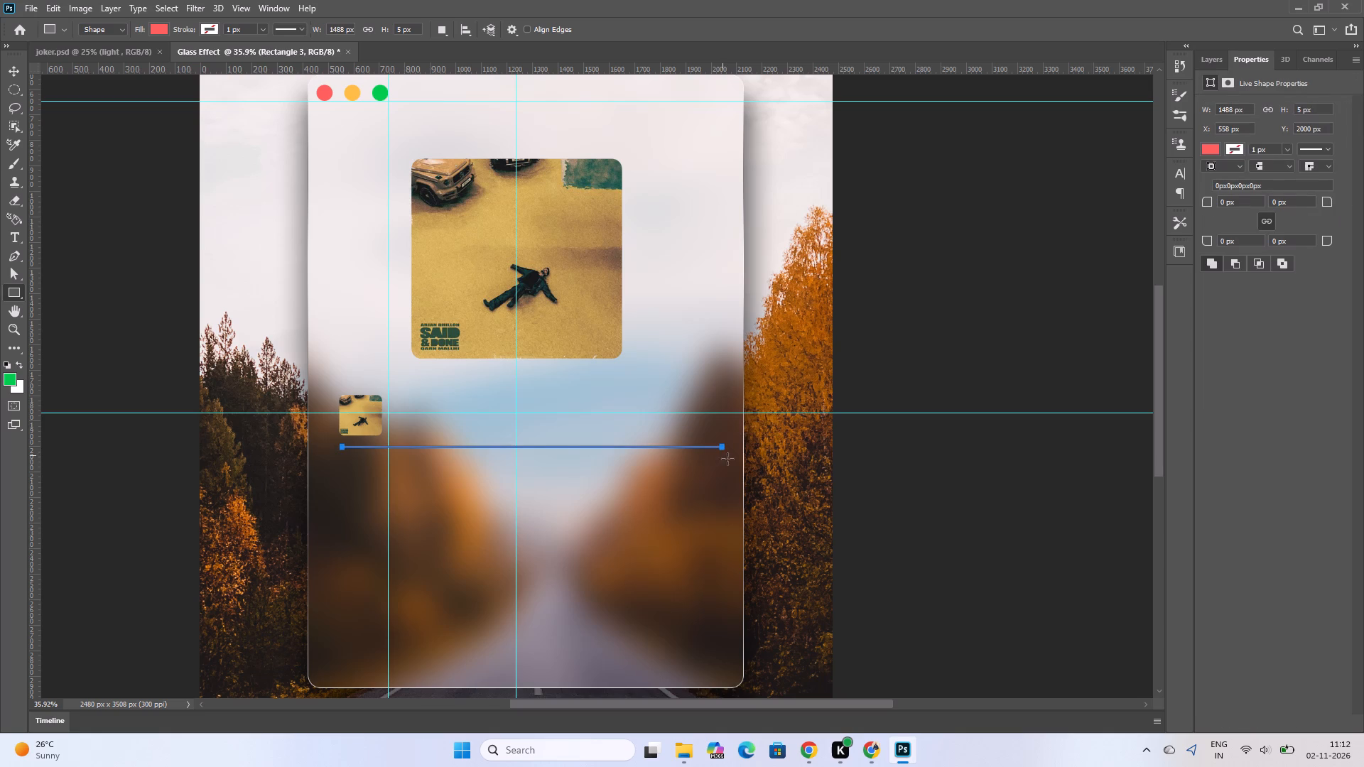
Stretch the thin bar to about 1522 px wide, with its start aligned to the thumbnail's left edge and its other end extended outward.
ctrl+scroll(183, 513, up, 13)
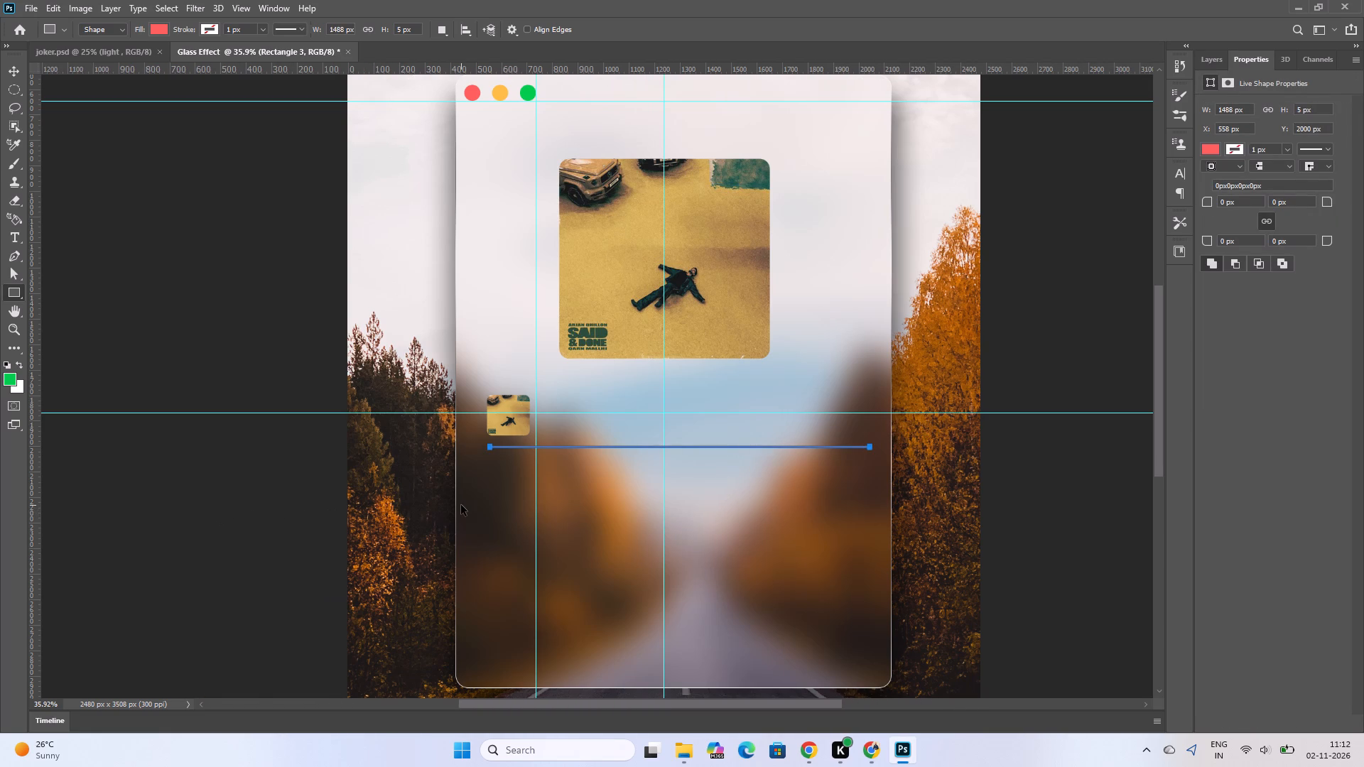
alt+scroll(461, 506, up, 5)
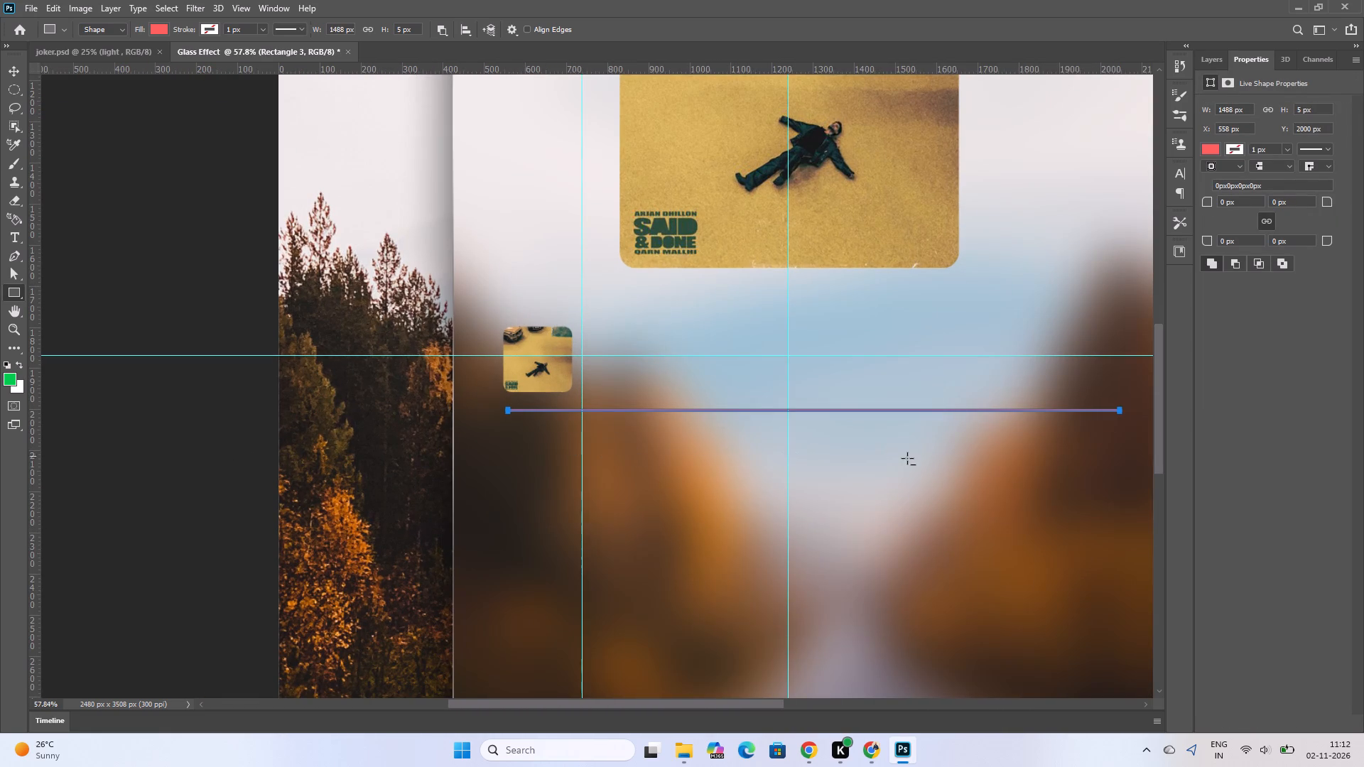
alt+scroll(946, 464, up, 3)
ctrl+scroll(896, 456, down, 16)
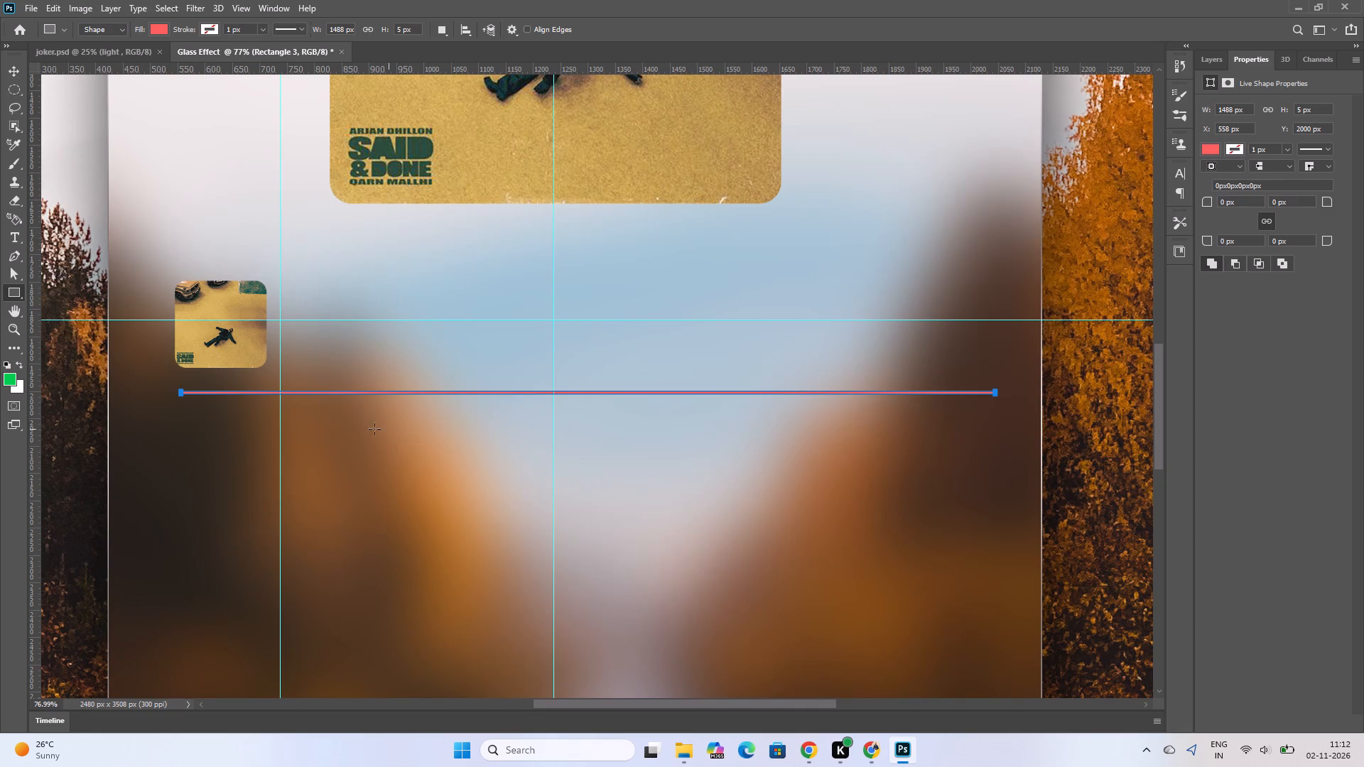
click(14, 70)
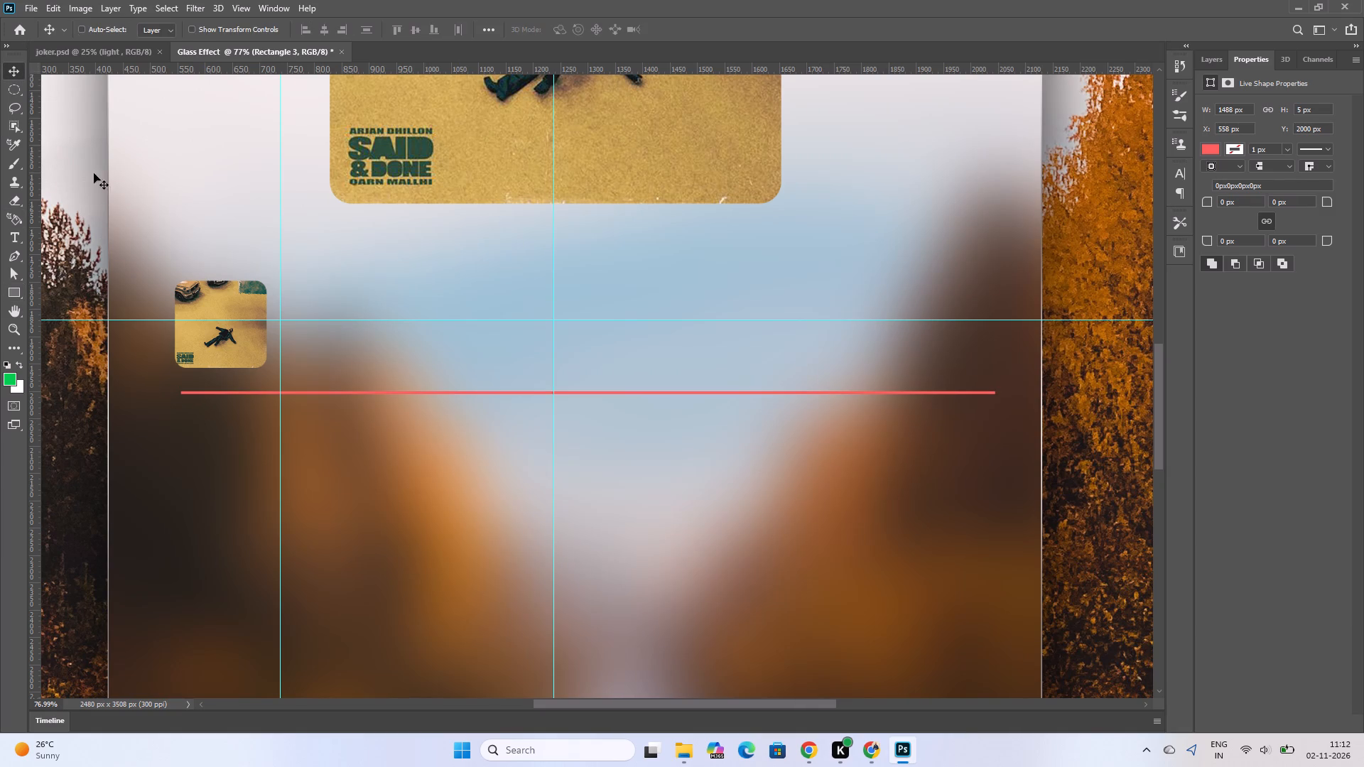
click(217, 393)
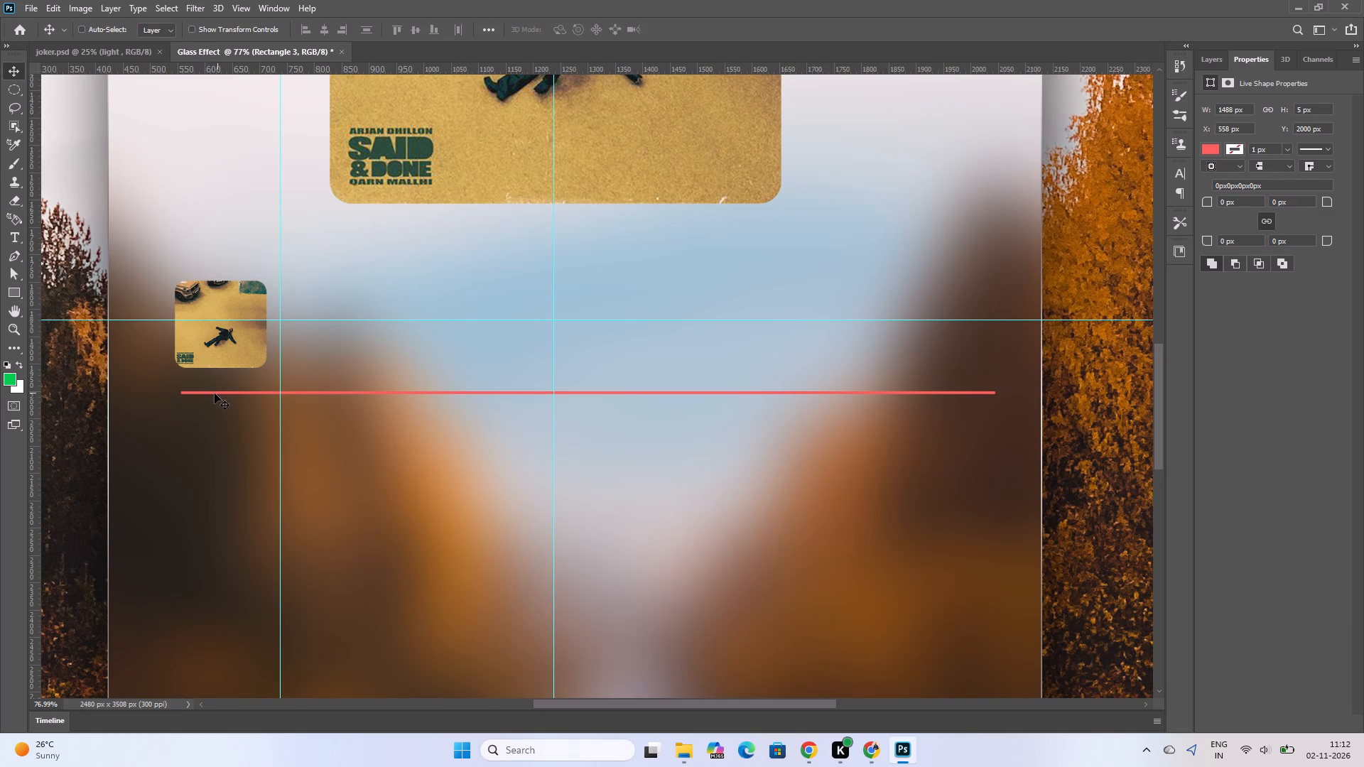
click(215, 393)
key(ctrl+t)
click(180, 394)
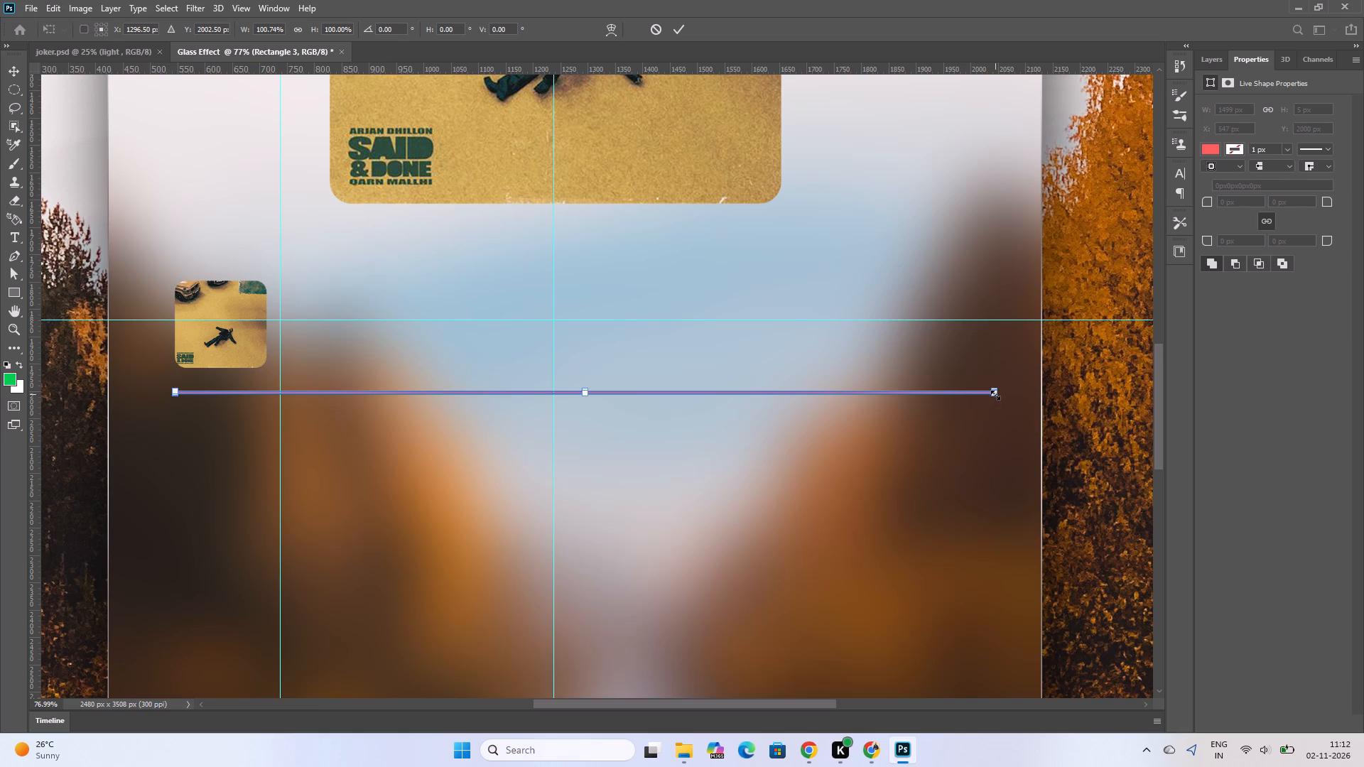
drag(997, 393, 1002, 392)
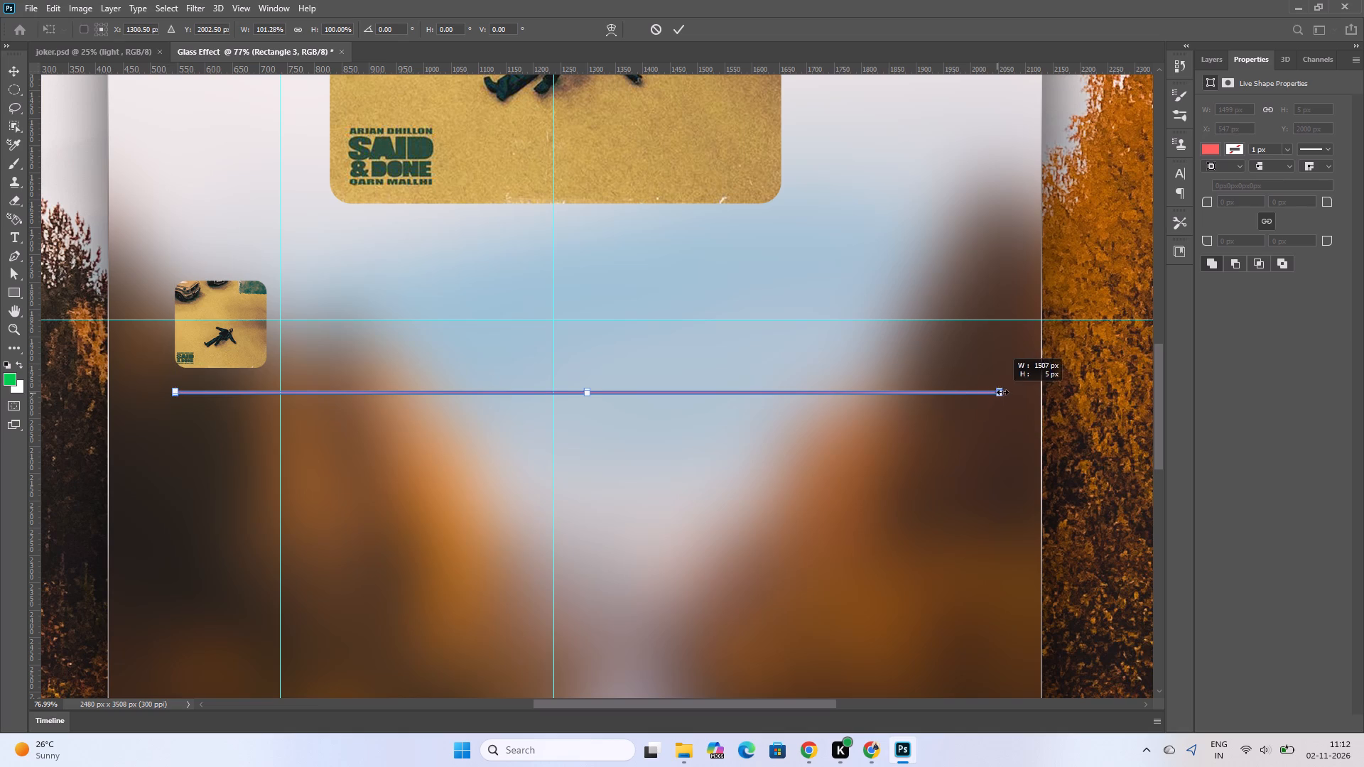
drag(1002, 392, 1010, 392)
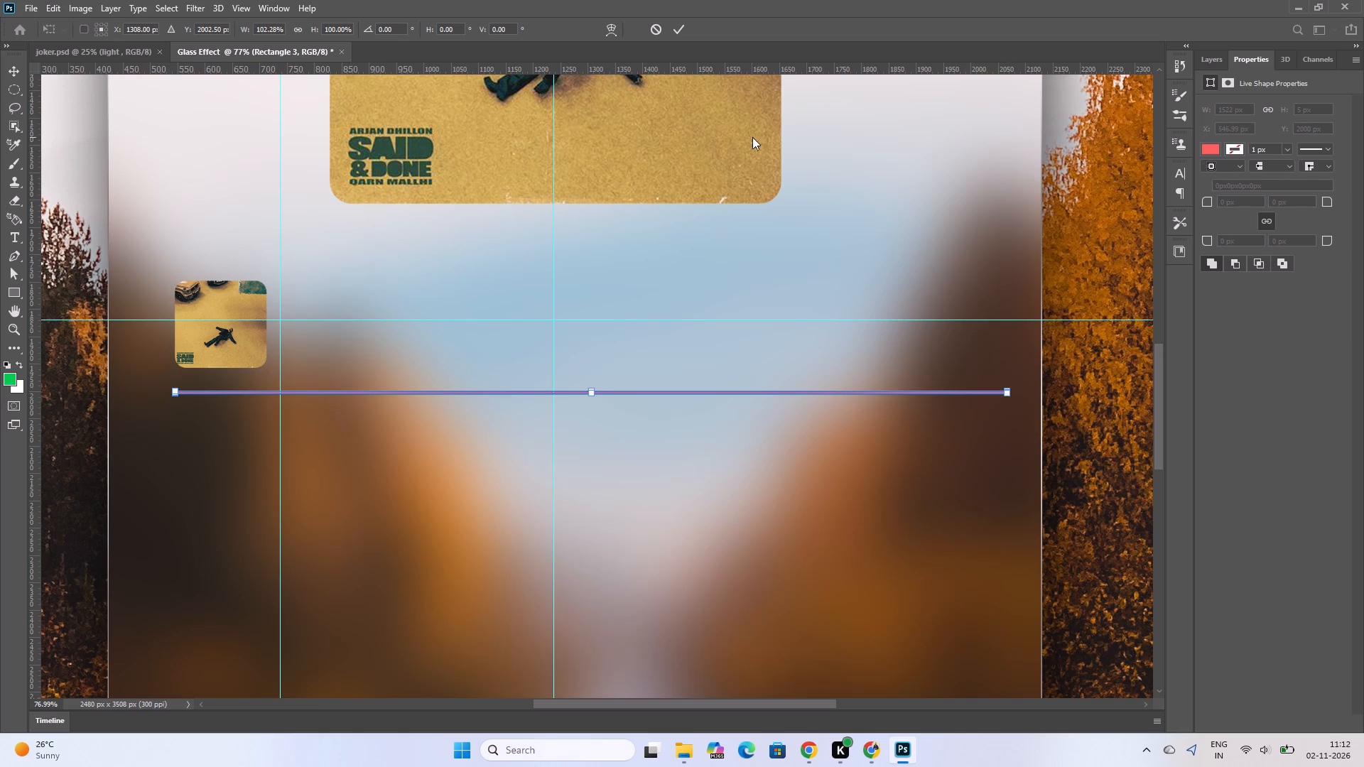
click(1211, 151)
click(1214, 150)
click(670, 27)
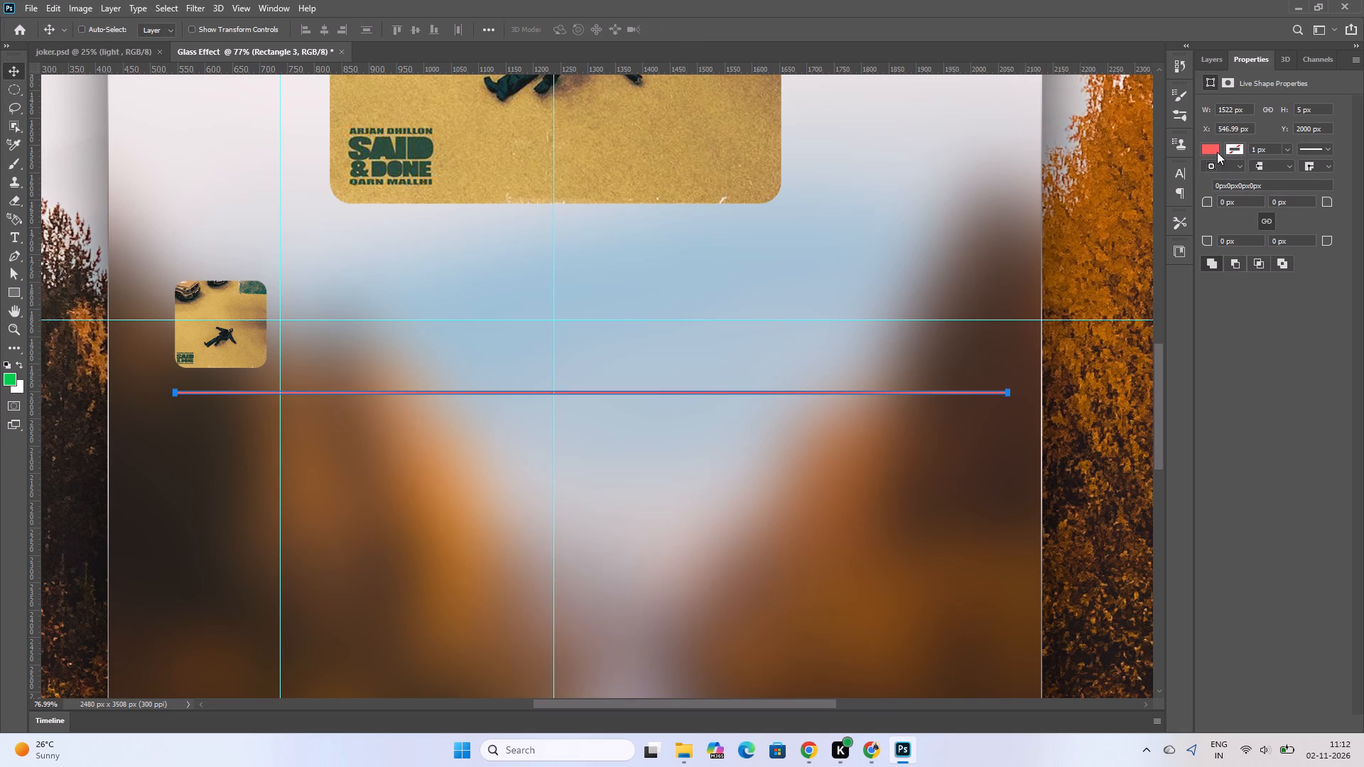
Change the thin bar's fill to a medium grey from the recently used colours.
click(1213, 149)
click(1233, 227)
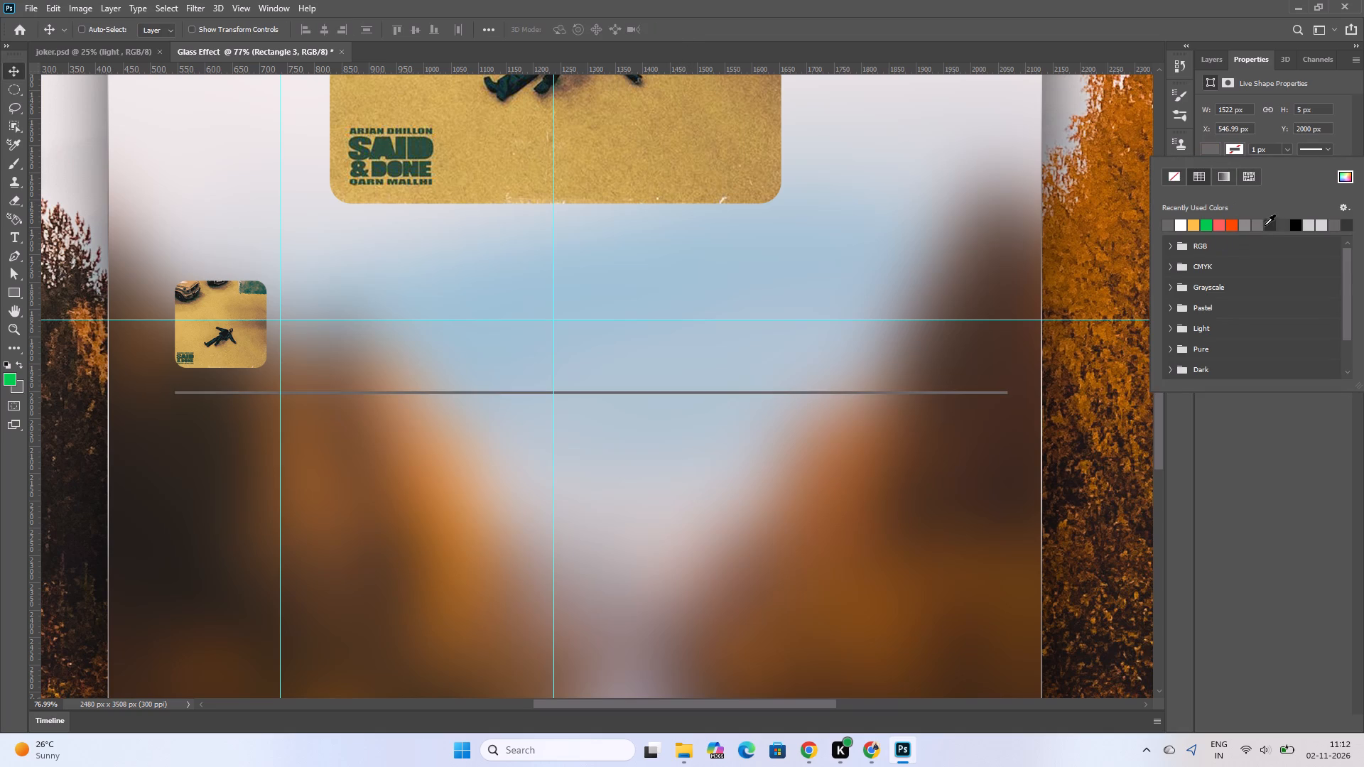
click(1252, 227)
click(1259, 224)
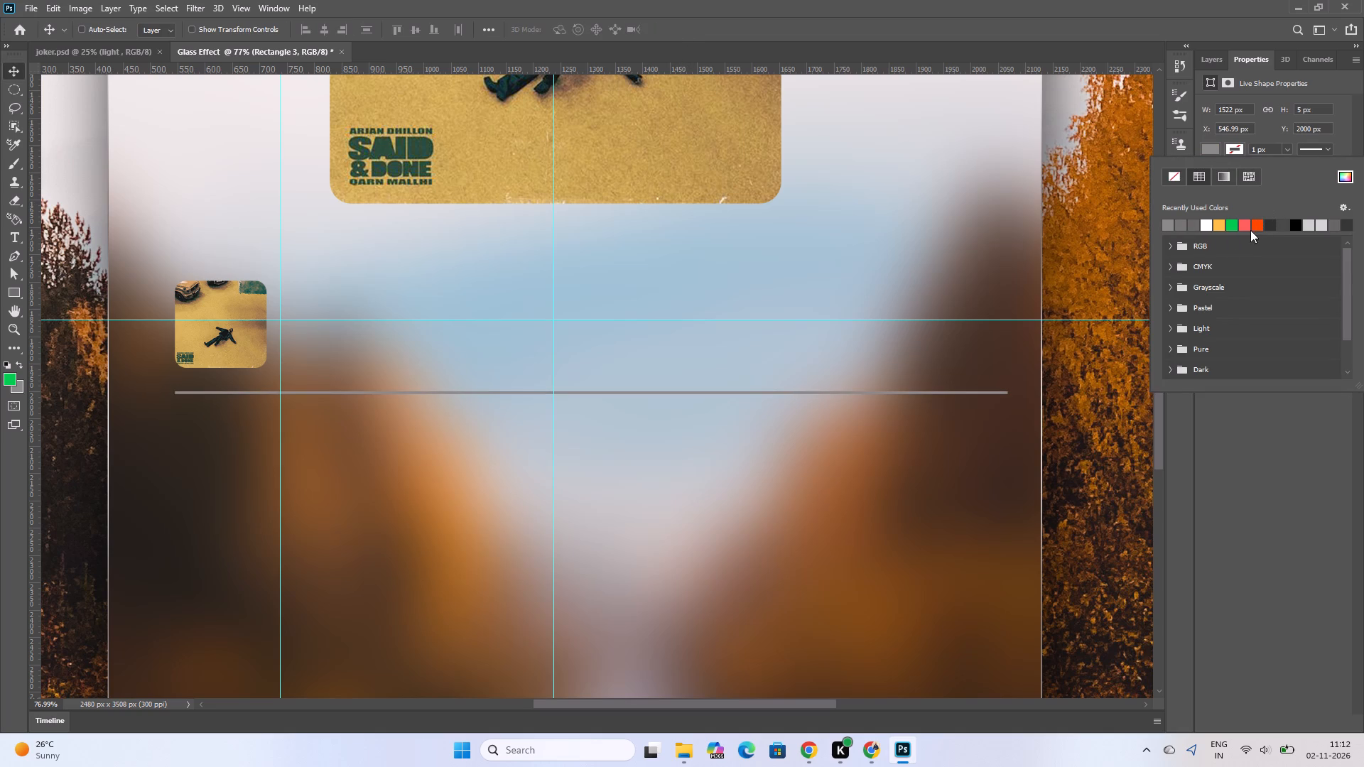
click(1071, 224)
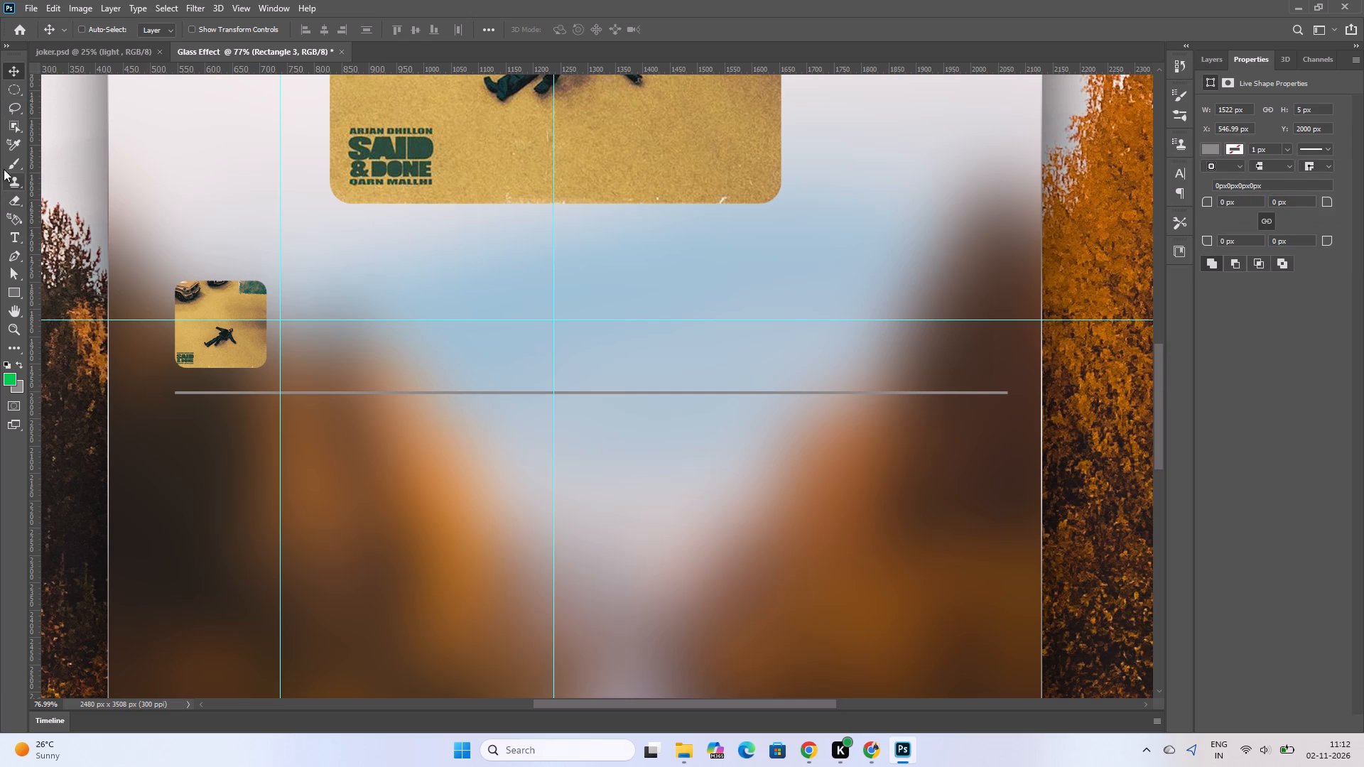
Activate the Ellipse tool for drawing shapes.
click(15, 297)
right_click(16, 296)
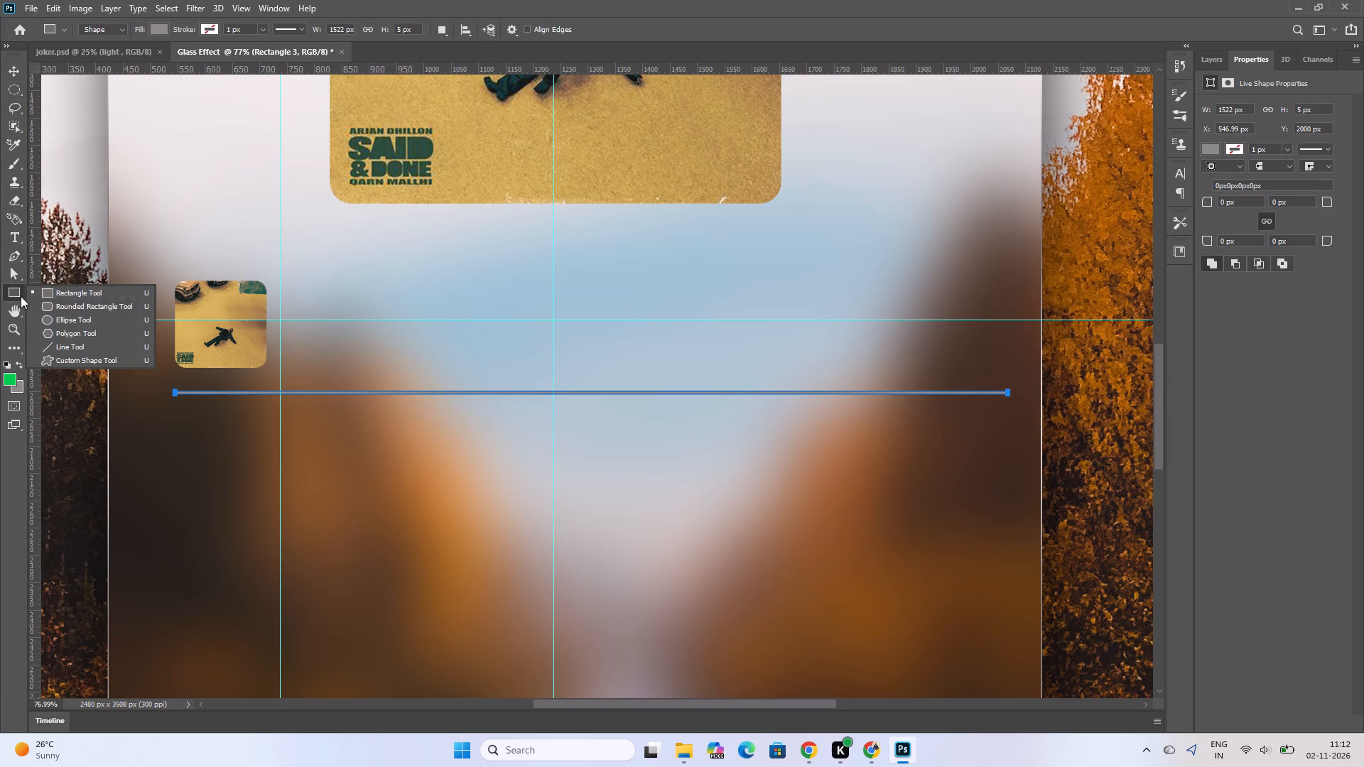
click(83, 305)
click(19, 290)
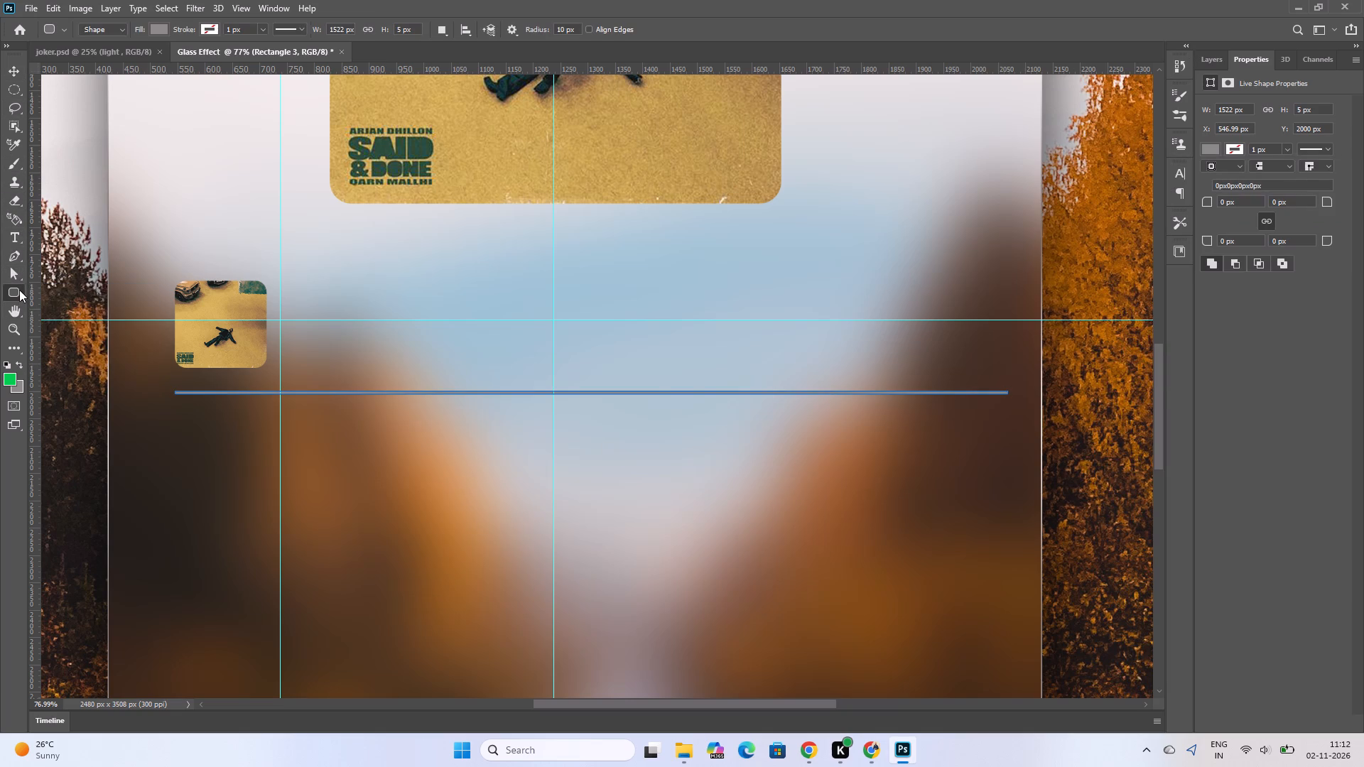
right_click(19, 290)
click(53, 317)
click(33, 7)
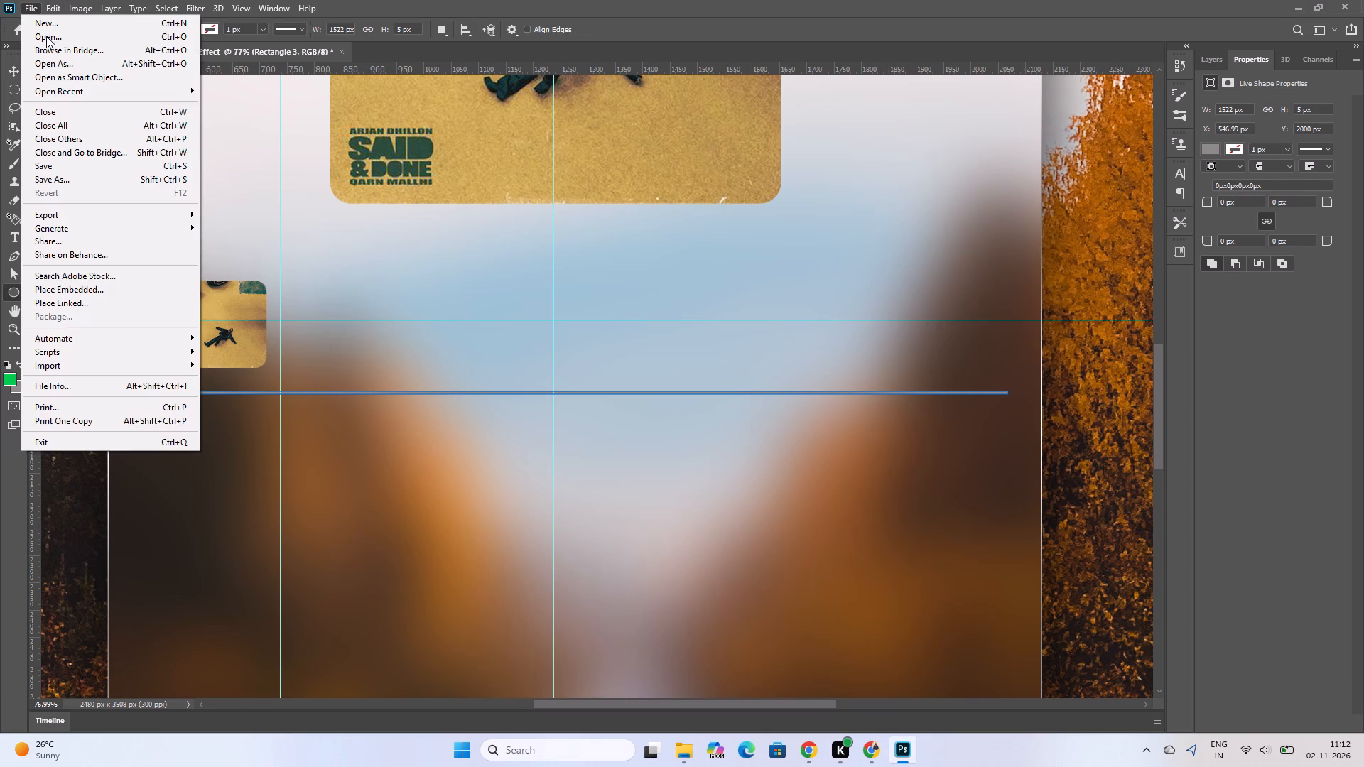
click(1125, 271)
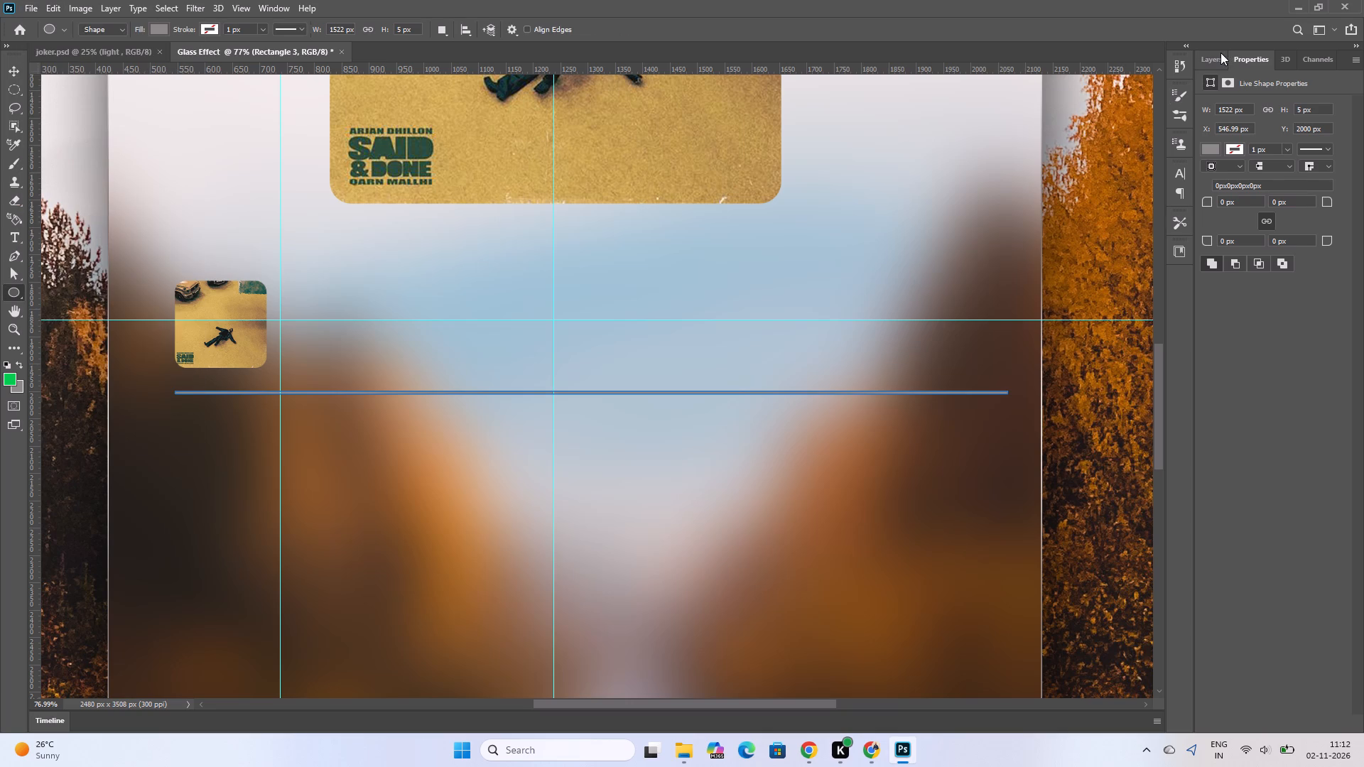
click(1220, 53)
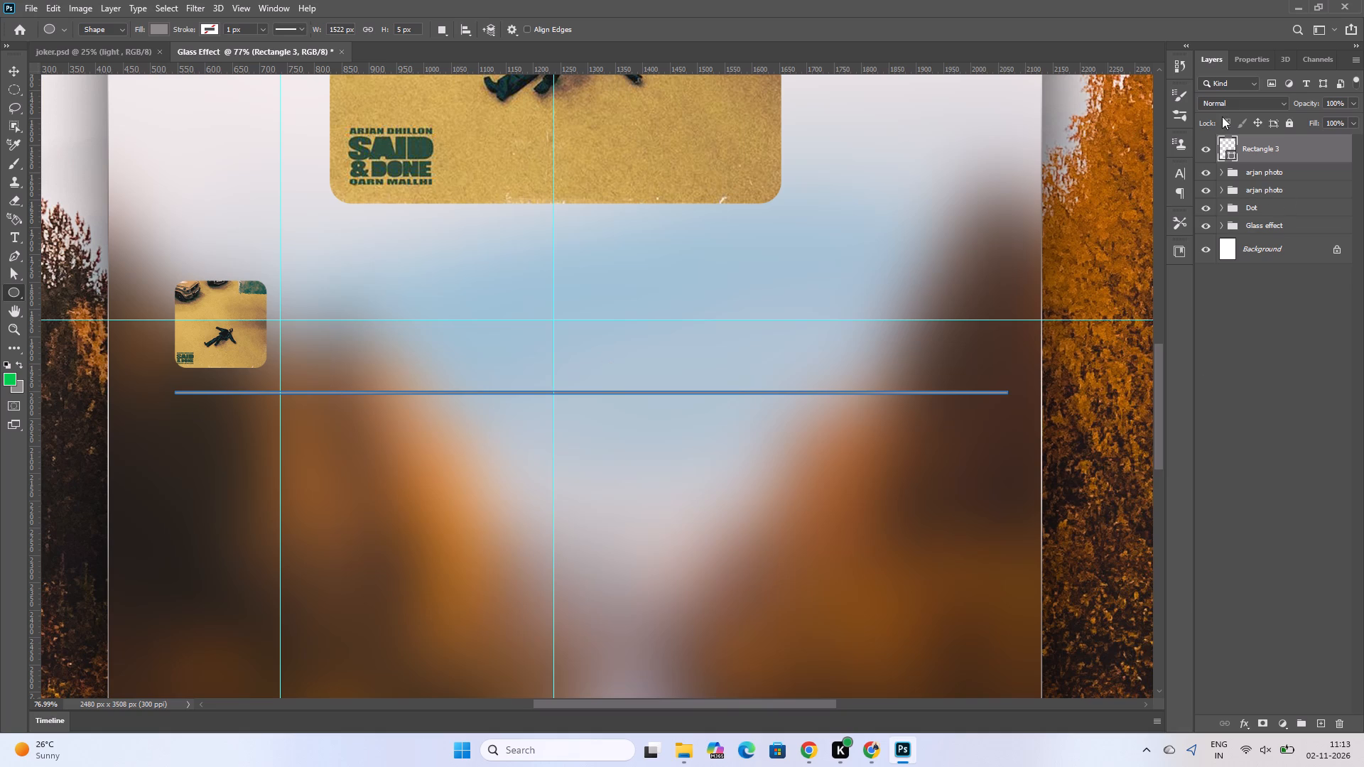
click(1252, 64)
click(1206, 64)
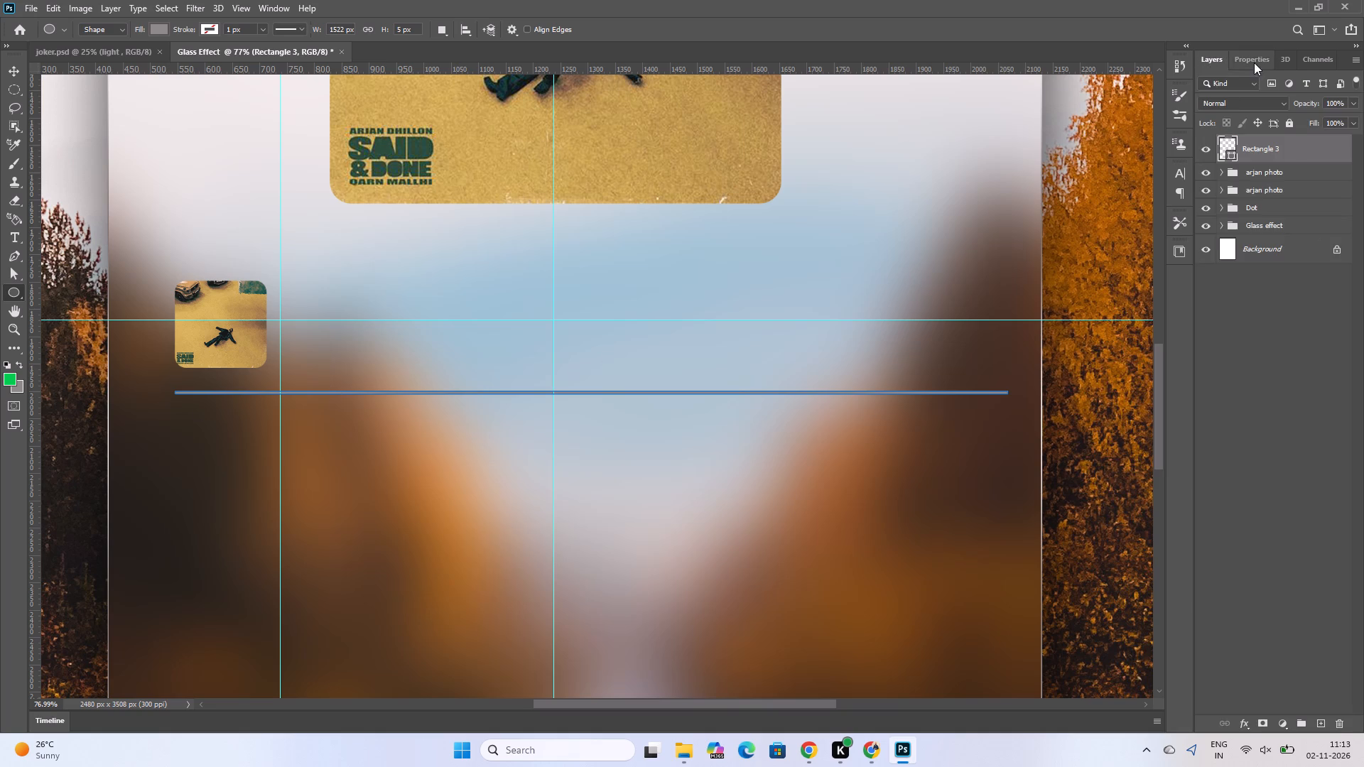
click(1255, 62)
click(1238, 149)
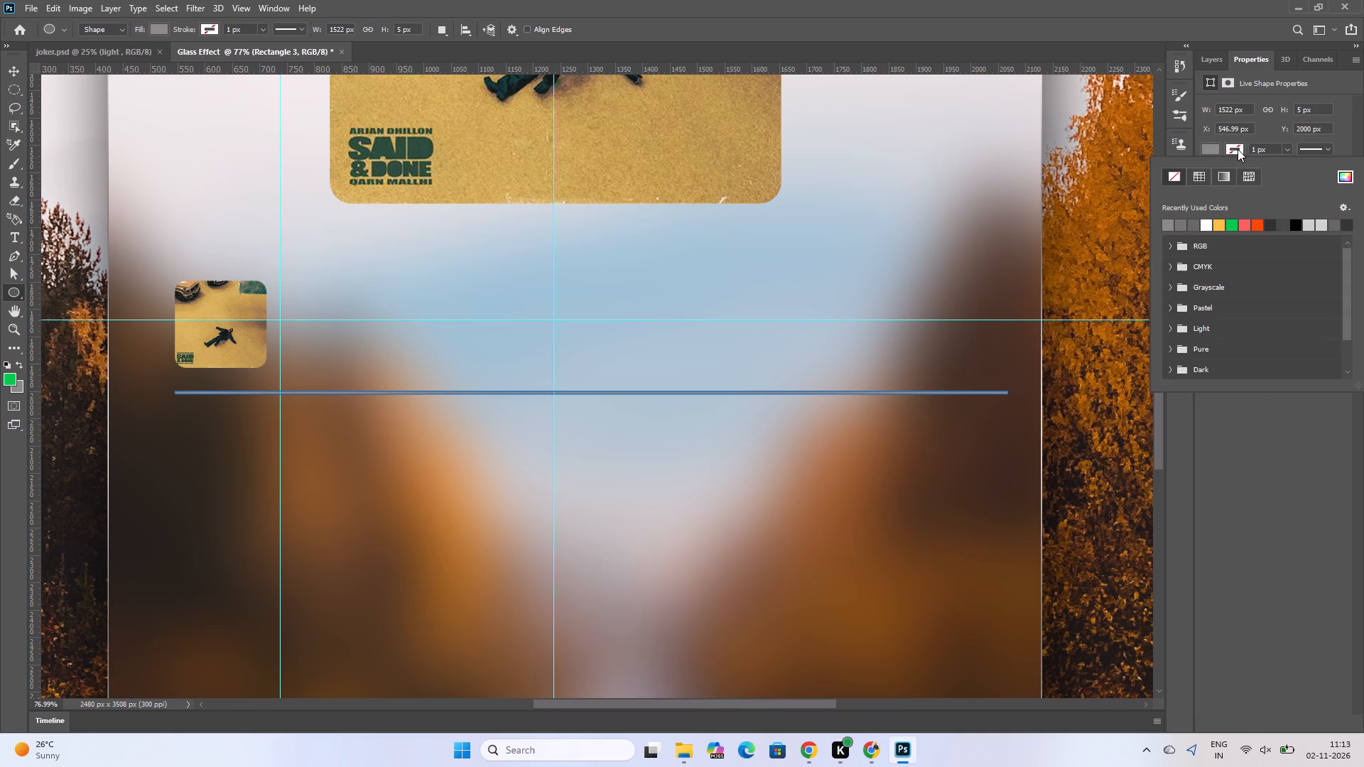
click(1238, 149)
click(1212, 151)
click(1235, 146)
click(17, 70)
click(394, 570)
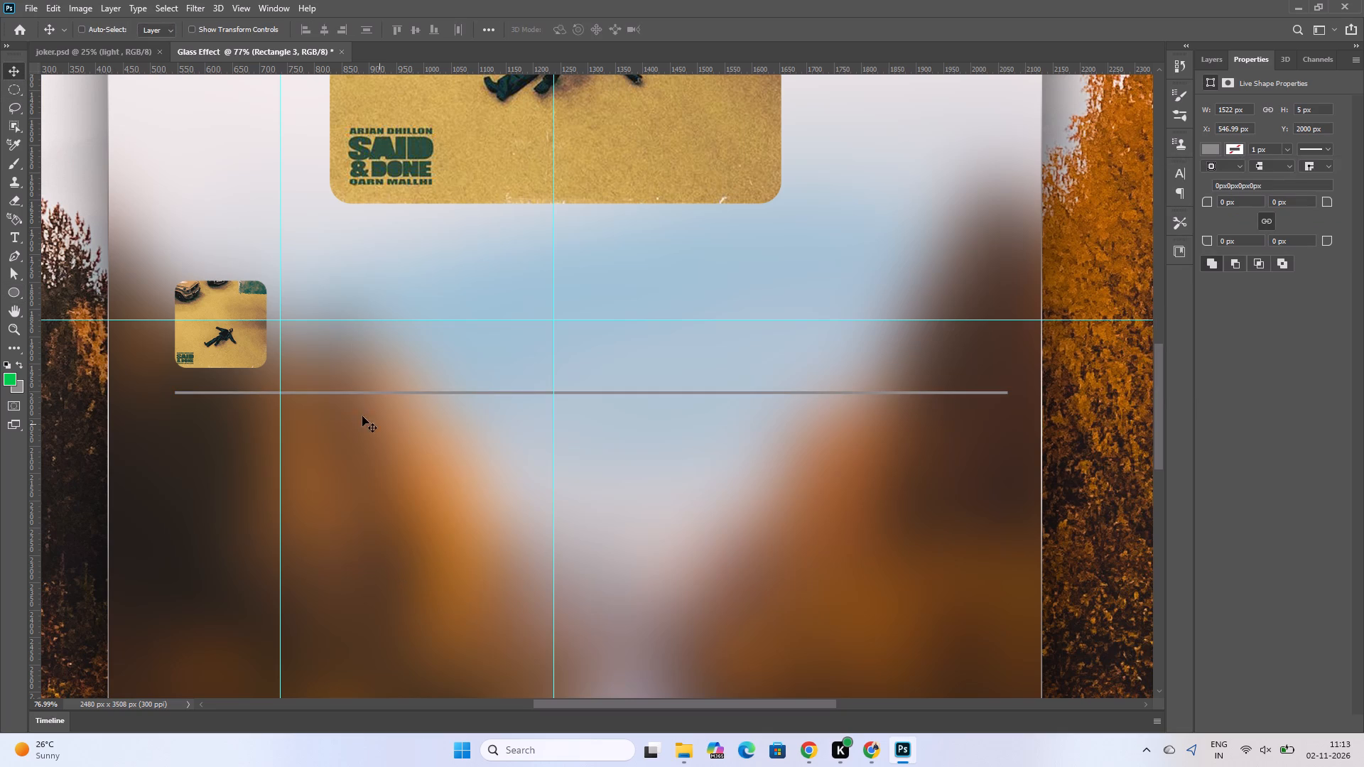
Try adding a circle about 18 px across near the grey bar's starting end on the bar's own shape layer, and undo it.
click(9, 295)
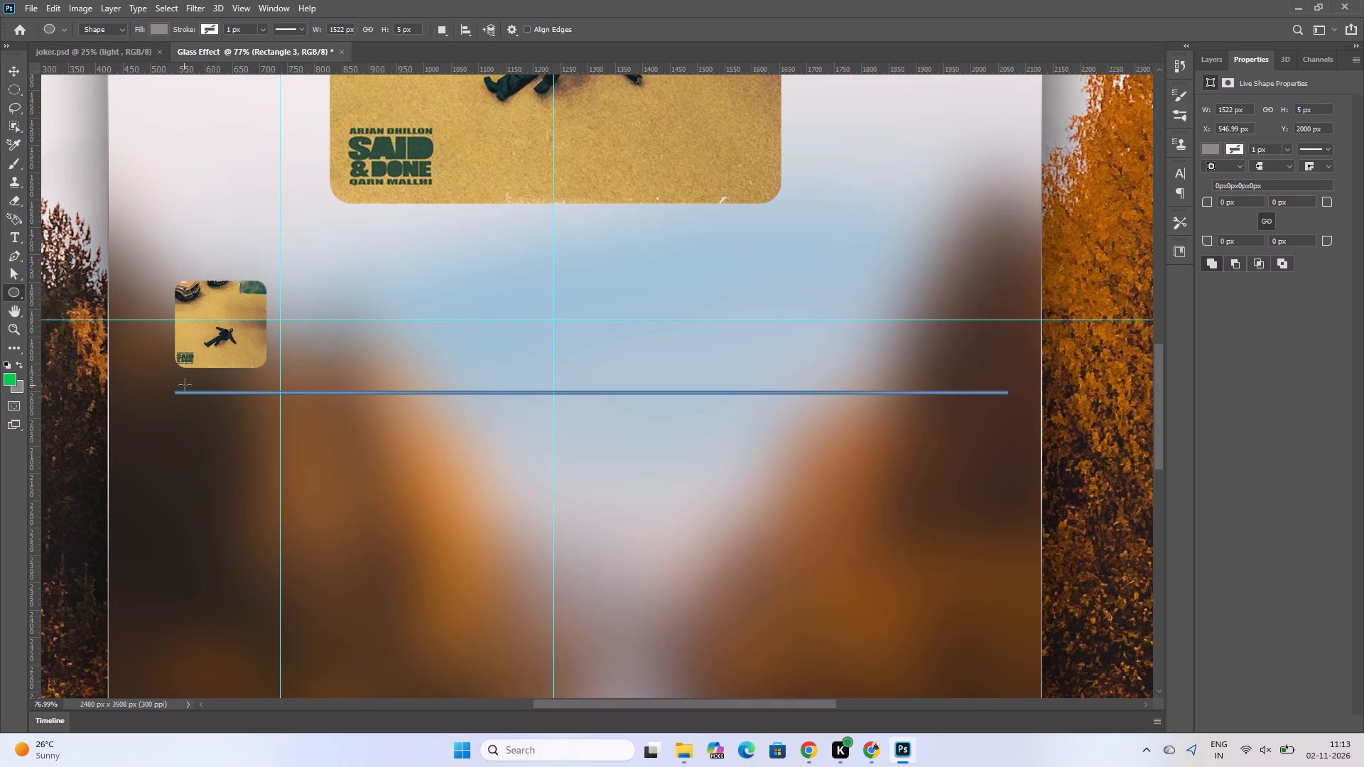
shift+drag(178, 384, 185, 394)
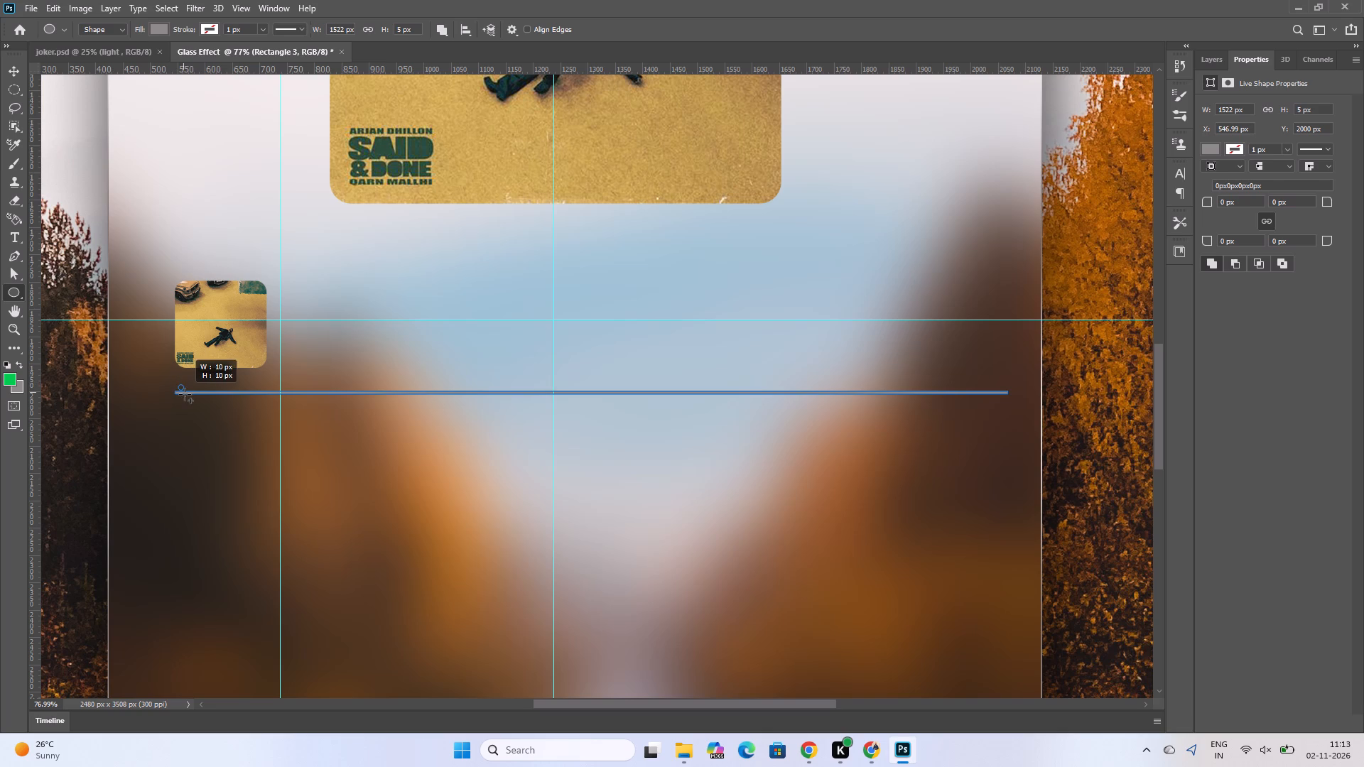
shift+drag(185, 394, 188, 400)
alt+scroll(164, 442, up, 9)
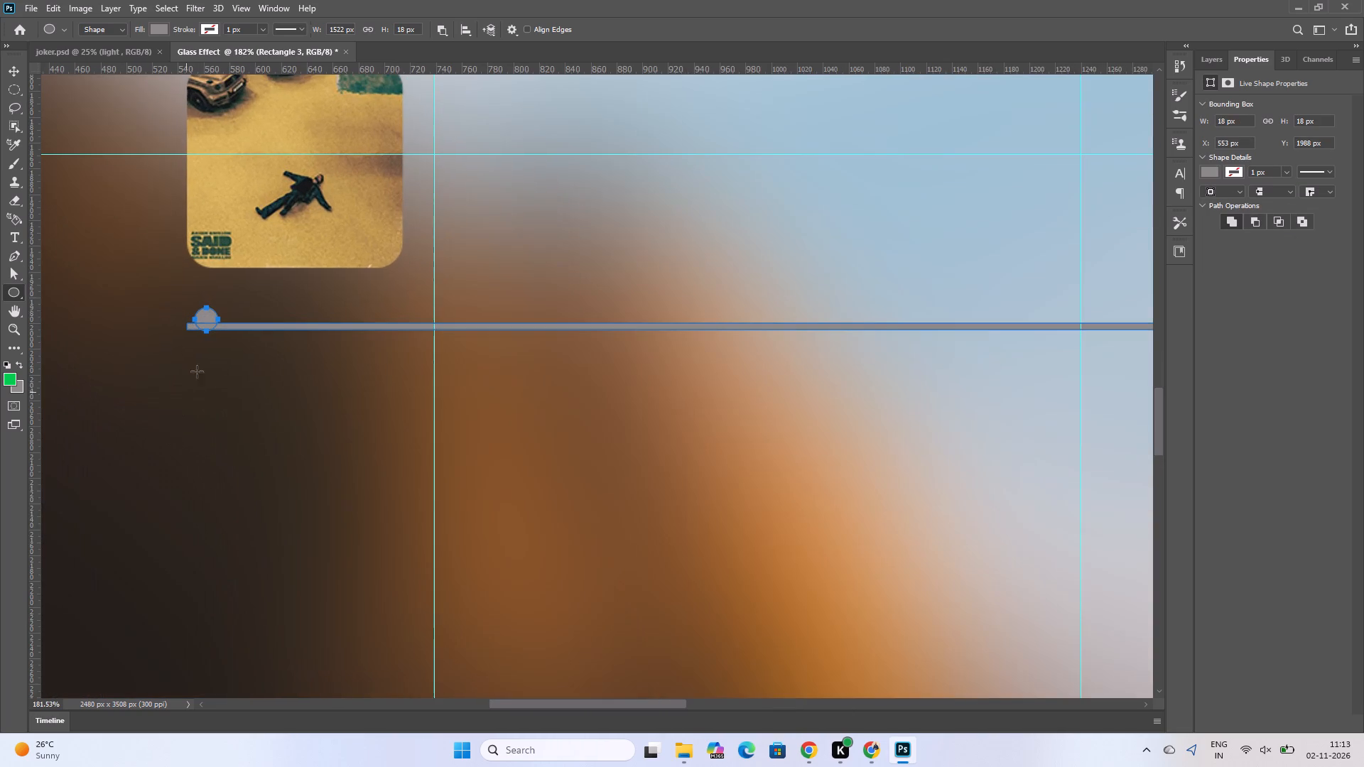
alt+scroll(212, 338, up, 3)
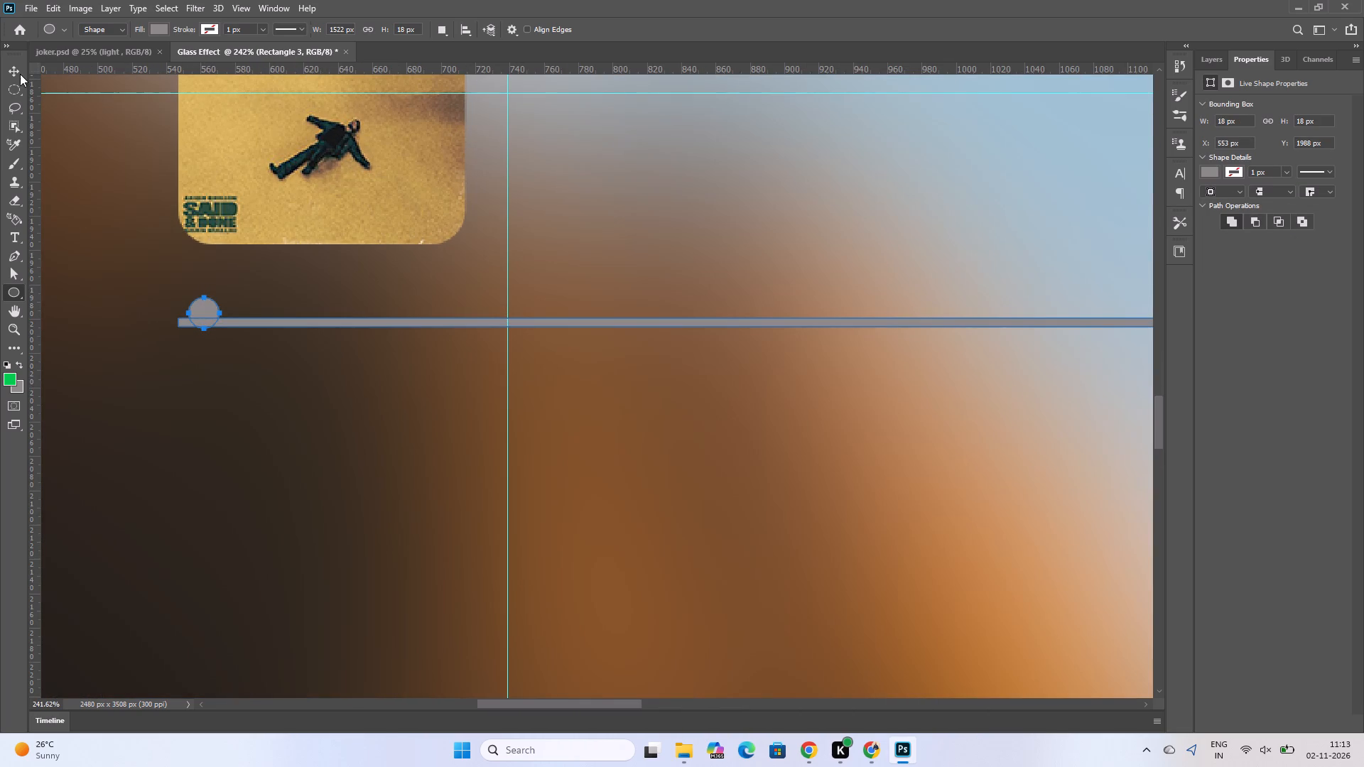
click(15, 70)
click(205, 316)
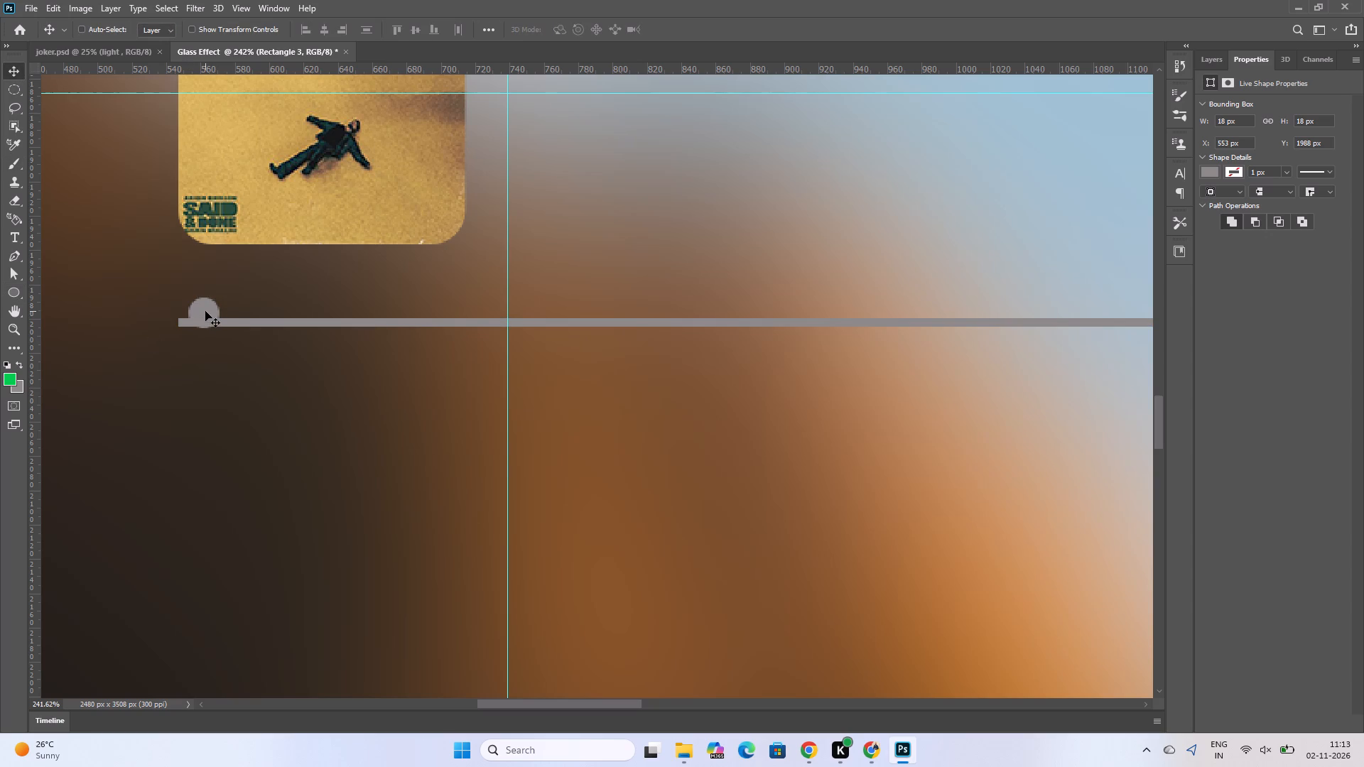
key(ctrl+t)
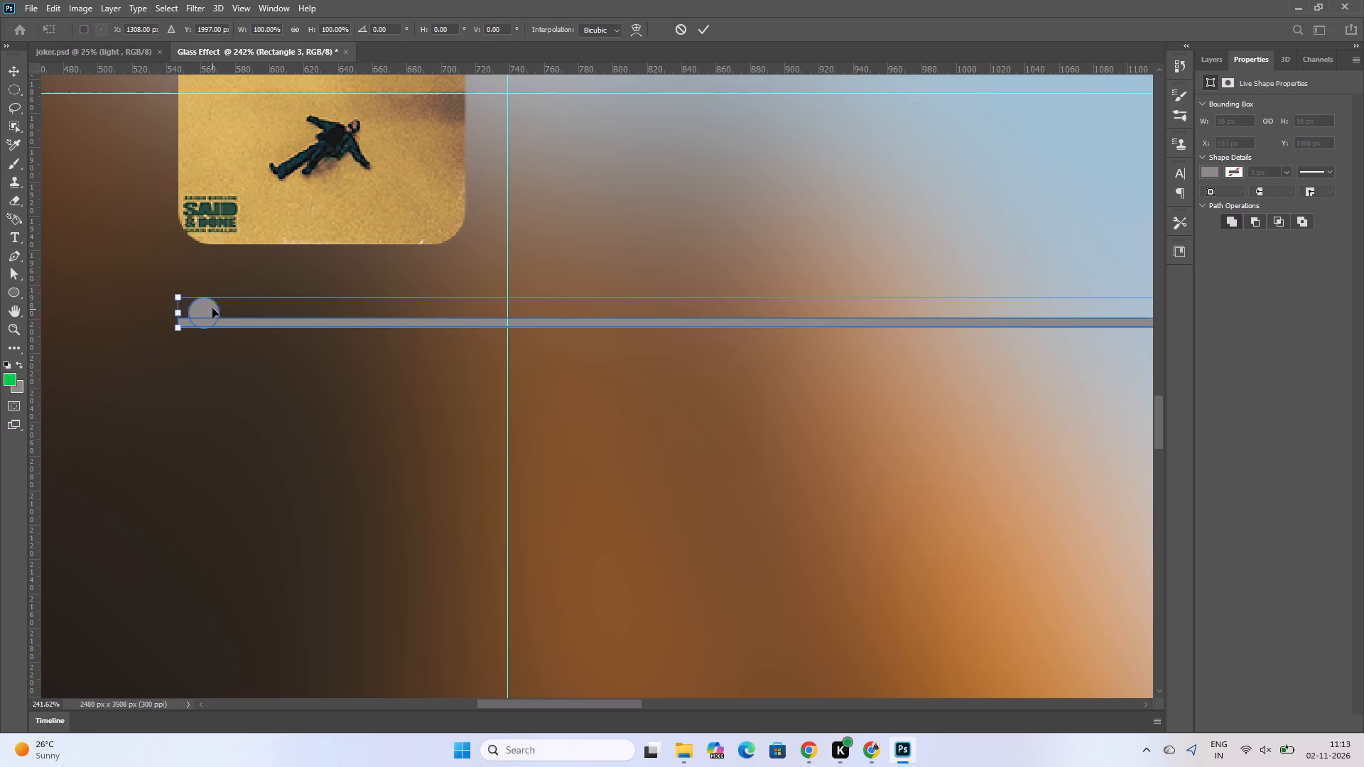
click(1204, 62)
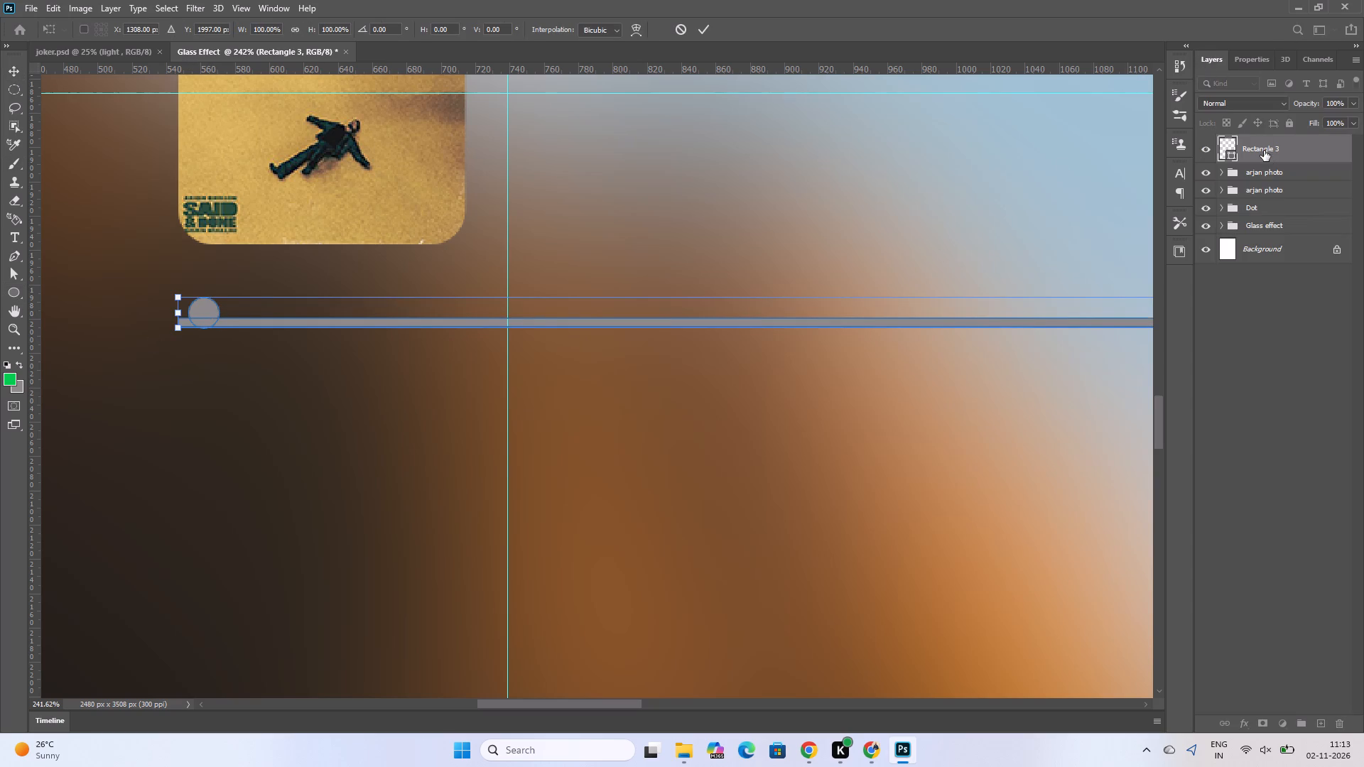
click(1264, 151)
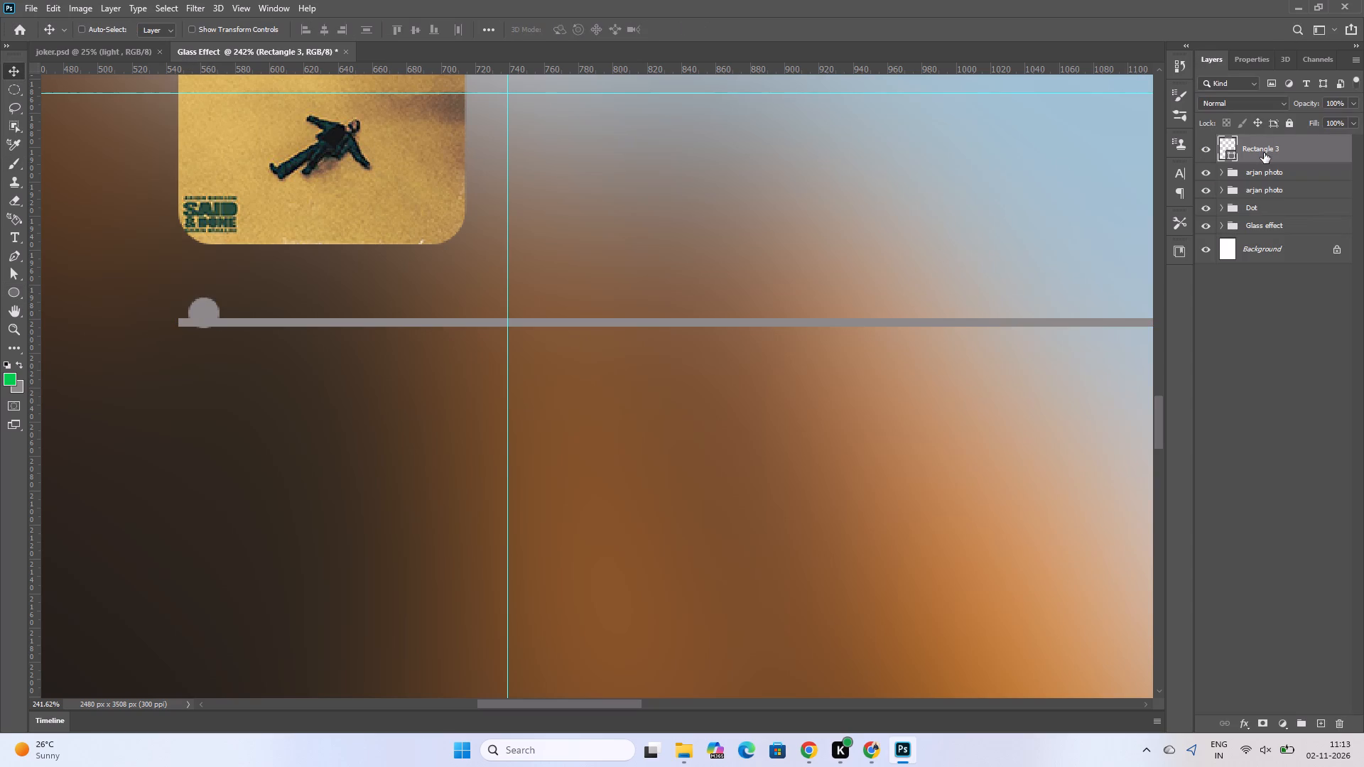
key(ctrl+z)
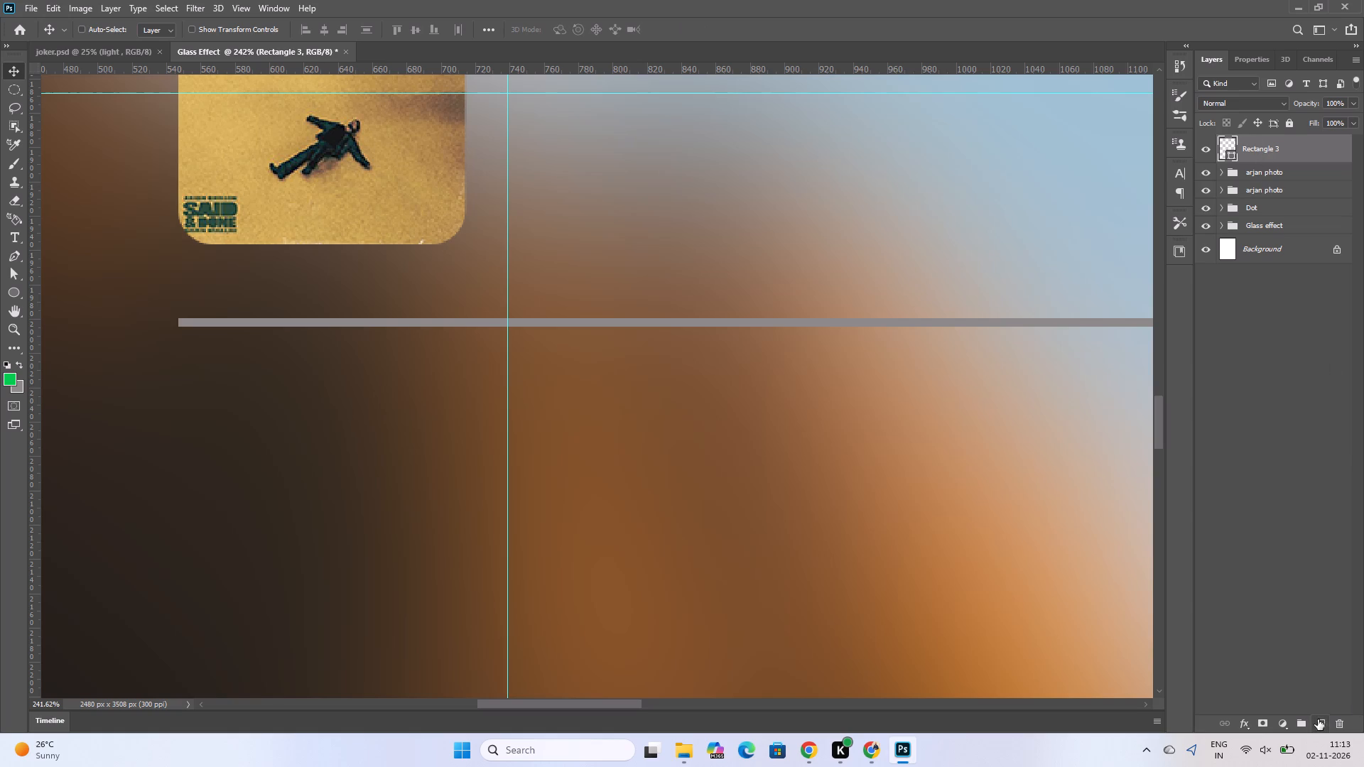
On a new layer, draw a circle about 16 px across, centred vertically on the grey bar at its starting end.
click(1317, 719)
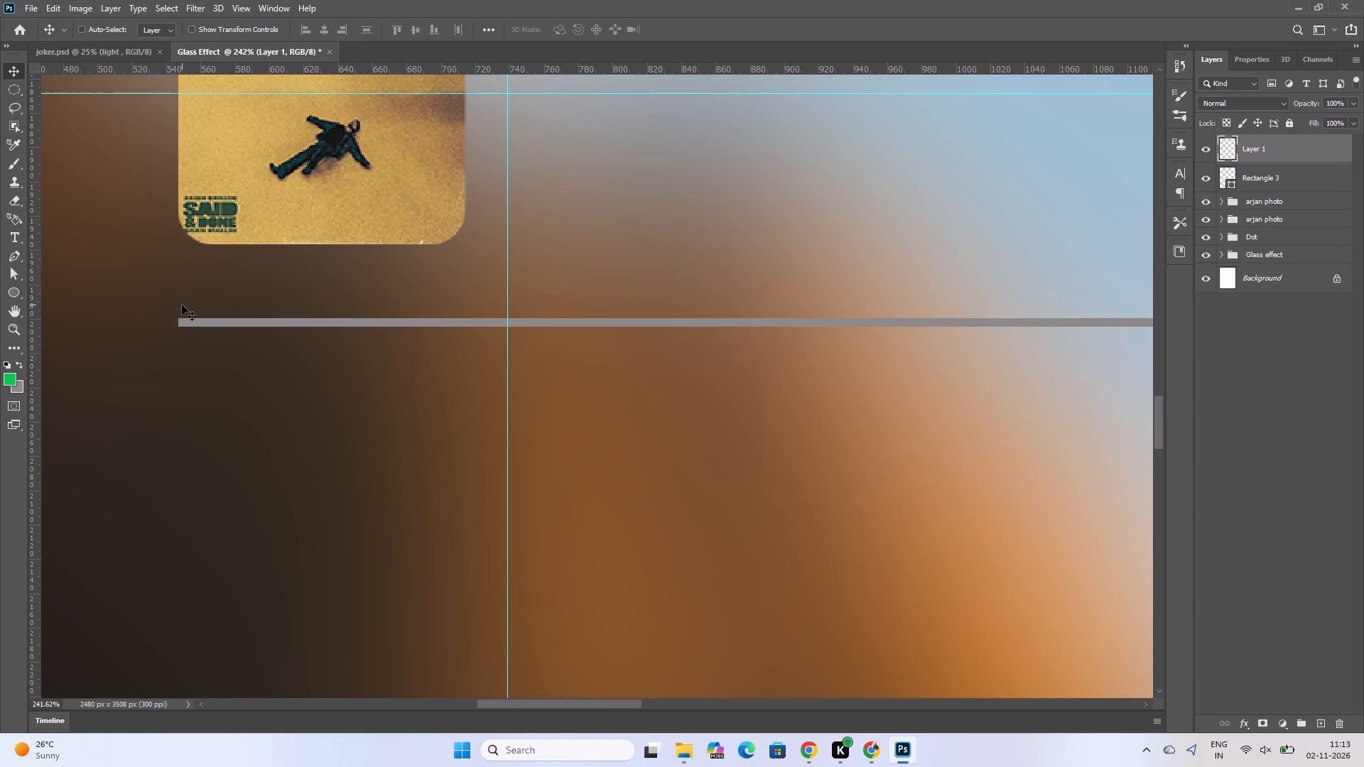
click(16, 288)
shift+drag(178, 310, 180, 315)
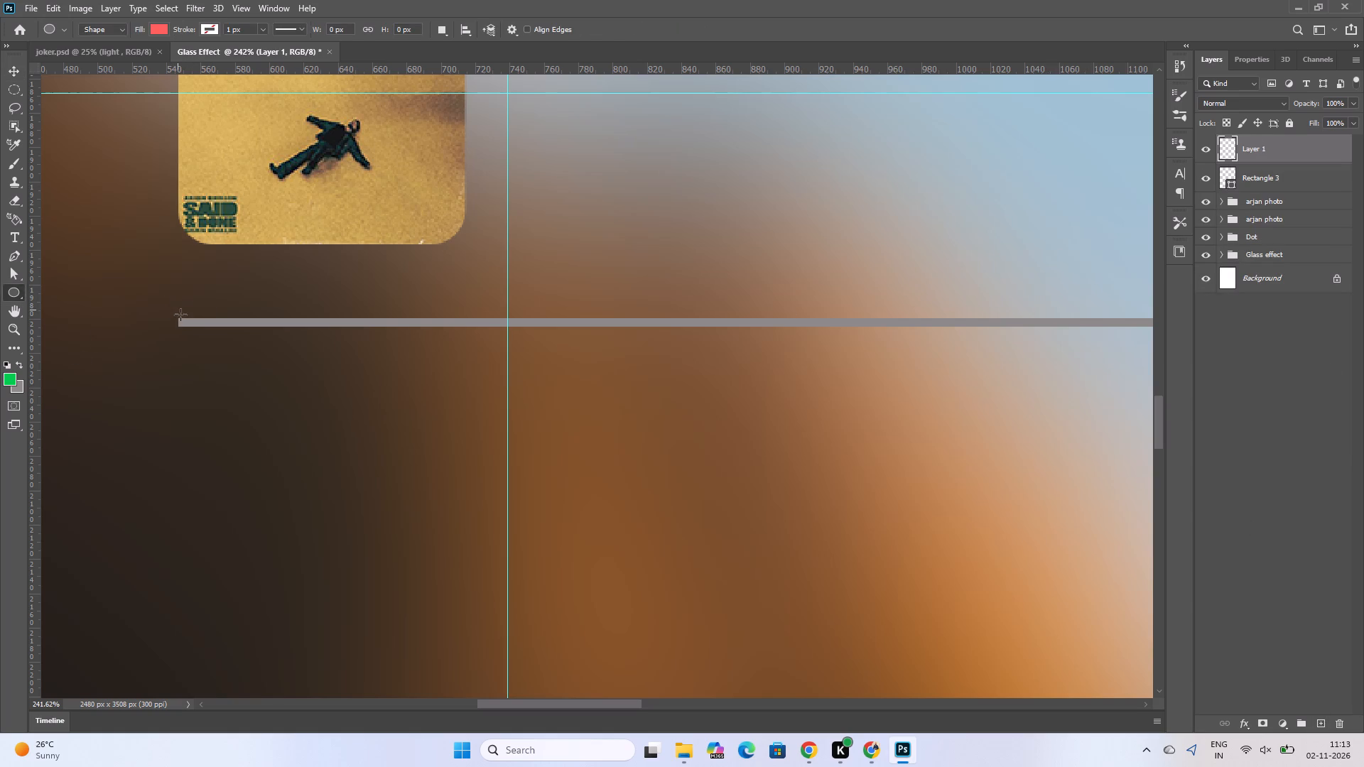
shift+drag(180, 315, 210, 337)
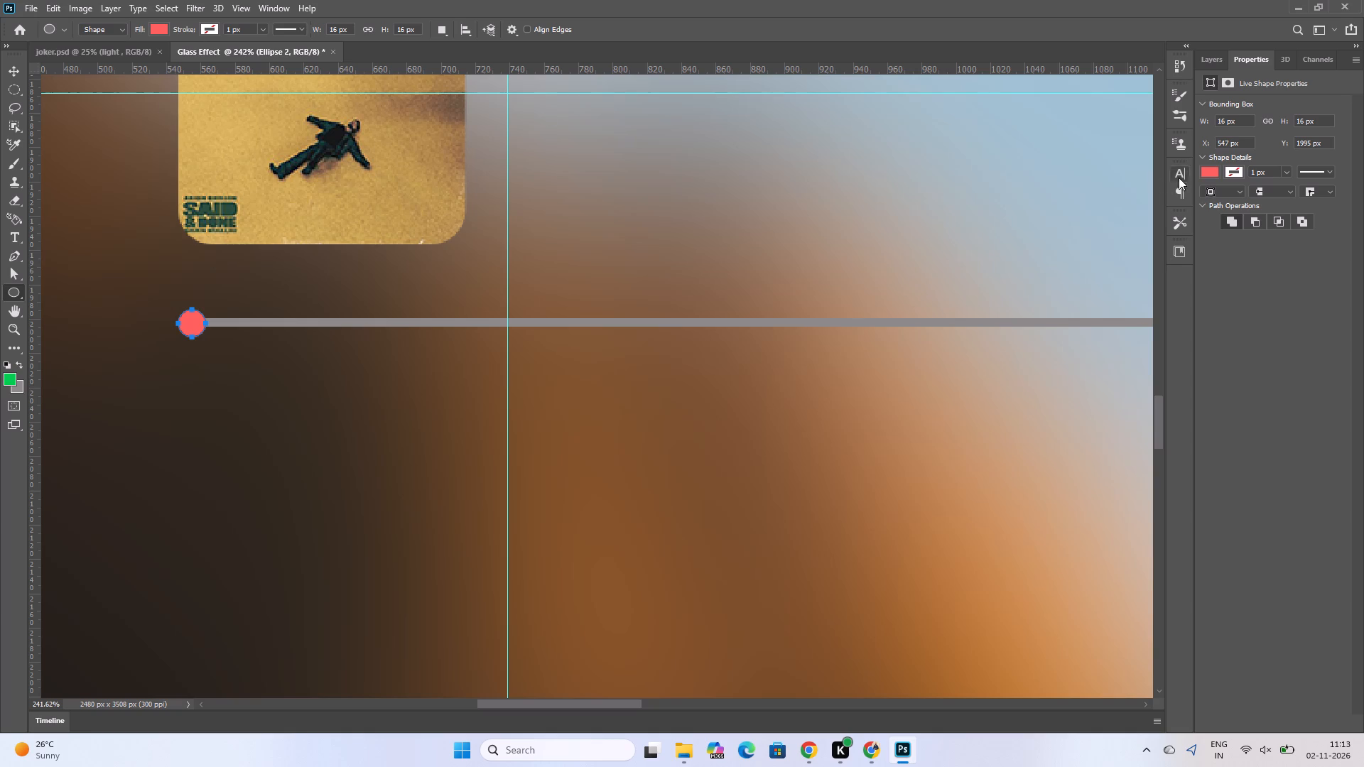
Change the small circle's fill to white from the recently used colours.
double_click(1208, 170)
click(1203, 173)
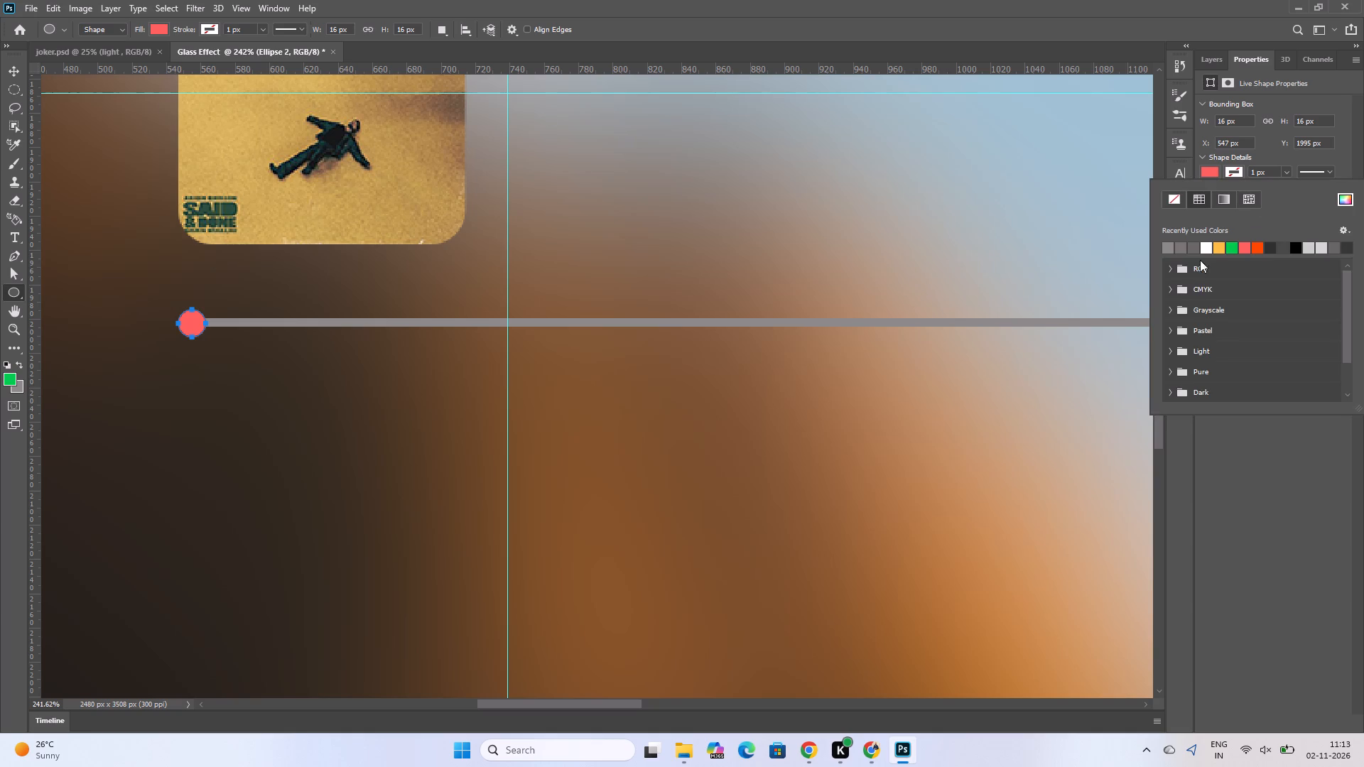
click(1204, 249)
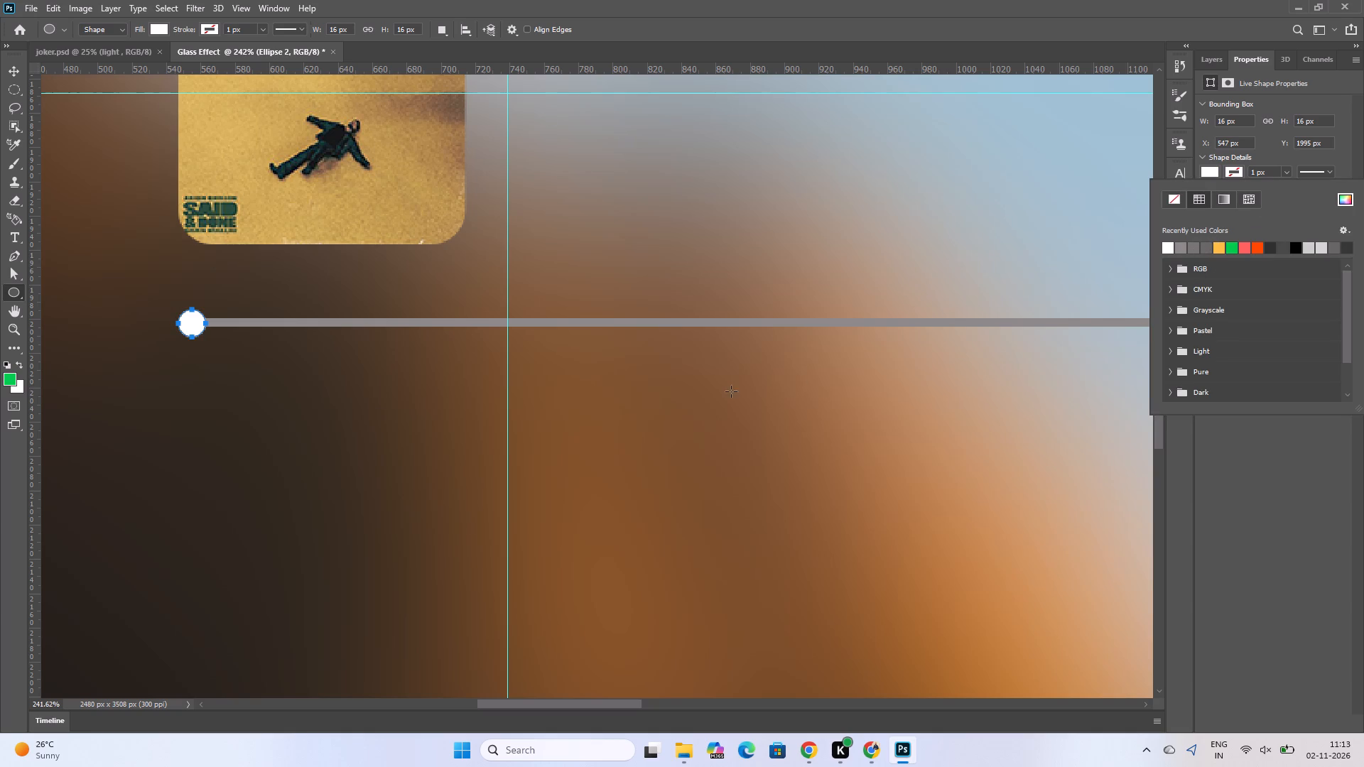
click(1212, 59)
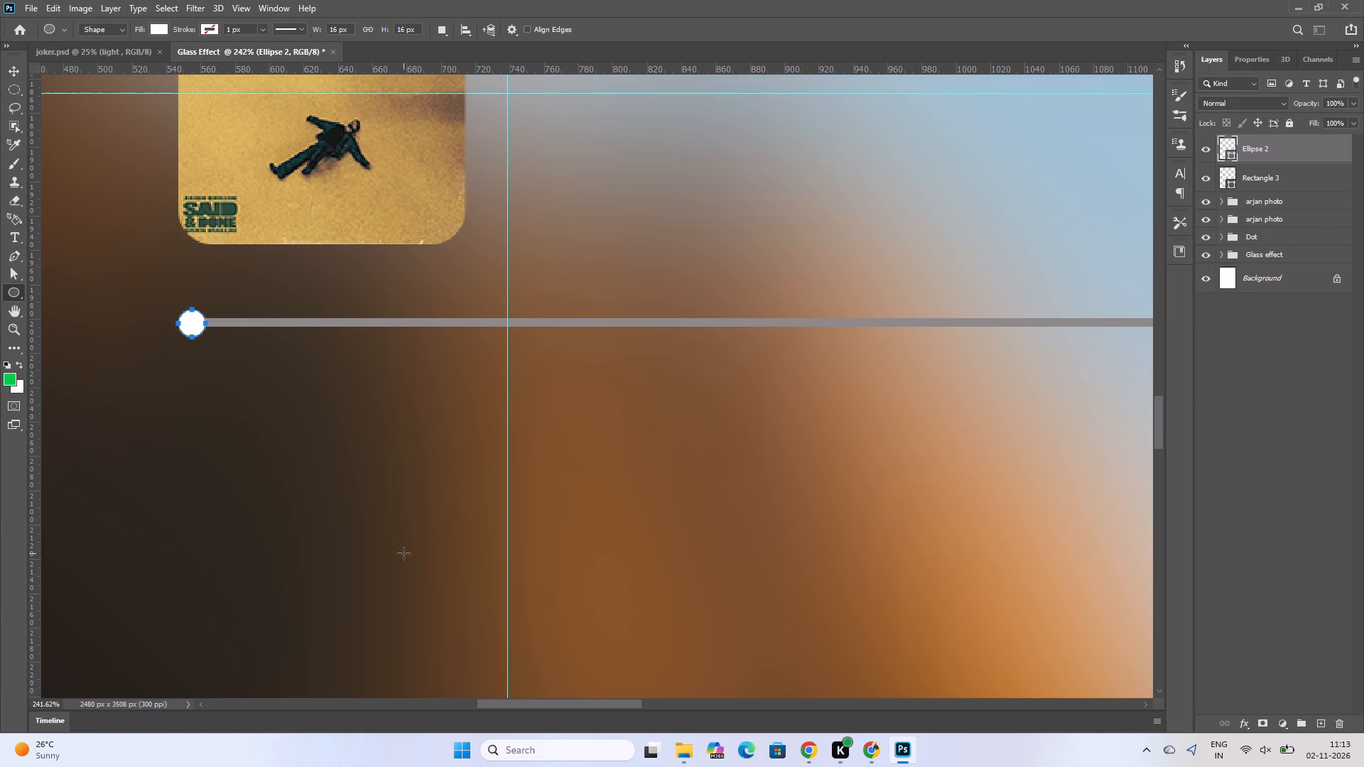
click(404, 553)
click(712, 271)
Move the white circle along the grey bar, past the thumbnail, to an X position of about 882 px.
alt+scroll(742, 441, down, 5)
alt+scroll(940, 445, down, 7)
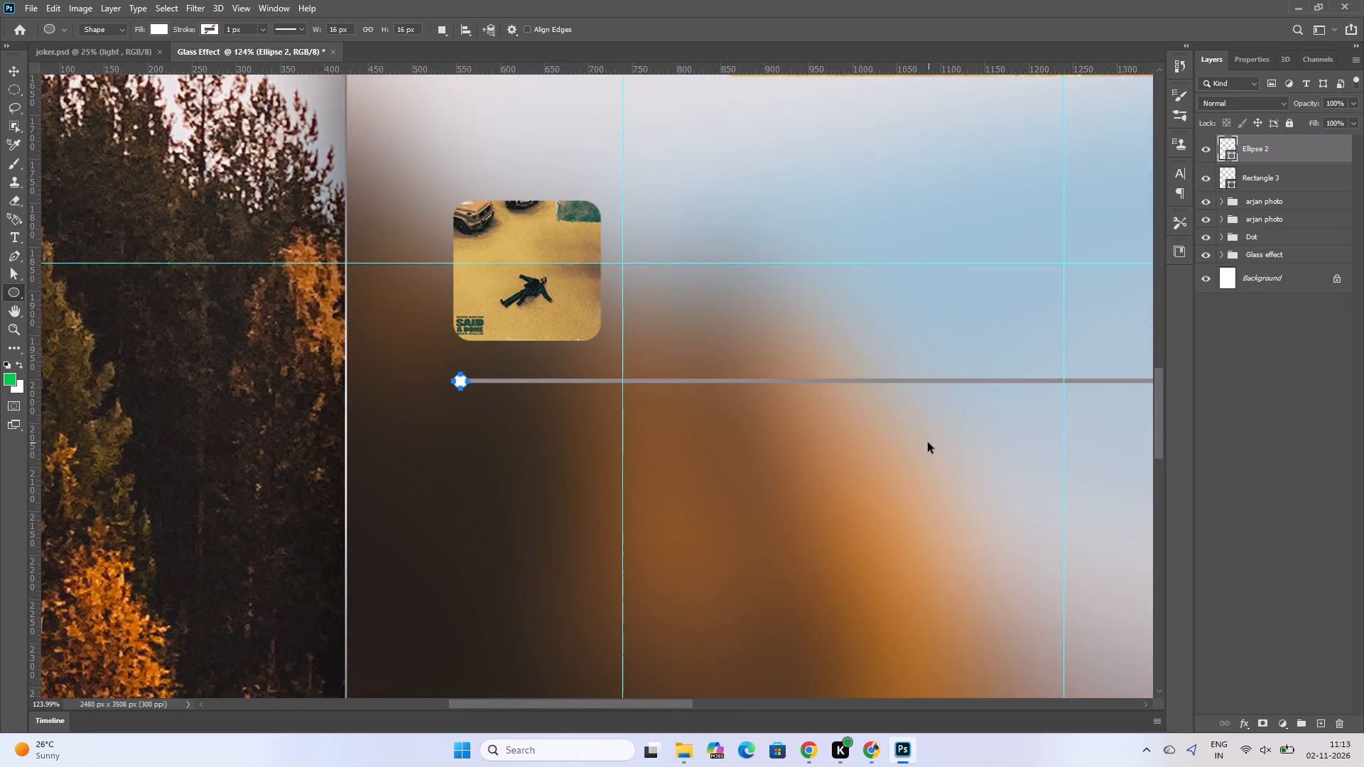
alt+scroll(928, 442, down, 20)
alt+scroll(928, 442, down, 5)
alt+scroll(611, 461, down, 1)
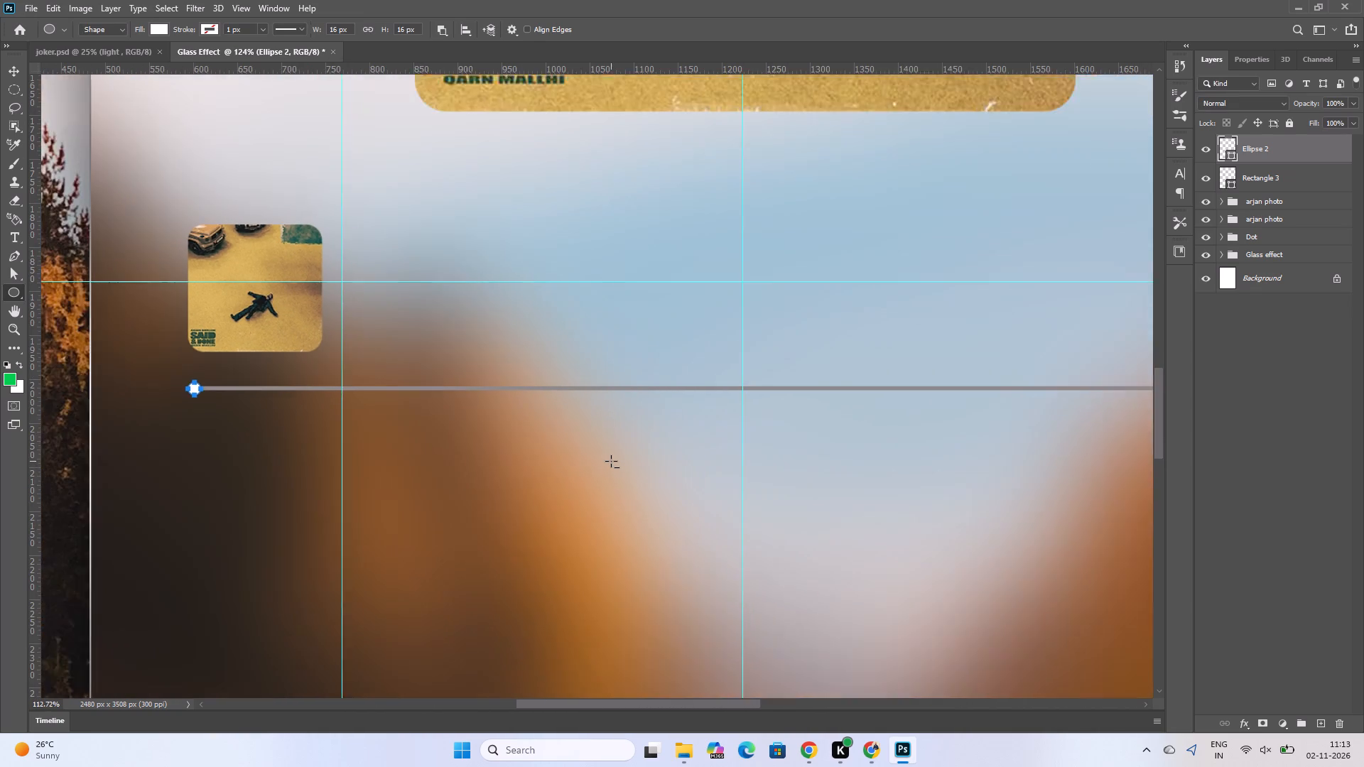
alt+scroll(611, 461, down, 3)
alt+scroll(611, 461, up, 1)
alt+scroll(611, 461, down, 1)
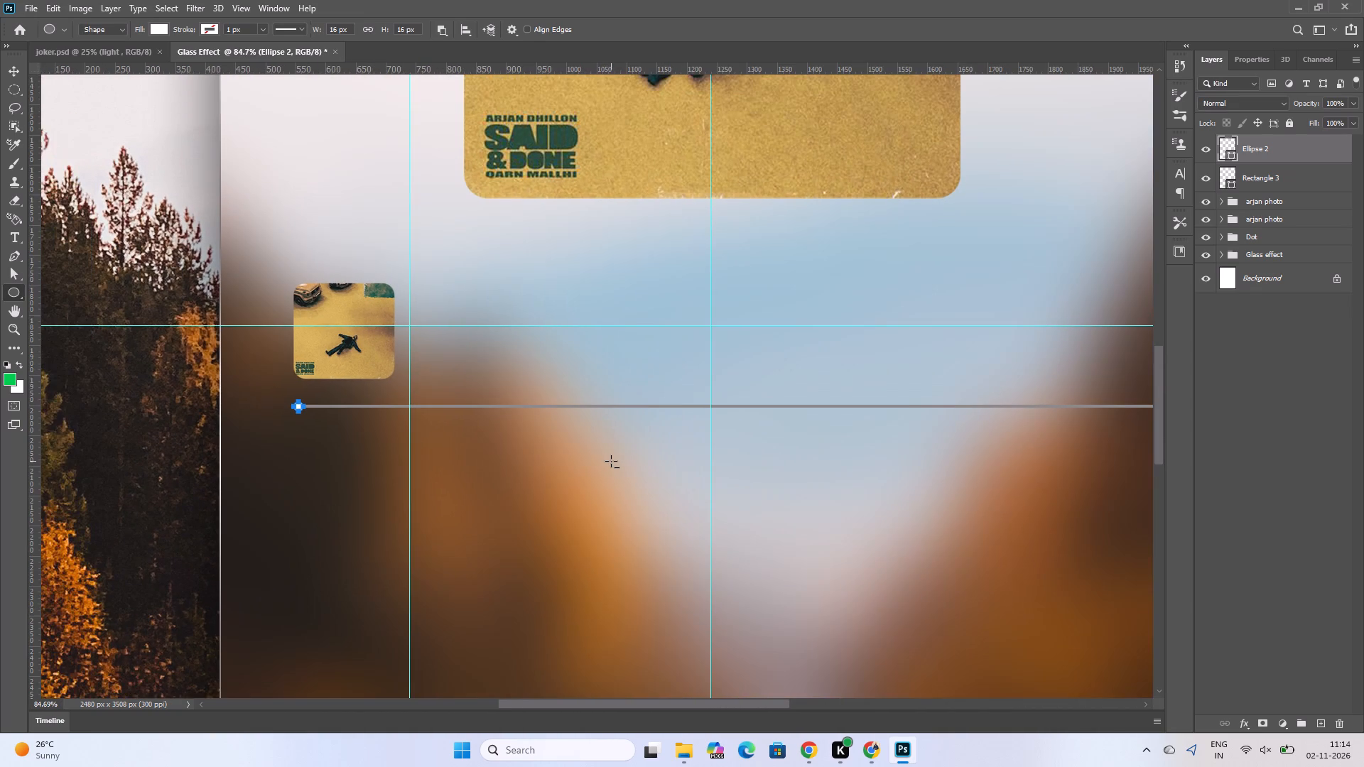
ctrl+scroll(611, 461, down, 13)
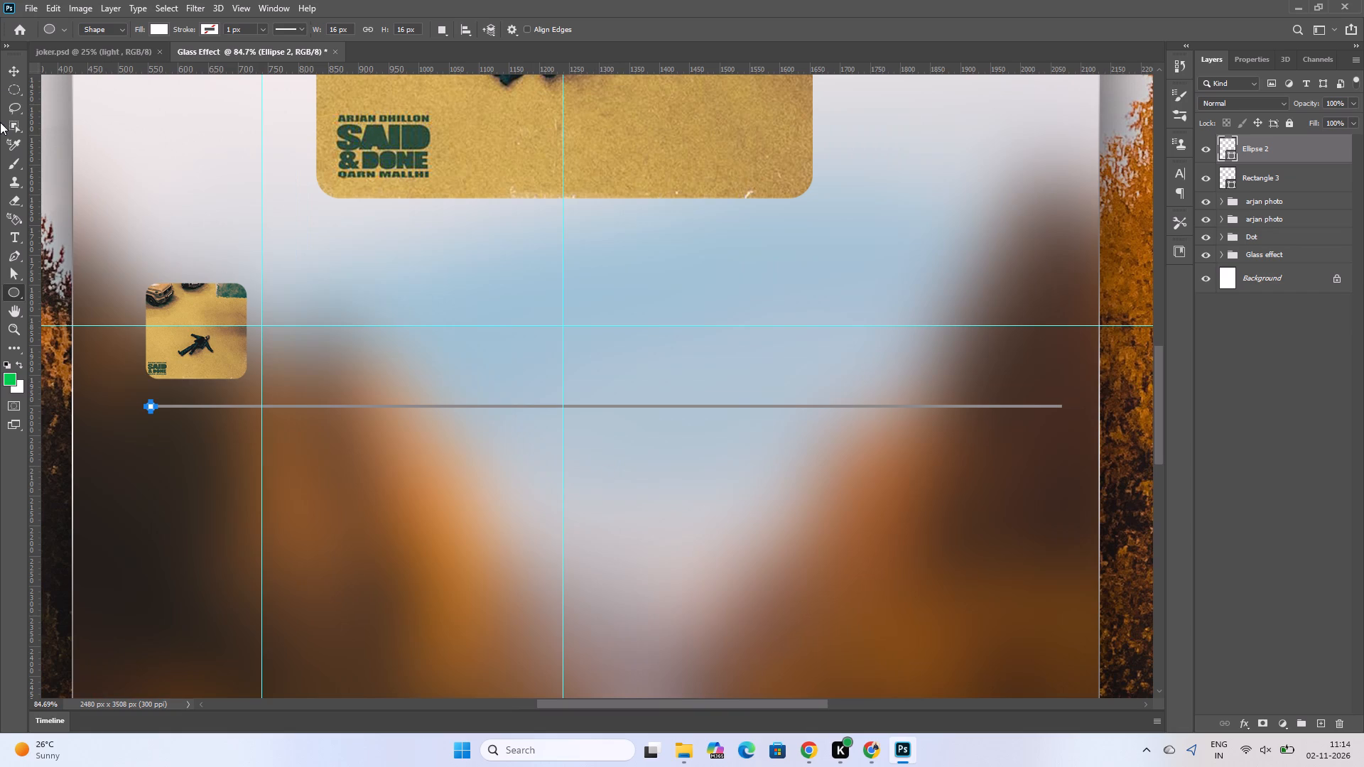
click(21, 67)
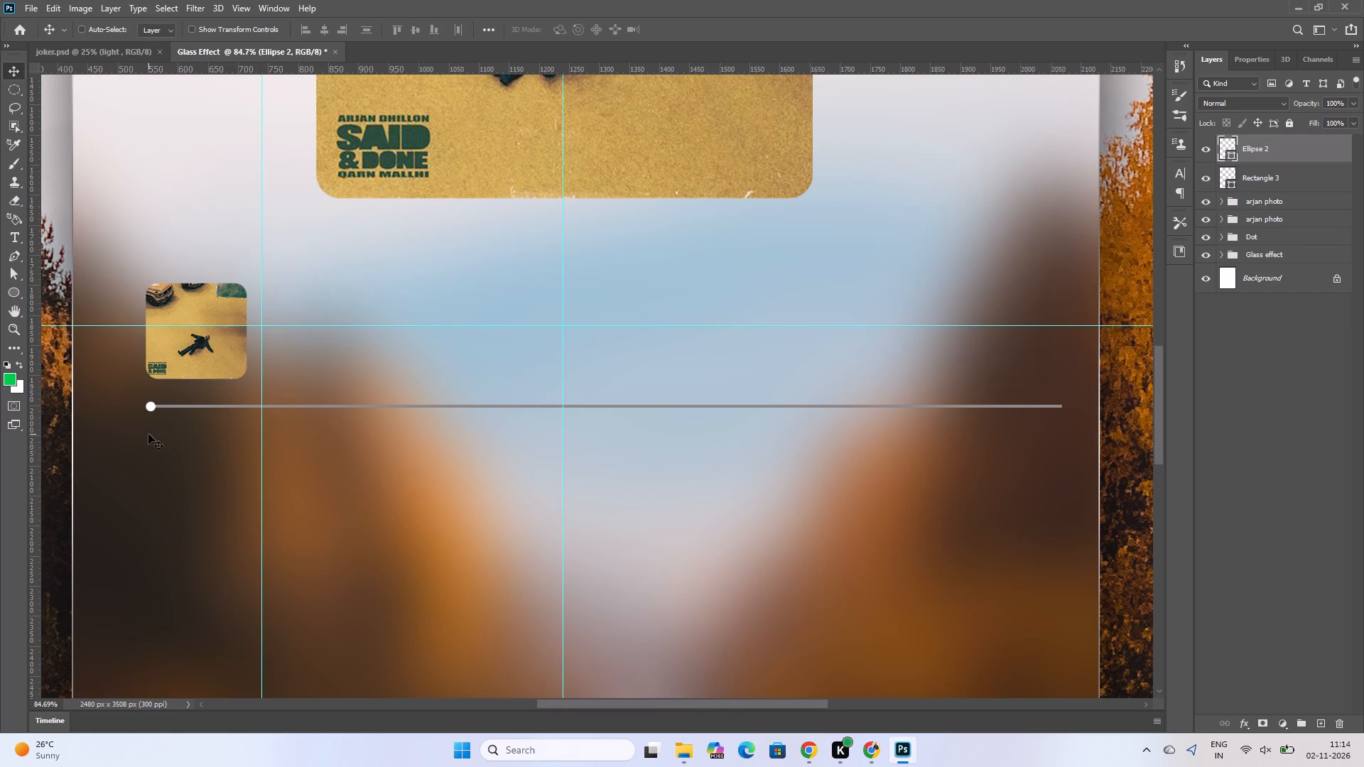
alt+scroll(148, 434, up, 2)
click(150, 403)
drag(151, 402, 154, 401)
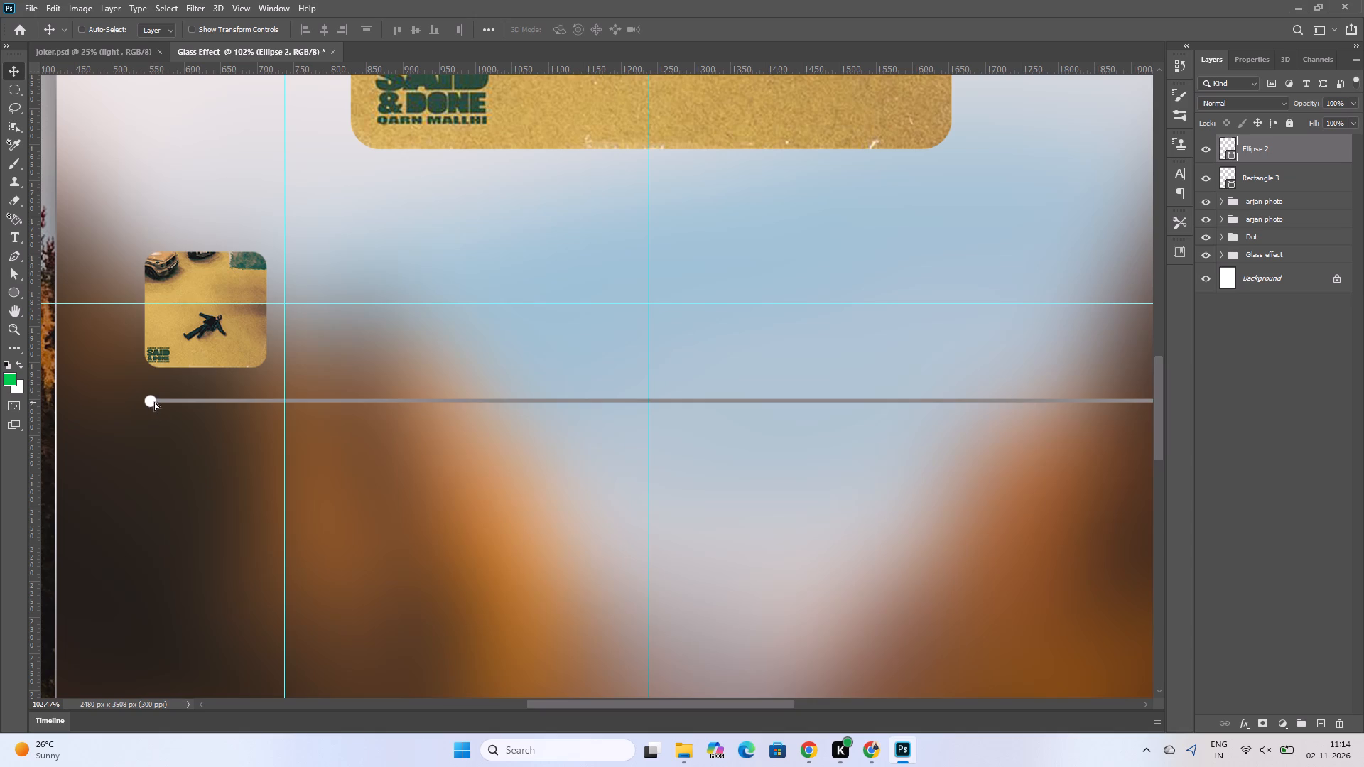
drag(154, 401, 395, 402)
Draw a thin white rectangle about 337 px wide and 5 px high over the grey bar, from its start to the white circle.
alt+scroll(217, 455, up, 9)
scroll(75, 393, up, 10)
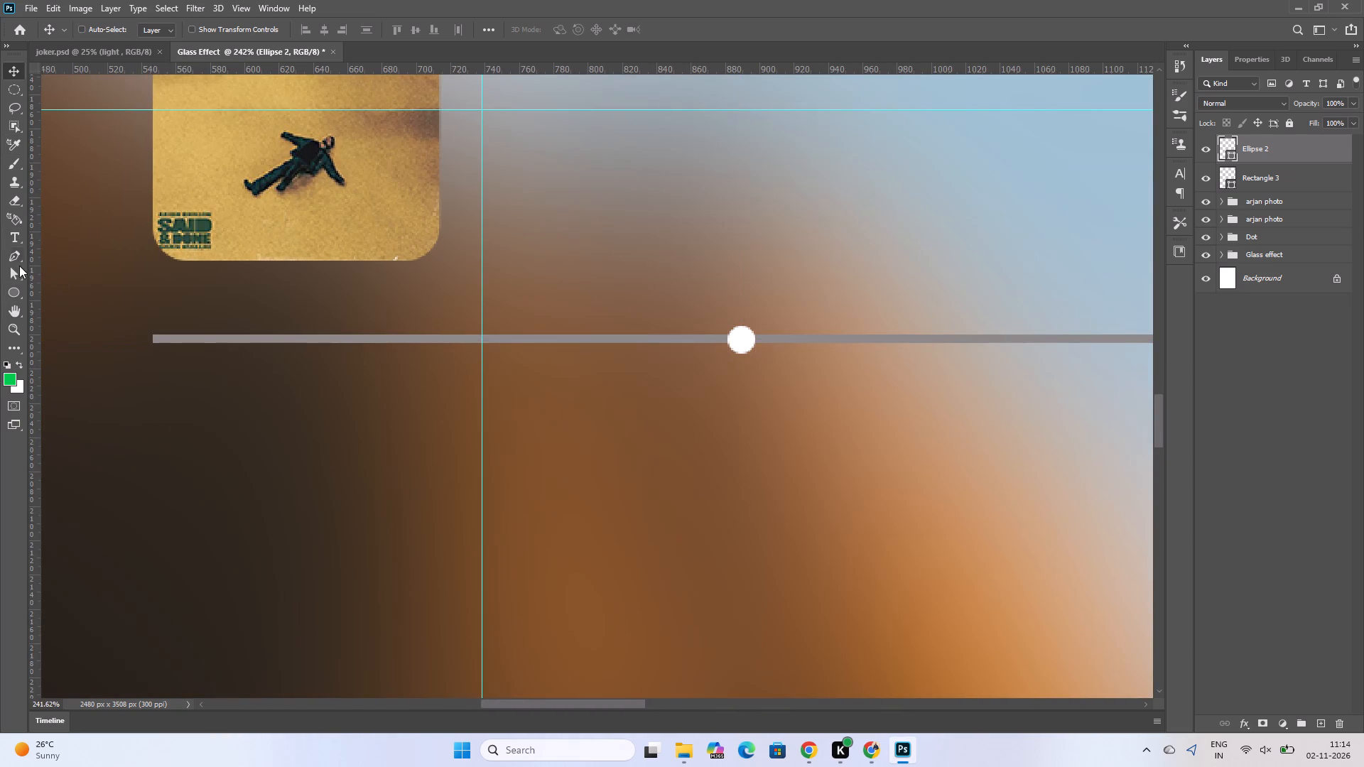
right_click(13, 290)
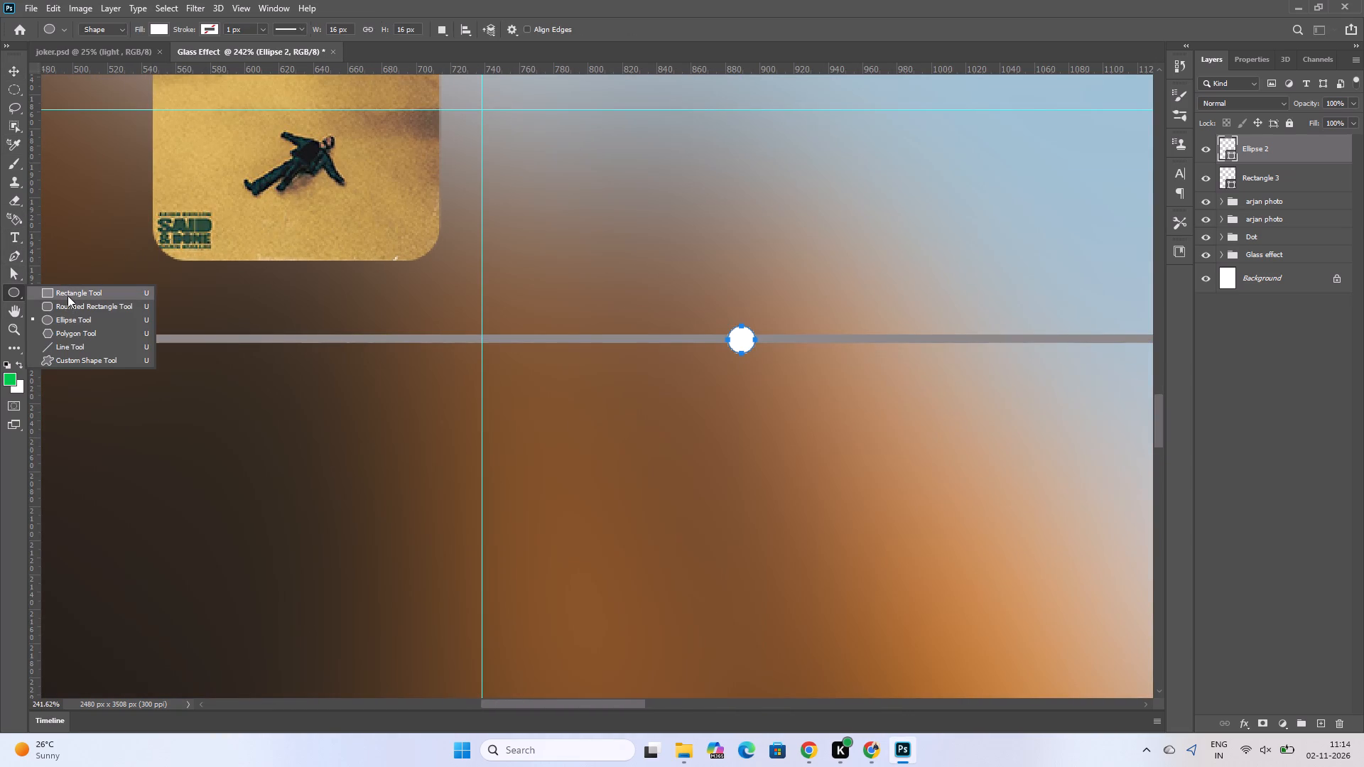
click(67, 295)
drag(153, 334, 731, 340)
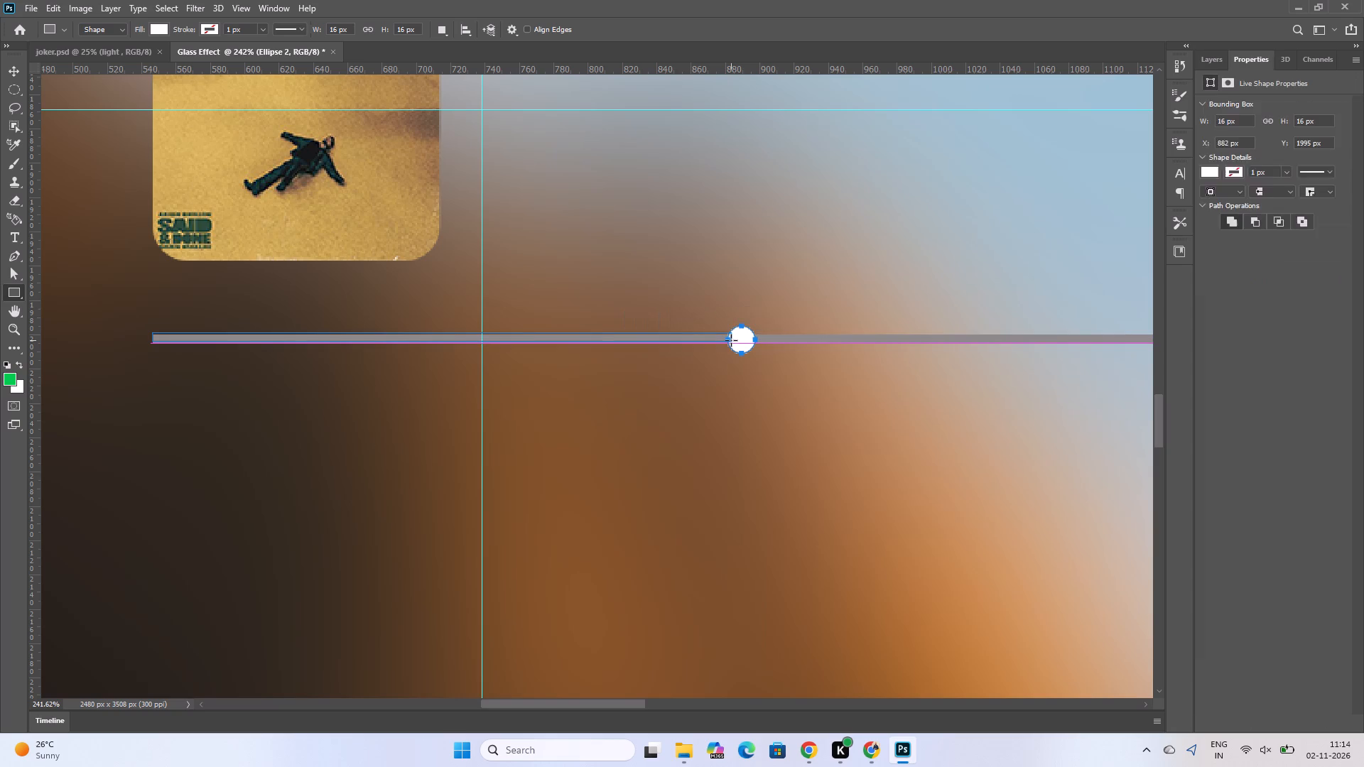
Shift the white rectangle down 1 px so it lines up vertically with the grey bar beneath it.
ctrl+scroll(180, 389, up, 2)
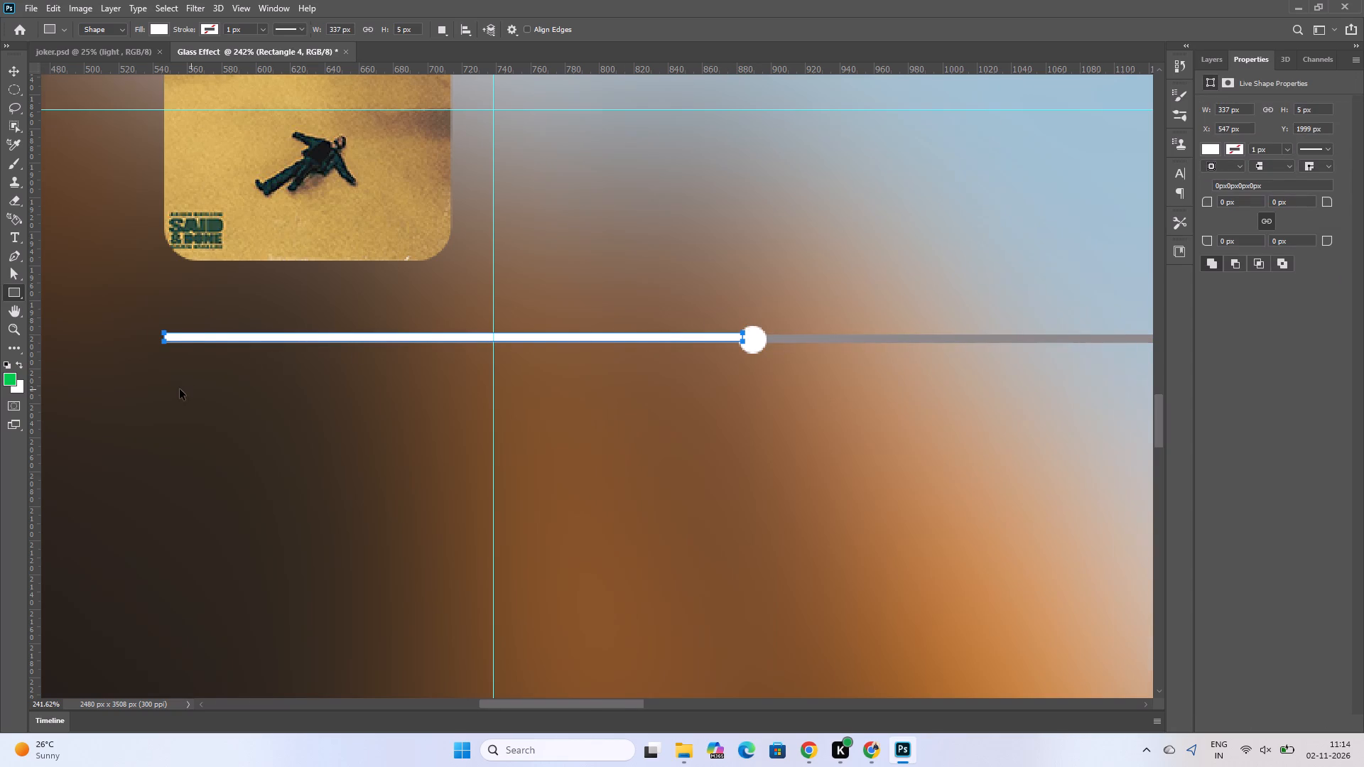
ctrl+scroll(180, 389, up, 8)
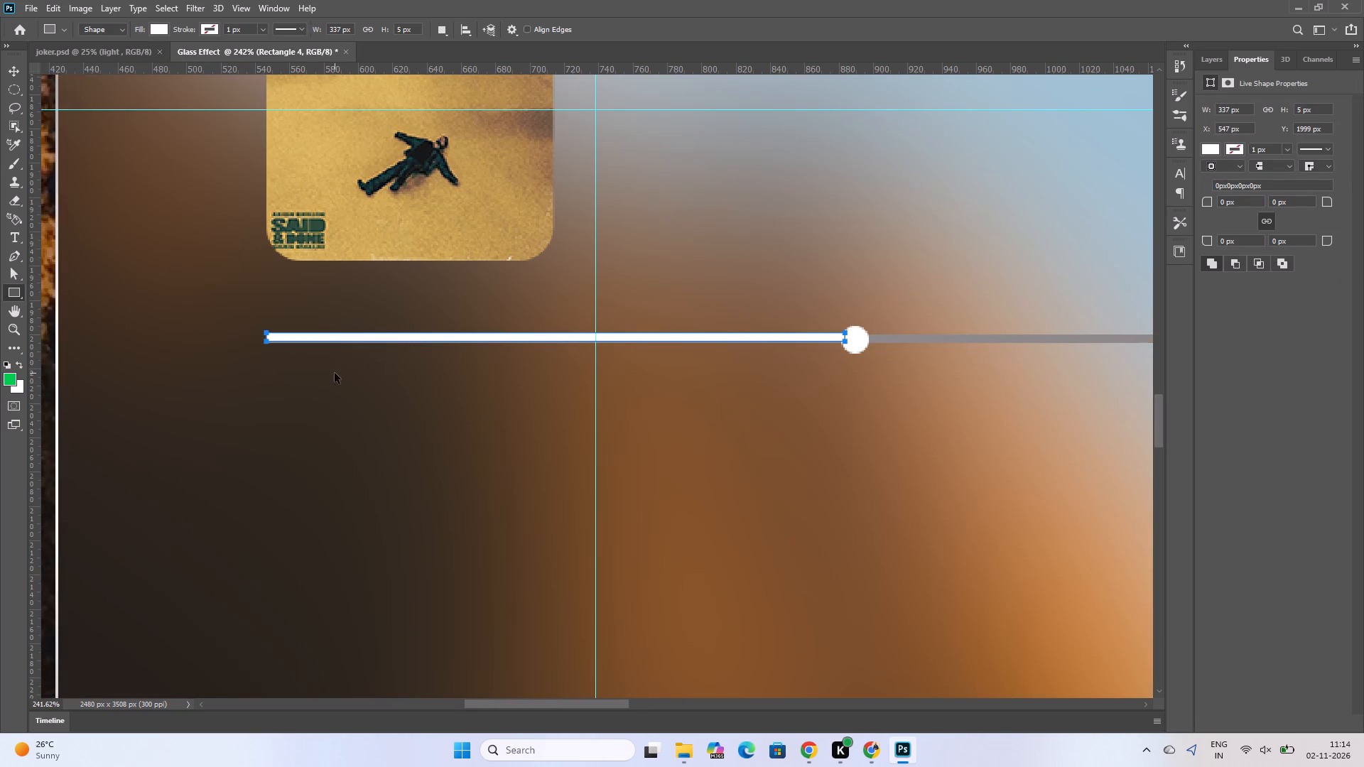
alt+scroll(335, 373, up, 4)
alt+scroll(265, 366, up, 6)
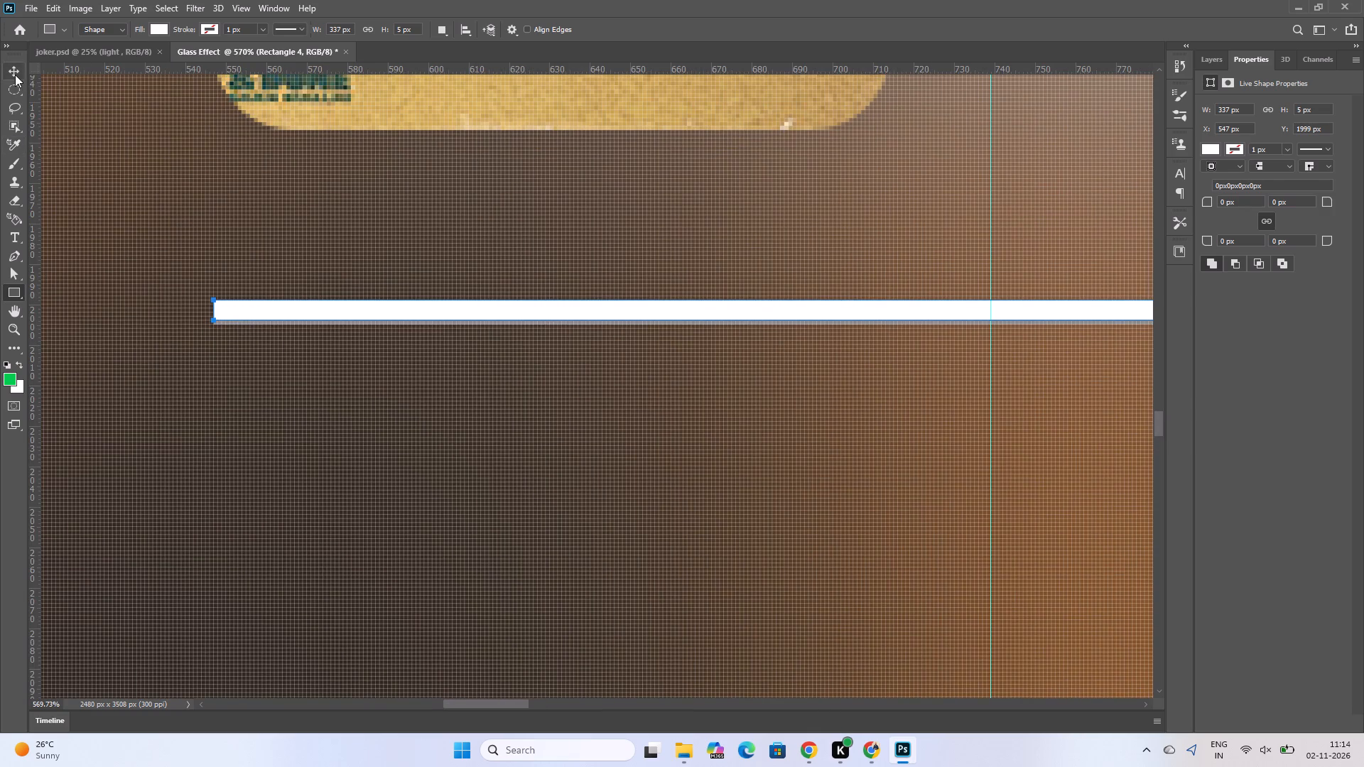
click(15, 75)
click(319, 315)
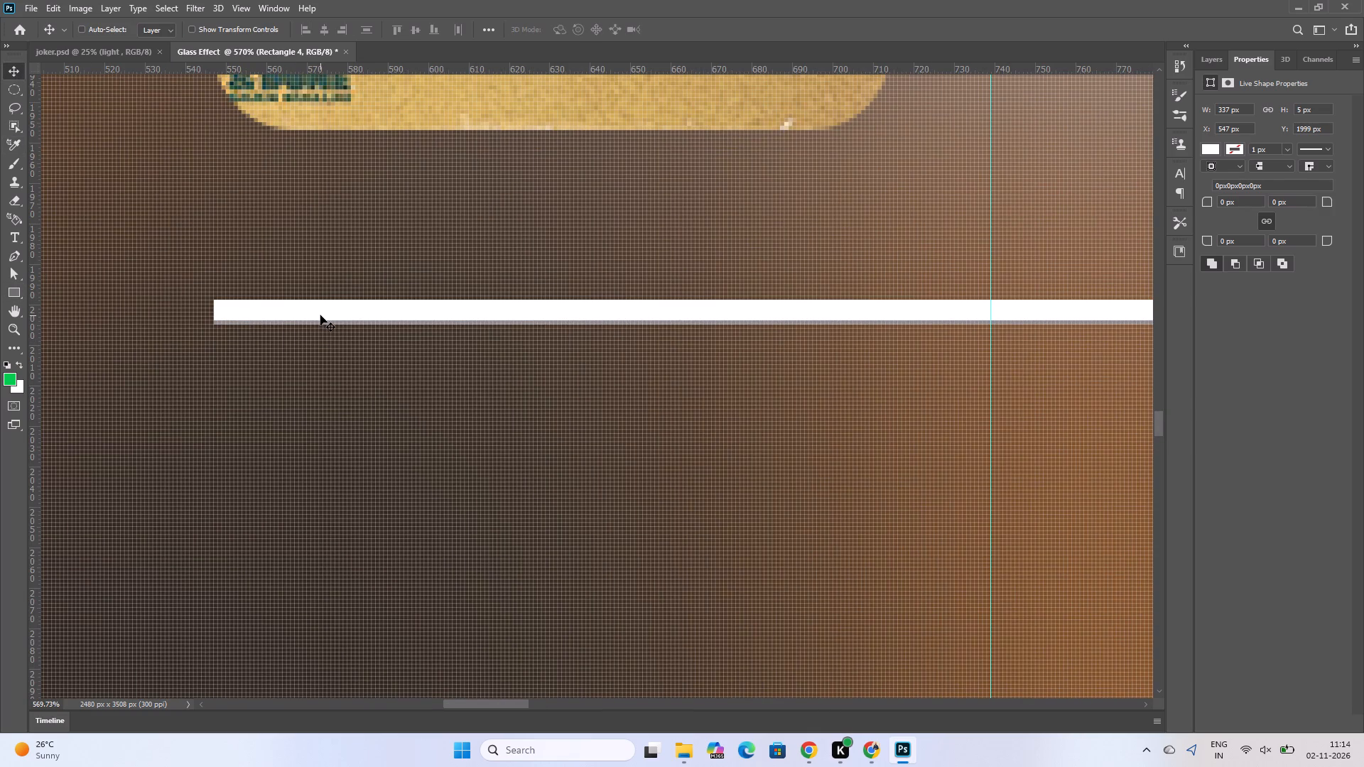
key(ctrl+t)
key(Down)
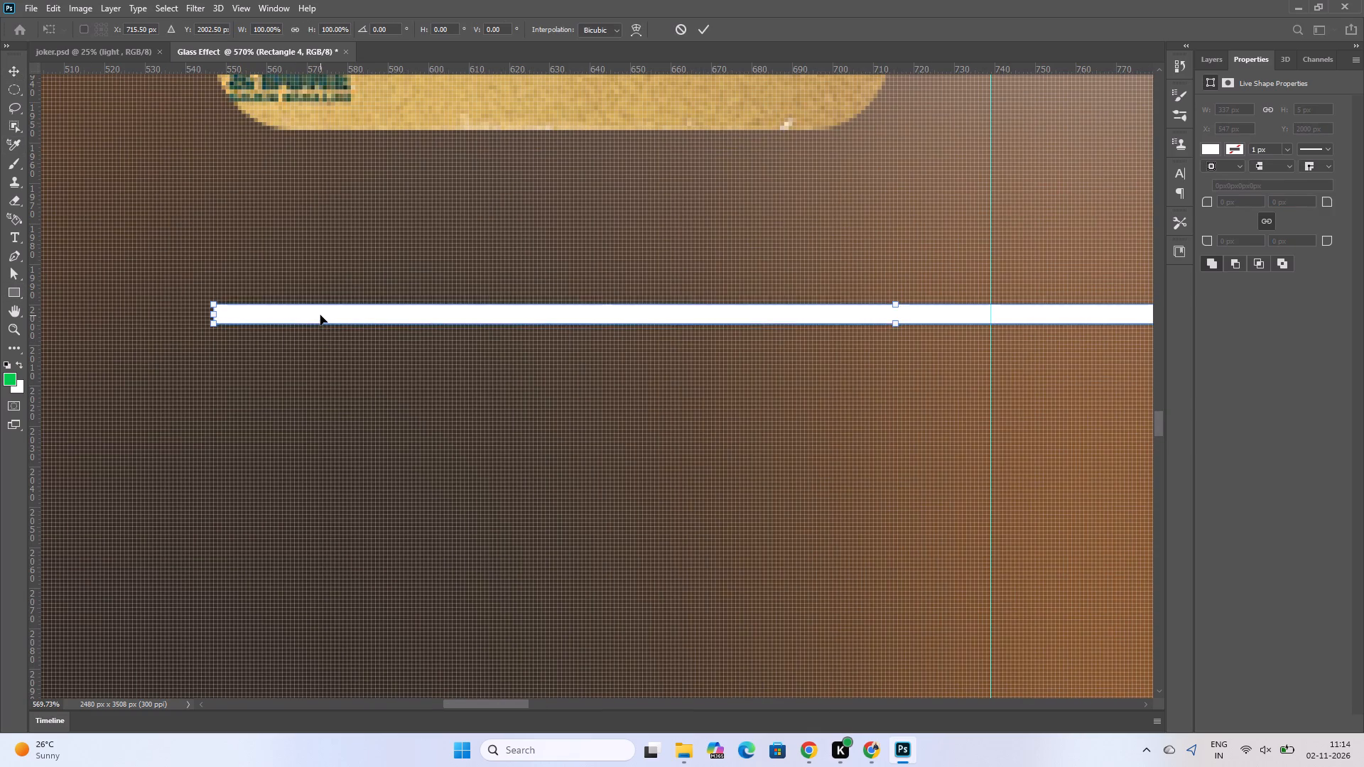
key(Down)
key(Up)
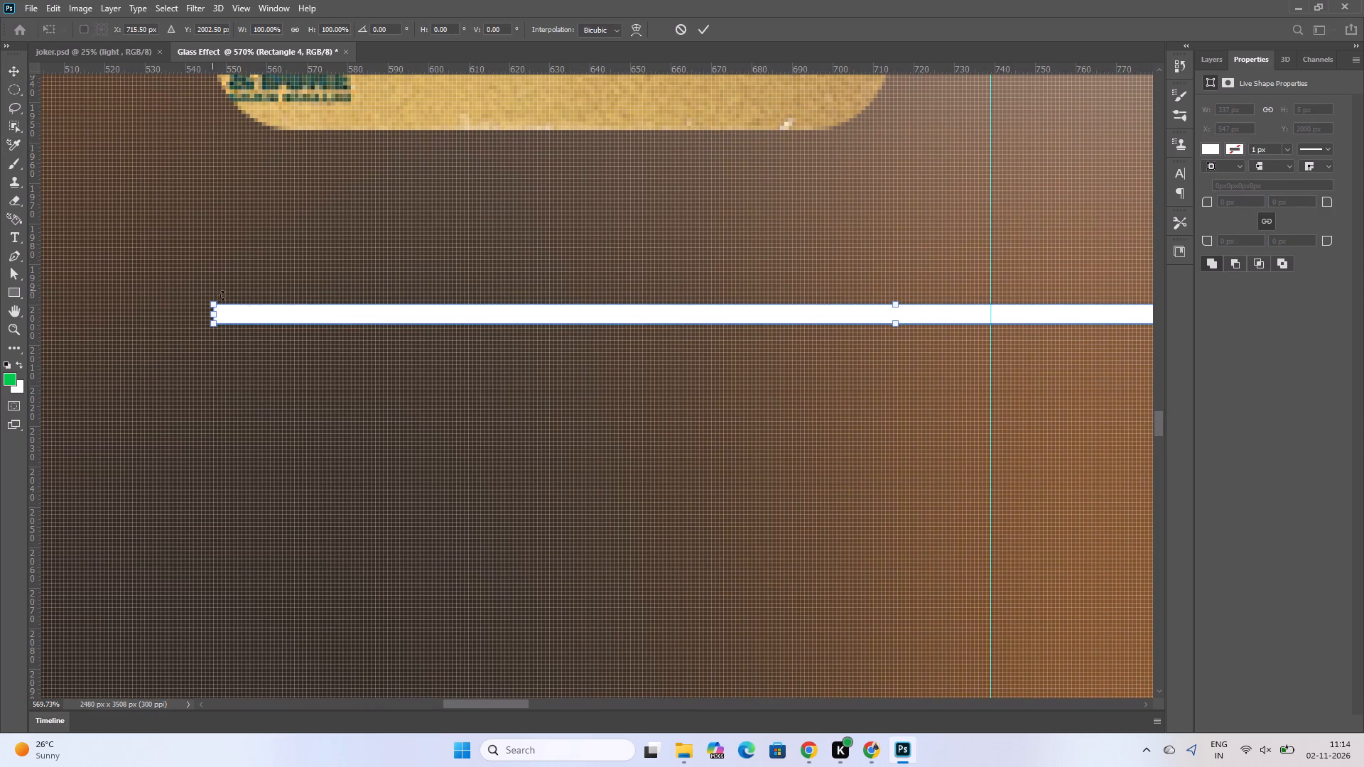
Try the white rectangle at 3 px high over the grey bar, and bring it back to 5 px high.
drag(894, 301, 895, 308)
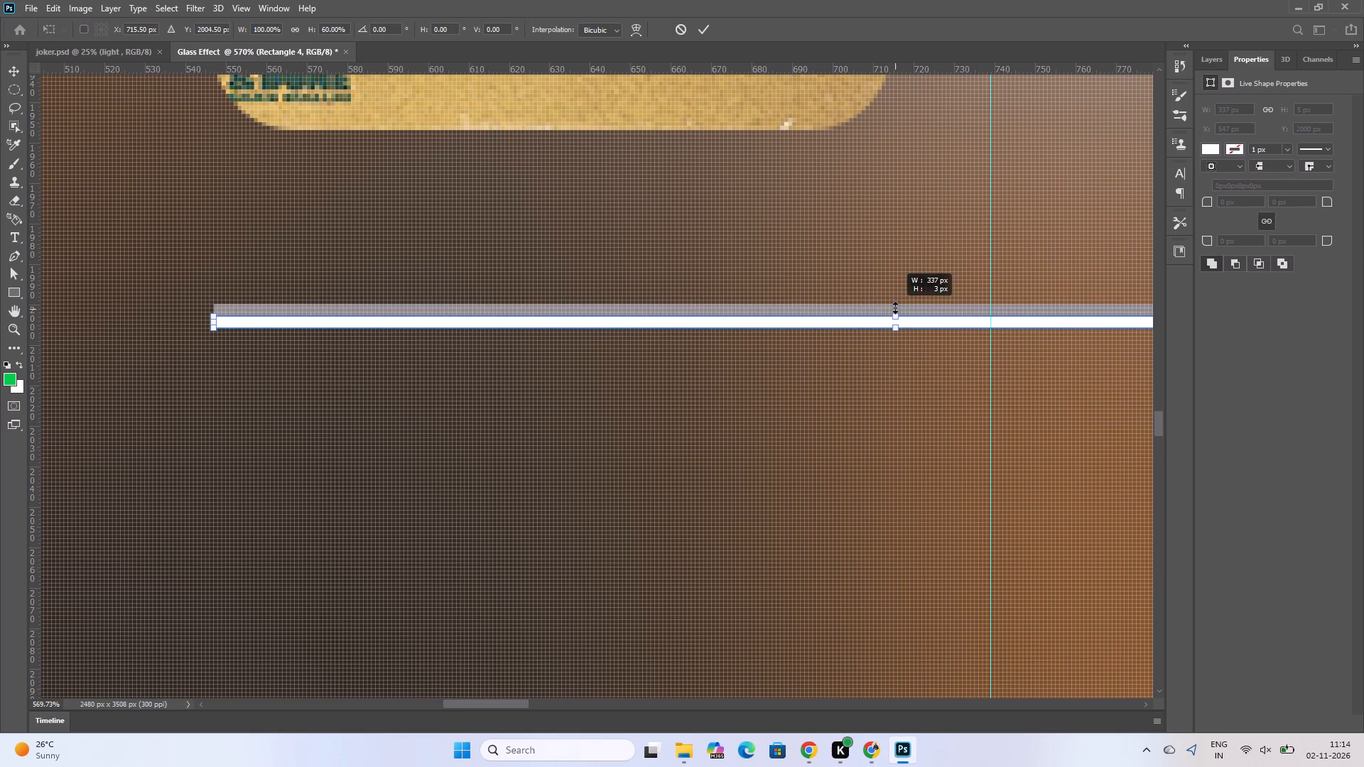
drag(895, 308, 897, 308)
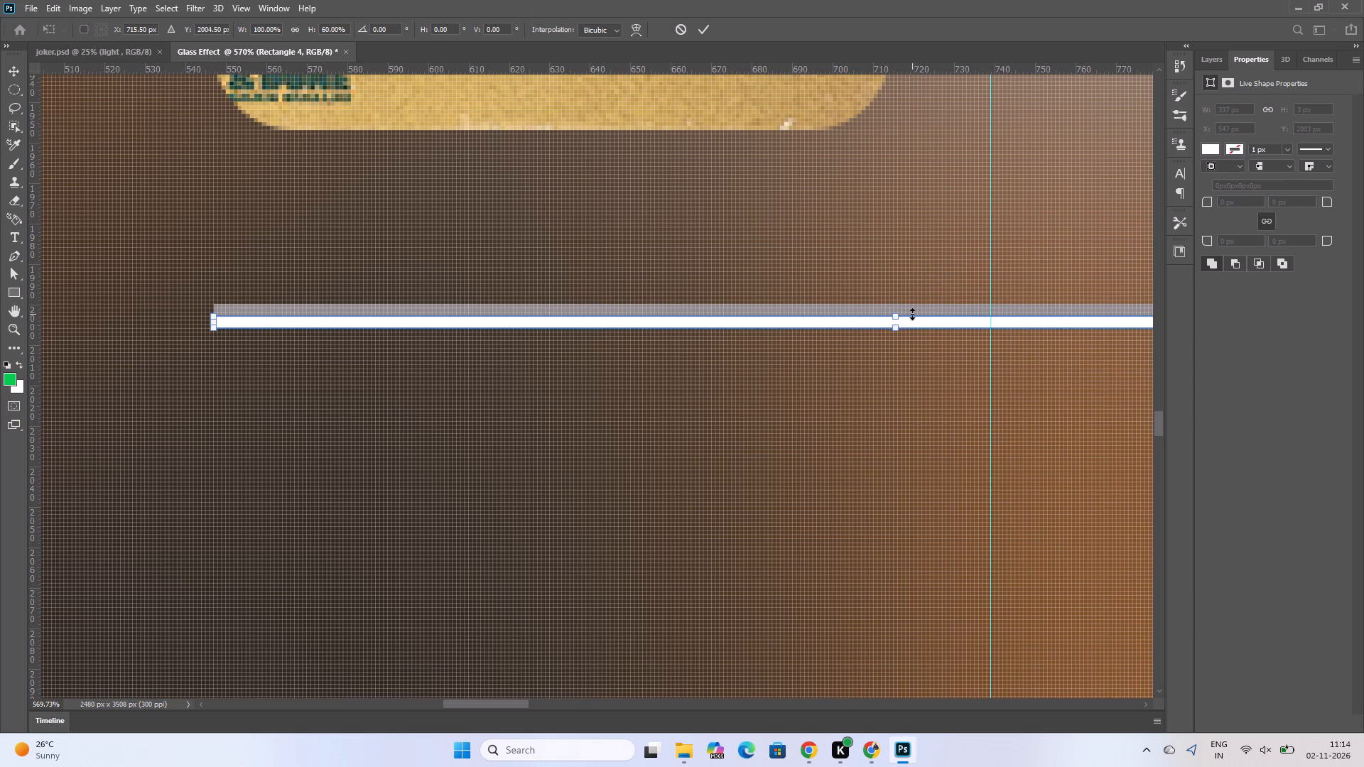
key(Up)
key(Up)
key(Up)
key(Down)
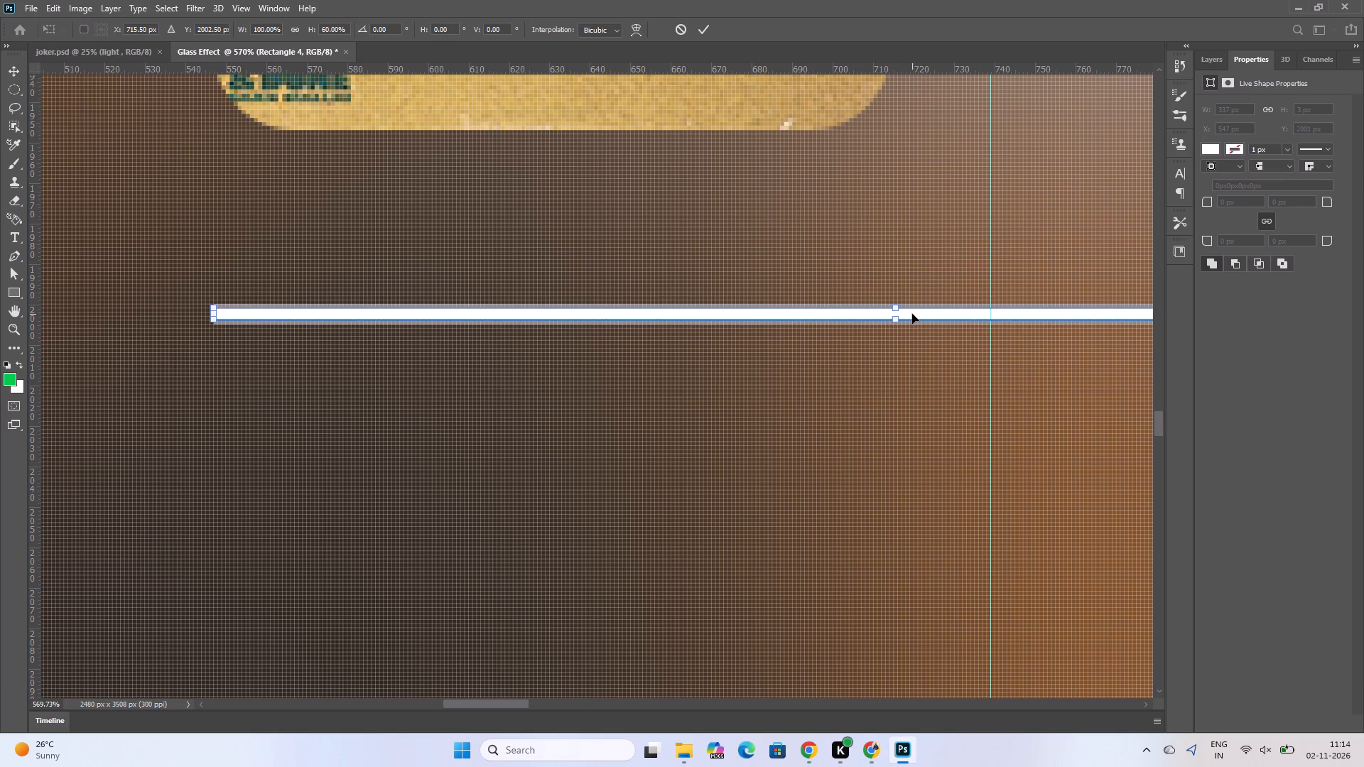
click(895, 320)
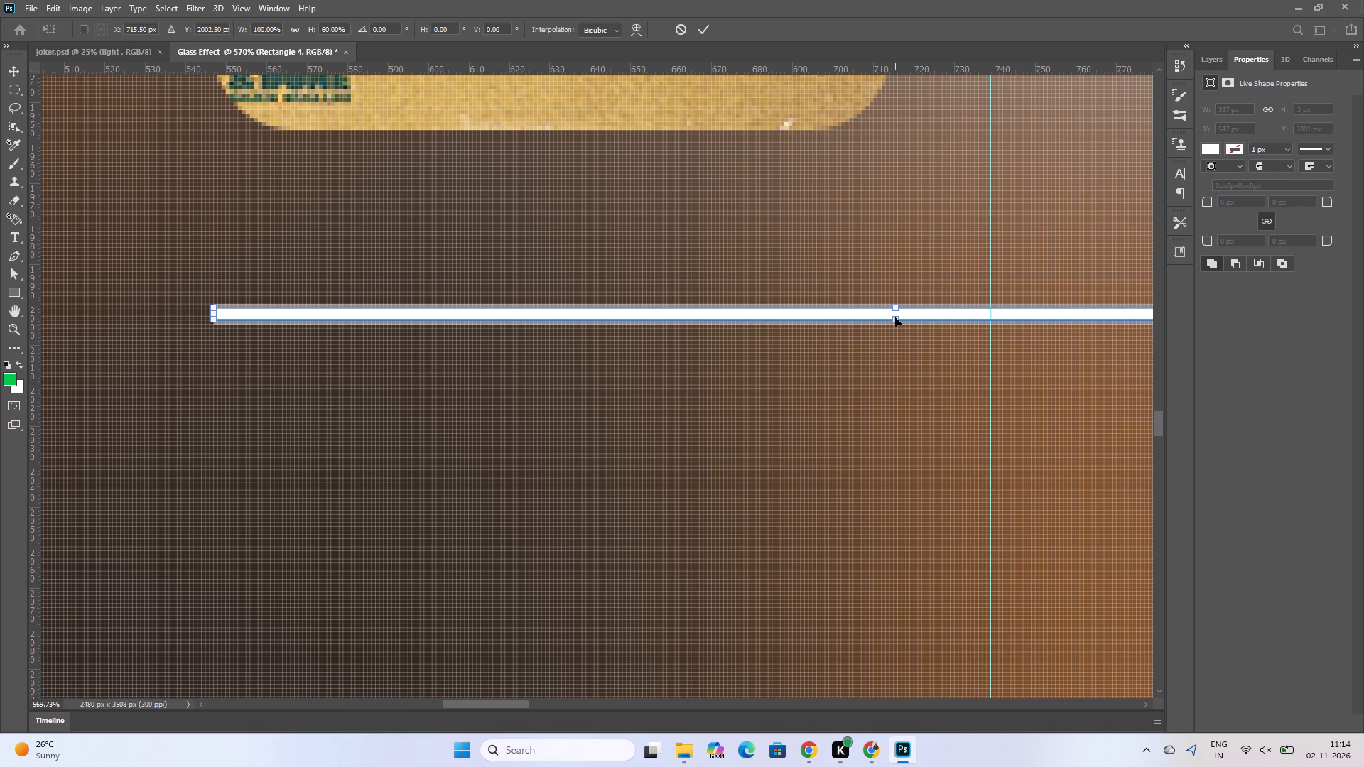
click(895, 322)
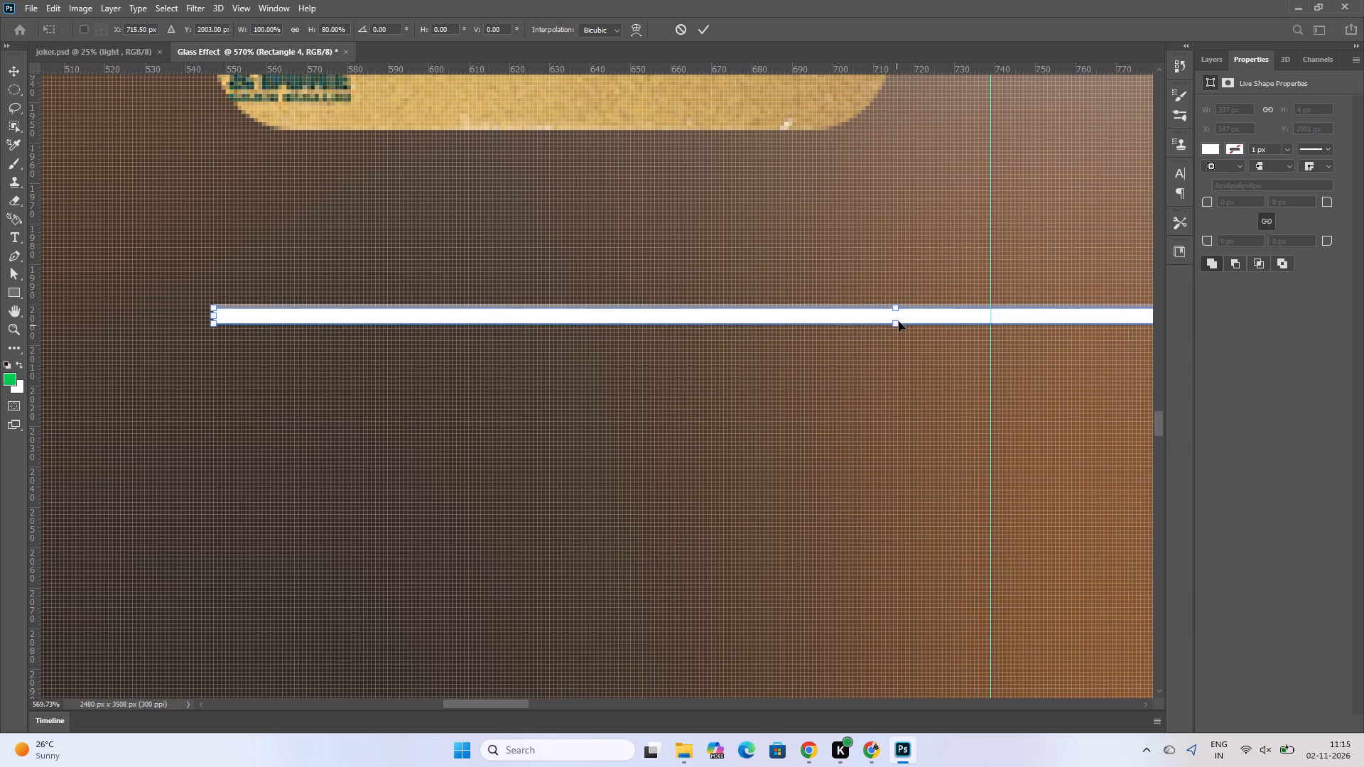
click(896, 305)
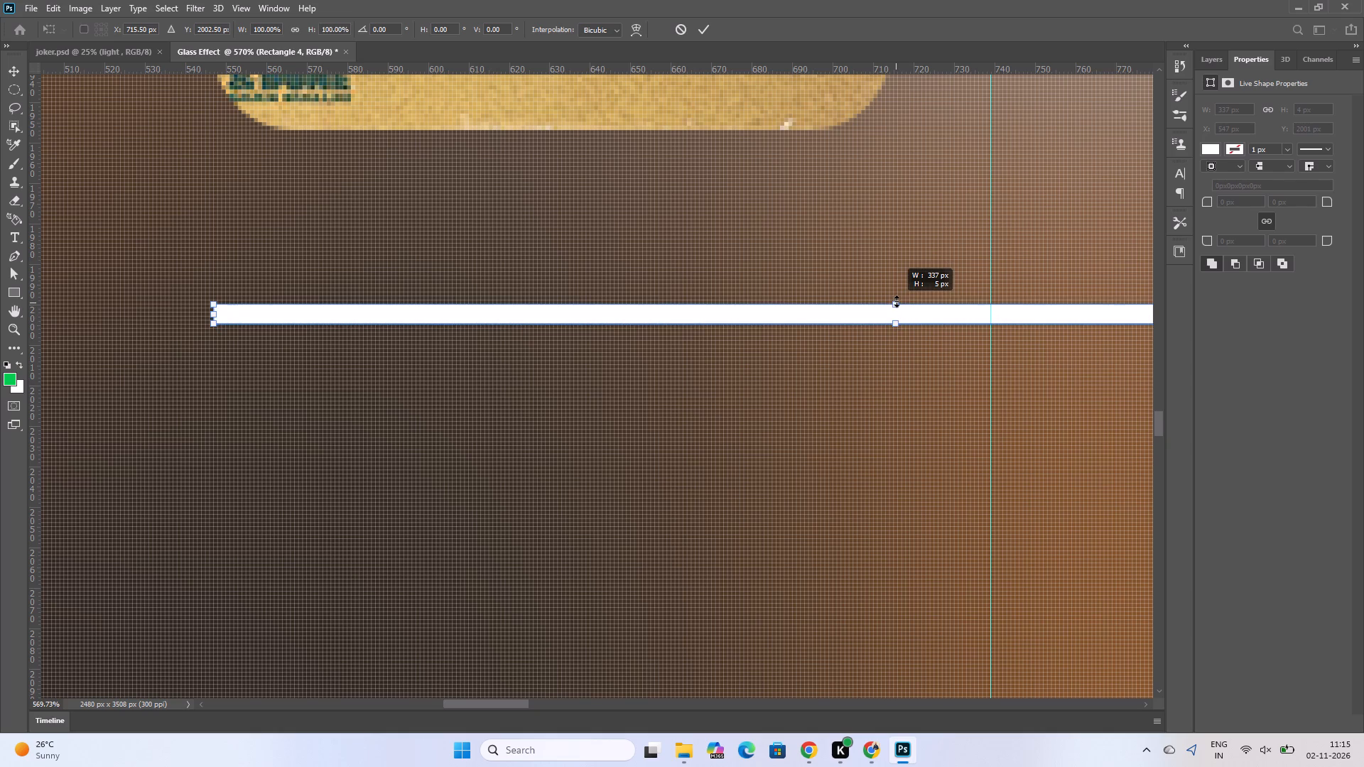
Extend the white rectangle's far end into the white circle, making it 338 px wide, and apply the transform.
ctrl+scroll(921, 375, down, 20)
ctrl+scroll(921, 375, down, 4)
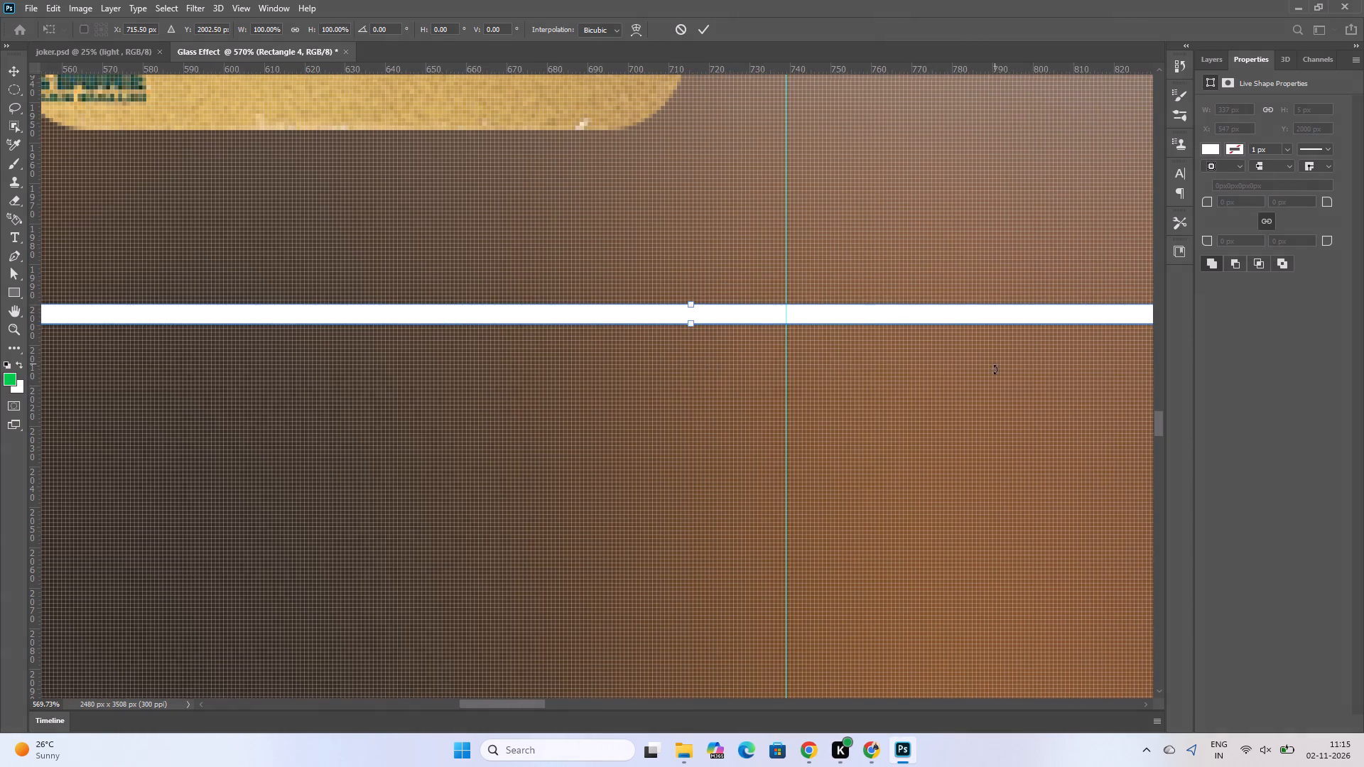
ctrl+scroll(995, 369, down, 20)
ctrl+scroll(995, 369, down, 18)
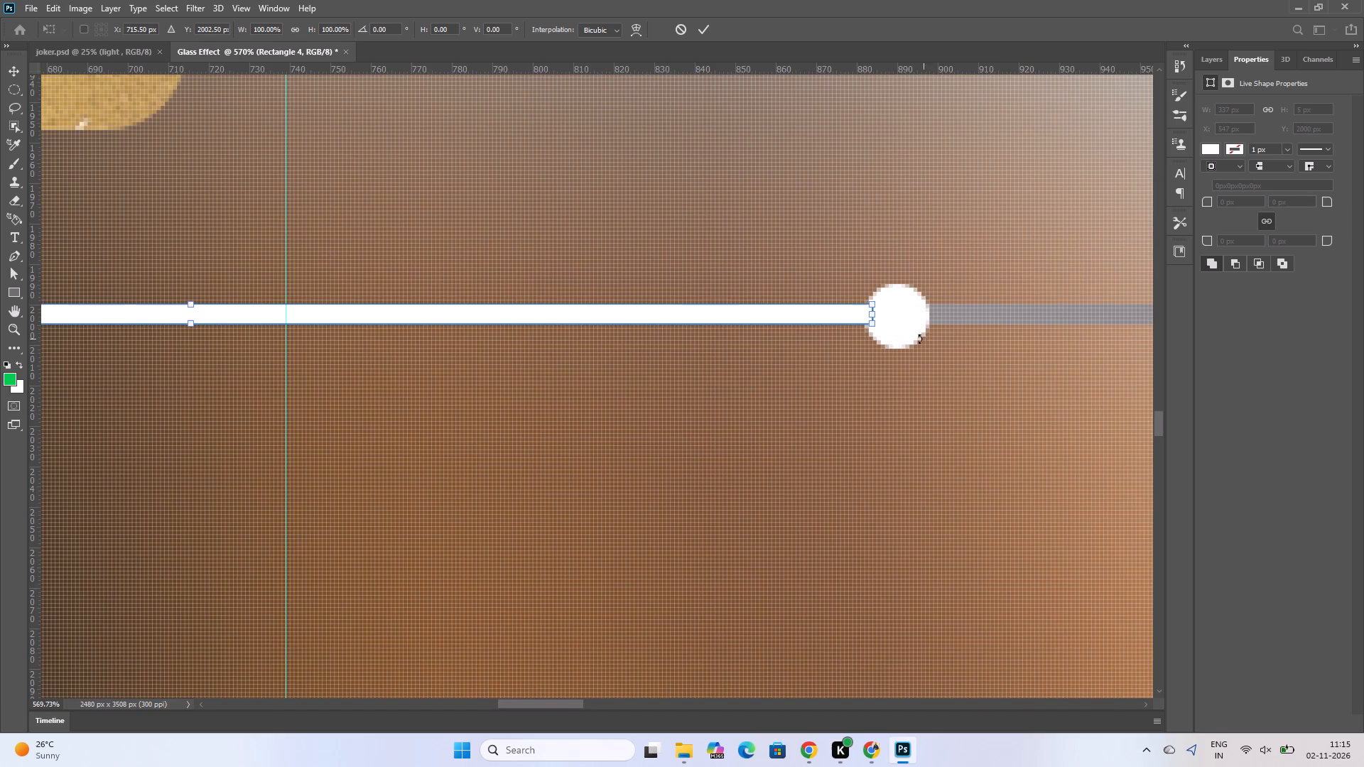
ctrl+scroll(909, 335, down, 11)
click(751, 315)
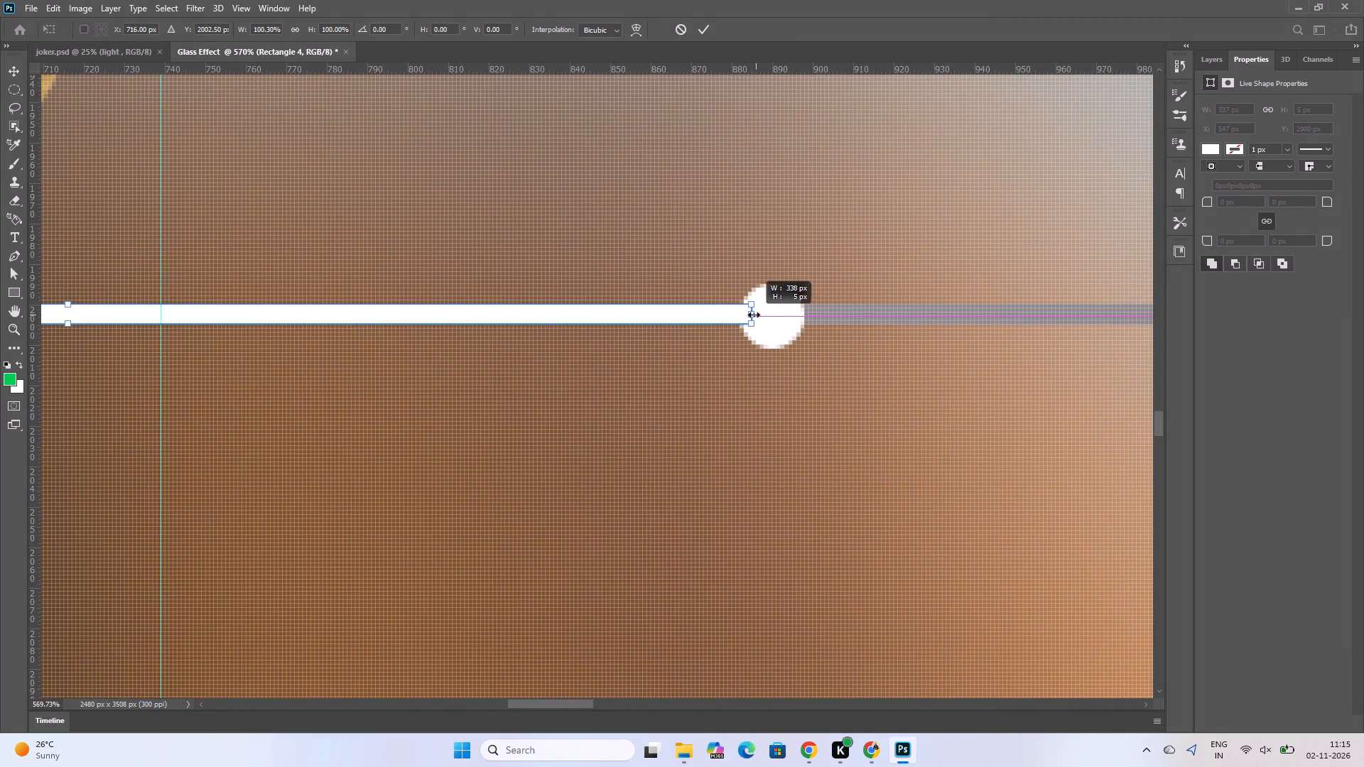
click(701, 31)
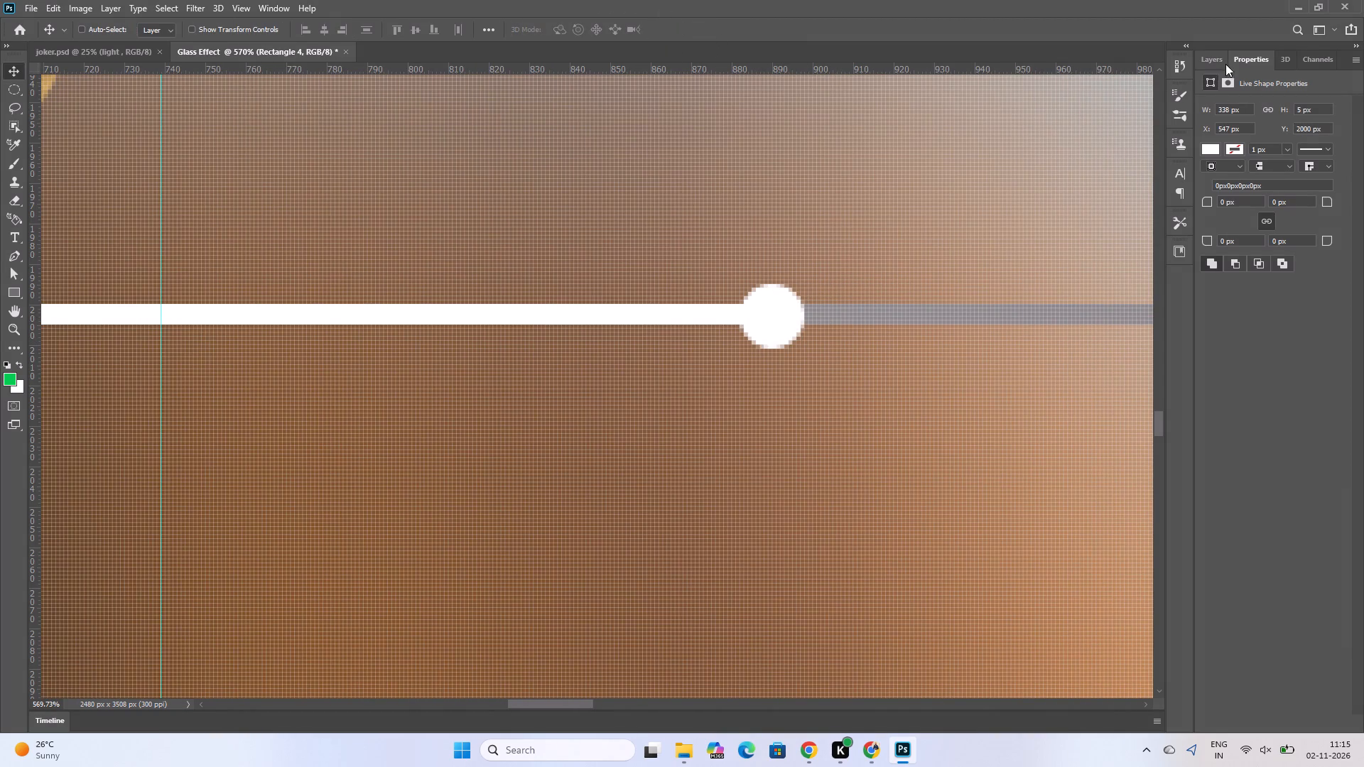
Reorder the Rectangle 4 layer so it sits below Ellipse 2 and above Rectangle 3.
click(1200, 60)
drag(1258, 150, 1256, 185)
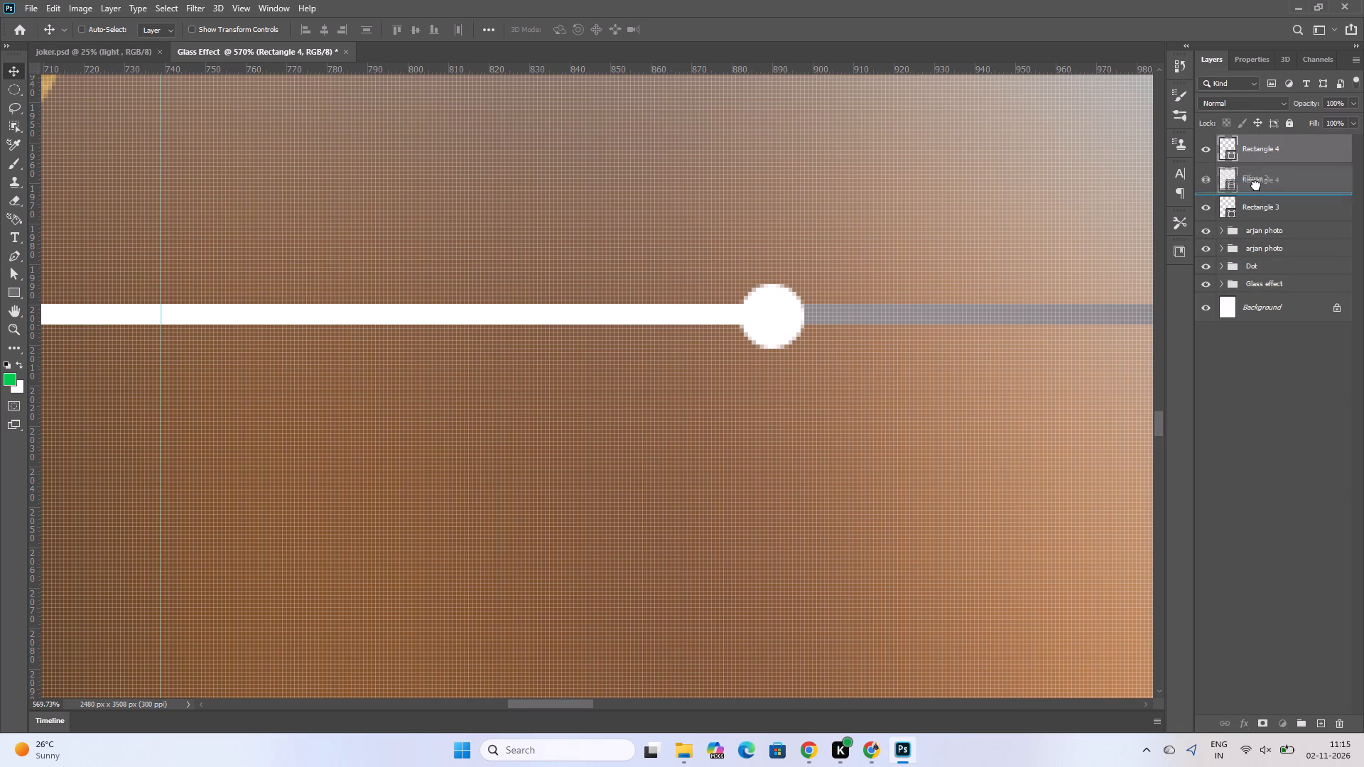
drag(1256, 185, 1255, 187)
drag(1253, 180, 1254, 229)
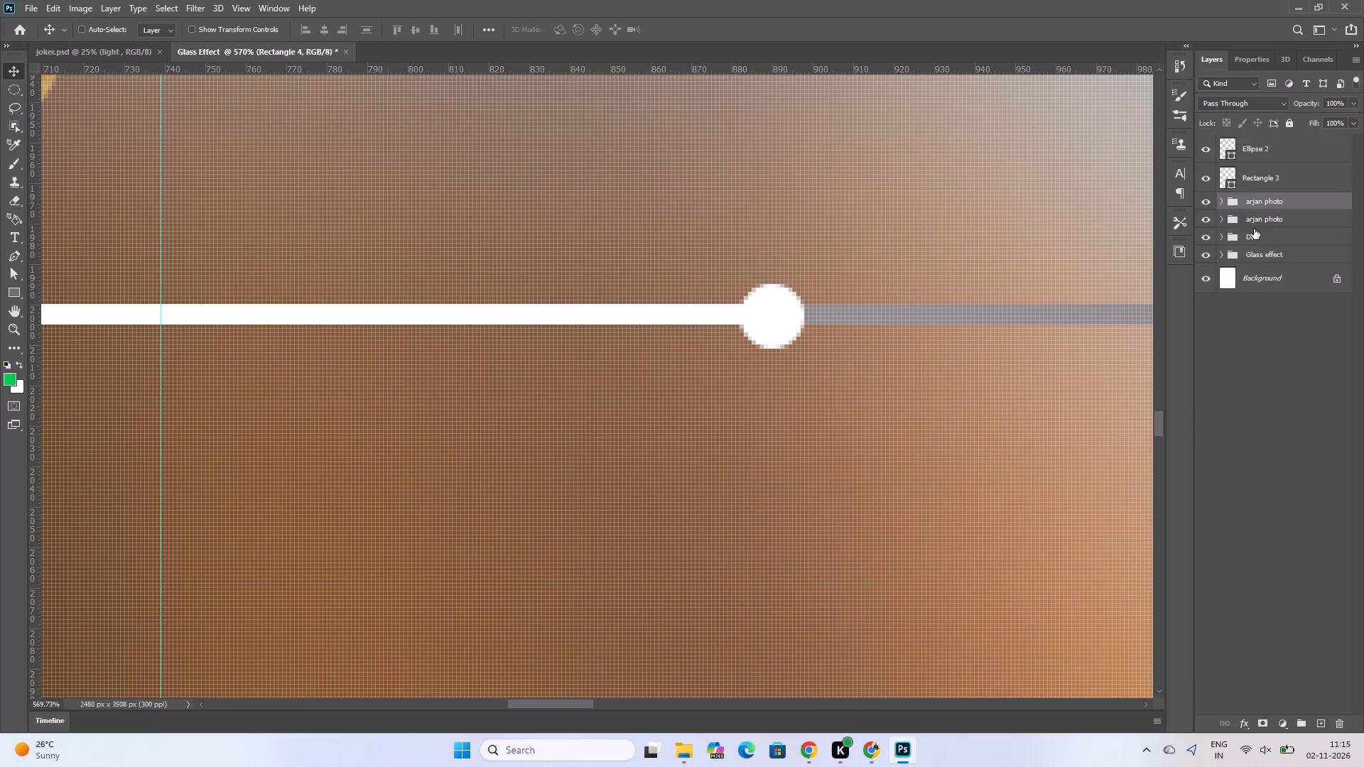
key(ctrl+z)
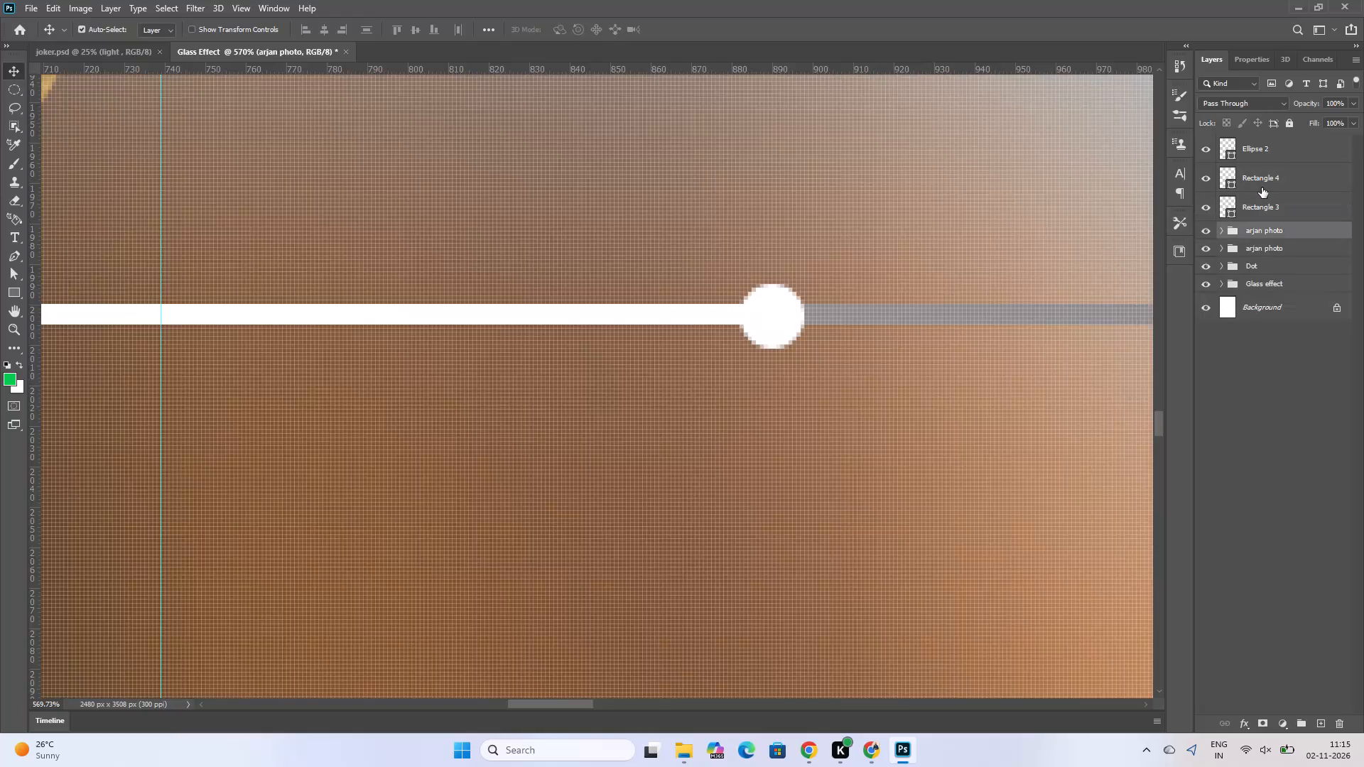
Toggle the visibility of the Rectangle 3, Rectangle 4 and Ellipse 2 layers to check each part of the progress bar.
click(1260, 210)
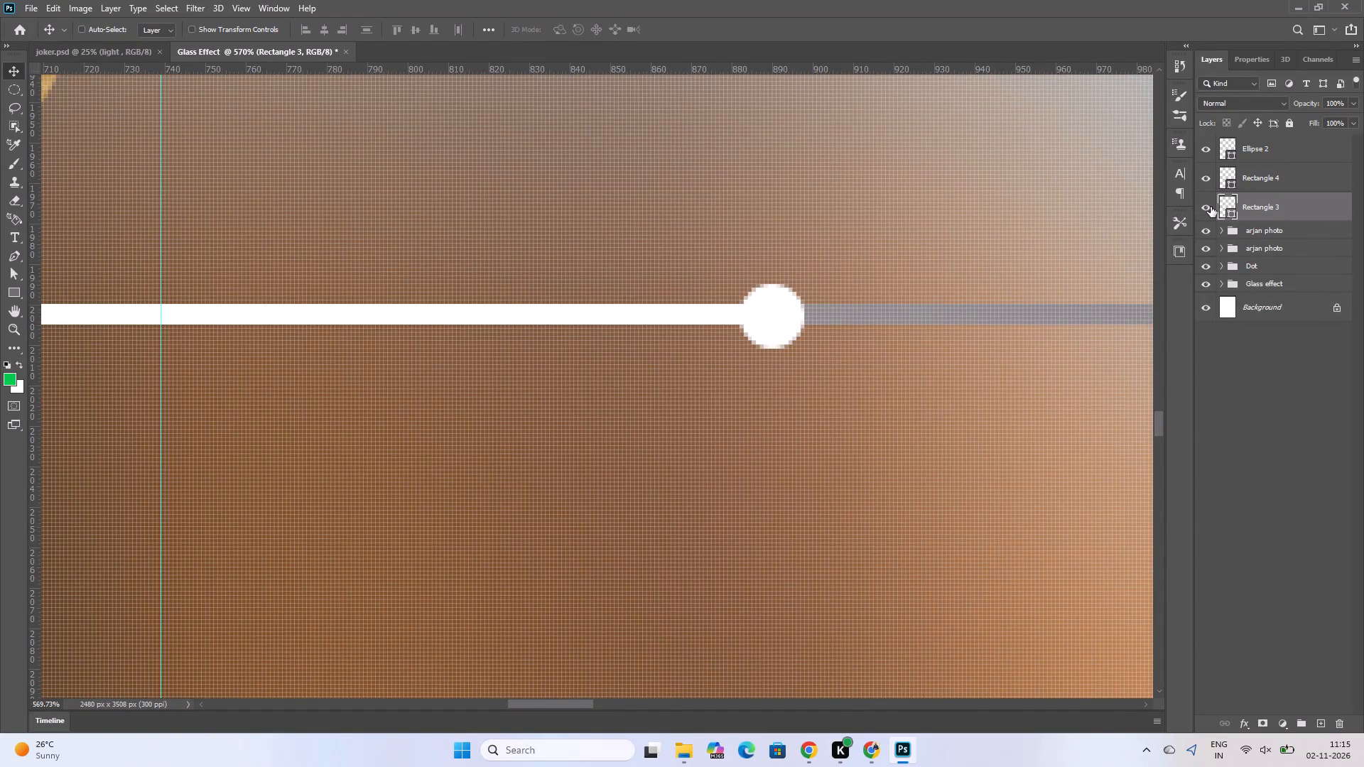
click(1211, 207)
click(1211, 207)
click(1207, 179)
click(1207, 179)
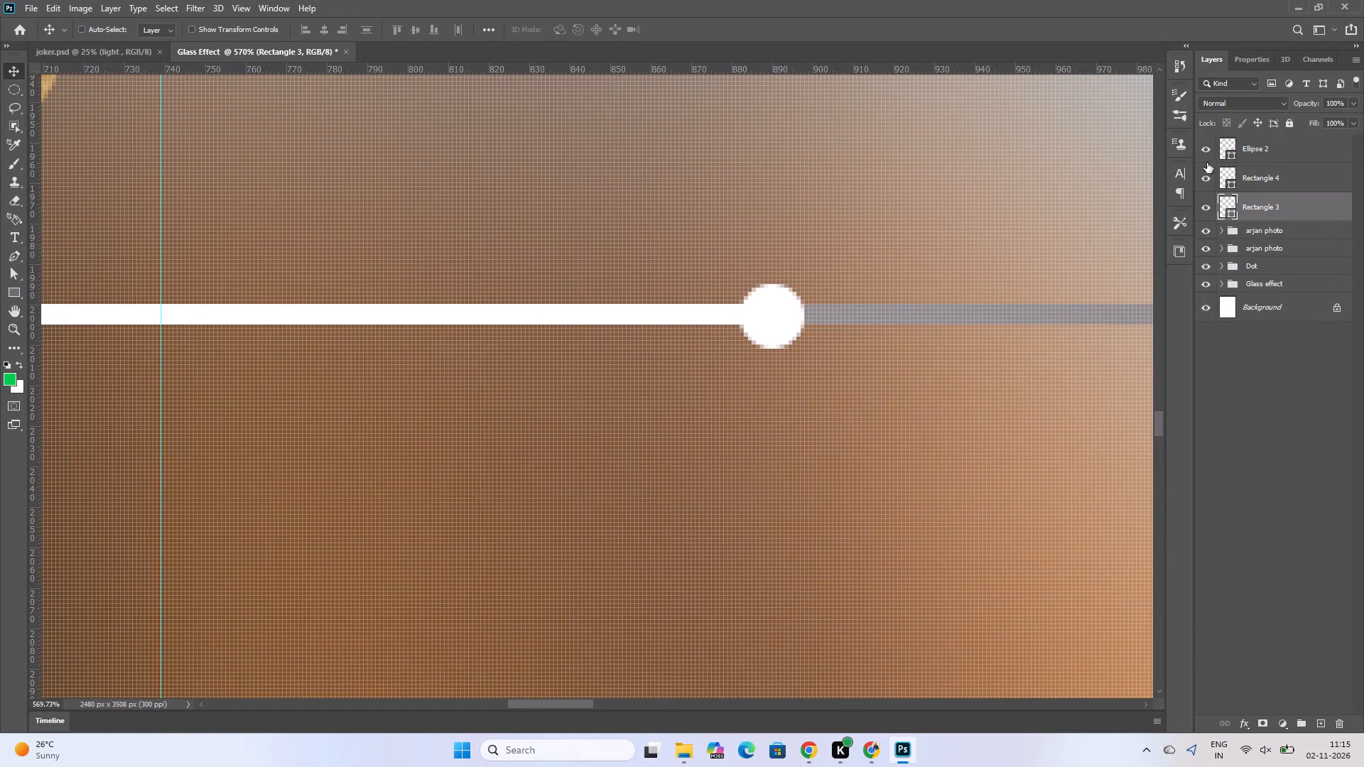
double_click(1204, 153)
Examine the progress bar's thickness and proportions against the whole glass panel.
alt+scroll(813, 388, down, 15)
alt+scroll(879, 384, up, 1)
alt+scroll(880, 377, down, 4)
alt+scroll(1041, 355, down, 5)
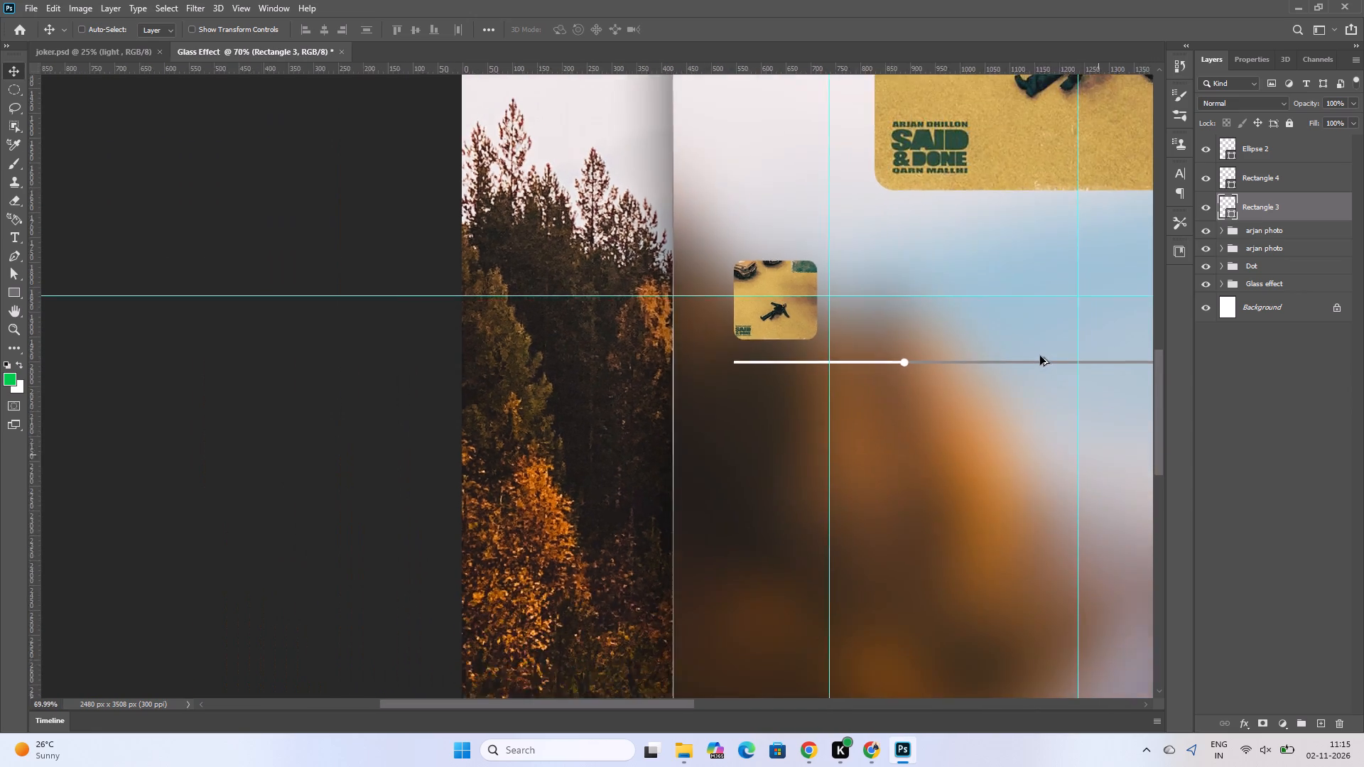
alt+scroll(1040, 356, down, 1)
ctrl+scroll(1043, 356, down, 20)
ctrl+scroll(1043, 356, down, 12)
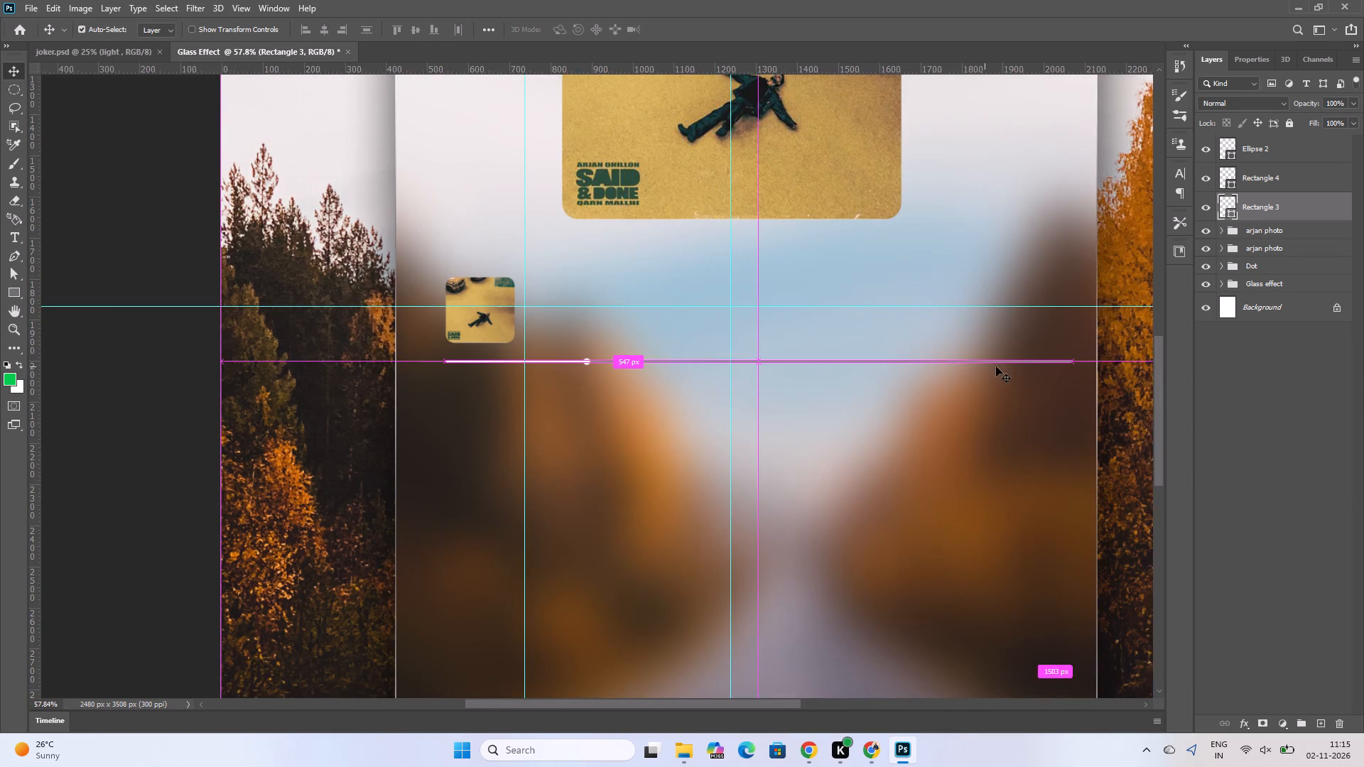
ctrl+scroll(996, 366, down, 11)
alt+scroll(683, 424, down, 3)
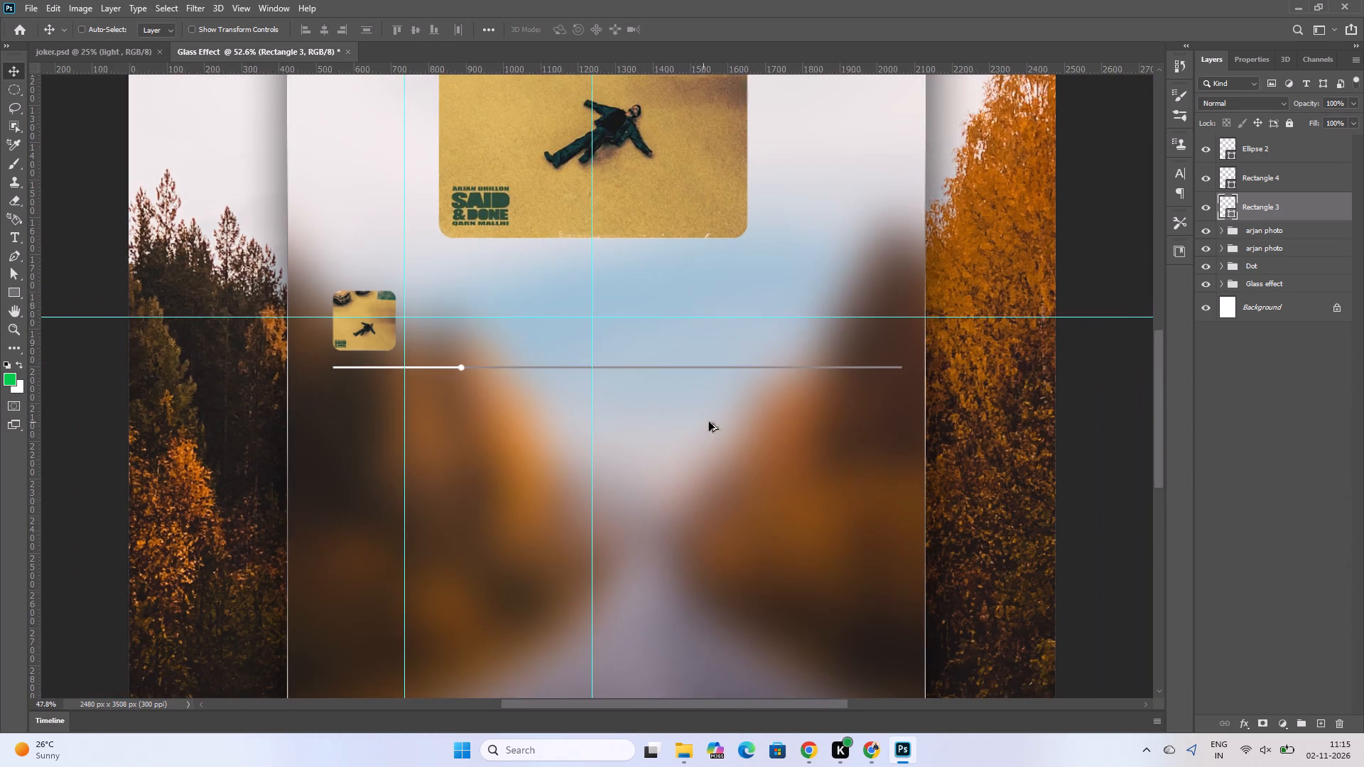
alt+scroll(709, 422, down, 1)
alt+scroll(390, 467, up, 2)
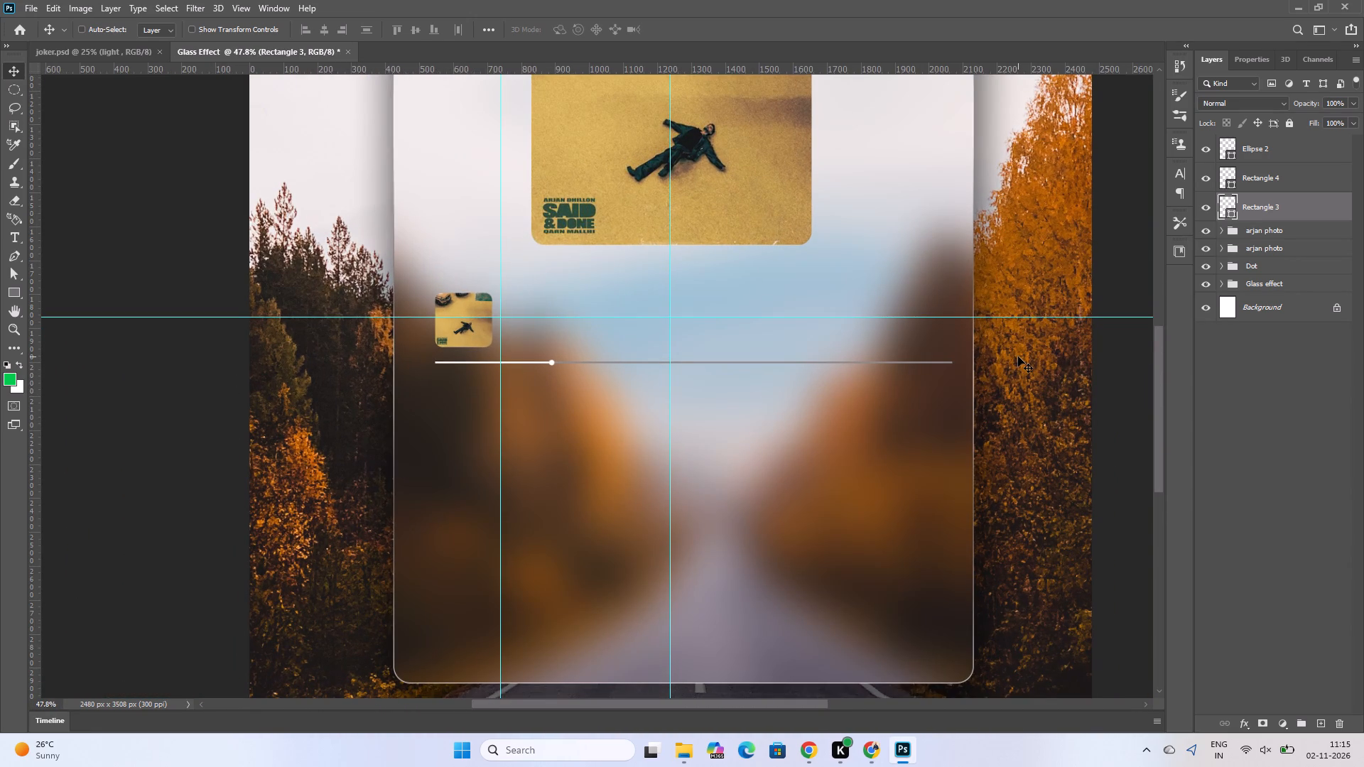
Thicken the full-length grey bar downward to 220% of its height and apply the transform.
click(1018, 357)
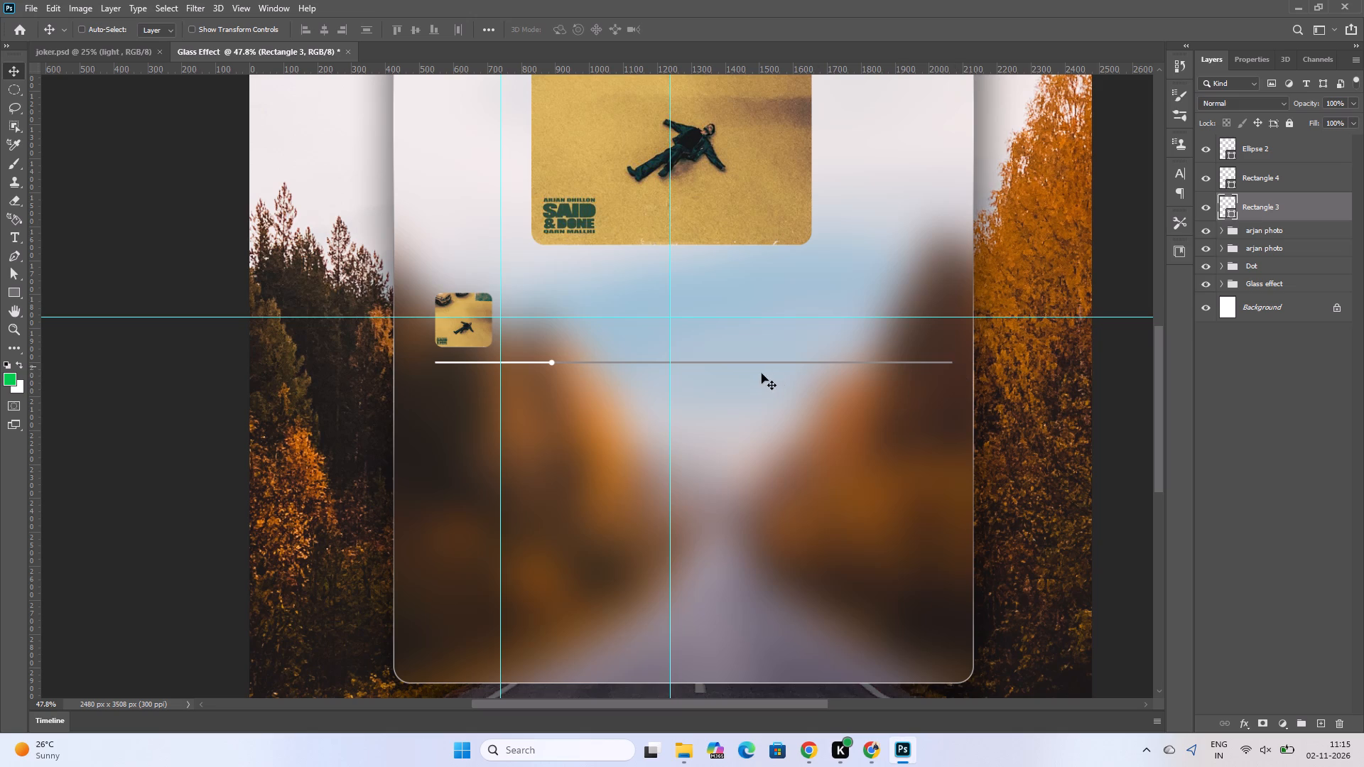
click(751, 359)
click(748, 362)
alt+scroll(632, 431, up, 13)
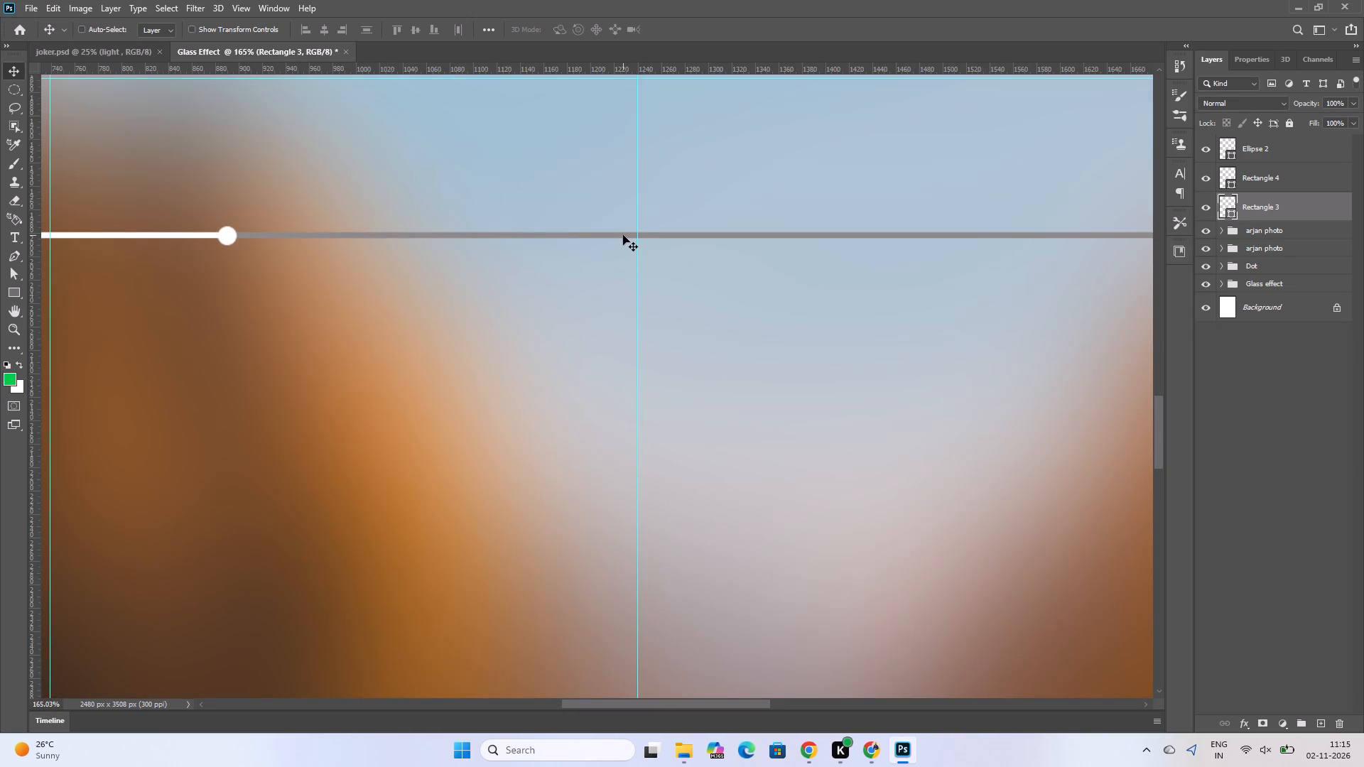
click(623, 235)
key(ctrl+t)
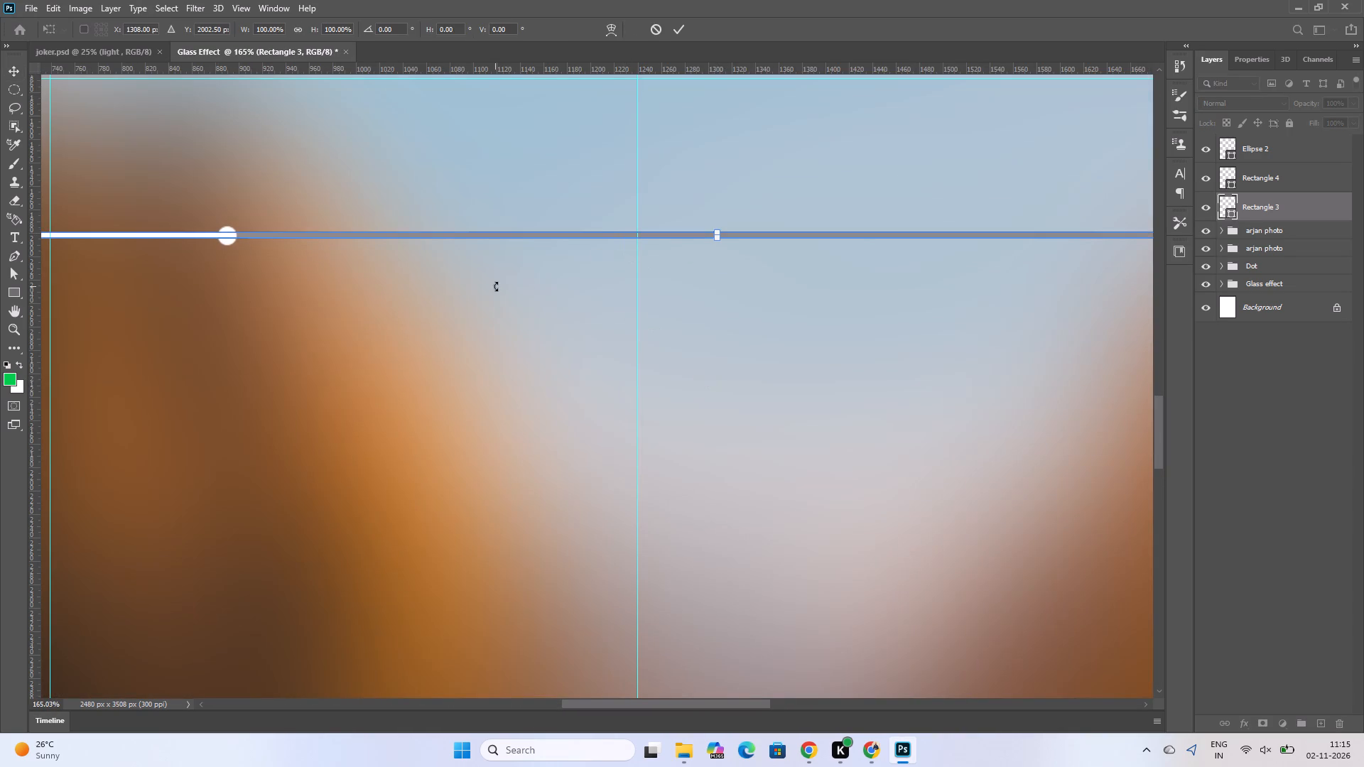
click(718, 239)
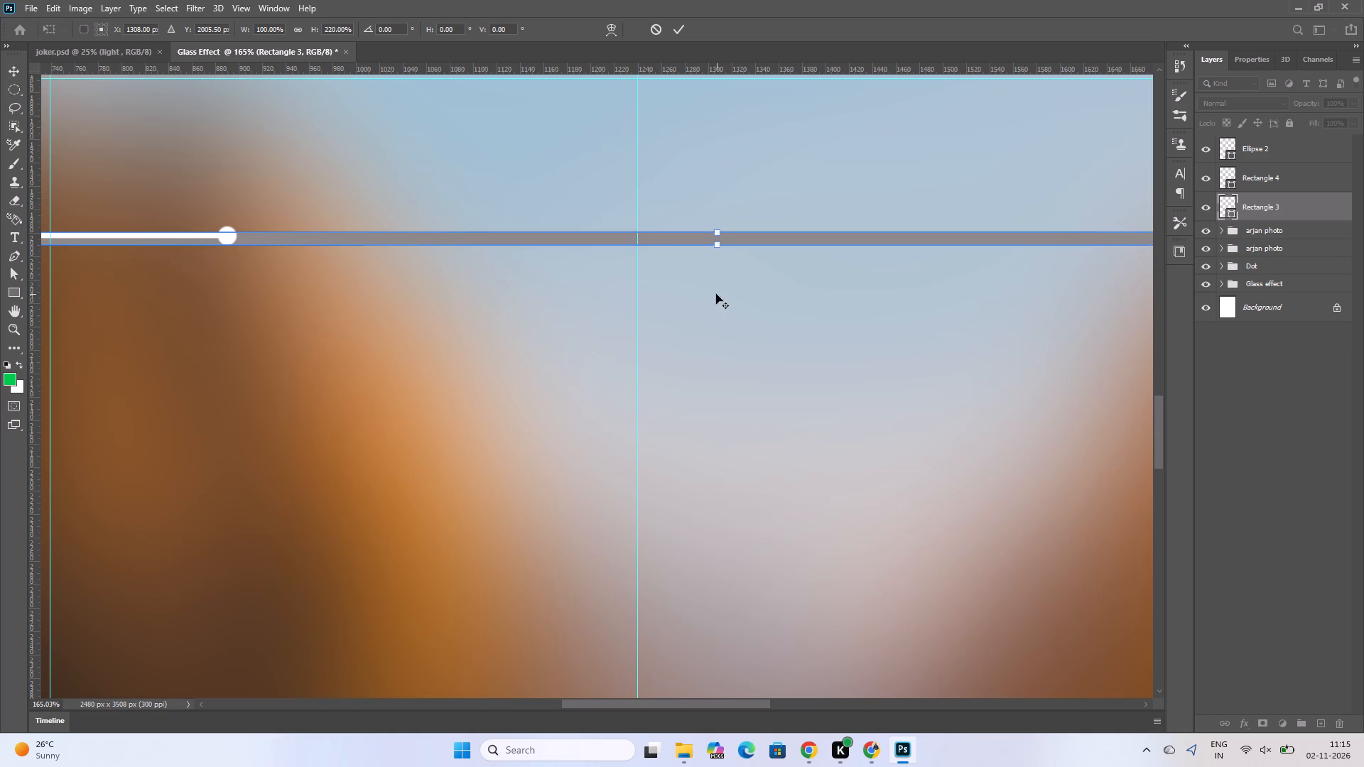
alt+scroll(716, 294, down, 12)
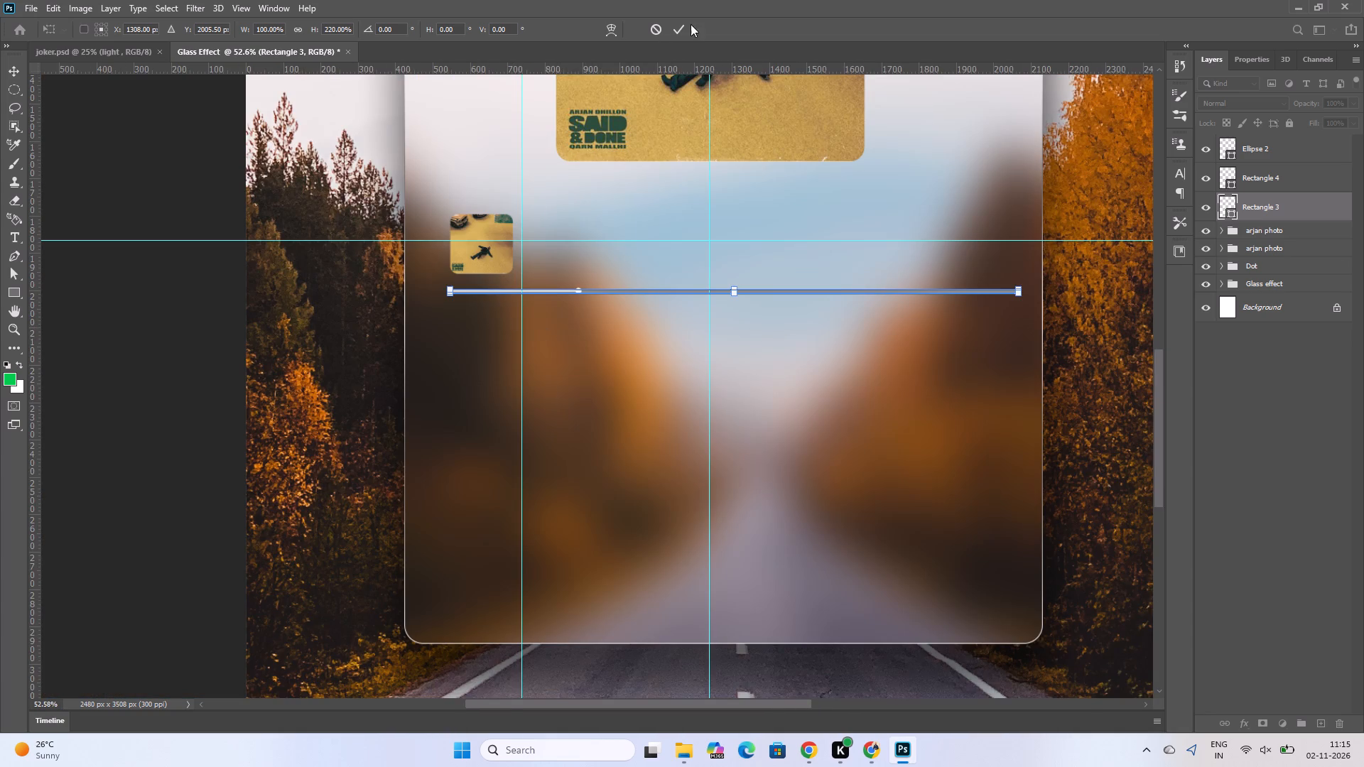
click(685, 23)
click(586, 471)
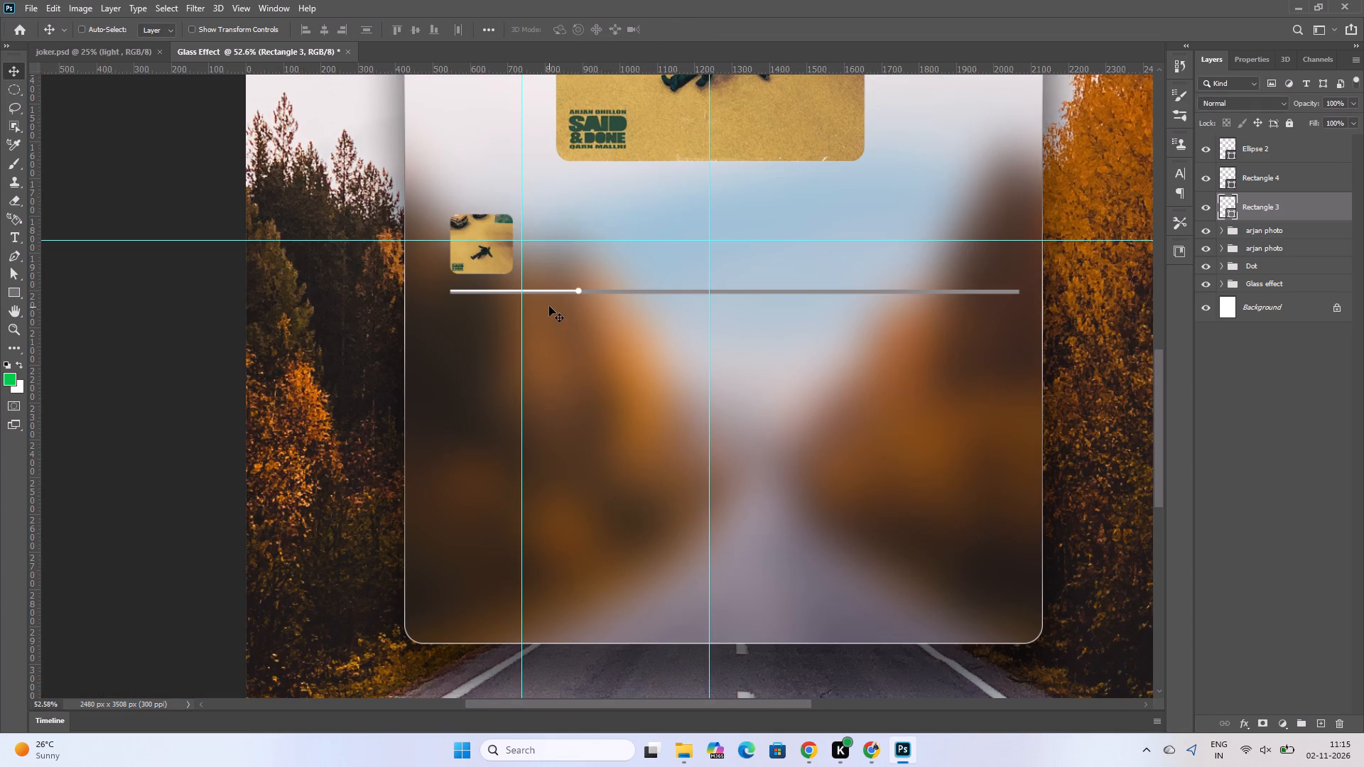
Thicken the white played-portion bar (Rectangle 4) downward to 220% of its height, matching the grey bar.
alt+scroll(549, 306, up, 17)
alt+scroll(580, 293, up, 4)
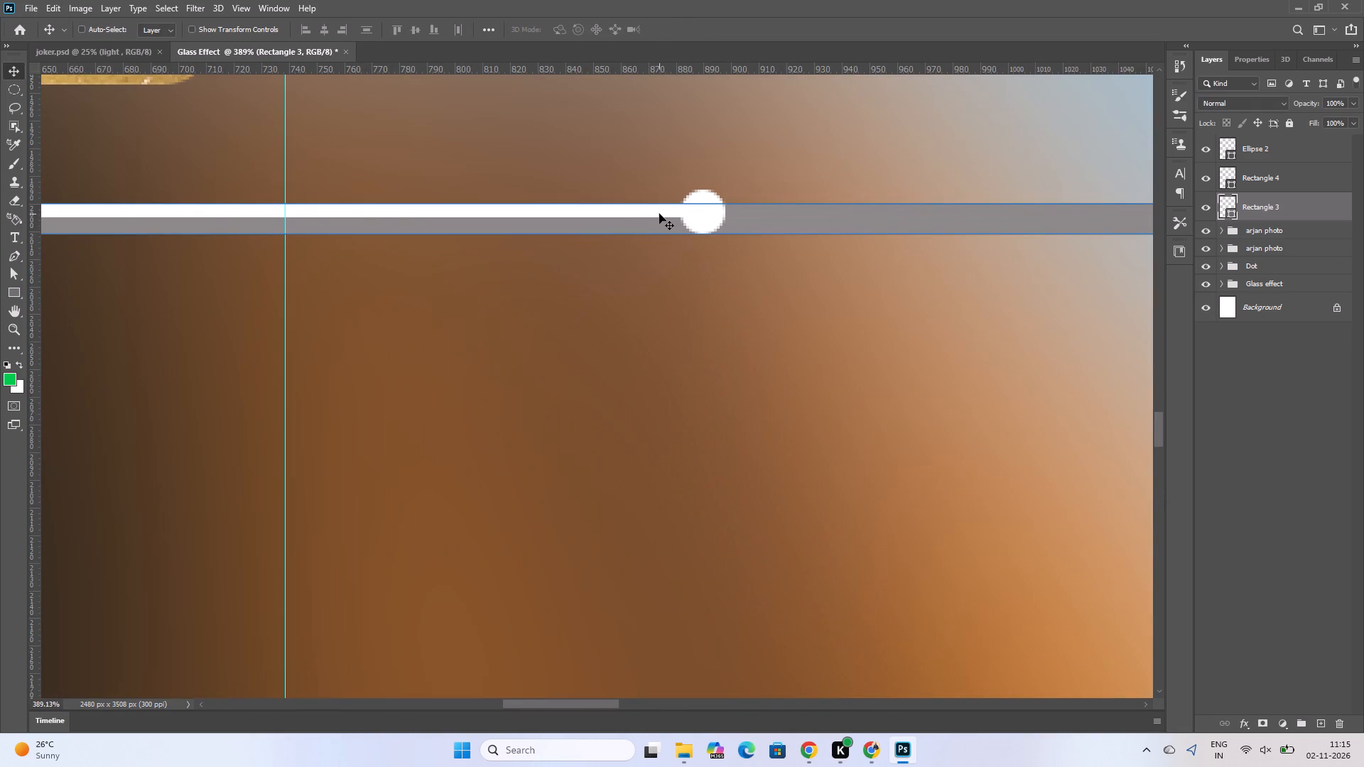
click(655, 213)
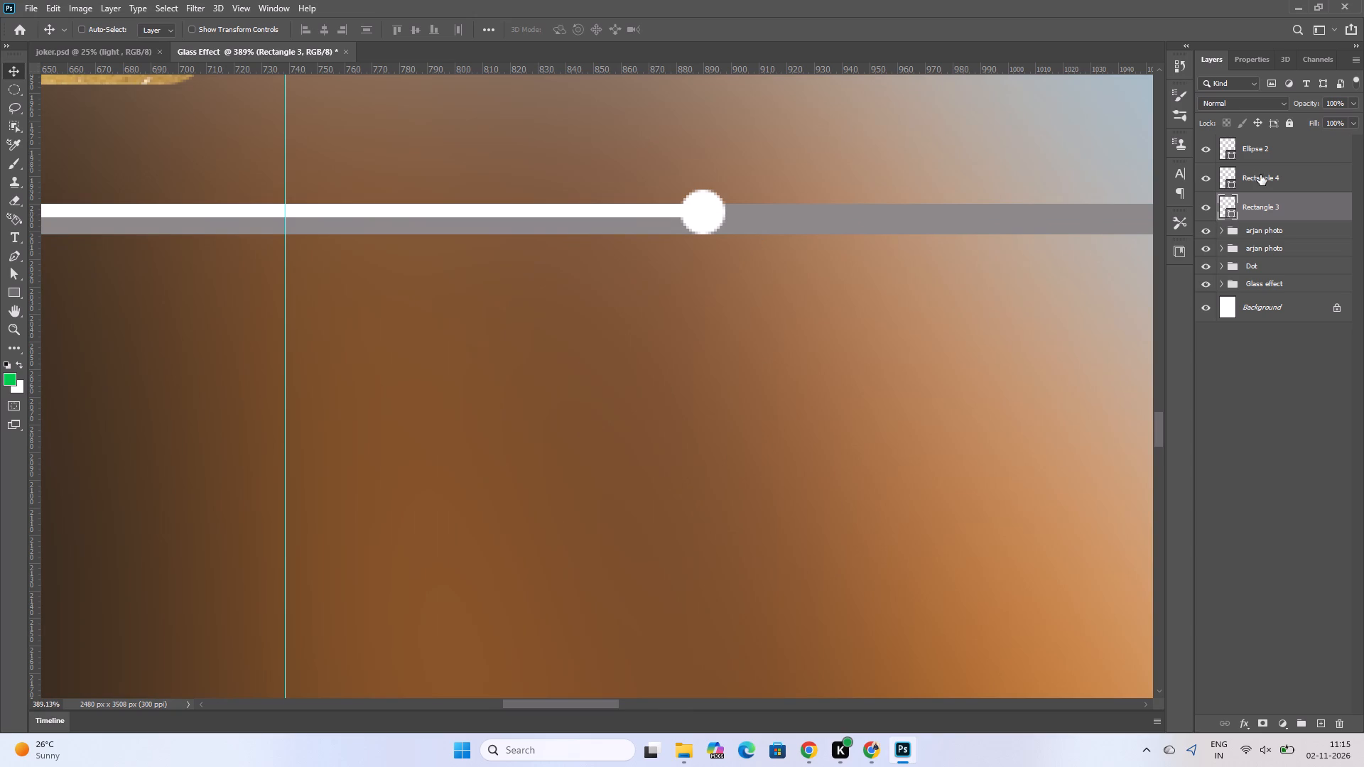
click(1260, 175)
key(ctrl+t)
click(650, 293)
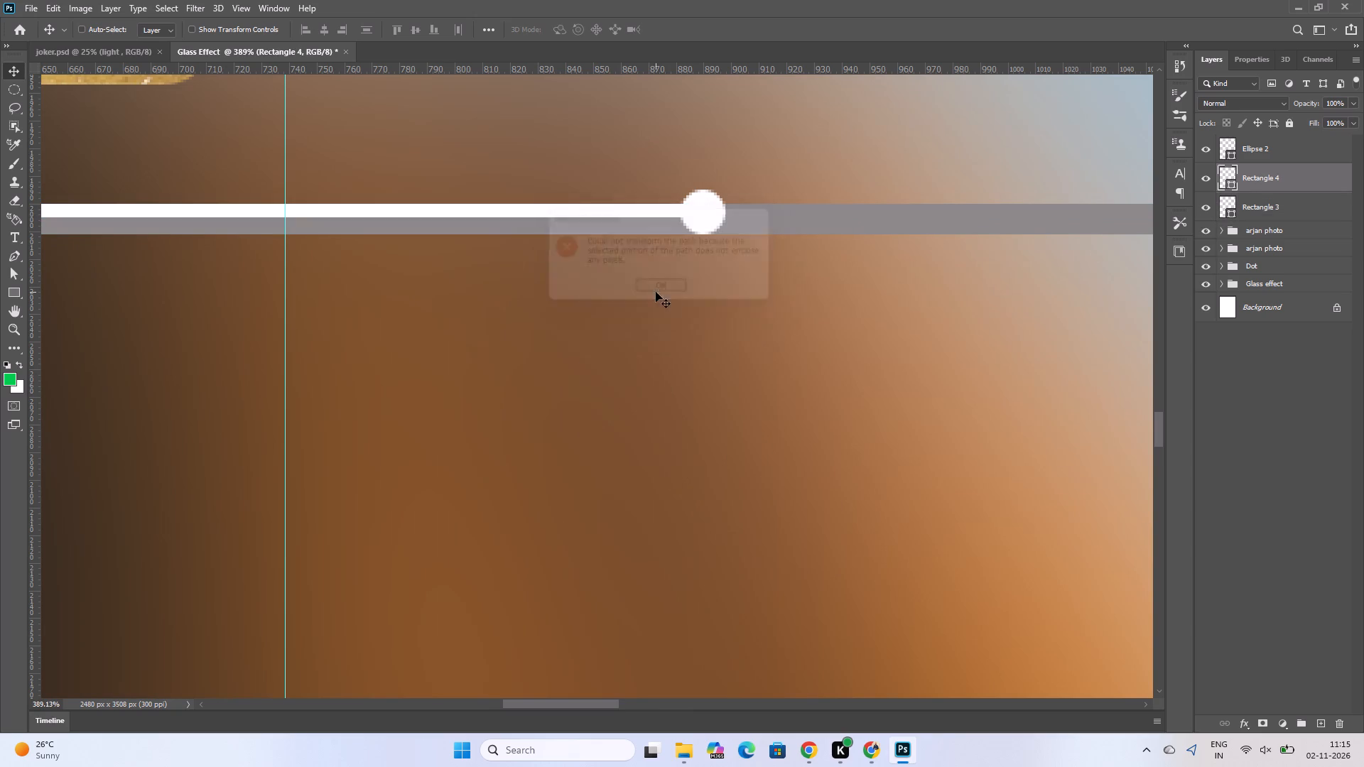
click(1263, 175)
click(1265, 145)
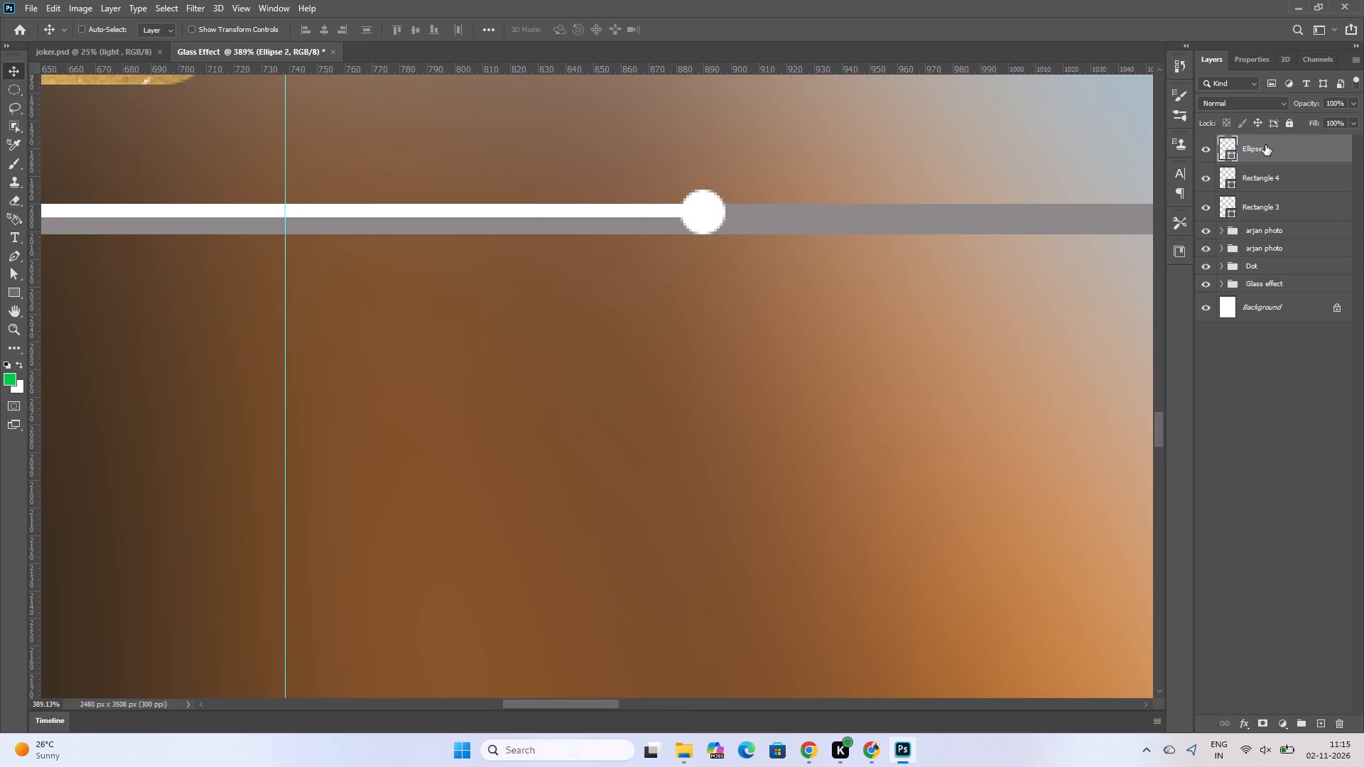
key(ctrl+t)
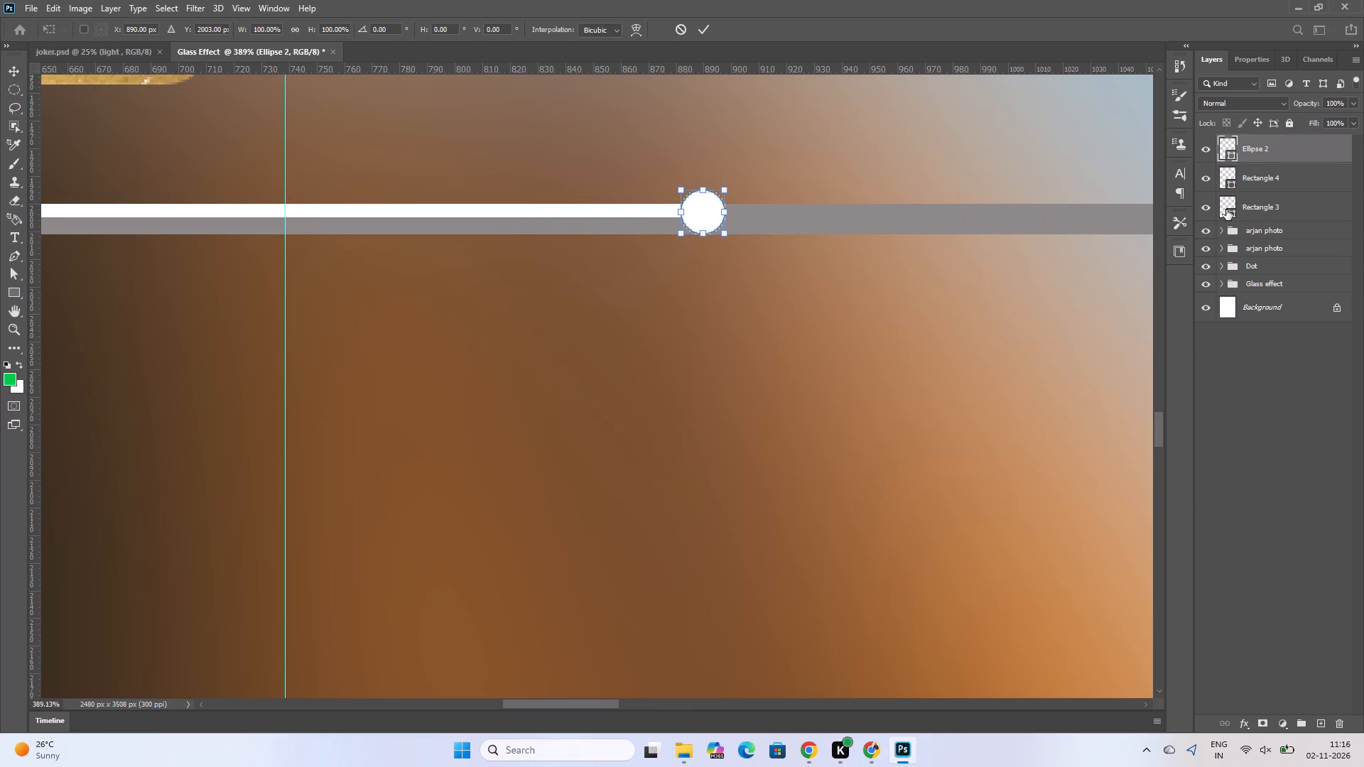
click(1262, 182)
key(ctrl+t)
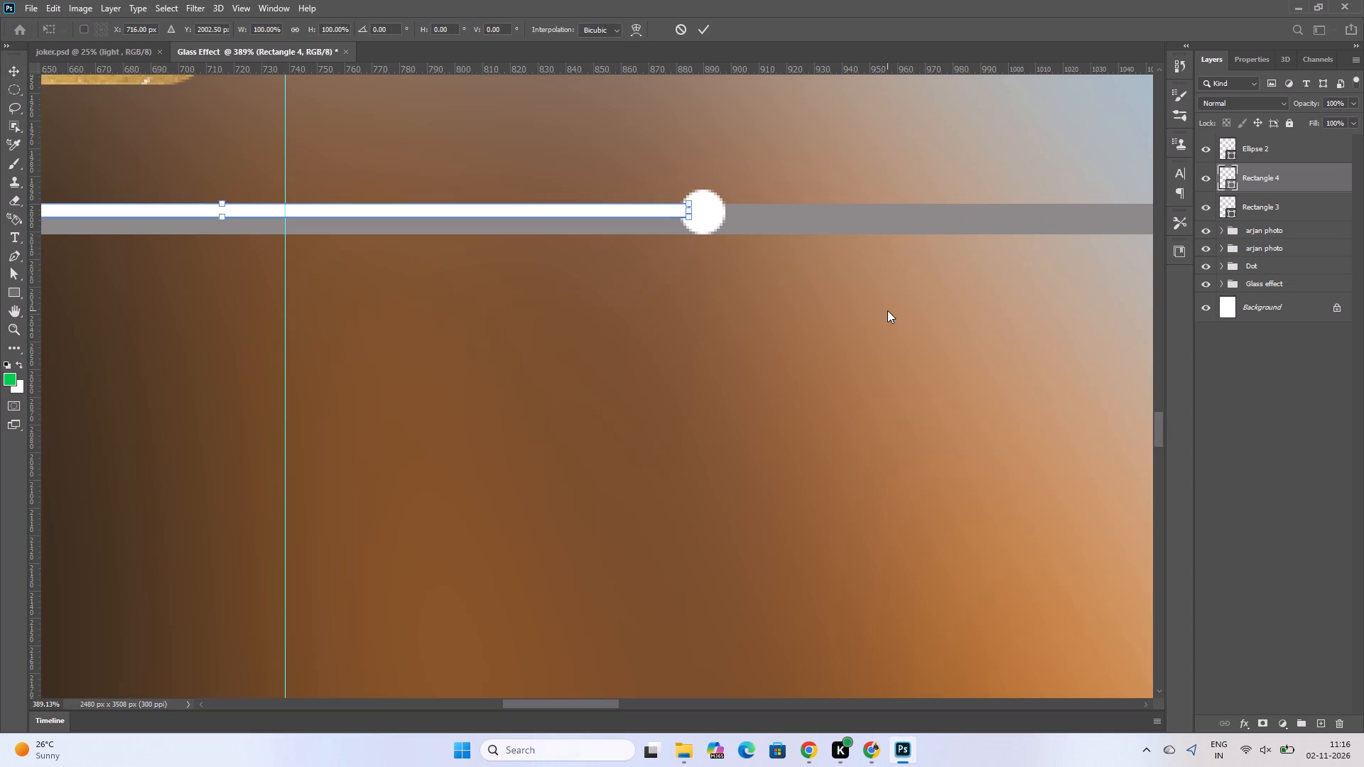
drag(221, 218, 221, 232)
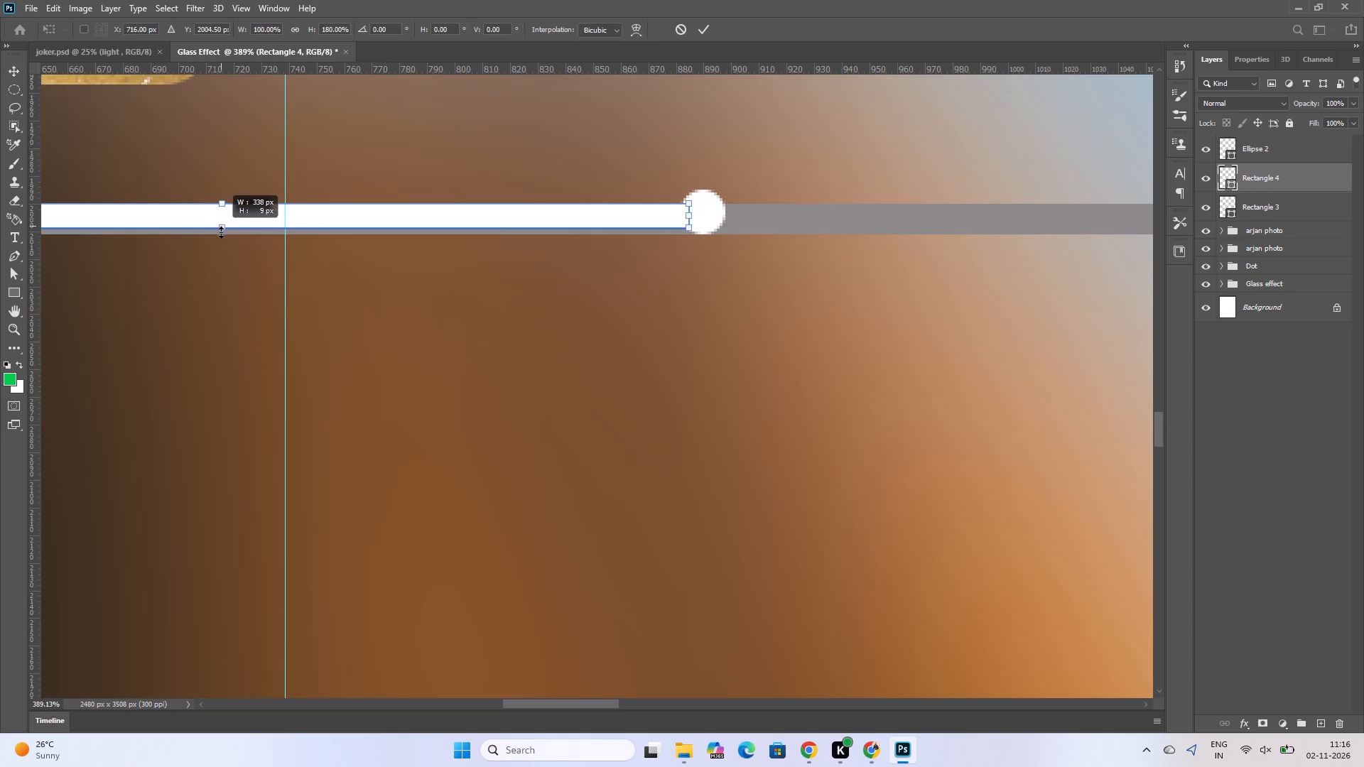
drag(221, 232, 222, 232)
click(706, 224)
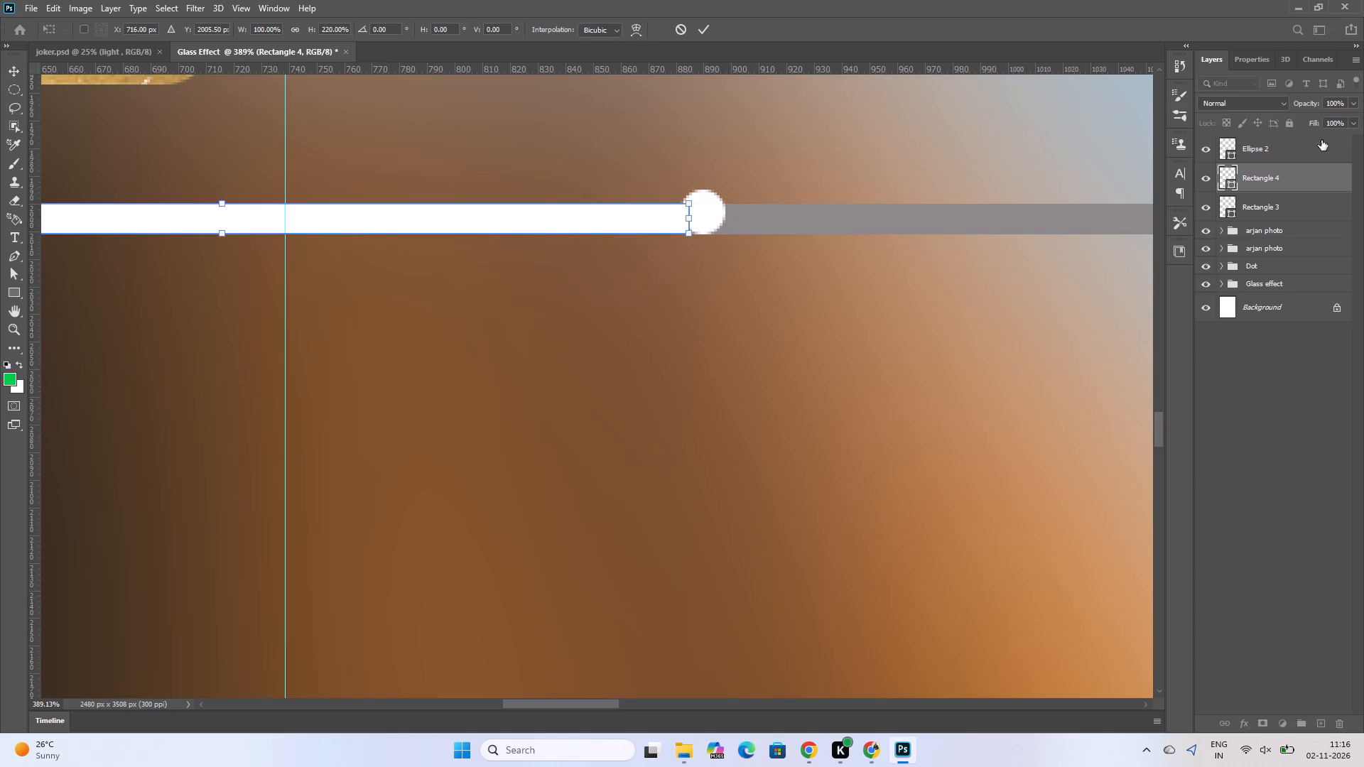
Enlarge the round knob (Ellipse 2) to 137.5%, centre it vertically on the thickened bar and apply the transform.
click(1260, 146)
key(ctrl+r)
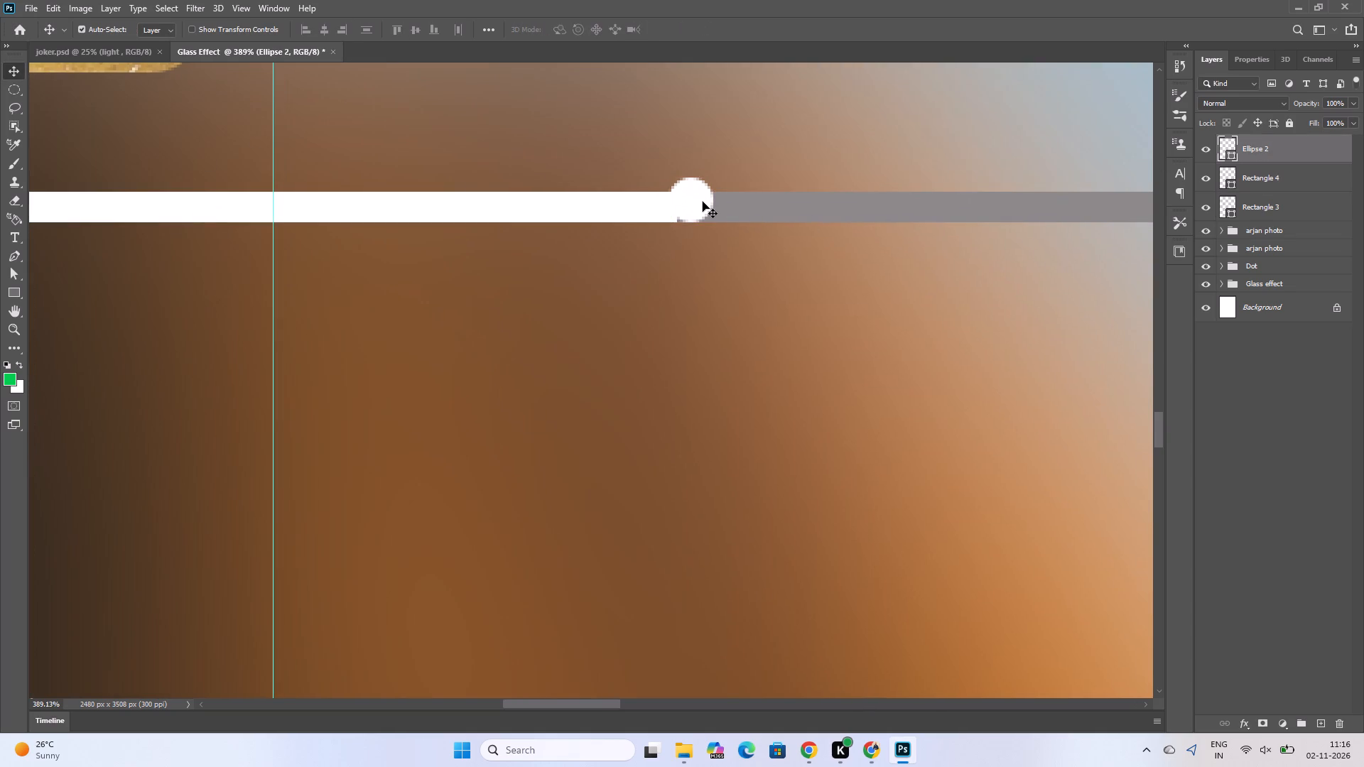
key(ctrl+t)
drag(693, 203, 691, 213)
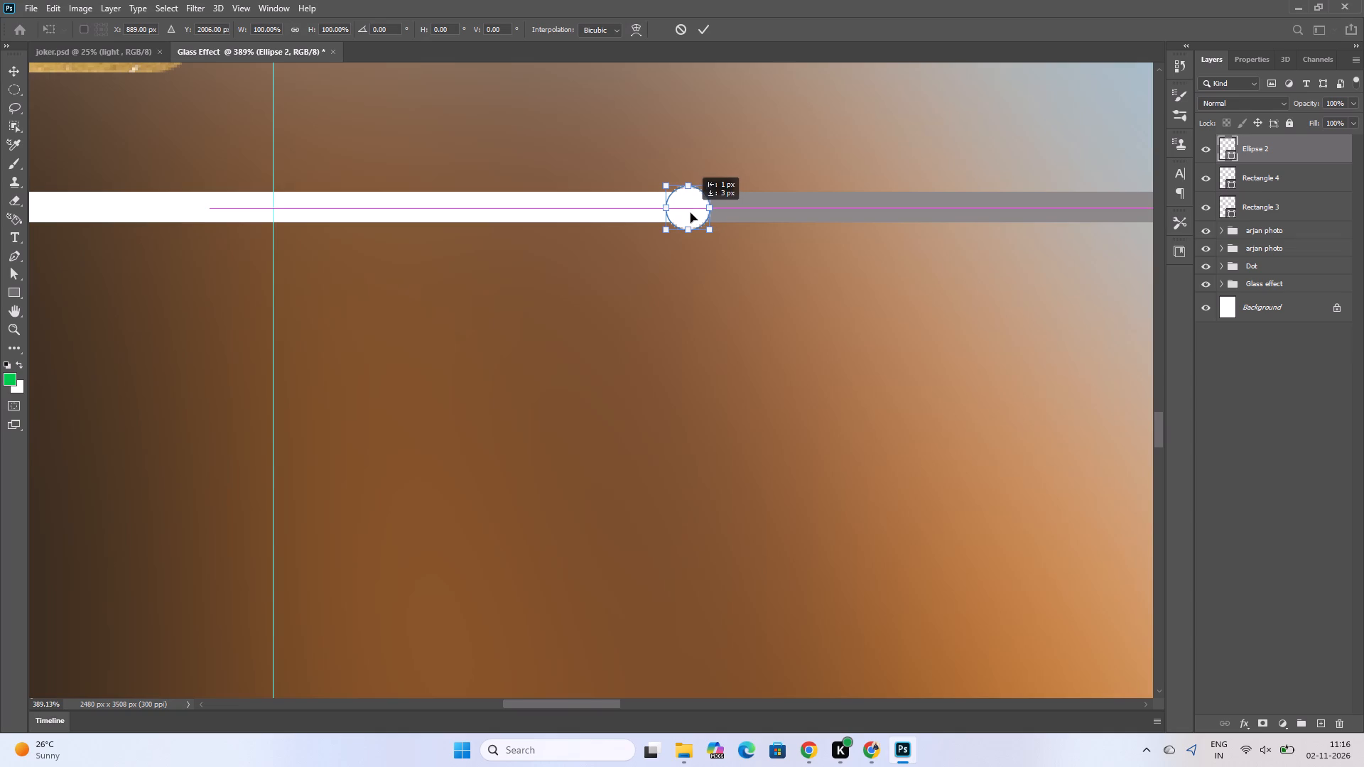
drag(691, 213, 691, 212)
shift+drag(711, 229, 734, 241)
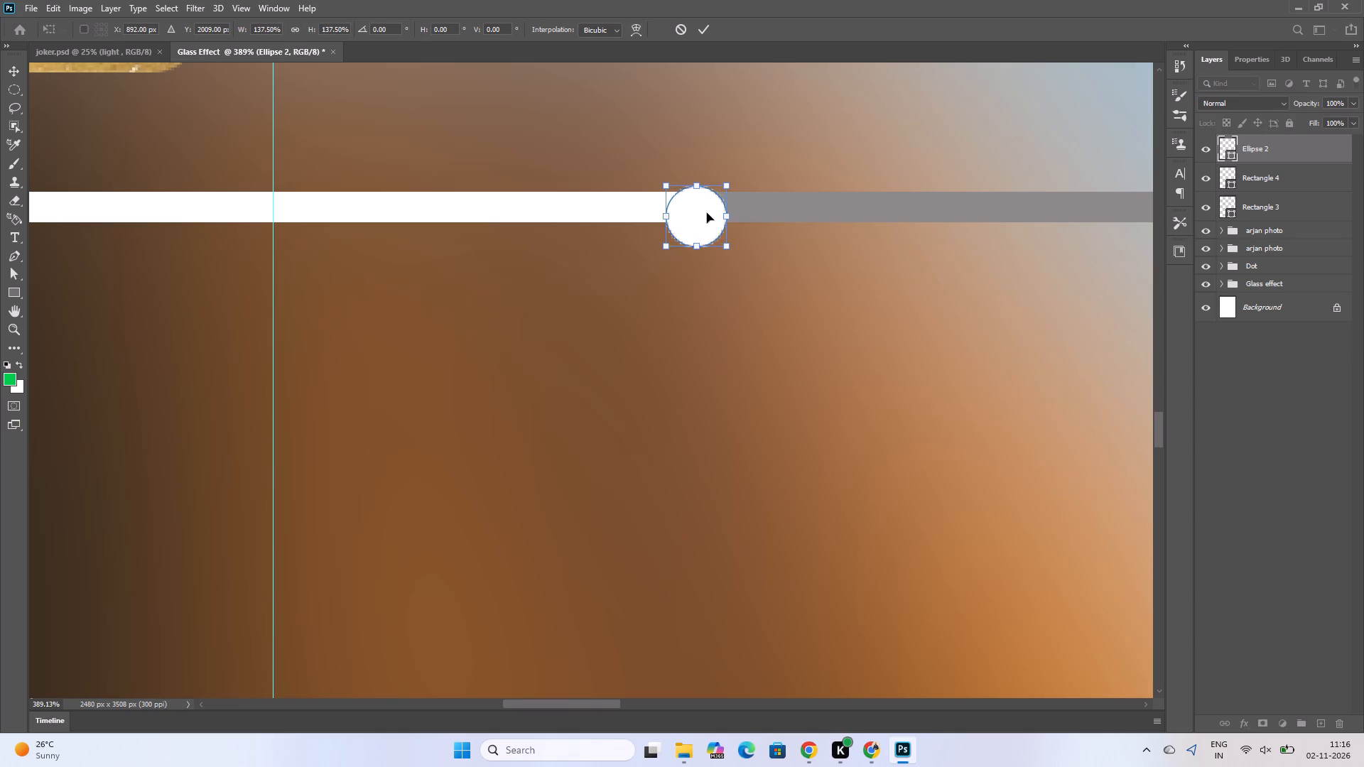
drag(705, 213, 705, 203)
click(701, 30)
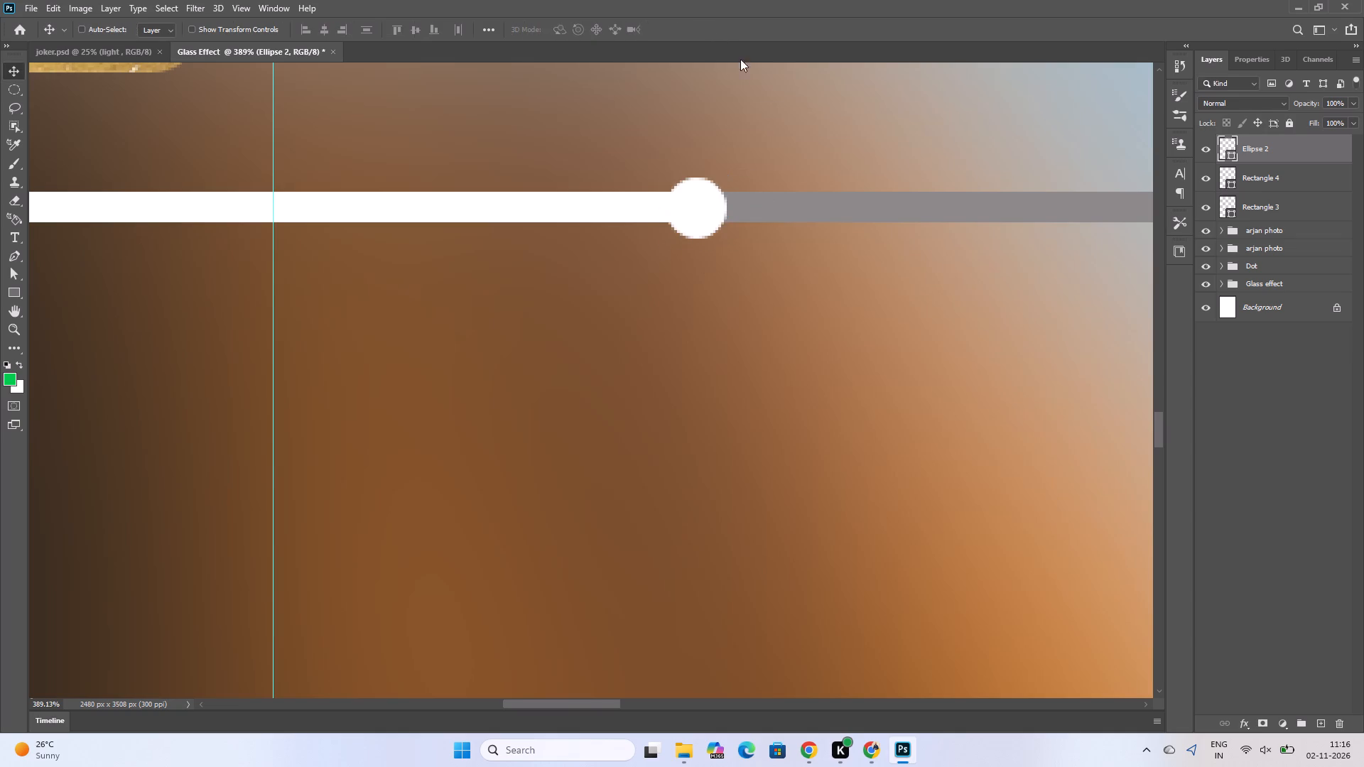
Examine the progress bar and enlarged knob in proportion to the glass panel.
alt+scroll(822, 205, down, 20)
alt+scroll(822, 205, down, 4)
alt+scroll(956, 241, up, 1)
alt+scroll(958, 240, down, 3)
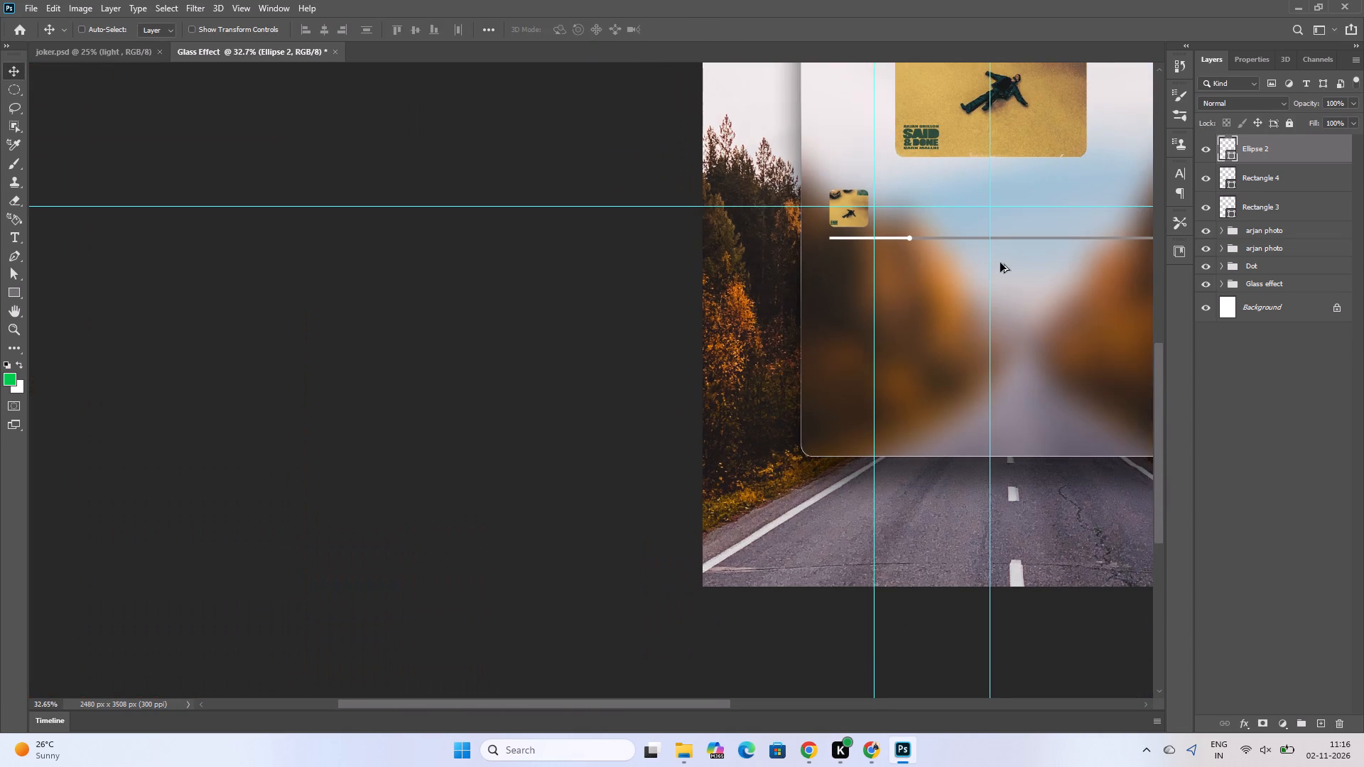
ctrl+scroll(1075, 281, down, 20)
ctrl+scroll(1075, 281, down, 11)
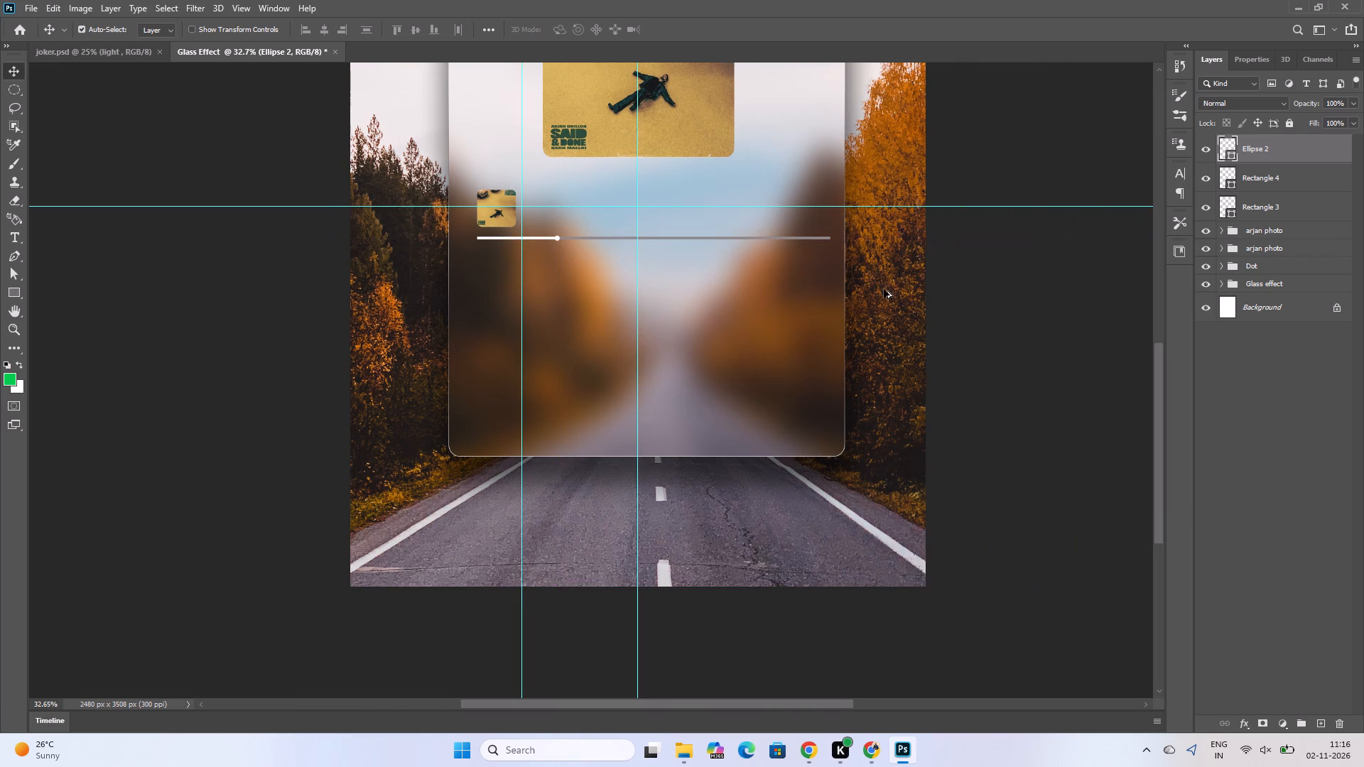
alt+scroll(866, 282, down, 1)
scroll(867, 283, up, 6)
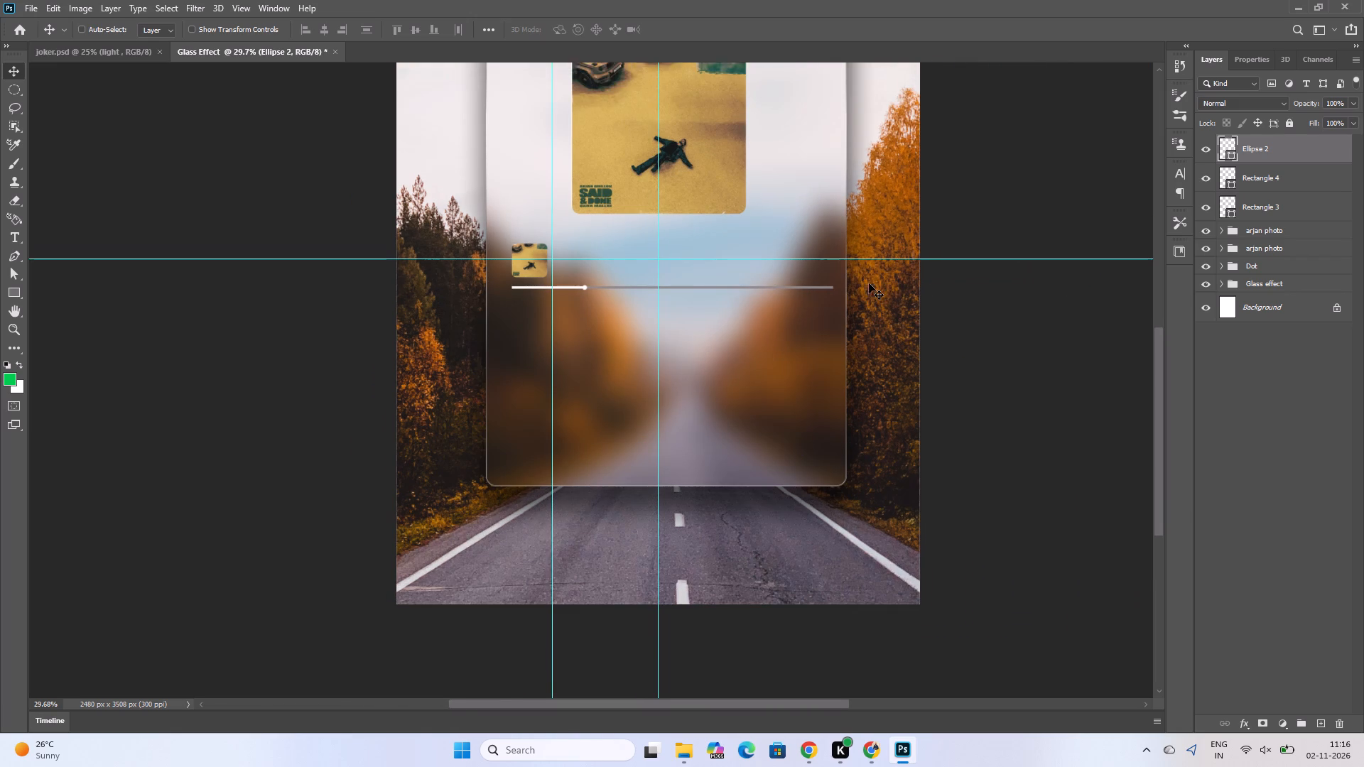
Shorten the full-length grey bar (Rectangle 3) symmetrically about its centre to 96.98% of its width.
scroll(869, 283, up, 2)
alt+scroll(887, 328, up, 6)
alt+scroll(784, 342, up, 4)
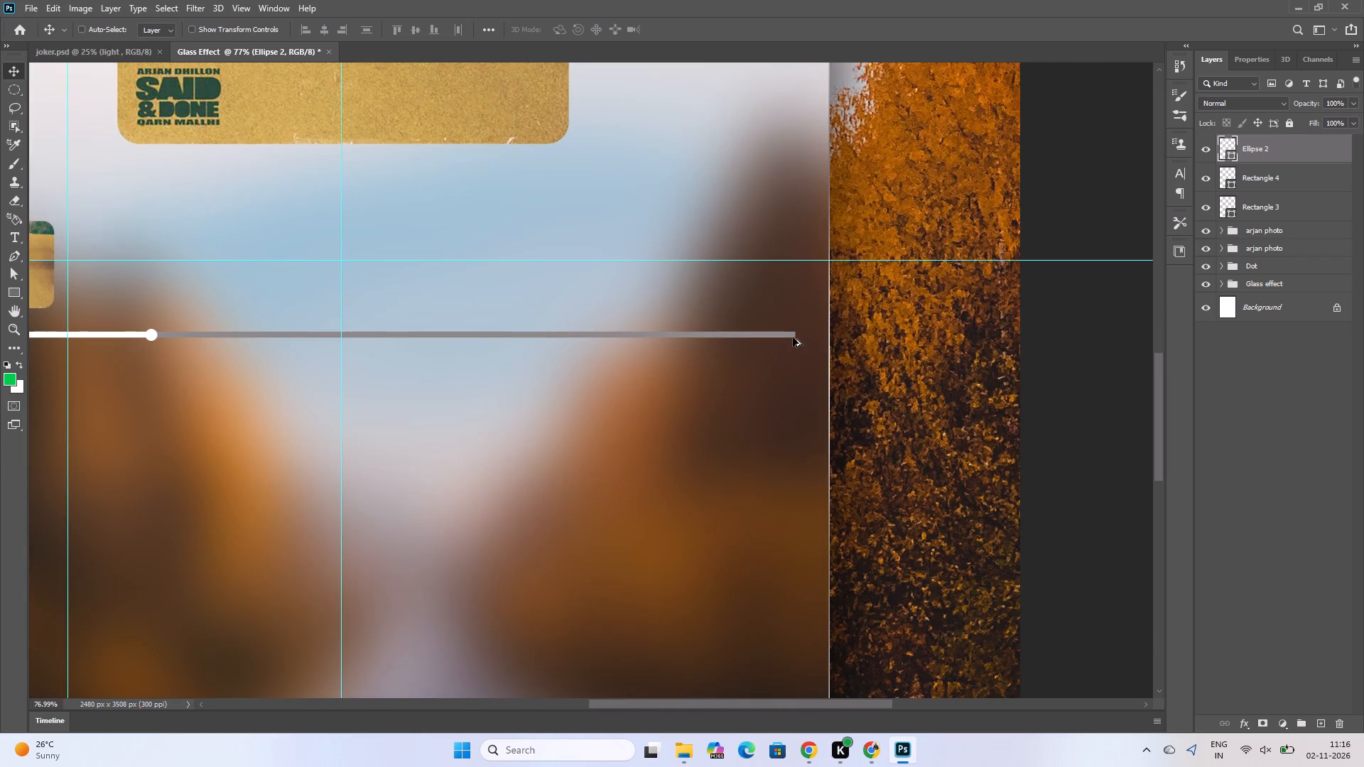
alt+scroll(793, 337, up, 9)
click(793, 332)
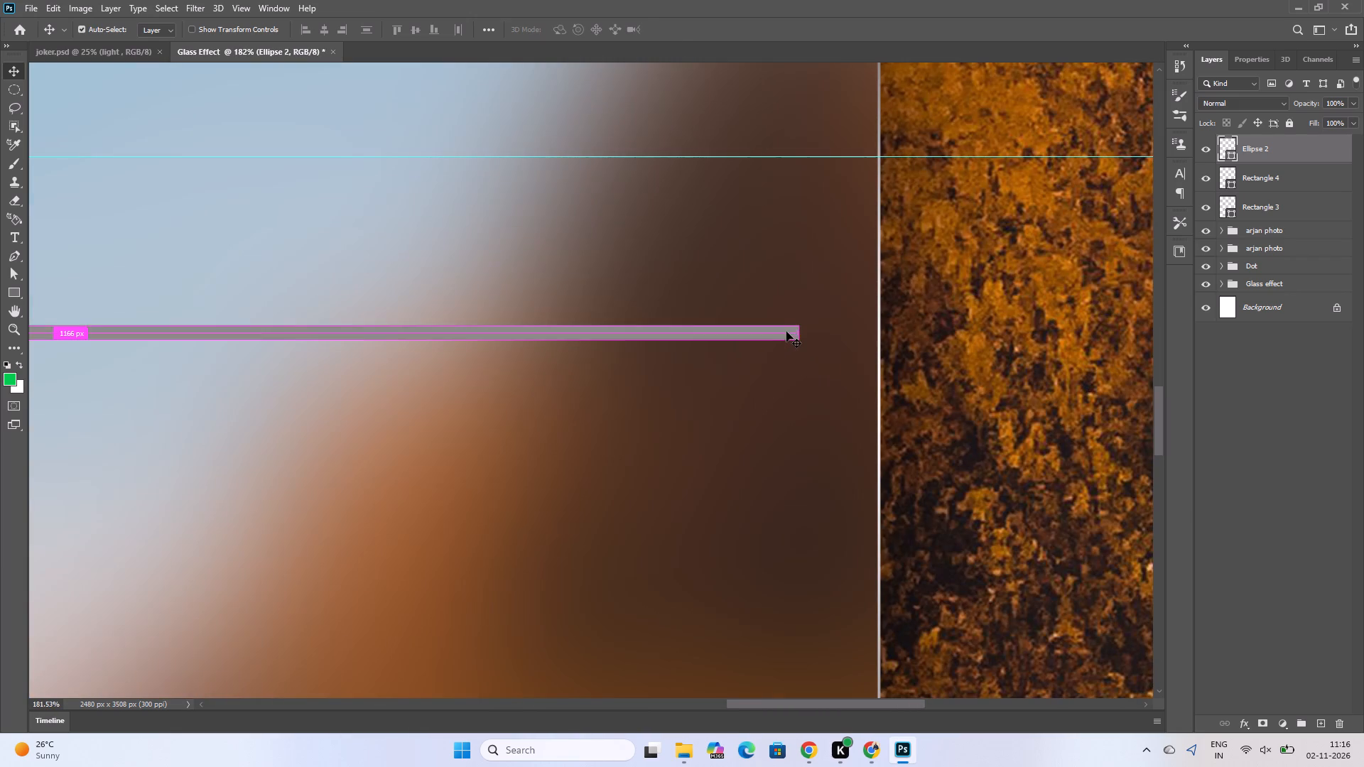
key(ctrl+t)
click(1259, 202)
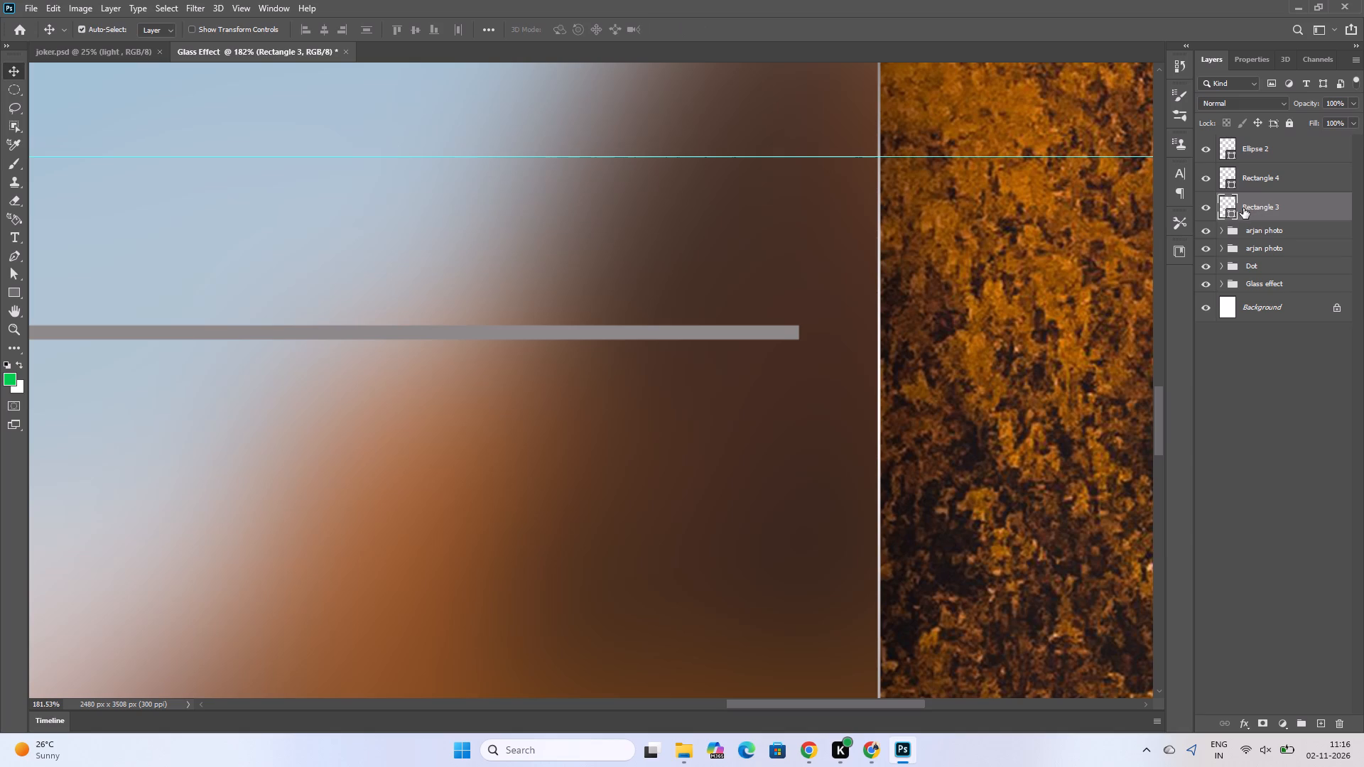
key(ctrl+t)
alt+scroll(804, 335, down, 8)
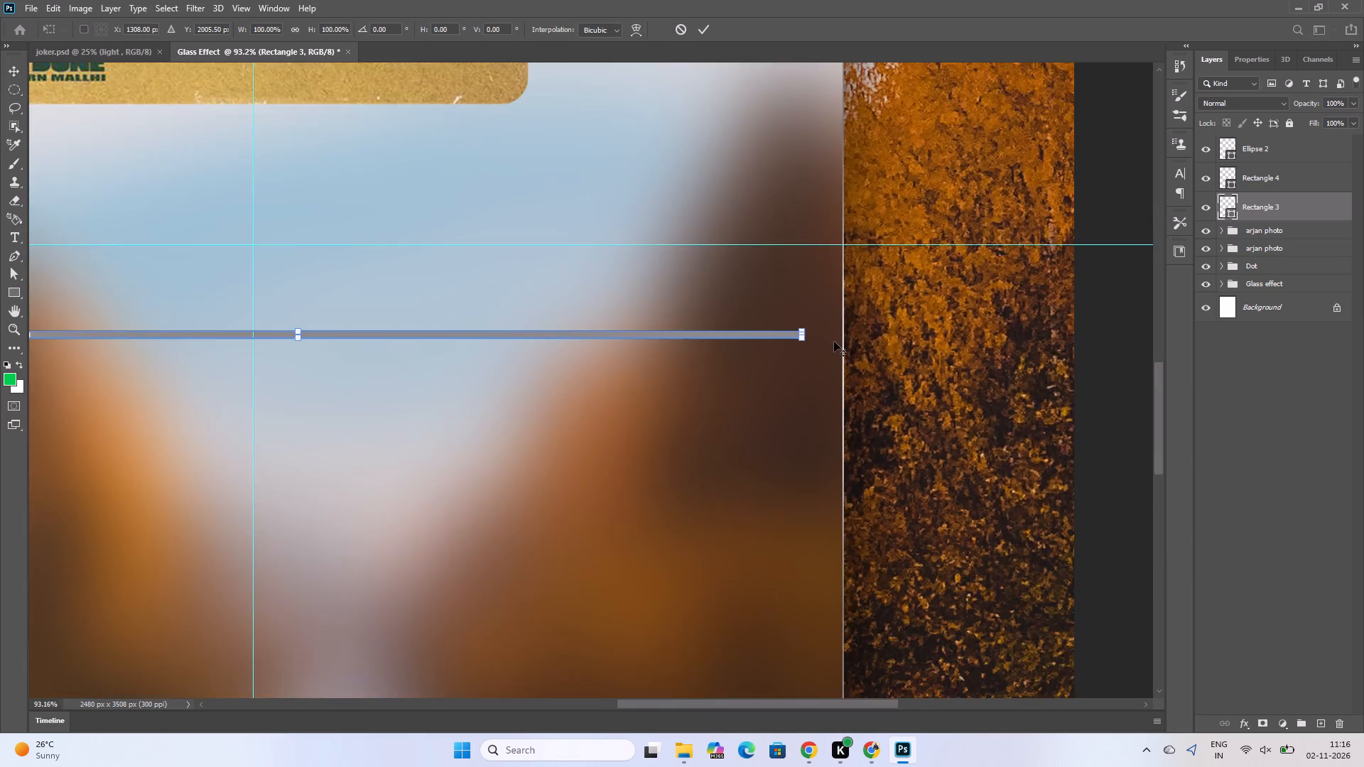
alt+scroll(834, 342, down, 8)
alt+scroll(833, 353, up, 3)
drag(813, 334, 807, 336)
key(ctrl+z)
alt+scroll(877, 352, up, 3)
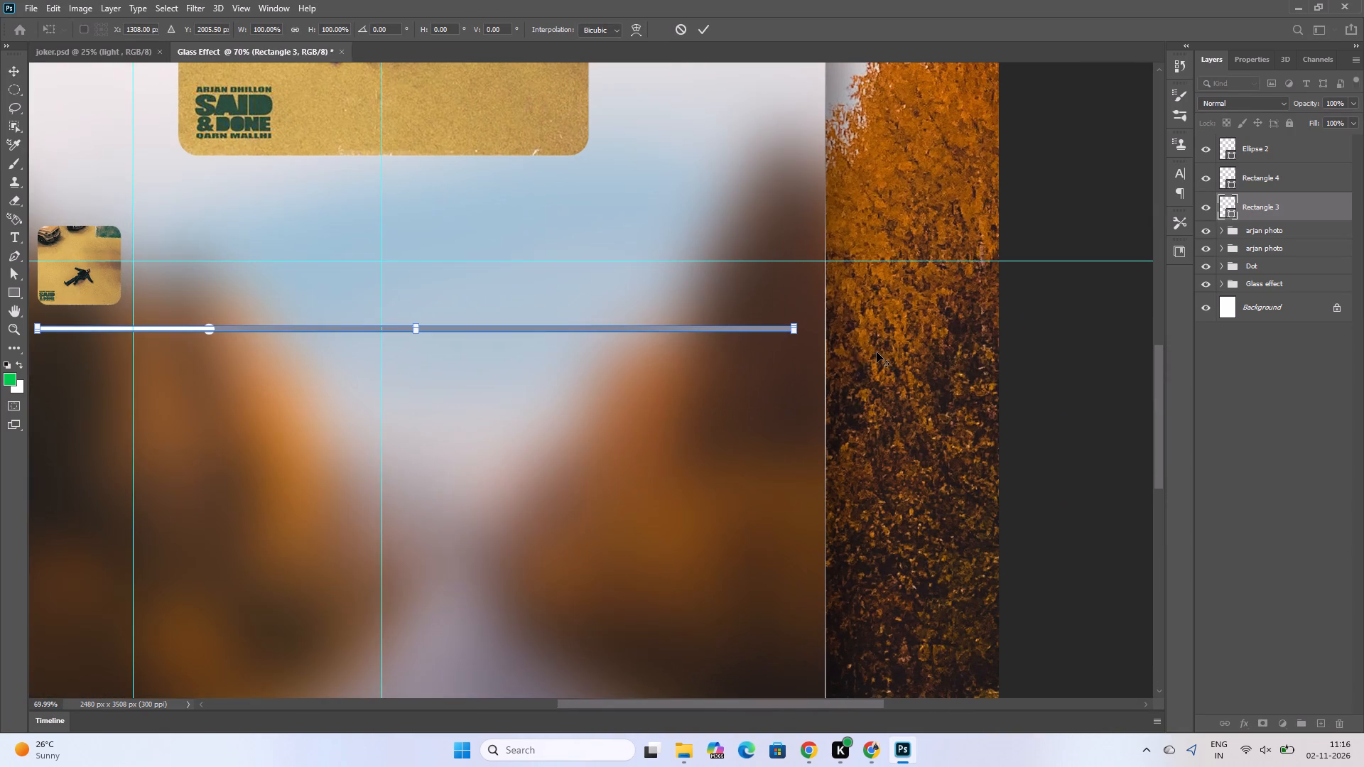
alt+scroll(136, 406, up, 3)
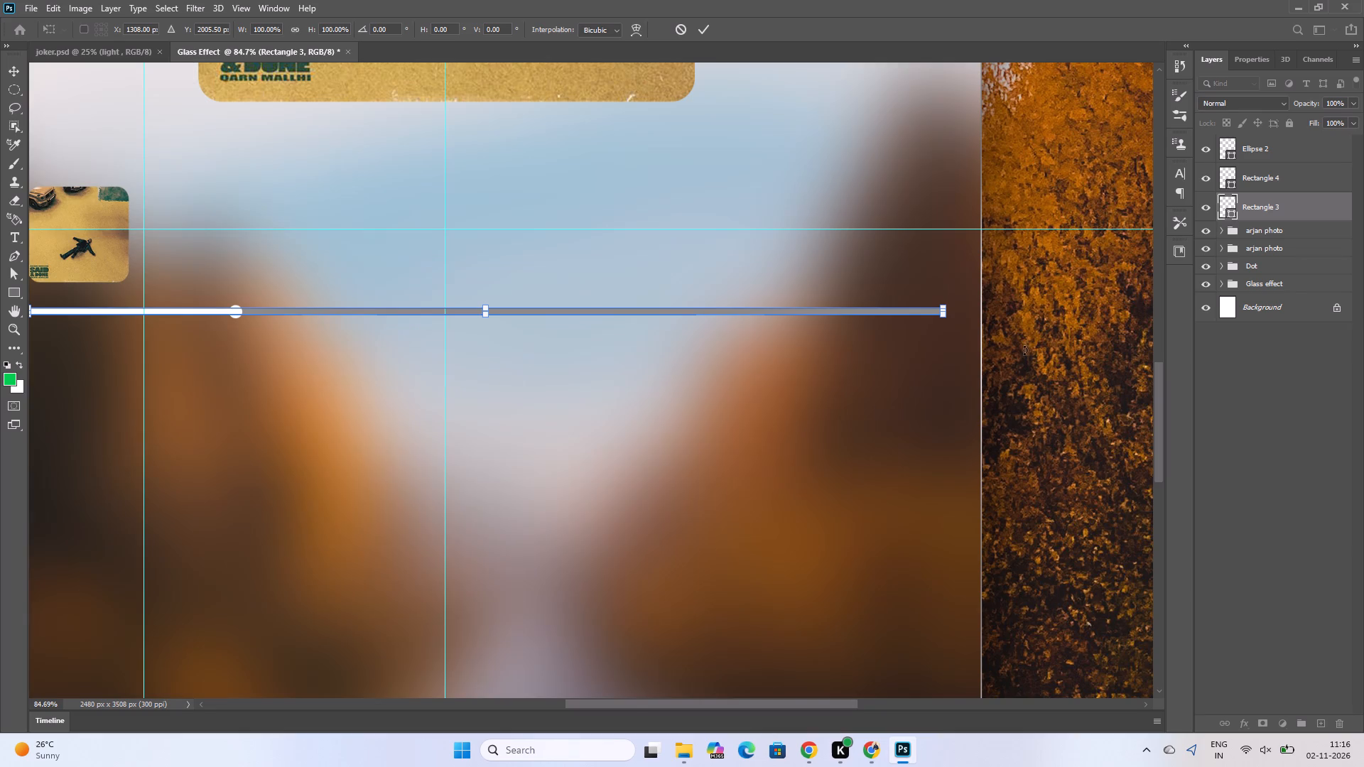
alt+scroll(978, 332, up, 10)
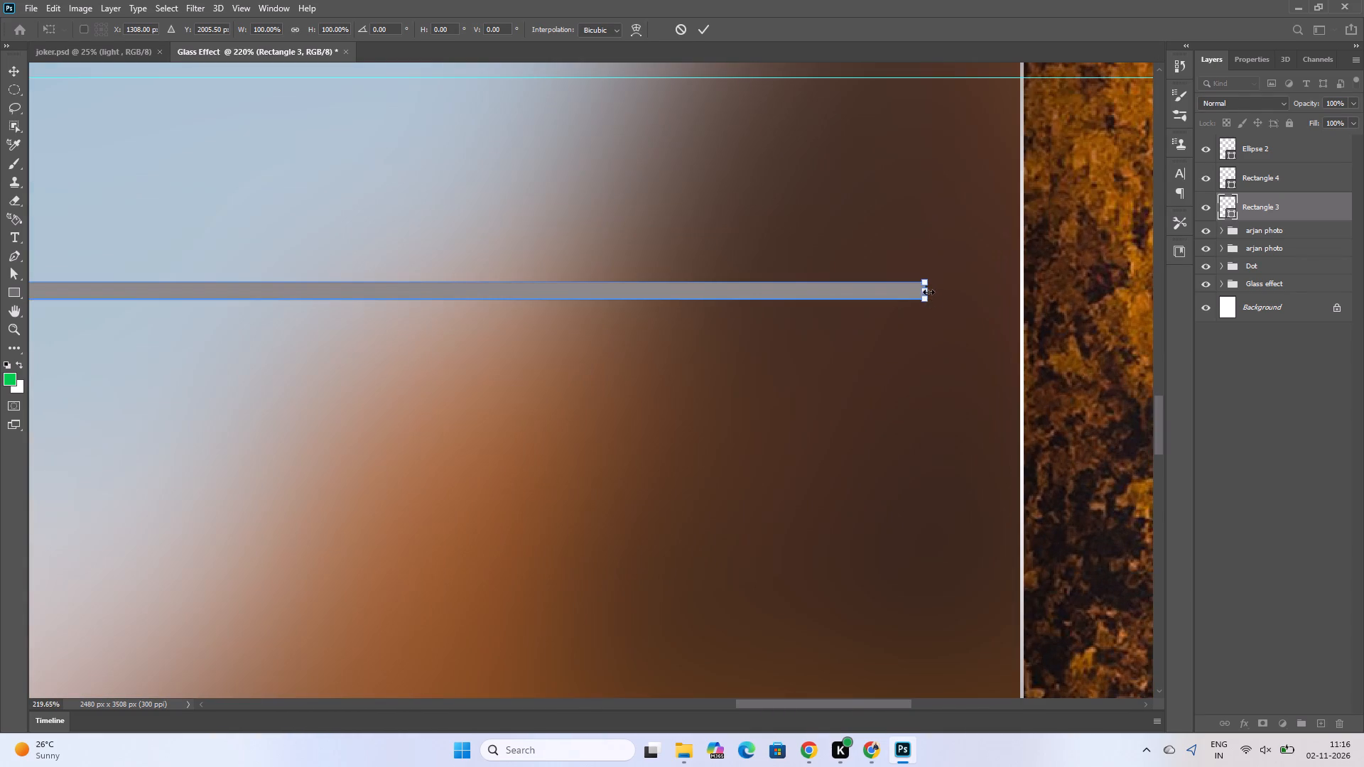
alt+click(929, 290)
alt+drag(929, 290, 927, 290)
alt+drag(927, 290, 893, 294)
Shorten the grey bar further about its centre to 91.79% width and apply the transform.
alt+scroll(901, 295, down, 17)
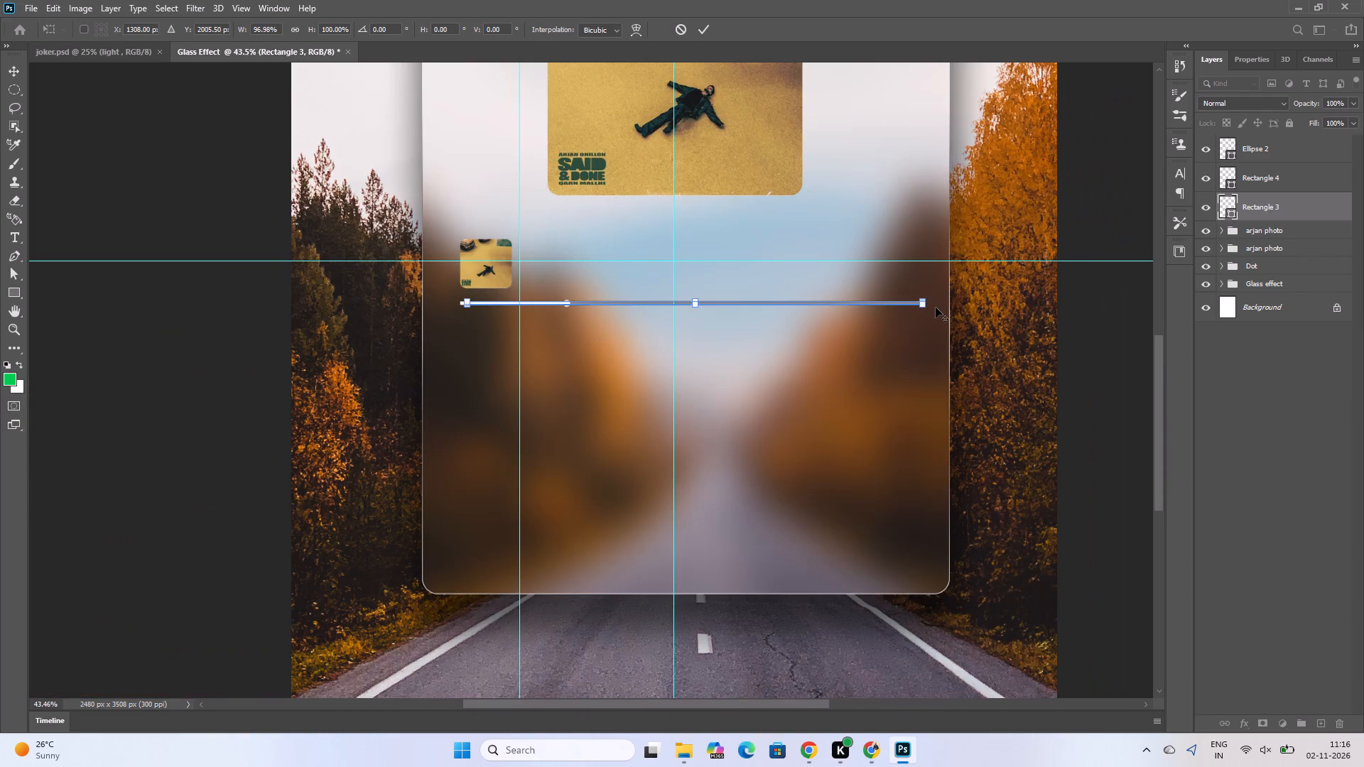
alt+scroll(940, 308, up, 15)
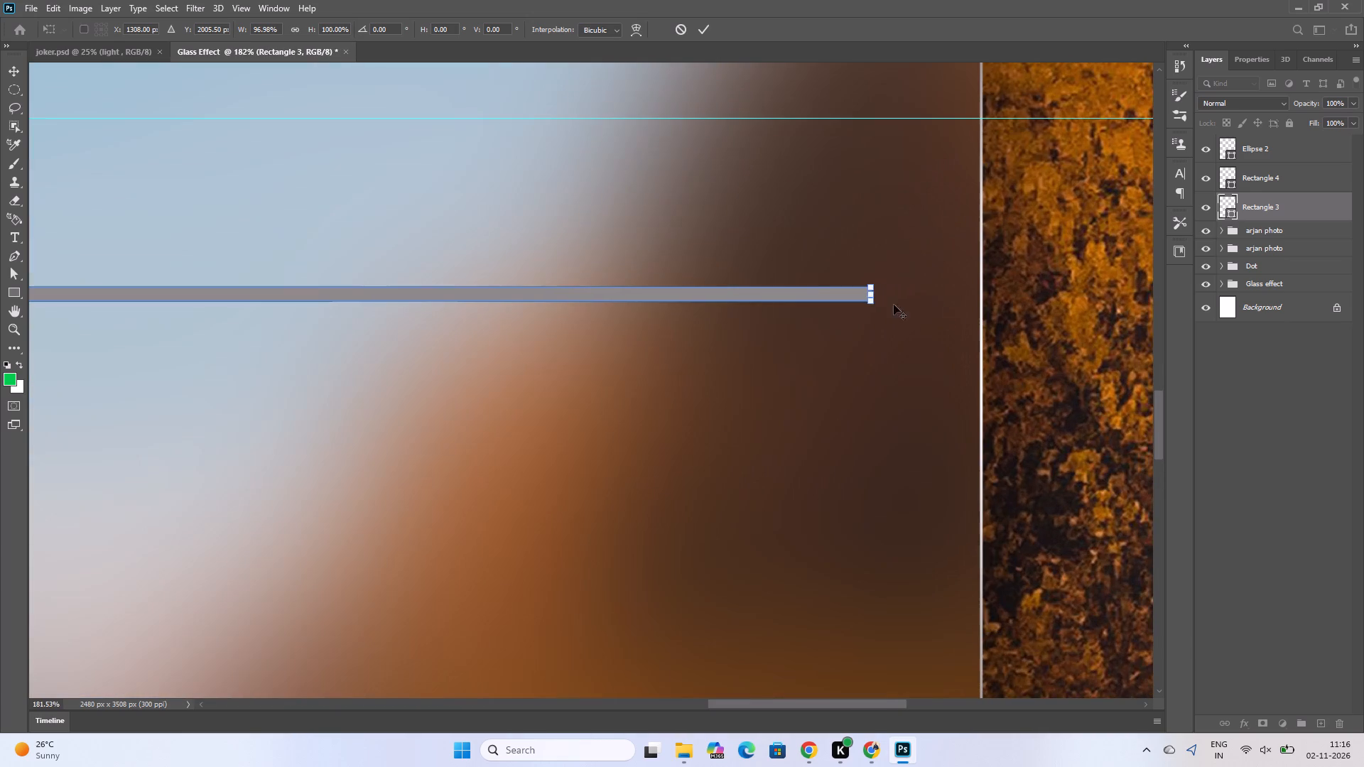
alt+drag(874, 296, 823, 301)
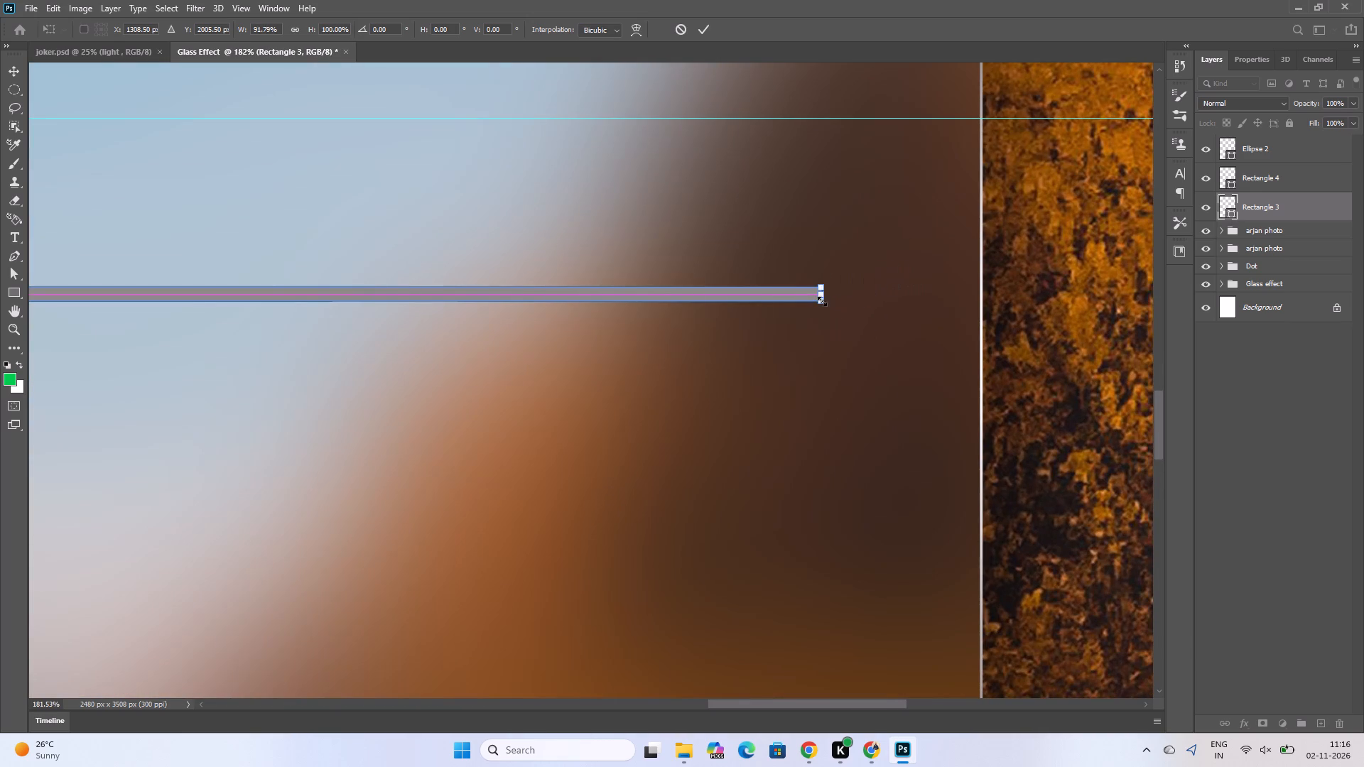
alt+scroll(861, 301, down, 18)
alt+scroll(921, 320, up, 2)
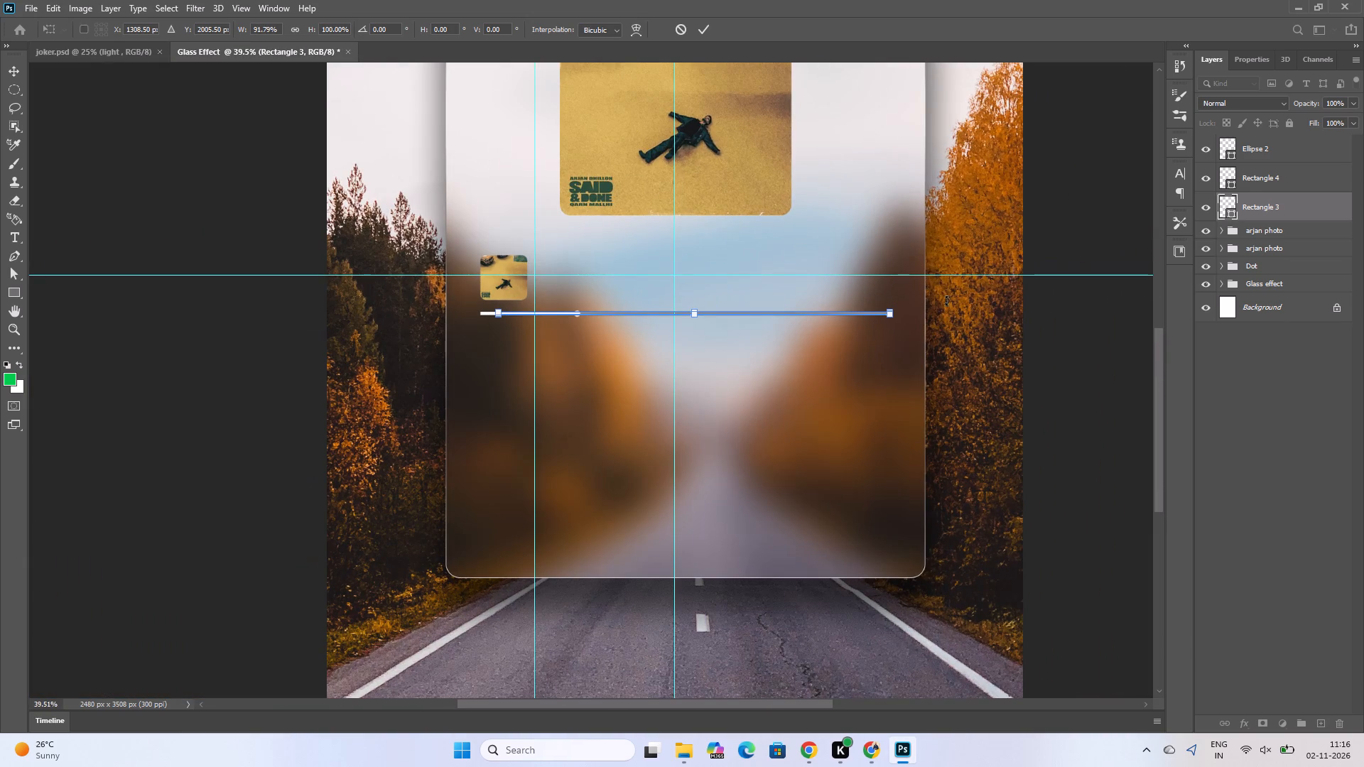
click(964, 279)
click(695, 31)
click(996, 208)
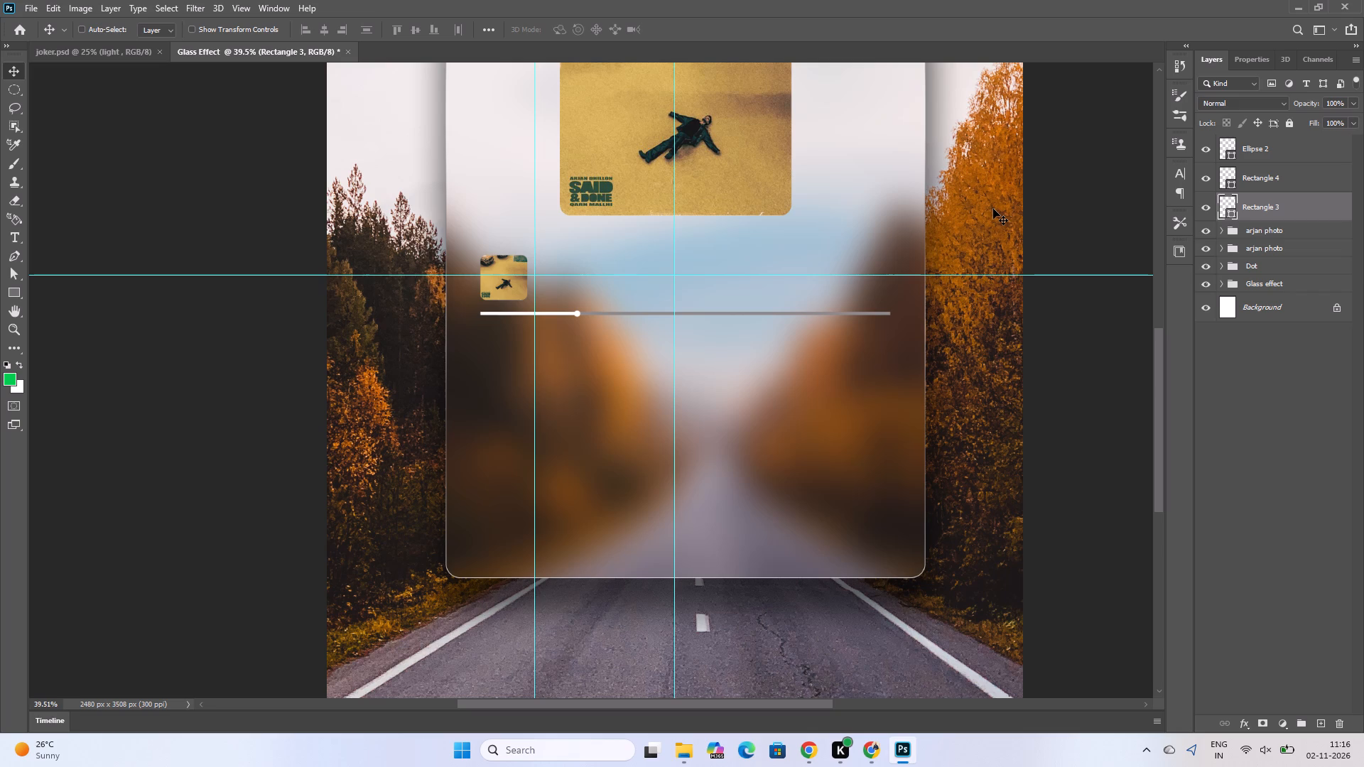
Enlarge the round knob (Ellipse 2) to 145.45%, centre it vertically on the bar at Y 2006 px and apply.
alt+scroll(569, 332, up, 3)
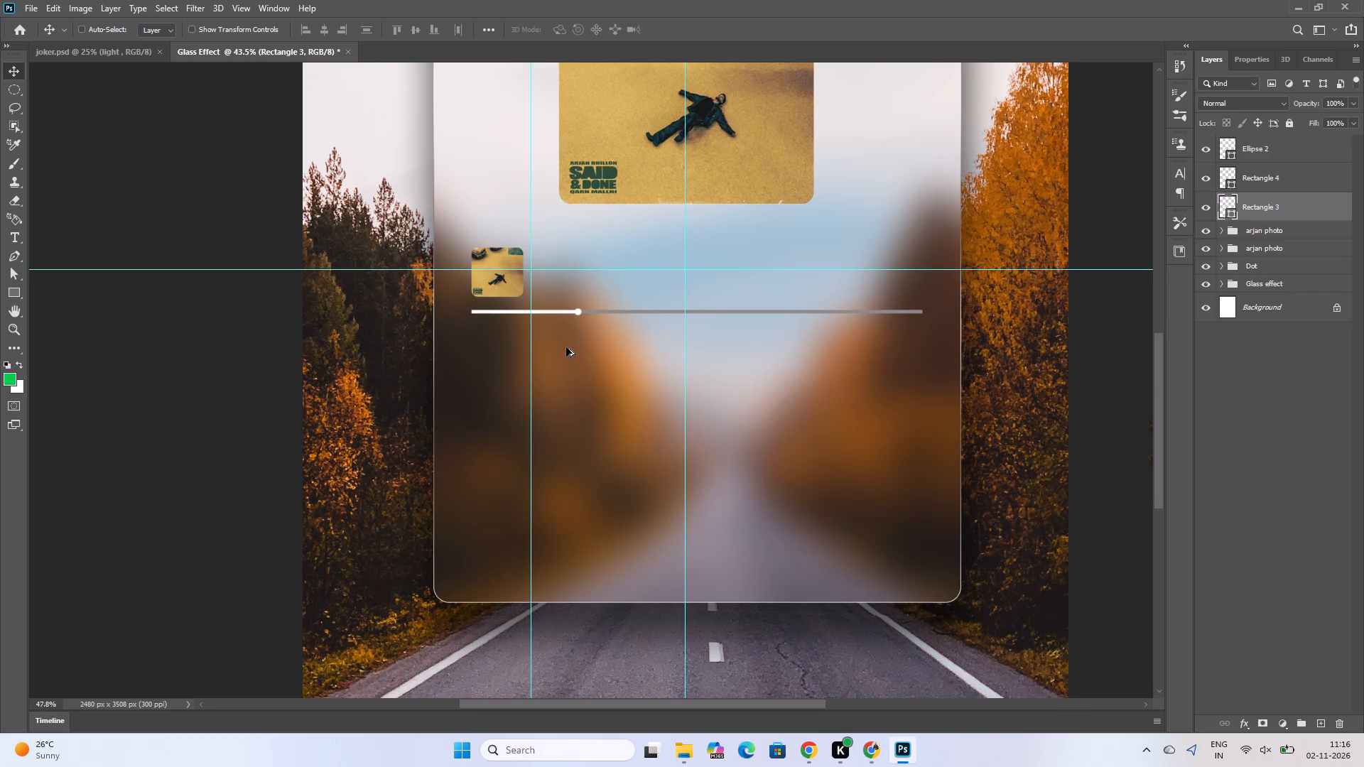
alt+scroll(566, 347, up, 9)
alt+scroll(597, 258, up, 4)
alt+click(597, 258)
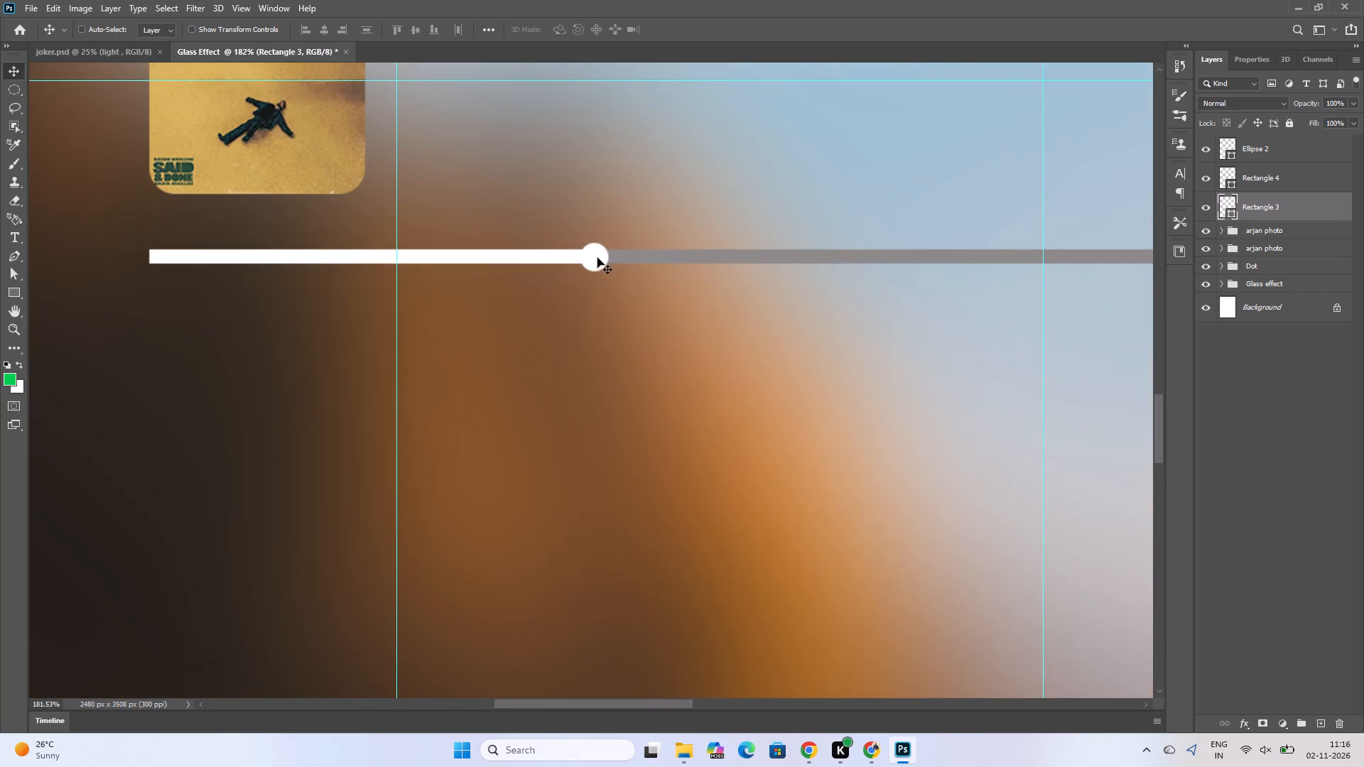
click(1265, 143)
key(ctrl+t)
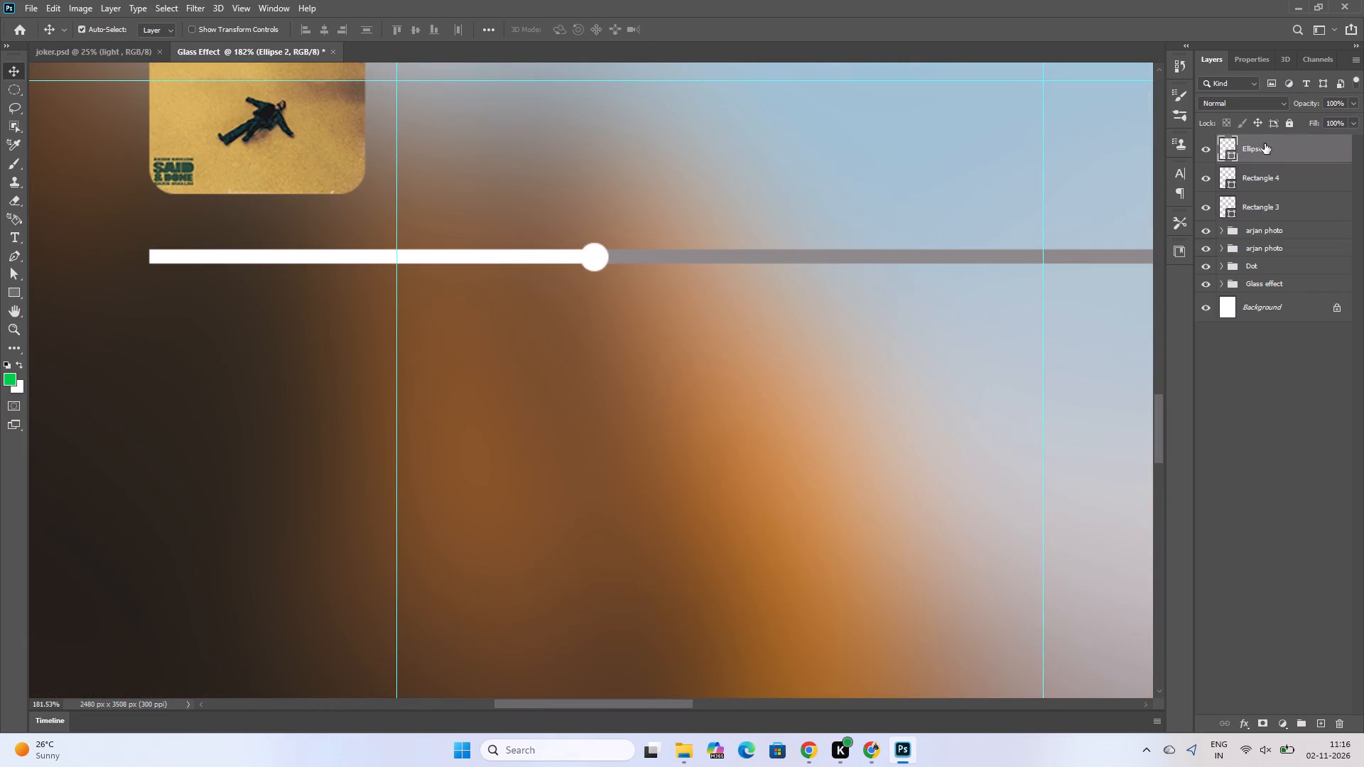
shift+drag(609, 270, 618, 283)
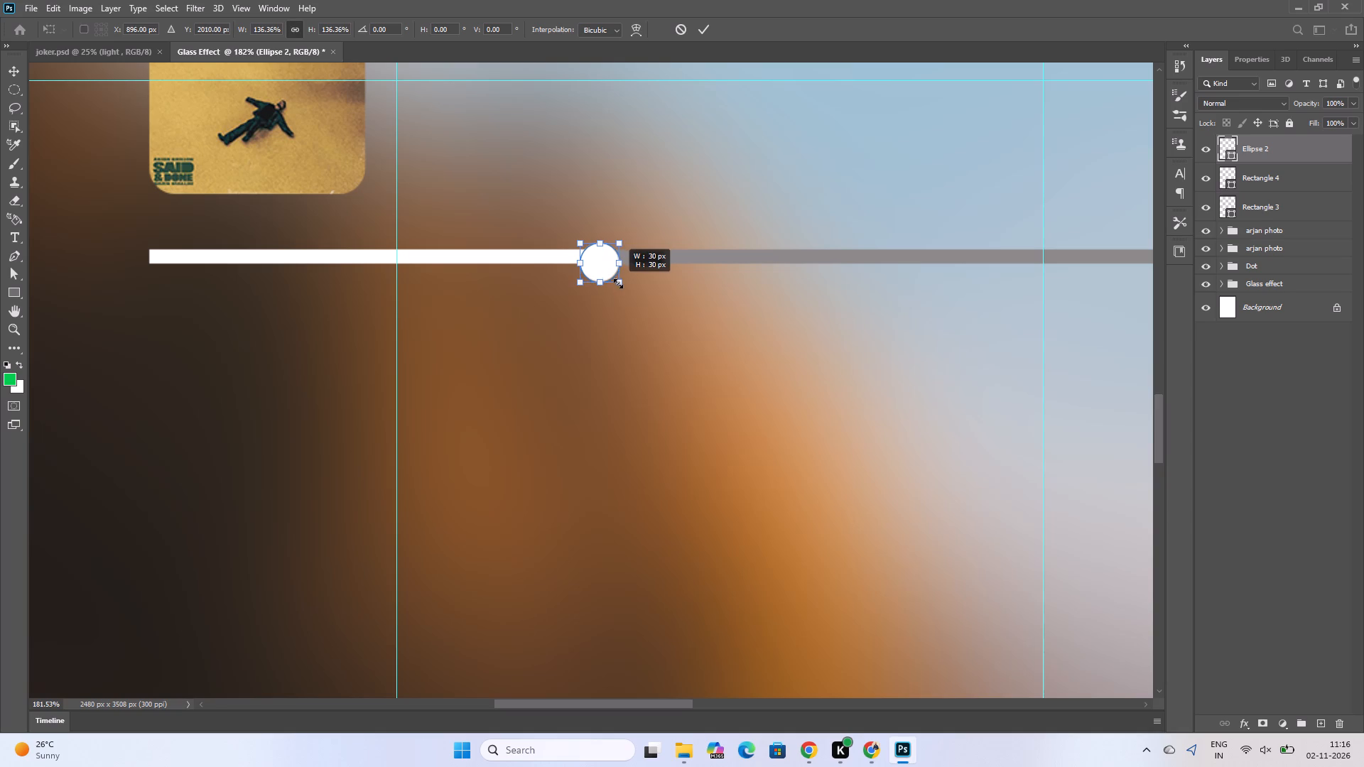
shift+drag(618, 283, 619, 285)
drag(606, 264, 602, 254)
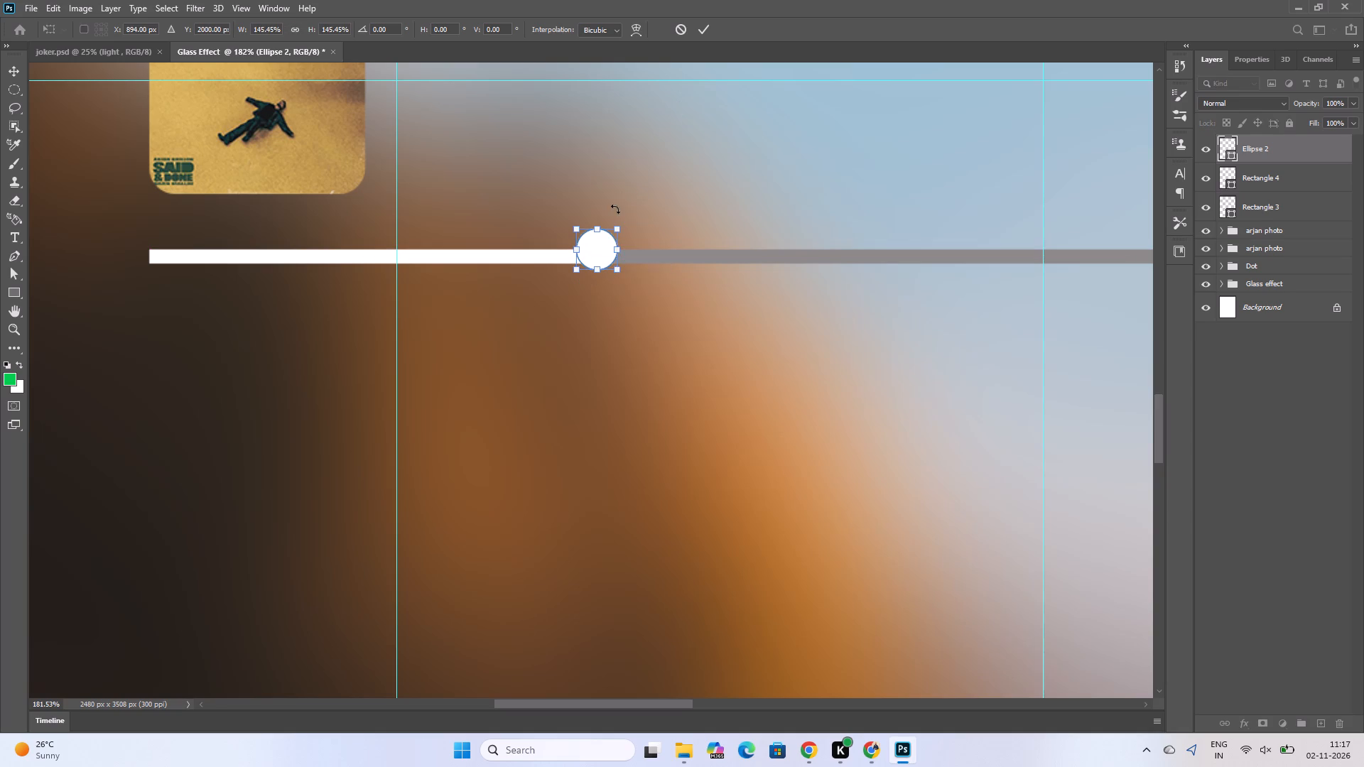
click(597, 256)
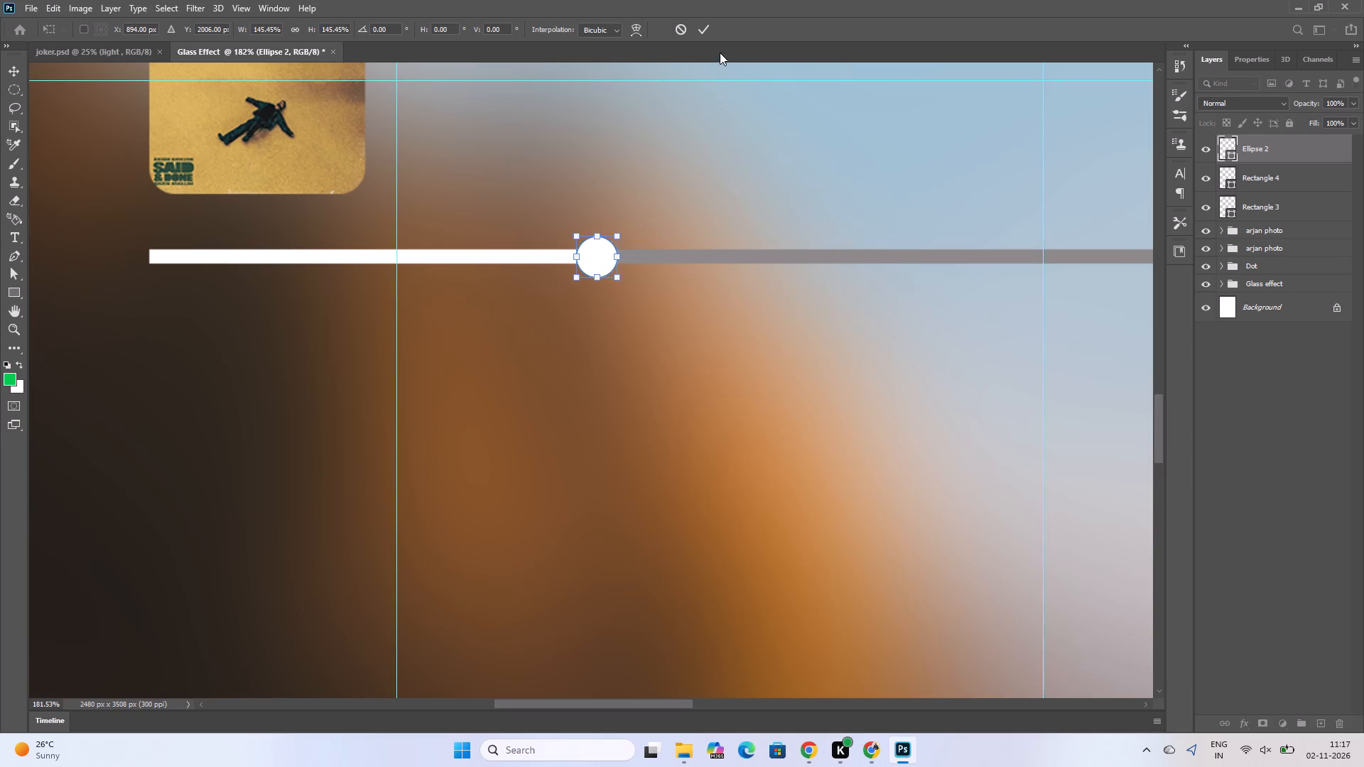
click(698, 34)
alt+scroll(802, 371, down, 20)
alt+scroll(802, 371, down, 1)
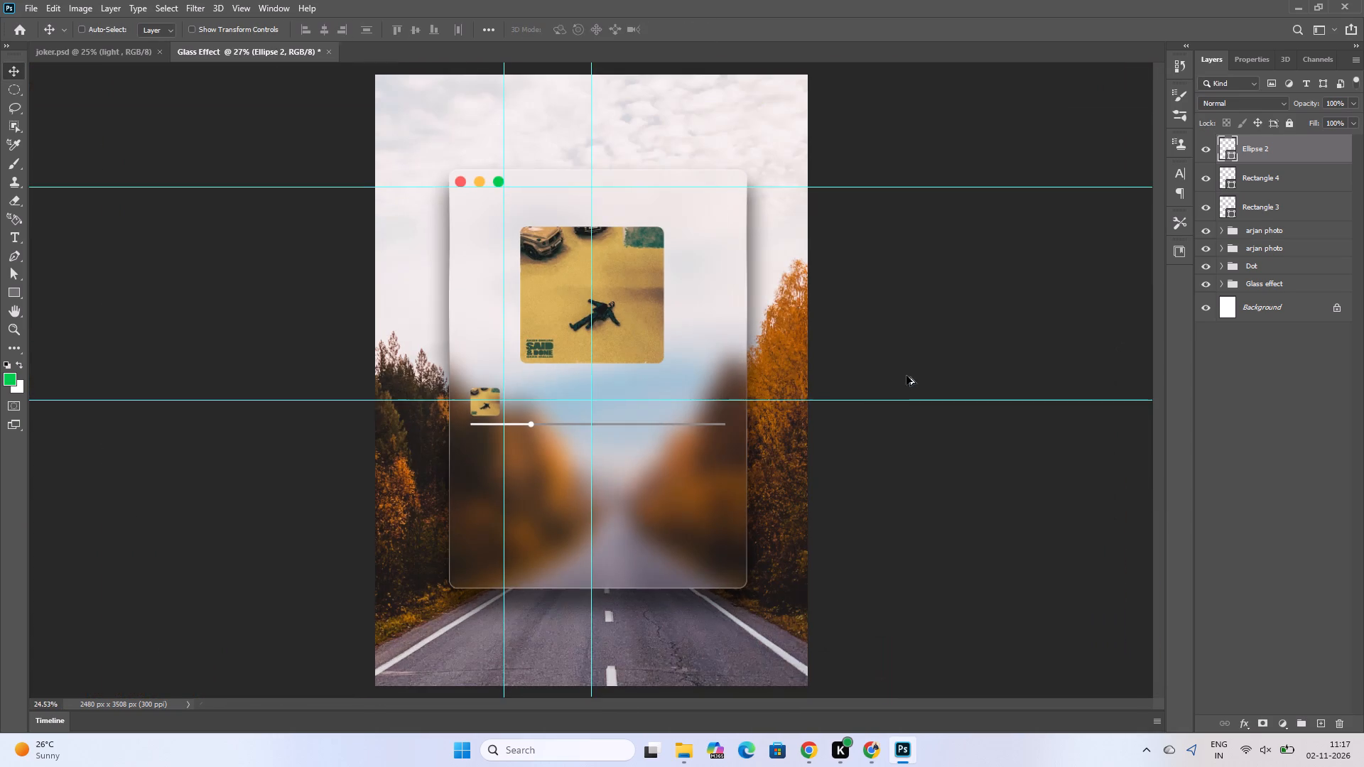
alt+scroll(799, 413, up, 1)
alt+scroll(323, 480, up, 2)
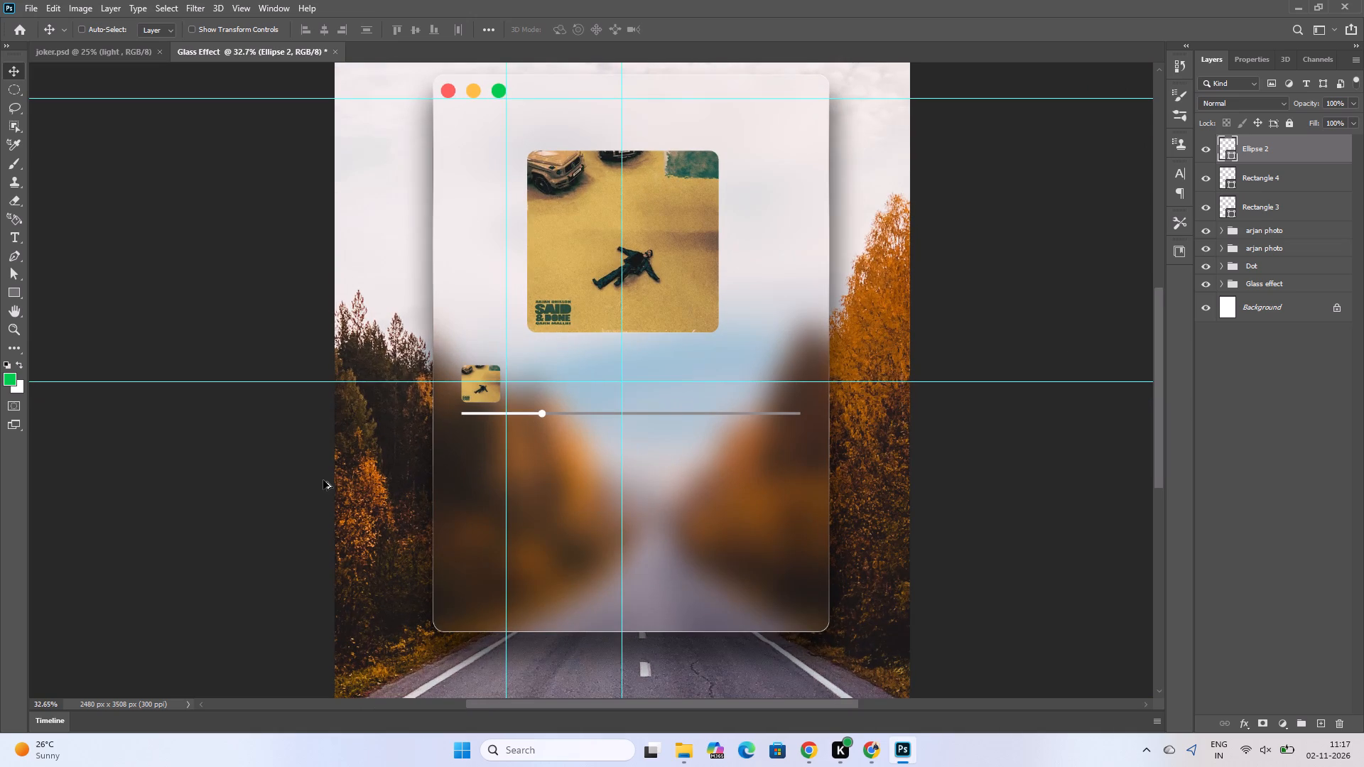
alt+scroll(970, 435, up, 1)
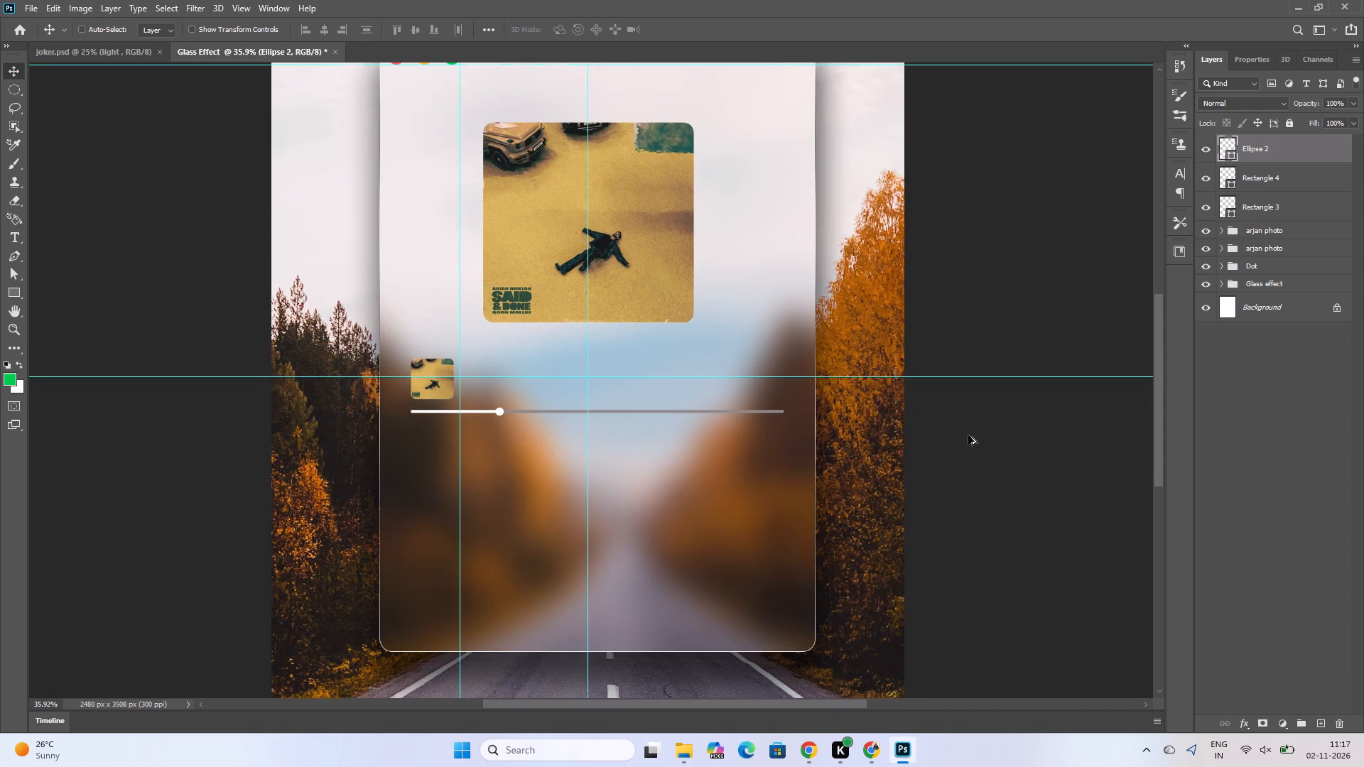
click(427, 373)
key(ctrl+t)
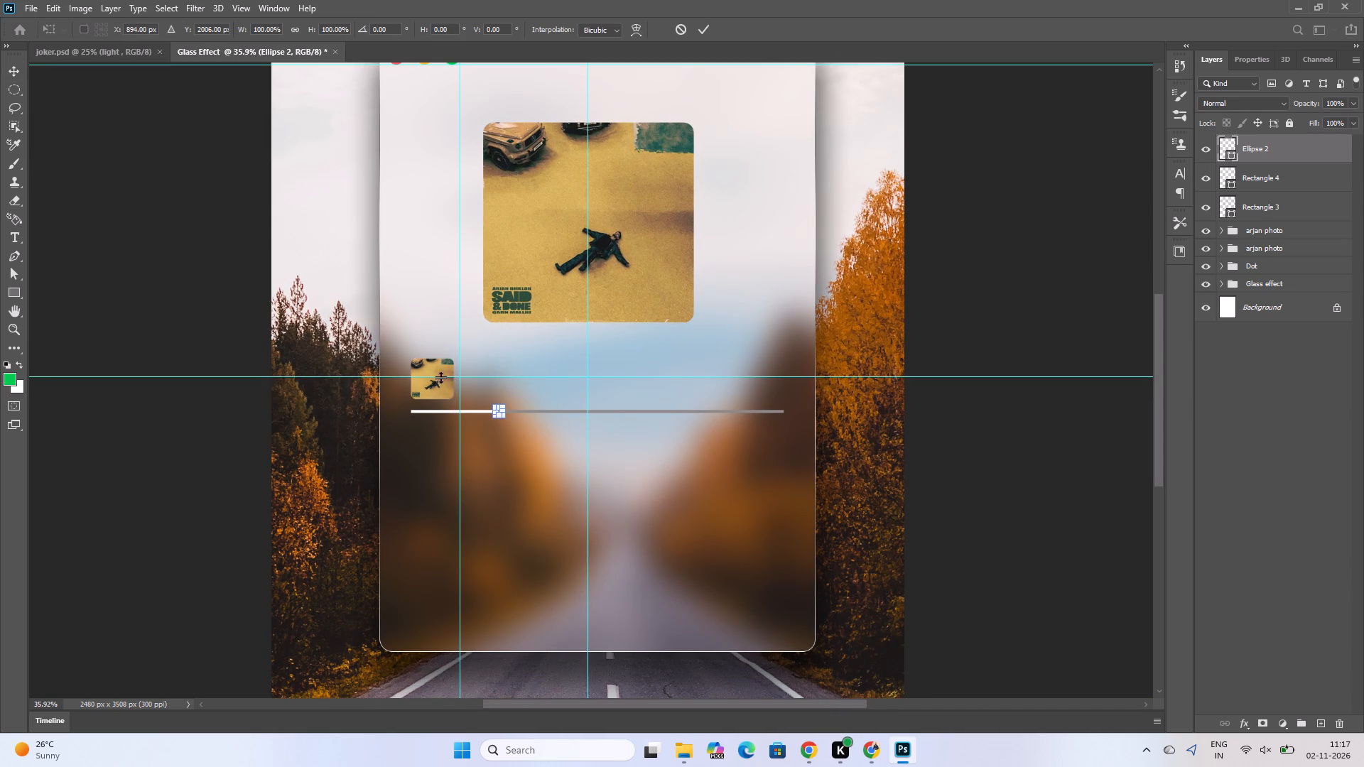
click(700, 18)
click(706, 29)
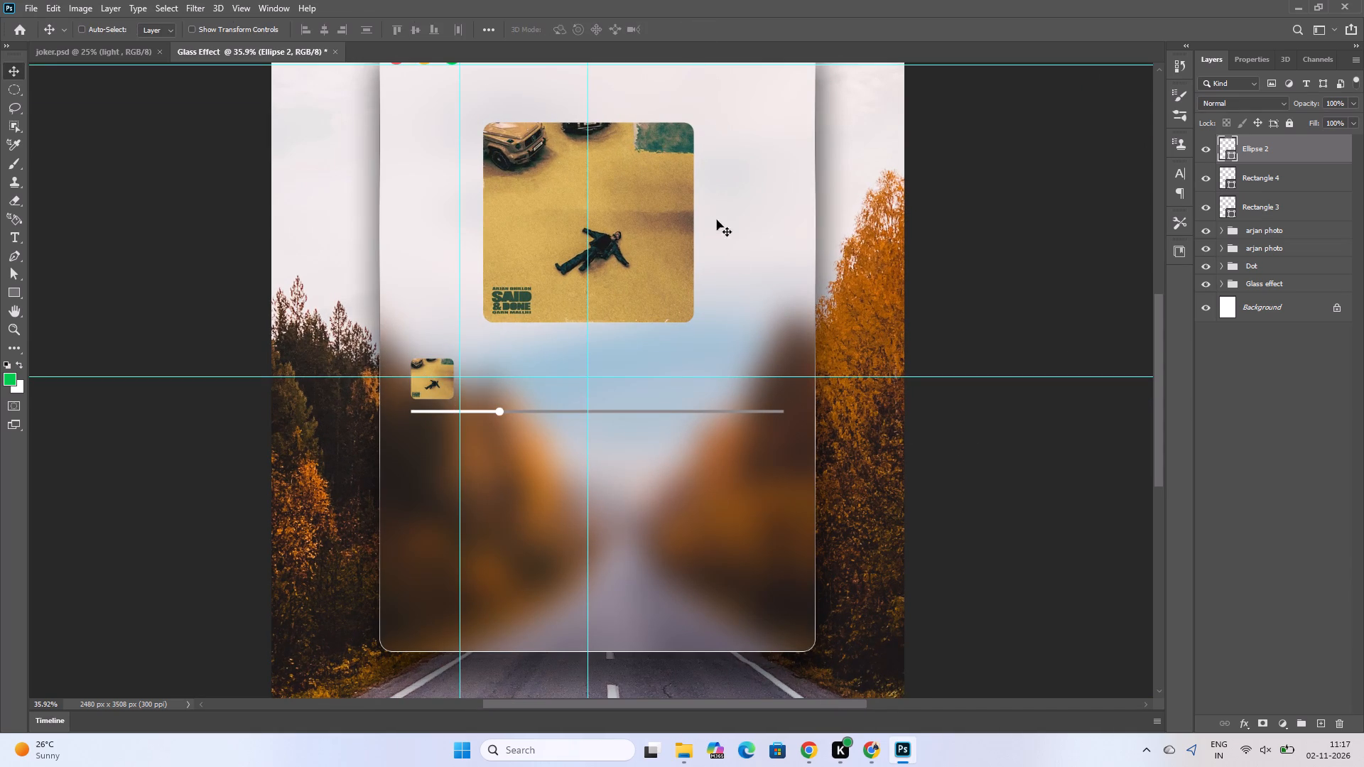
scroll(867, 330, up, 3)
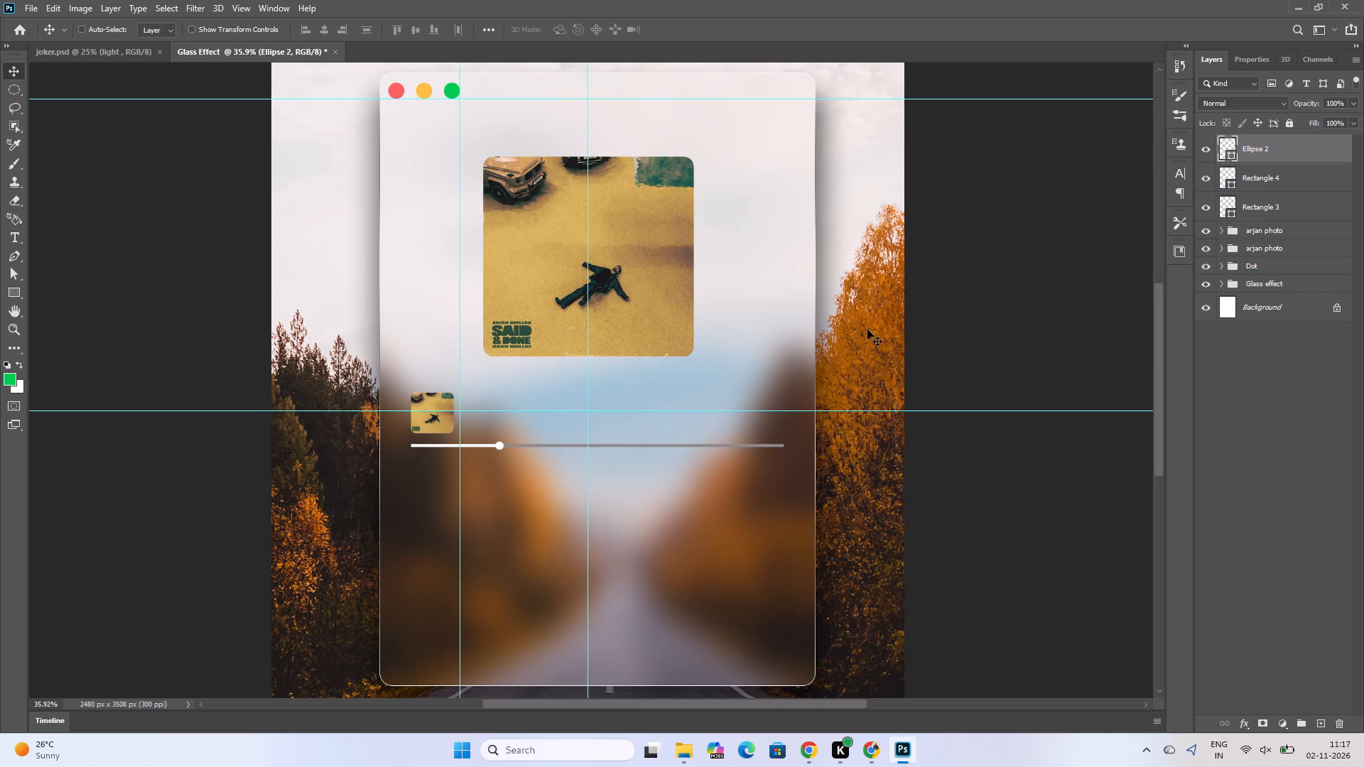
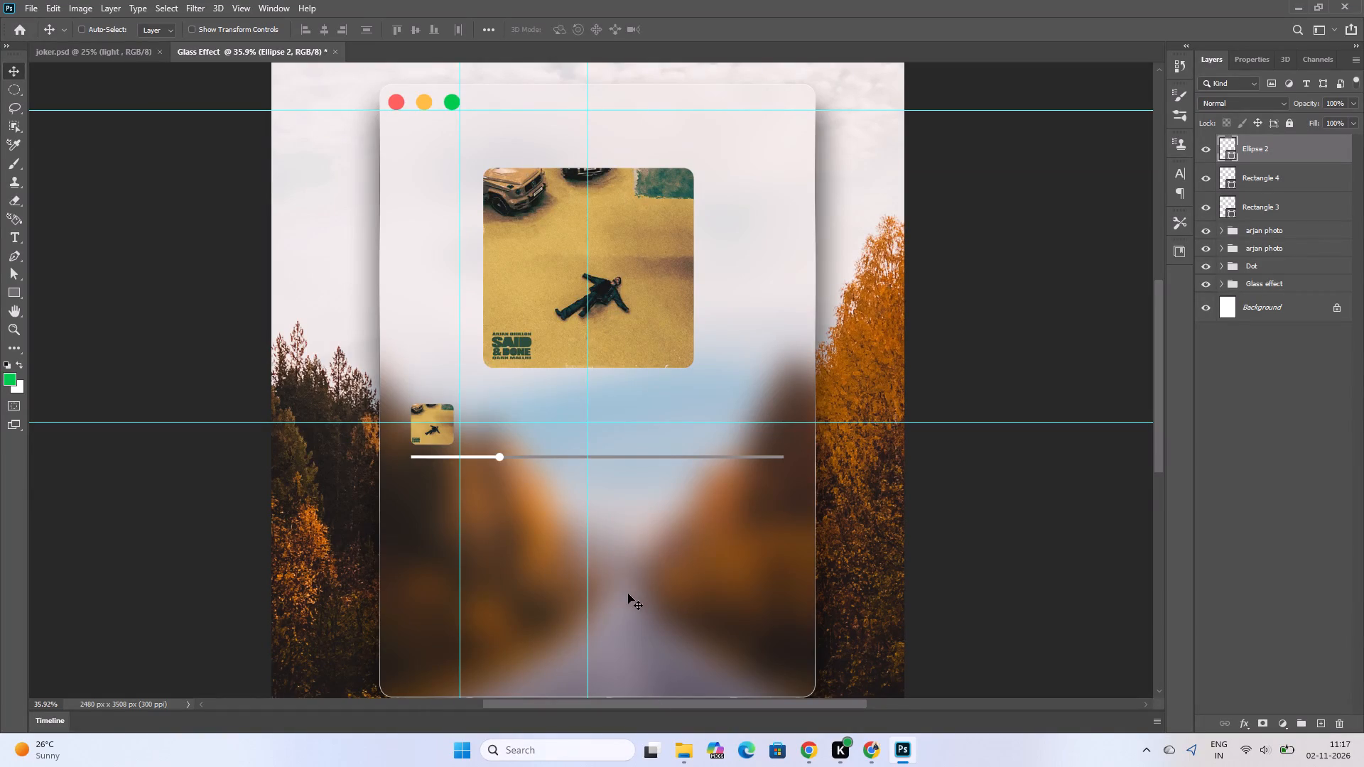
Add a paragraph text box reading "Said & done" beside the small album thumbnail, above the progress bar.
scroll(651, 557, down, 1)
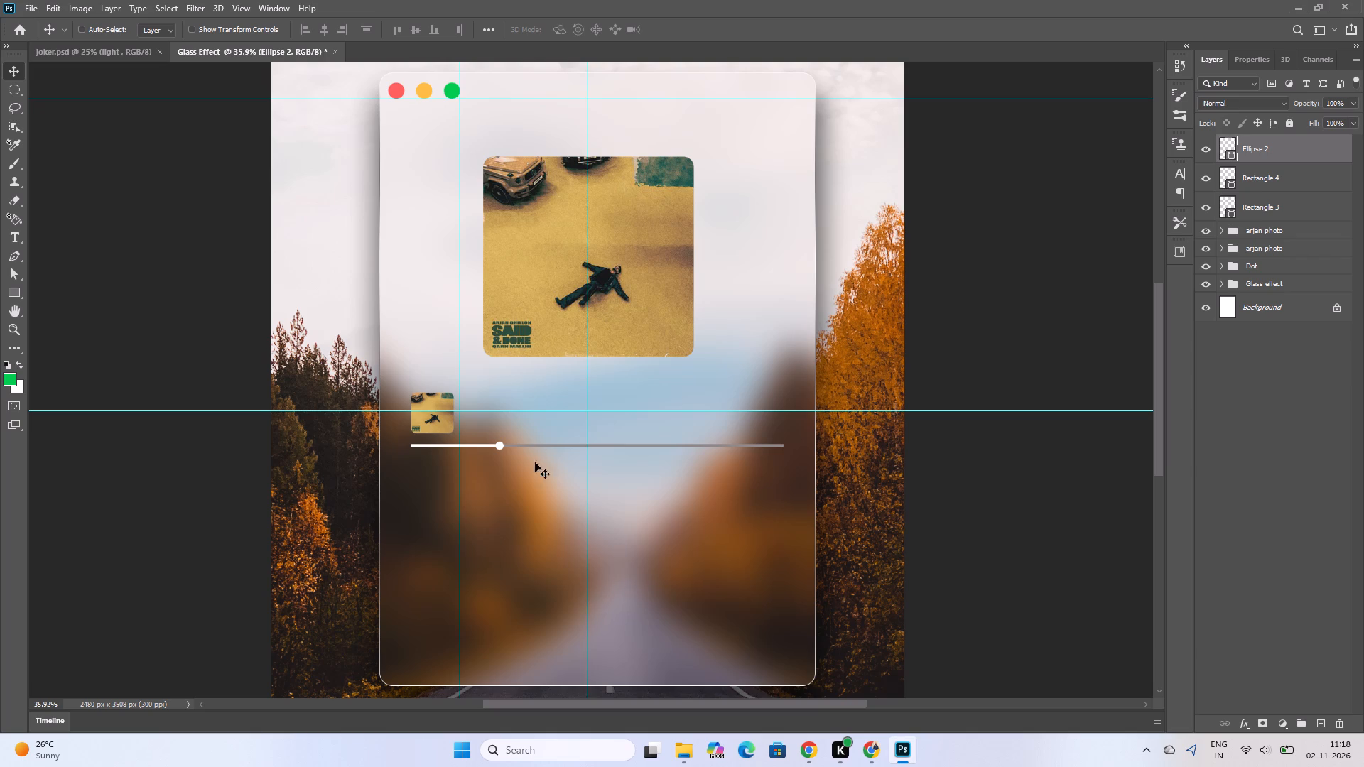
click(14, 232)
drag(465, 399, 465, 409)
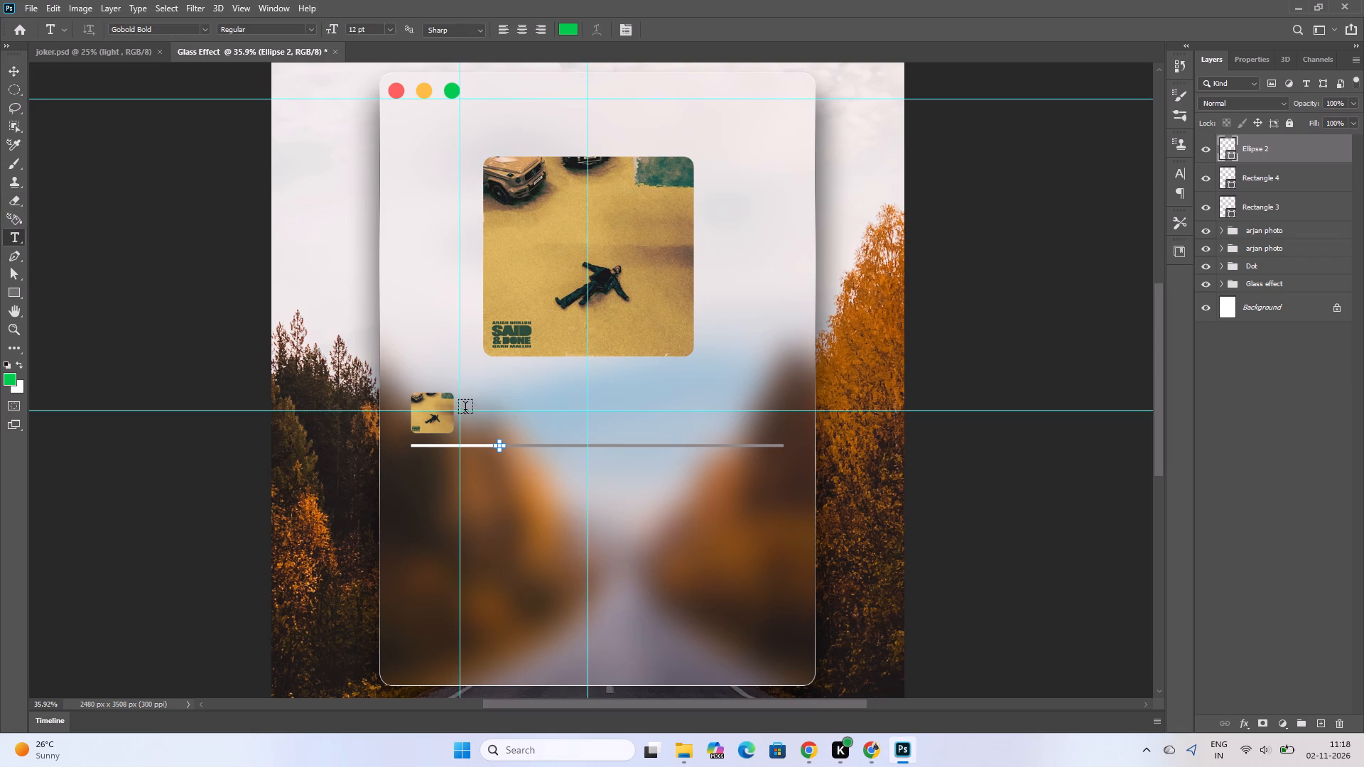
drag(465, 409, 649, 433)
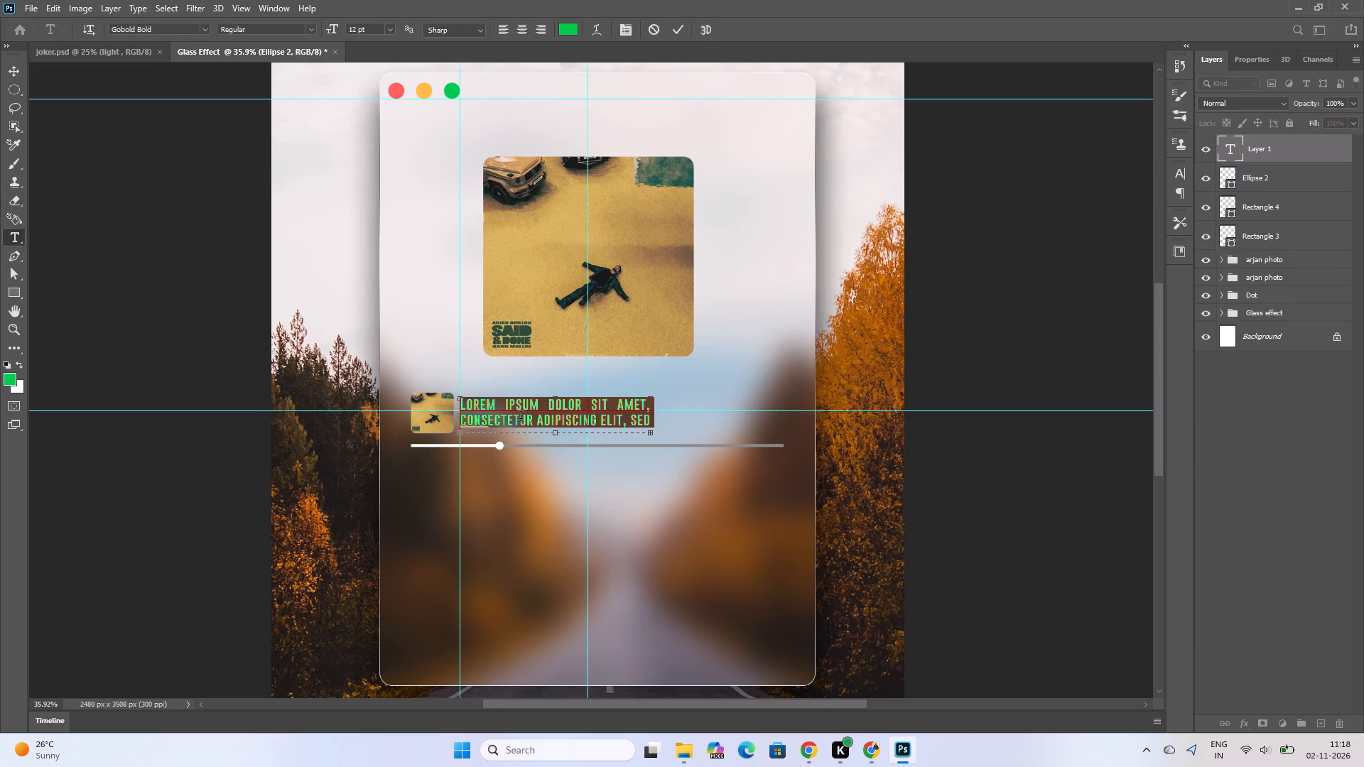
key(shift+s)
text(ai)
text(d)
key(space)
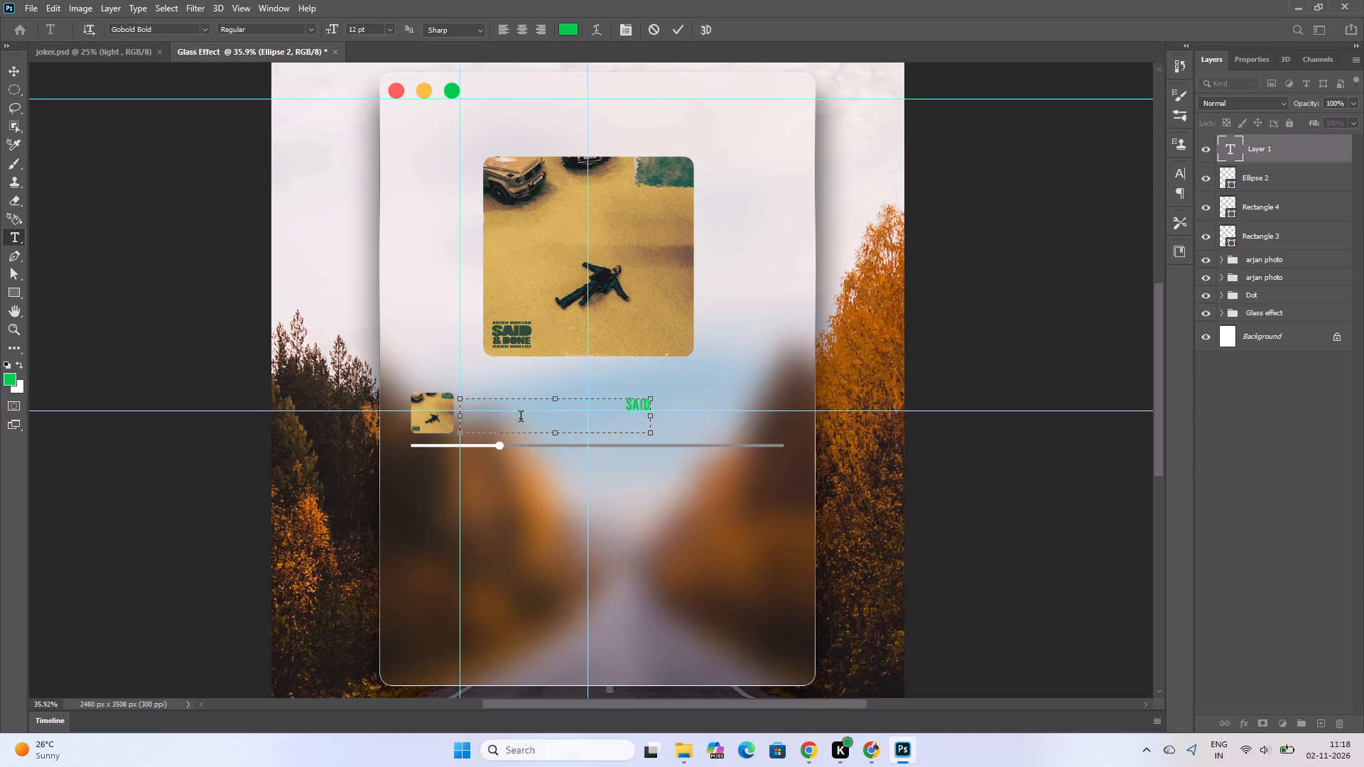
text(%)
key(space)
key(BackSpace)
key(BackSpace)
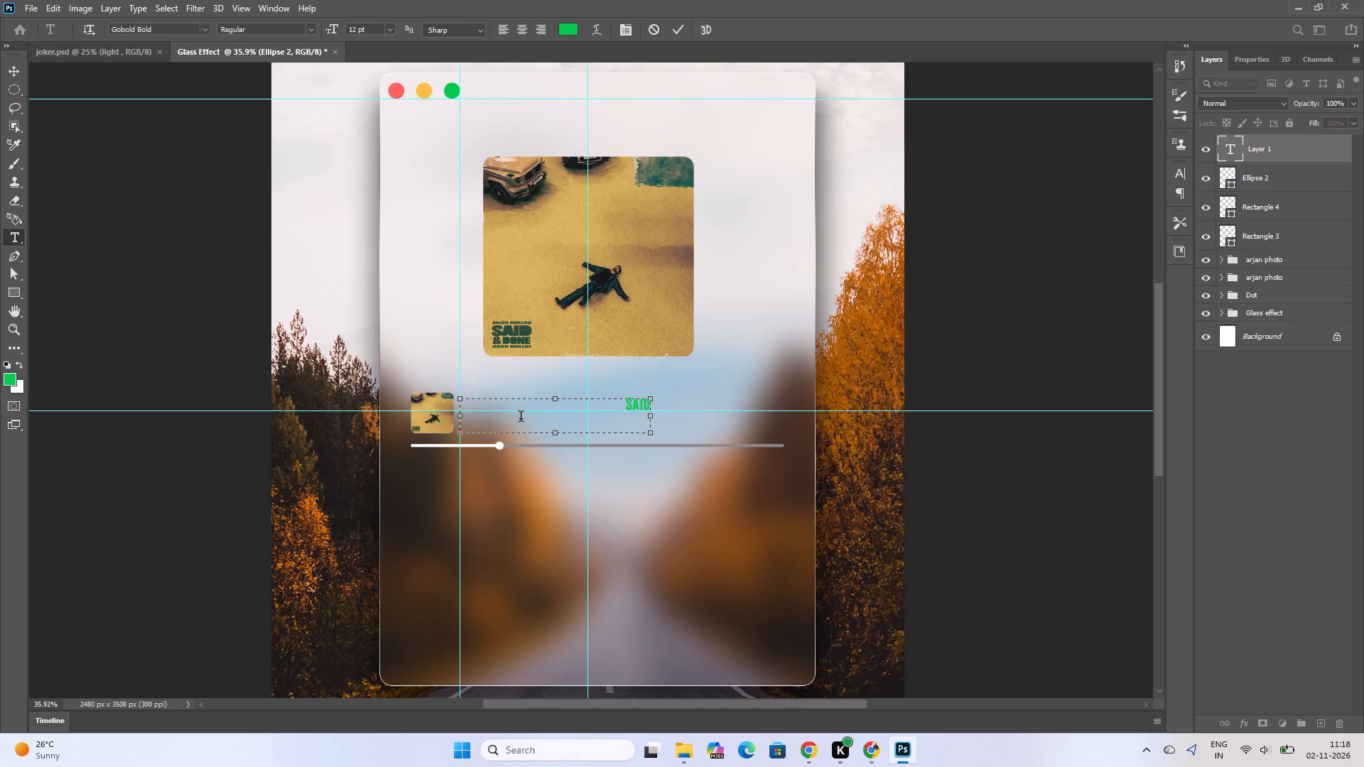
key(space)
text(&)
key(space)
key(d)
text(one)
Left-align the whole song title text and set its font to Franklin Gothic Medium.
key(ctrl+a)
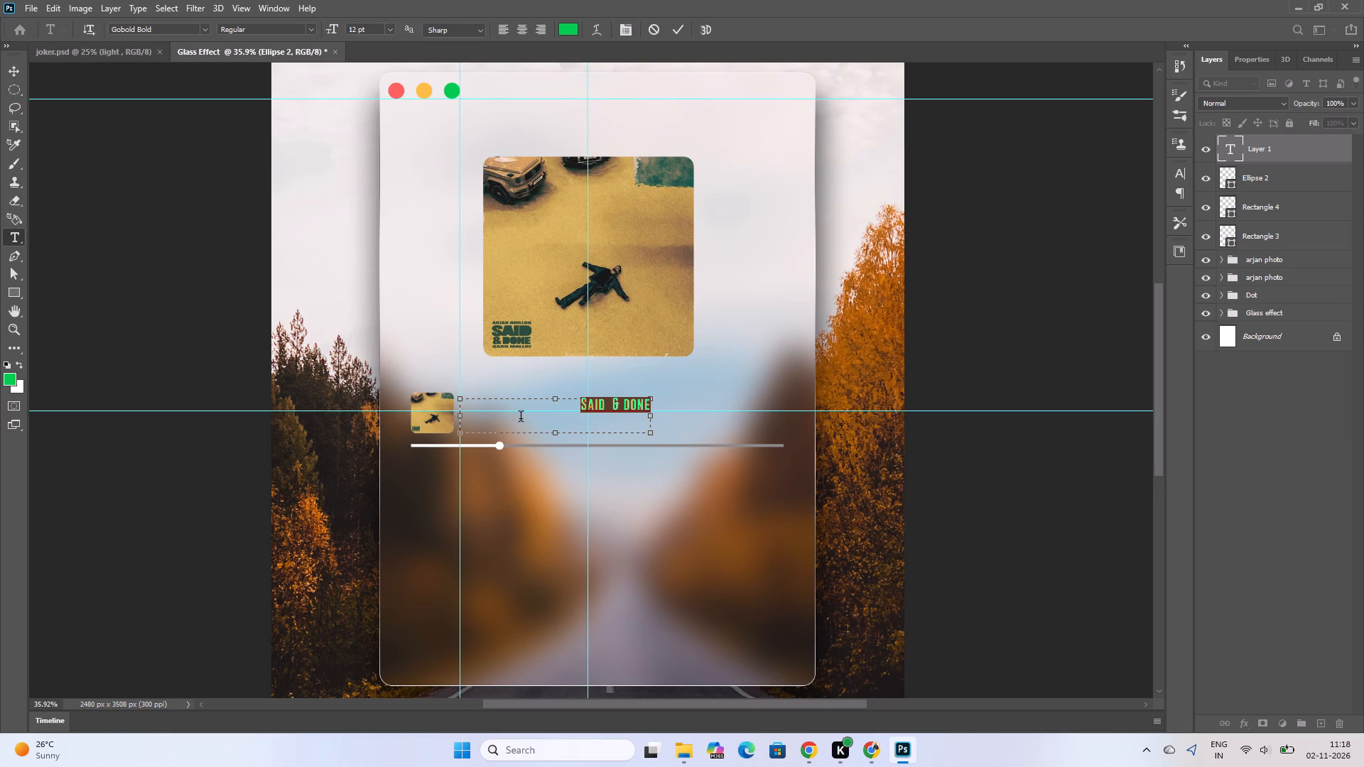
click(1230, 62)
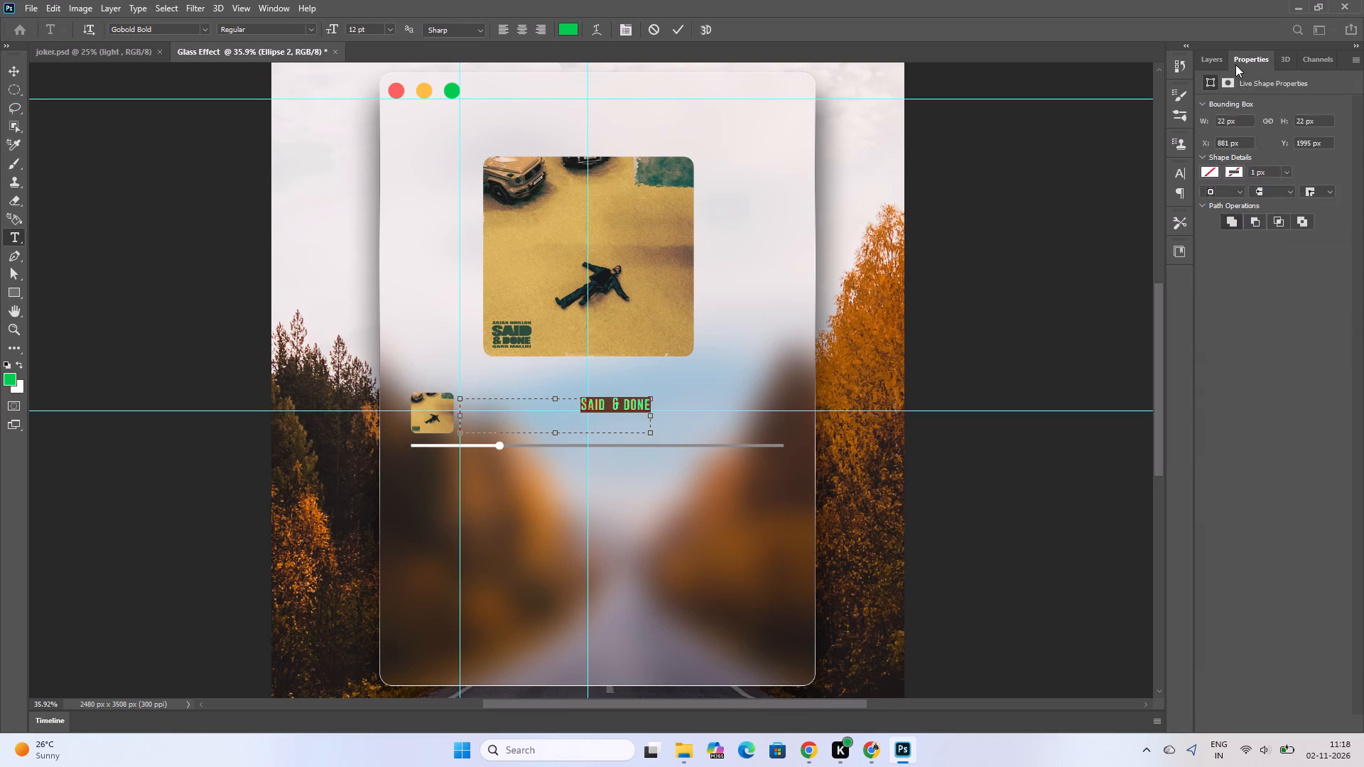
click(1207, 343)
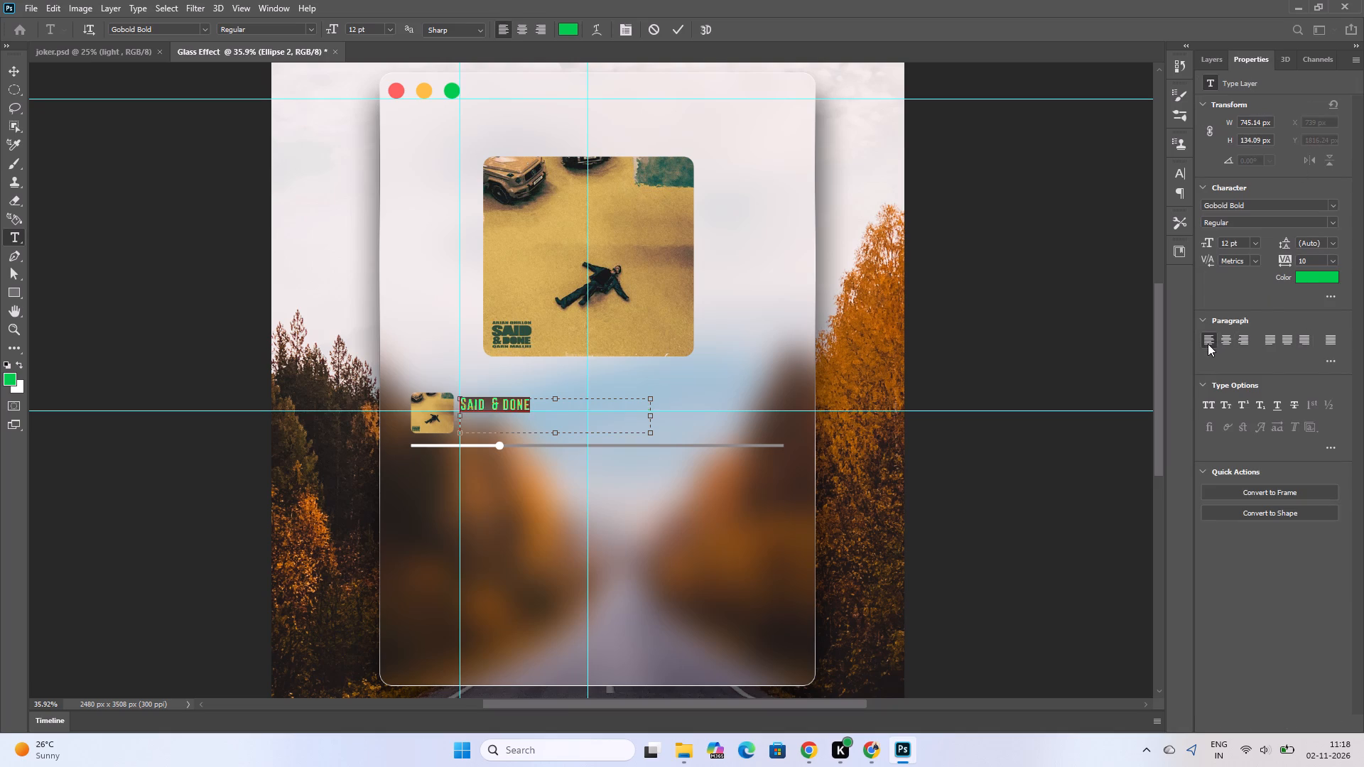
click(1216, 65)
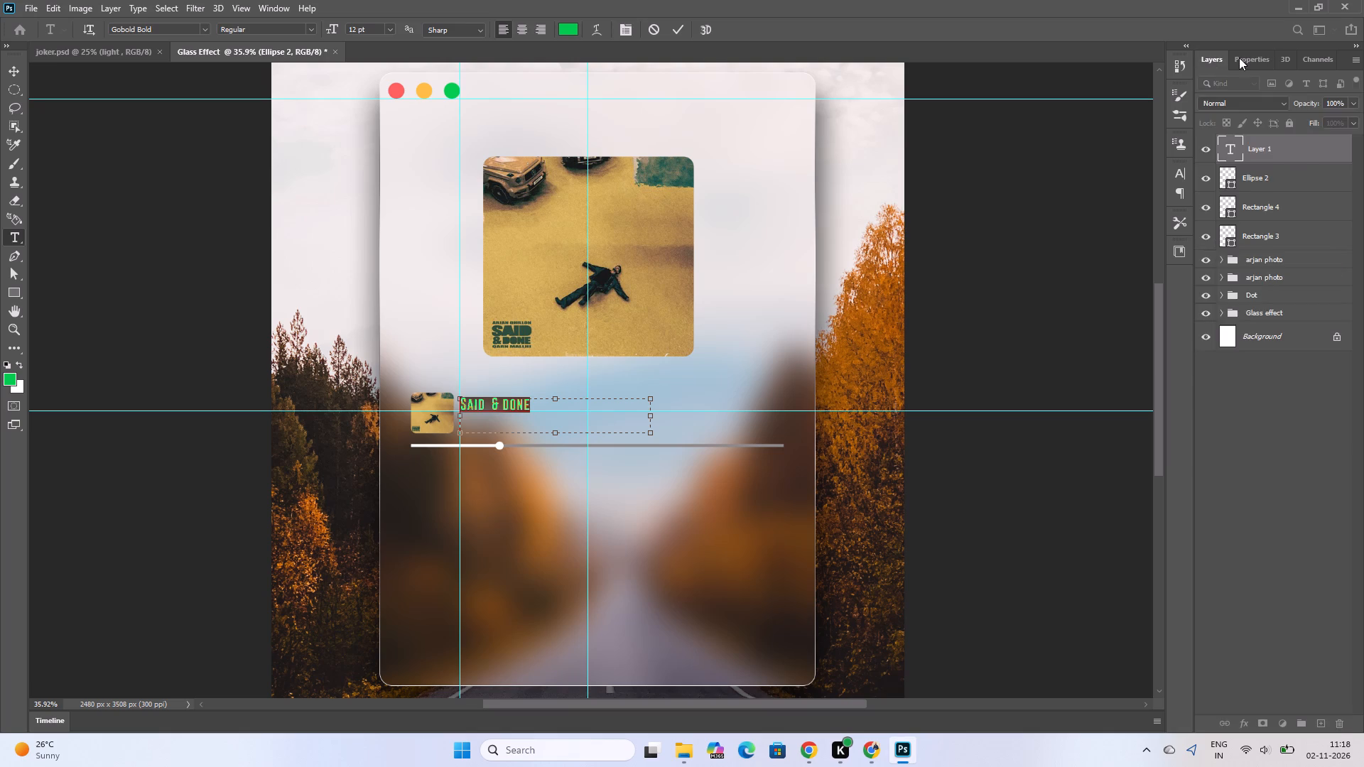
click(1240, 57)
click(1336, 204)
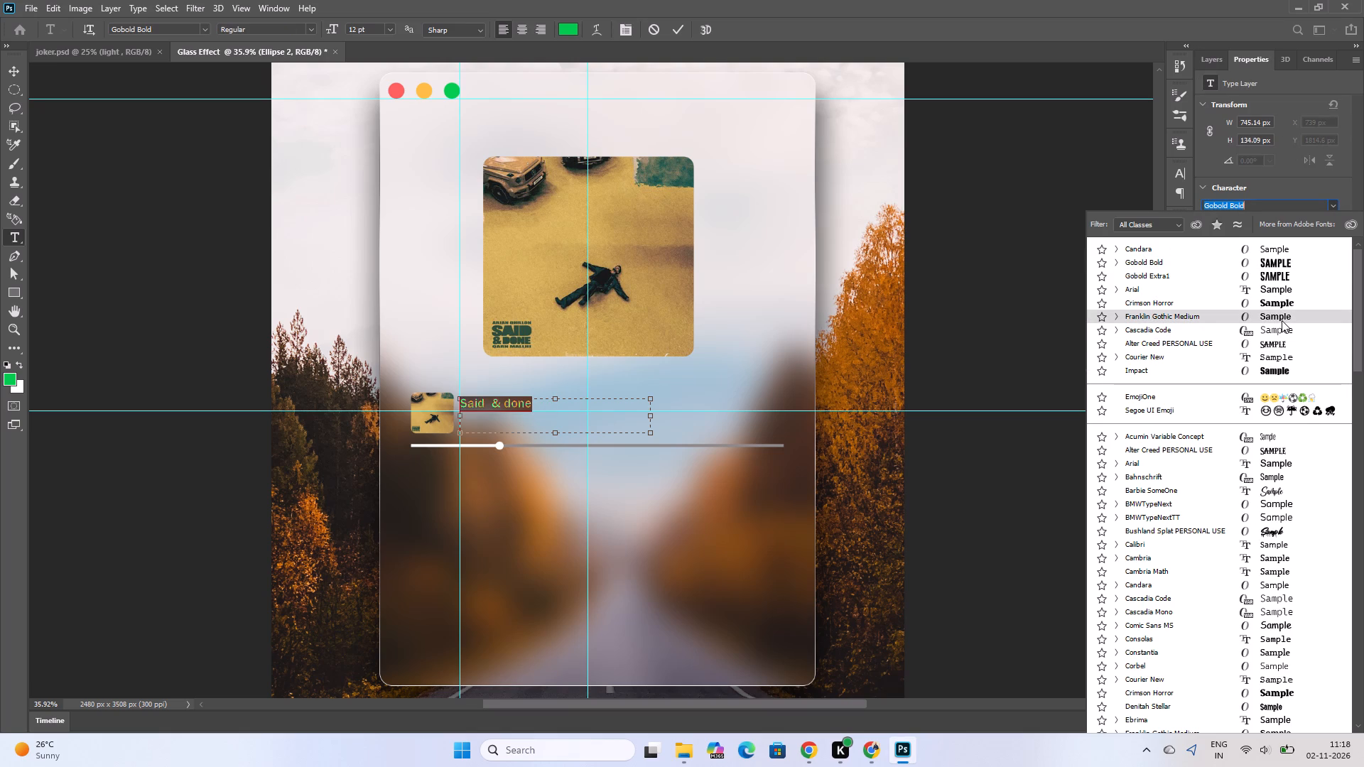
click(1282, 320)
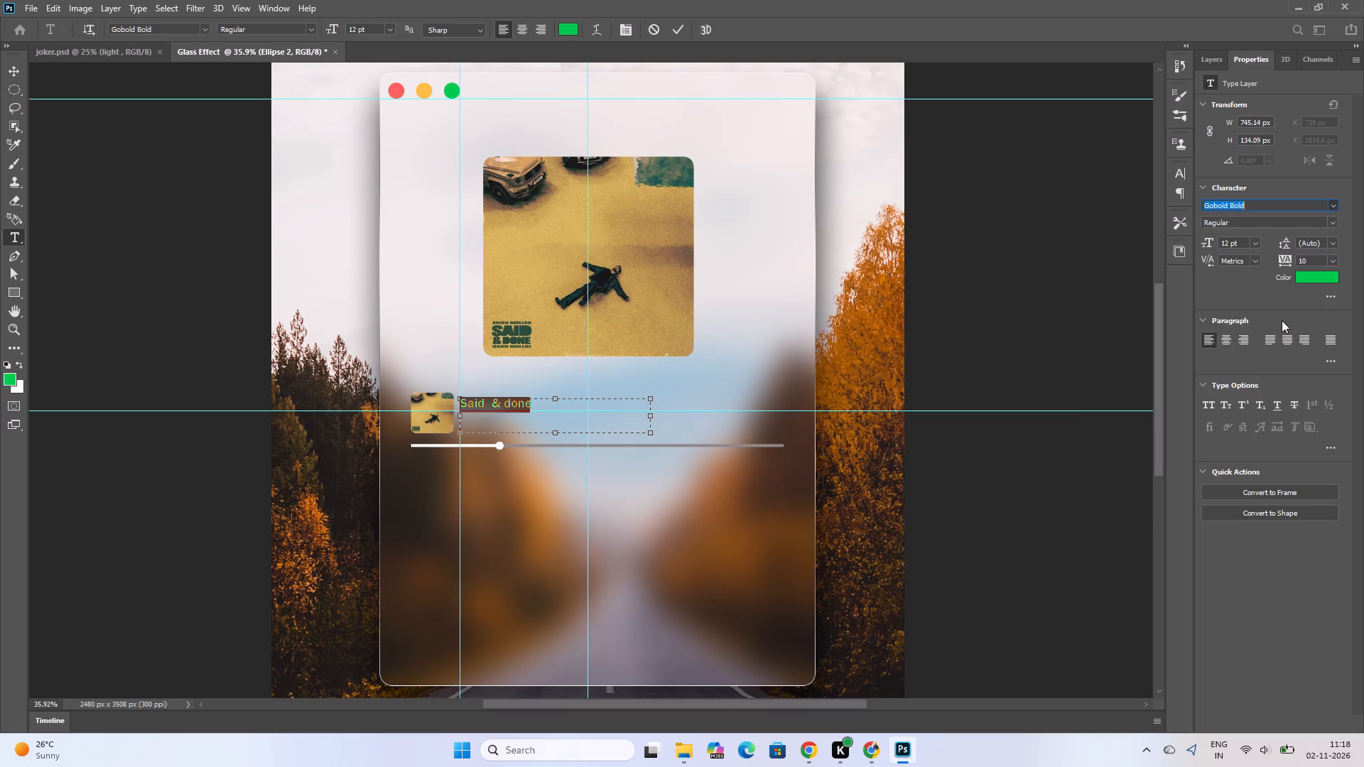
Capitalise the "d" of "done" so the song title reads "Said & Done".
click(509, 408)
key(BackSpace)
key(shift+d)
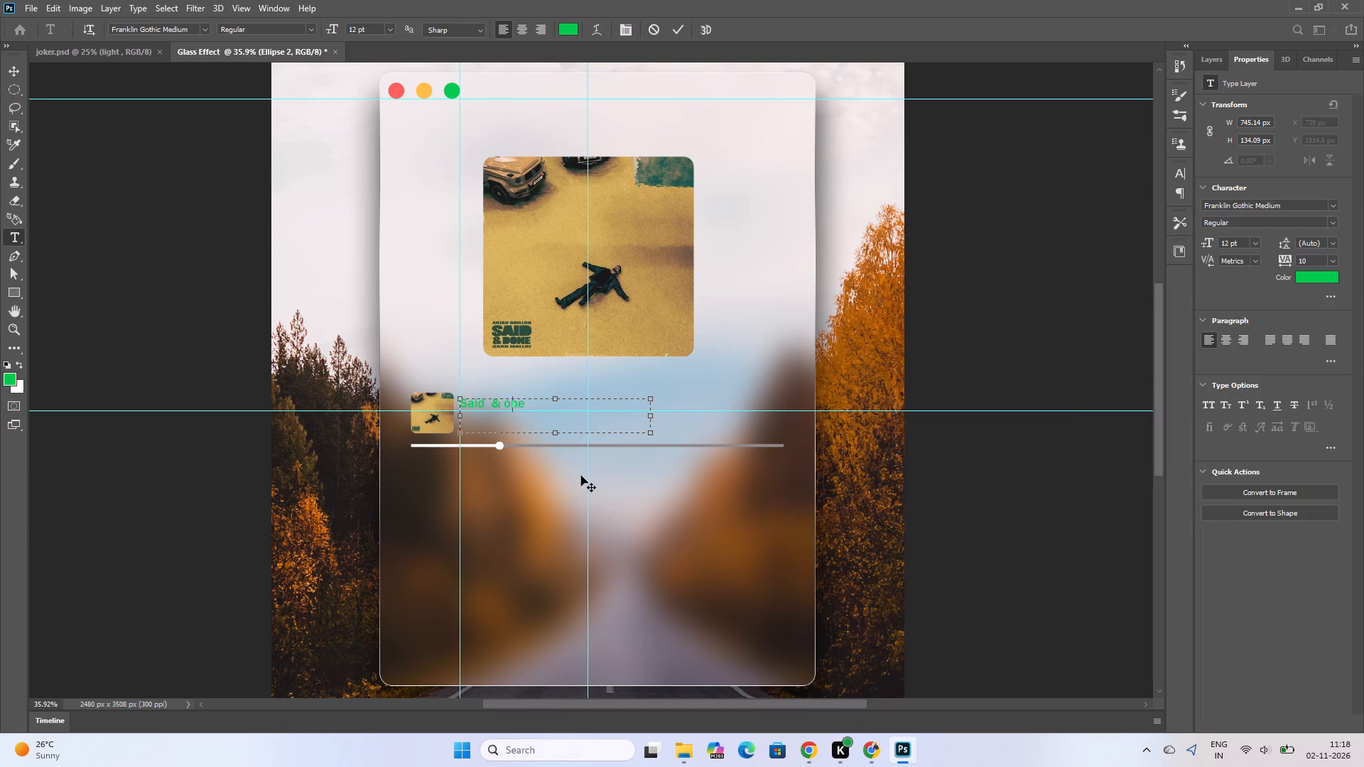
key(ctrl+s)
click(617, 435)
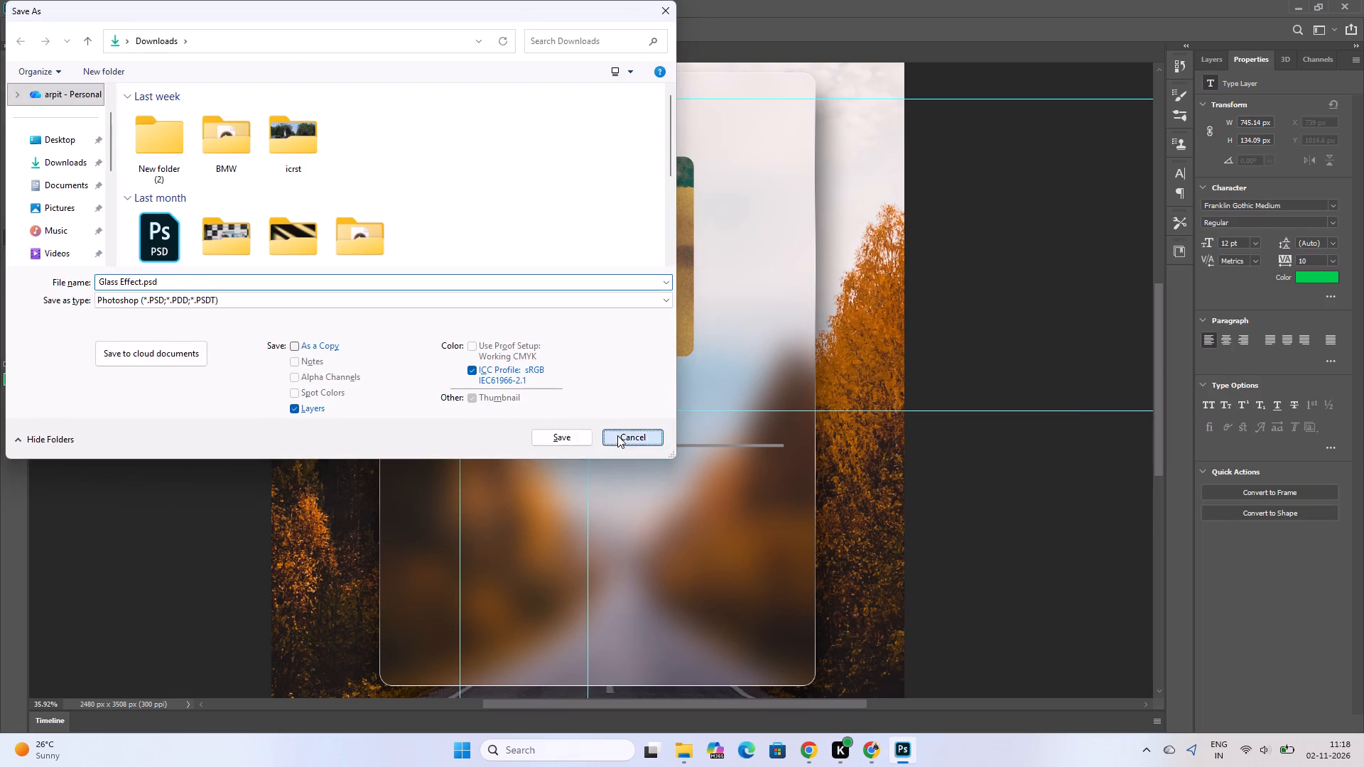
Set the whole "Said & Done" title to white (ffffff) in the Regular font style.
triple_click(495, 410)
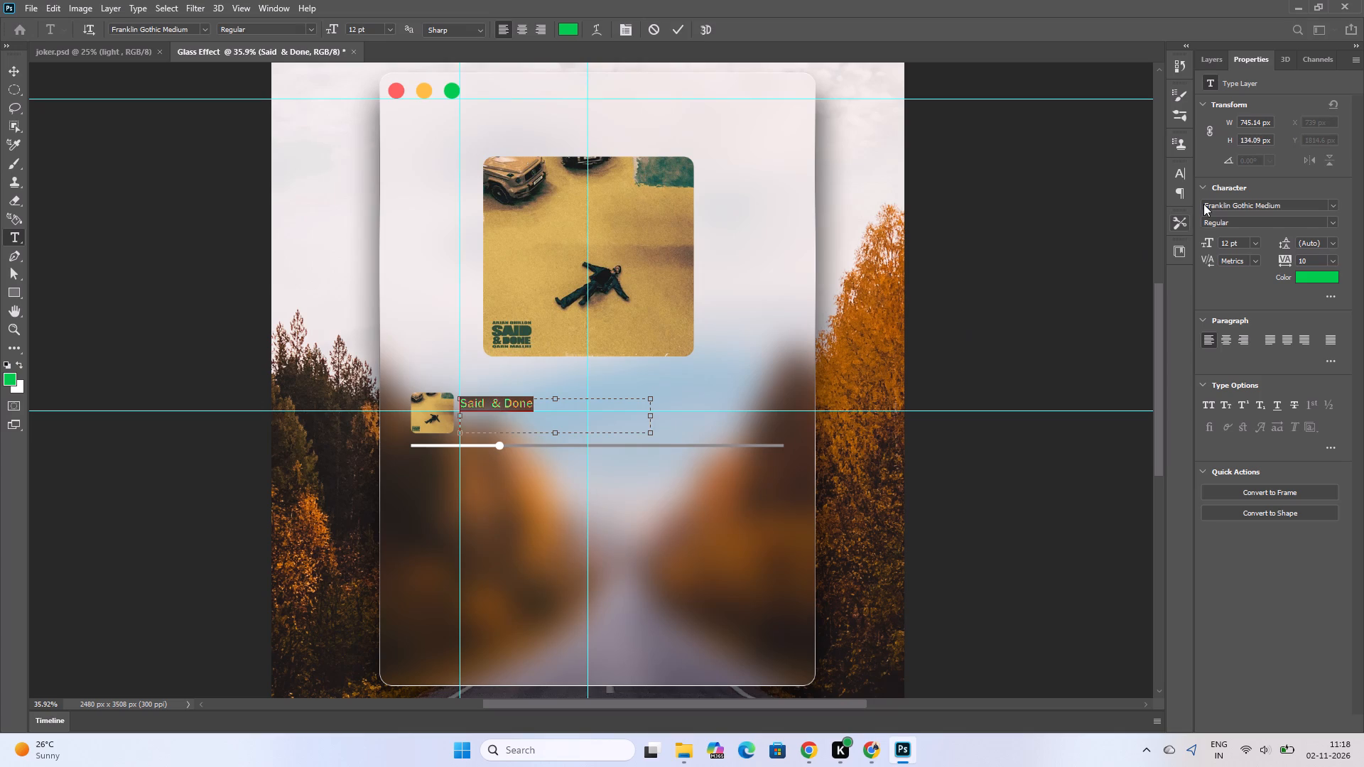
click(1316, 271)
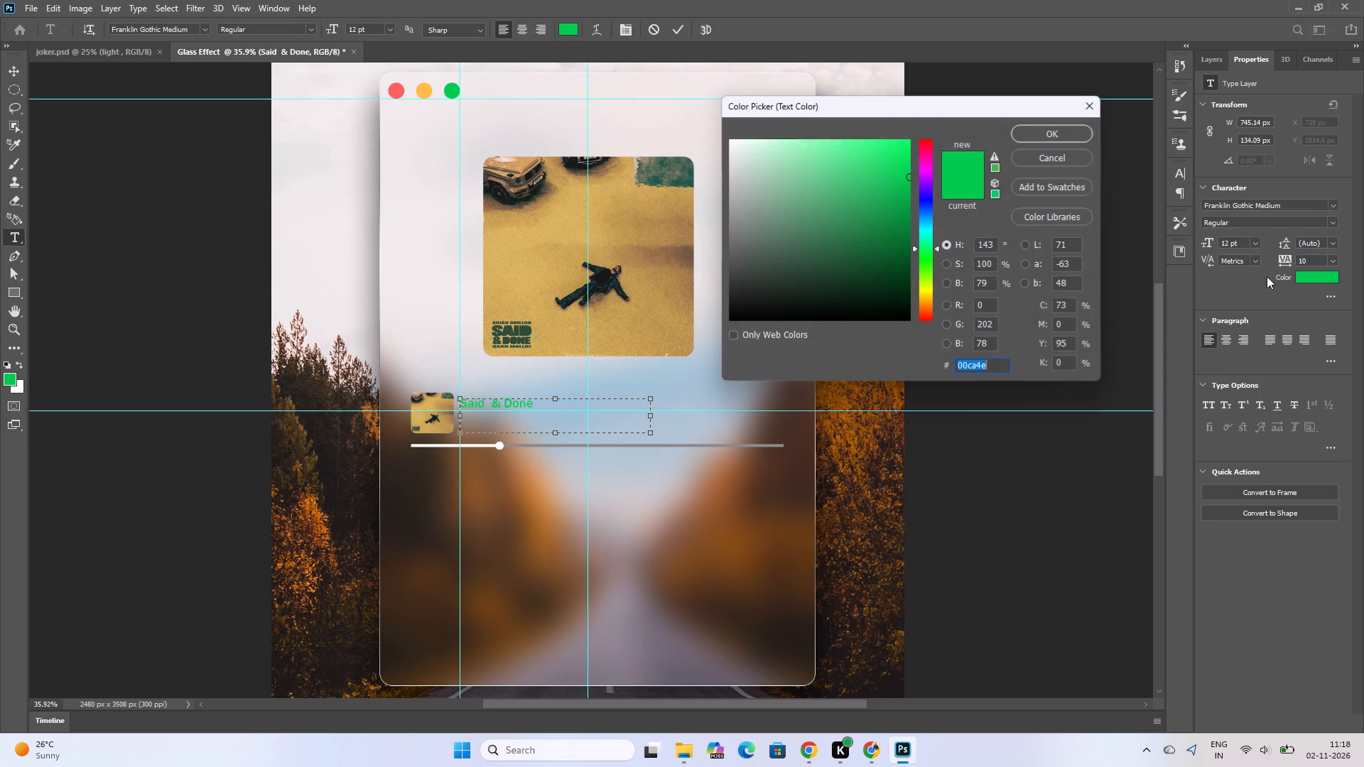
drag(732, 139, 712, 136)
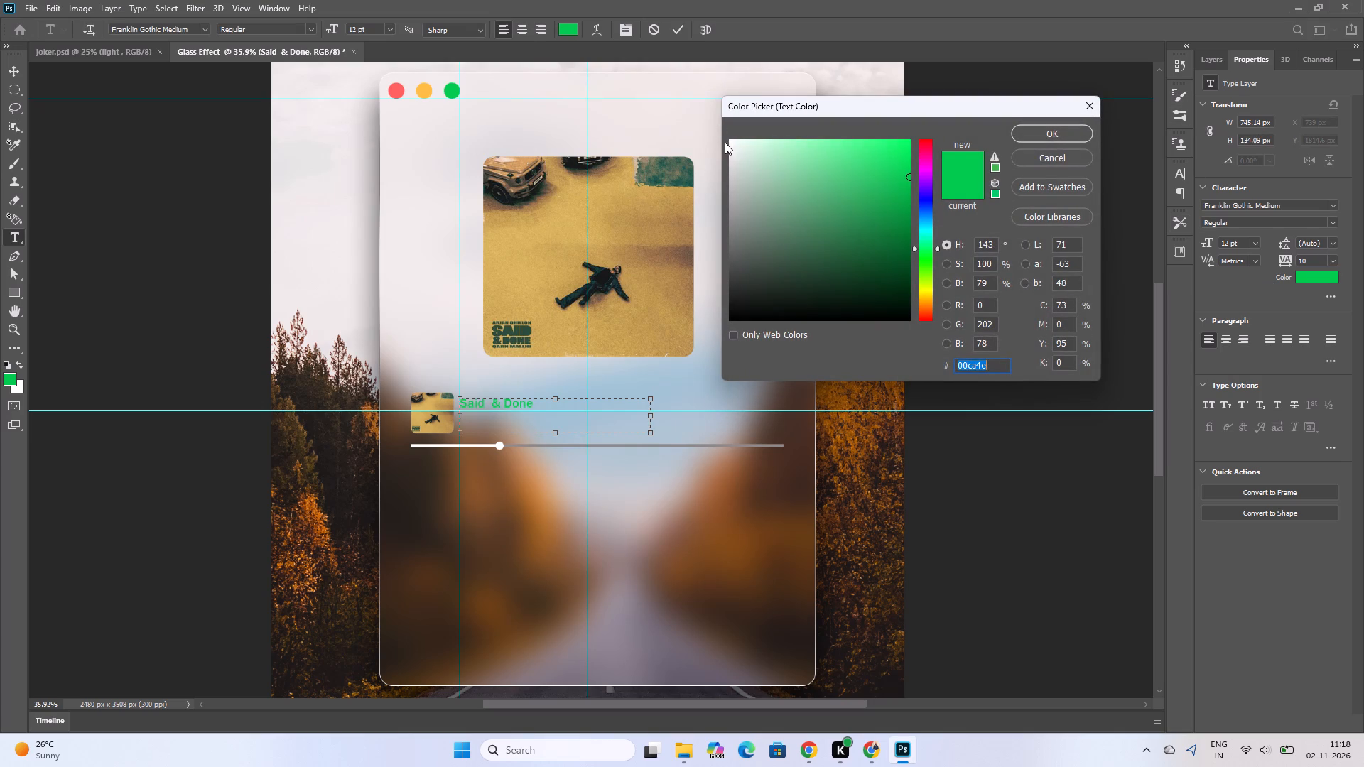
drag(736, 145, 725, 138)
click(1048, 134)
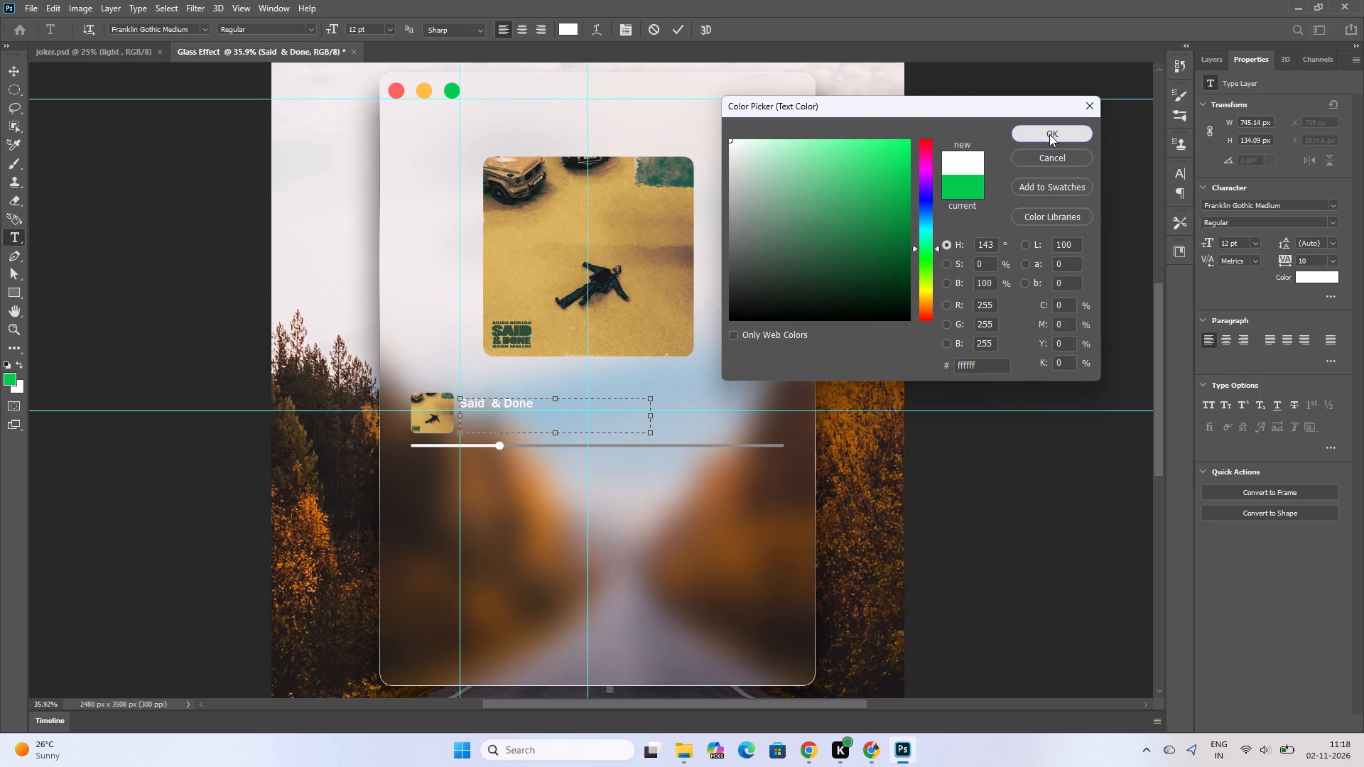
click(1335, 224)
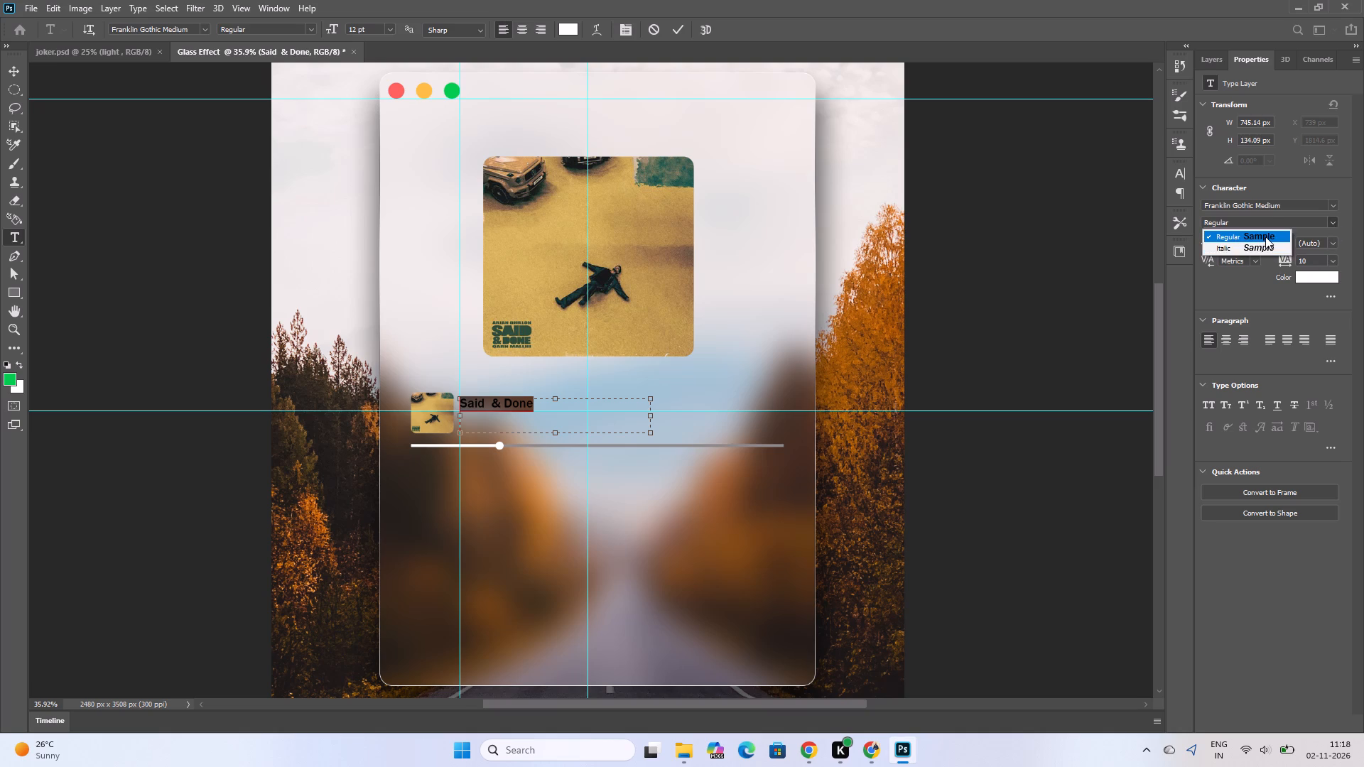
click(1265, 236)
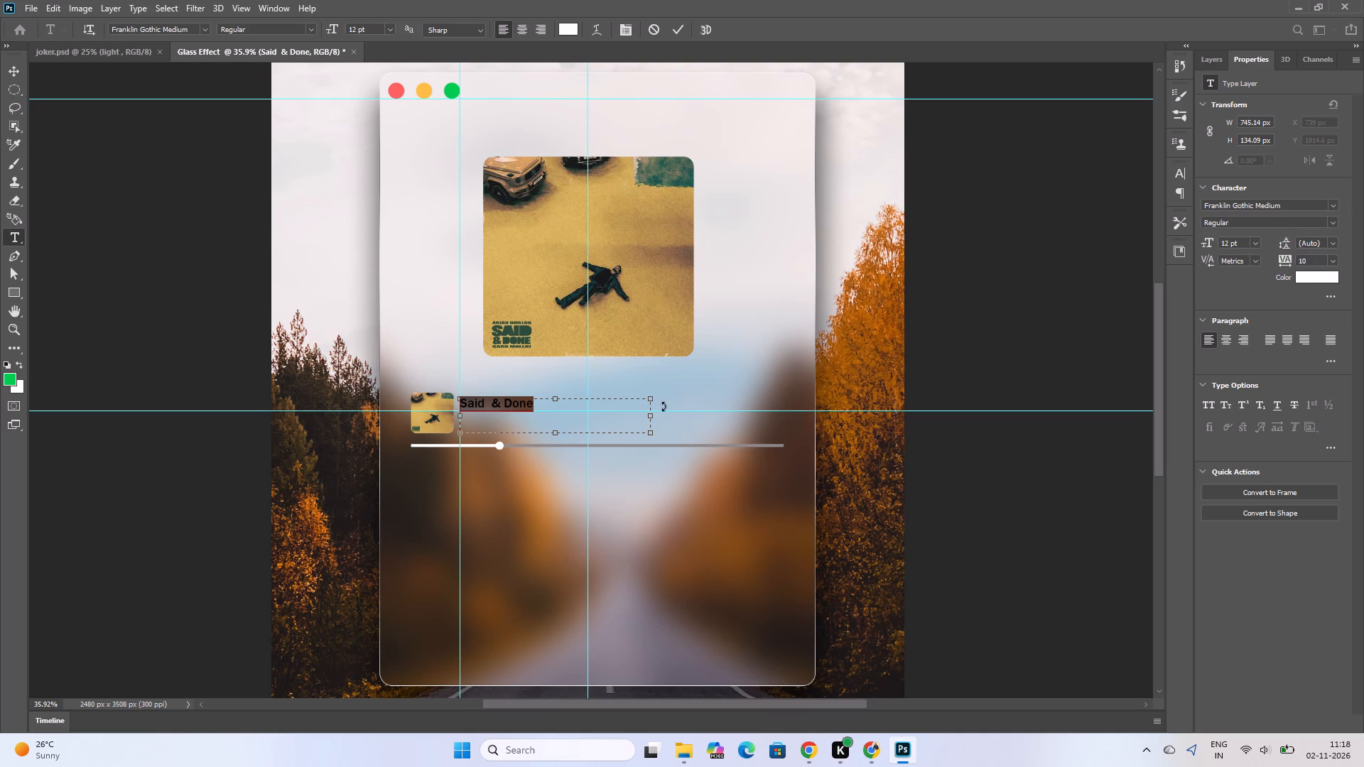
Narrow the title's text box to about 501 px at the centre guide and set the font size to 18 pt.
drag(652, 418, 588, 418)
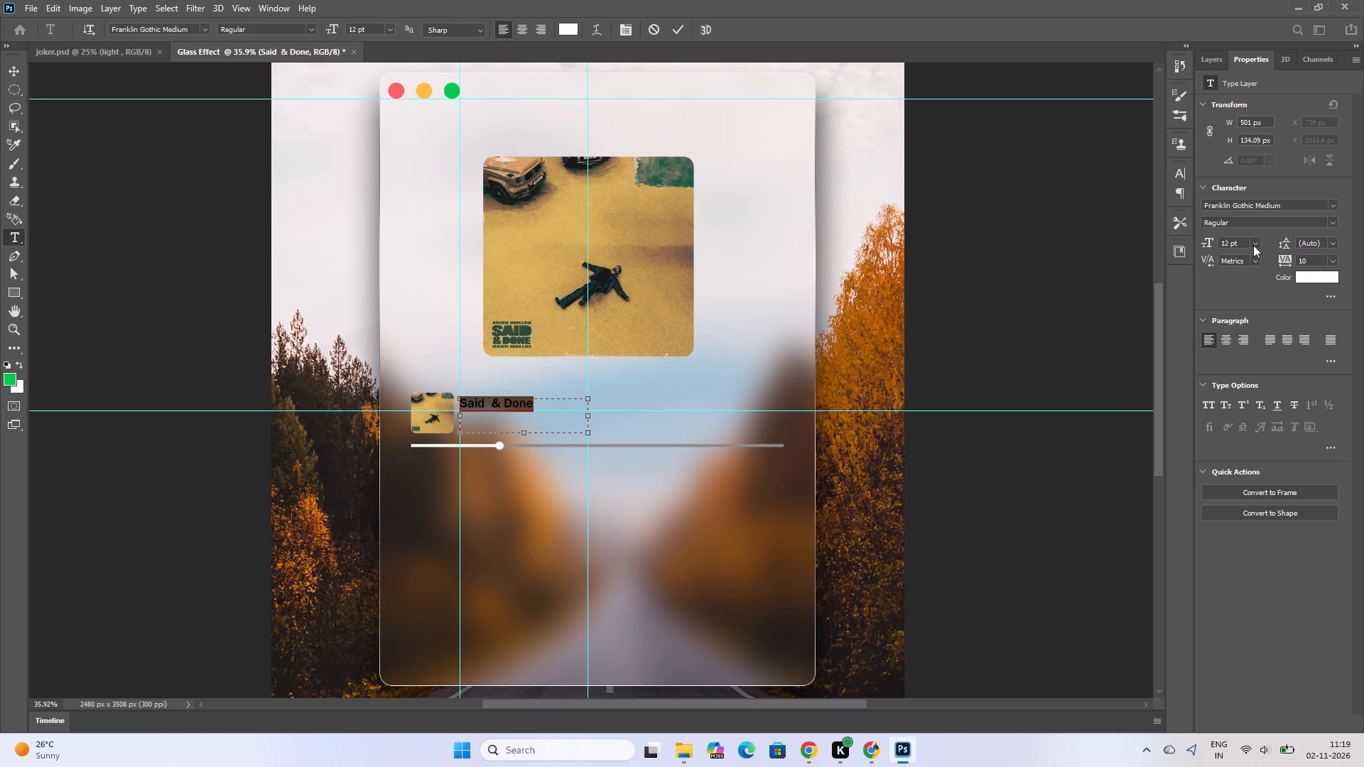
click(1253, 245)
click(1243, 357)
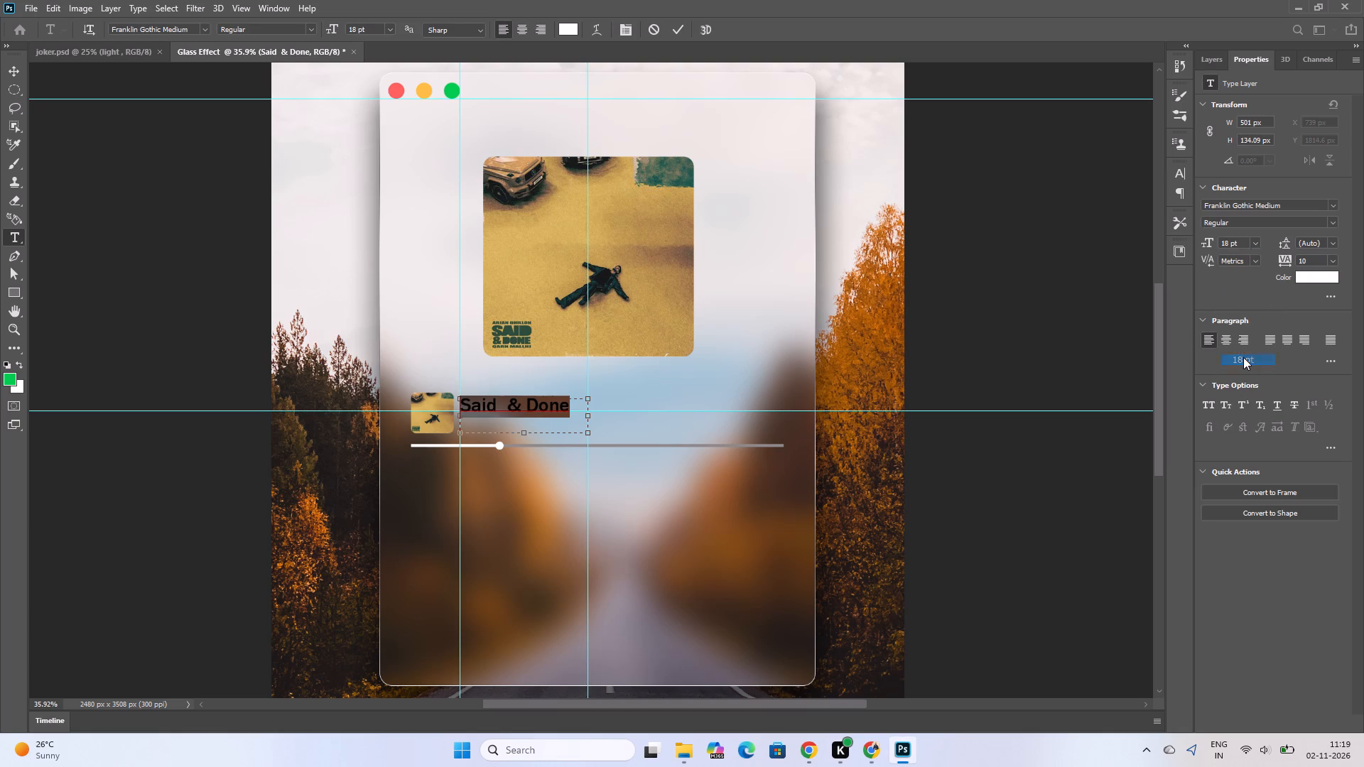
click(1041, 366)
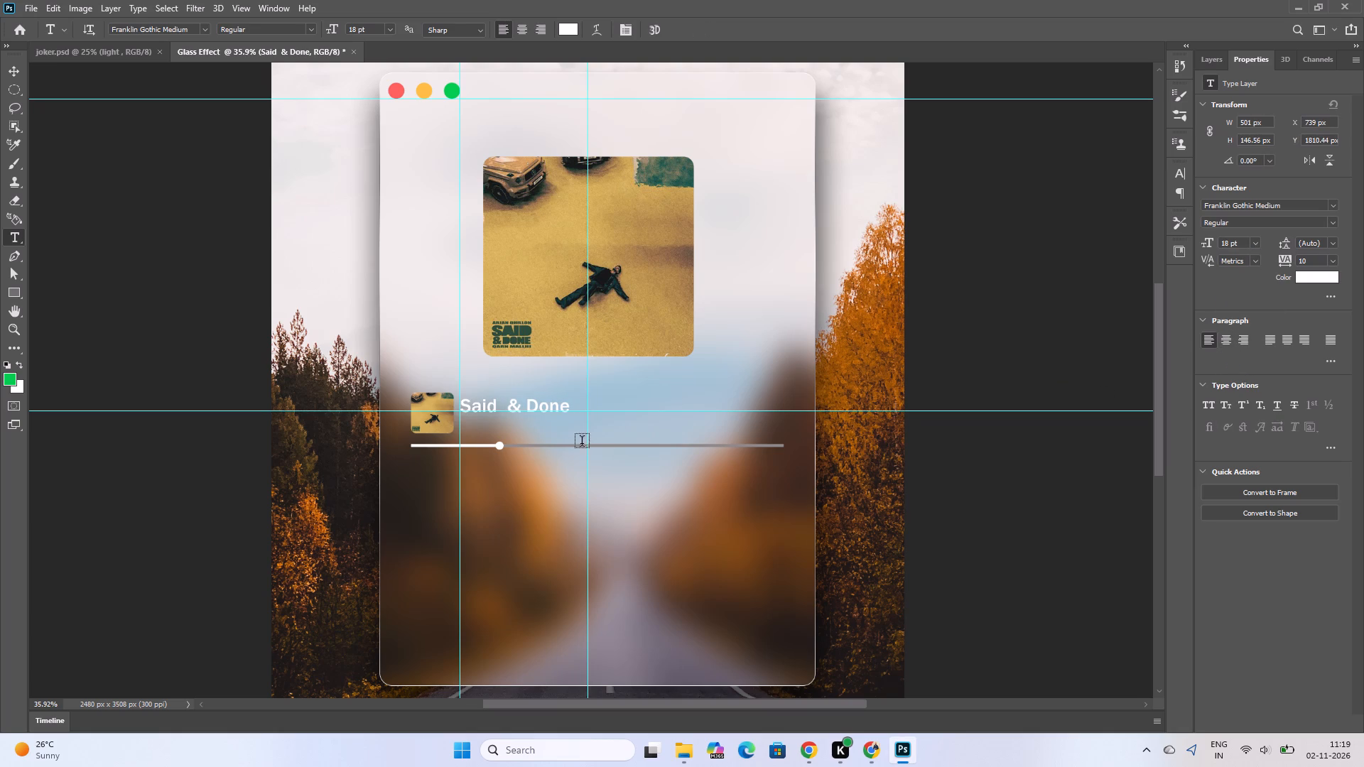
Nudge the "Said & Done" text layer slightly upward, keeping its start at the vertical guide beside the thumbnail.
click(20, 82)
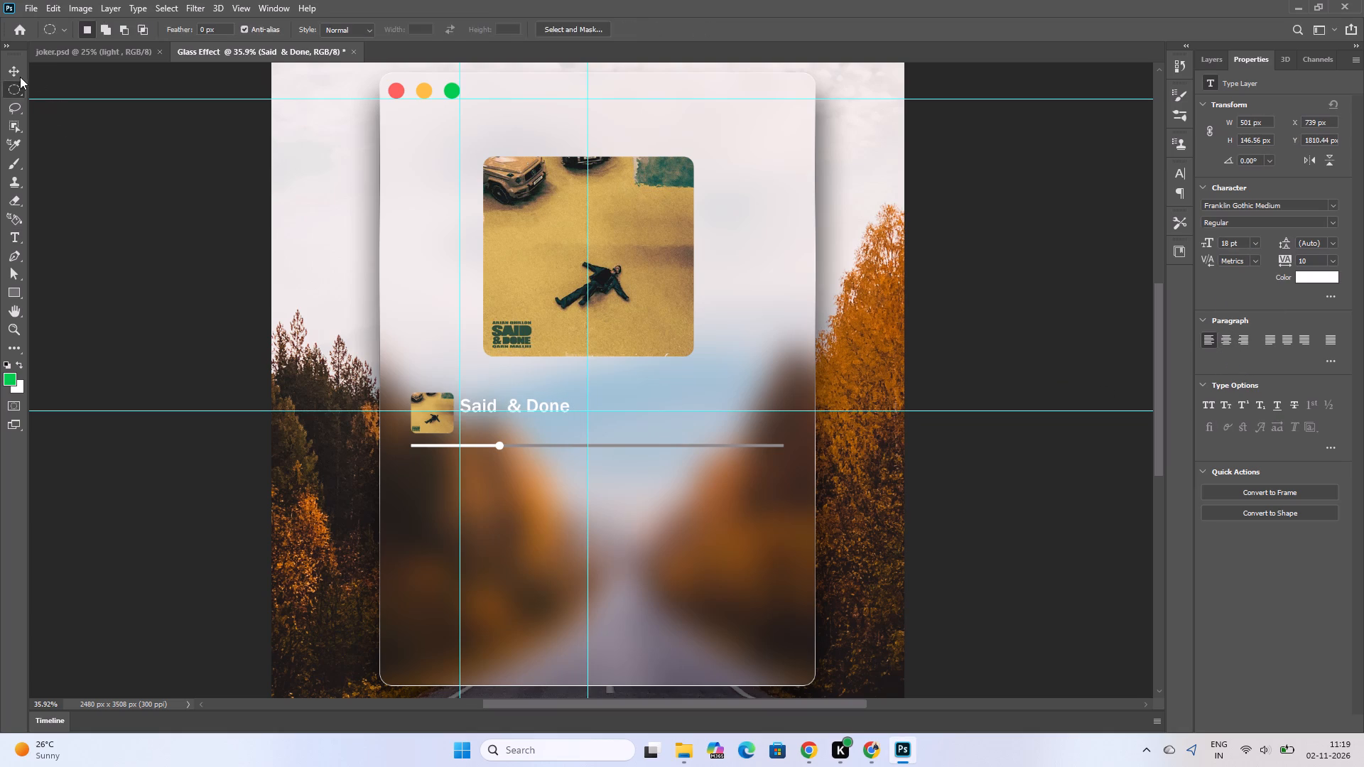
click(19, 70)
click(546, 410)
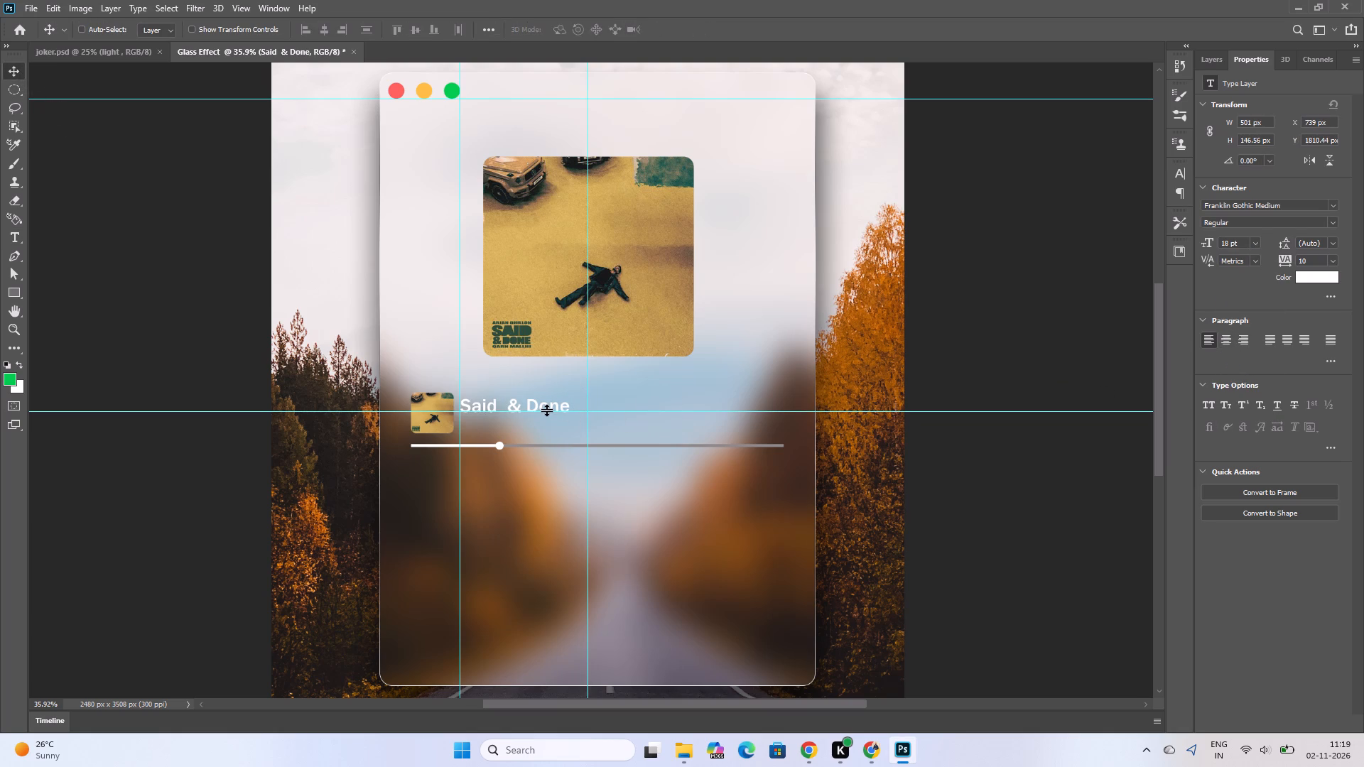
click(546, 406)
click(1213, 59)
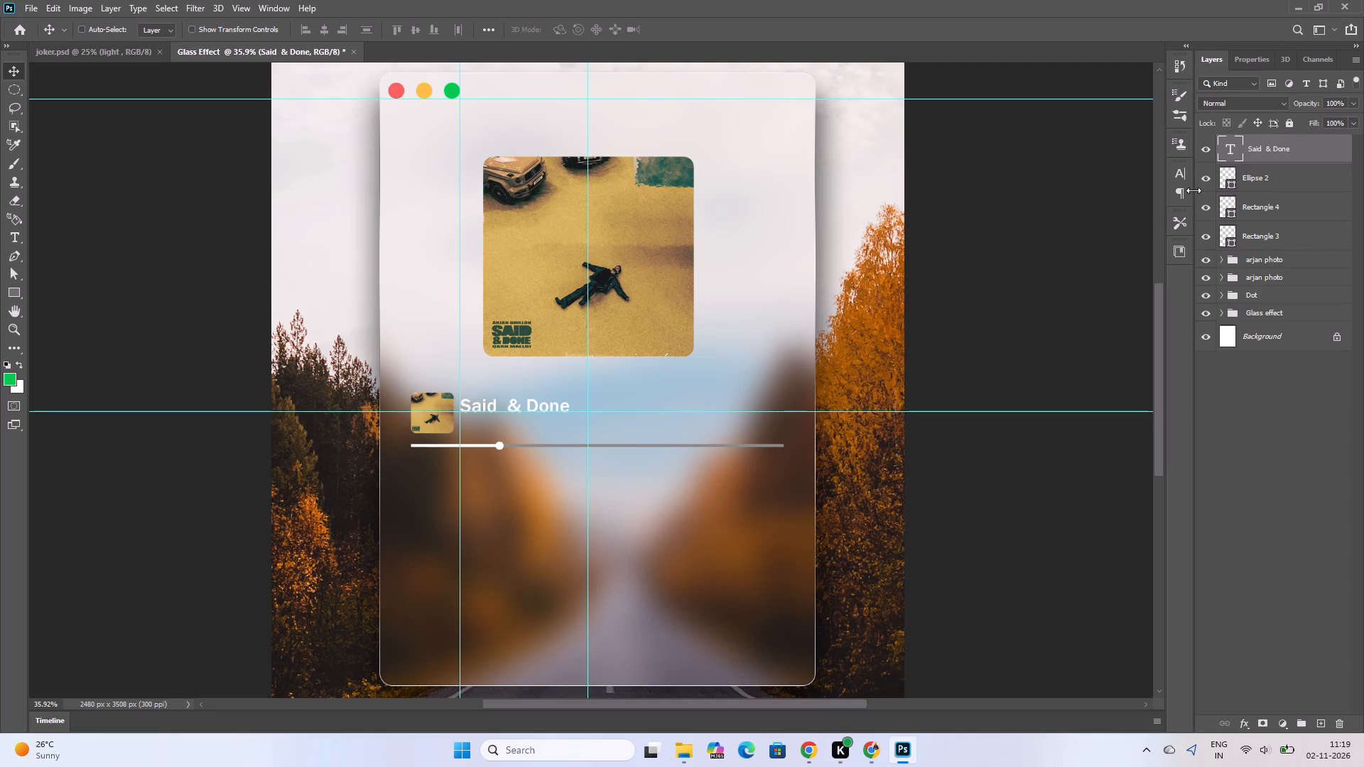
key(Up)
key(Up)
key(Up)
key(Up)
key(Left)
key(Left)
key(Left)
key(Right)
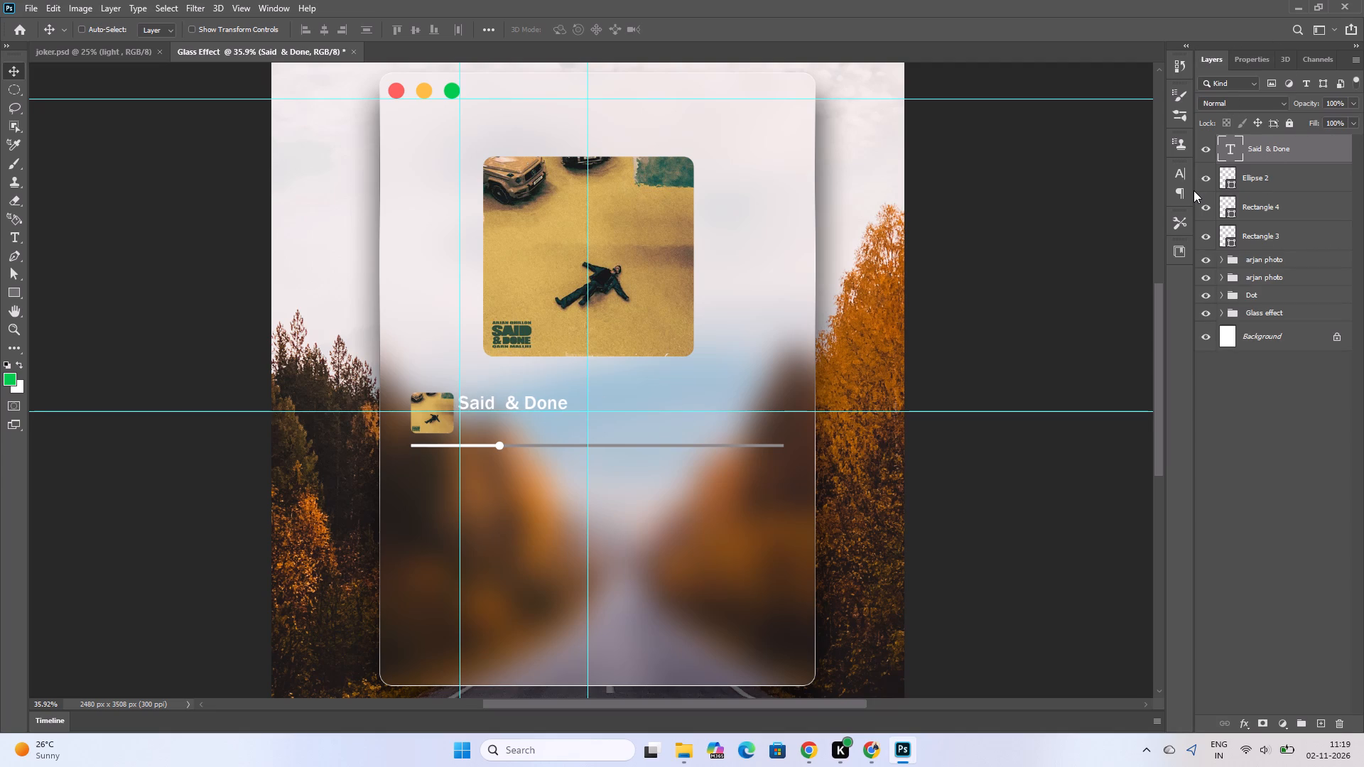
key(Right)
key(Right)
key(Right)
key(Up)
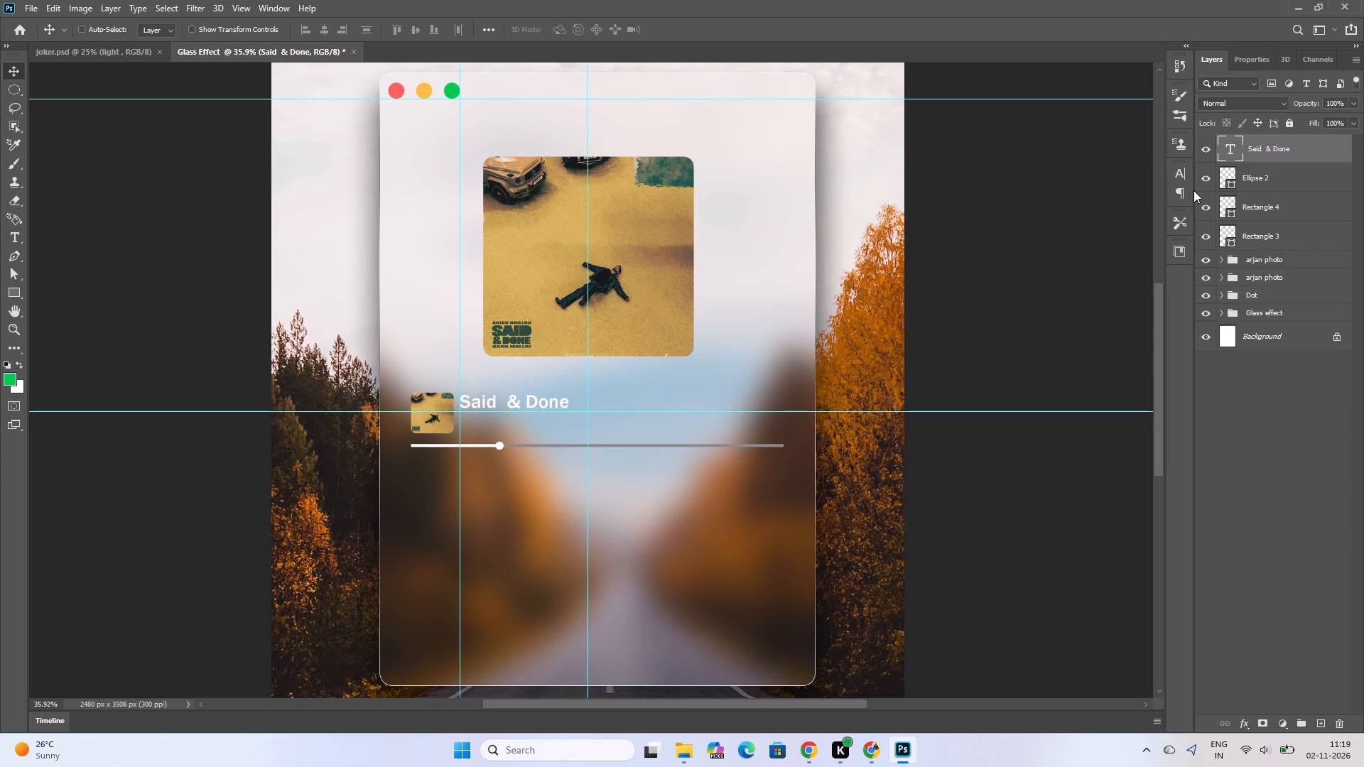
key(Up)
key(Down)
key(Down)
key(Down)
key(Up)
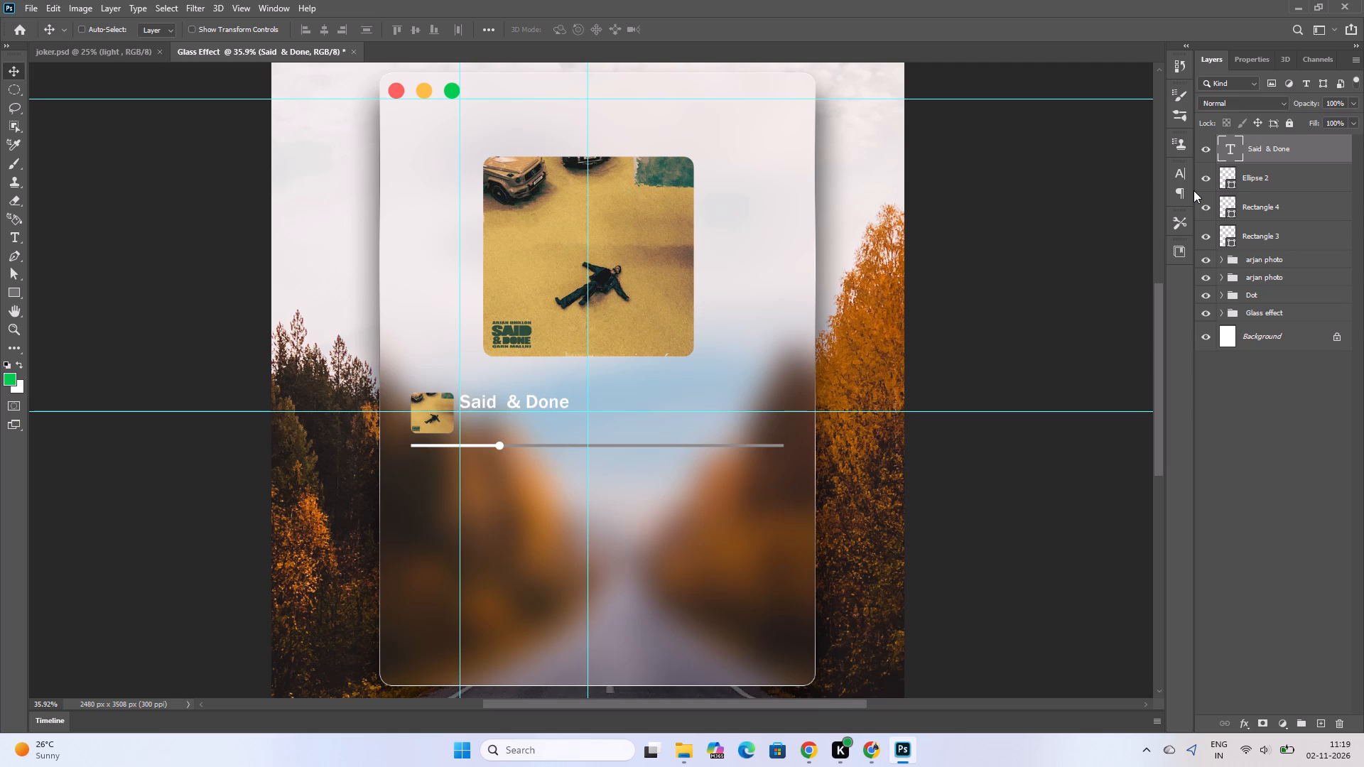
key(Down)
Browse the fonts for the whole "Said & Done" title and choose Franklin Gothic Medium.
triple_click(543, 399)
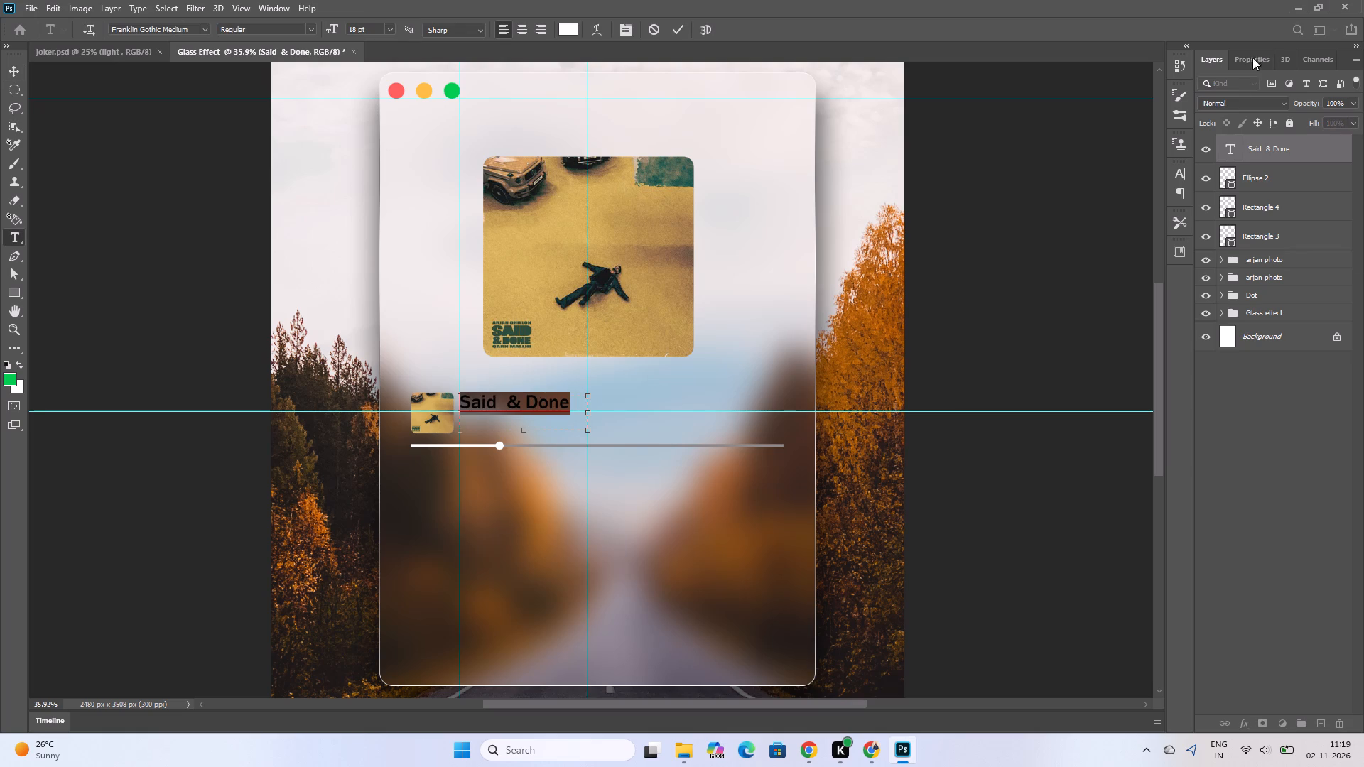
click(1255, 66)
click(1330, 205)
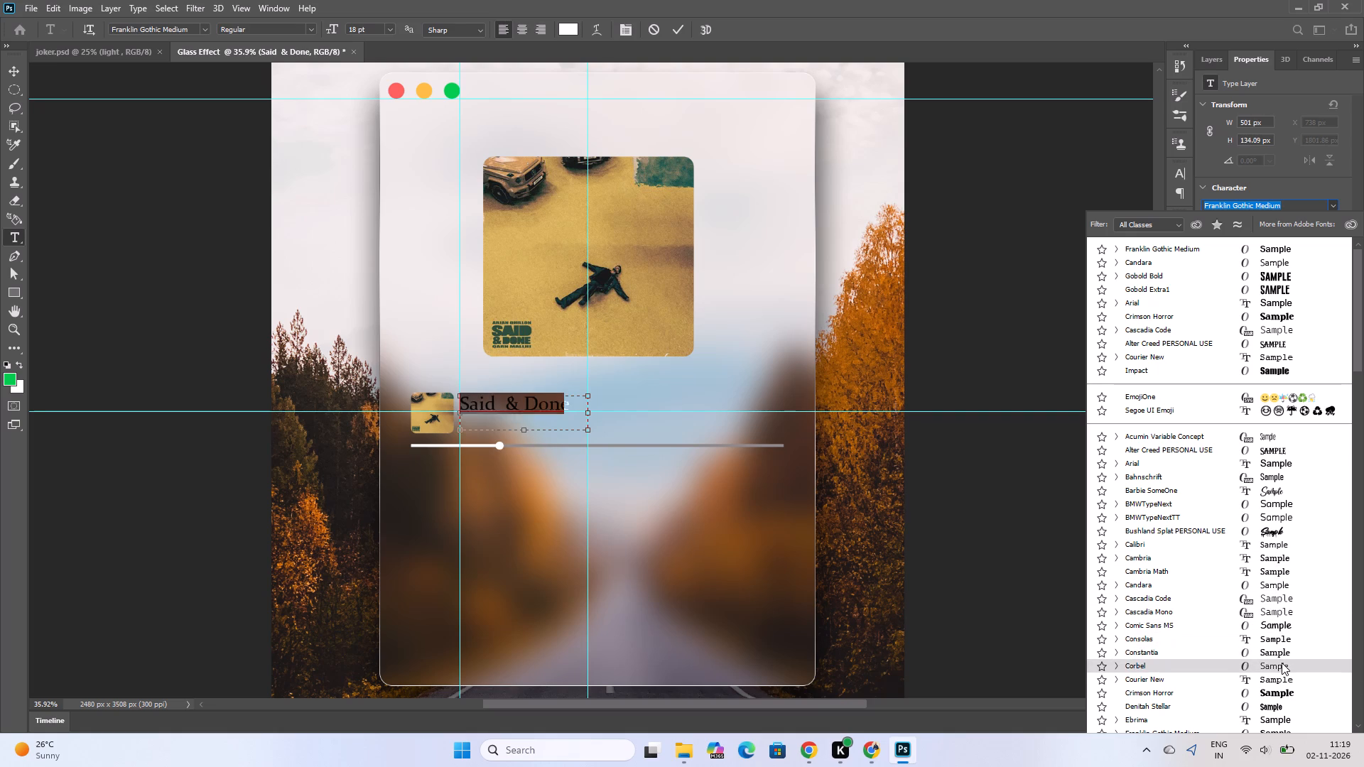
scroll(1284, 681, down, 1)
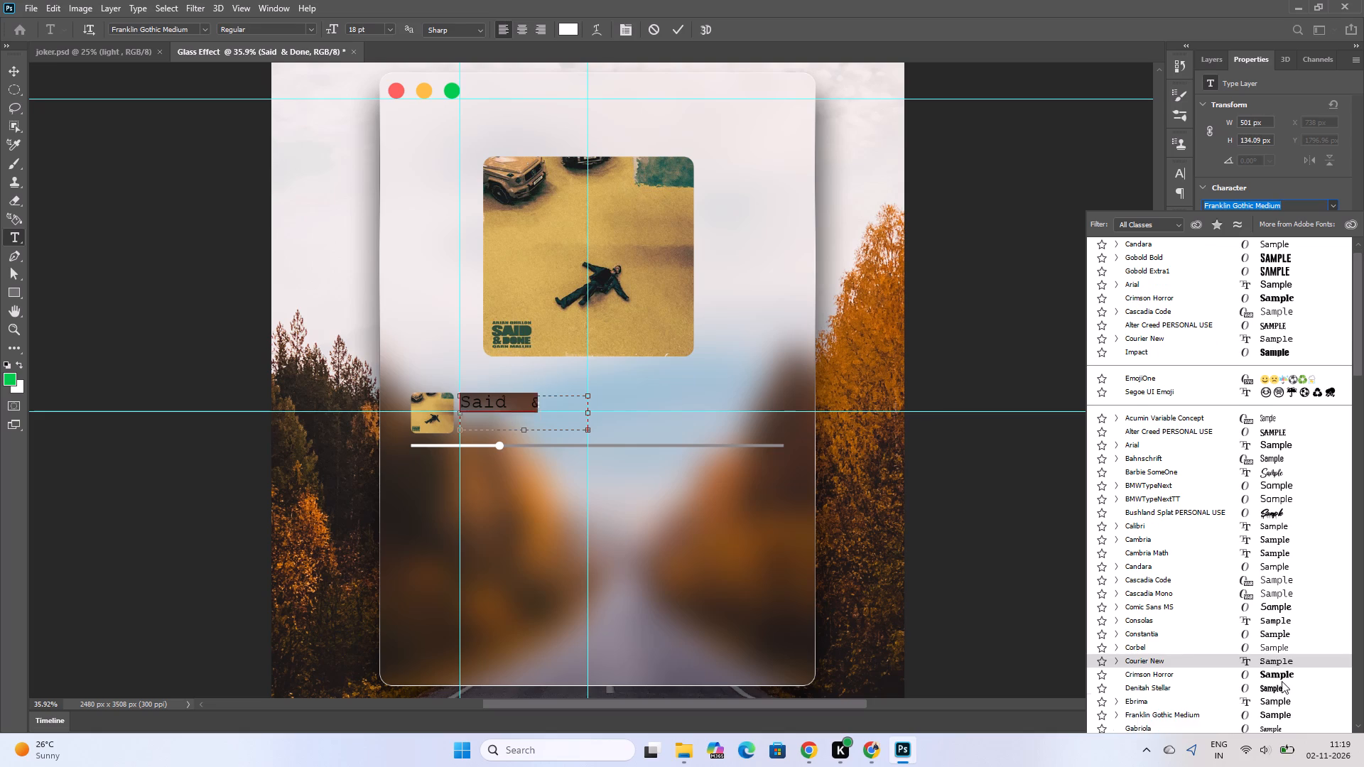
scroll(1282, 681, down, 2)
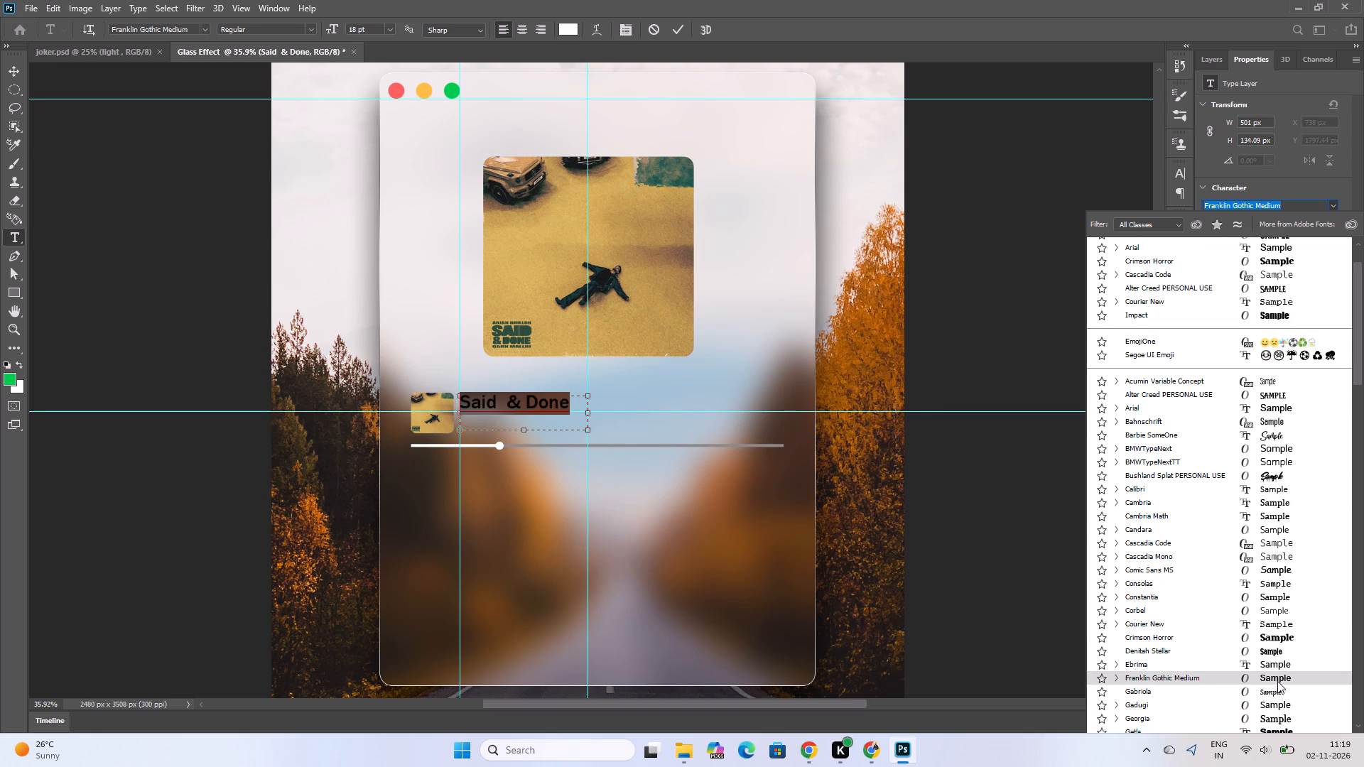
click(1277, 681)
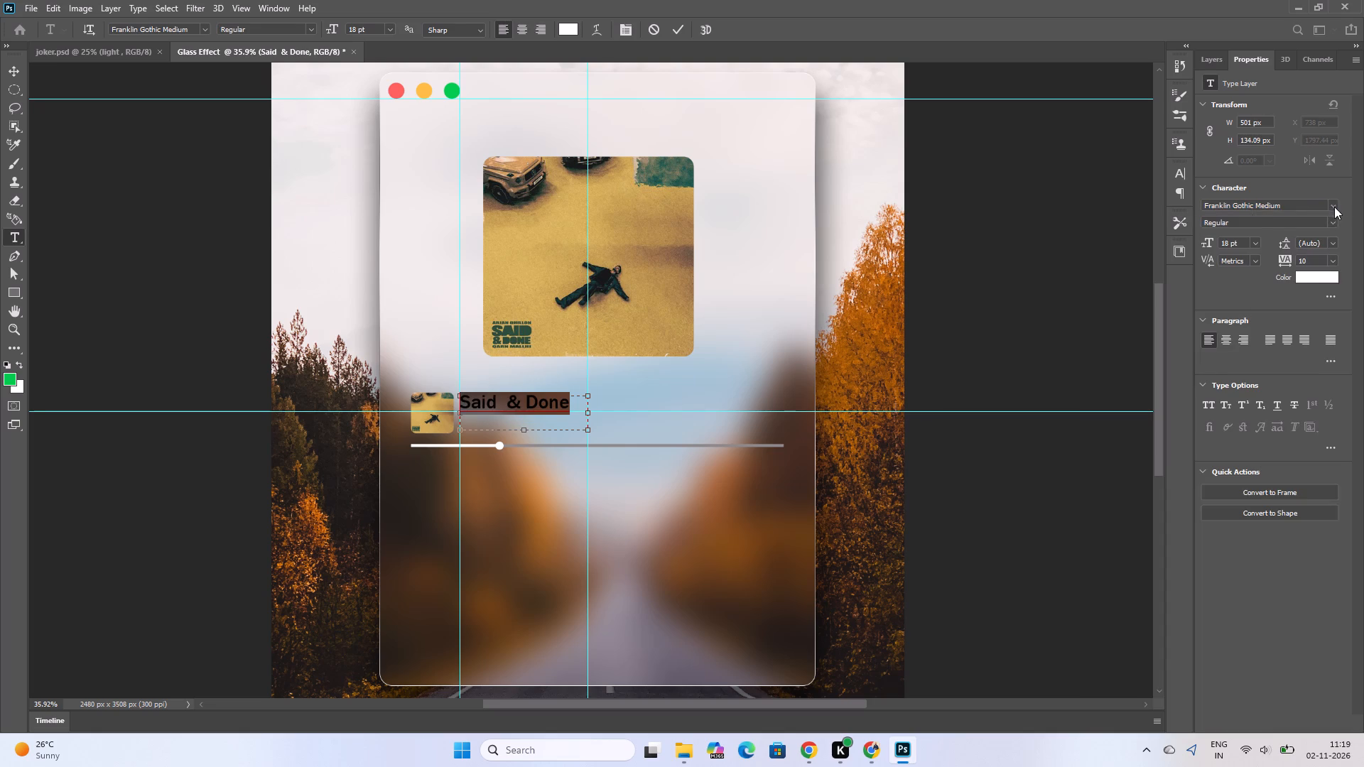
Set the "Said & Done" title to a 24 pt font size with 14 pt leading.
click(1255, 241)
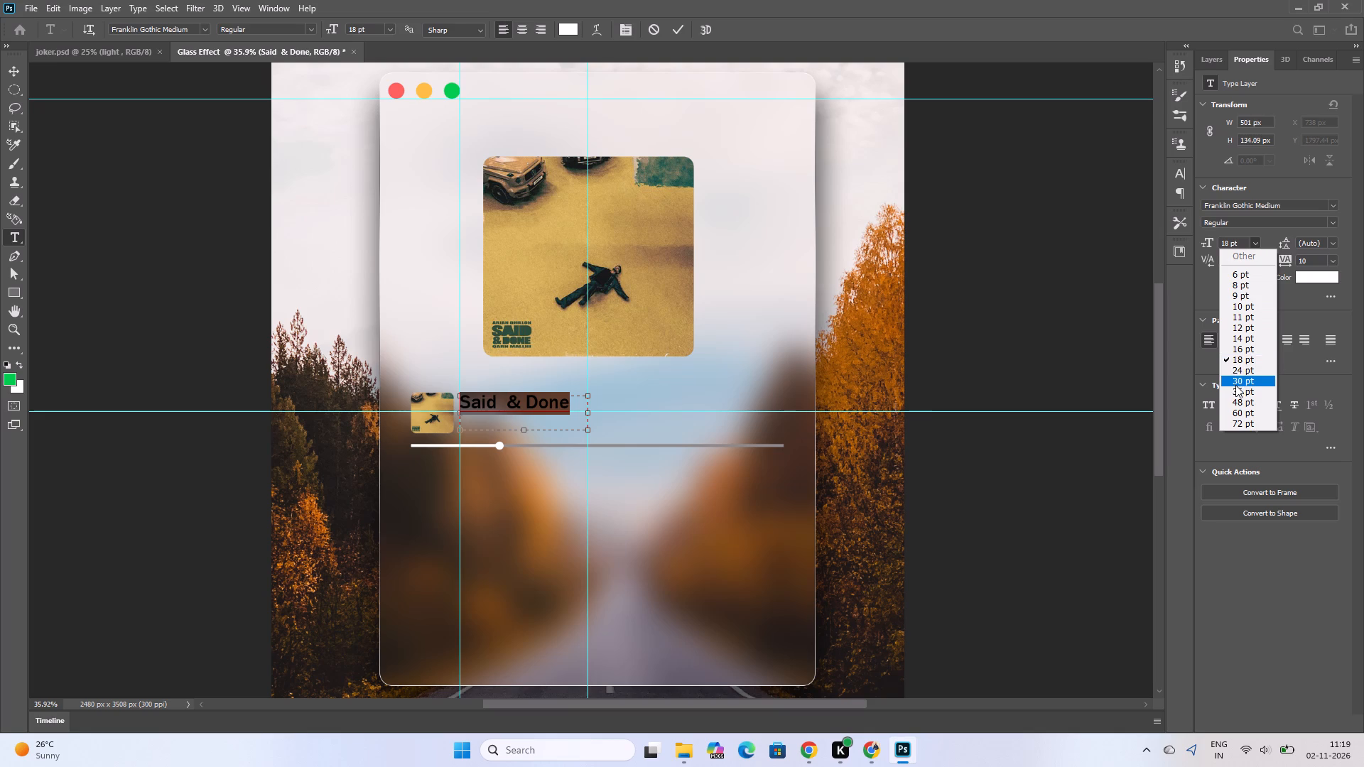
click(1238, 367)
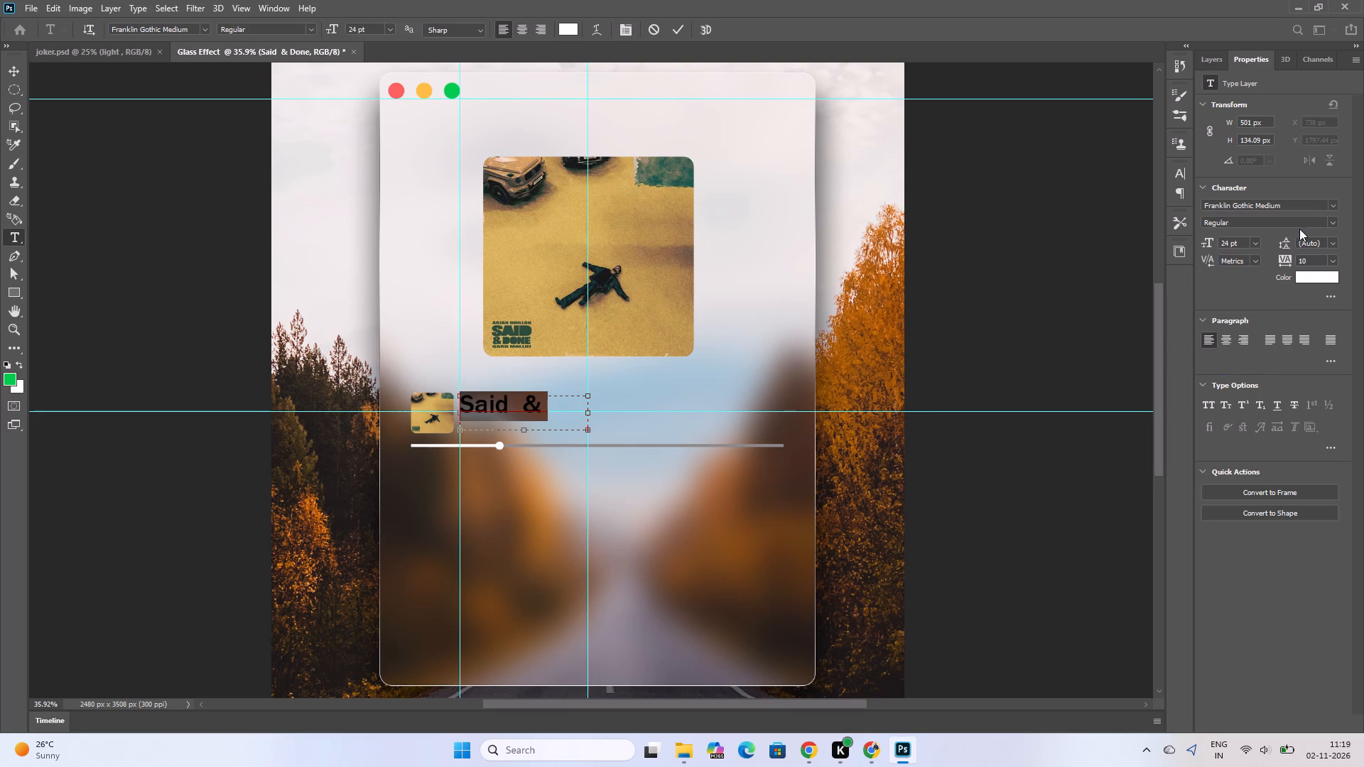
click(1334, 239)
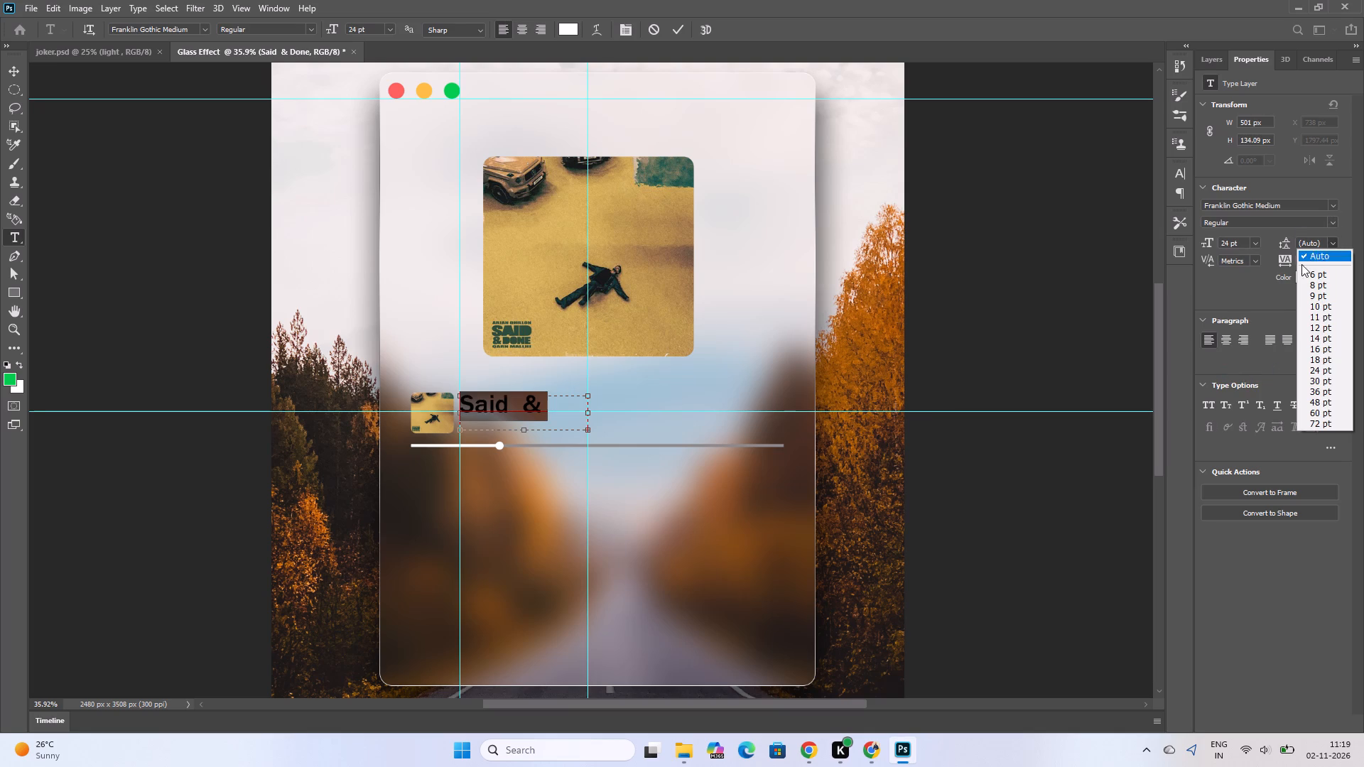
click(1312, 338)
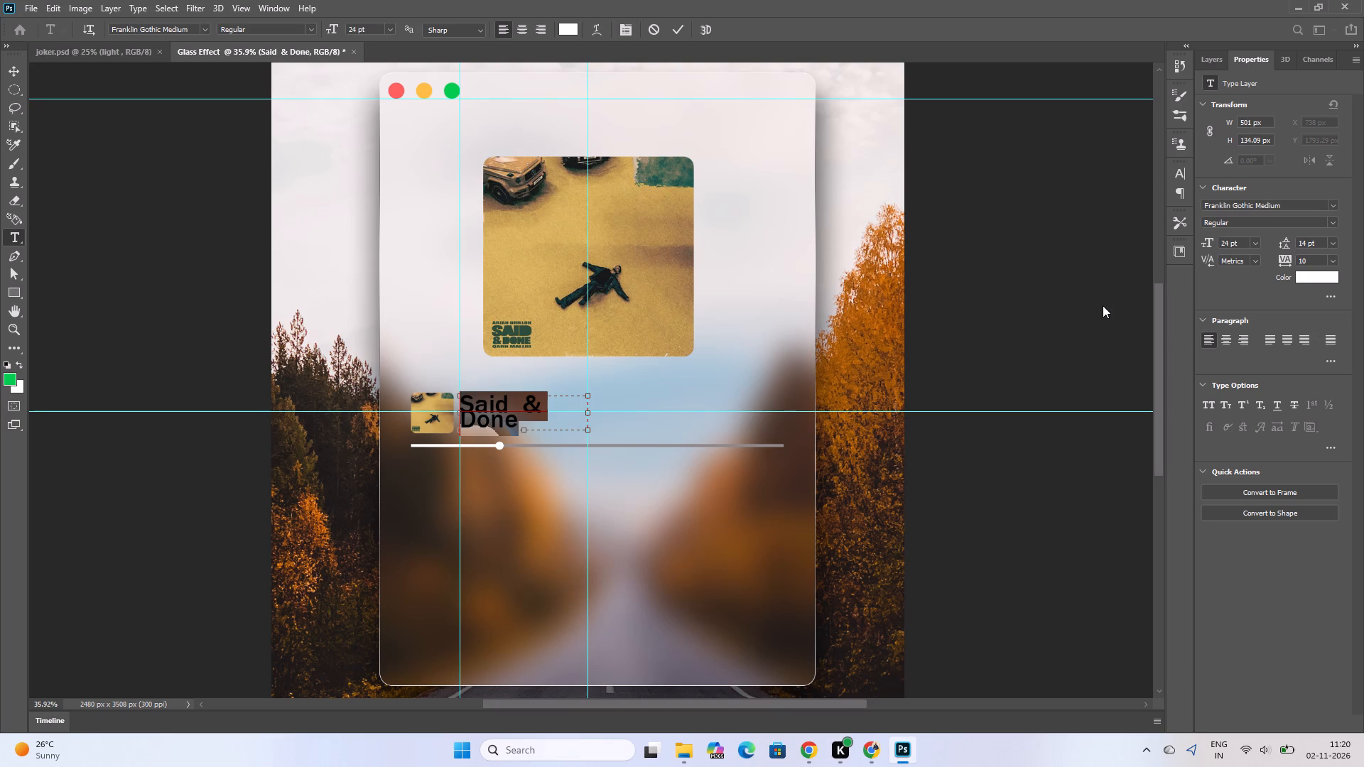
Set the title's font size to 18 pt in the Regular style and commit the text.
click(1253, 241)
click(1232, 357)
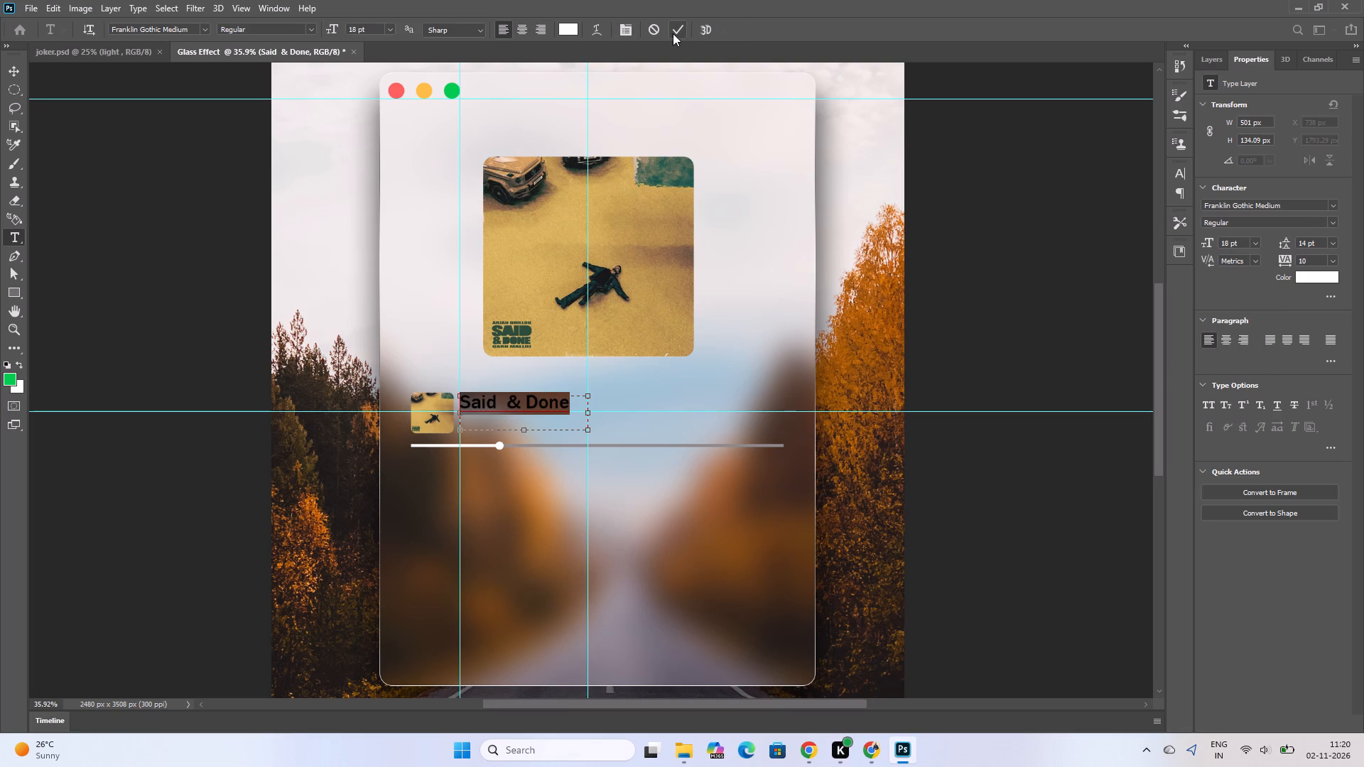
click(1333, 222)
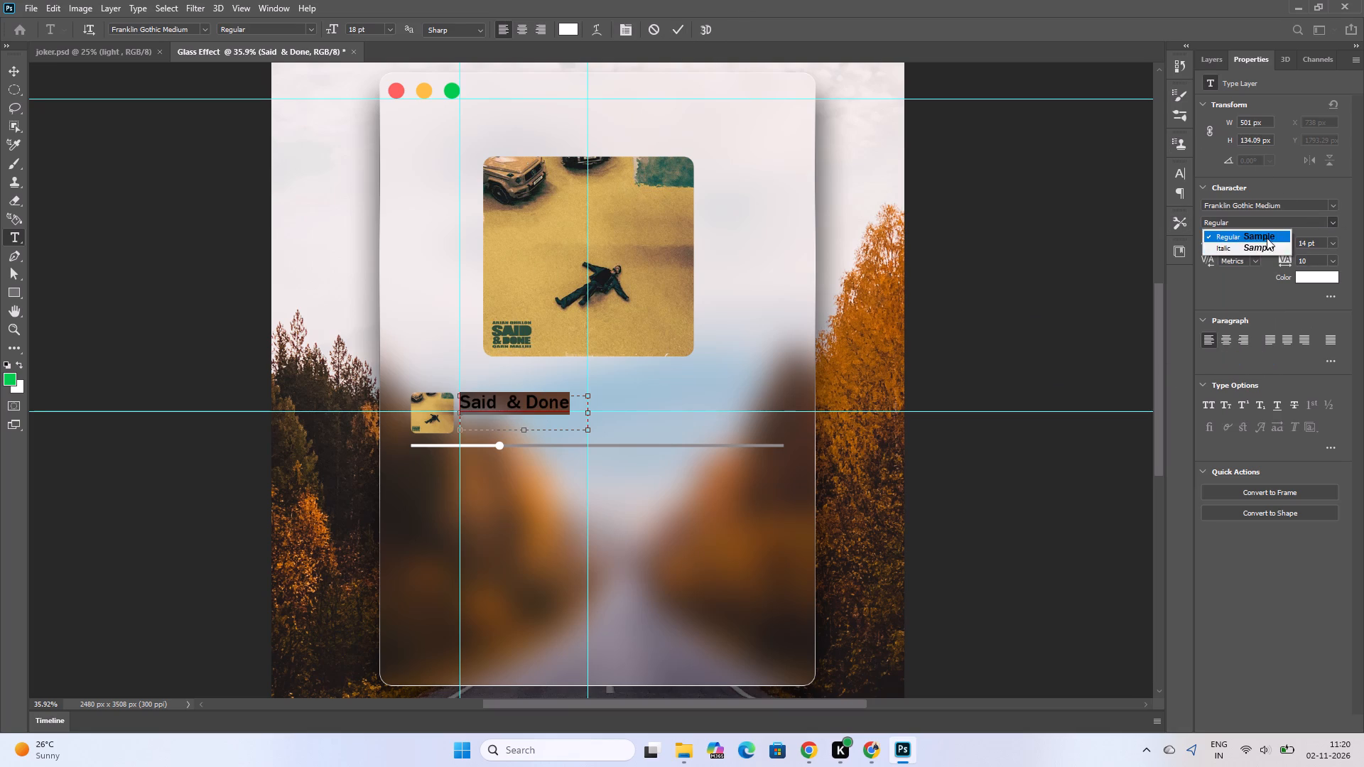
click(1266, 238)
click(851, 392)
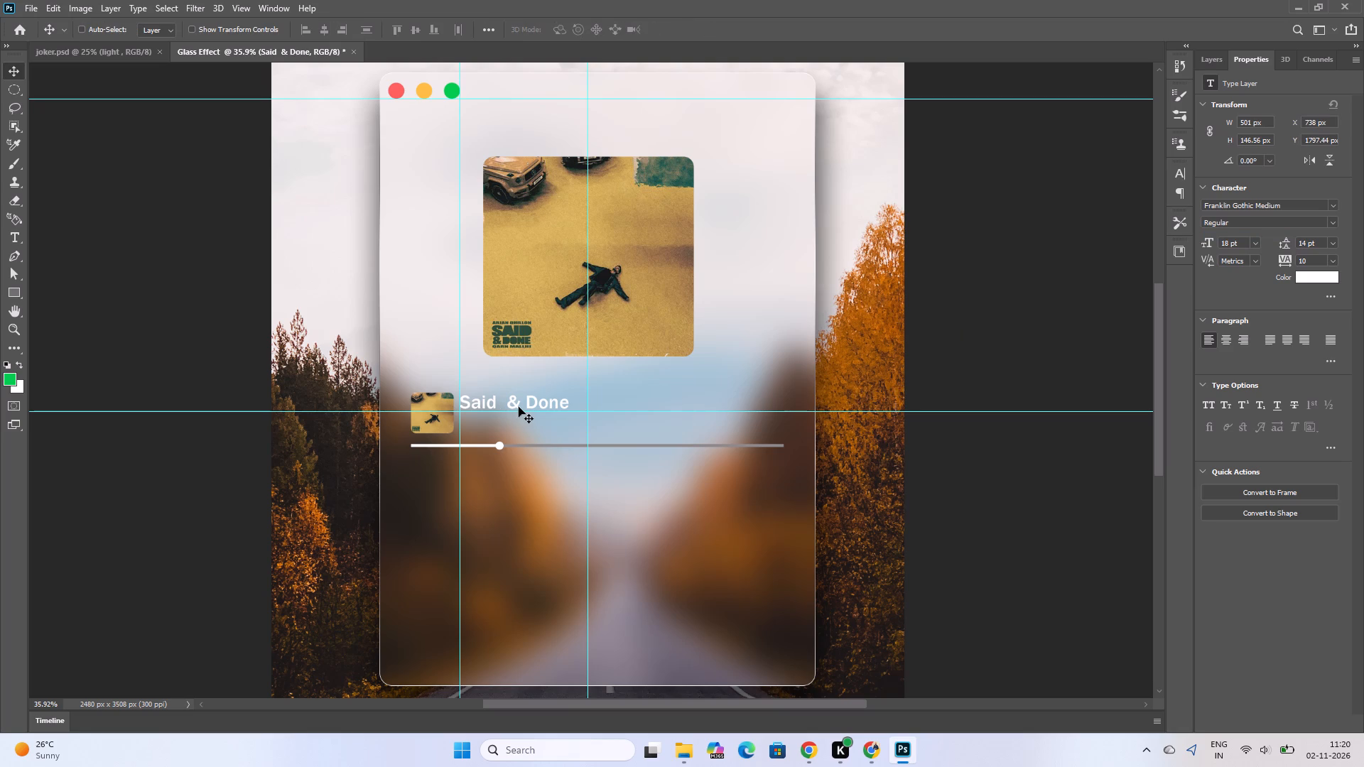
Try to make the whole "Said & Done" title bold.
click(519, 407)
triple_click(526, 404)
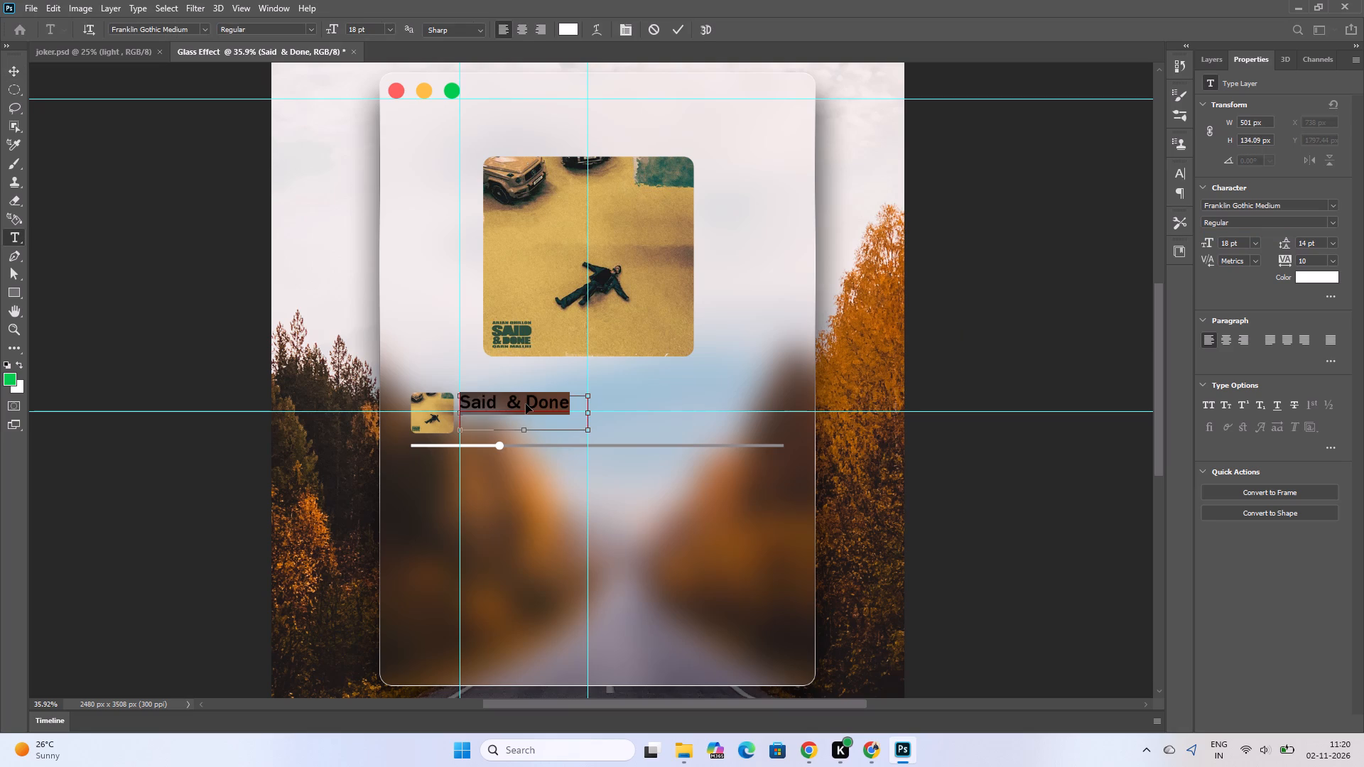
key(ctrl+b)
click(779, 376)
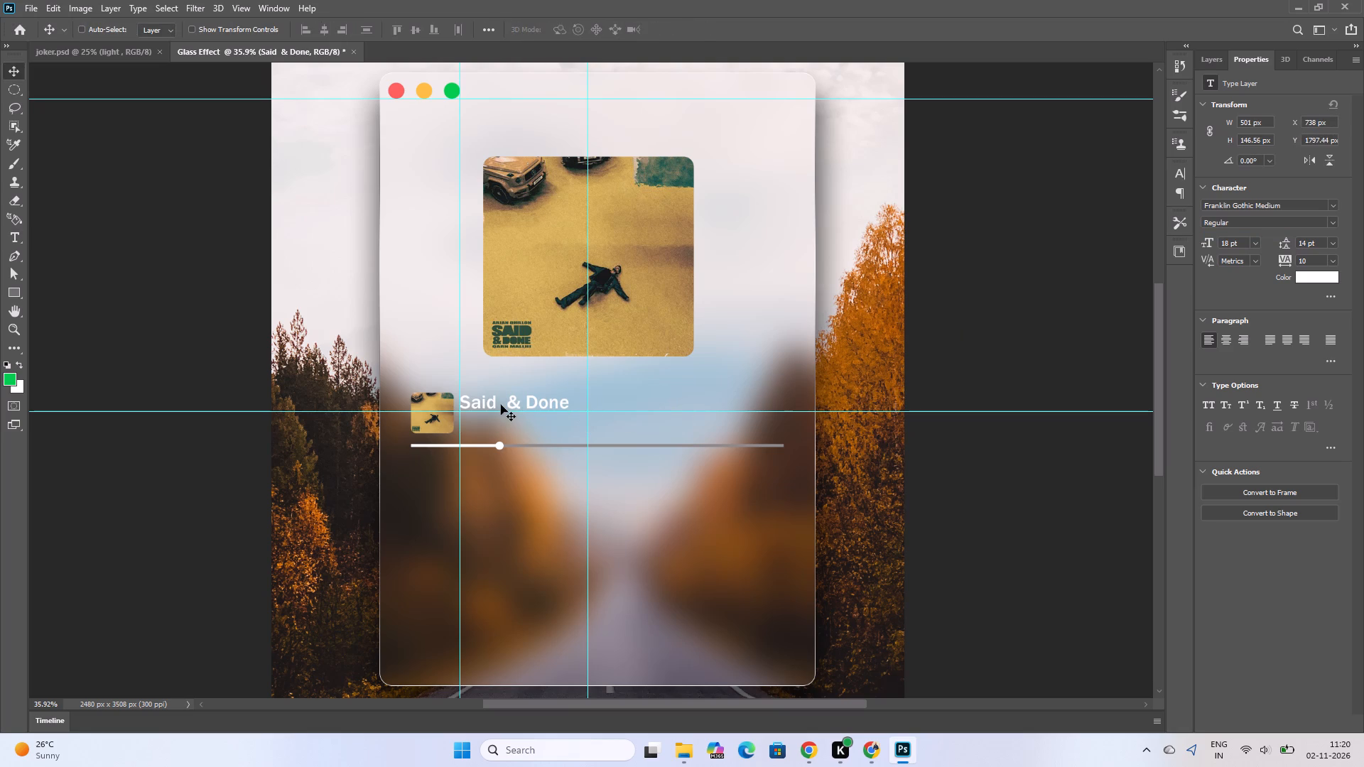
Remove the extra space before the ampersand in the "Said & Done" title and commit the text.
click(504, 403)
click(532, 403)
click(480, 400)
double_click(503, 398)
click(504, 401)
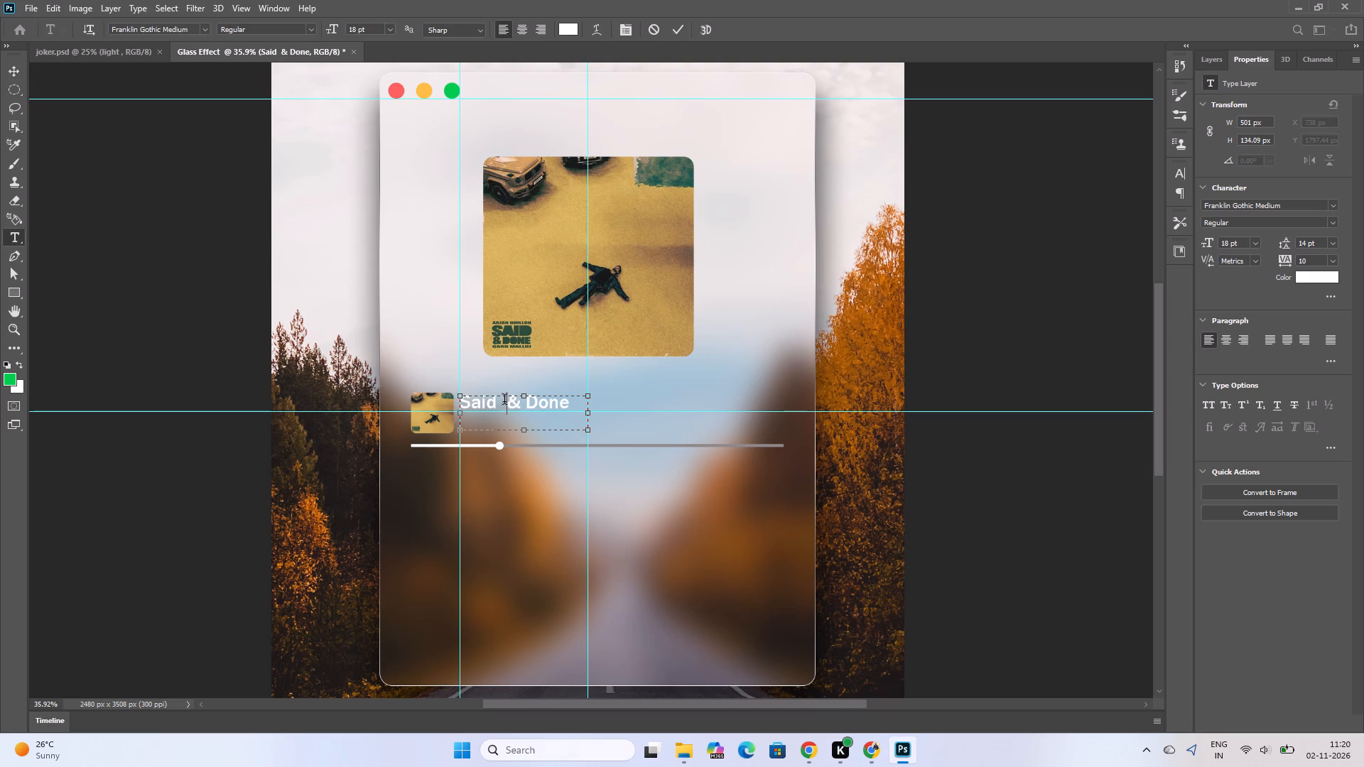
key(BackSpace)
click(671, 27)
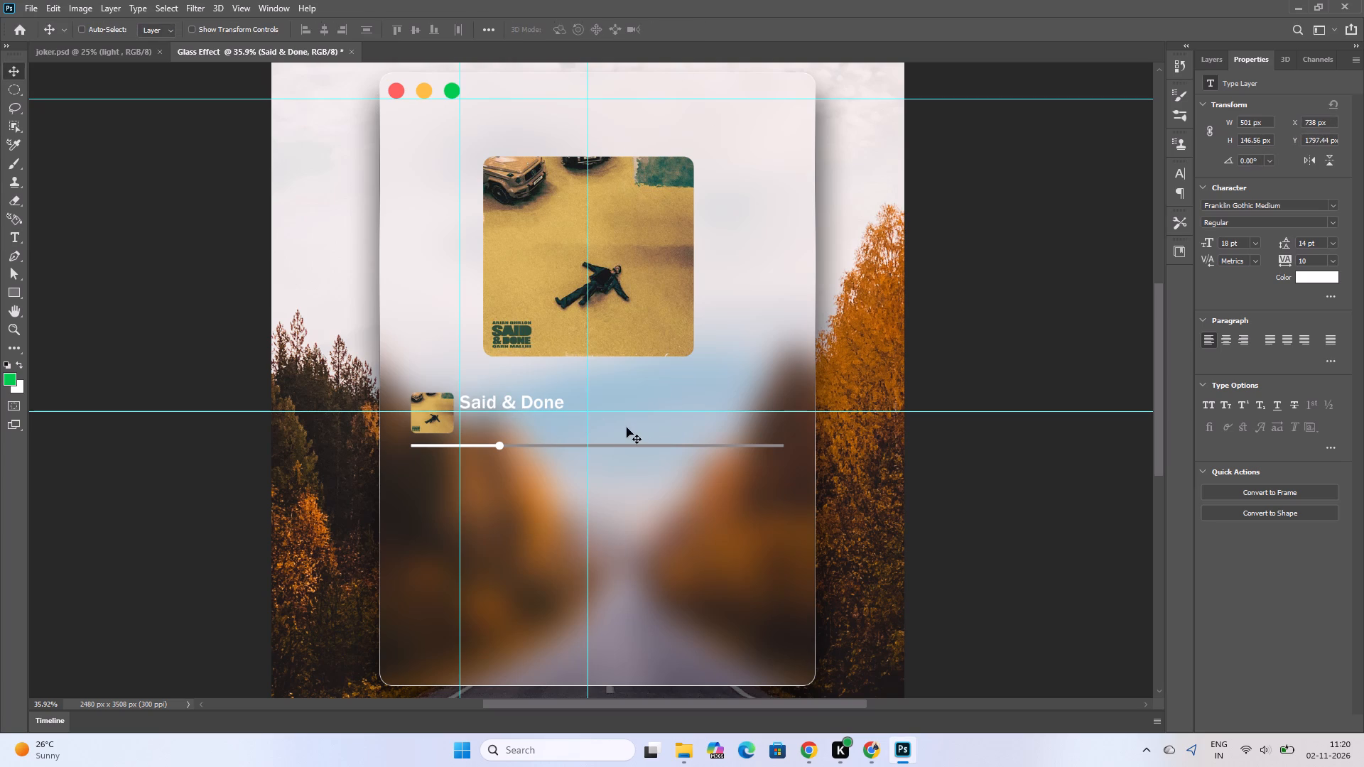
Nudge the "Said & Done" text layer about 2 px to the right, to X 740 px.
click(543, 403)
key(Right)
Draw a text box about 538 px wide below the song title and enter "Arjan Dillon," as the first artist.
click(16, 234)
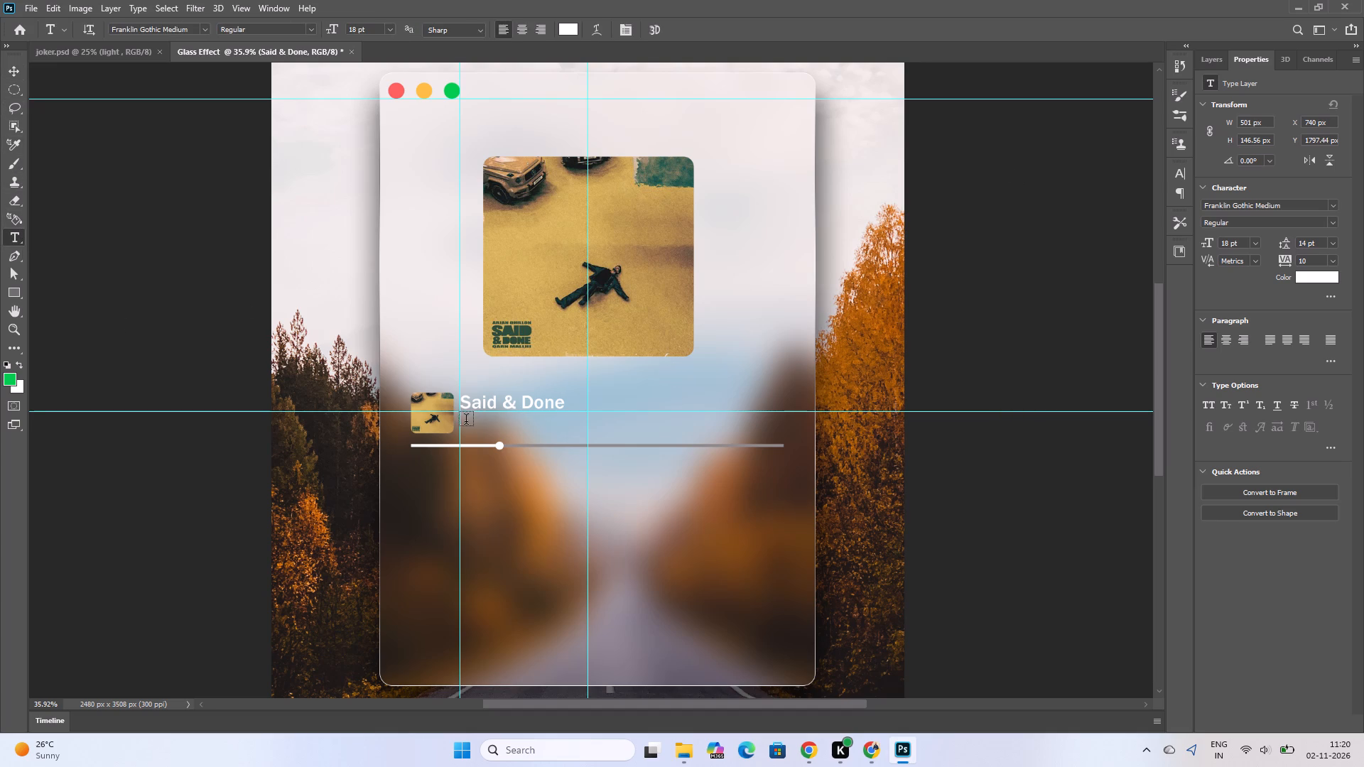
drag(465, 421, 595, 437)
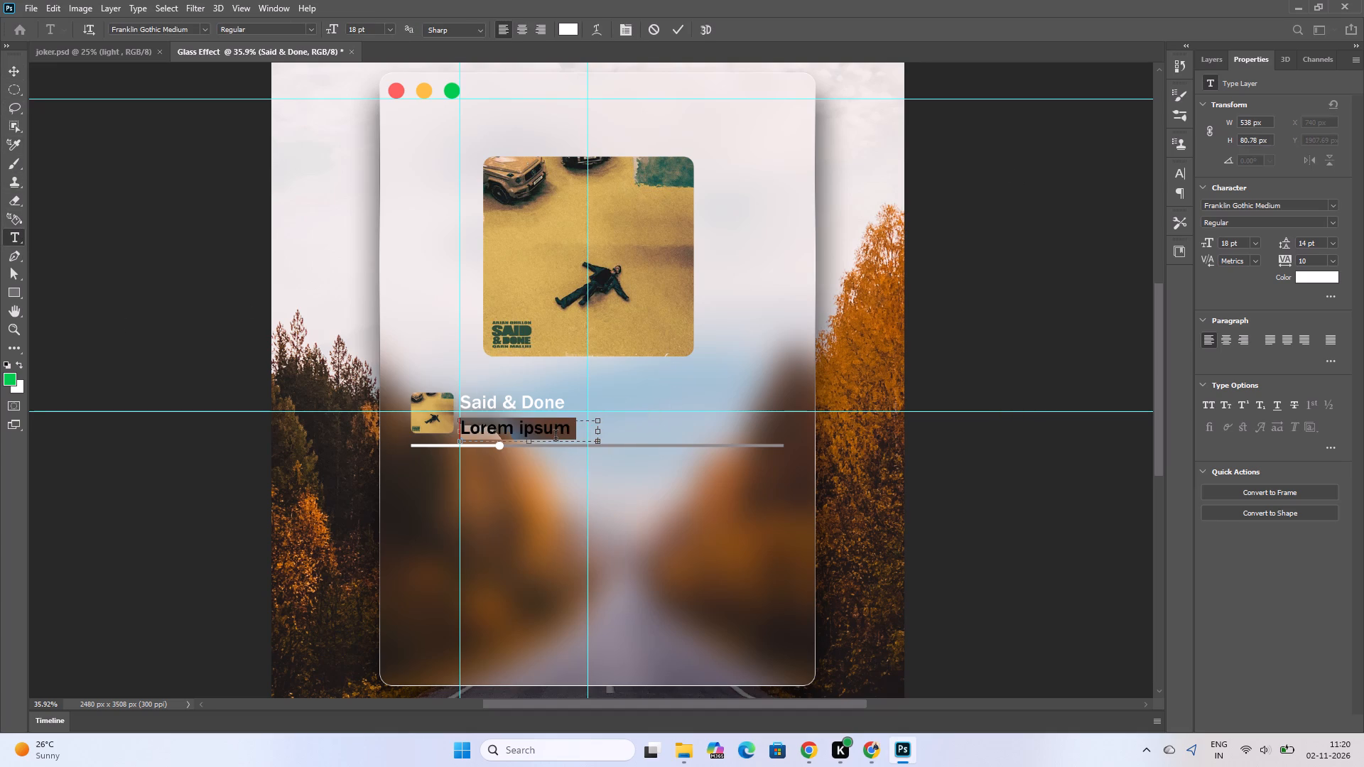
key(shift+a)
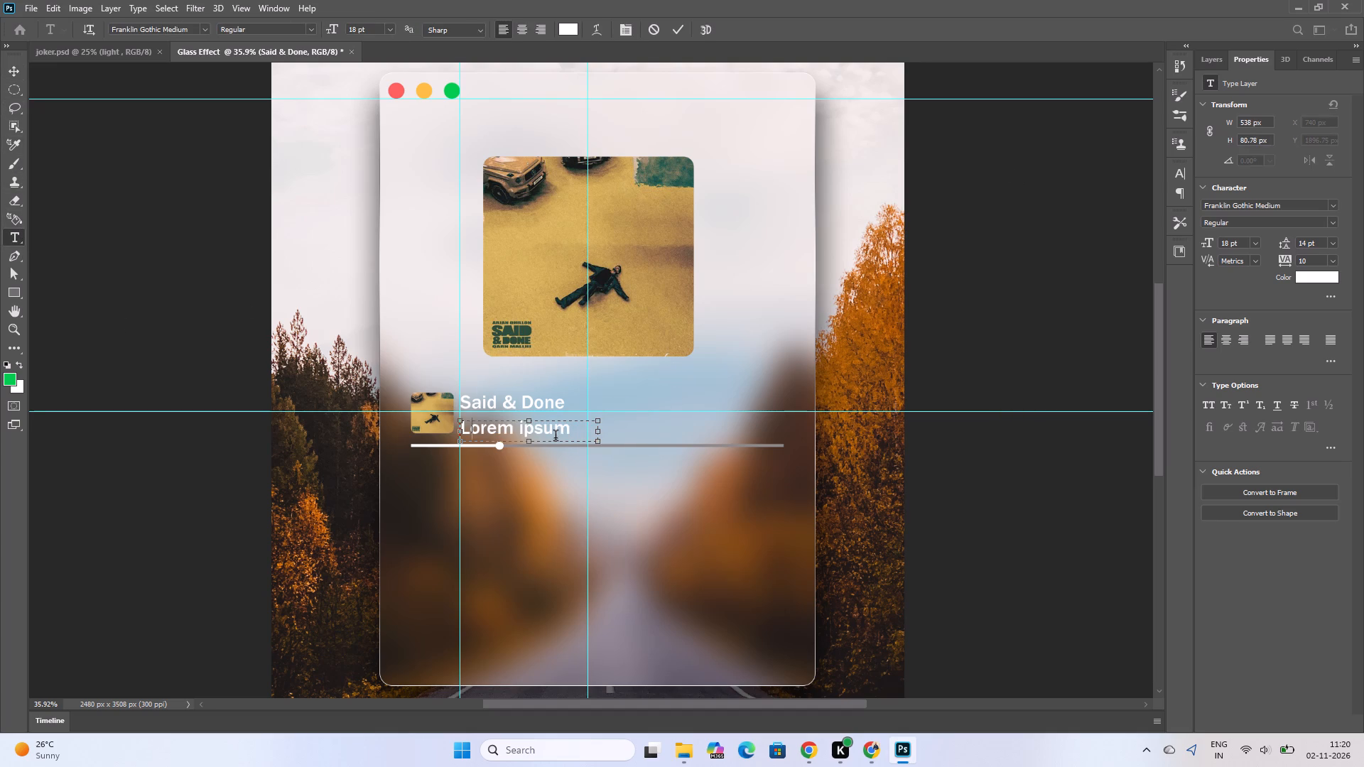
key(r)
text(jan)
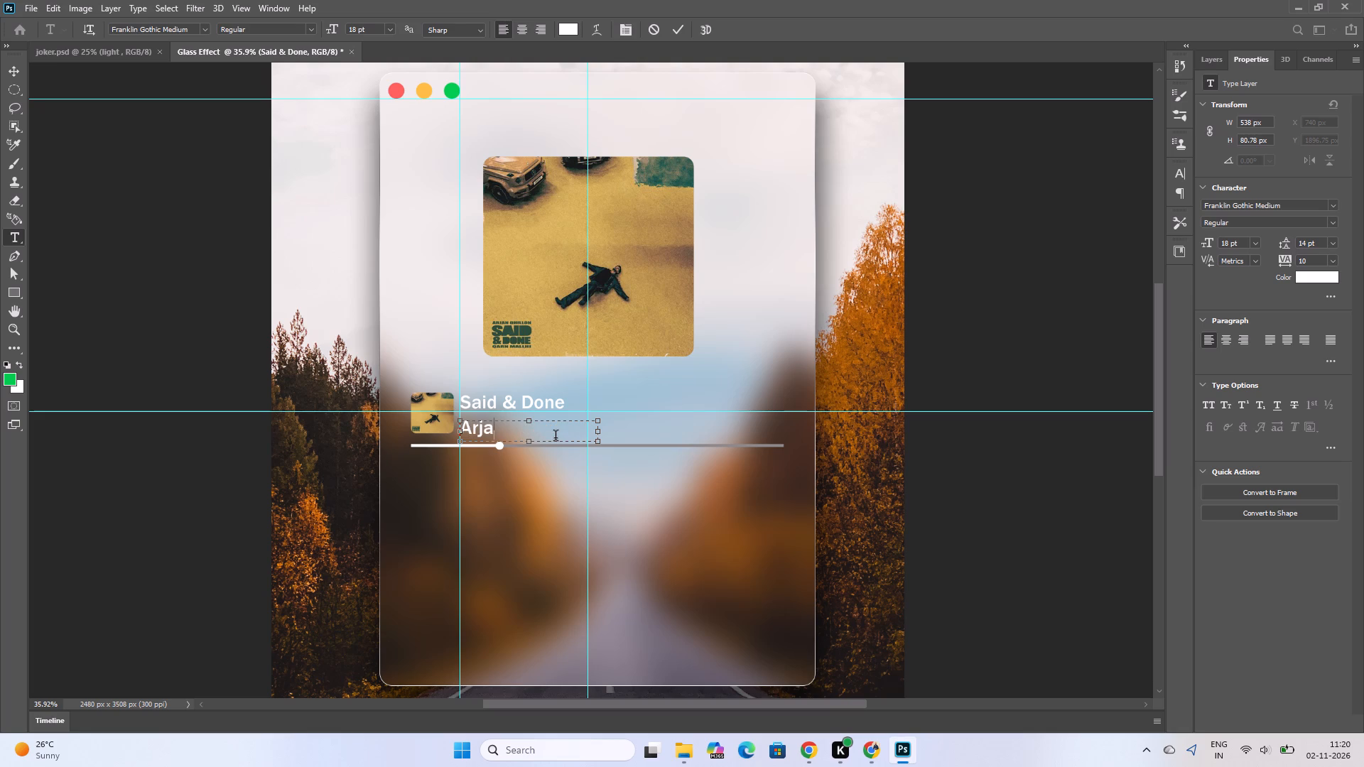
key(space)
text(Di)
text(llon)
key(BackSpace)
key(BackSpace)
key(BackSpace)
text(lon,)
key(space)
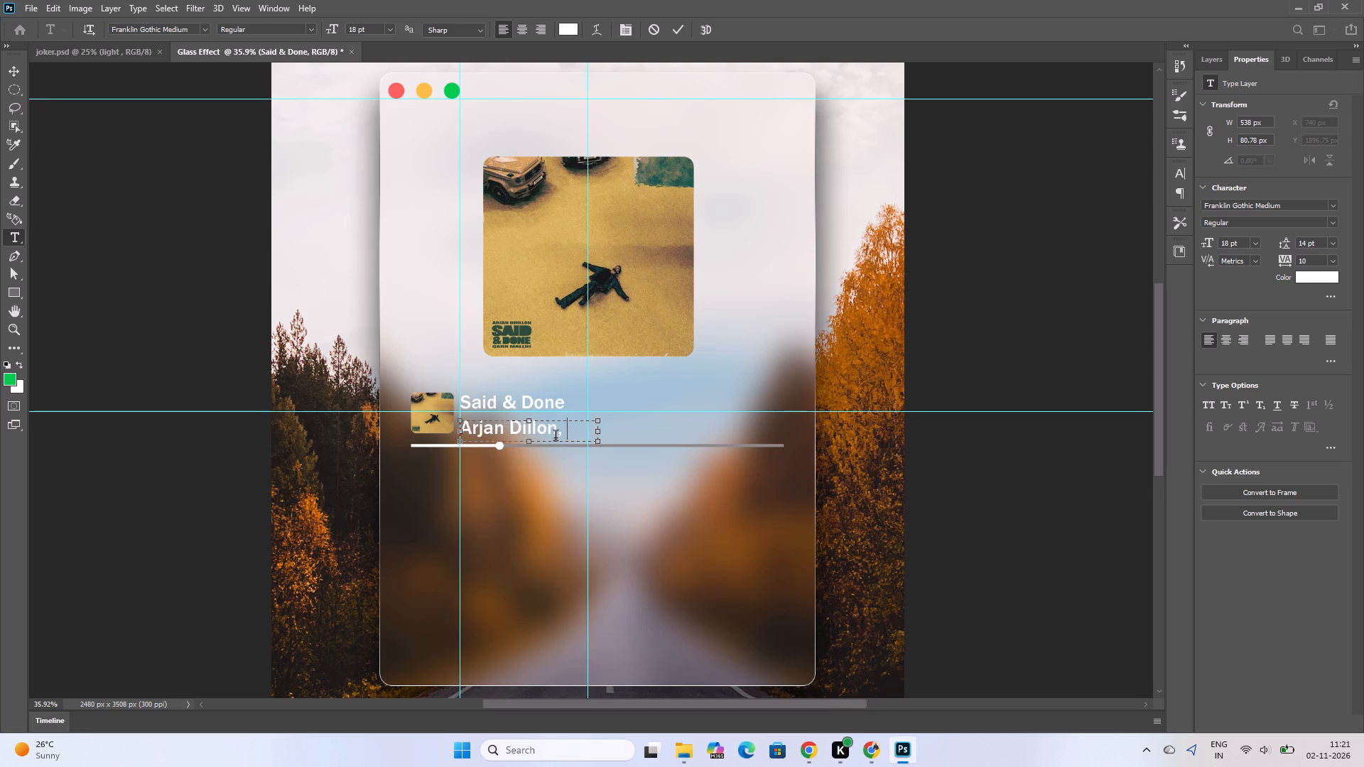
Add "Qarn Mallhi" to the artist line and widen its text box to about 994 px.
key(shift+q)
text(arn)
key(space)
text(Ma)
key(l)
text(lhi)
drag(598, 429, 715, 429)
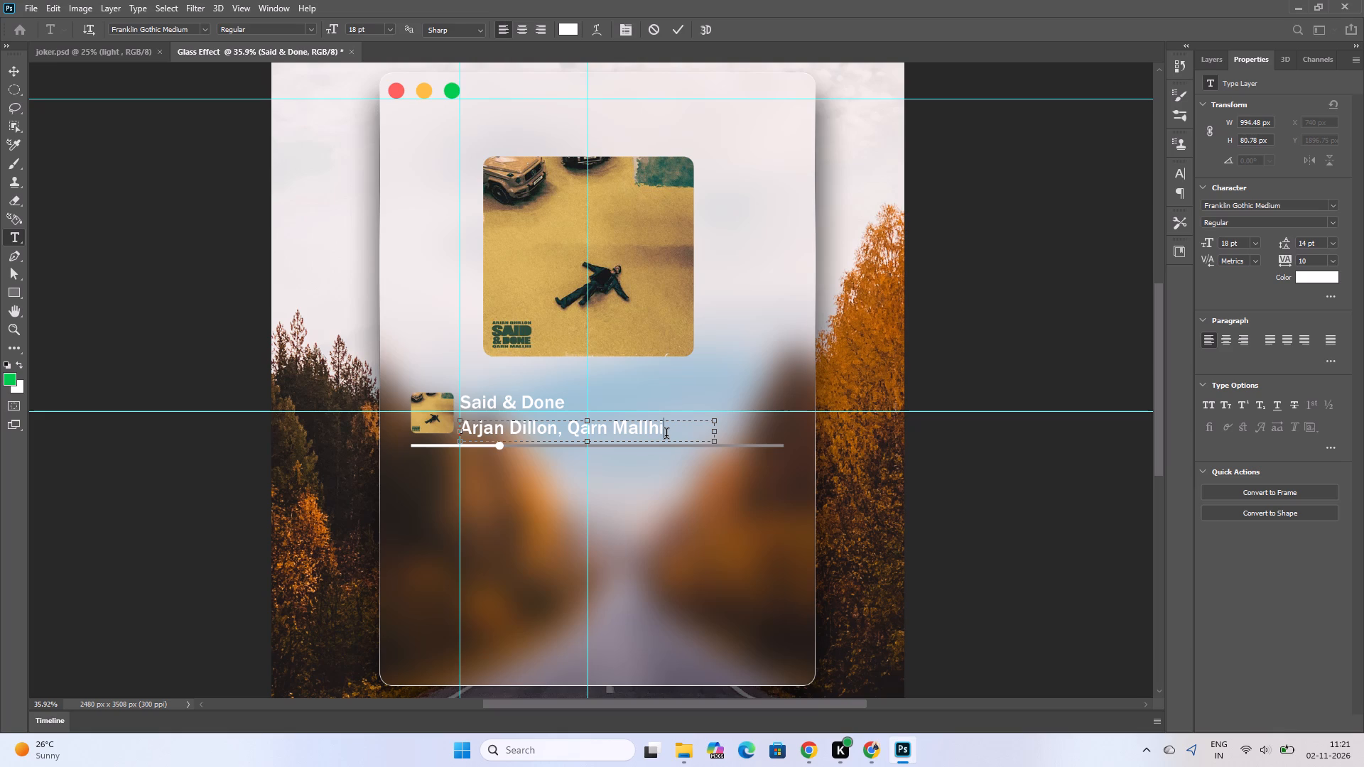
Set the whole artist line's font to Microsoft Sans Serif and commit the text.
key(ctrl+a)
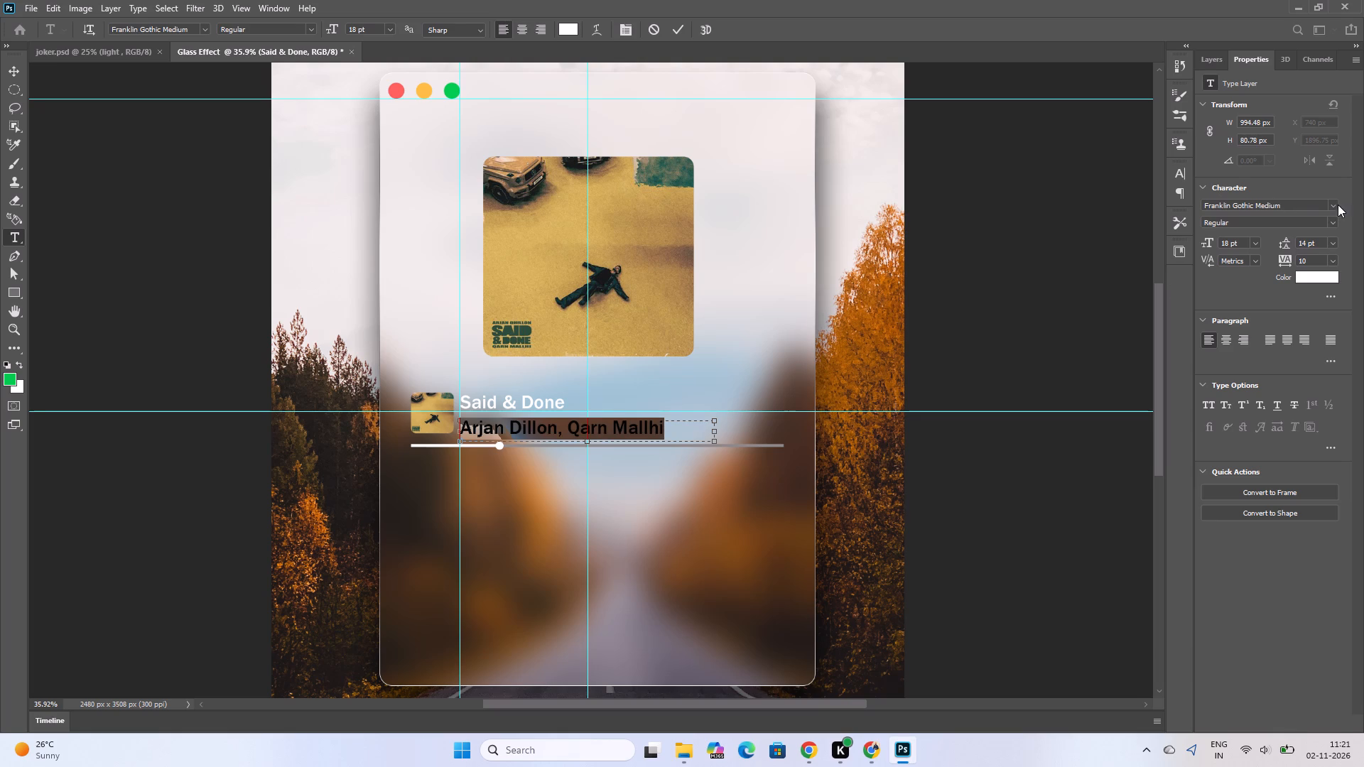
click(1336, 205)
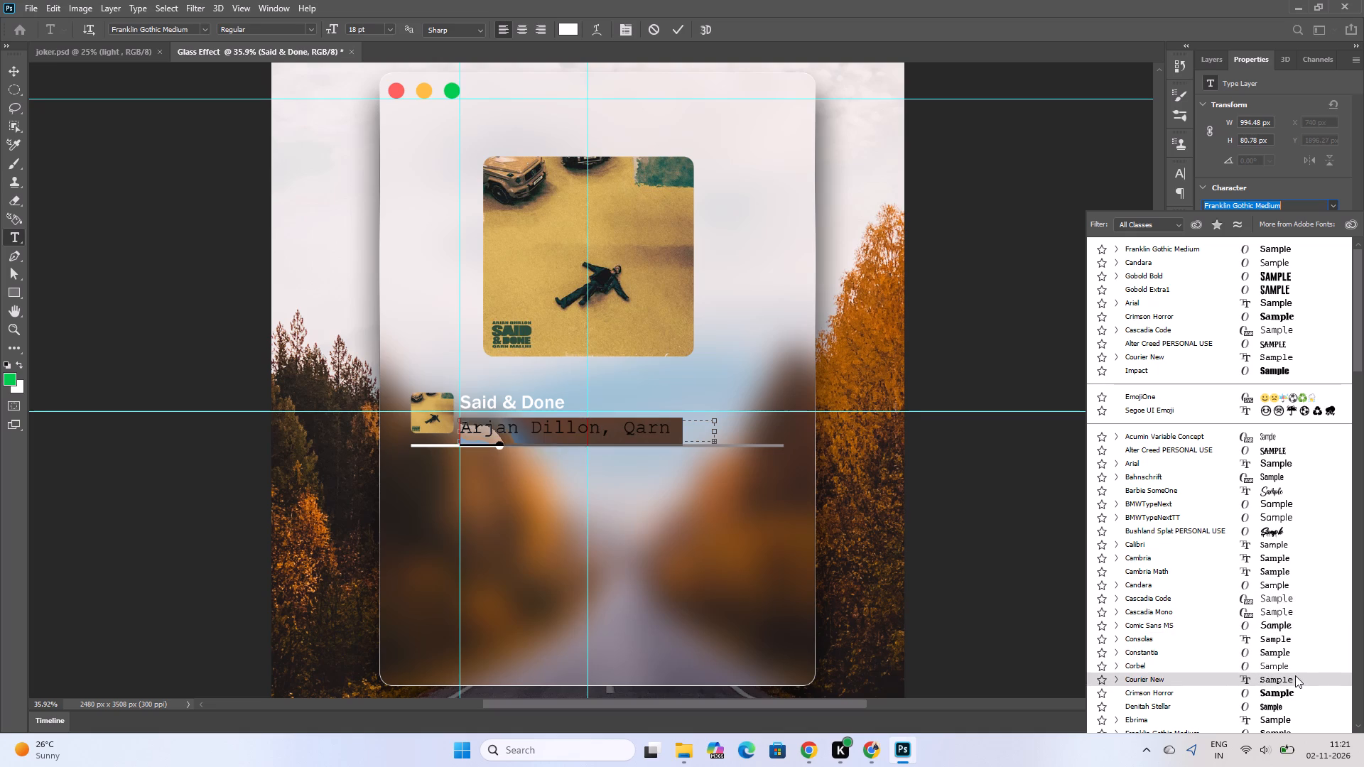
scroll(1292, 692, down, 4)
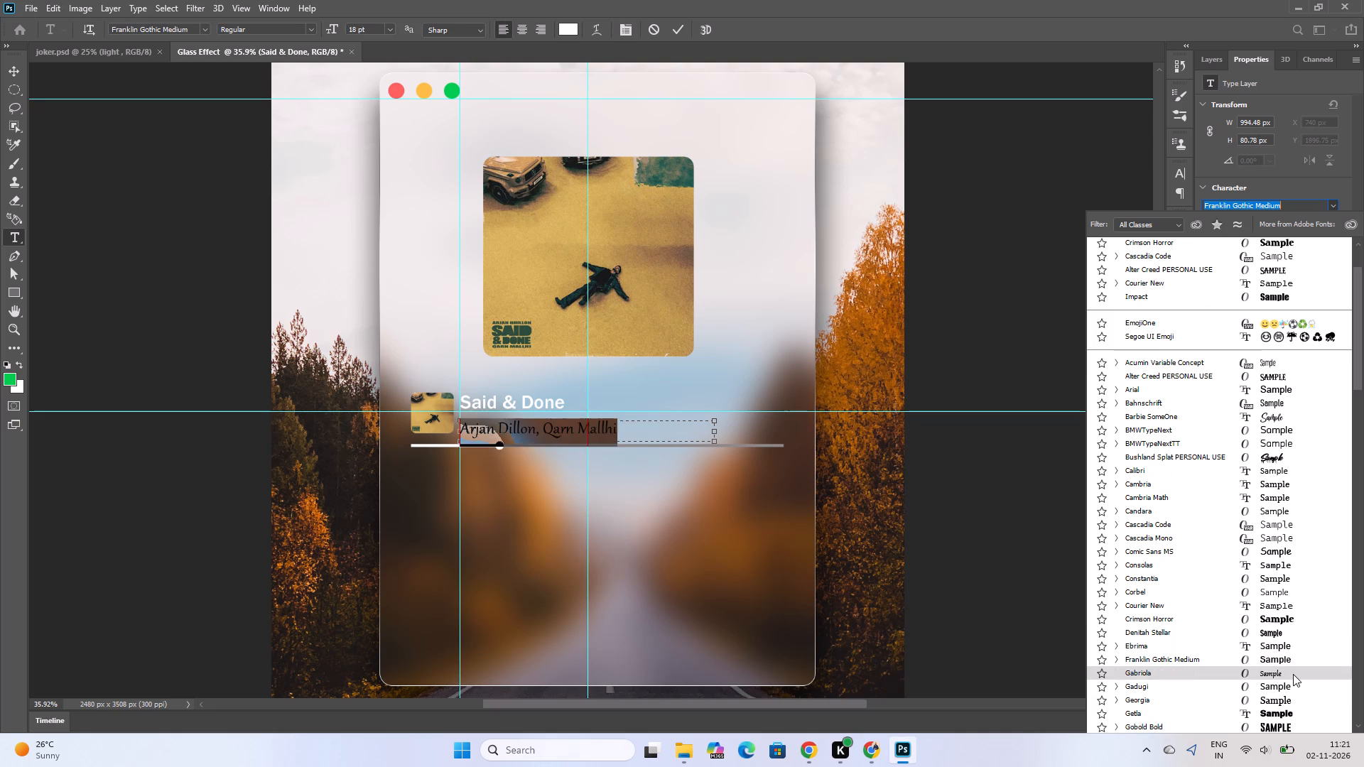
scroll(1299, 705, down, 1)
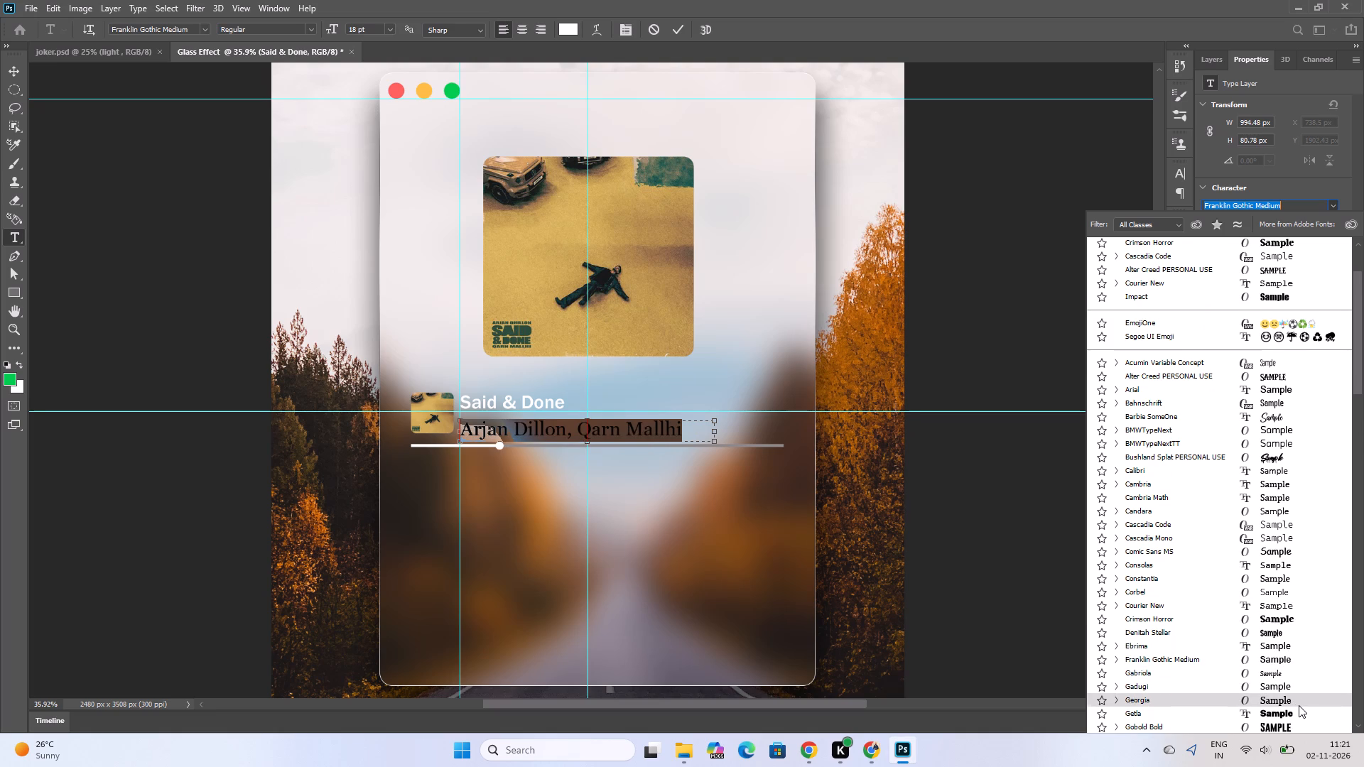
scroll(1299, 705, down, 9)
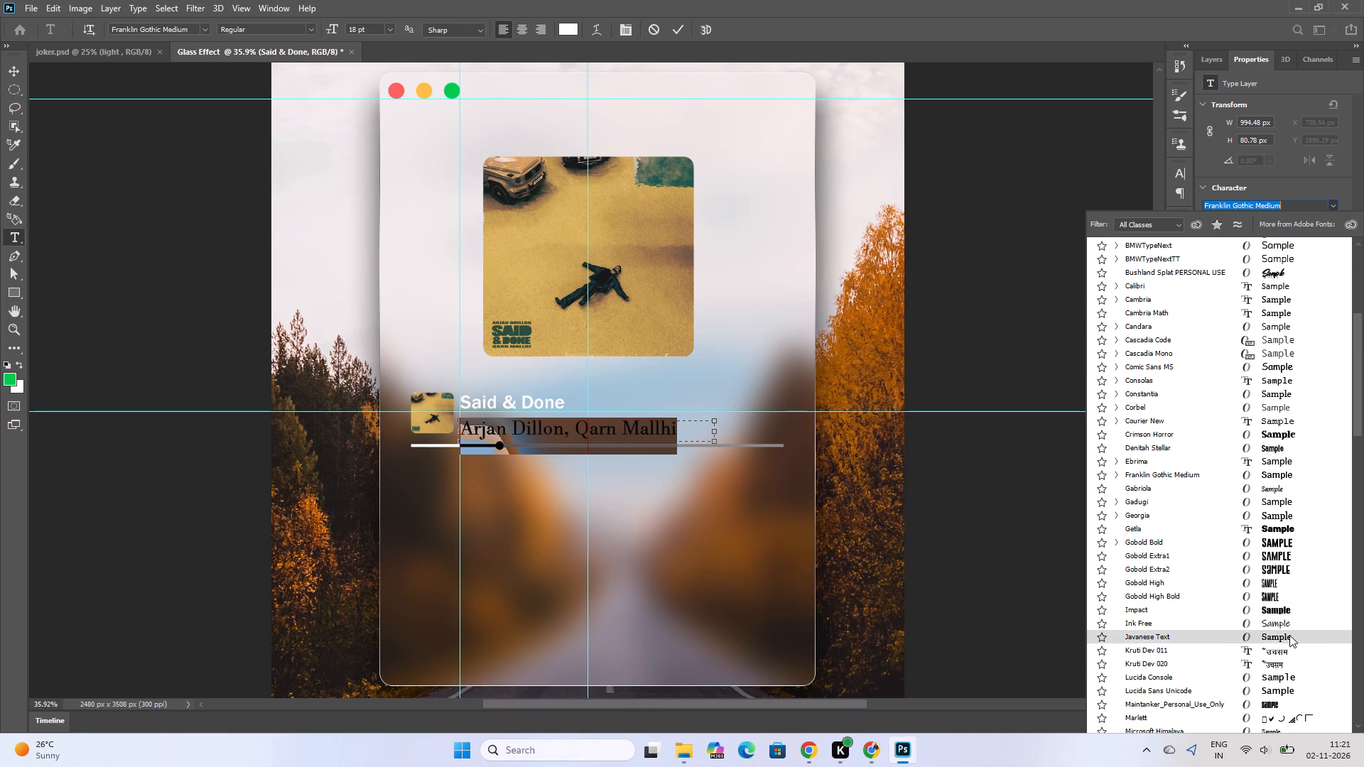
scroll(1296, 665, down, 8)
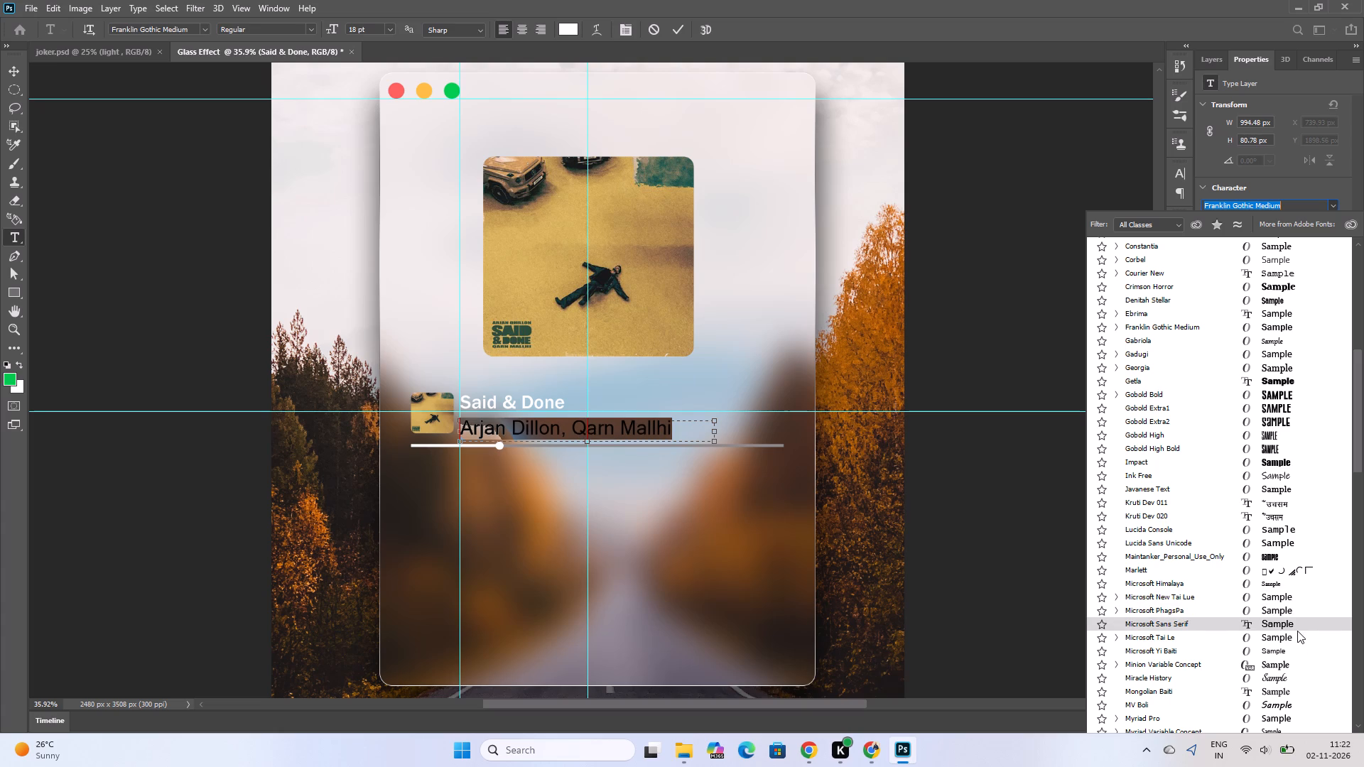
click(1297, 631)
click(1293, 224)
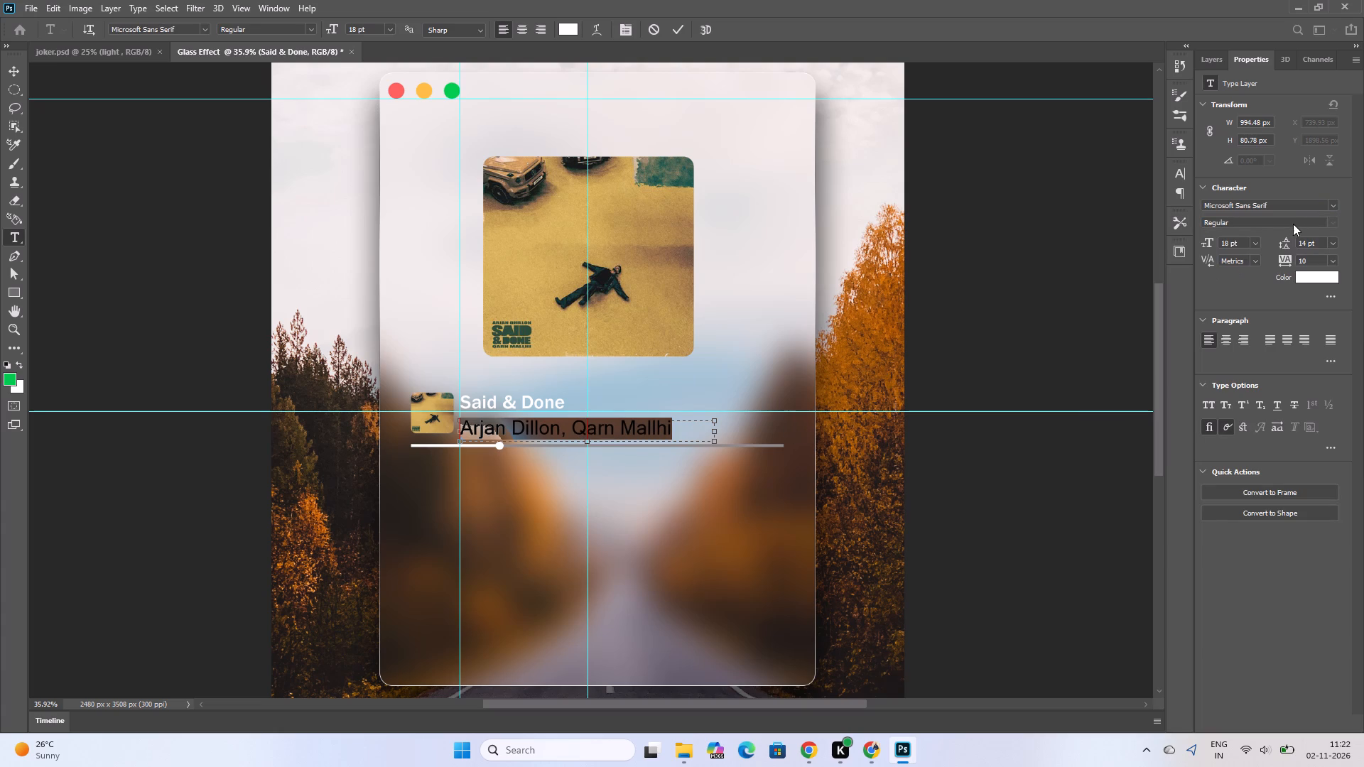
click(1310, 222)
click(1023, 341)
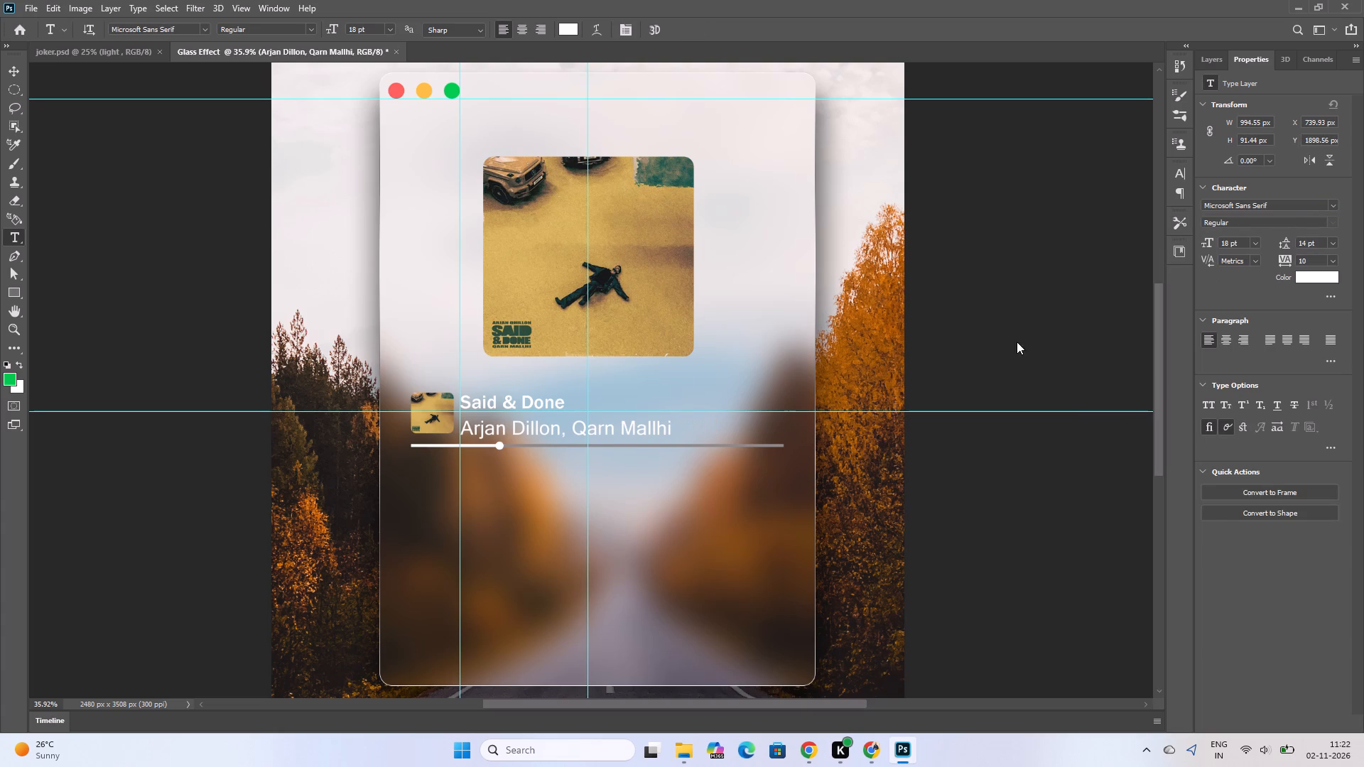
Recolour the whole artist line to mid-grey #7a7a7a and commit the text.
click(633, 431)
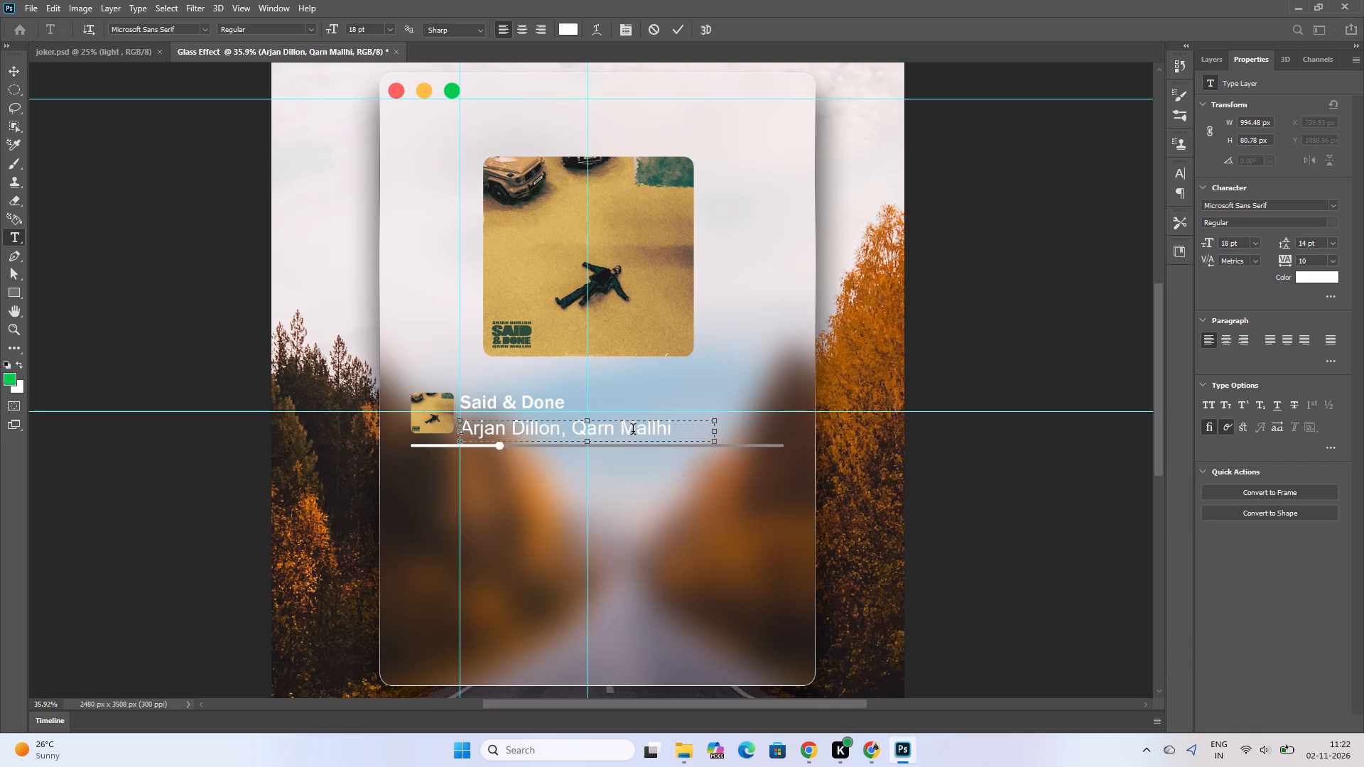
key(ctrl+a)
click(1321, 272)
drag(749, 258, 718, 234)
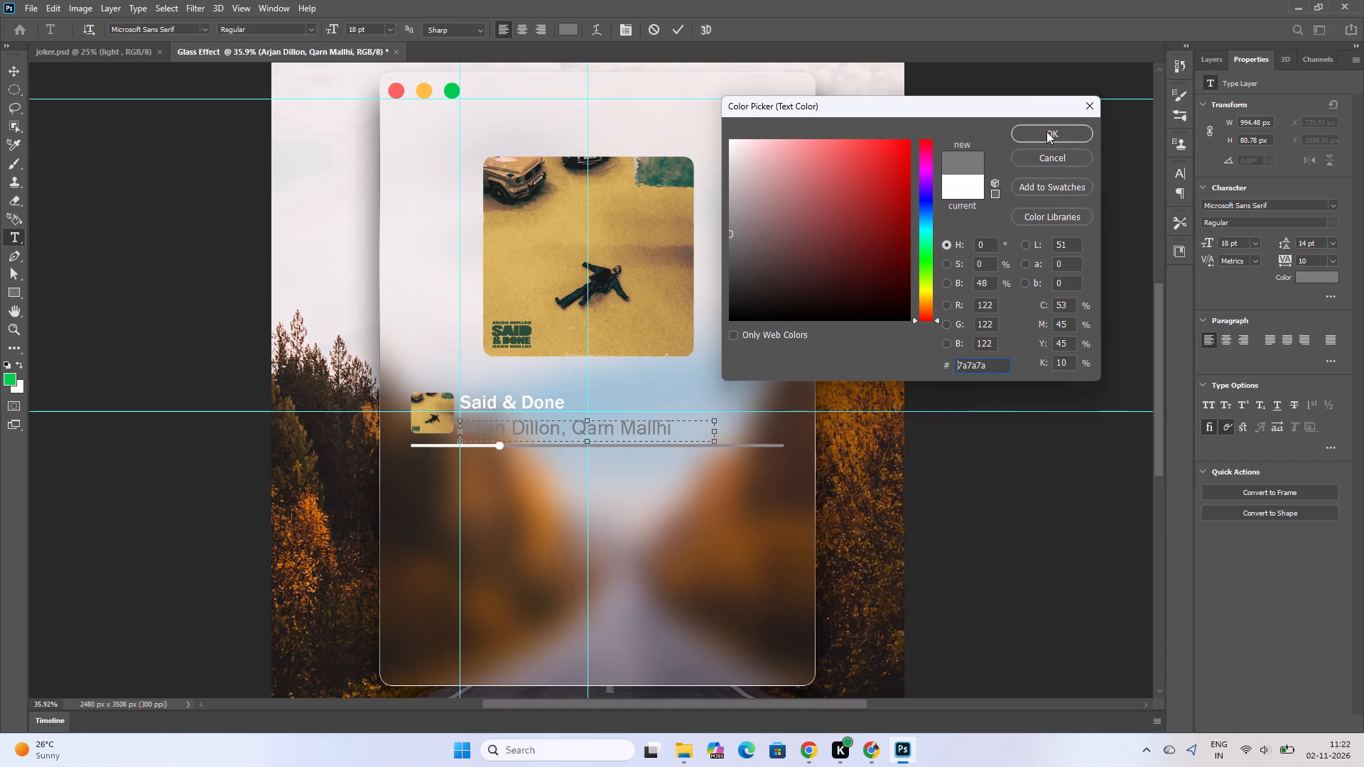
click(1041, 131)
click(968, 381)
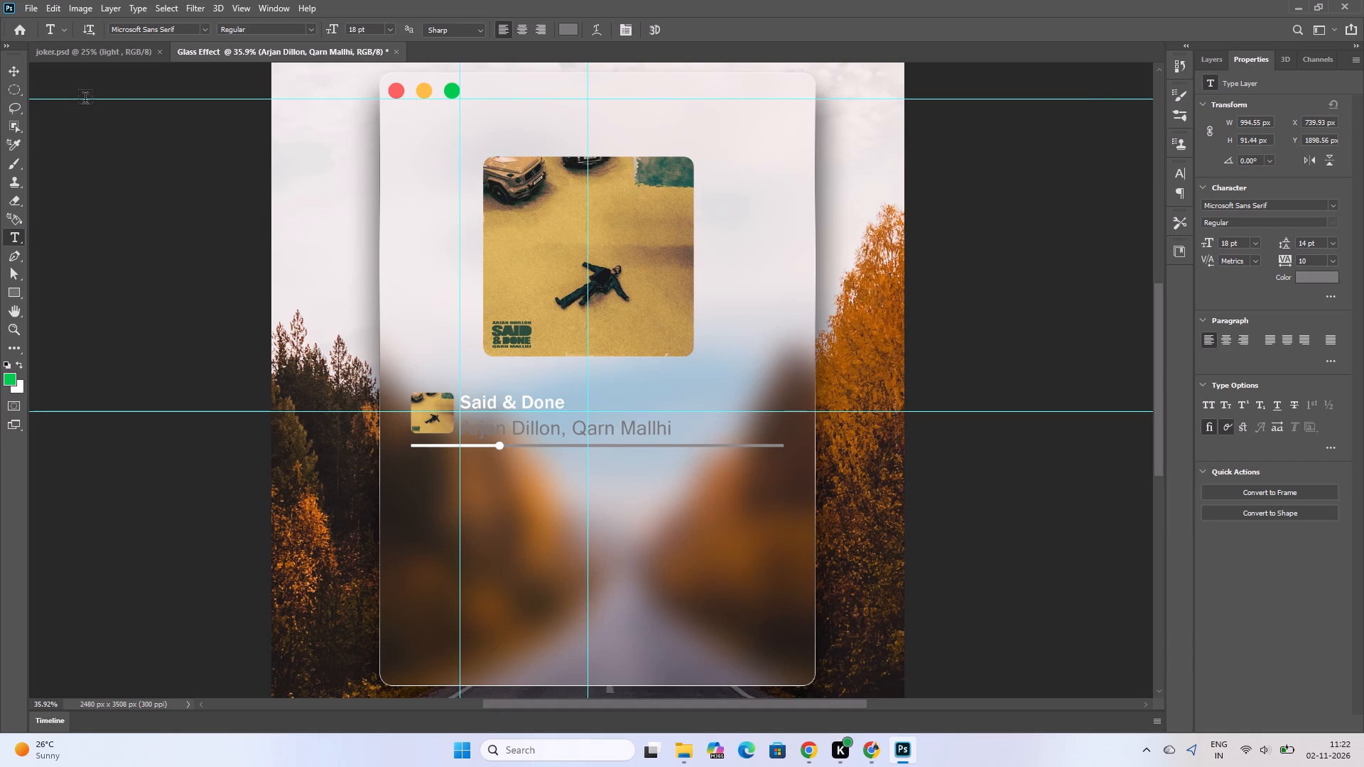
Move the artist line up close beneath the song title and scale it to about 69.7%, placing it at about Y 1880 px.
click(18, 72)
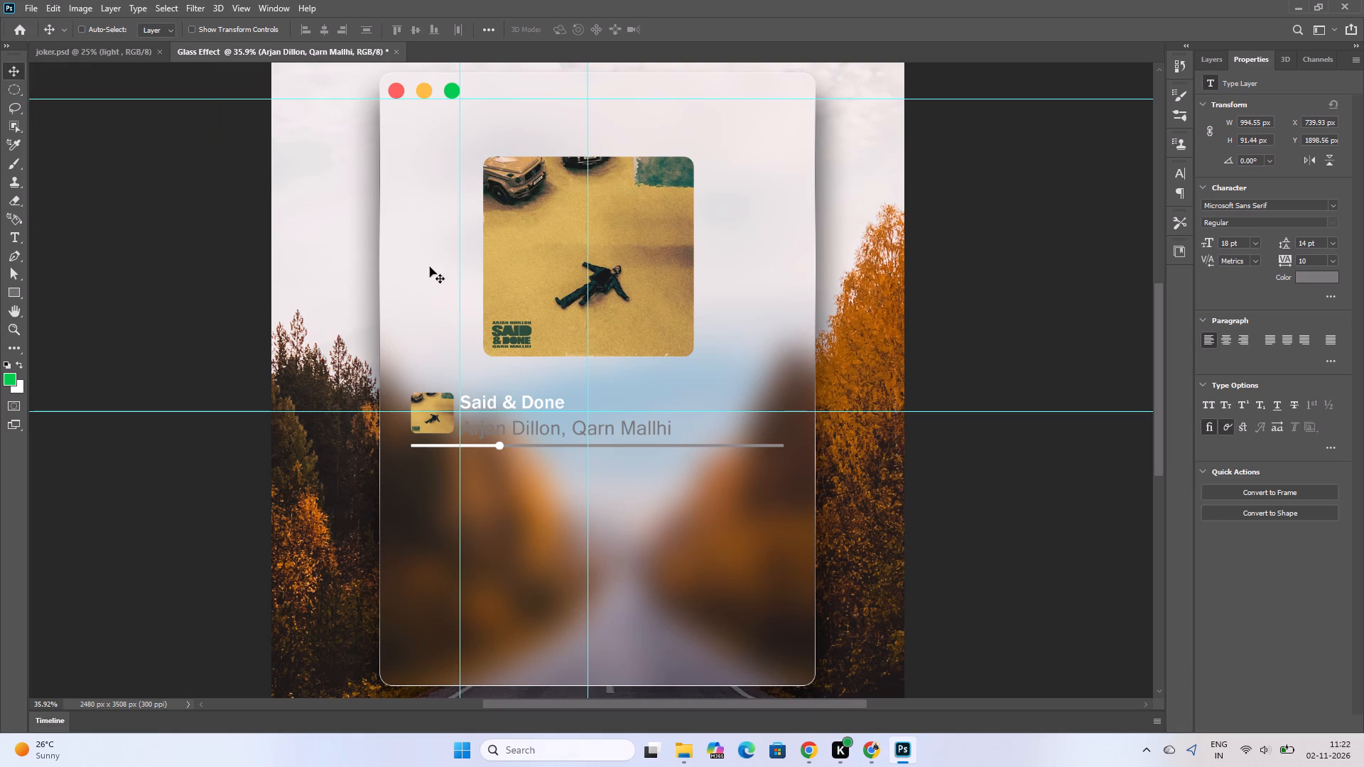
drag(577, 432, 575, 423)
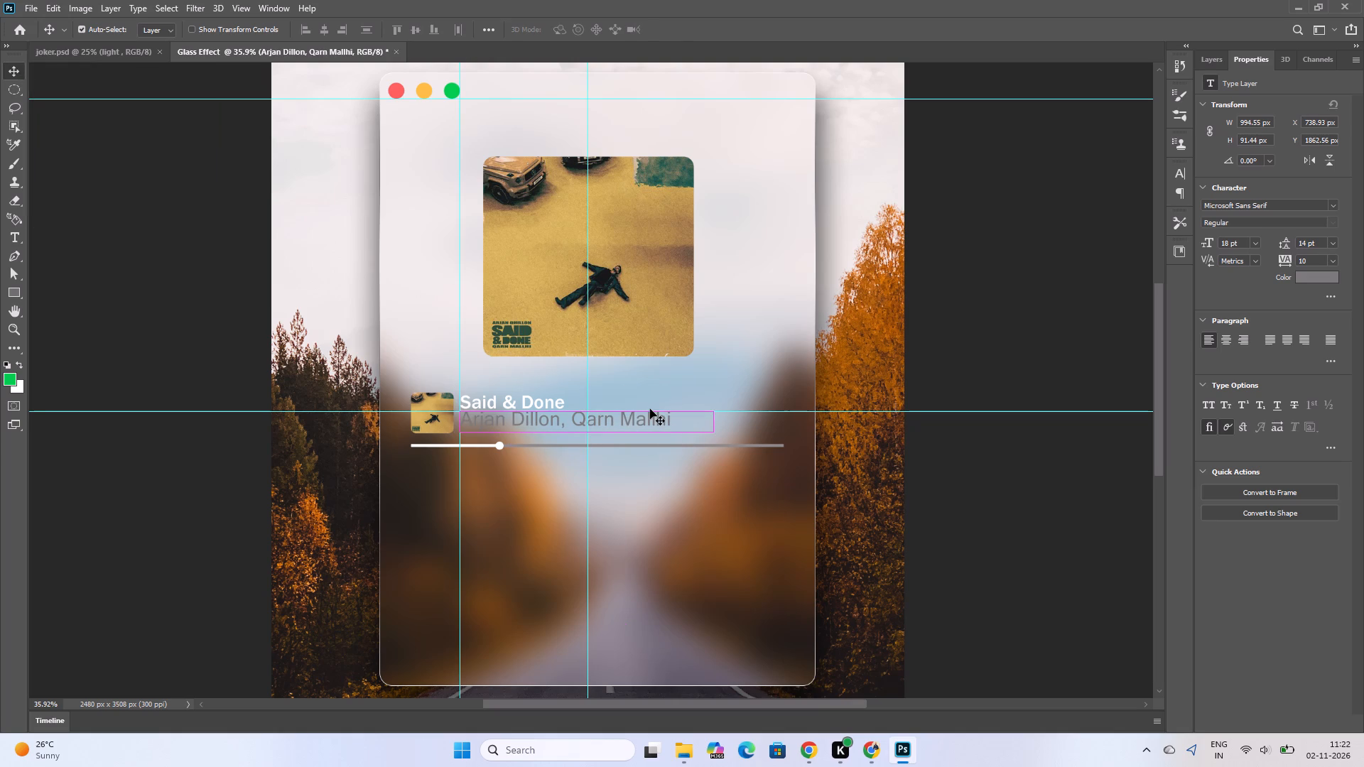
key(ctrl+t)
shift+drag(711, 431, 636, 428)
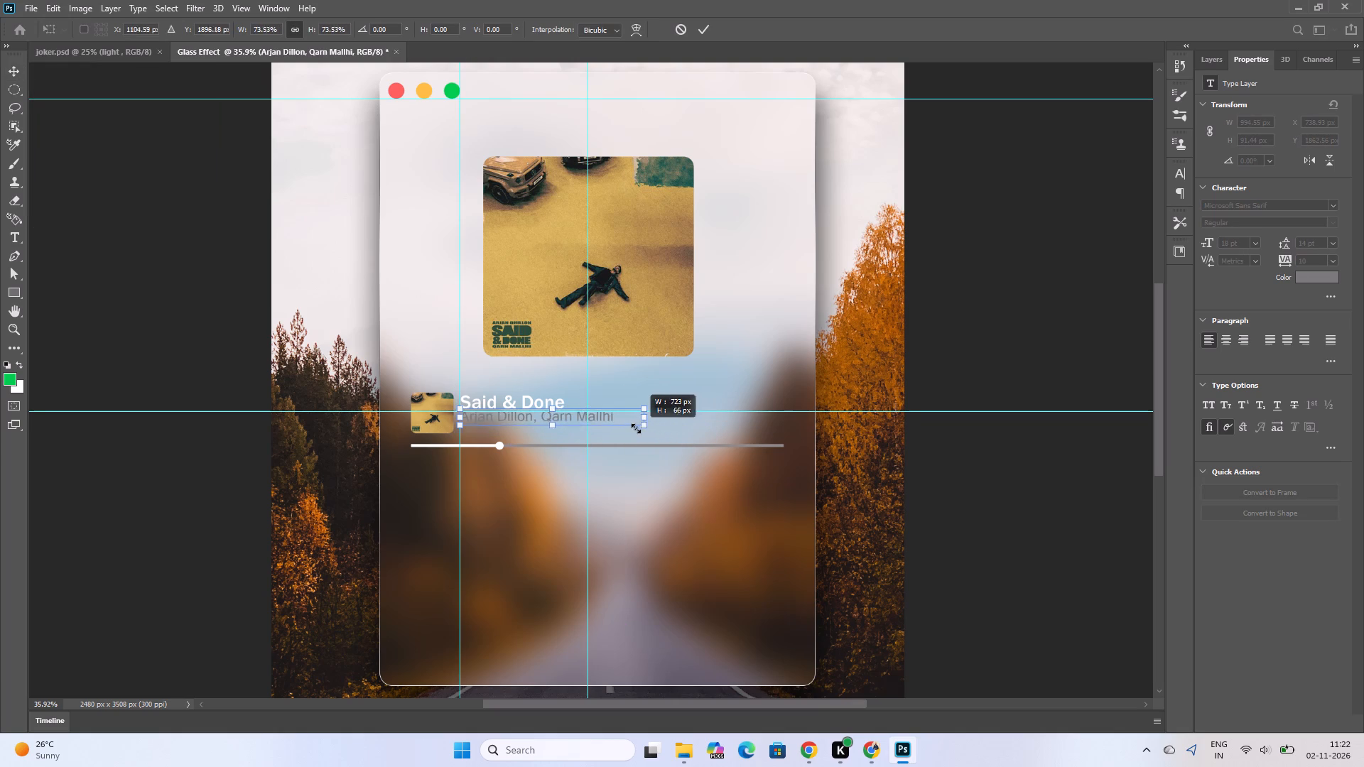
shift+drag(636, 428, 626, 428)
shift+drag(628, 424, 635, 433)
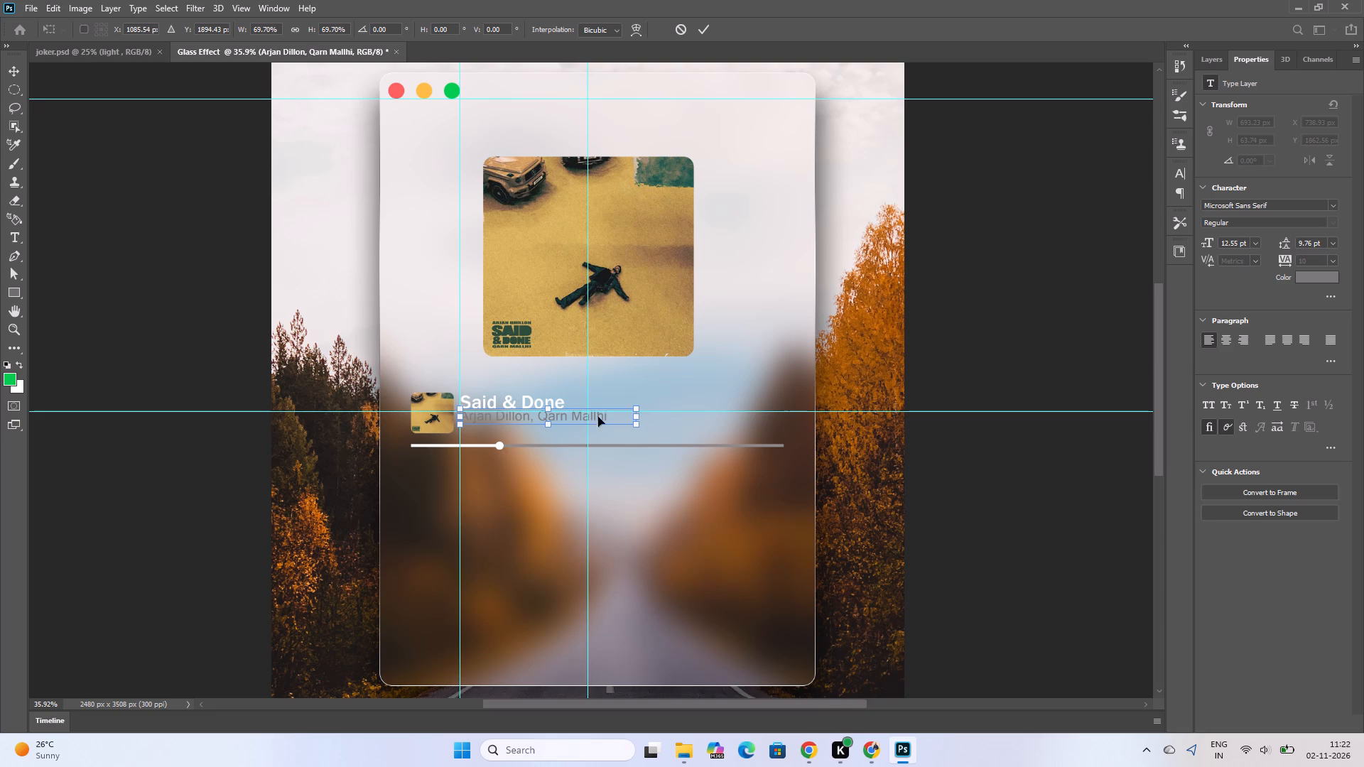
click(570, 418)
click(776, 394)
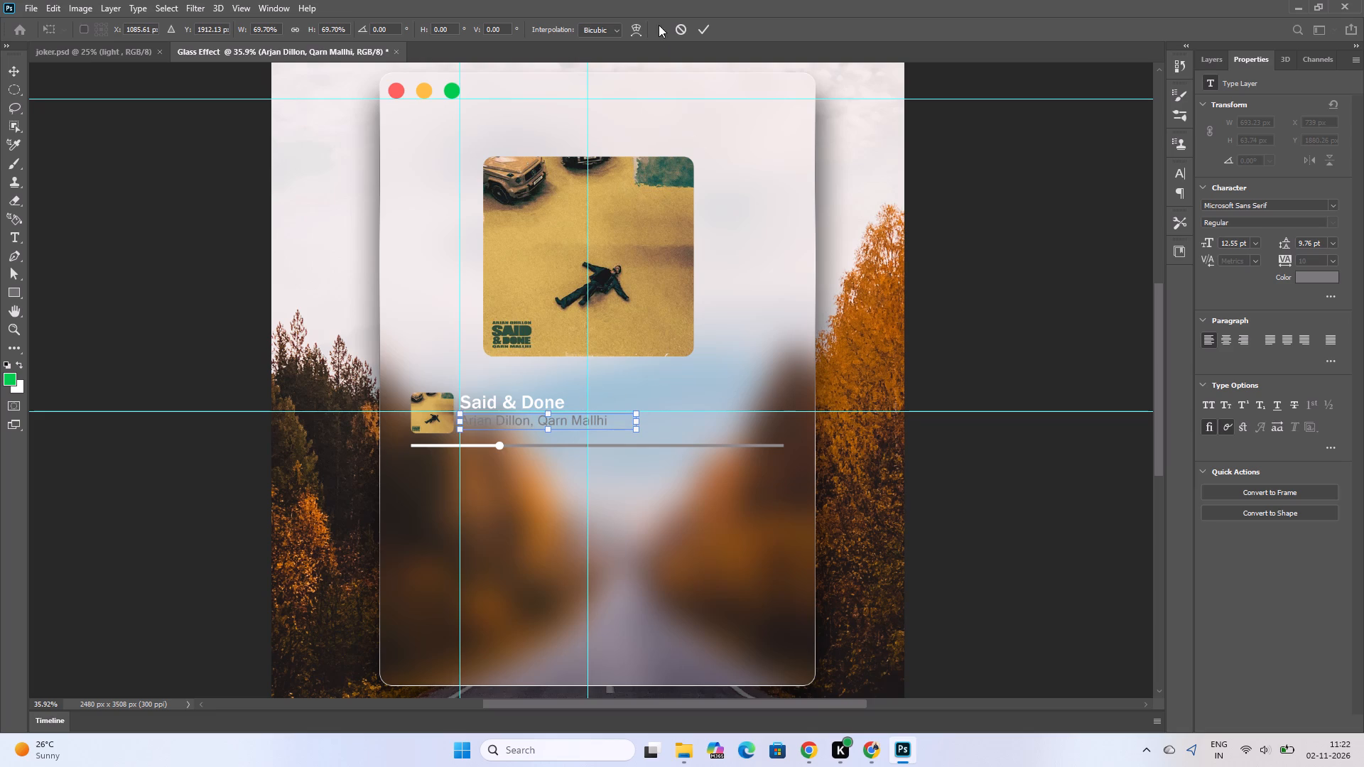
click(698, 36)
Recolour the whole artist line to dark grey #3c3c3c and commit the text.
triple_click(545, 419)
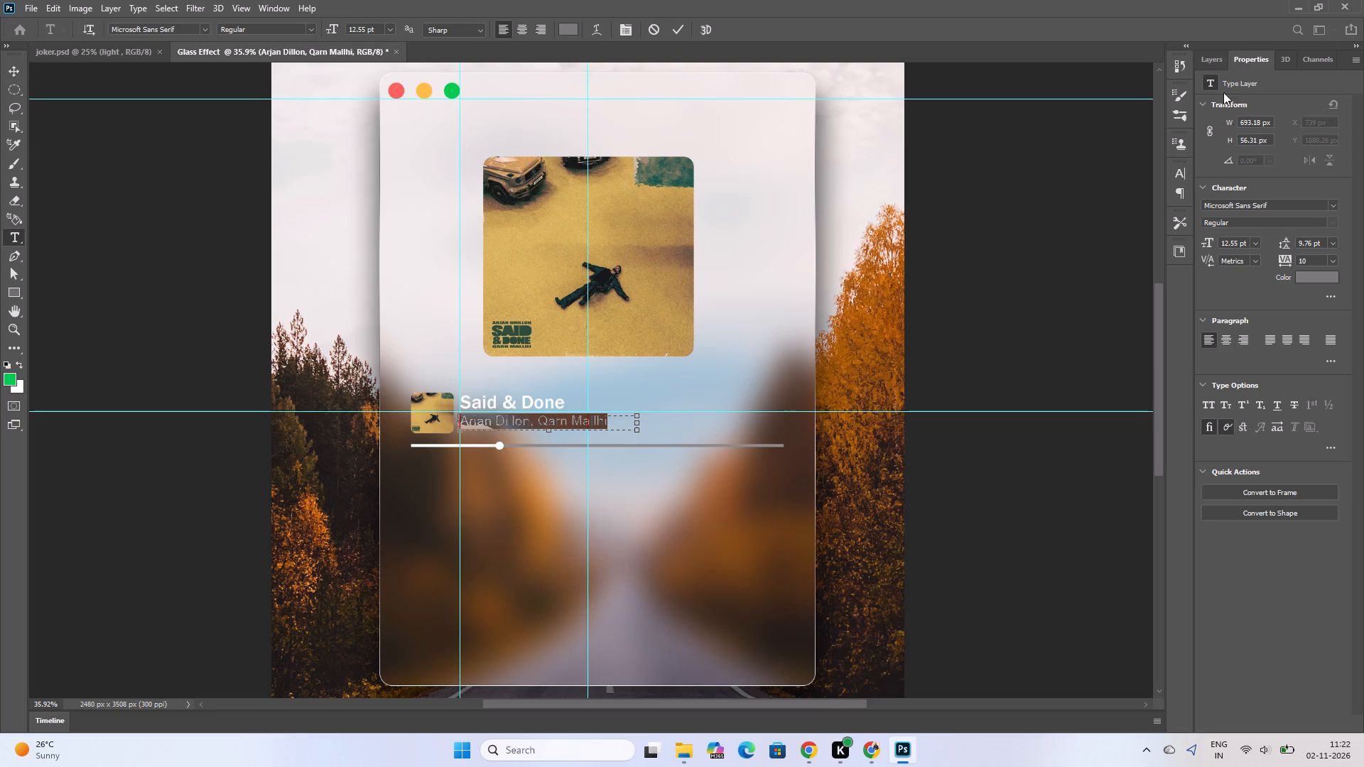
click(1331, 275)
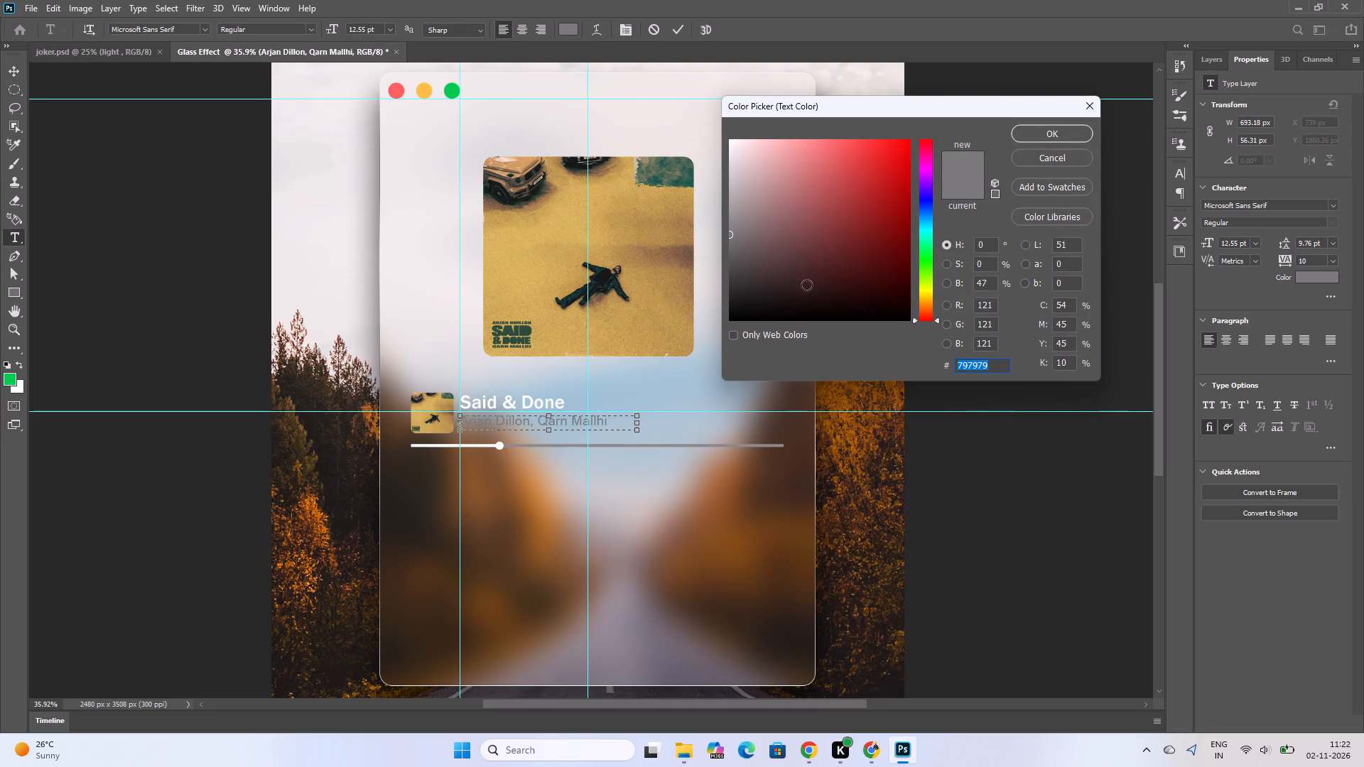
drag(734, 266, 723, 278)
click(1056, 131)
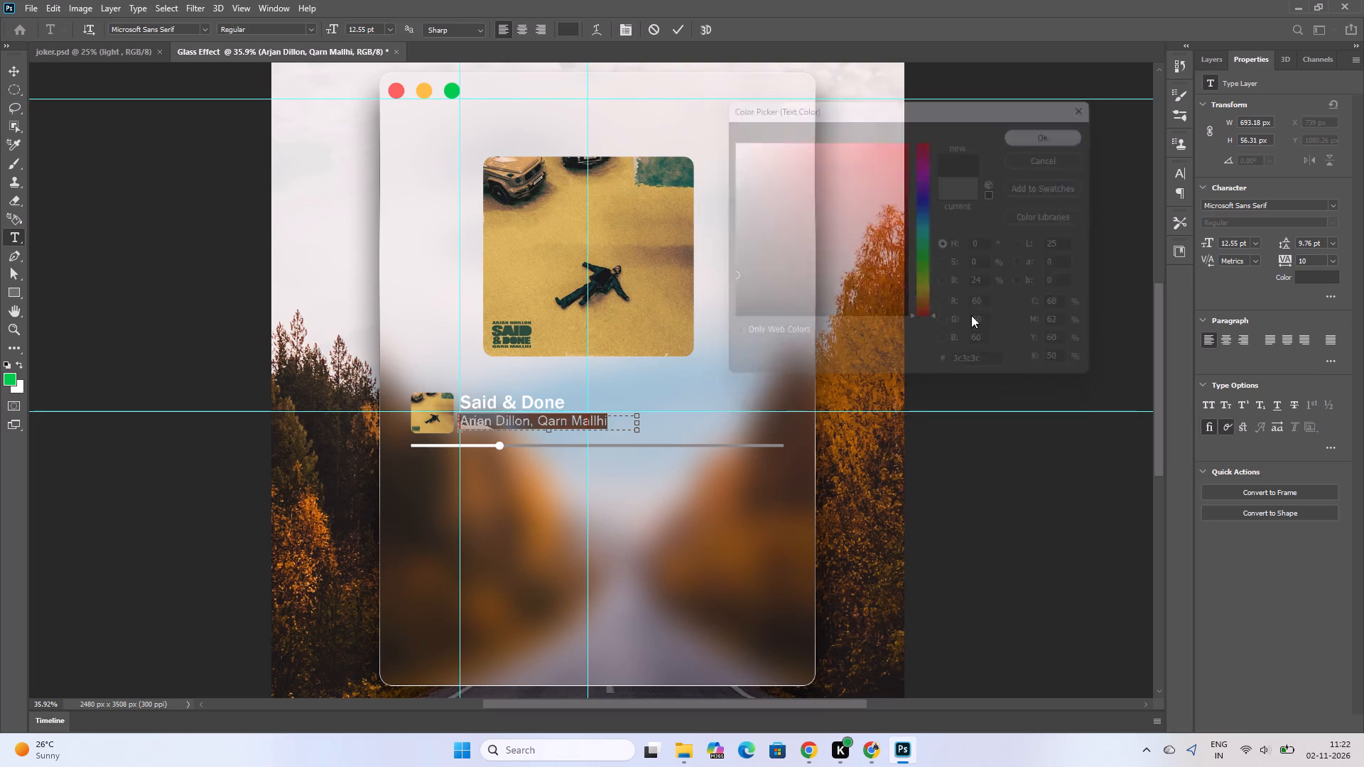
click(940, 394)
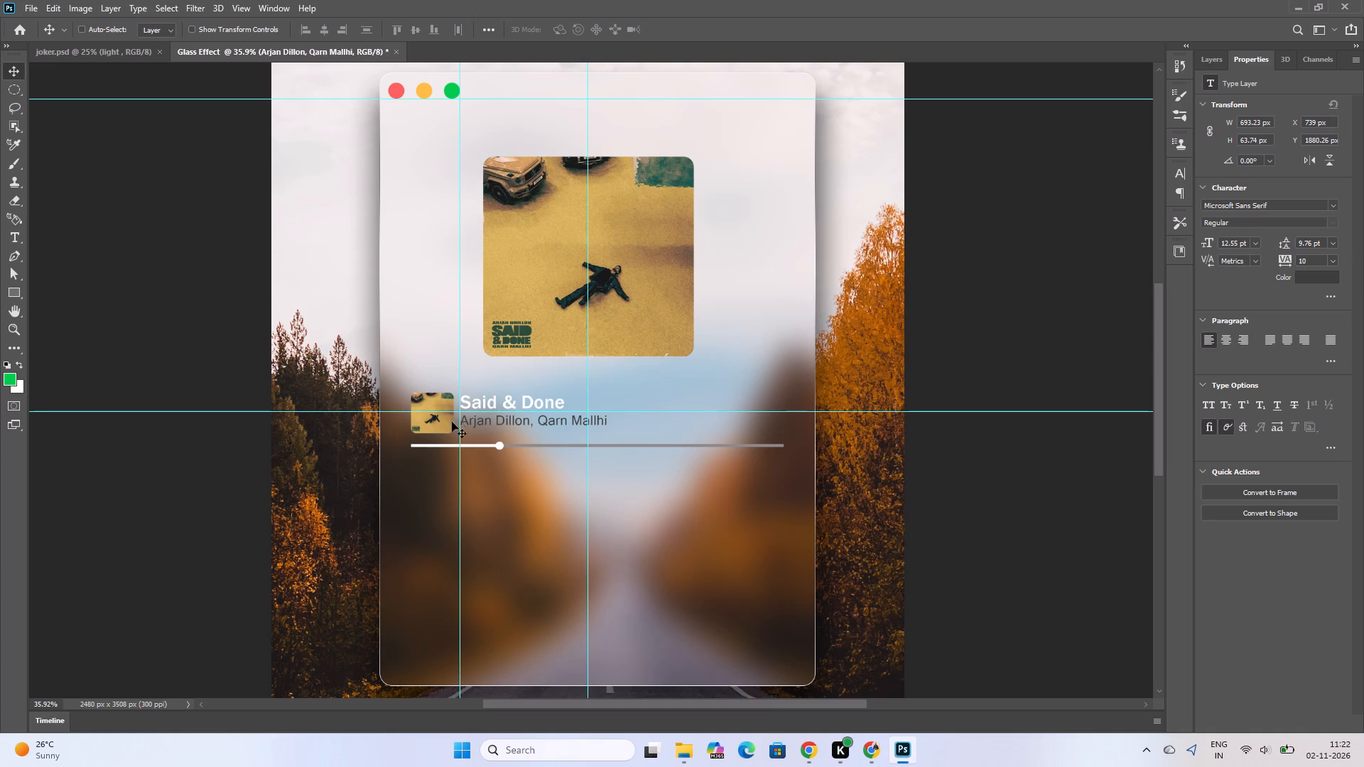
Nudge the artist line layer about 2 px right and 3 px down, to X 741 px and Y about 1883 px.
click(496, 421)
click(1208, 60)
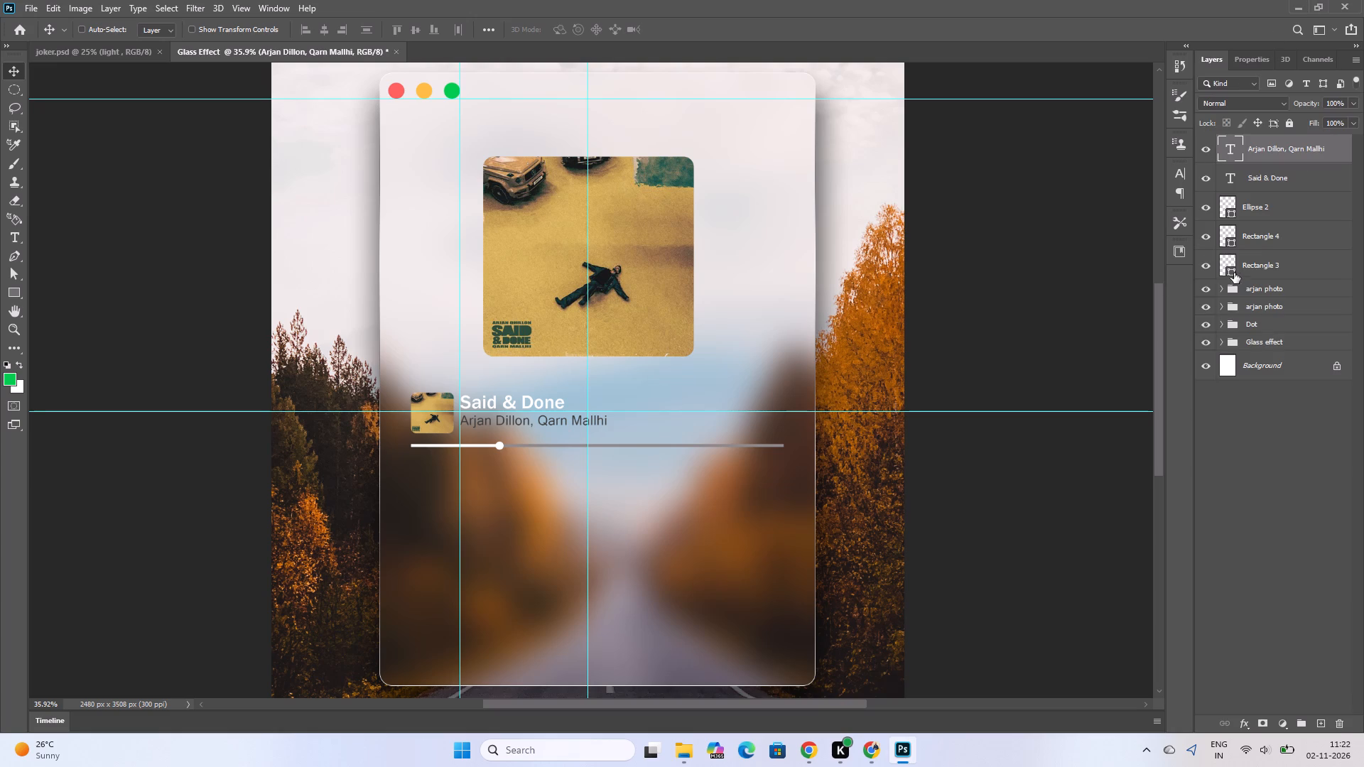
key(Down)
key(Down)
key(Down)
key(Up)
key(Up)
key(Up)
key(Down)
key(Down)
key(Left)
key(Left)
key(Right)
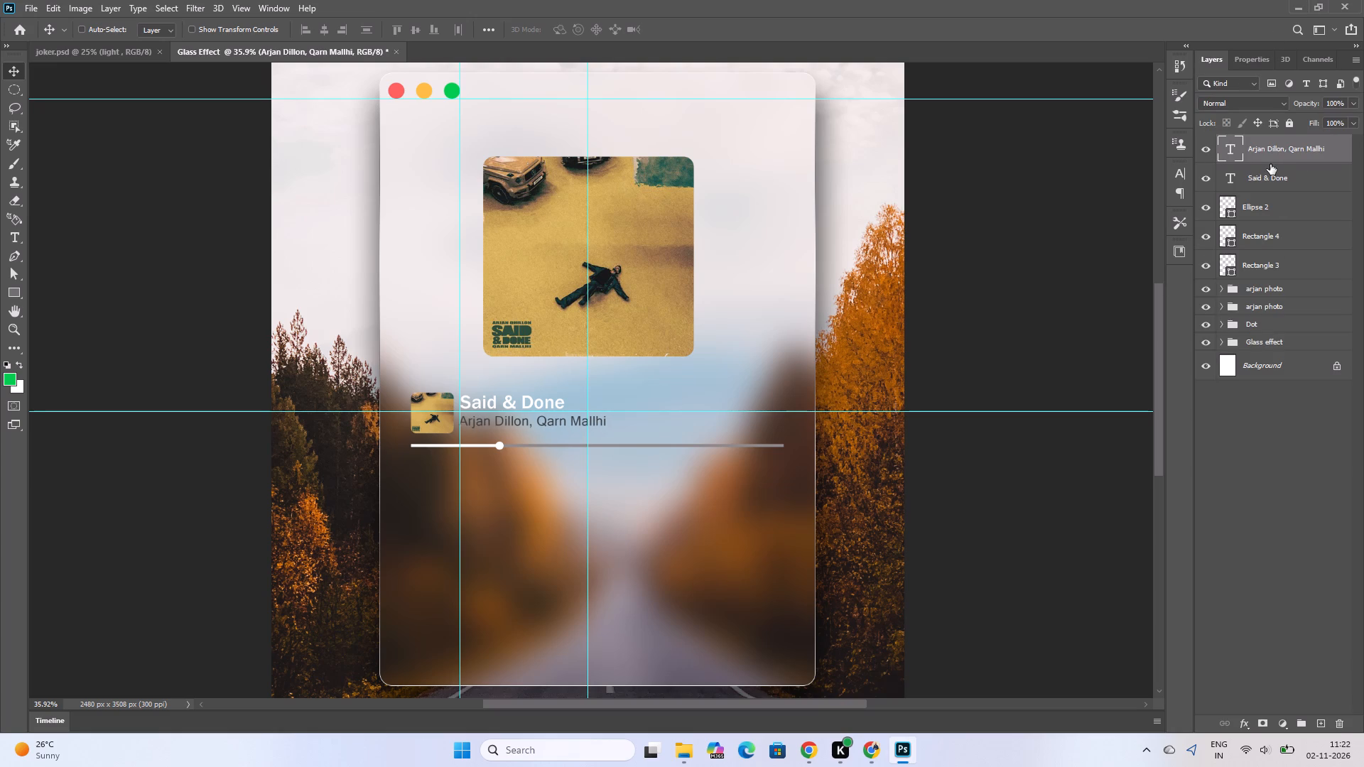
key(Right)
key(Right)
key(Right)
key(Down)
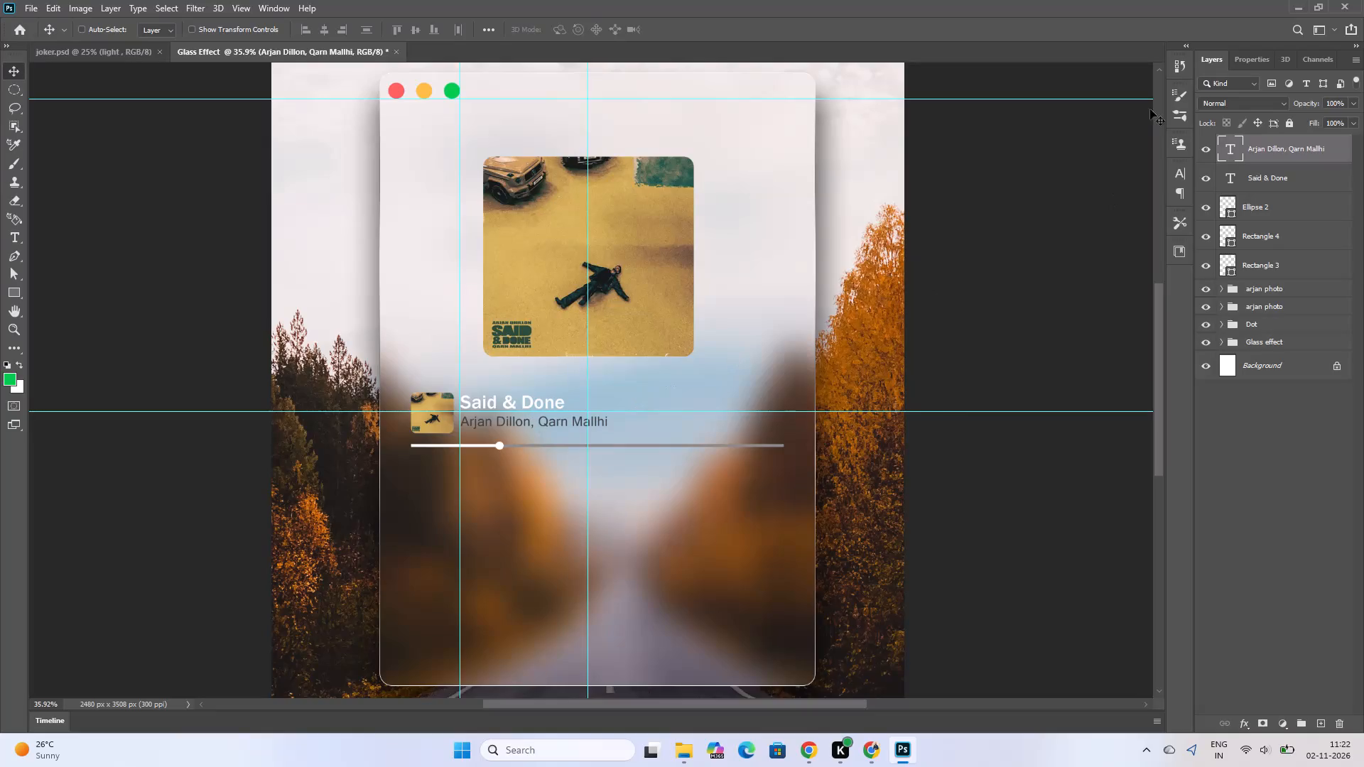
click(1254, 54)
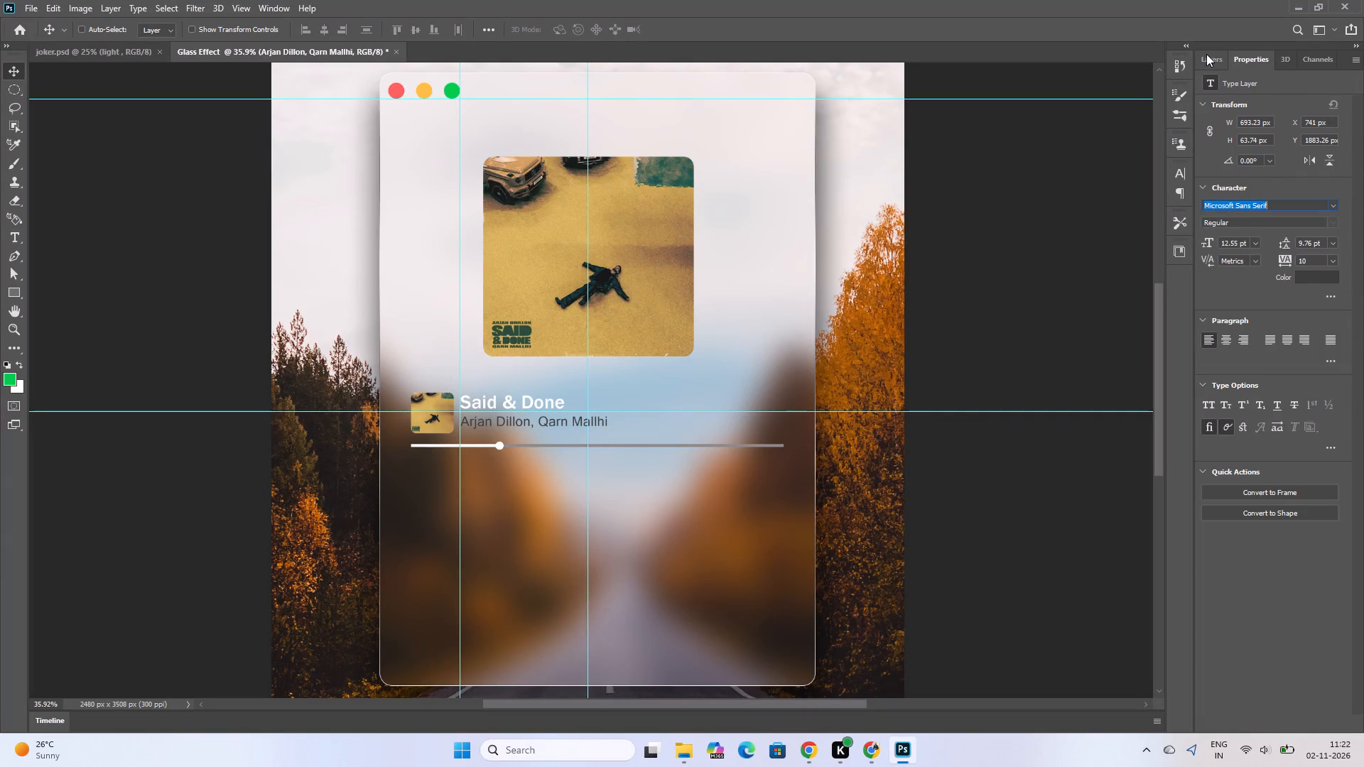
Nudge the "Said & Done" title layer 2 px right and 1 px down.
click(1206, 55)
click(1206, 53)
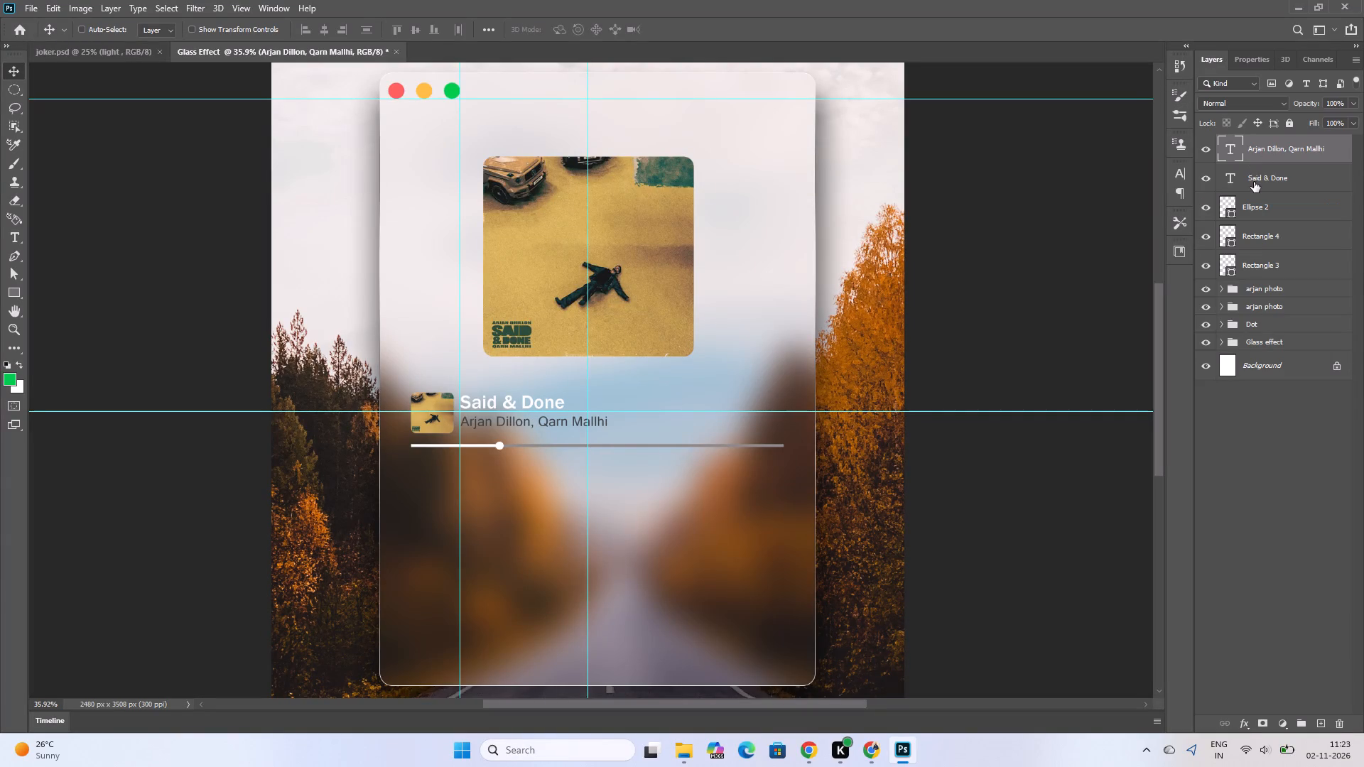
click(1254, 182)
key(Right)
key(Right)
key(Down)
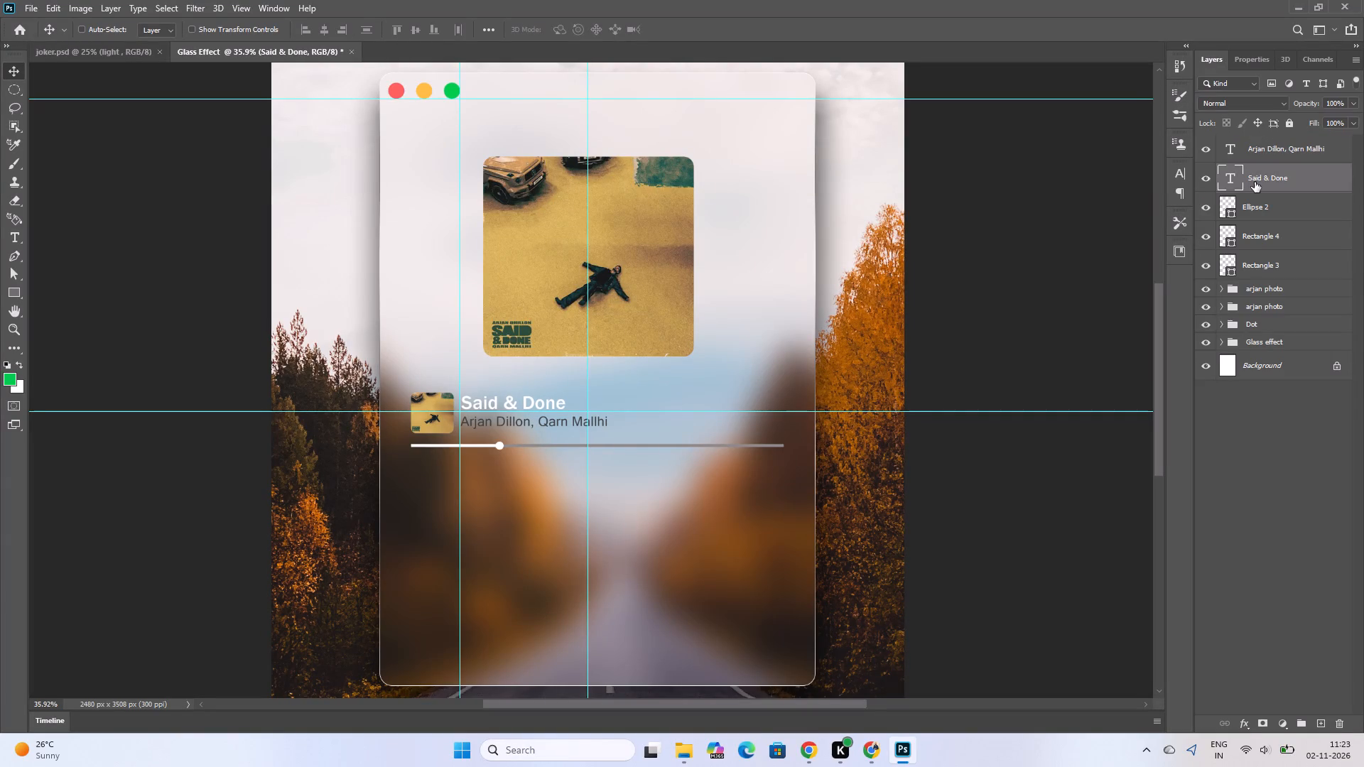
key(Down)
key(Up)
Move the artist line about 6 px down and enlarge it slightly to about 106% width and 107% height.
click(558, 427)
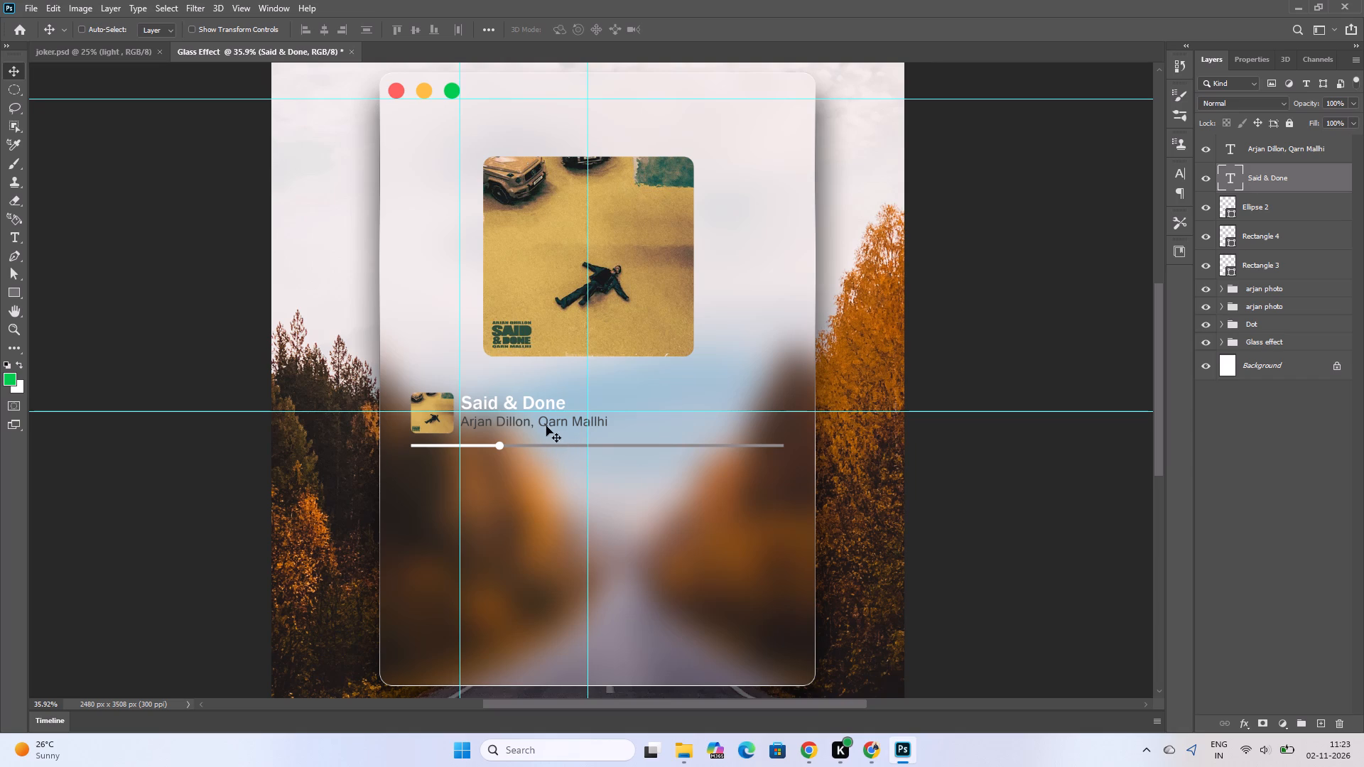
click(546, 424)
click(1262, 156)
key(ctrl+t)
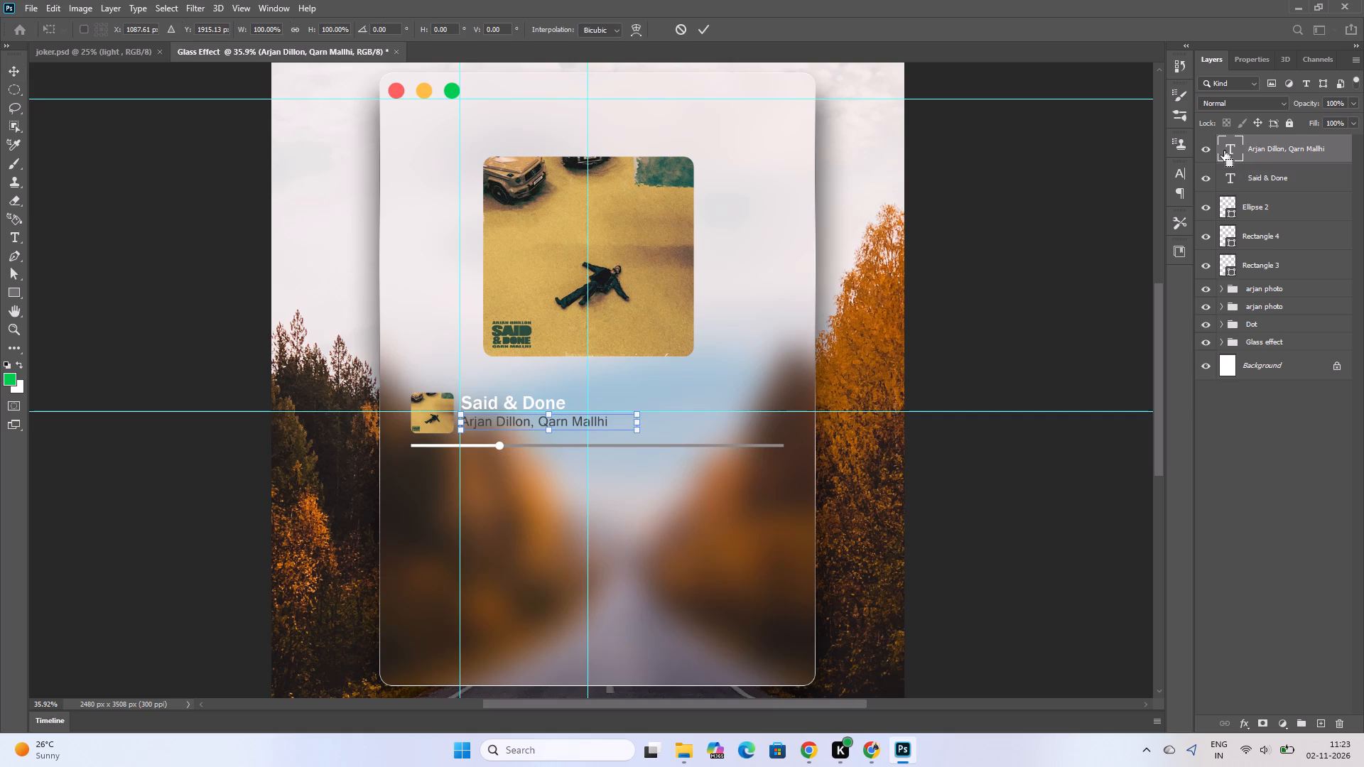
key(Down)
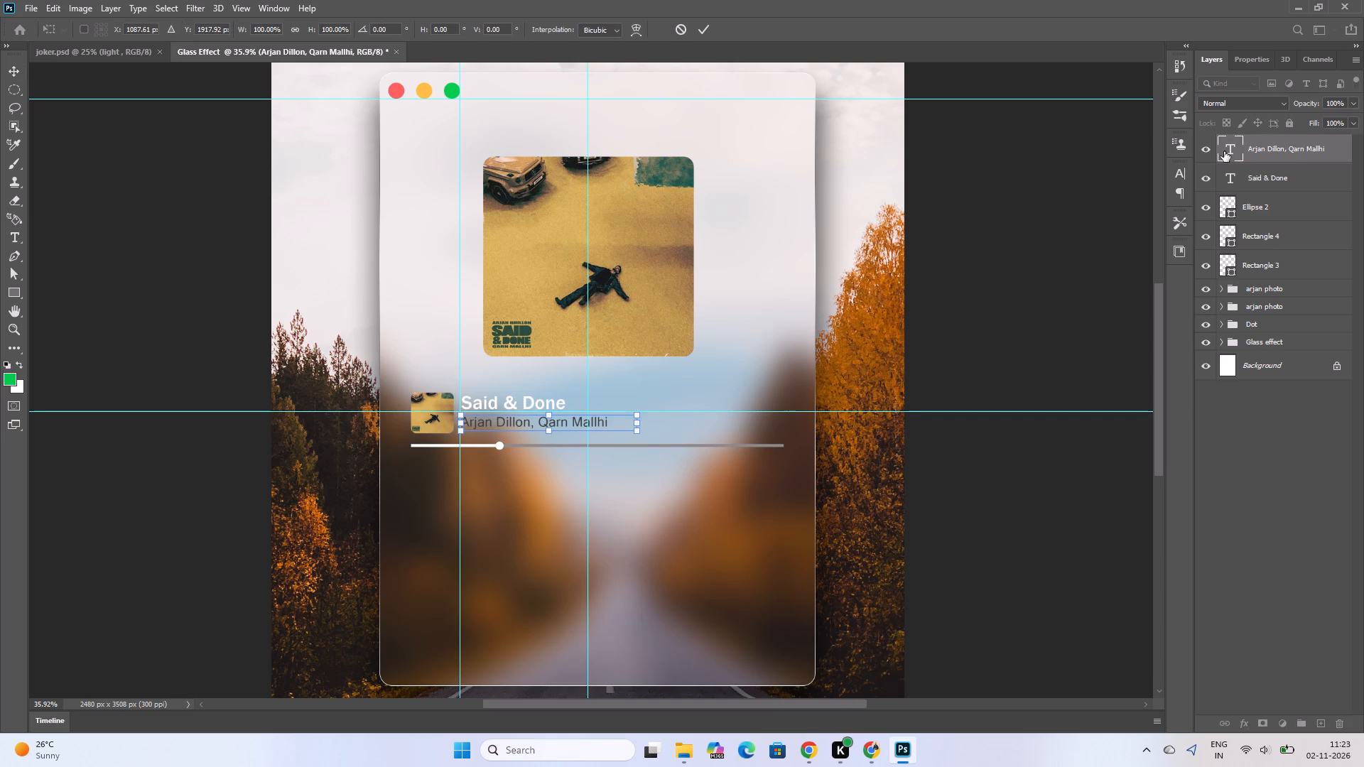
key(Down)
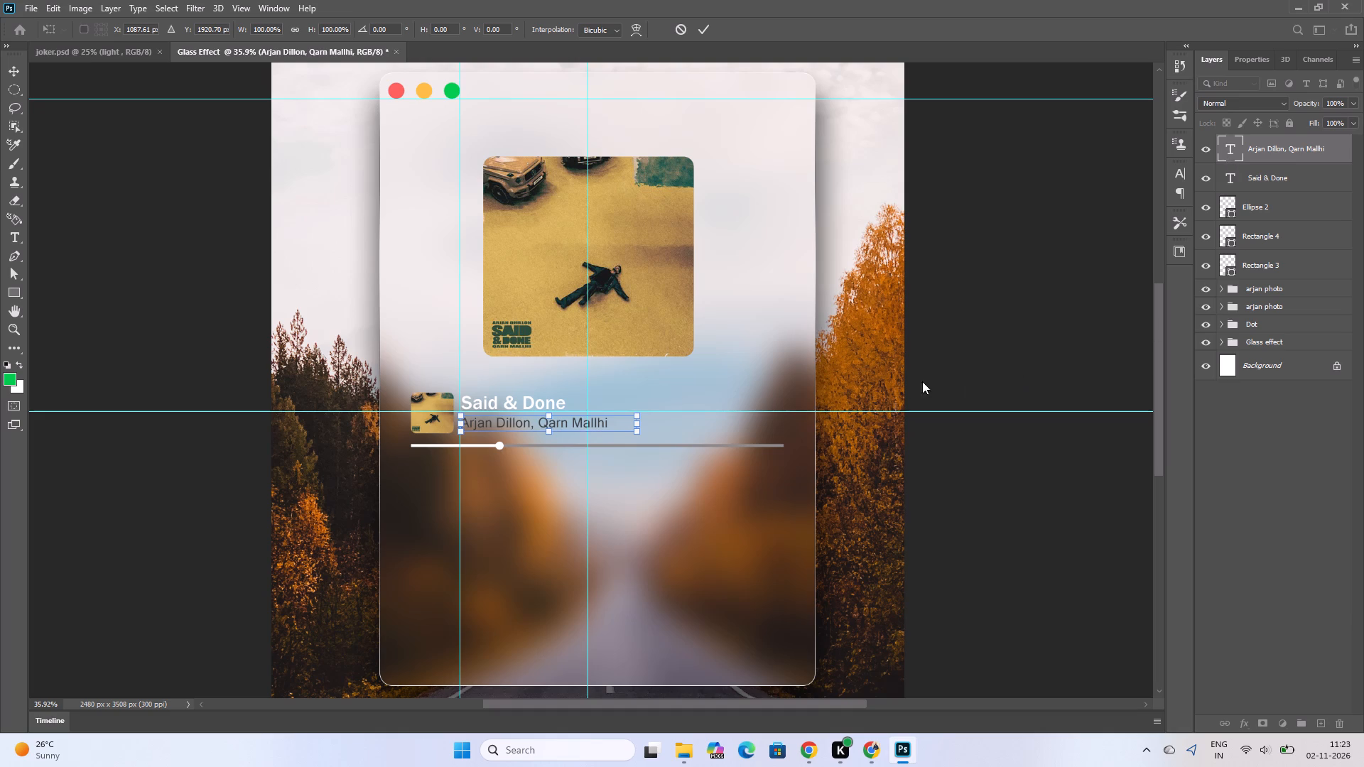
drag(637, 431, 641, 435)
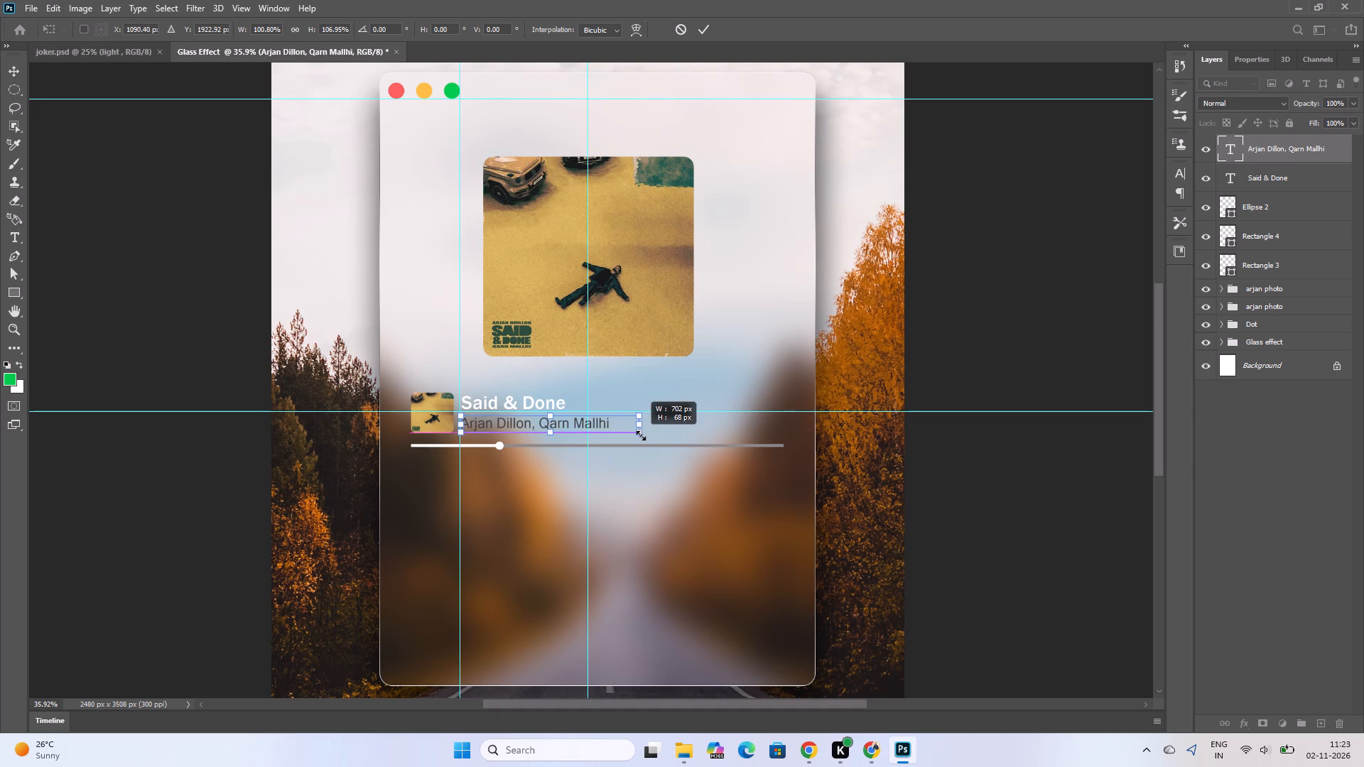
drag(641, 435, 650, 435)
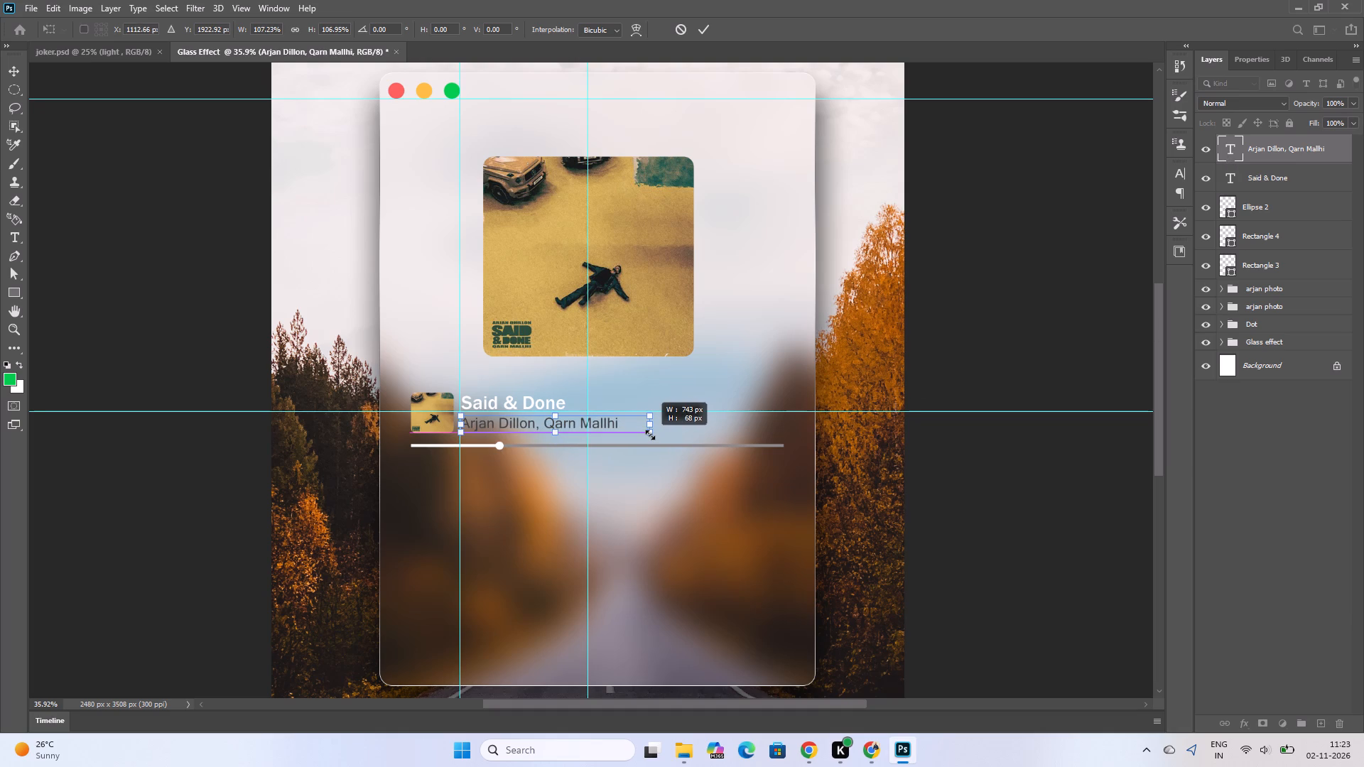
drag(650, 435, 648, 435)
click(705, 20)
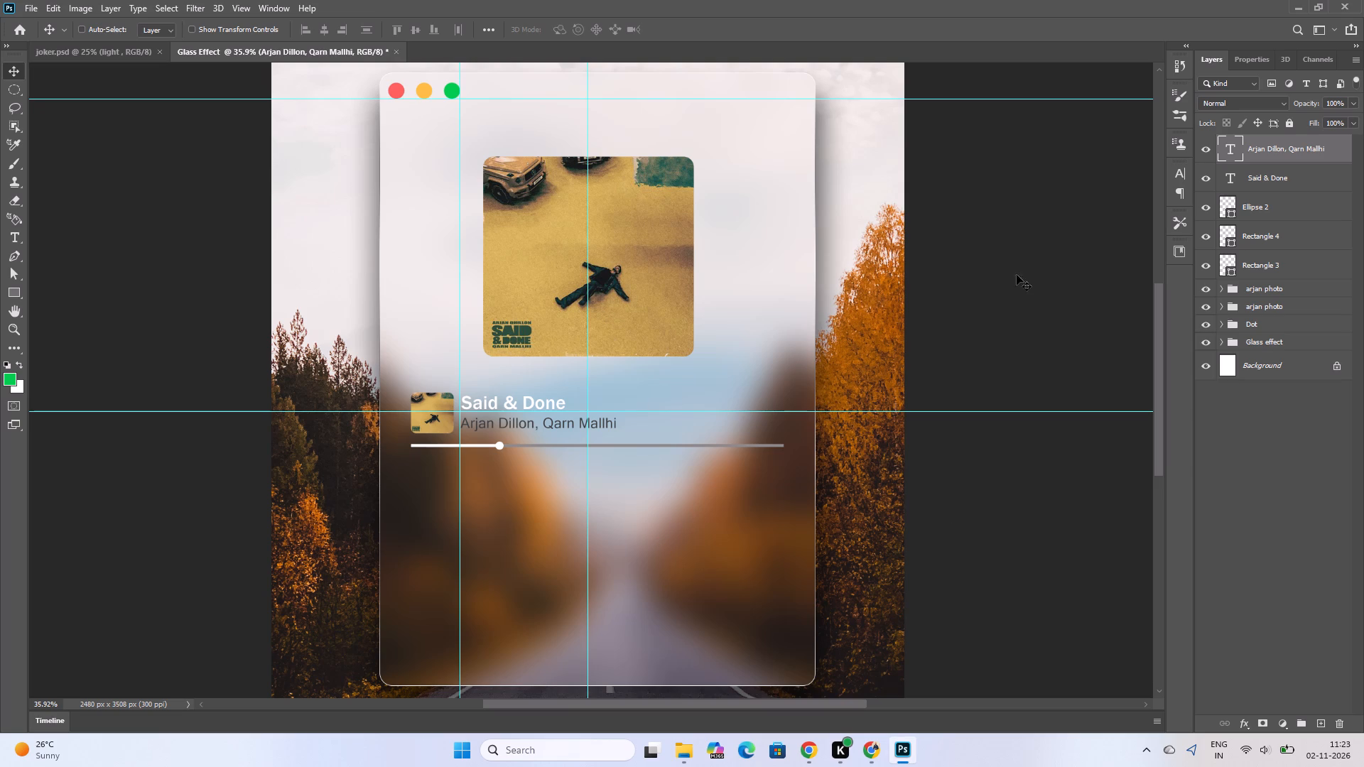
Group the artist line and "Said & Done" text layers, and name the group "text".
click(1298, 182)
shift+click(1304, 144)
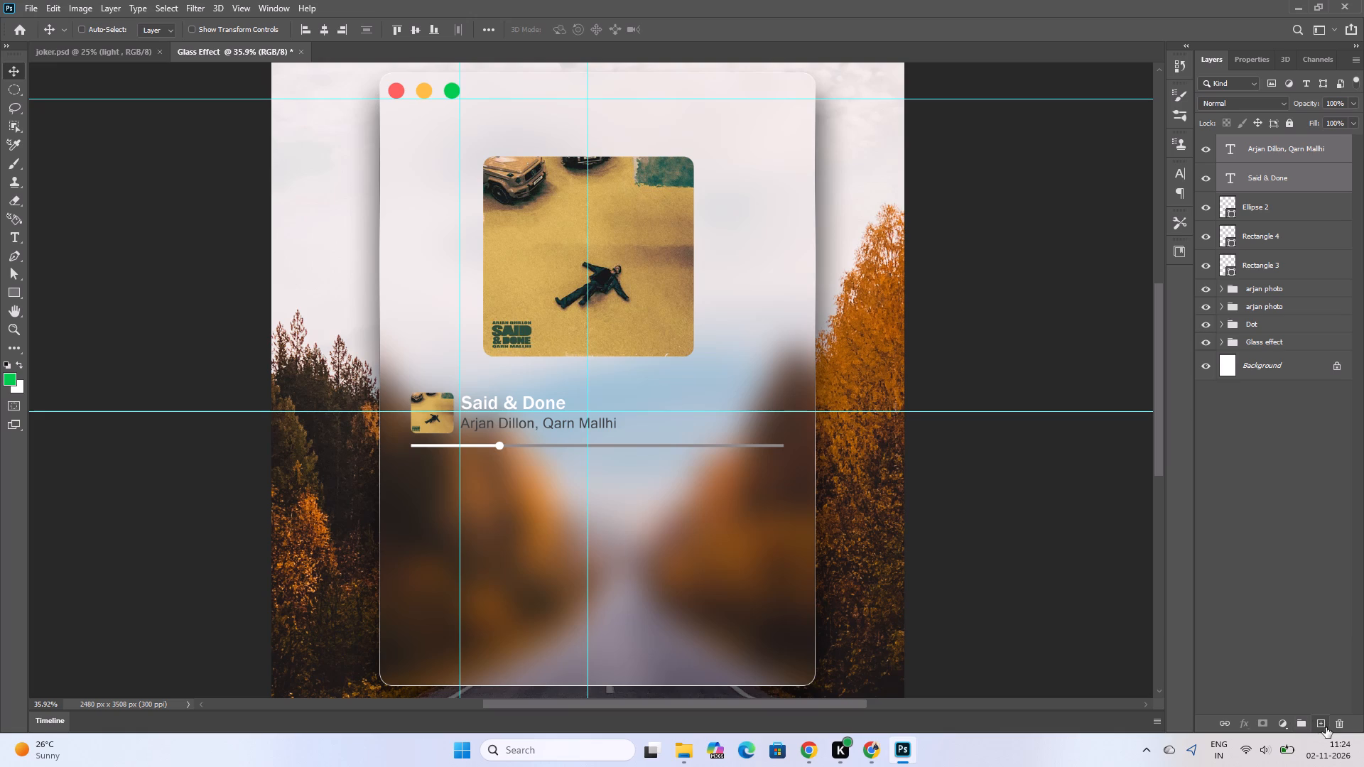
click(1299, 730)
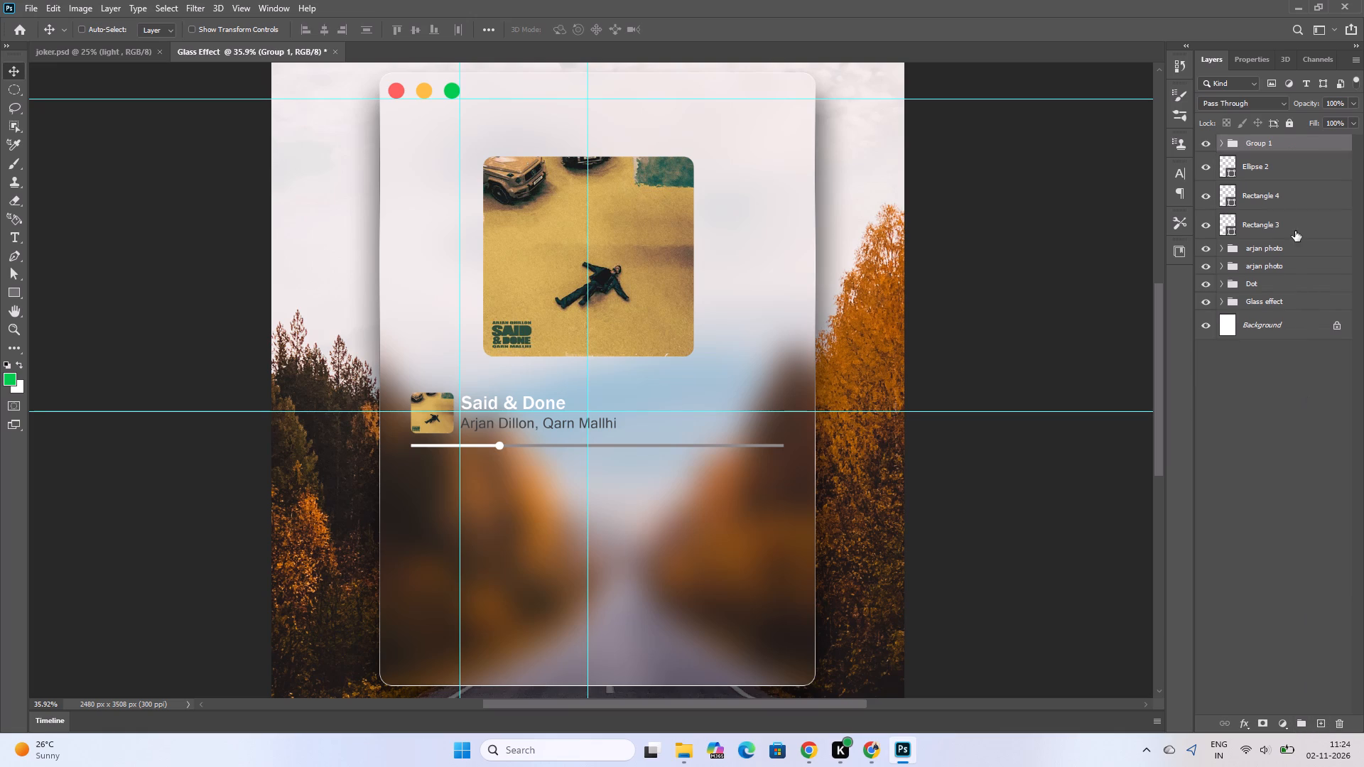
click(1260, 140)
double_click(1260, 143)
text(text)
key(Return)
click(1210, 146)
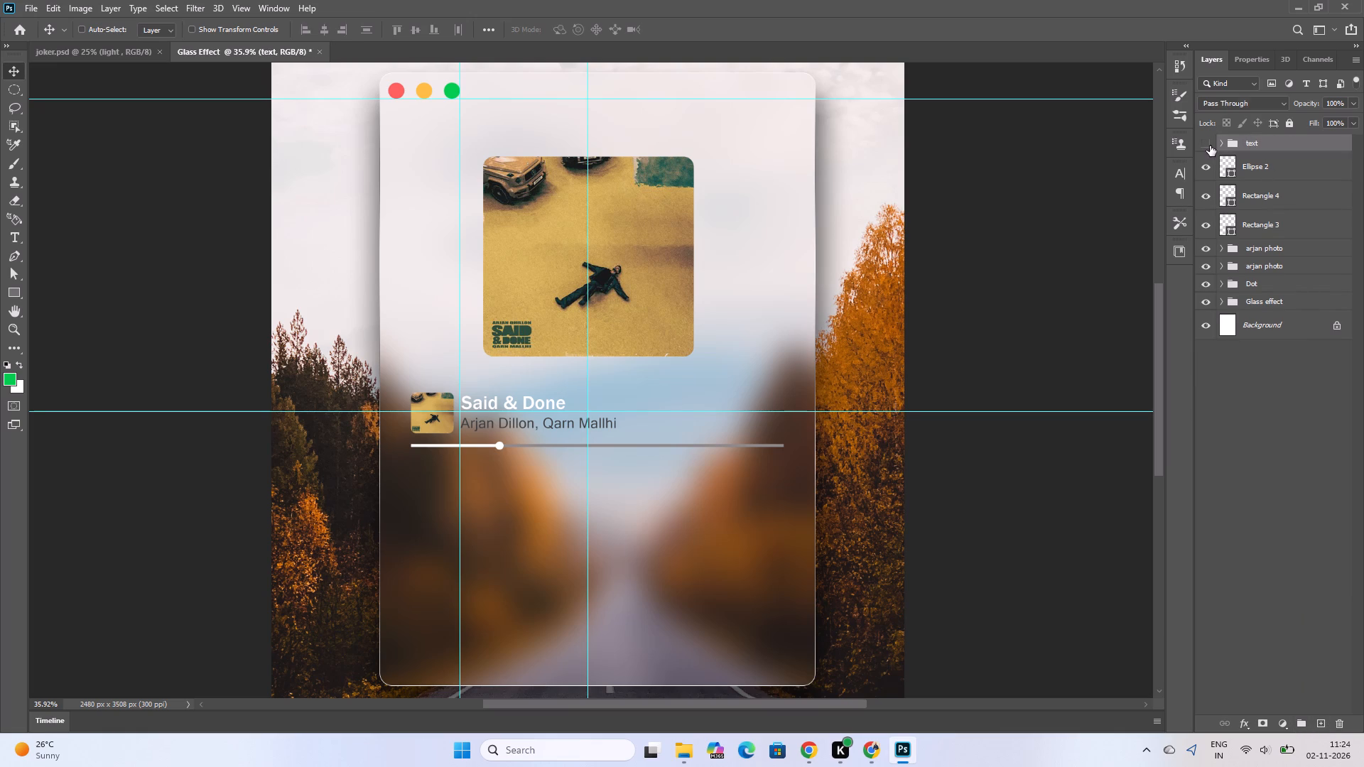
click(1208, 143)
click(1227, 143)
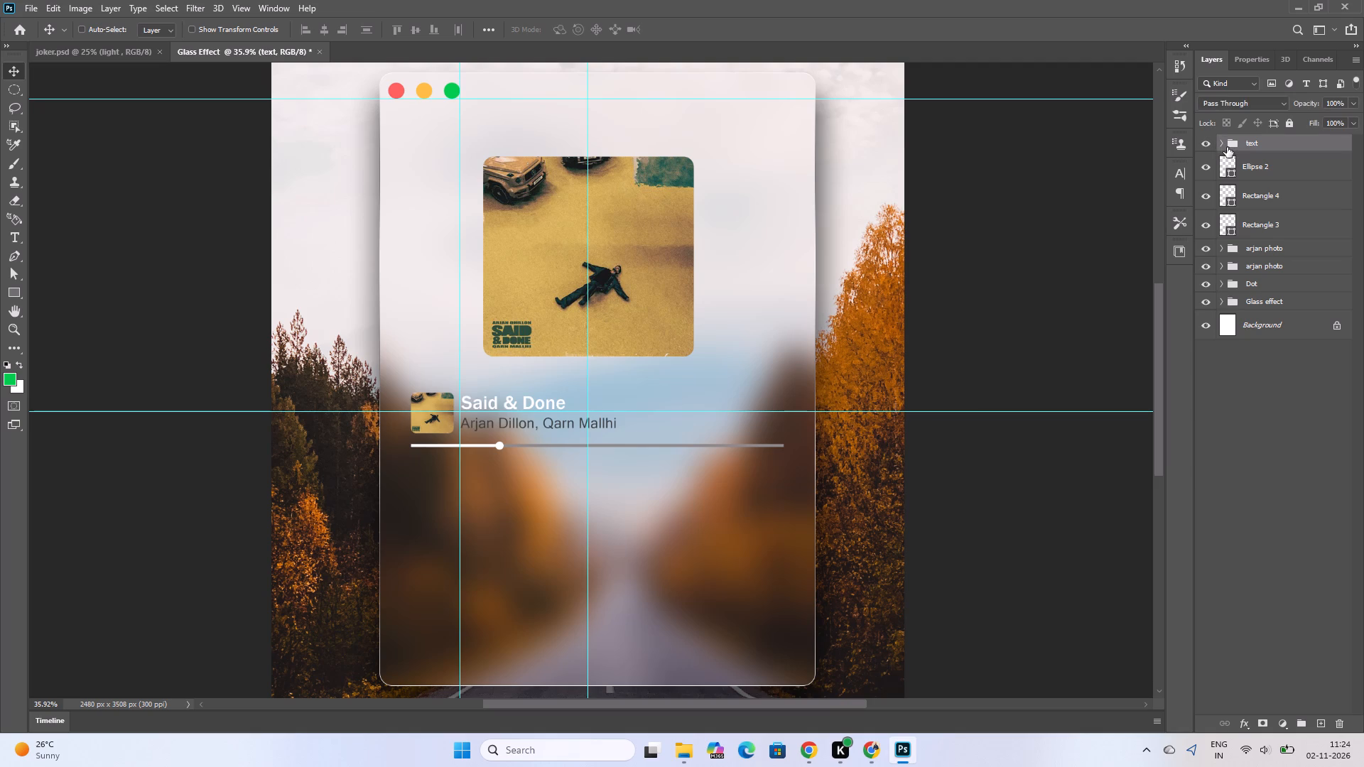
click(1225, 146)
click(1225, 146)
Group the Ellipse 2, Rectangle 4 and Rectangle 3 progress-bar layers, and name the group "shape".
click(1267, 168)
shift+click(1272, 227)
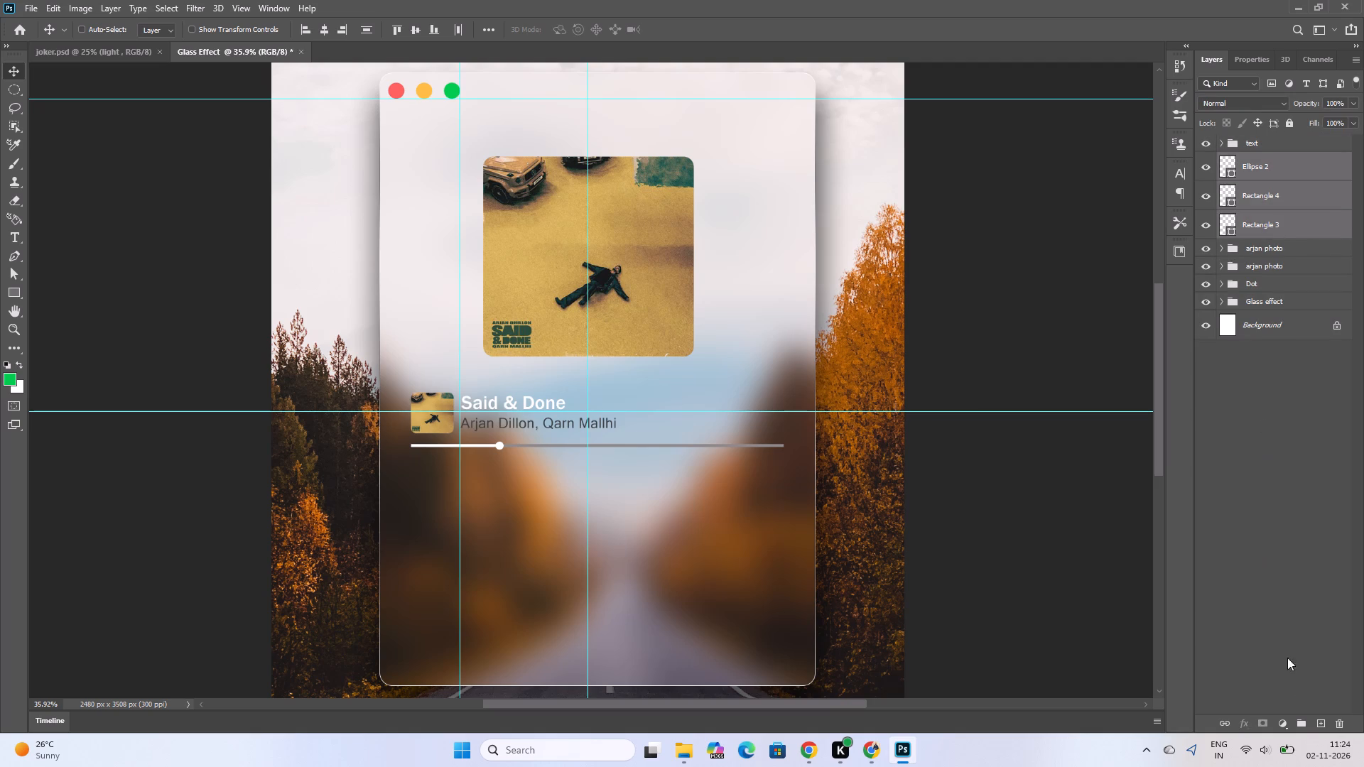
click(1301, 719)
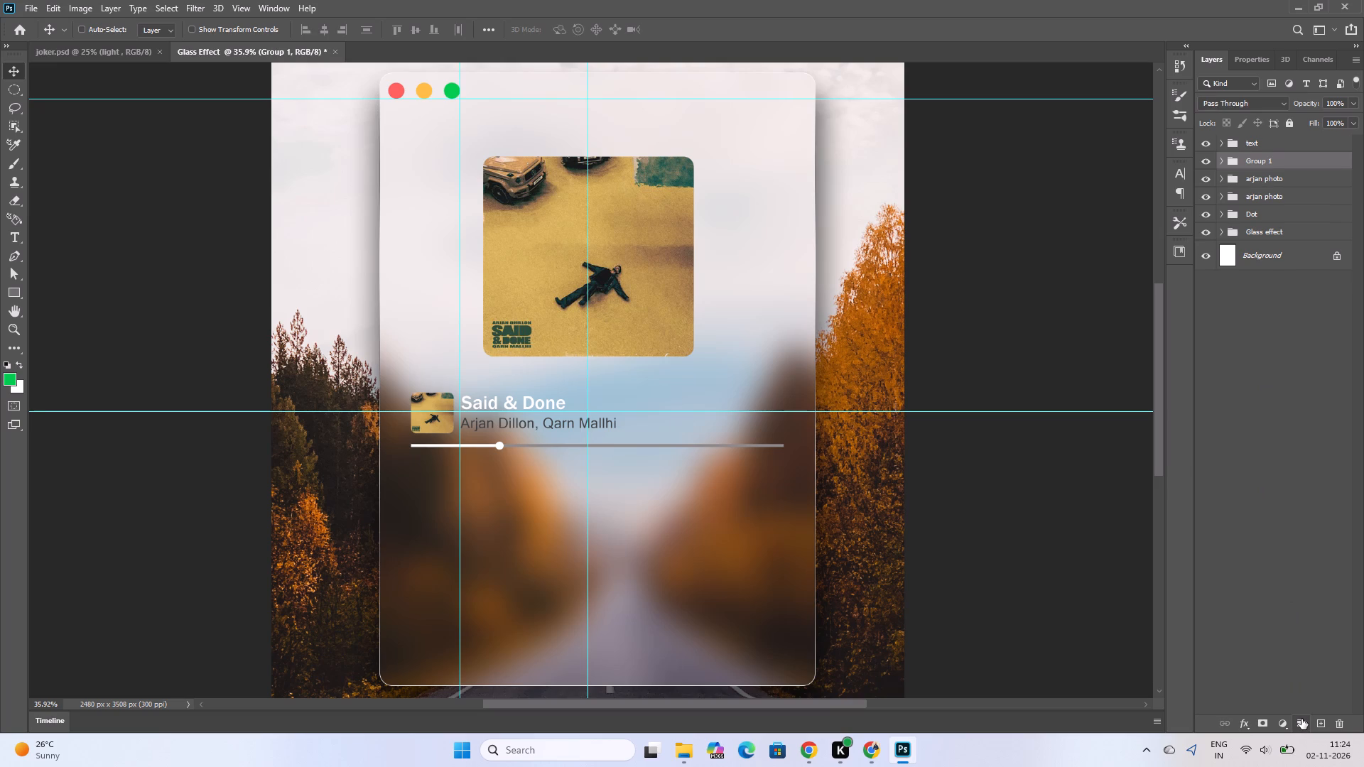
double_click(1263, 165)
text(shape)
key(Return)
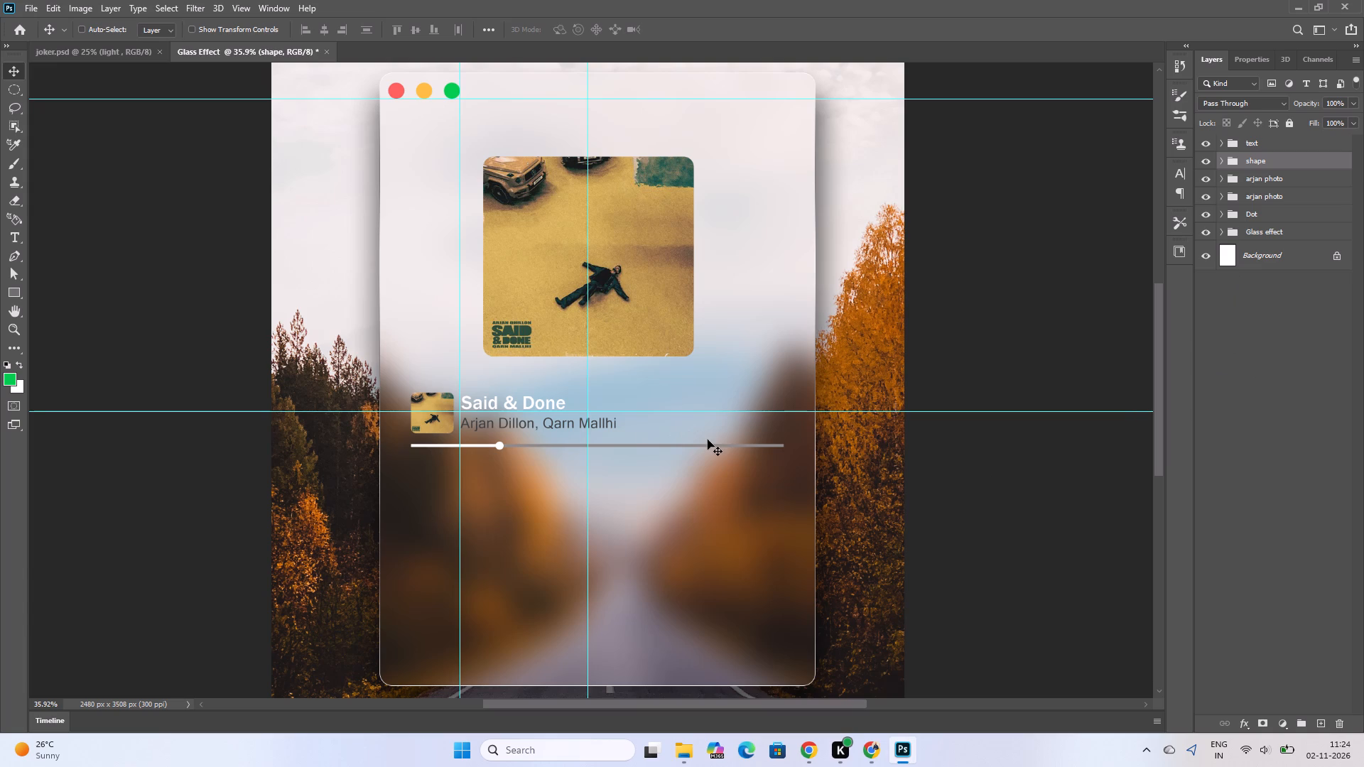
Expand the text, shape, both arjan photo, Dot and Glass effect groups to examine the full layer structure.
scroll(676, 460, down, 1)
scroll(681, 470, up, 1)
click(1220, 143)
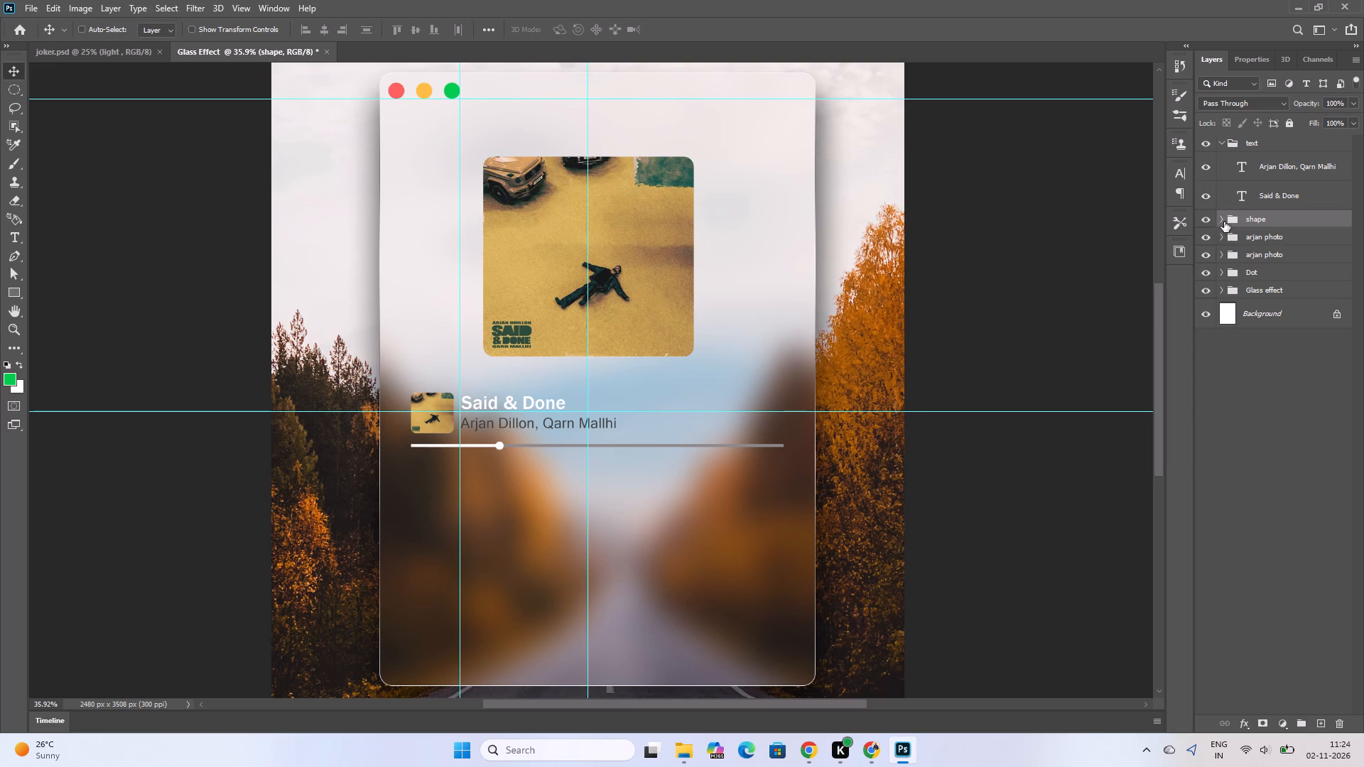
click(1224, 222)
click(1225, 328)
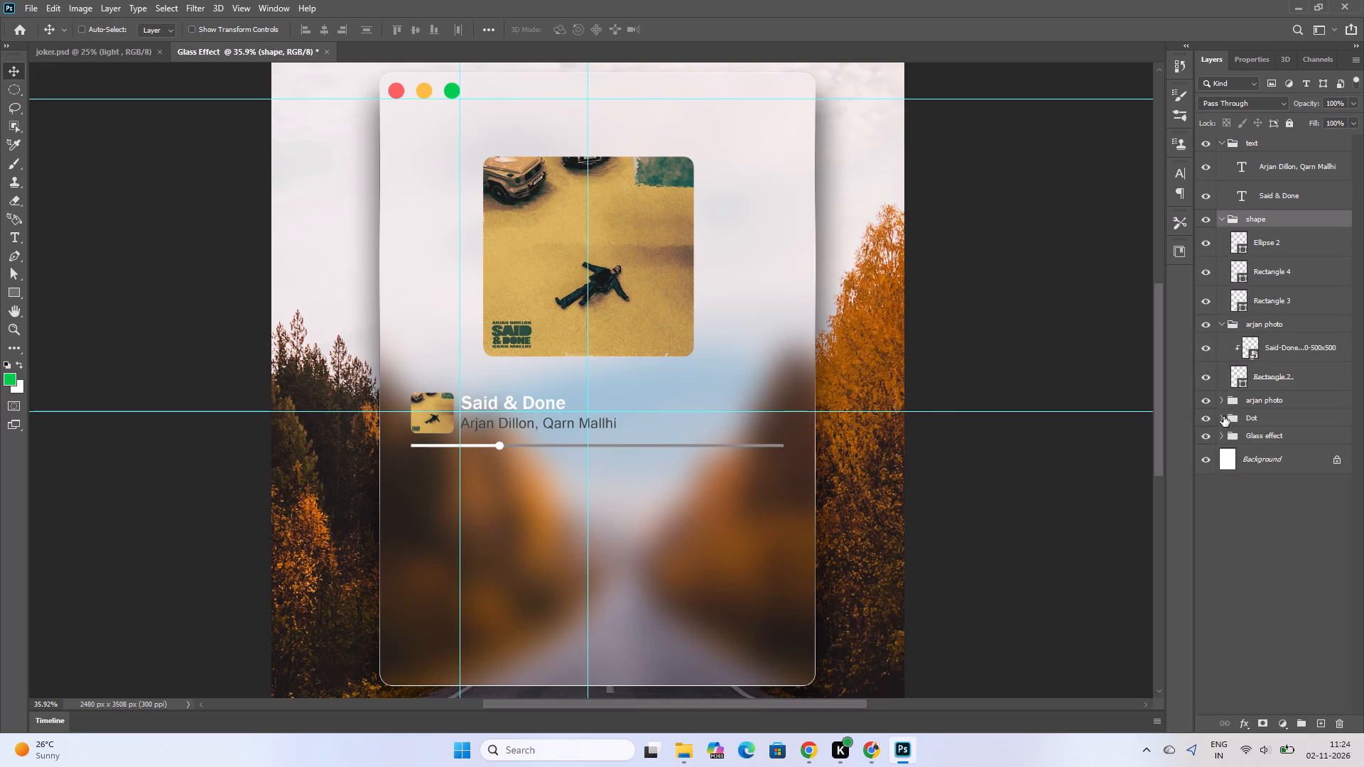
click(1221, 404)
click(1219, 475)
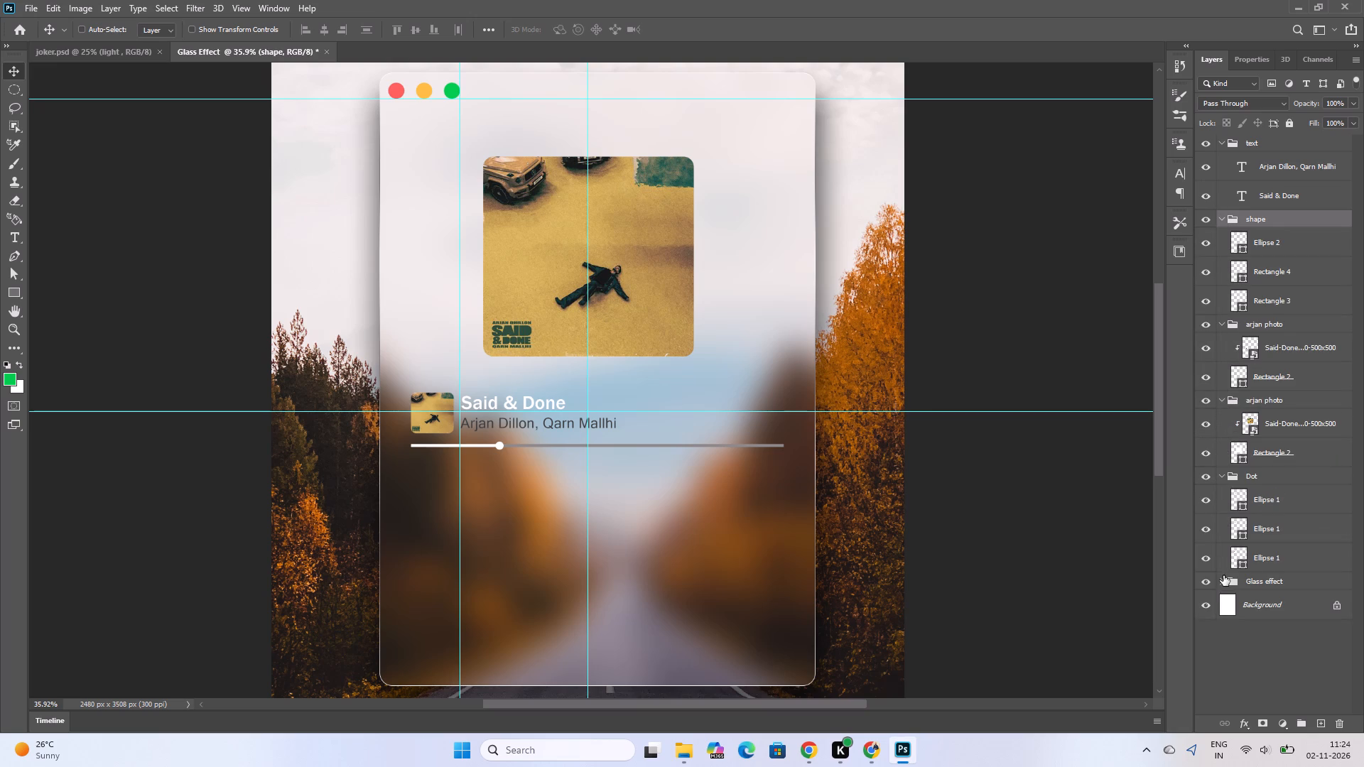
click(1223, 583)
scroll(1232, 413, down, 5)
scroll(1246, 428, up, 5)
scroll(1246, 428, down, 6)
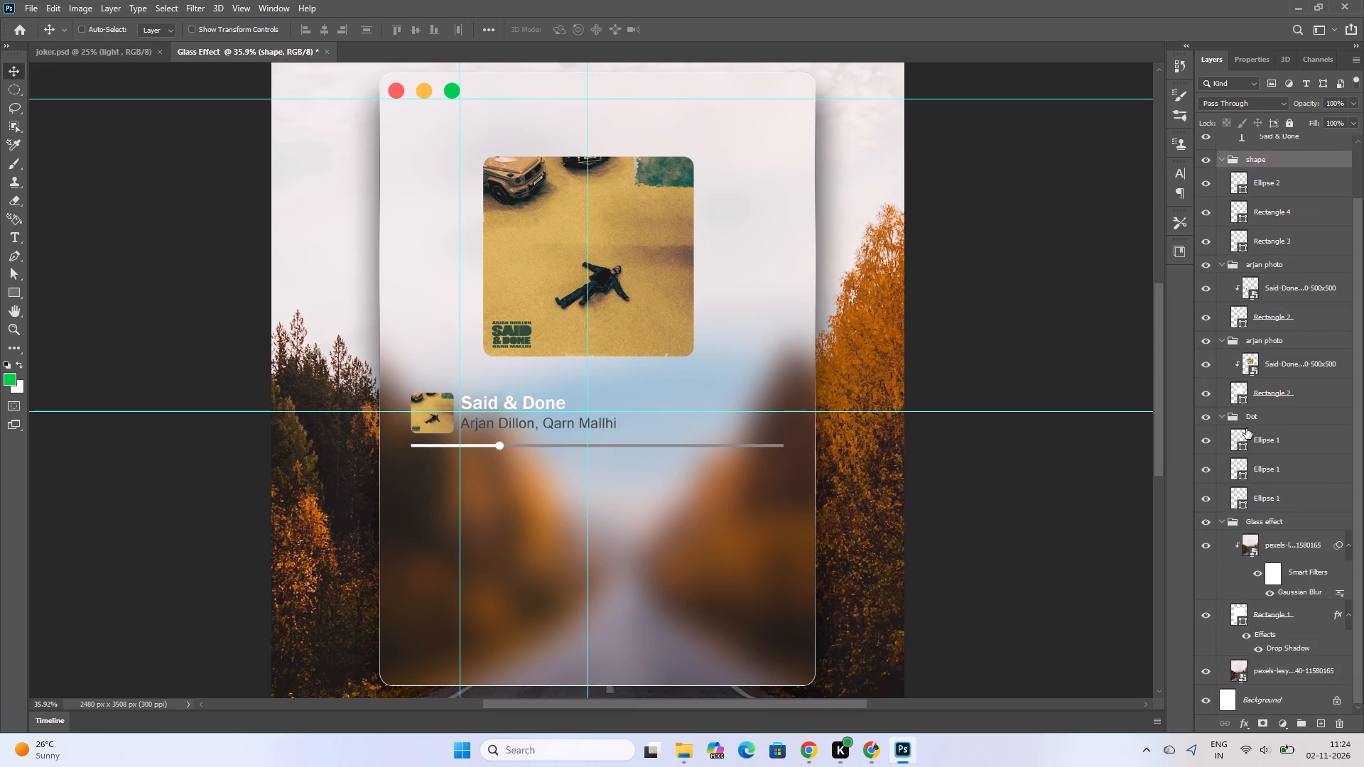
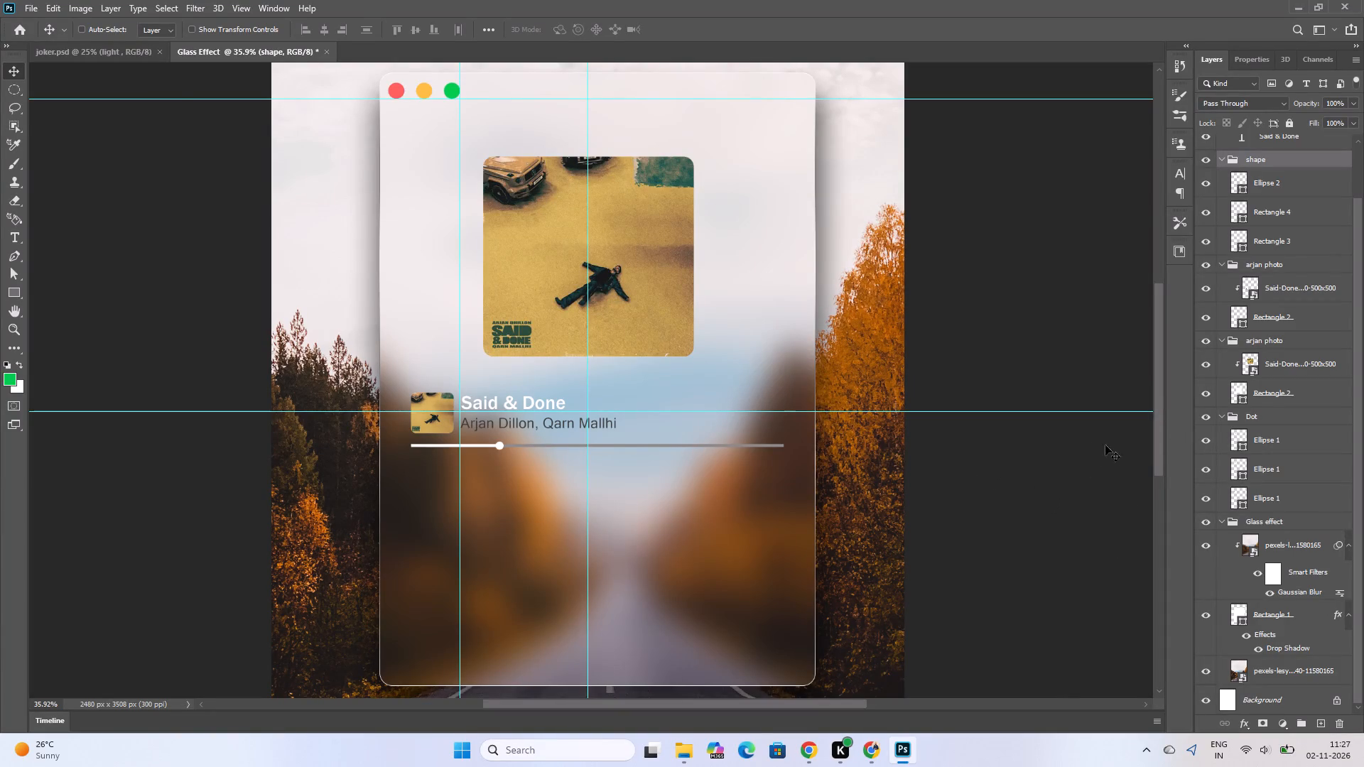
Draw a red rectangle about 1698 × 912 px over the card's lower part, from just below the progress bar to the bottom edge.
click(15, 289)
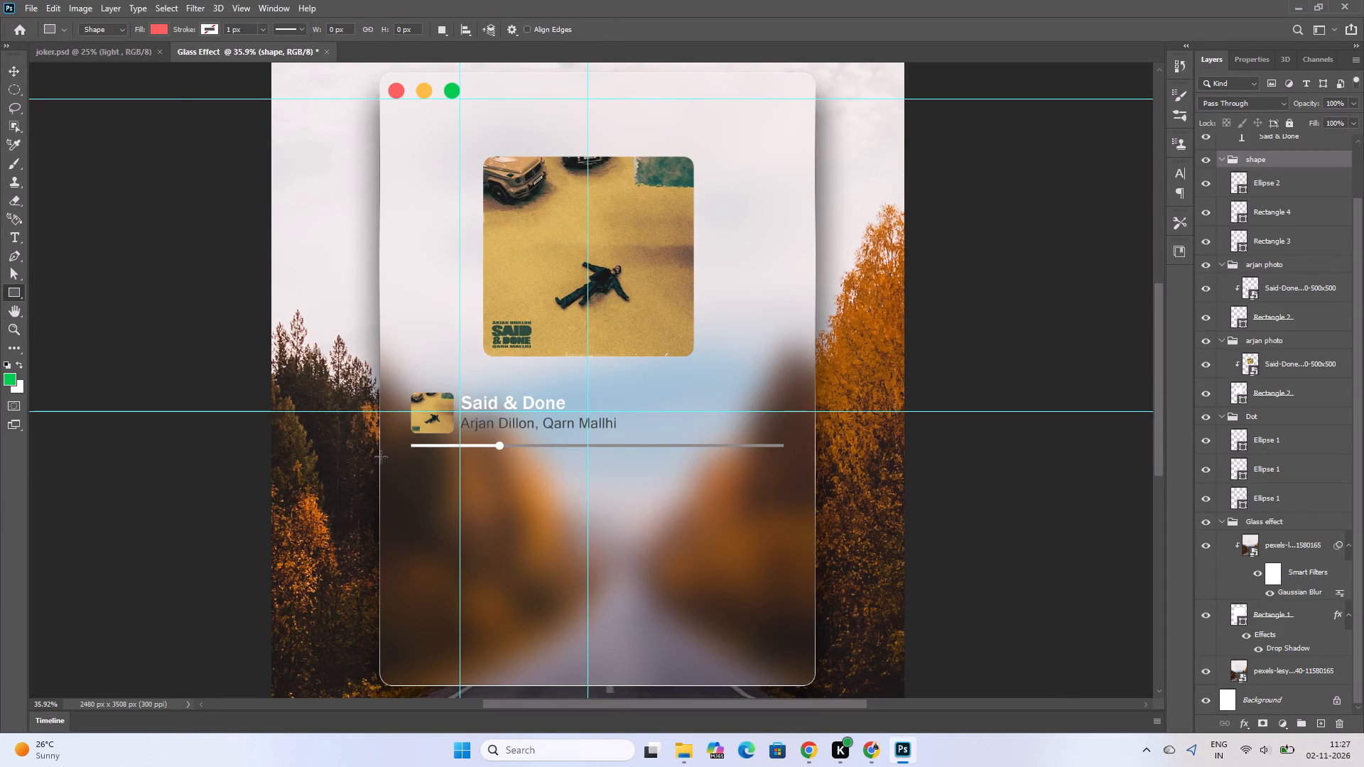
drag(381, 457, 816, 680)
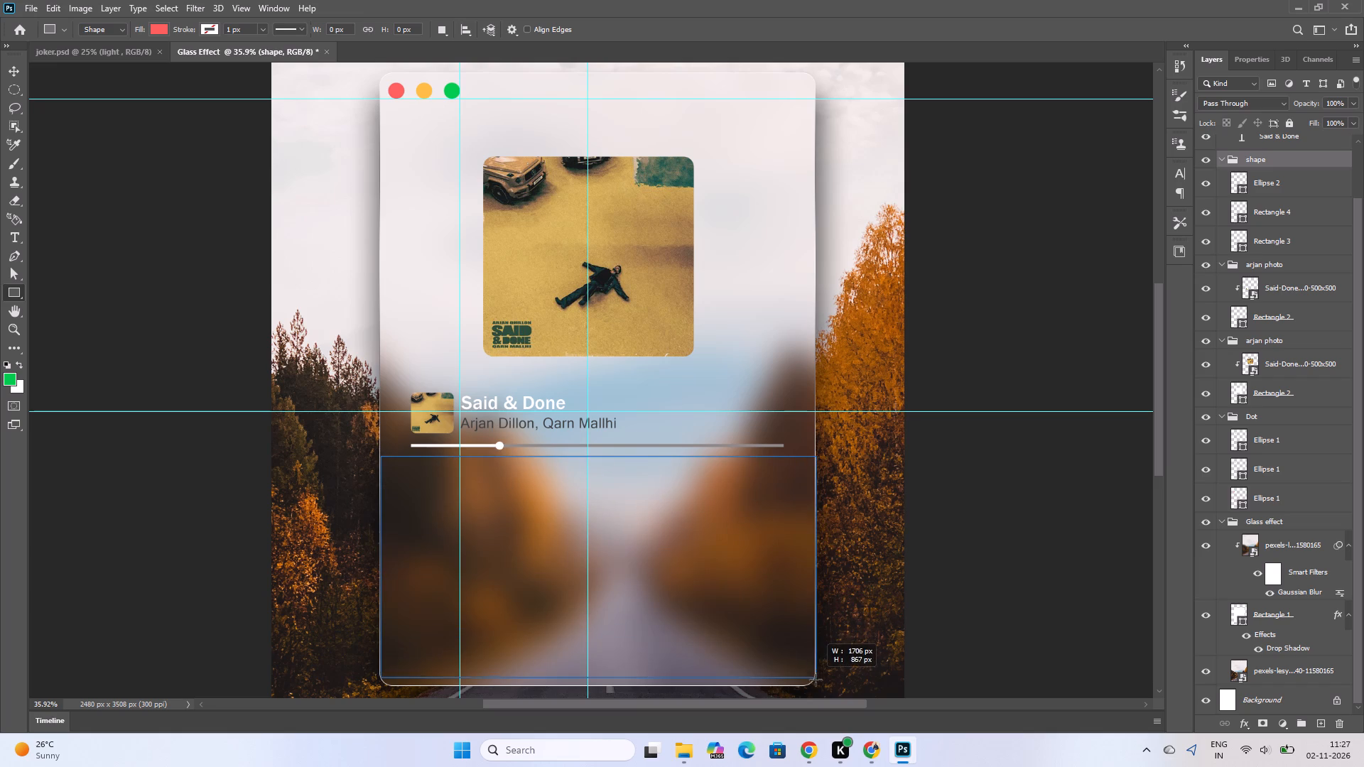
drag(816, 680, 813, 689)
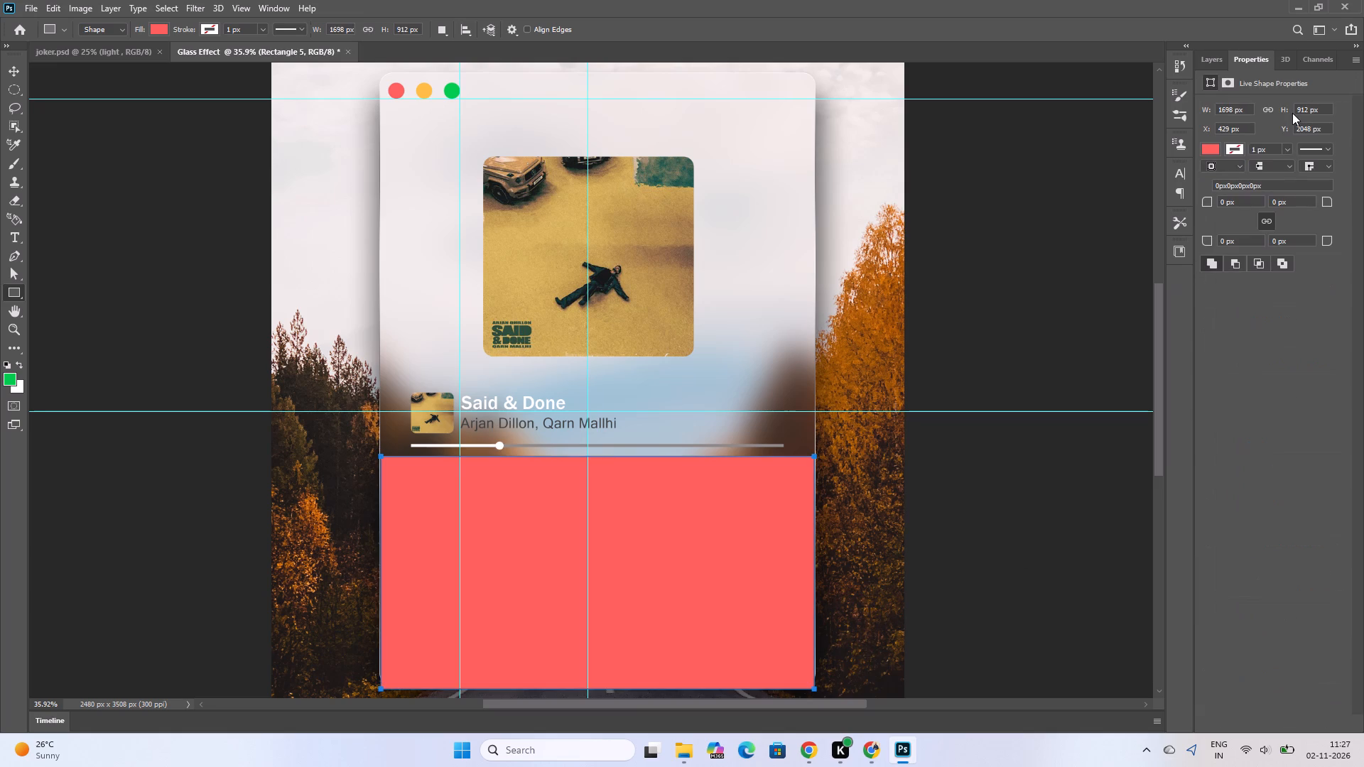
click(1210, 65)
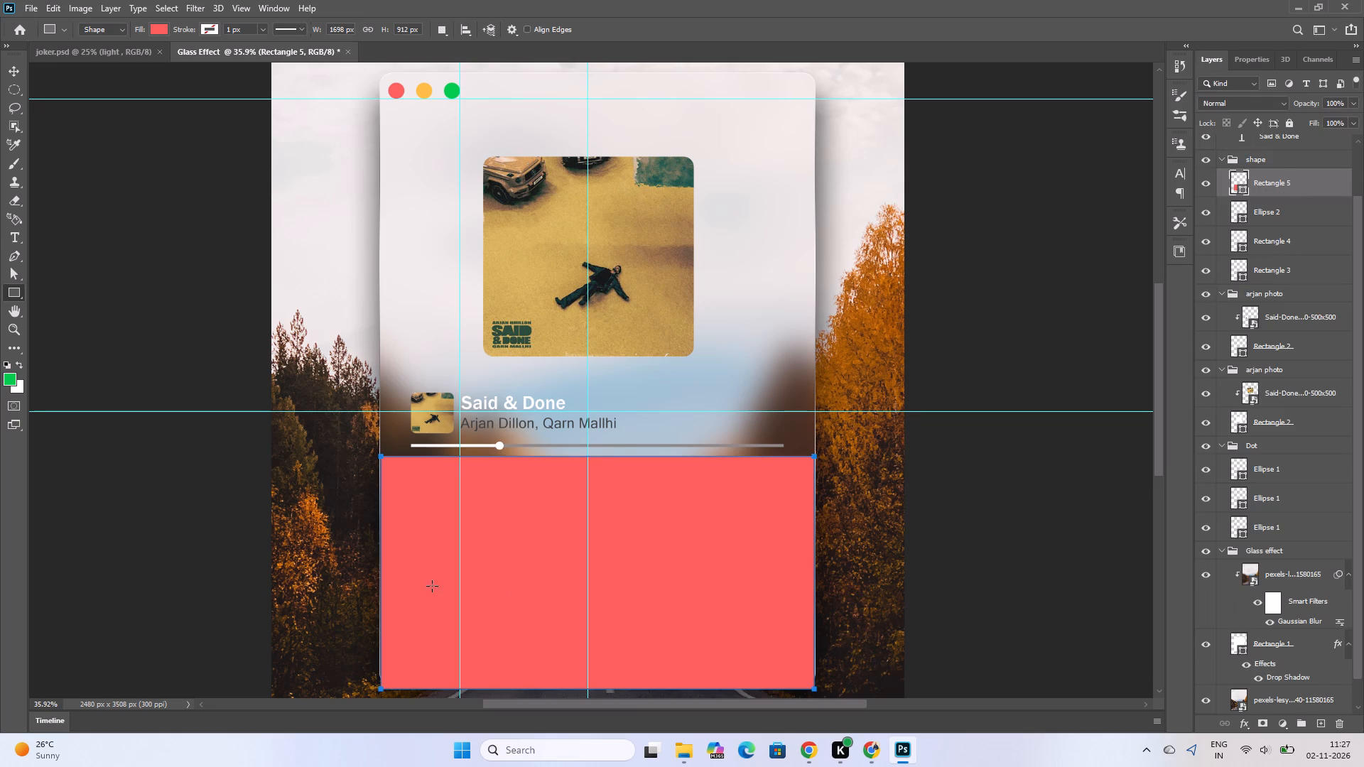
Put the red rectangle in a group of its own and widen the group on both sides to about 103.5%.
ctrl+scroll(495, 584, up, 6)
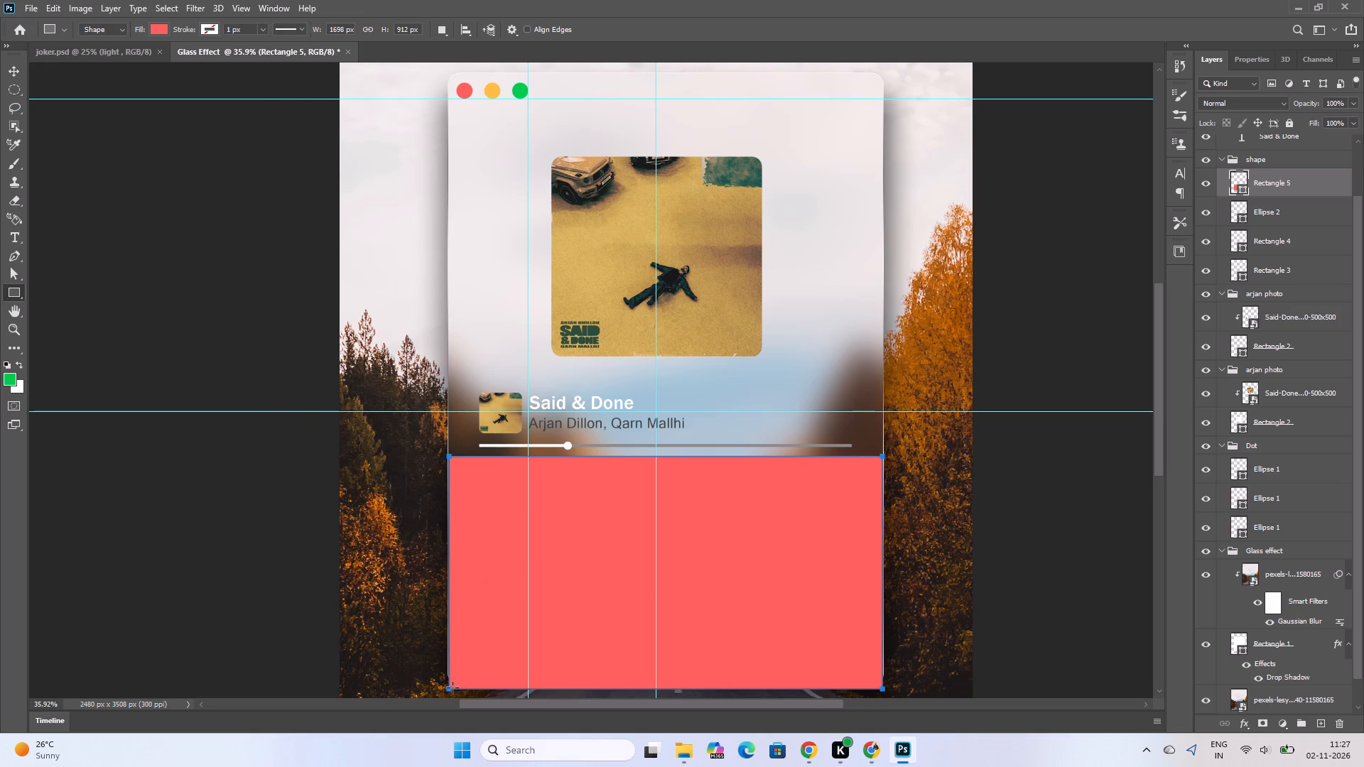
click(11, 74)
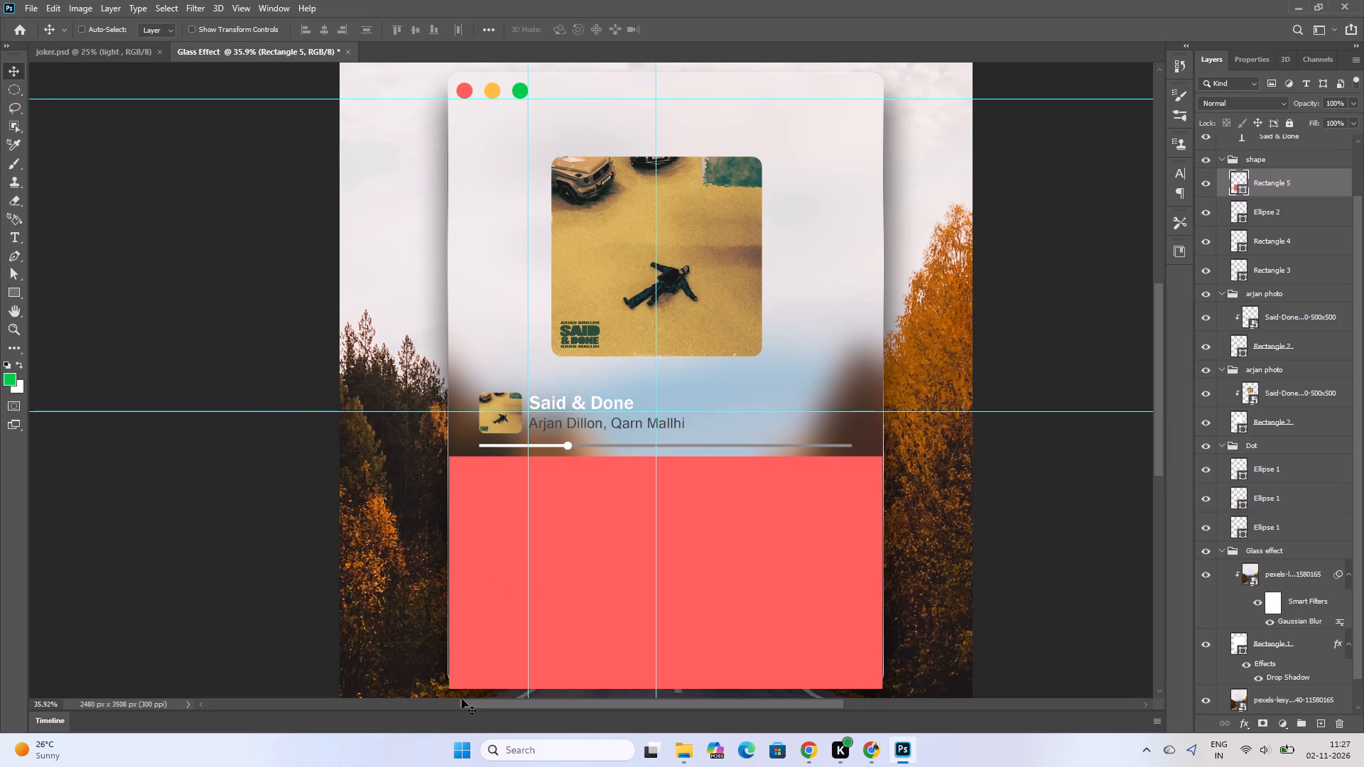
click(494, 645)
key(ctrl+g)
key(ctrl+t)
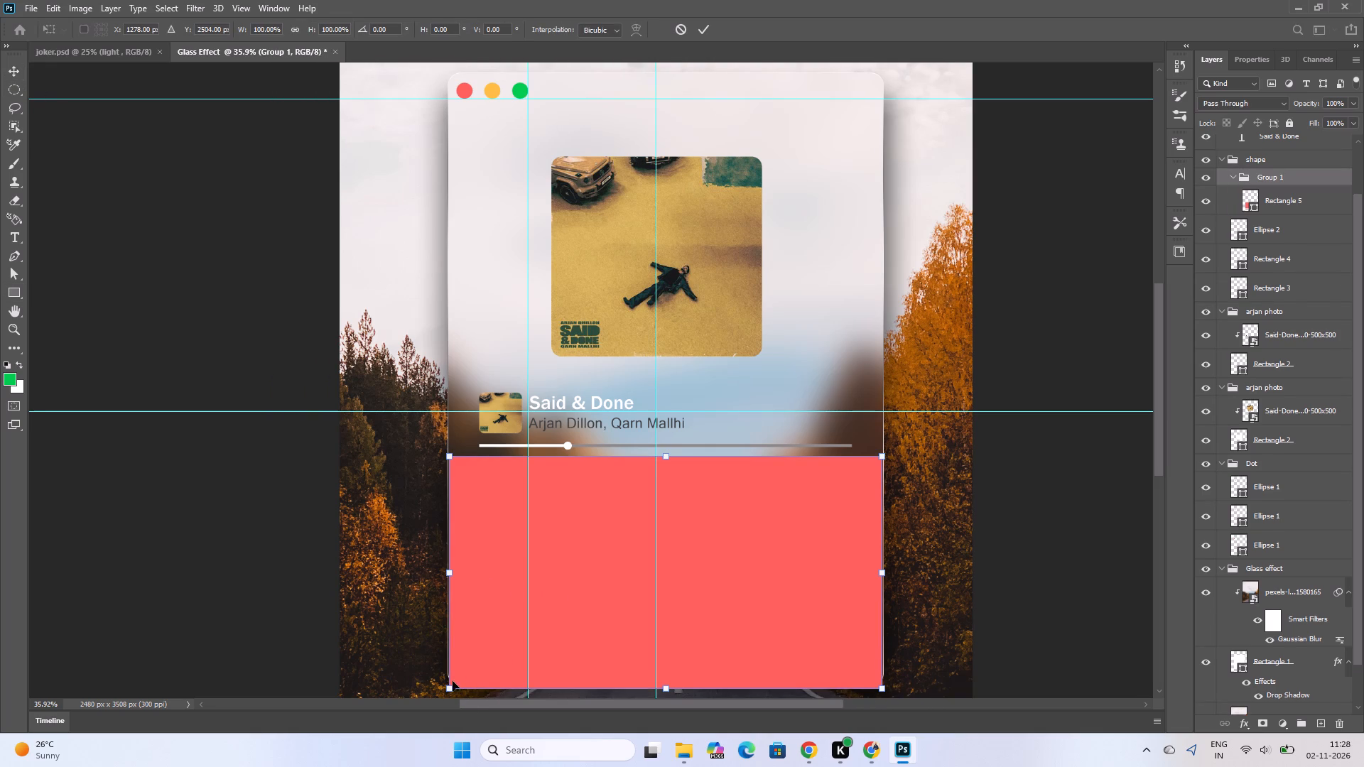
drag(450, 577, 443, 577)
drag(881, 575, 889, 575)
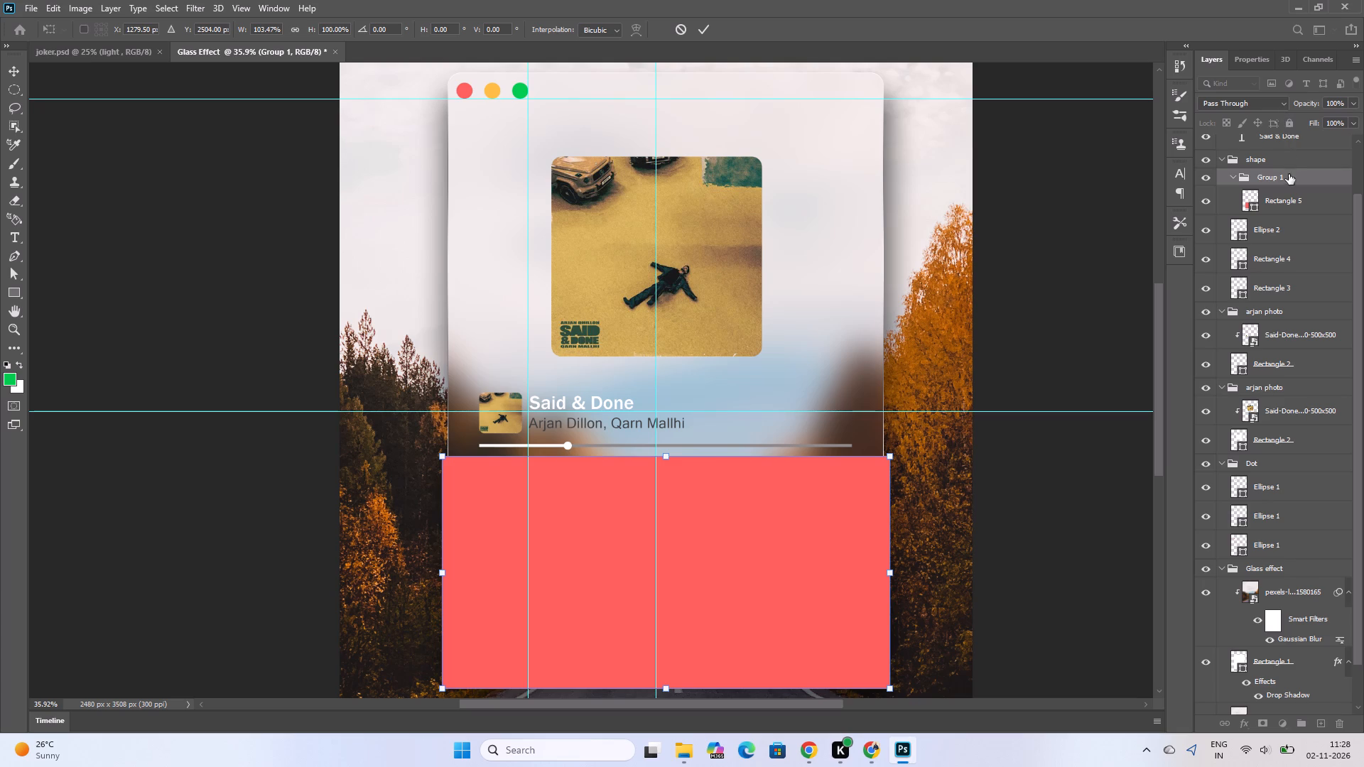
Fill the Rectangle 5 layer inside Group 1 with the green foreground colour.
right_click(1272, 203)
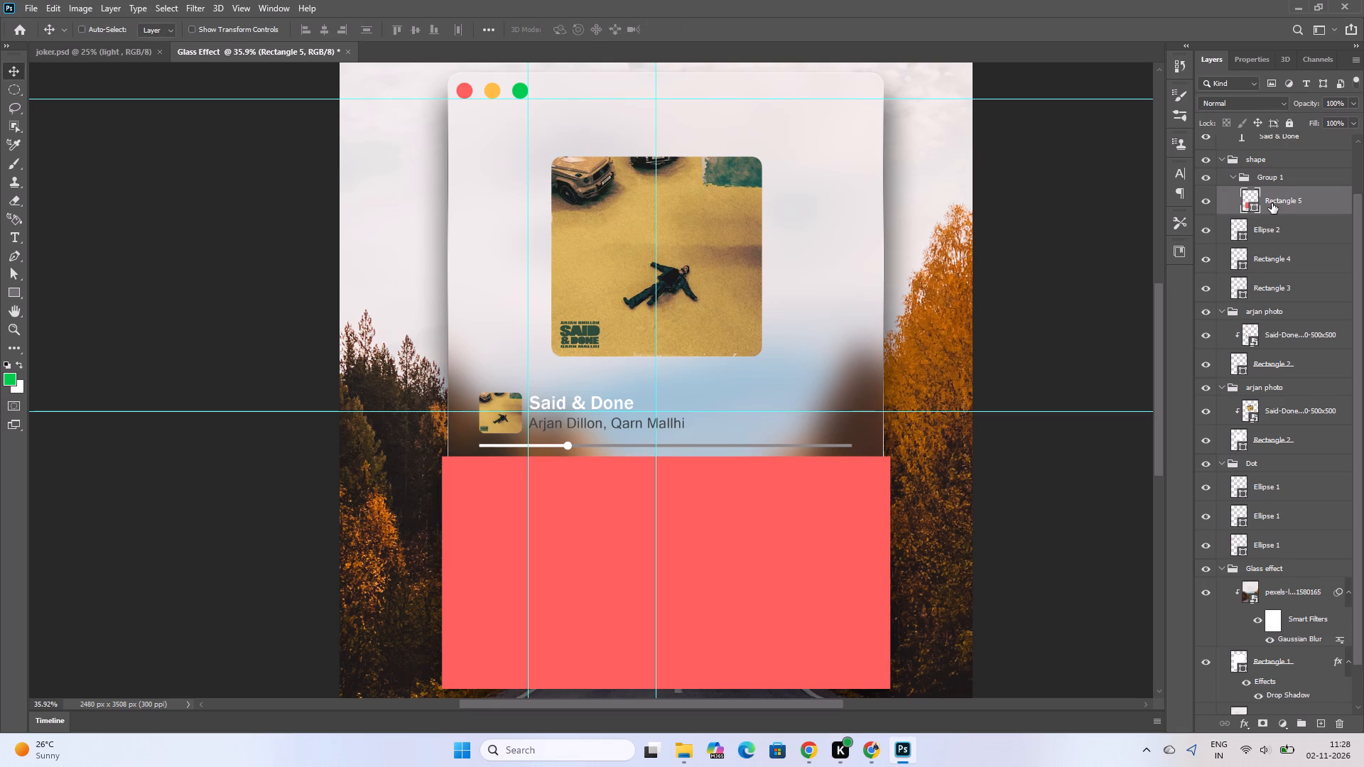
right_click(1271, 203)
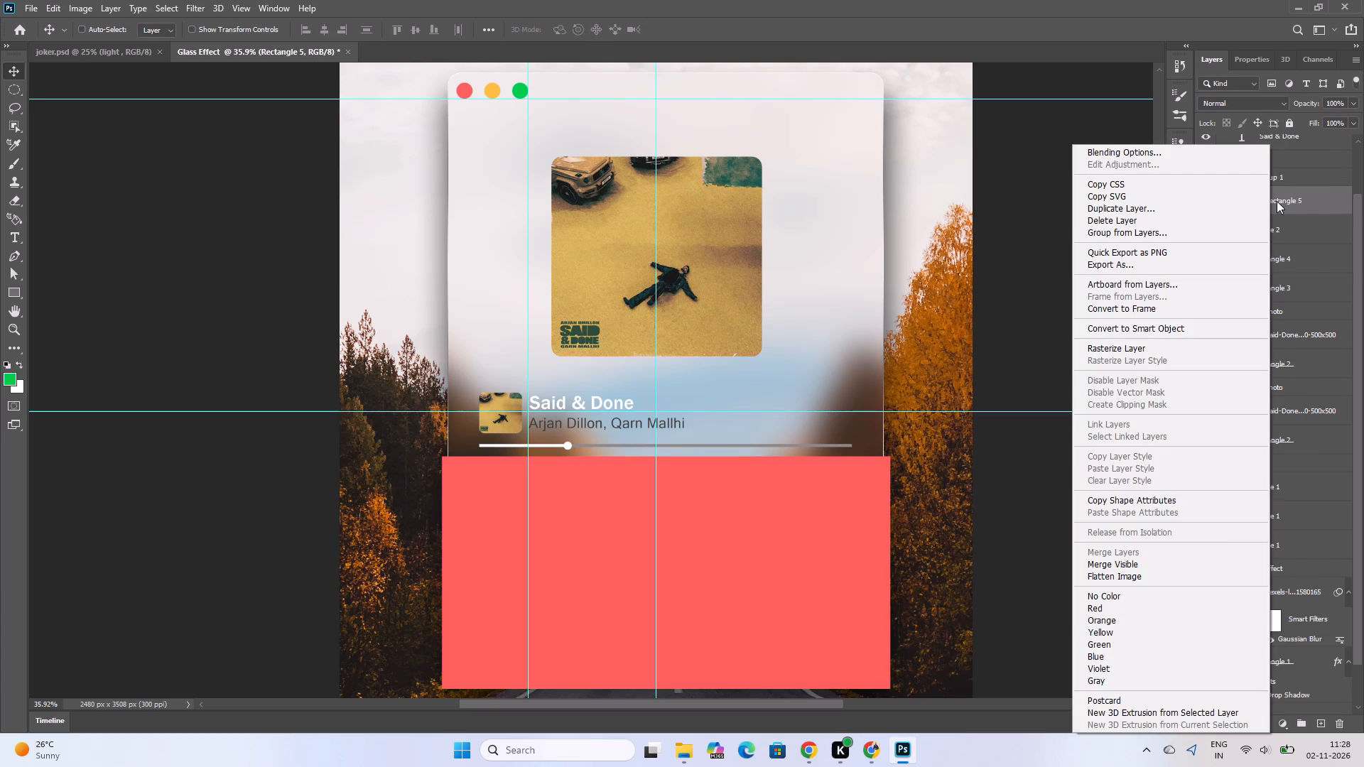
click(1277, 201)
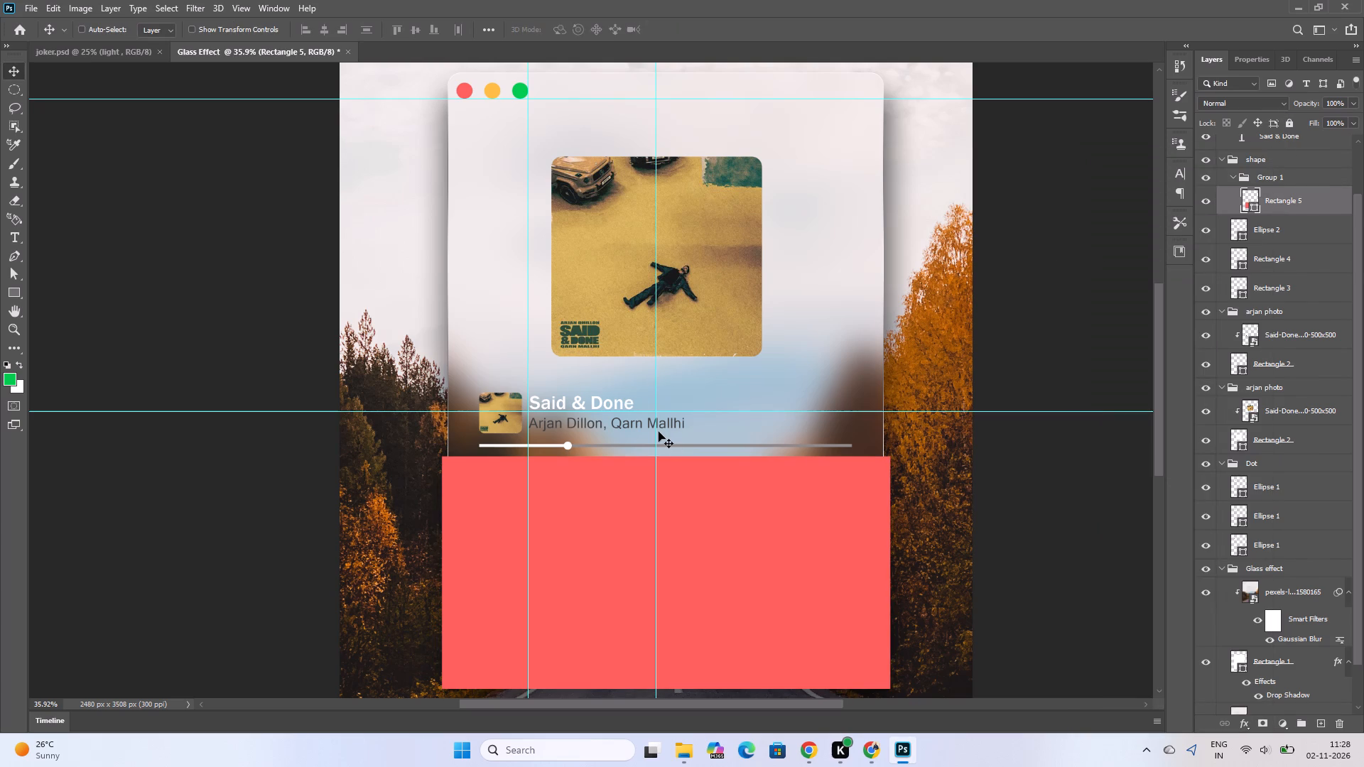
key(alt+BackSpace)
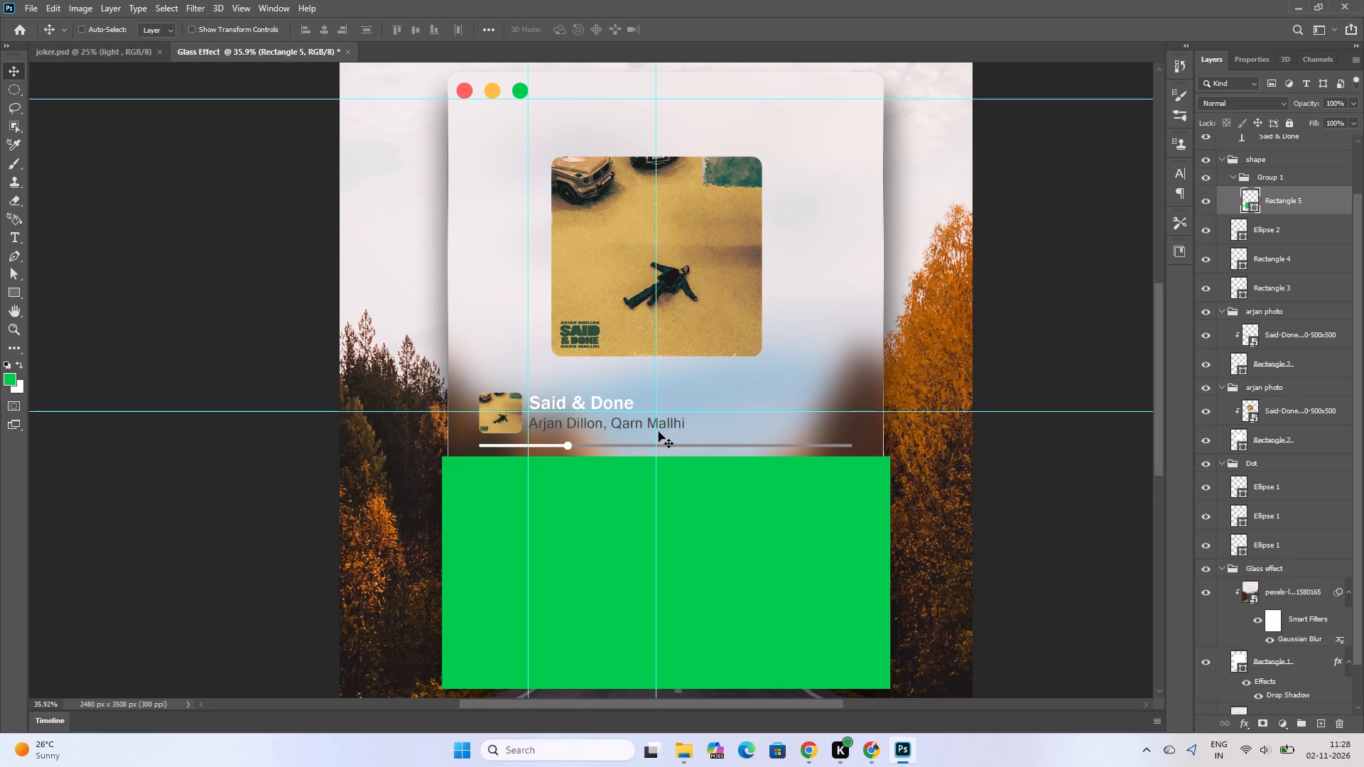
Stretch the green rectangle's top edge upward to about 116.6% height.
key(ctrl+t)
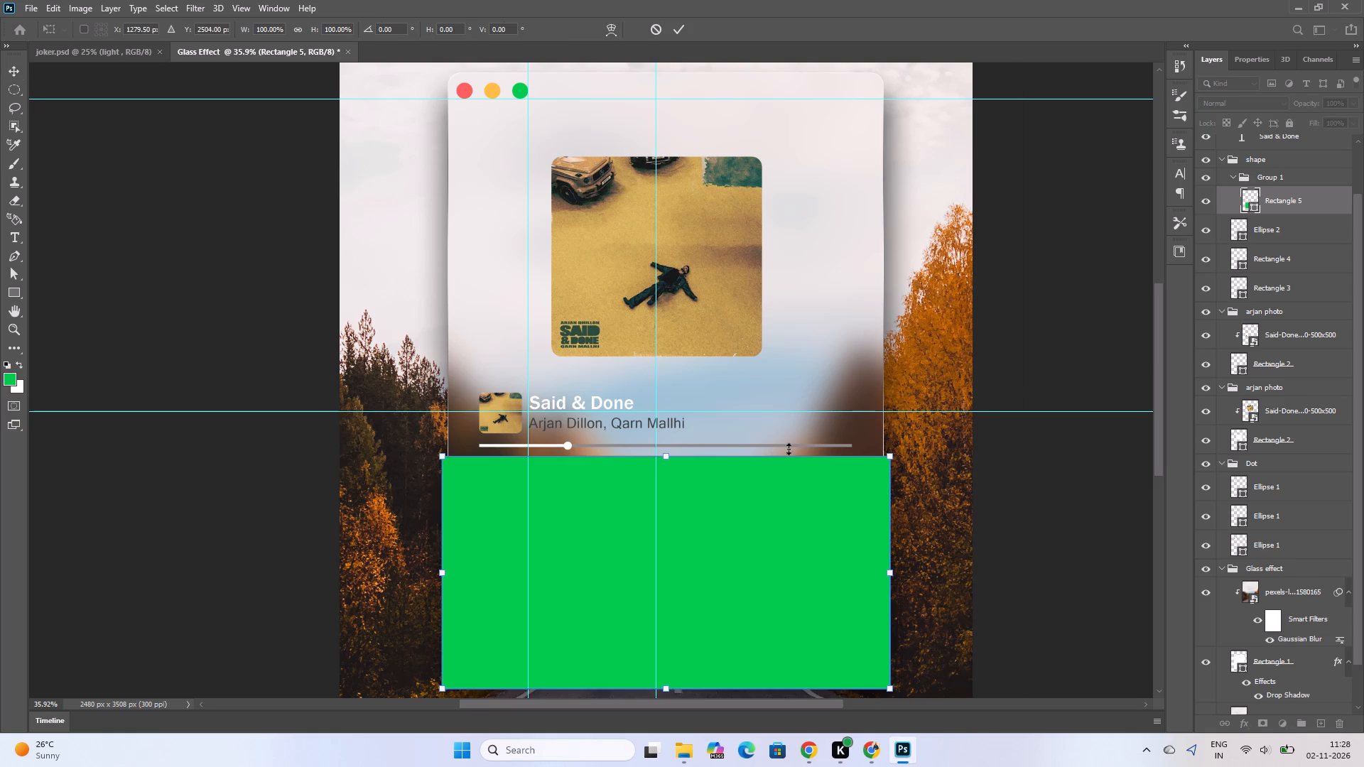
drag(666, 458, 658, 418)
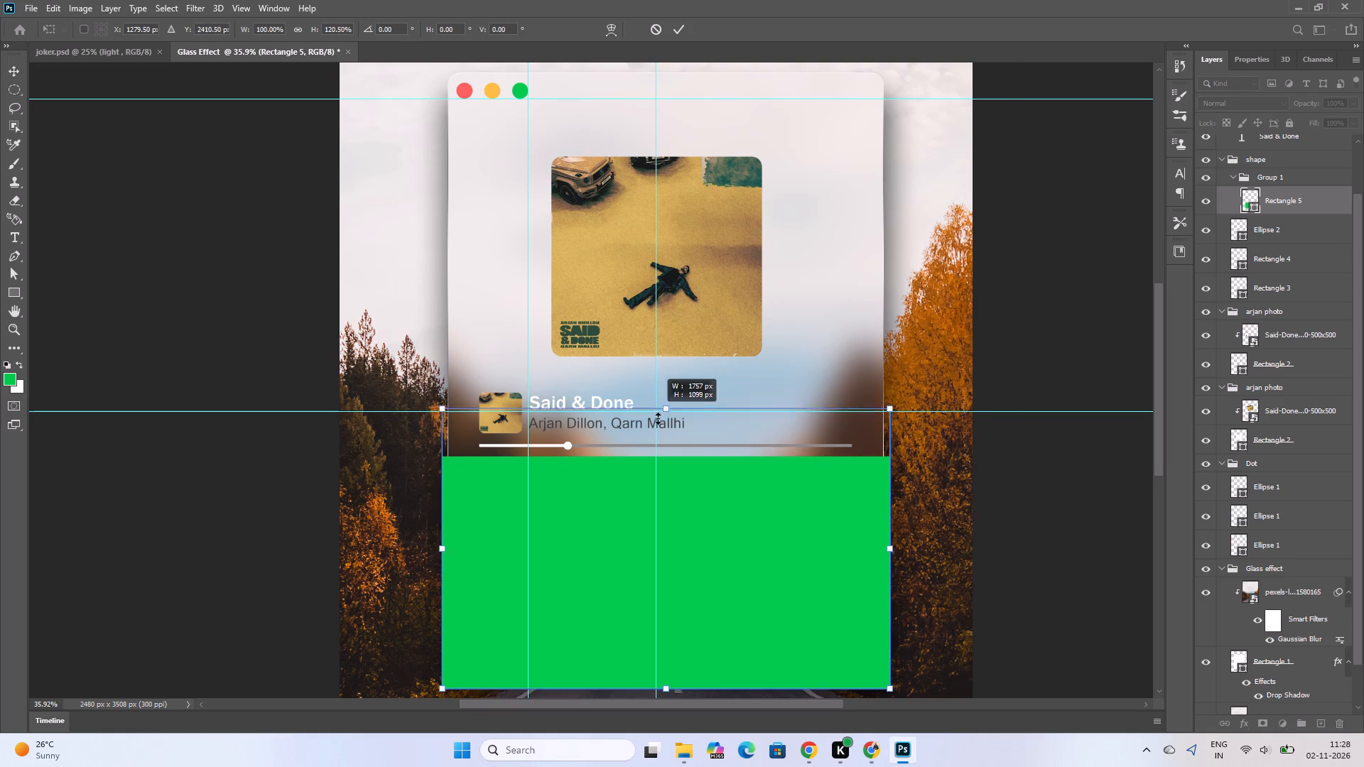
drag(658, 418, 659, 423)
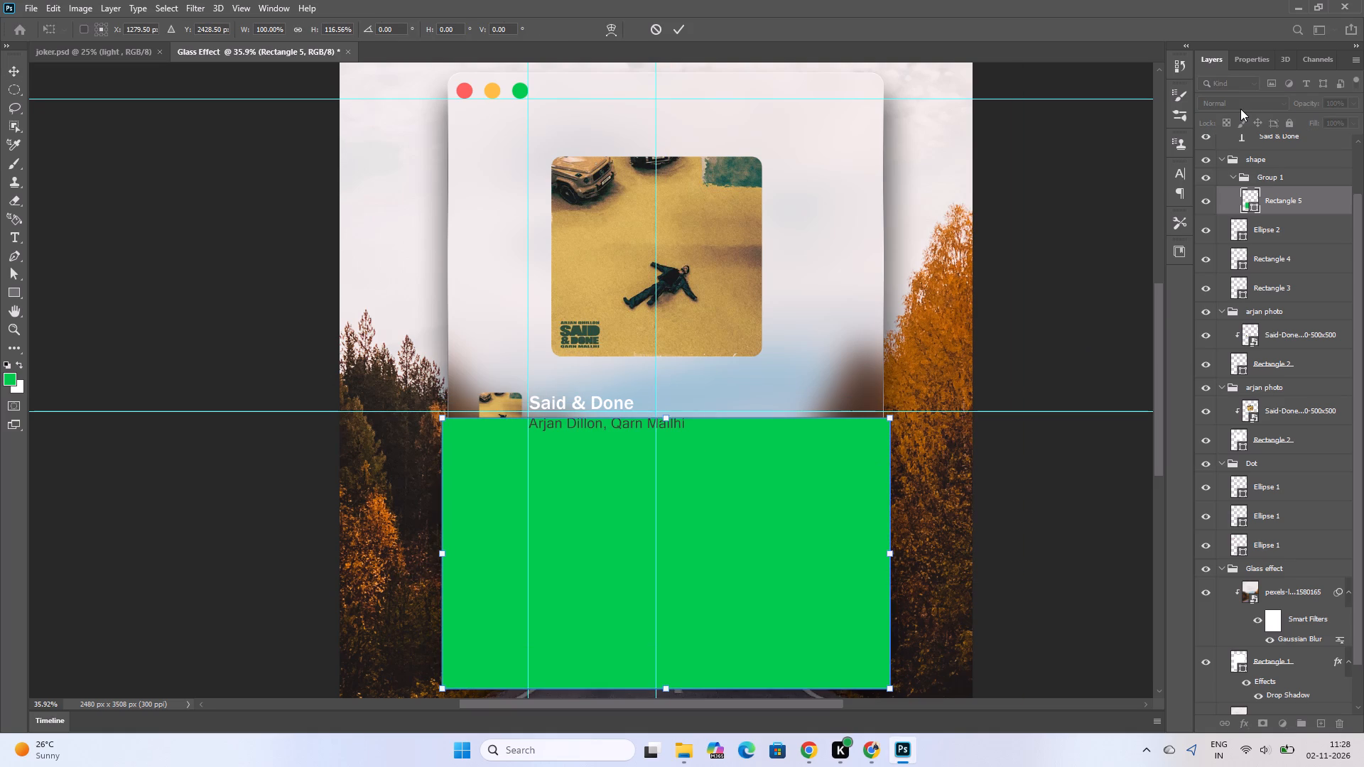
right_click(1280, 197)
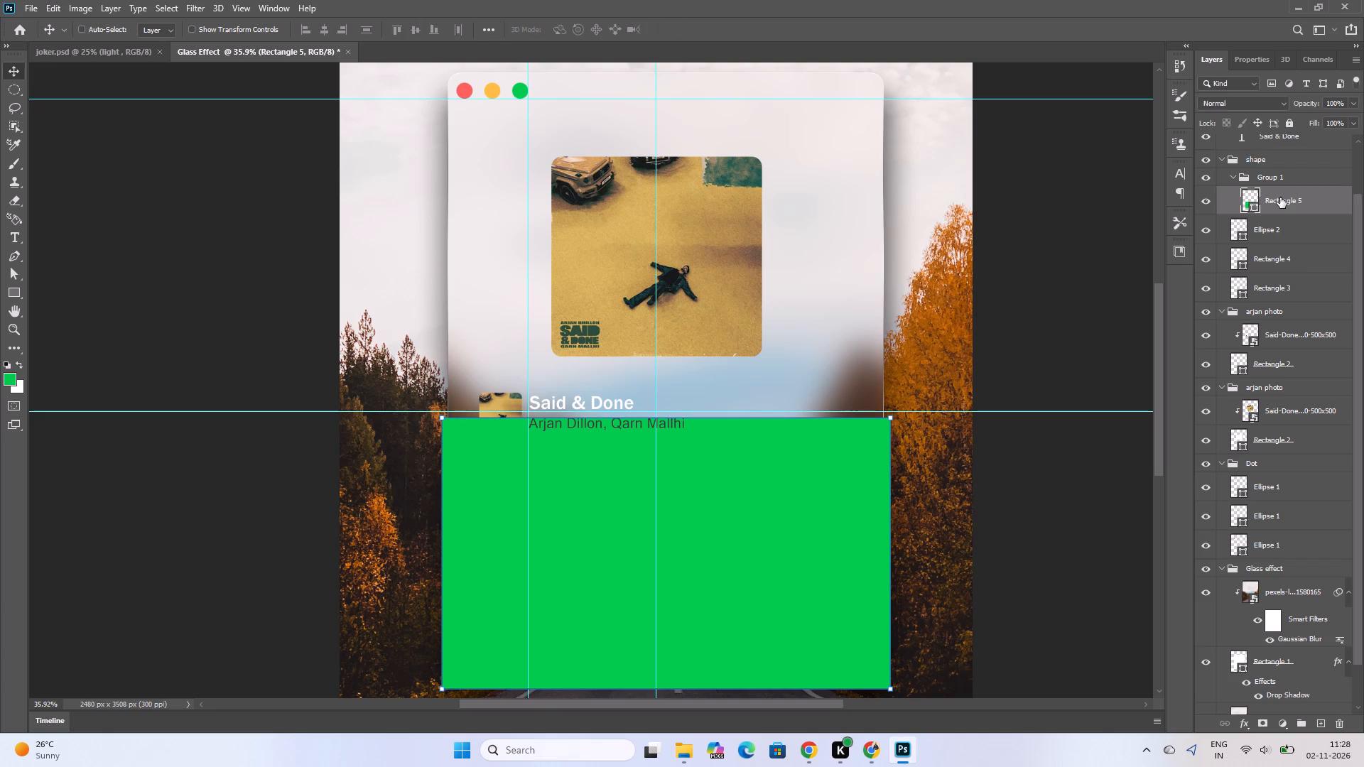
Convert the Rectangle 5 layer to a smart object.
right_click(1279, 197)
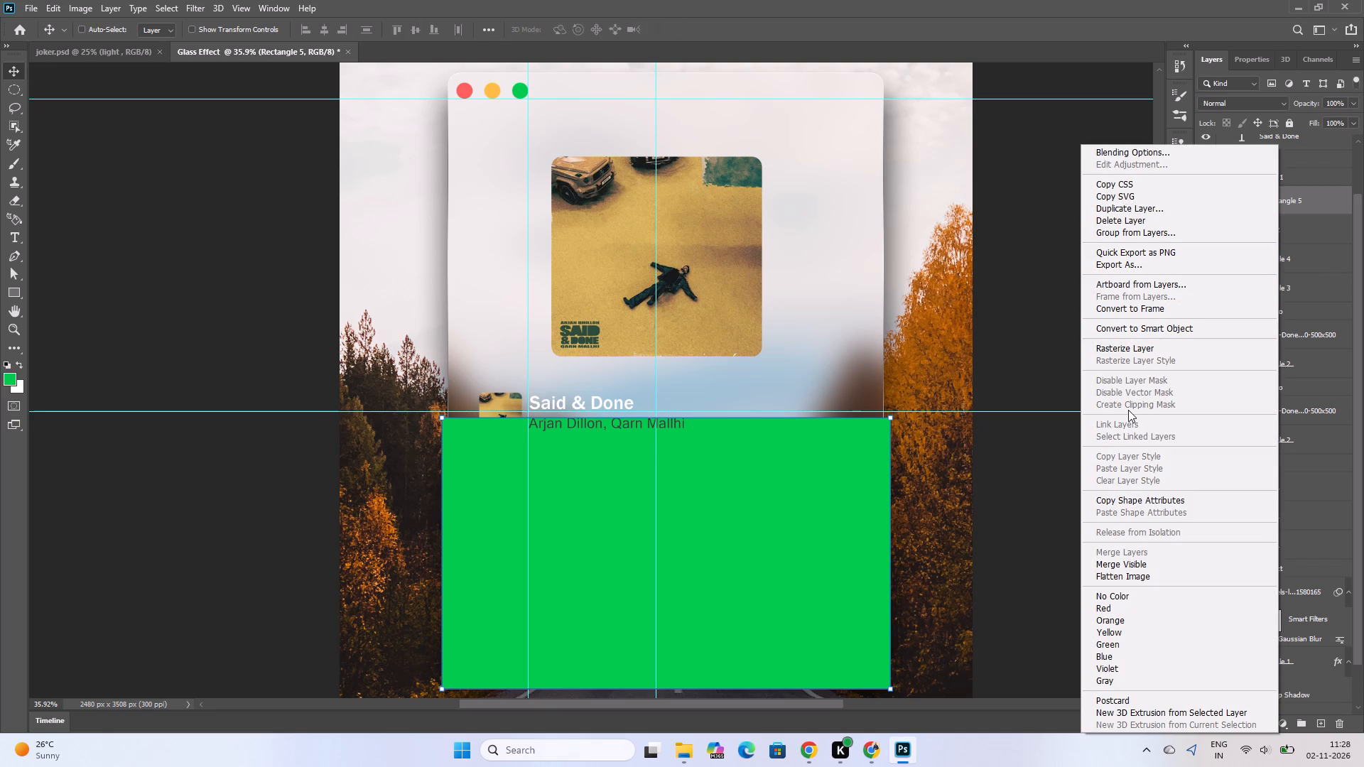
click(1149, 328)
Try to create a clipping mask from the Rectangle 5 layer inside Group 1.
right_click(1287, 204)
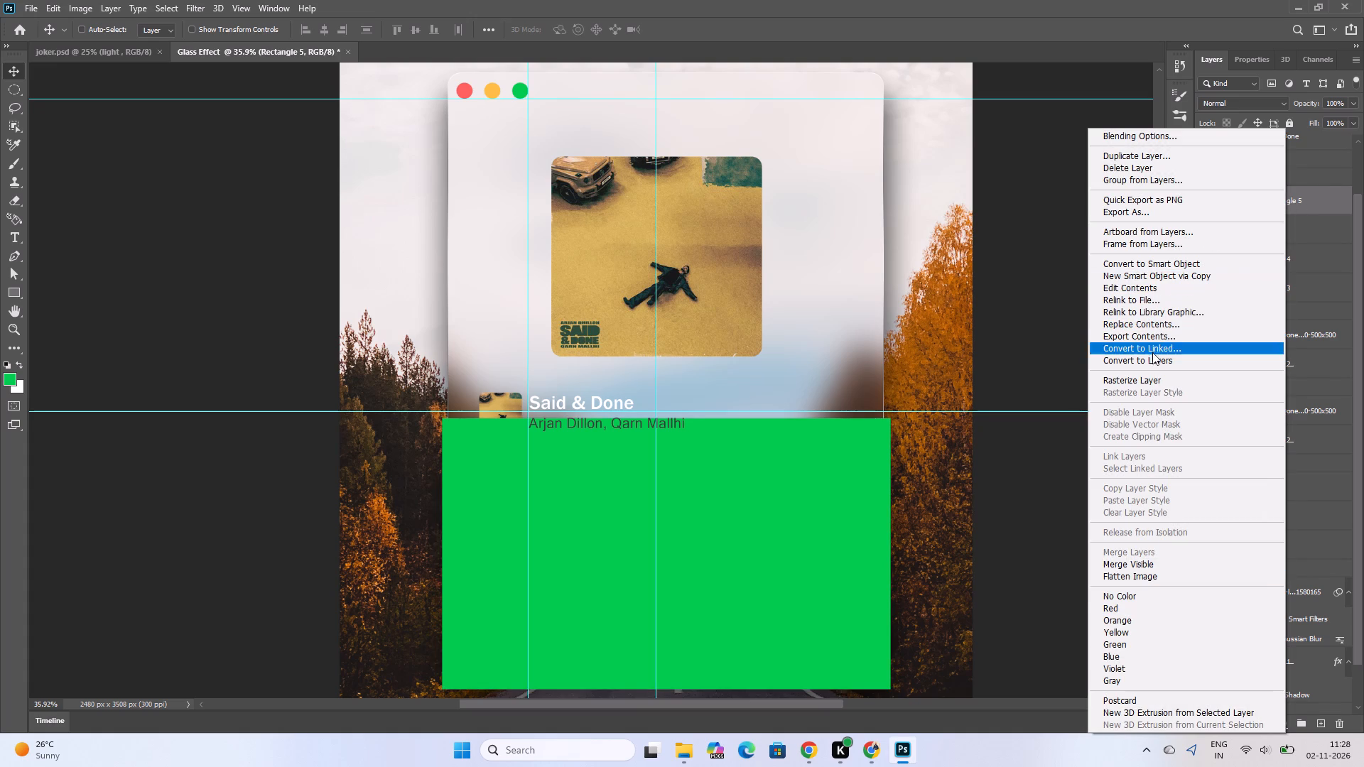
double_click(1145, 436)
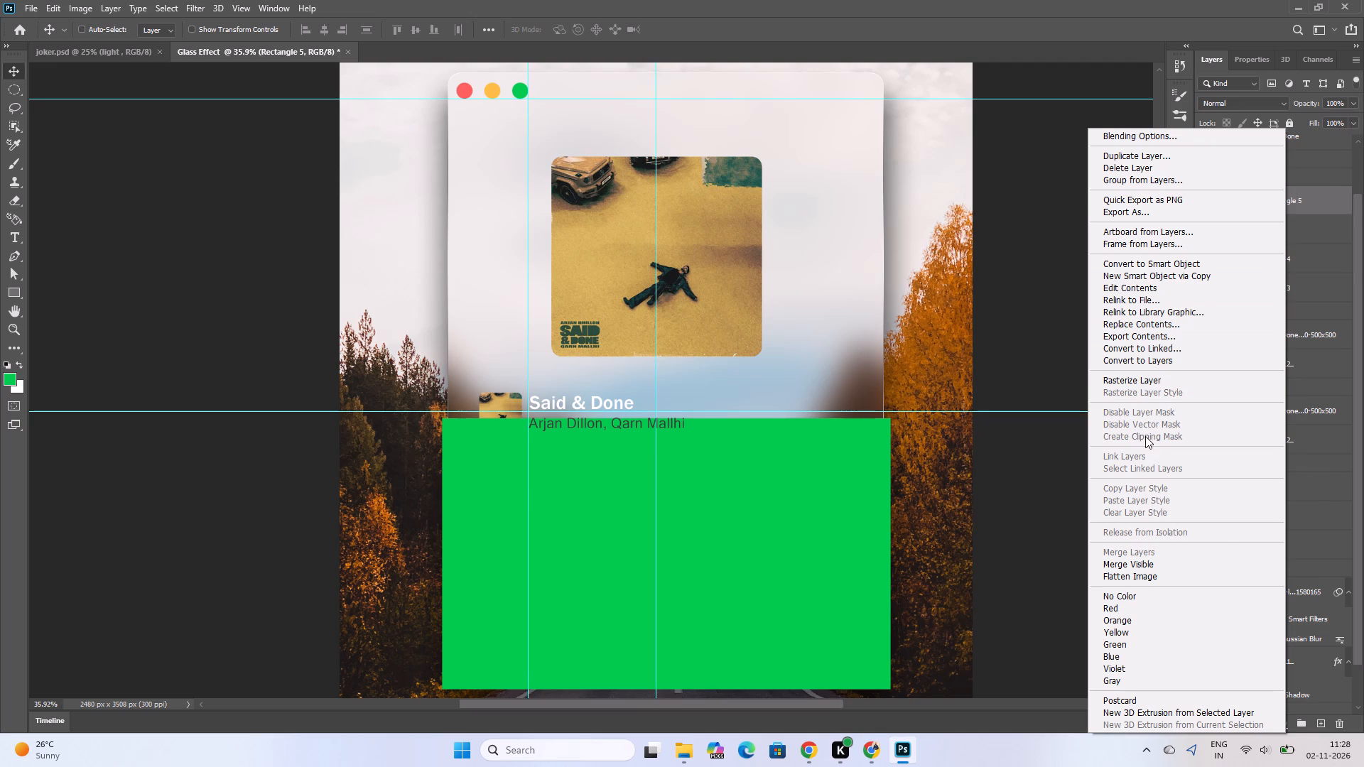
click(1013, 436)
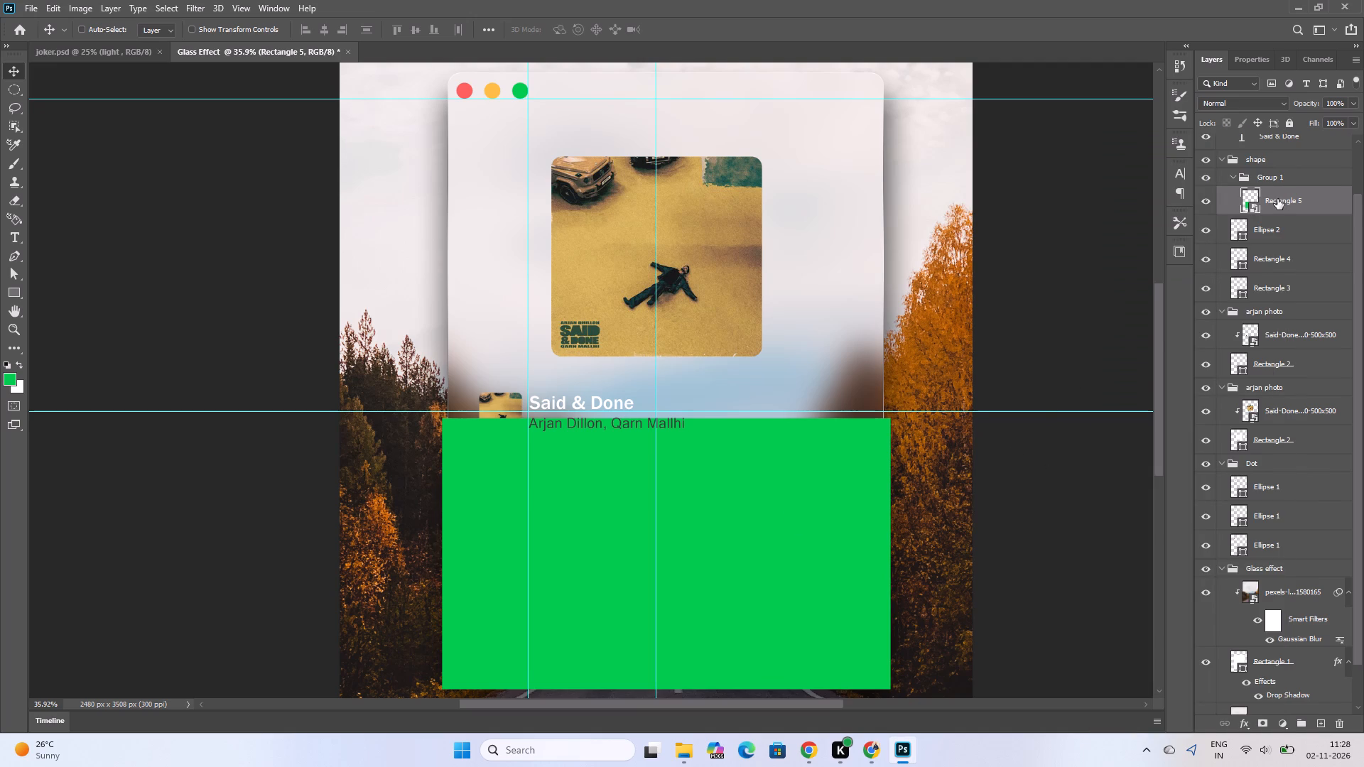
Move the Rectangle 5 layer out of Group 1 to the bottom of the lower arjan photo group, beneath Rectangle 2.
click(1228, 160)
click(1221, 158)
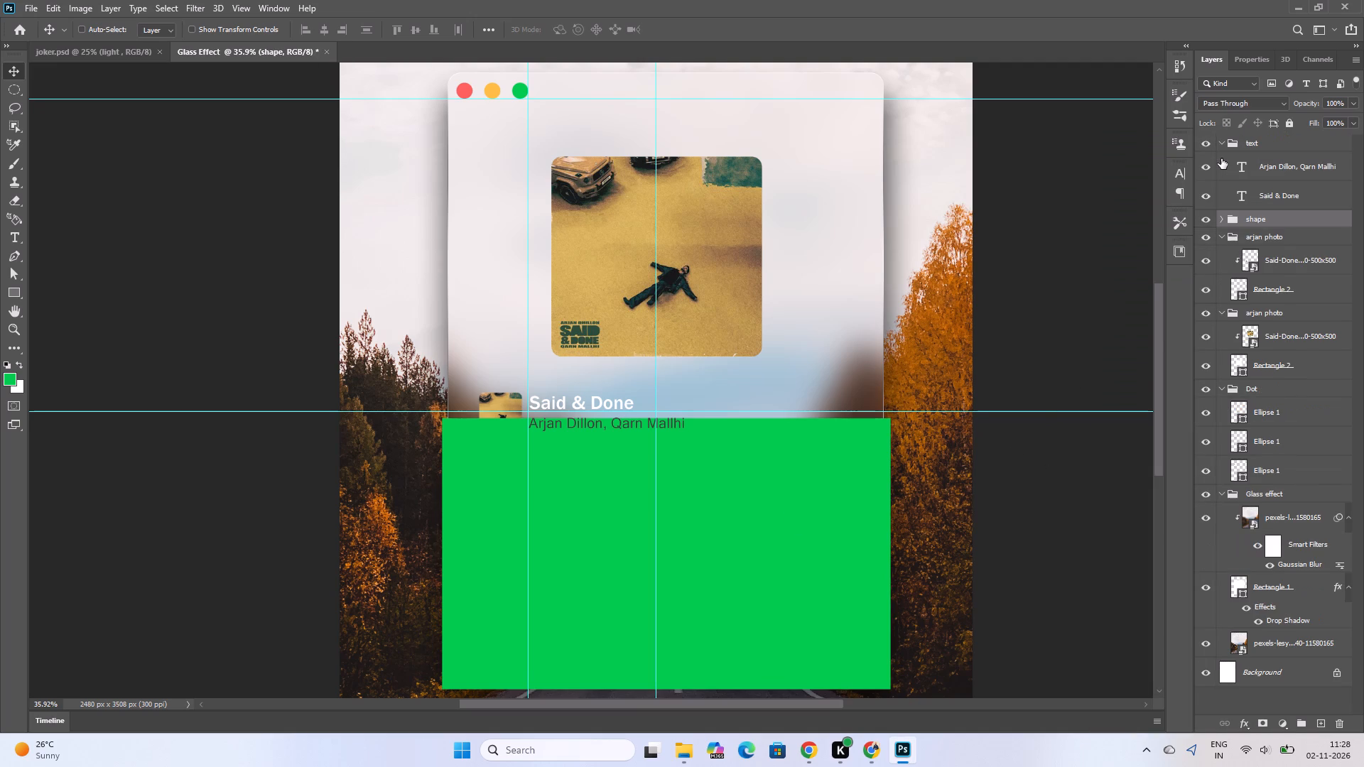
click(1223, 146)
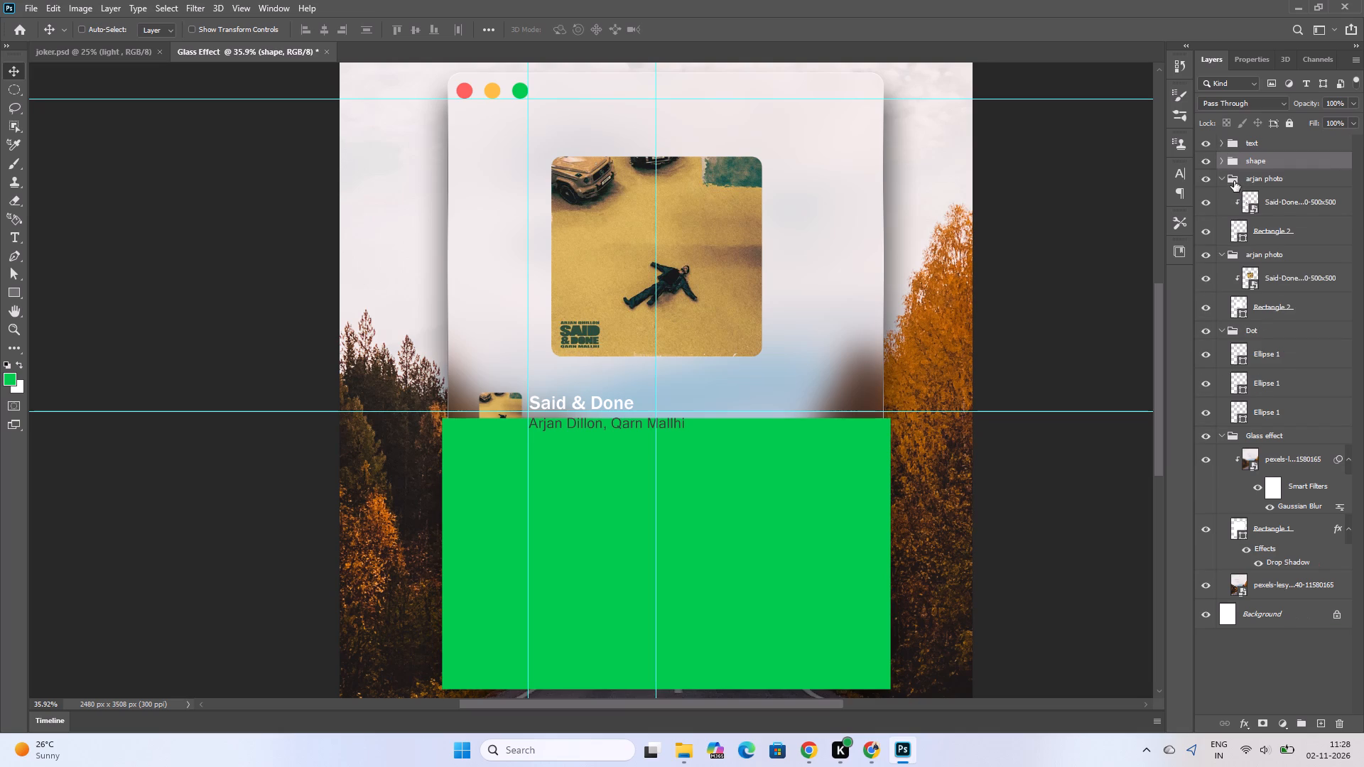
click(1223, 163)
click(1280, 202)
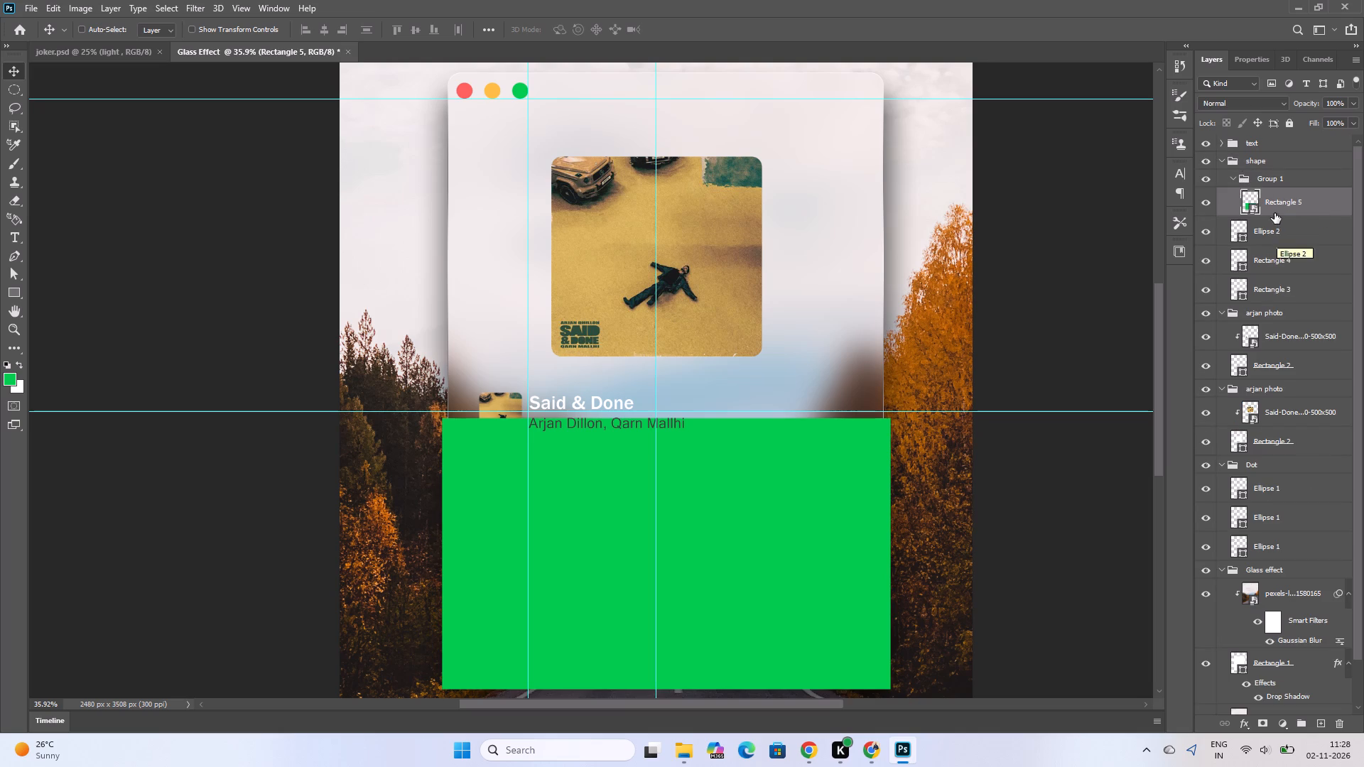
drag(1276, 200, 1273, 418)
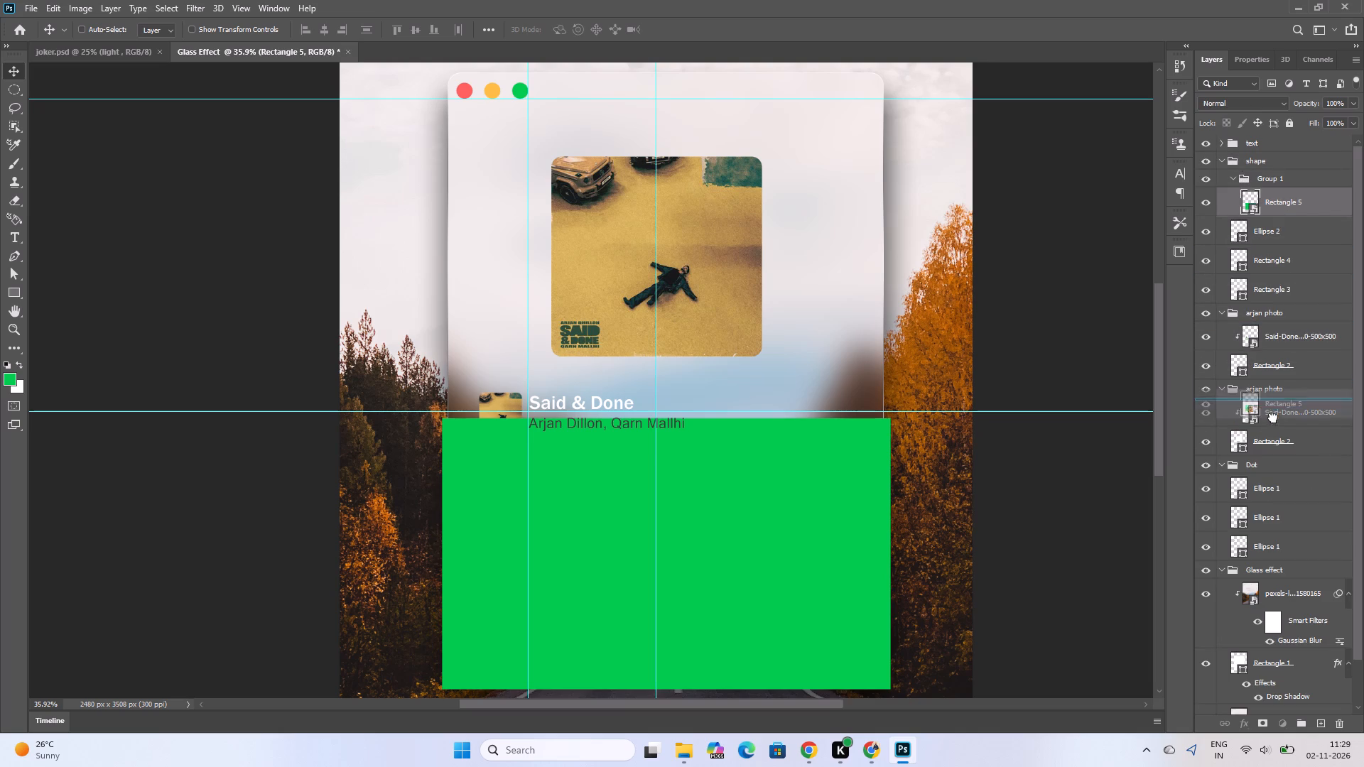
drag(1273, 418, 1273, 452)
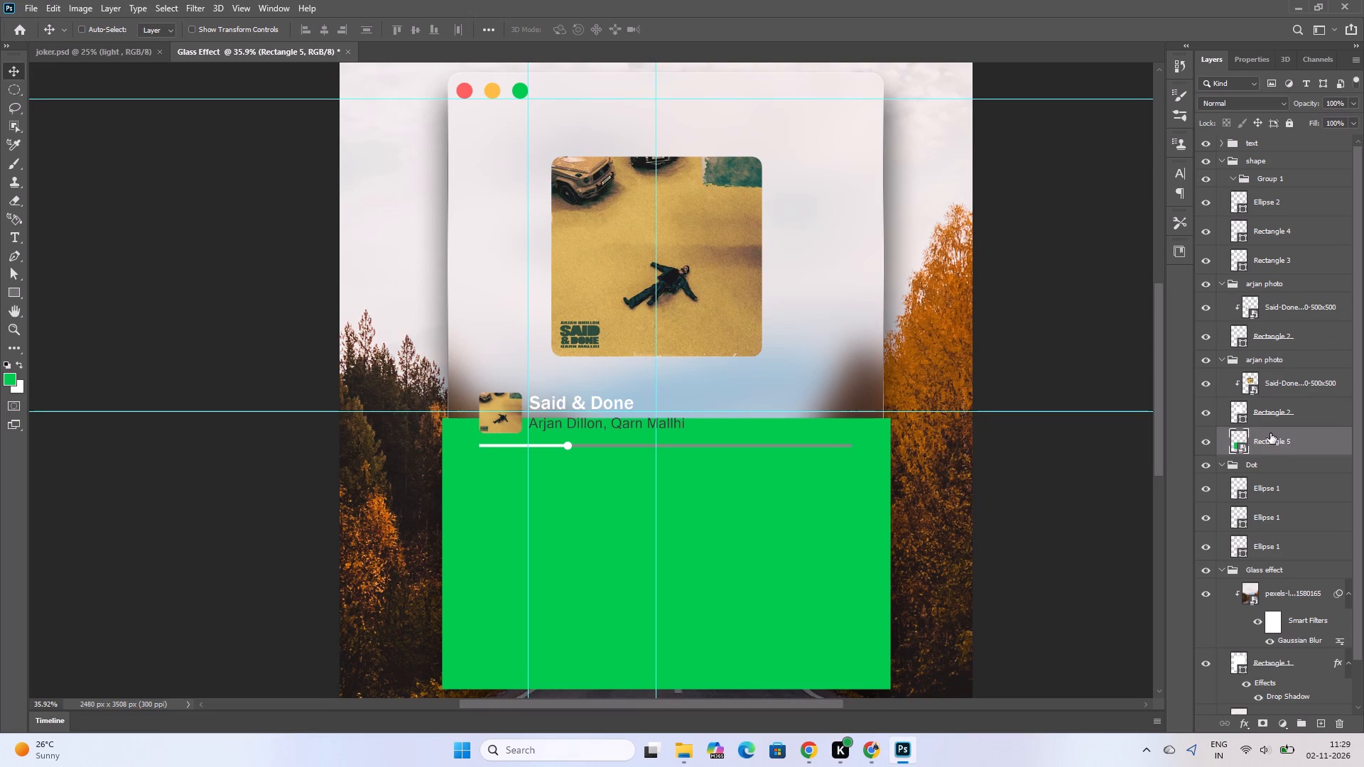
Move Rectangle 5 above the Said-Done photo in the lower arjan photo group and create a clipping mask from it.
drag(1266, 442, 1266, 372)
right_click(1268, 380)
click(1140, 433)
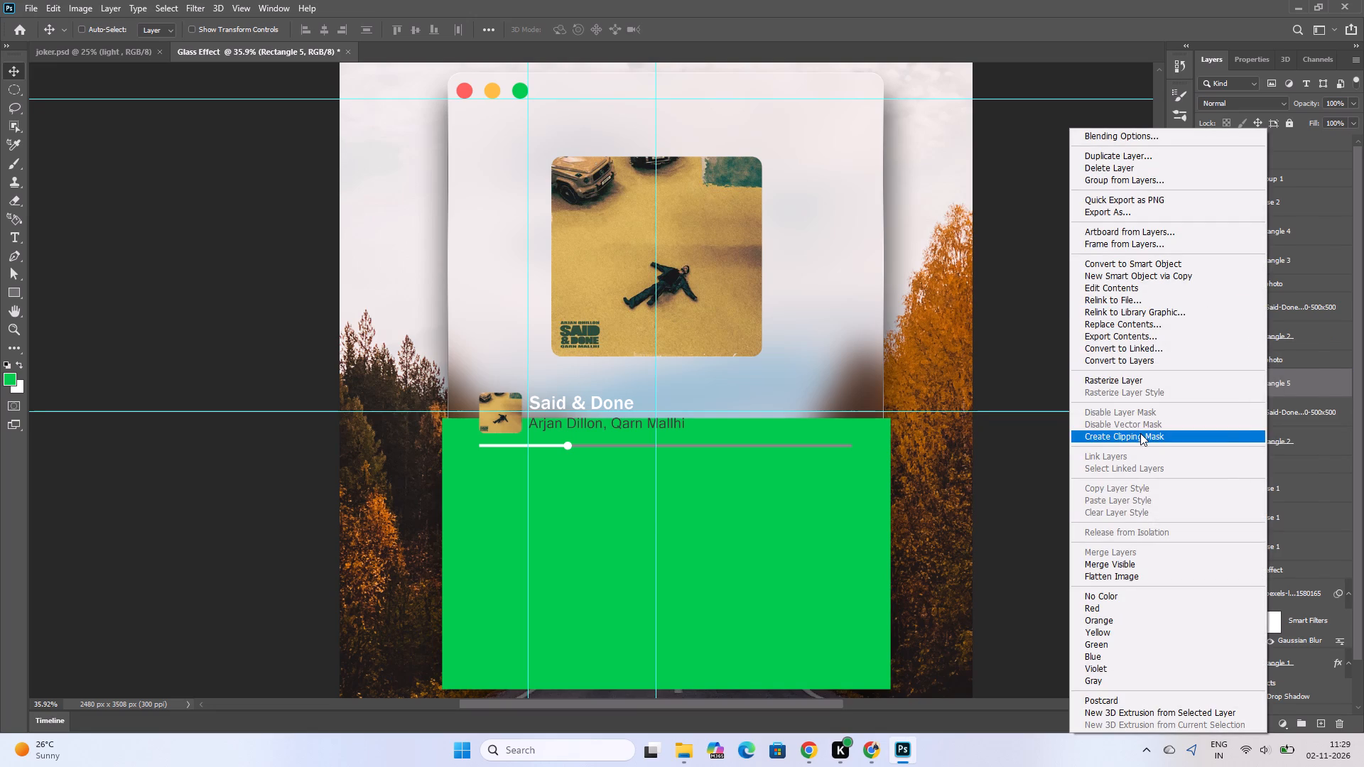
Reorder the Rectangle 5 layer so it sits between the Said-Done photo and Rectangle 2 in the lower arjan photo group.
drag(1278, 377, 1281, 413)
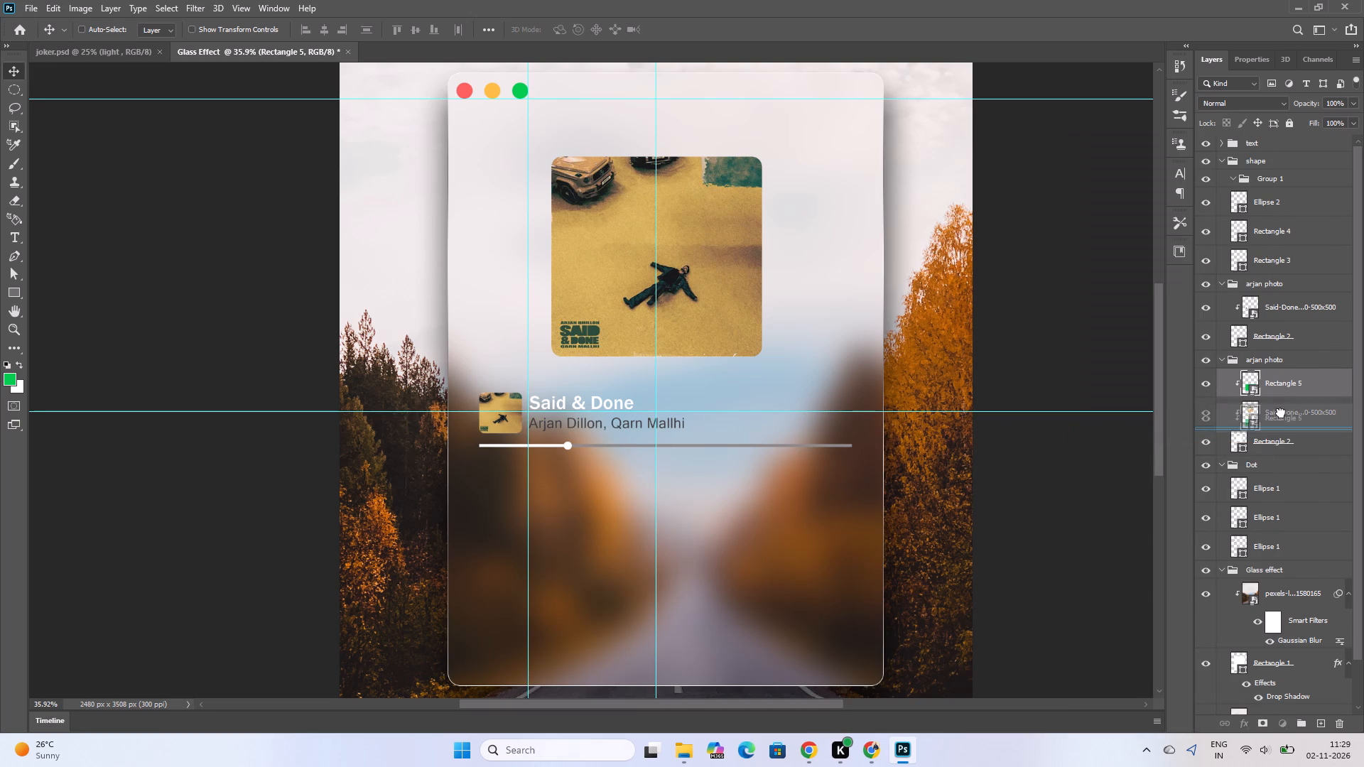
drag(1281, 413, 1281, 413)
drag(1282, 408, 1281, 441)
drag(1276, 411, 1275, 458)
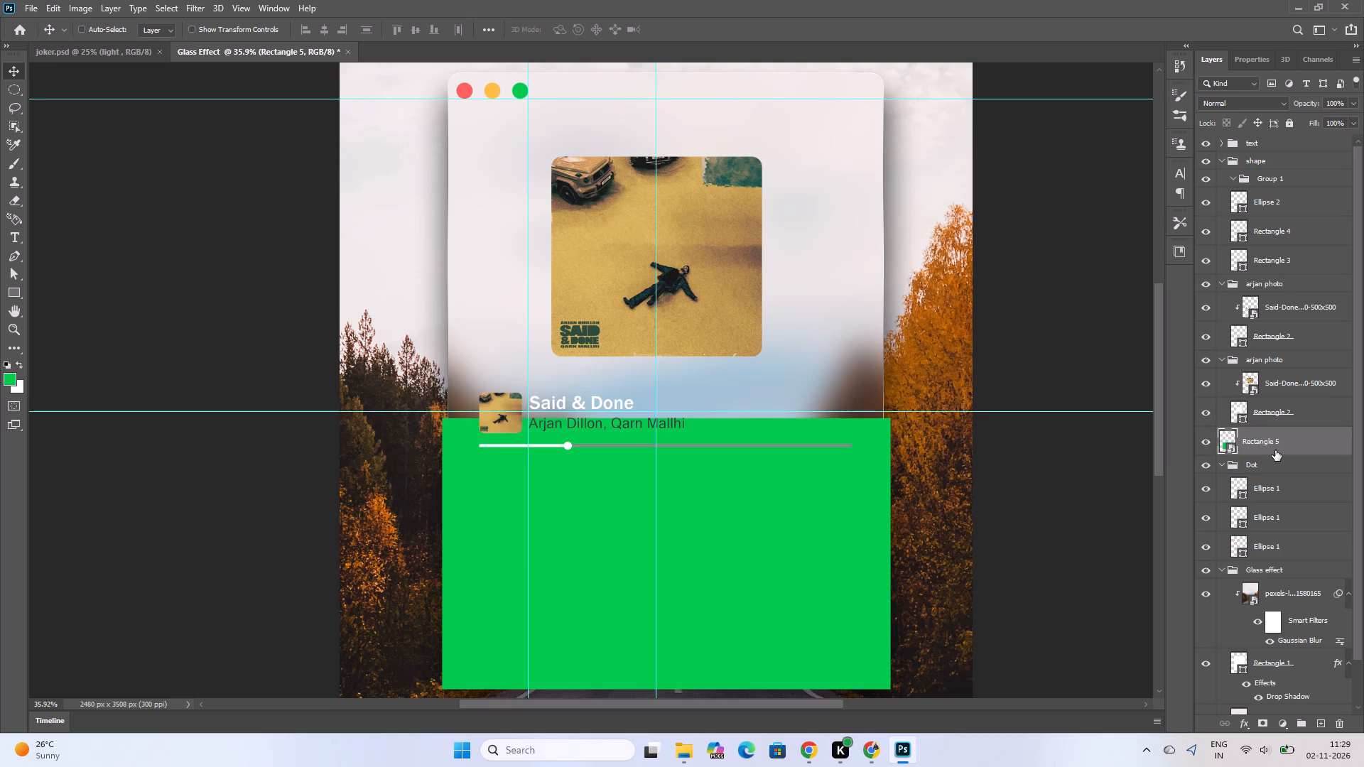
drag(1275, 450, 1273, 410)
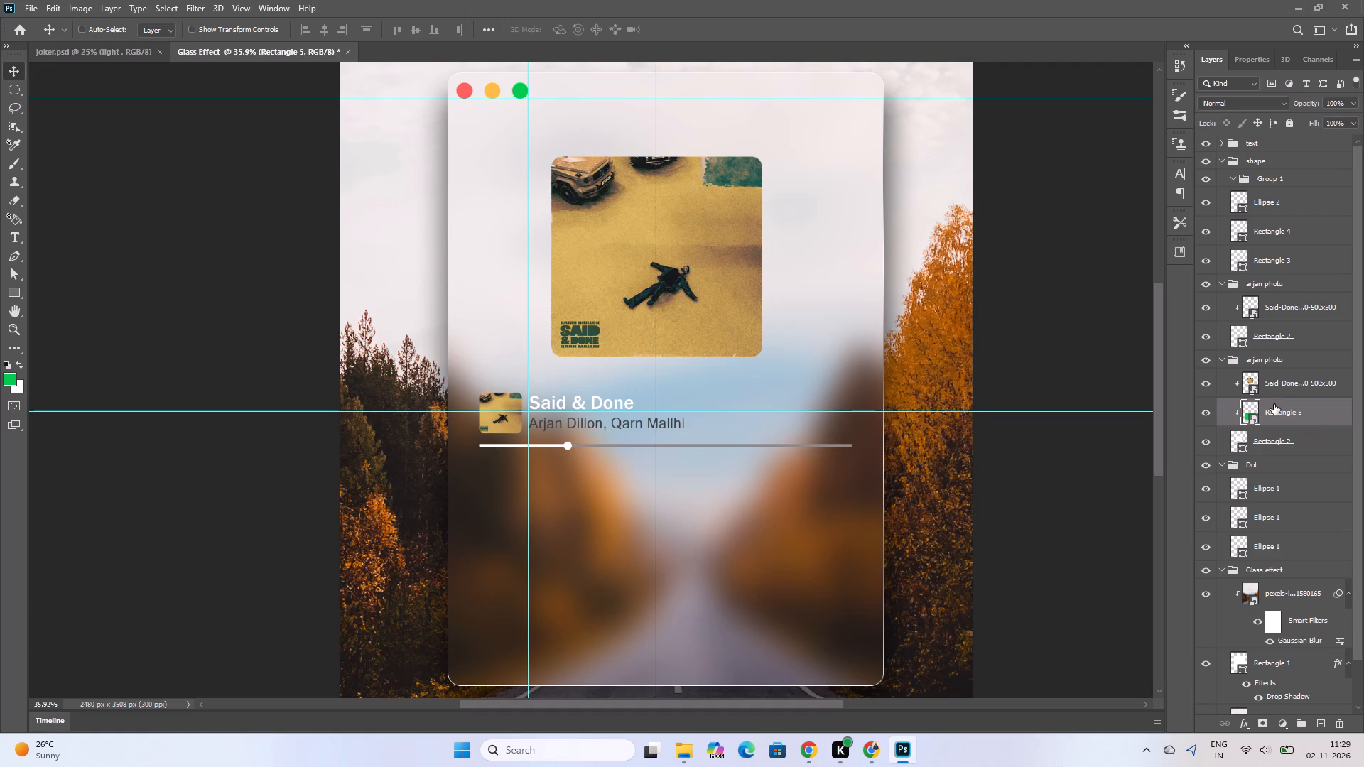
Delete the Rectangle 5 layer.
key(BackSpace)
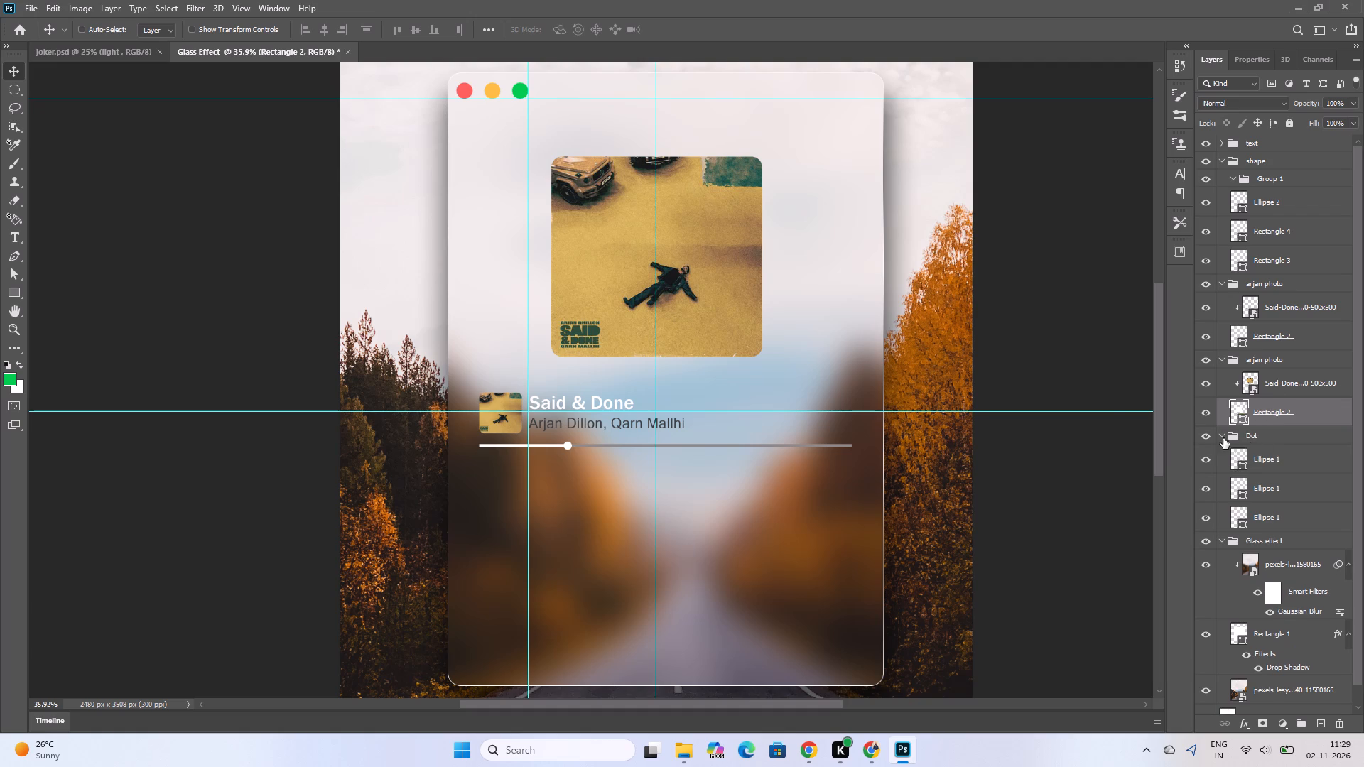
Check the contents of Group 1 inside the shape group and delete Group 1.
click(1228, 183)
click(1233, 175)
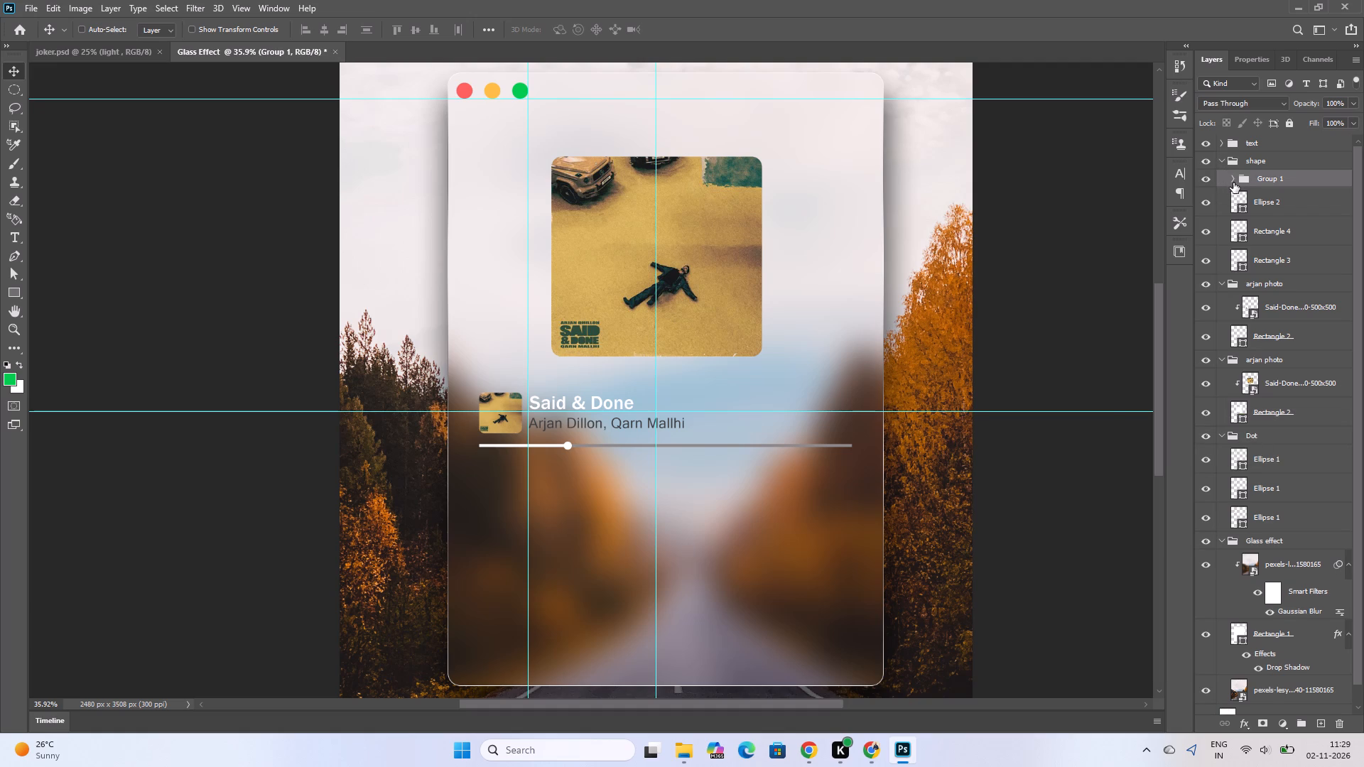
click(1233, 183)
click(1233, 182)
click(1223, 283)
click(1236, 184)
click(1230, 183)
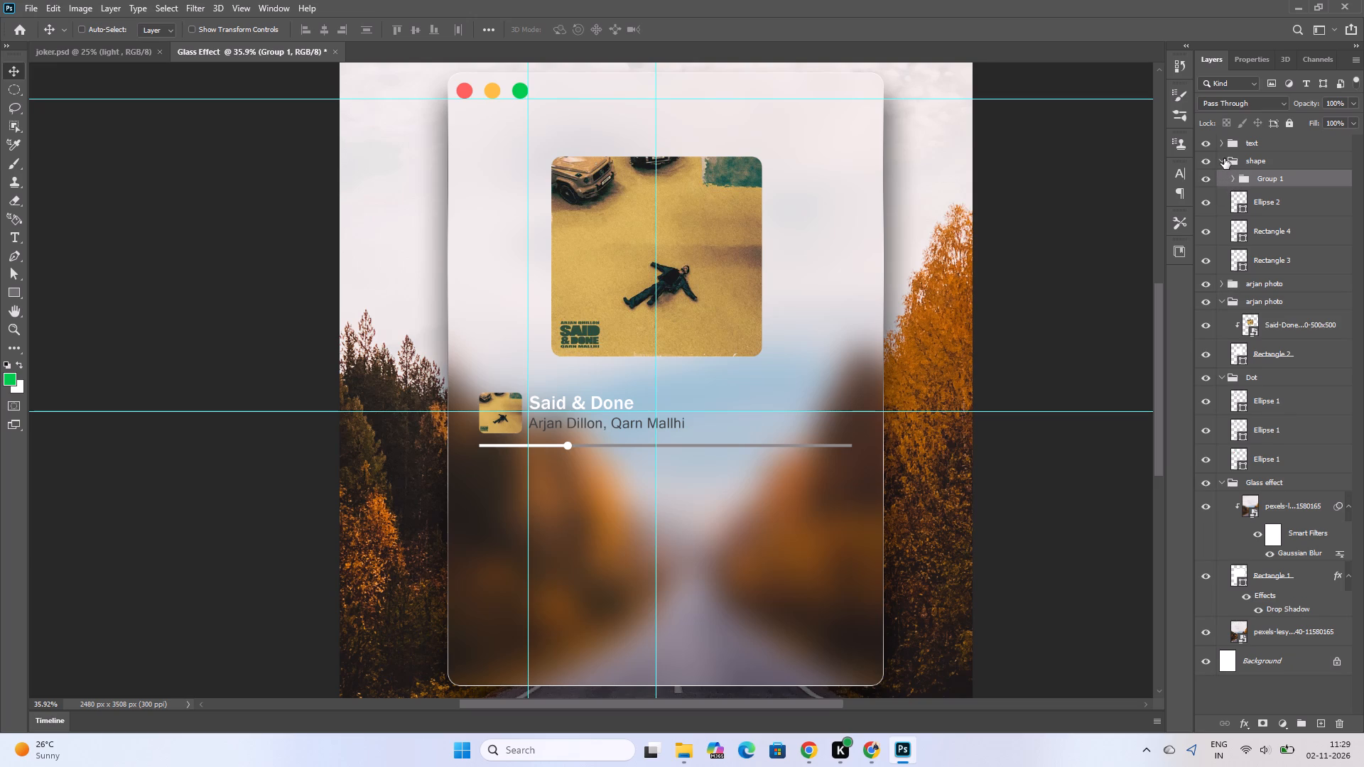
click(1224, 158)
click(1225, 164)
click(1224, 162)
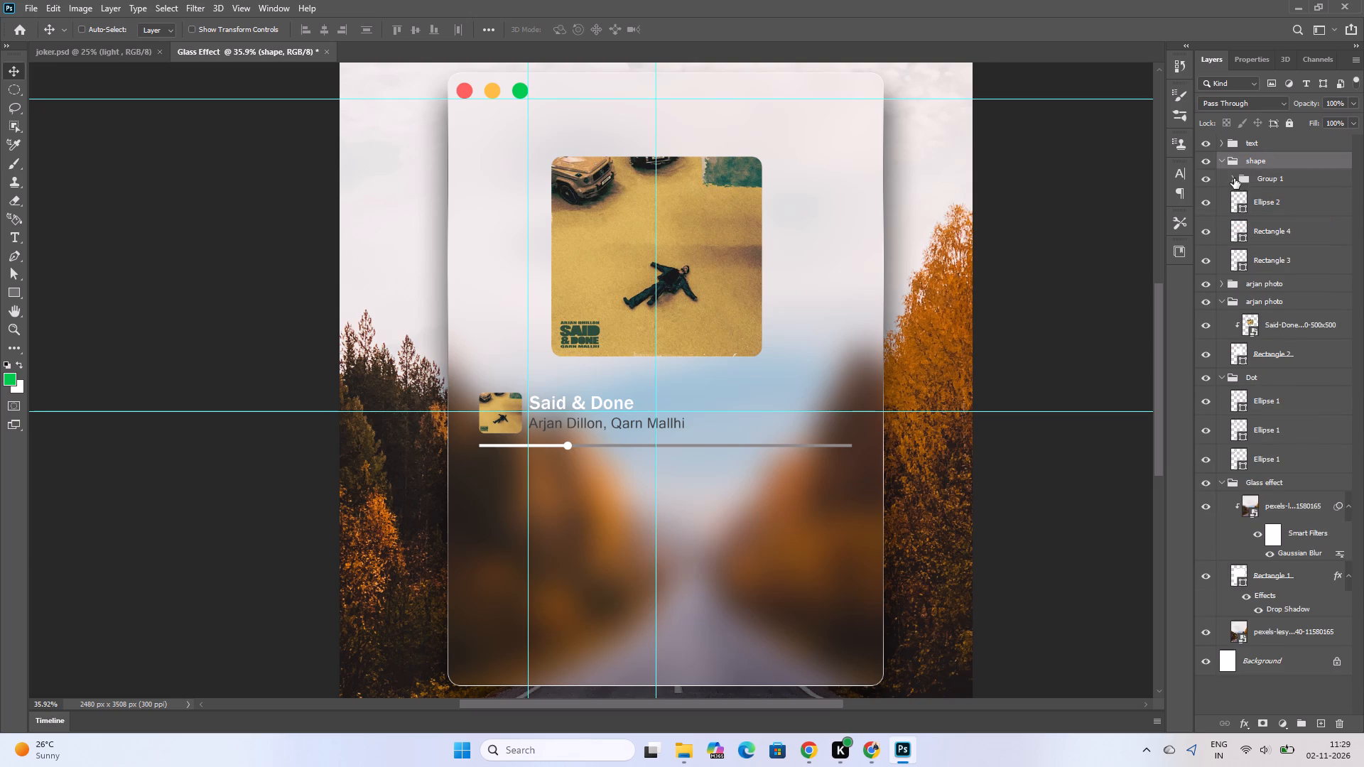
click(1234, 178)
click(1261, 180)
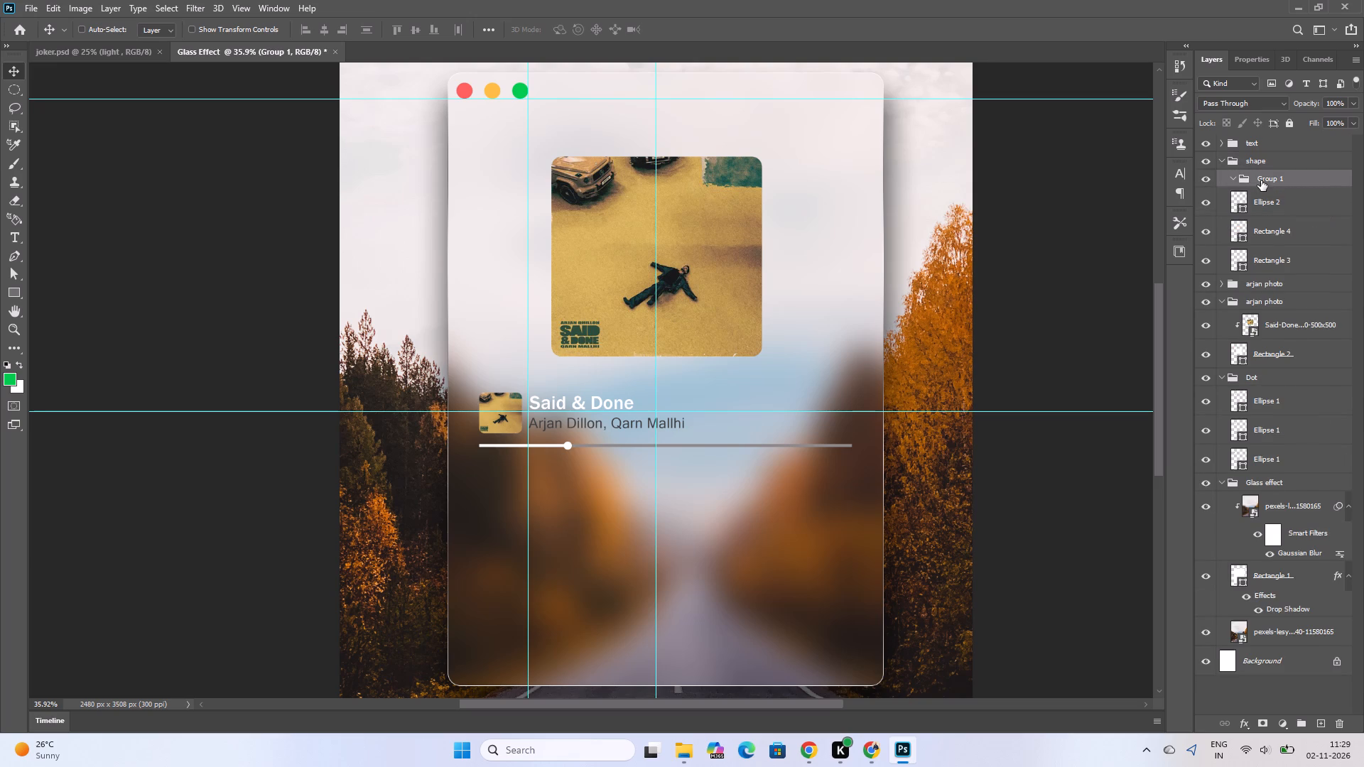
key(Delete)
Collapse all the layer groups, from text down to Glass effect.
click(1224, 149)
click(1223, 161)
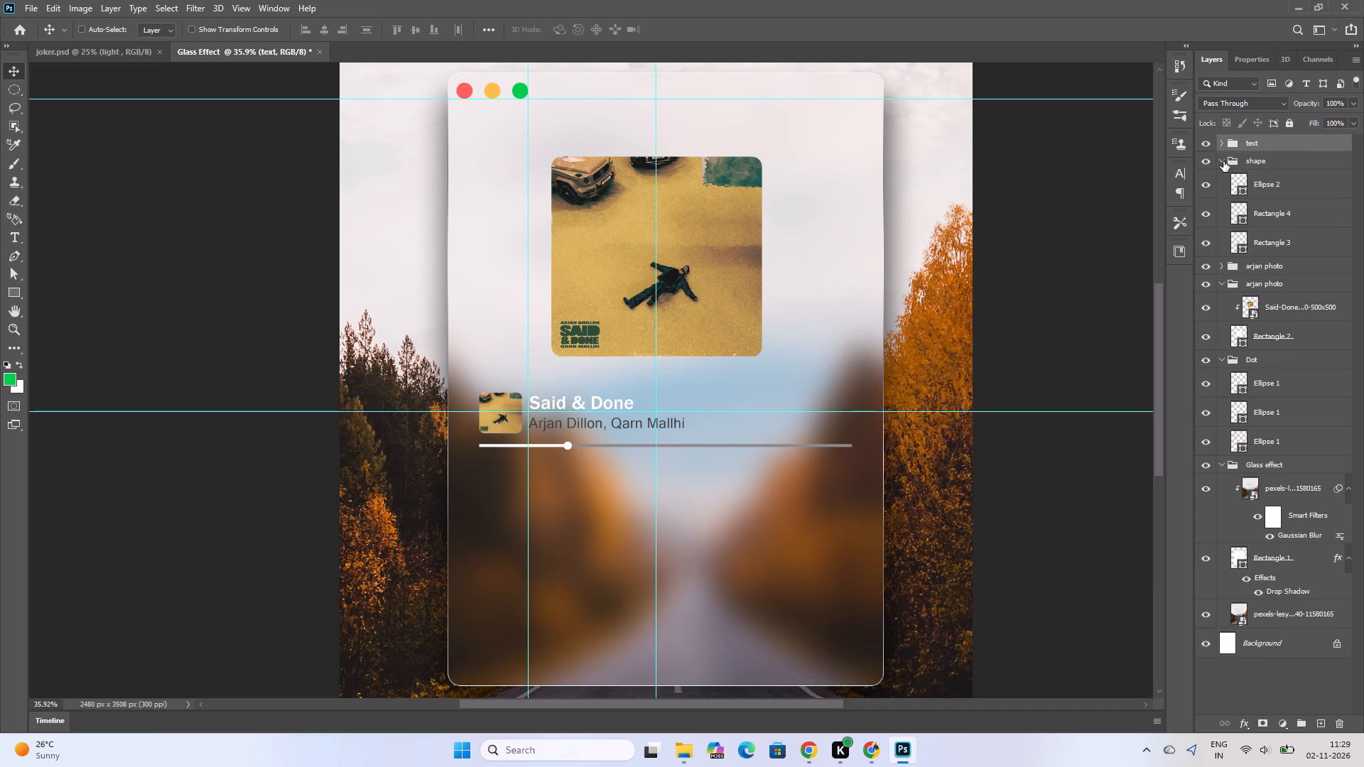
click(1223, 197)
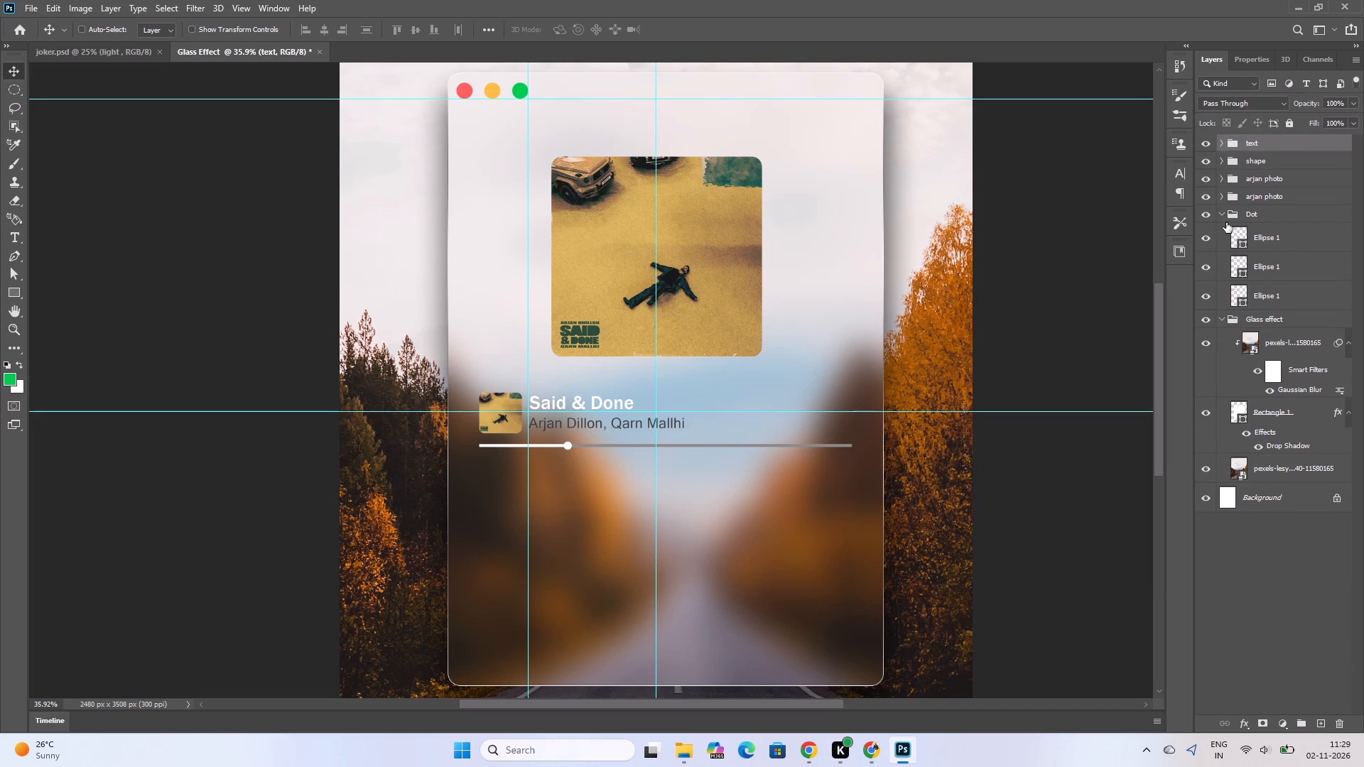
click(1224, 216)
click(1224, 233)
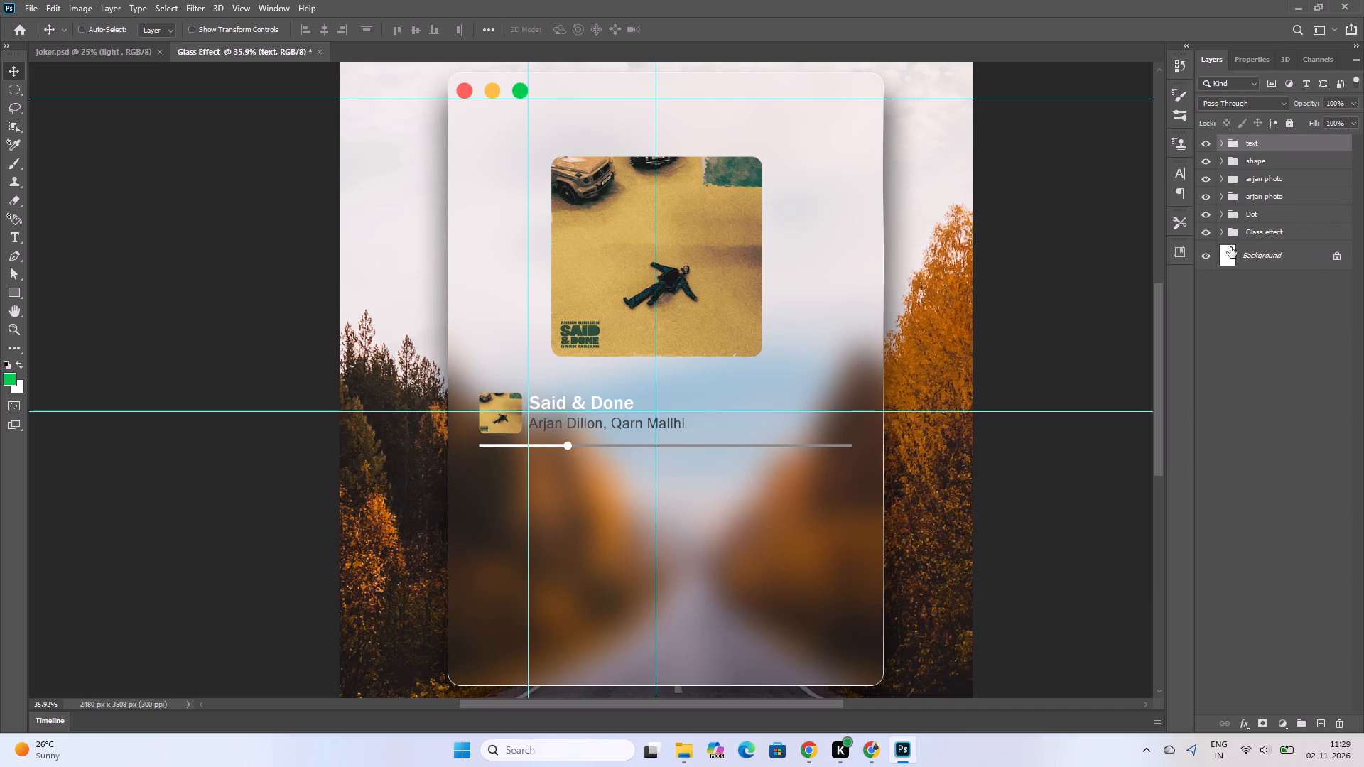
Examine which layers the two arjan photo groups contain.
click(1225, 182)
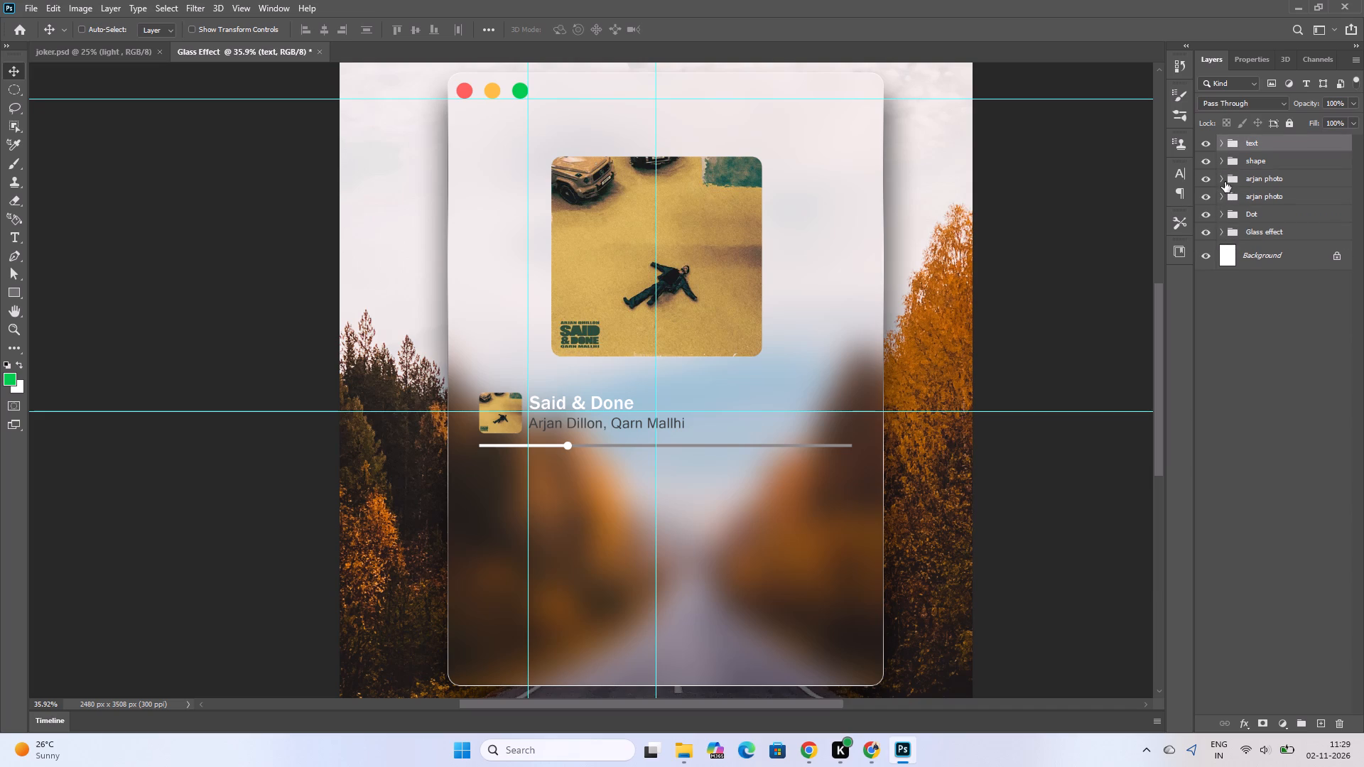
click(1225, 182)
click(1220, 195)
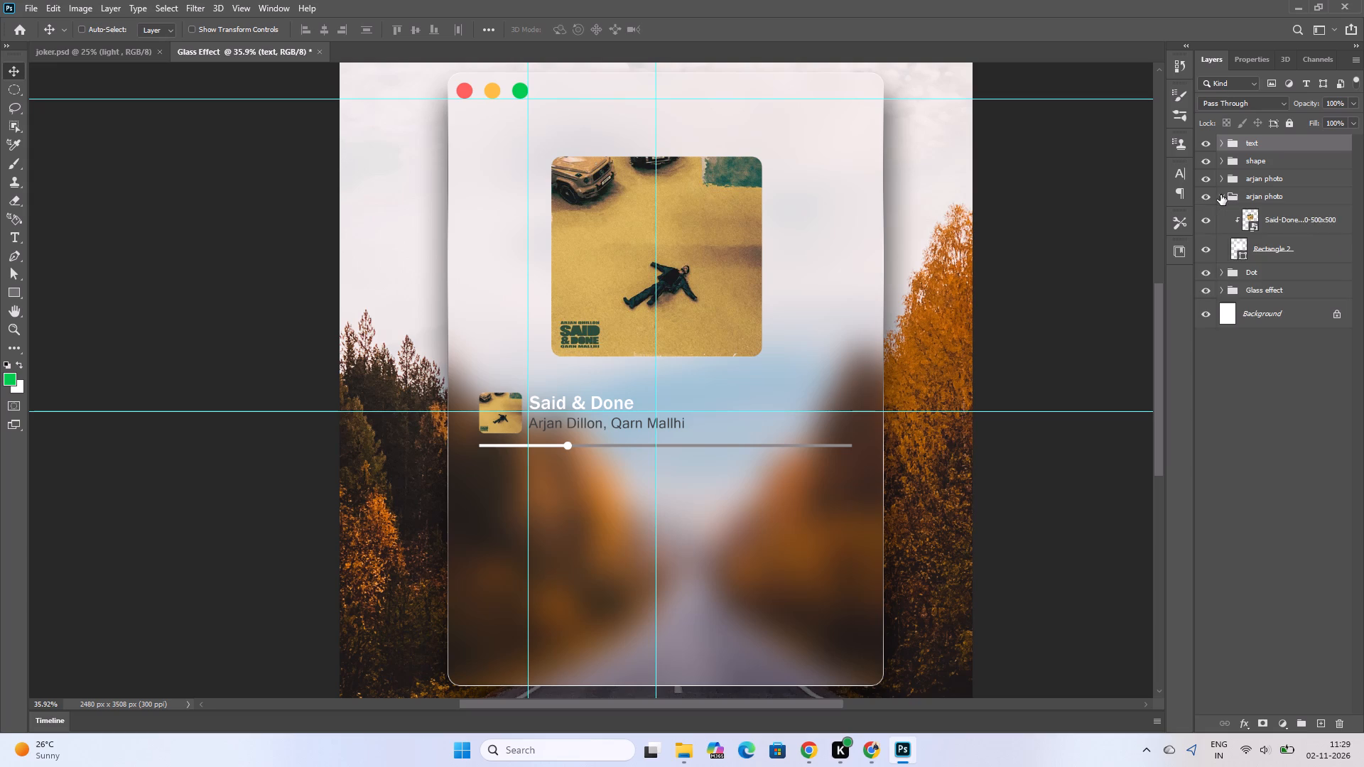
click(1220, 195)
click(1223, 178)
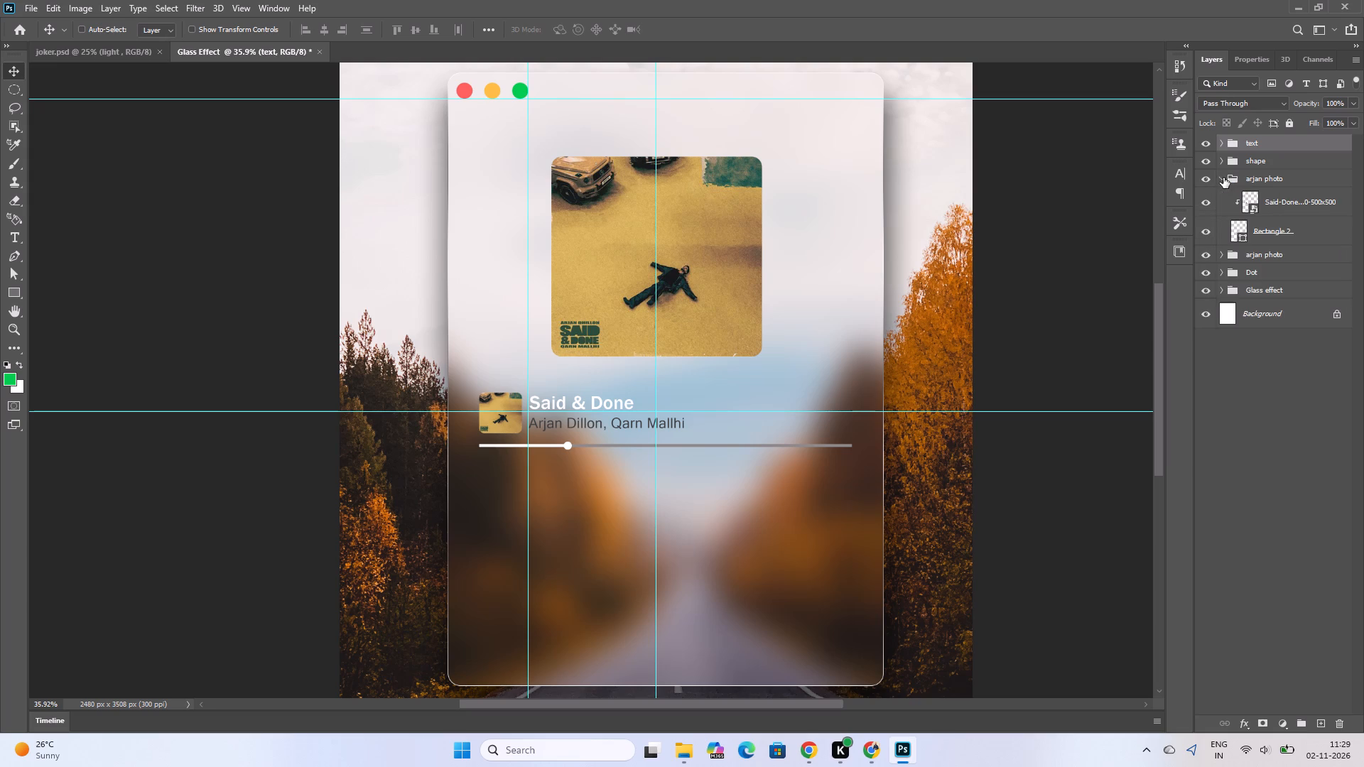
click(1223, 178)
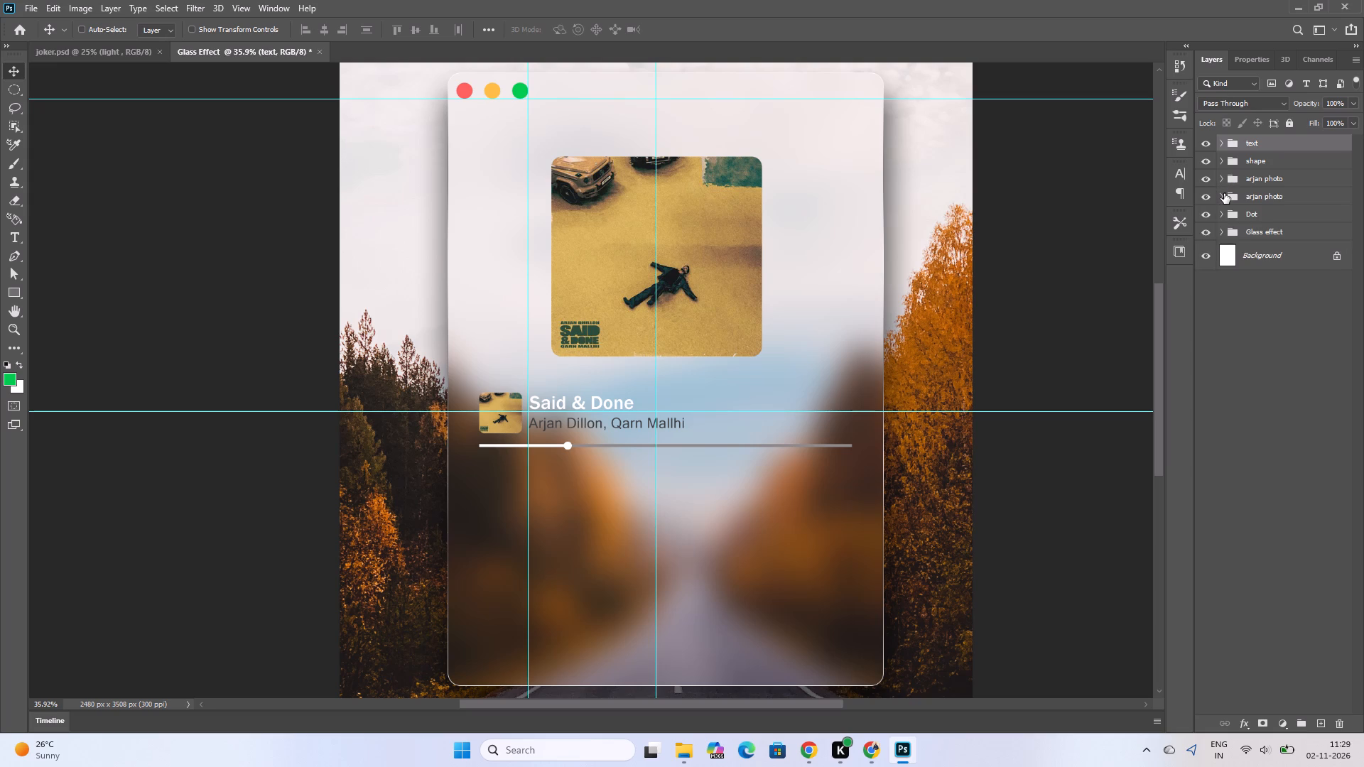
click(1224, 193)
click(1224, 193)
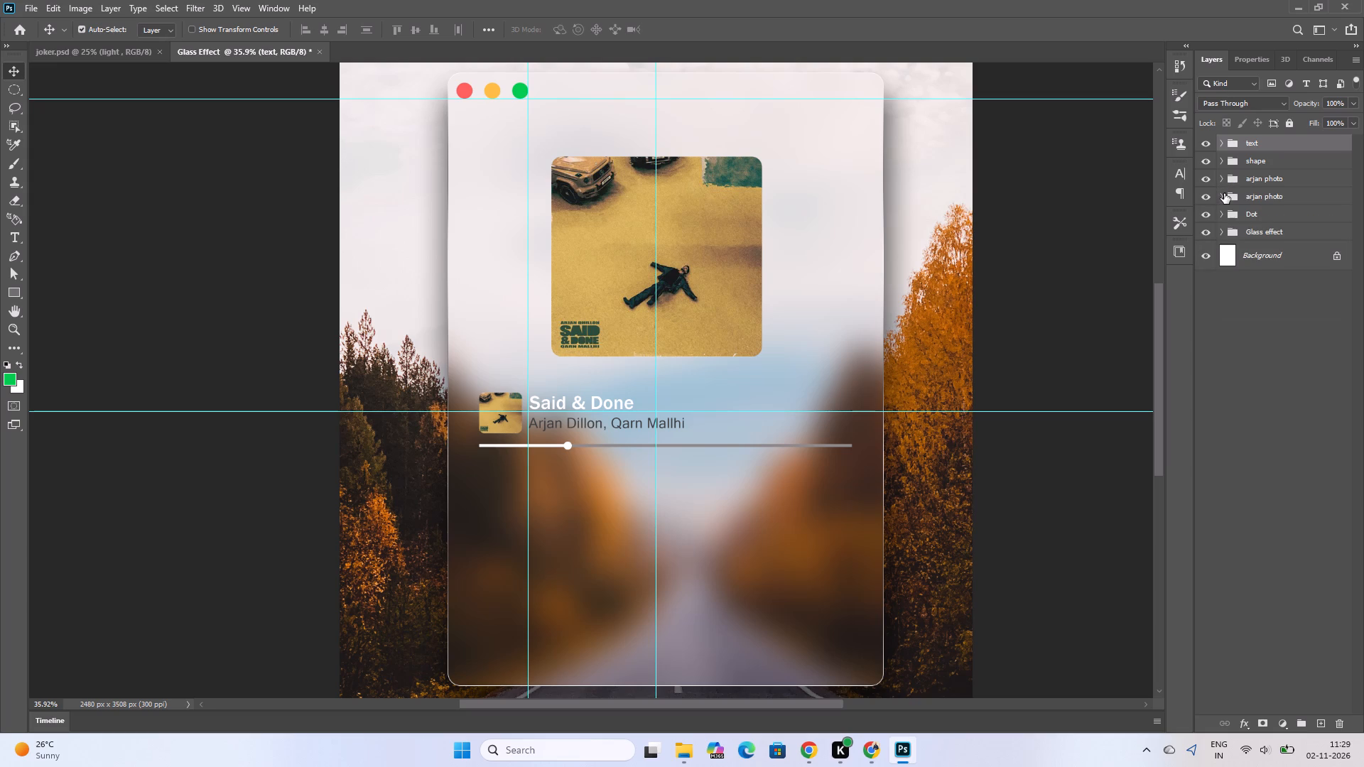
ctrl+click(1223, 193)
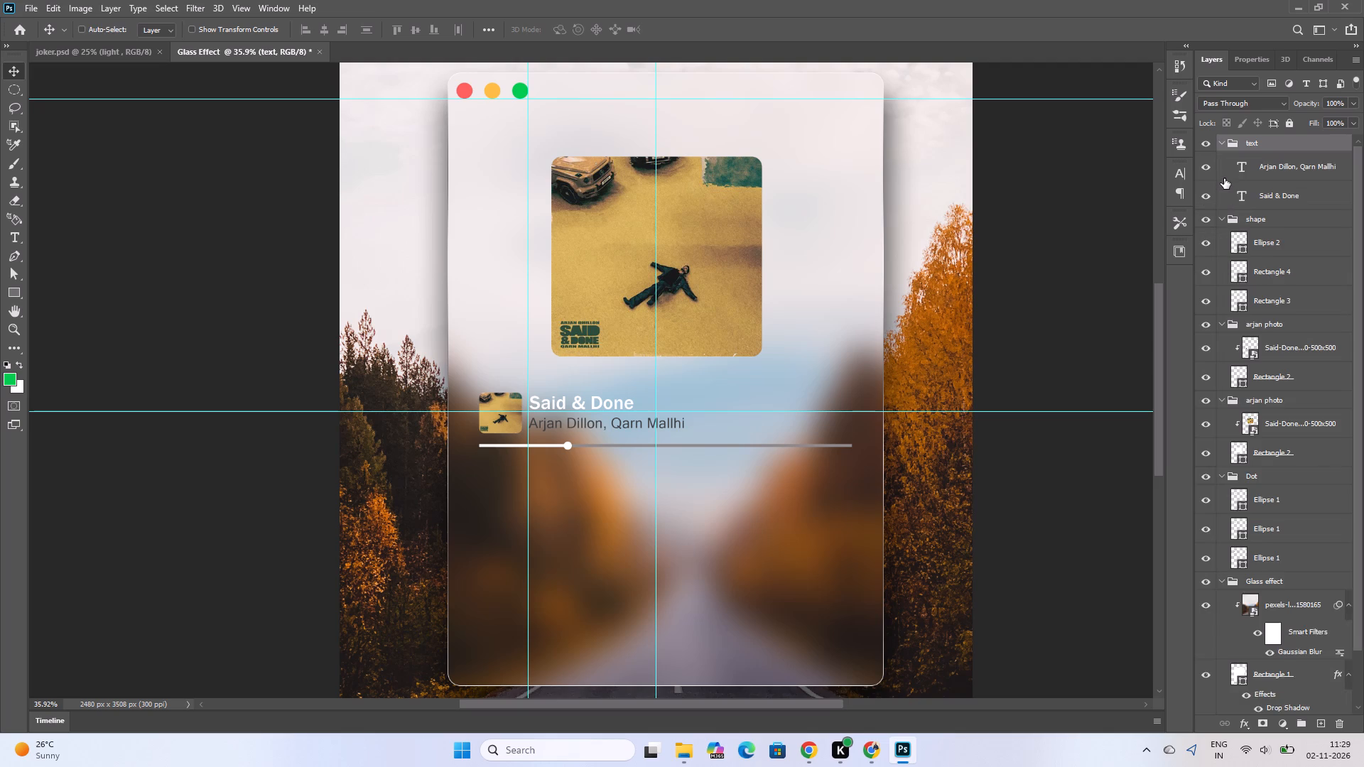
Undo the Group 1 deletion, all Rectangle 5 edits, and the text and shape grouping, back to the ungrouped text and shape layers.
key(ctrl+z)
scroll(1288, 295, down, 16)
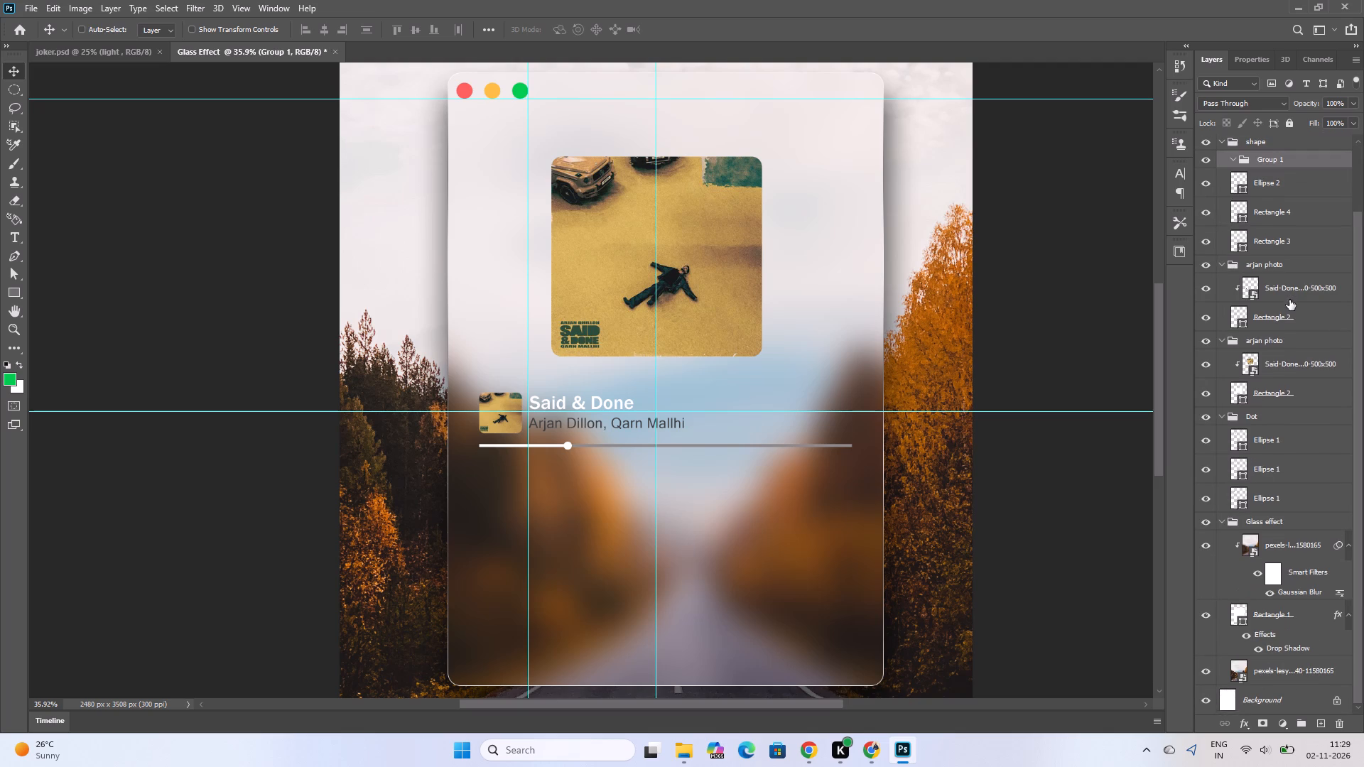
scroll(1289, 300, down, 1)
scroll(1326, 440, up, 6)
scroll(1294, 321, up, 6)
key(ctrl+z)
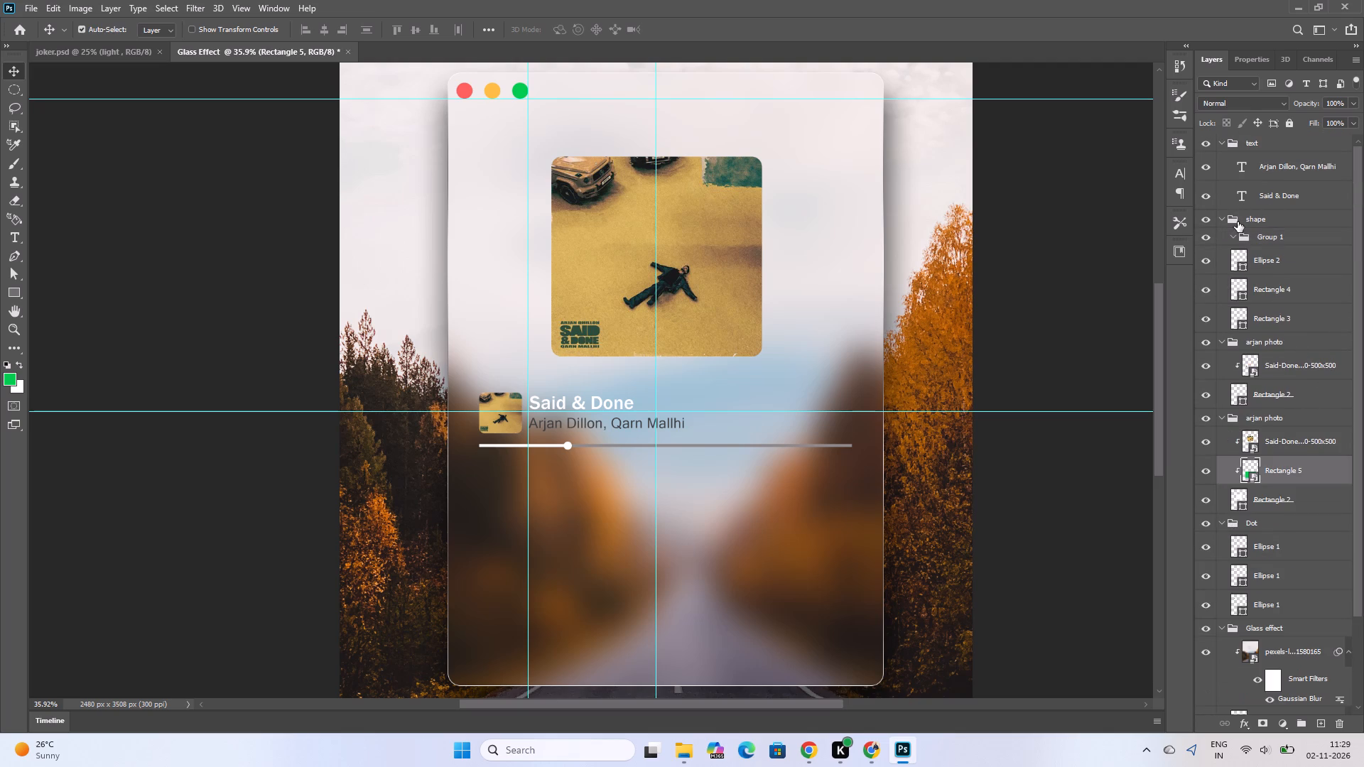
key(ctrl+z)
key(ctrl+z)
key(ctrl+z)
key(ctrl+z)
key(ctrl+z)
key(ctrl+z)
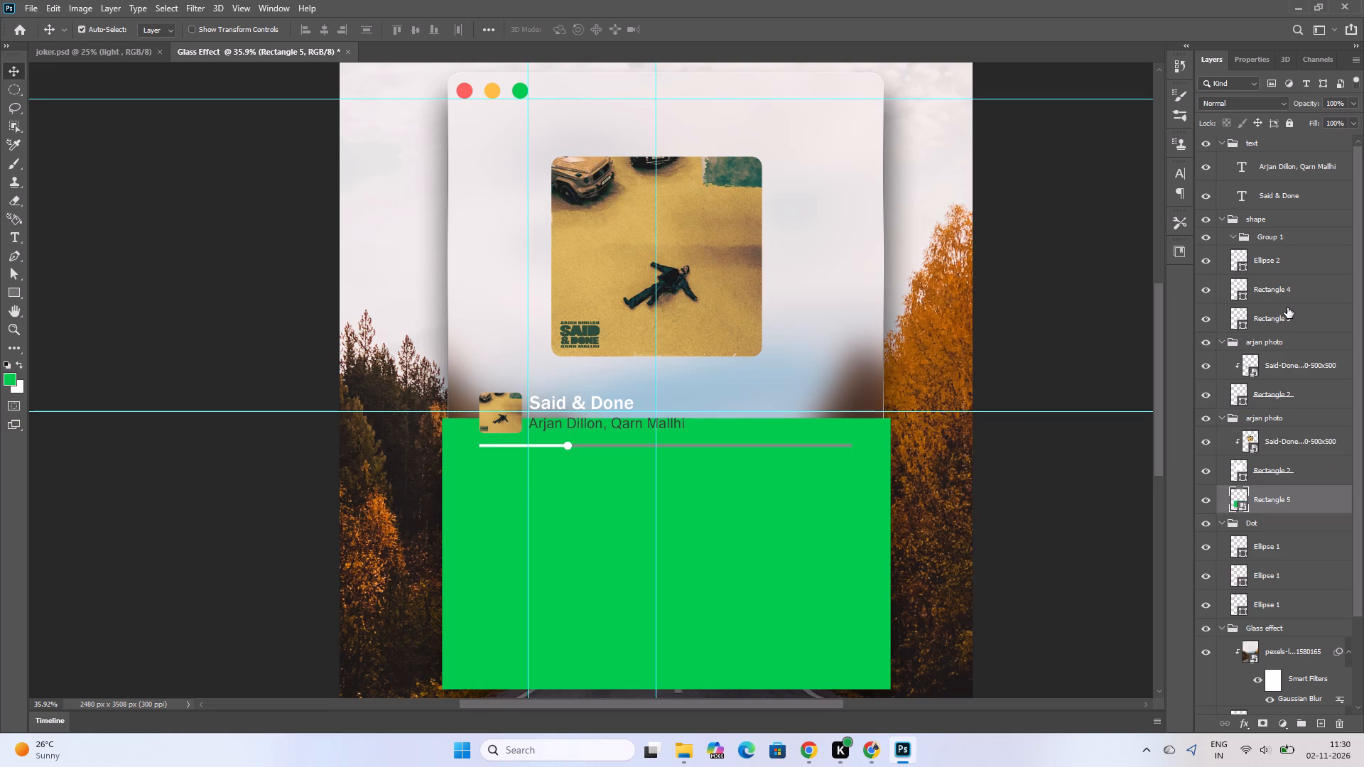
key(ctrl+z)
key(ctrl+z)
key(ctrl+z)
key(ctrl+z)
key(ctrl+z)
key(ctrl+z)
key(ctrl+z)
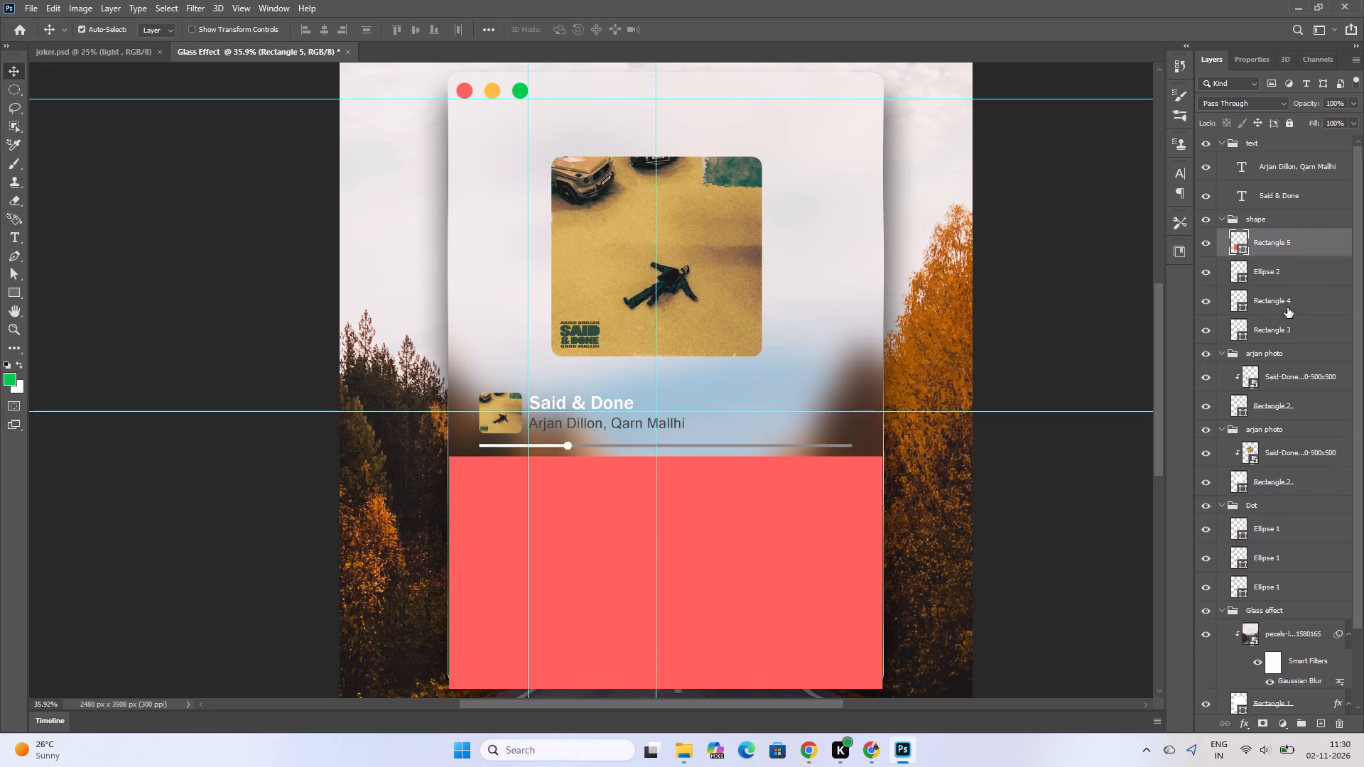
key(ctrl+z)
key(ctrl+z)
key(ctrl+z)
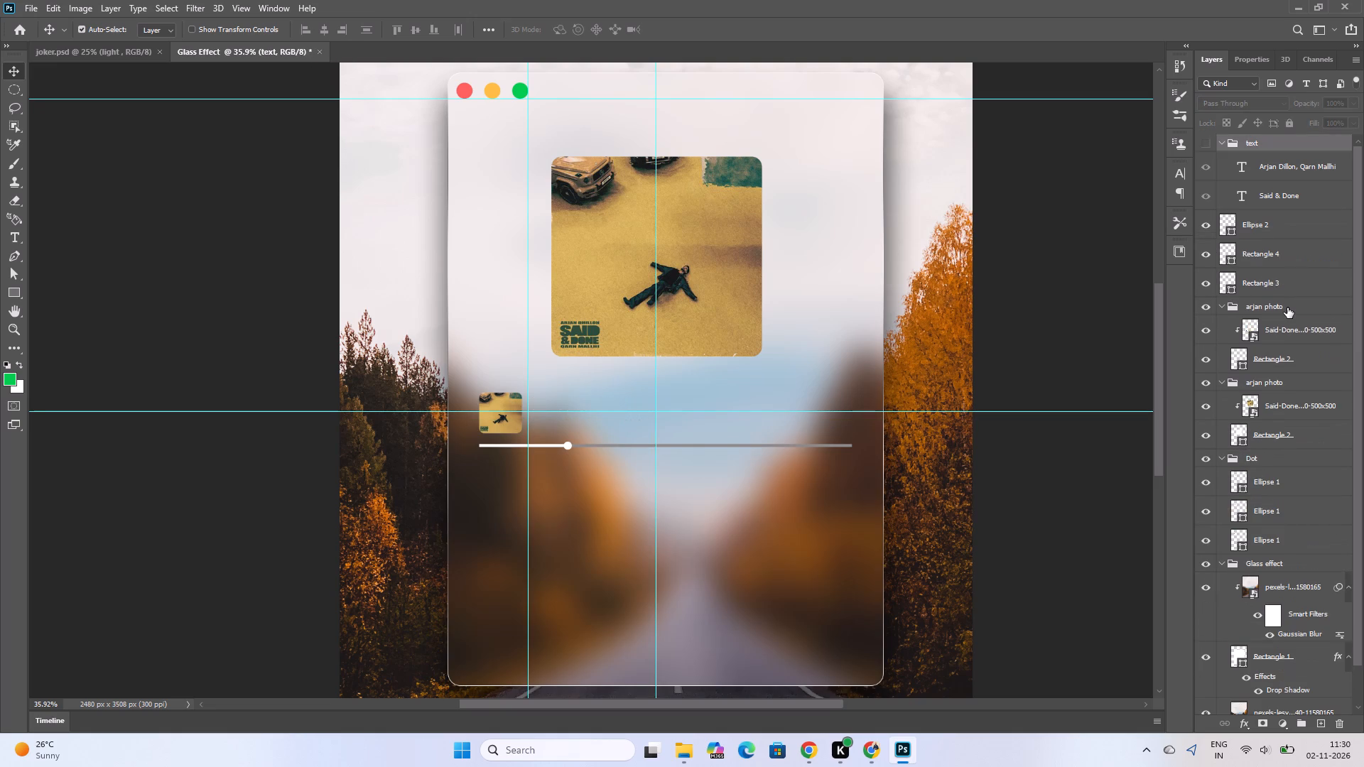
key(ctrl+z)
key(ctrl+z)
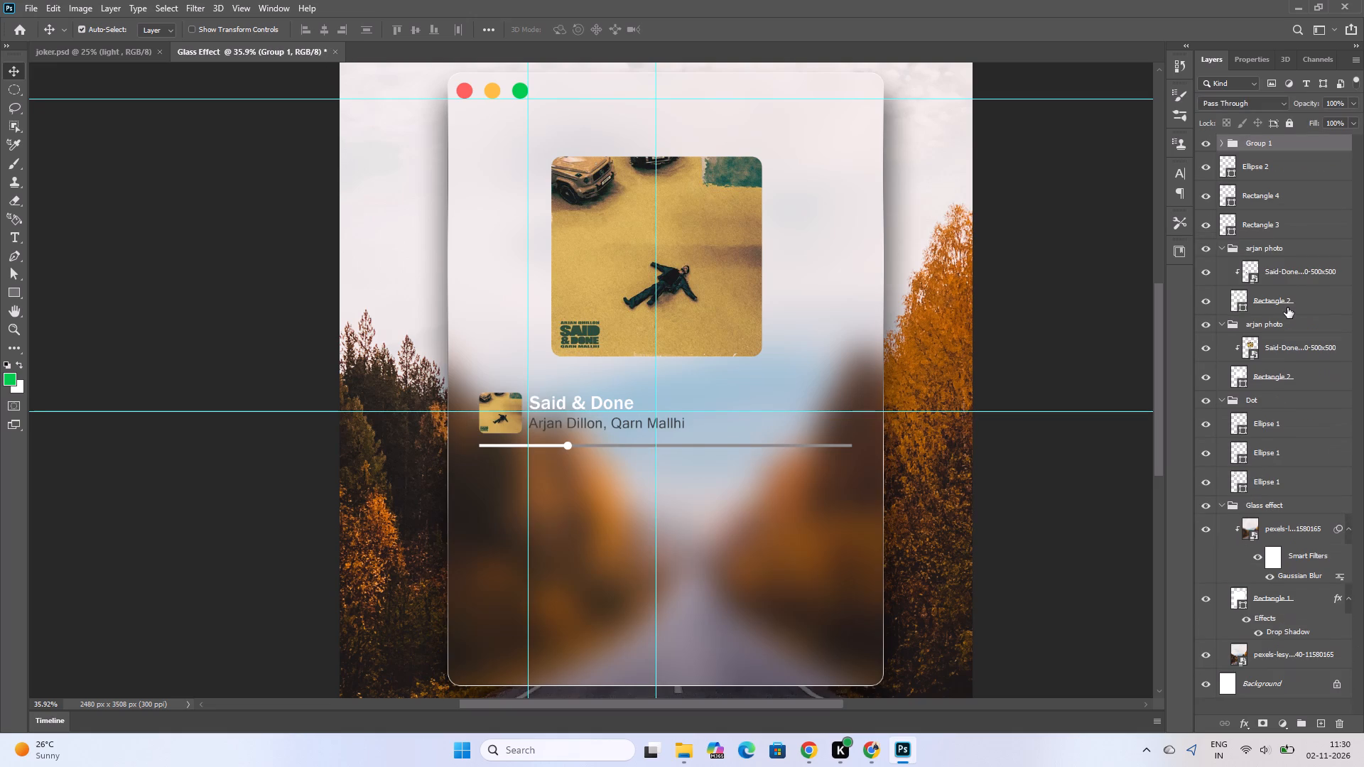
key(ctrl+z)
Group the Arjan Dillon, Qarn Mallhi and Said & Done text layers and name the group Text.
scroll(1274, 273, up, 8)
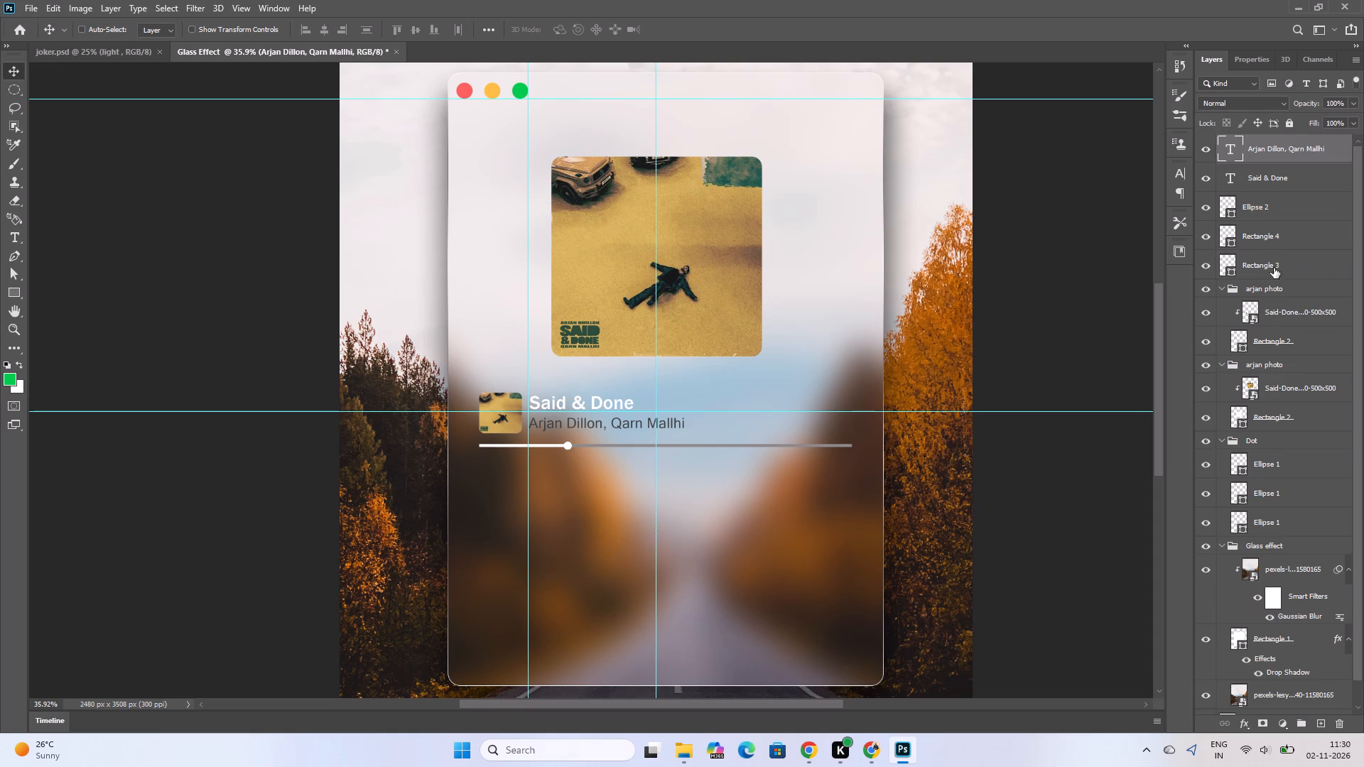
scroll(1272, 275, down, 10)
scroll(1274, 389, up, 9)
shift+click(1275, 183)
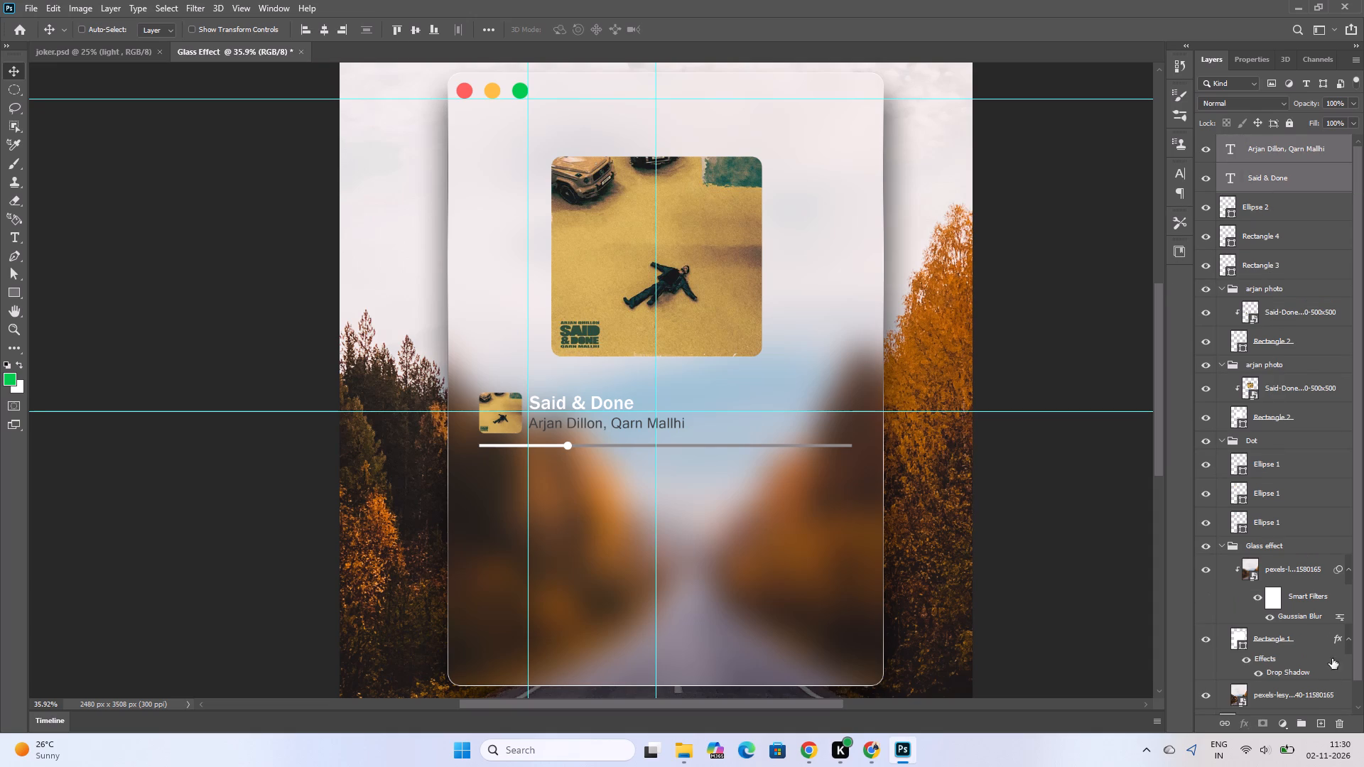
click(1301, 722)
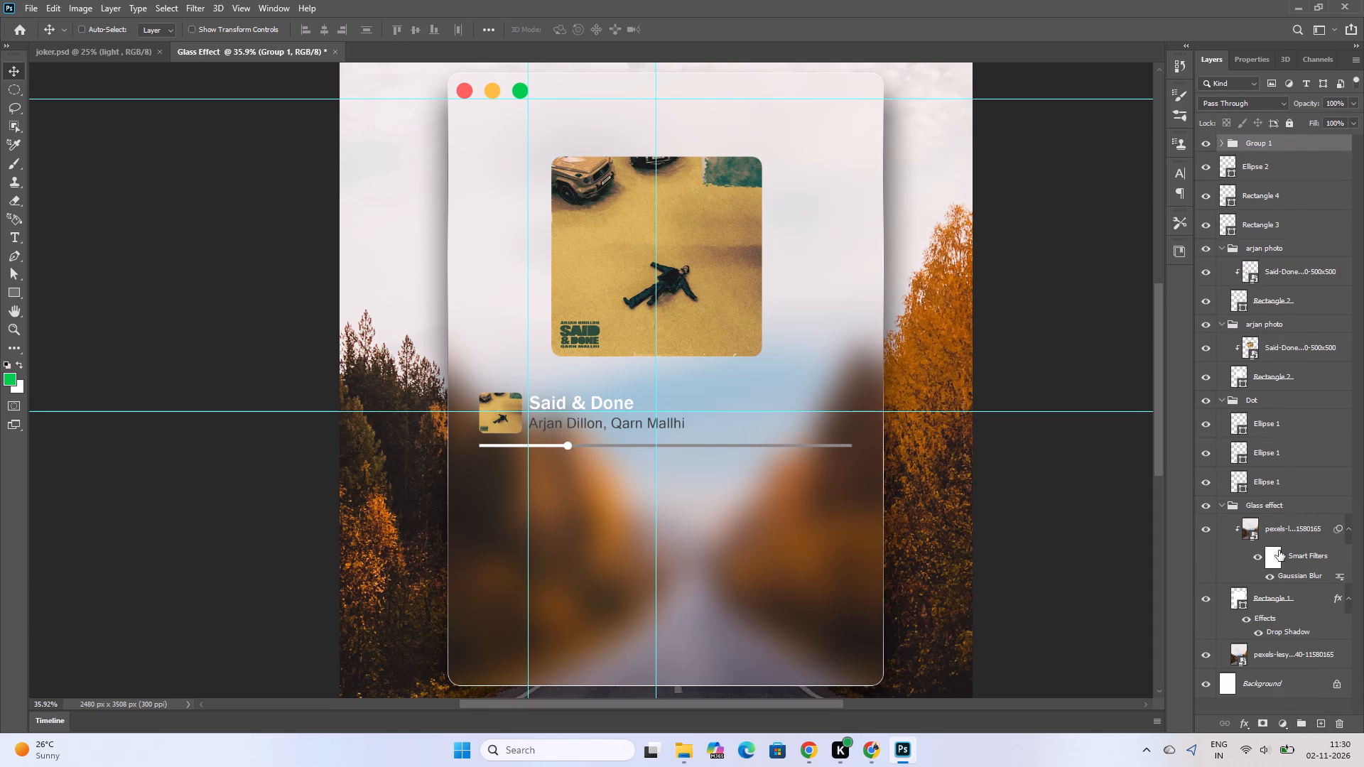
double_click(1265, 145)
text(Text)
key(Return)
Group the Ellipse 2, Rectangle 4 and Rectangle 3 layers and name the group shape.
click(1259, 169)
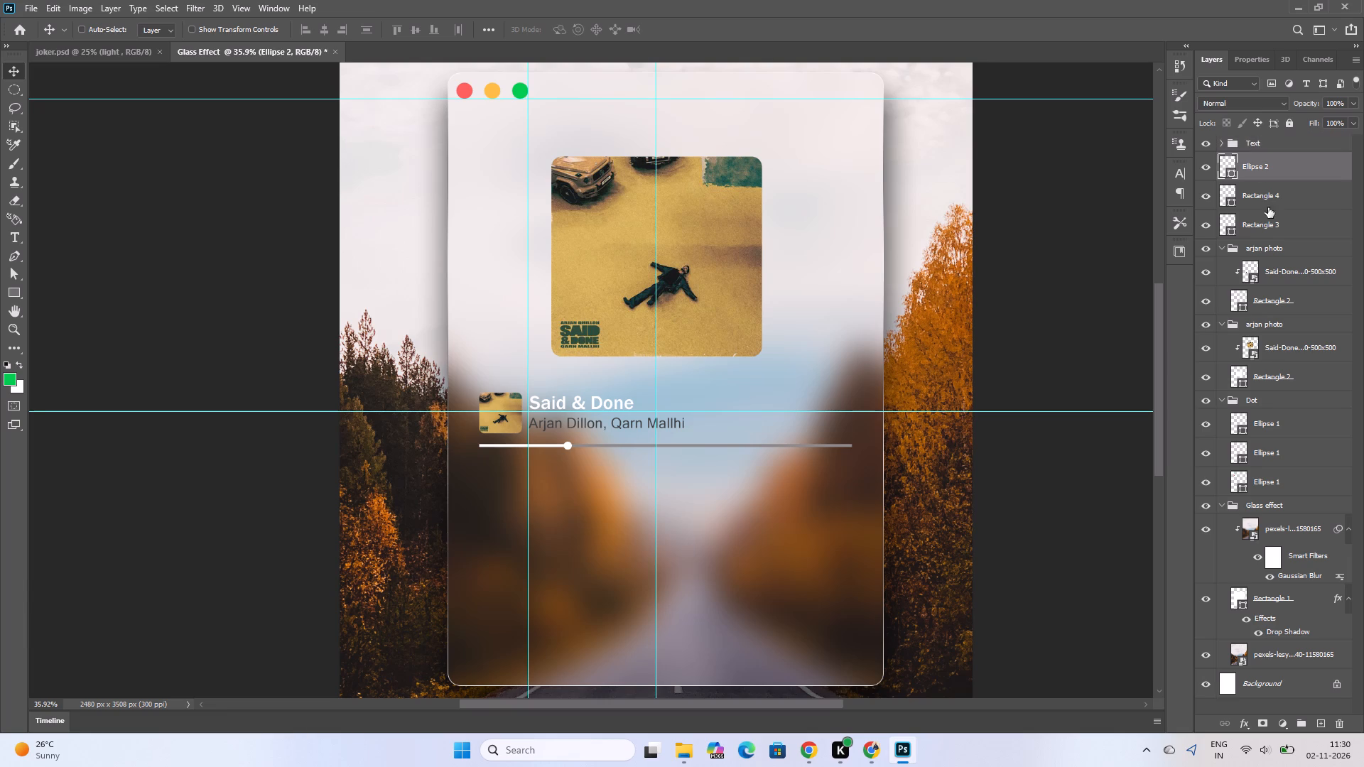
shift+click(1274, 223)
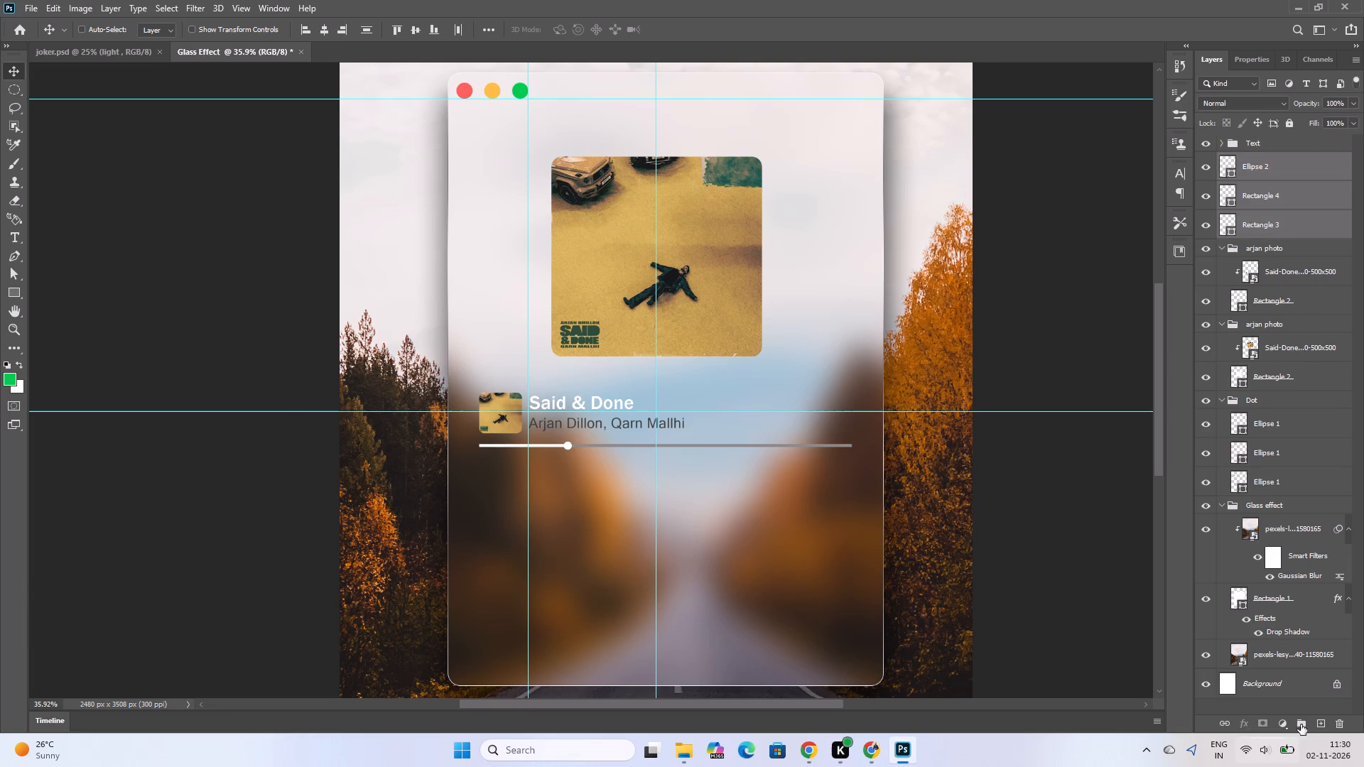
click(1305, 721)
double_click(1260, 161)
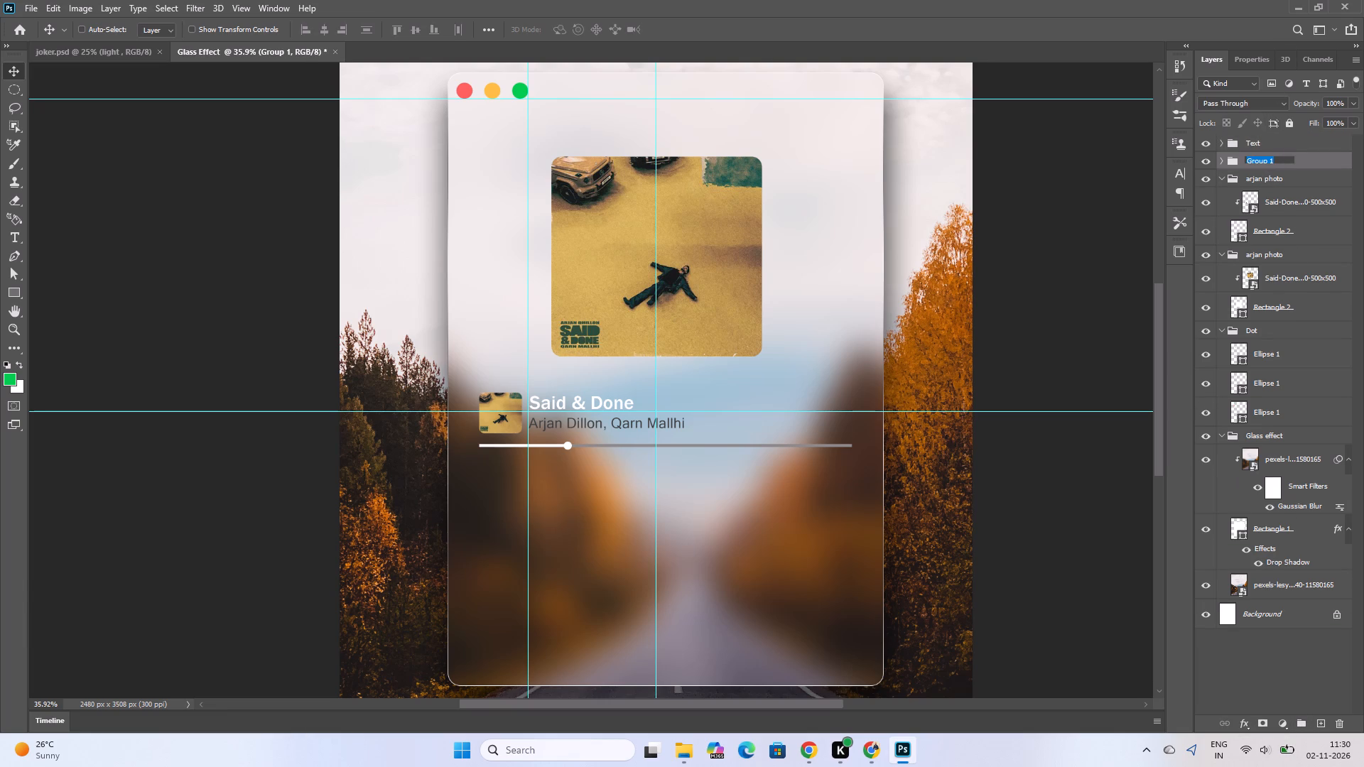
text(shae)
key(BackSpace)
text(pe)
key(Return)
Toggle the visibility of the Said-Done photo in the upper arjan photo group to check which image it controls.
click(1206, 203)
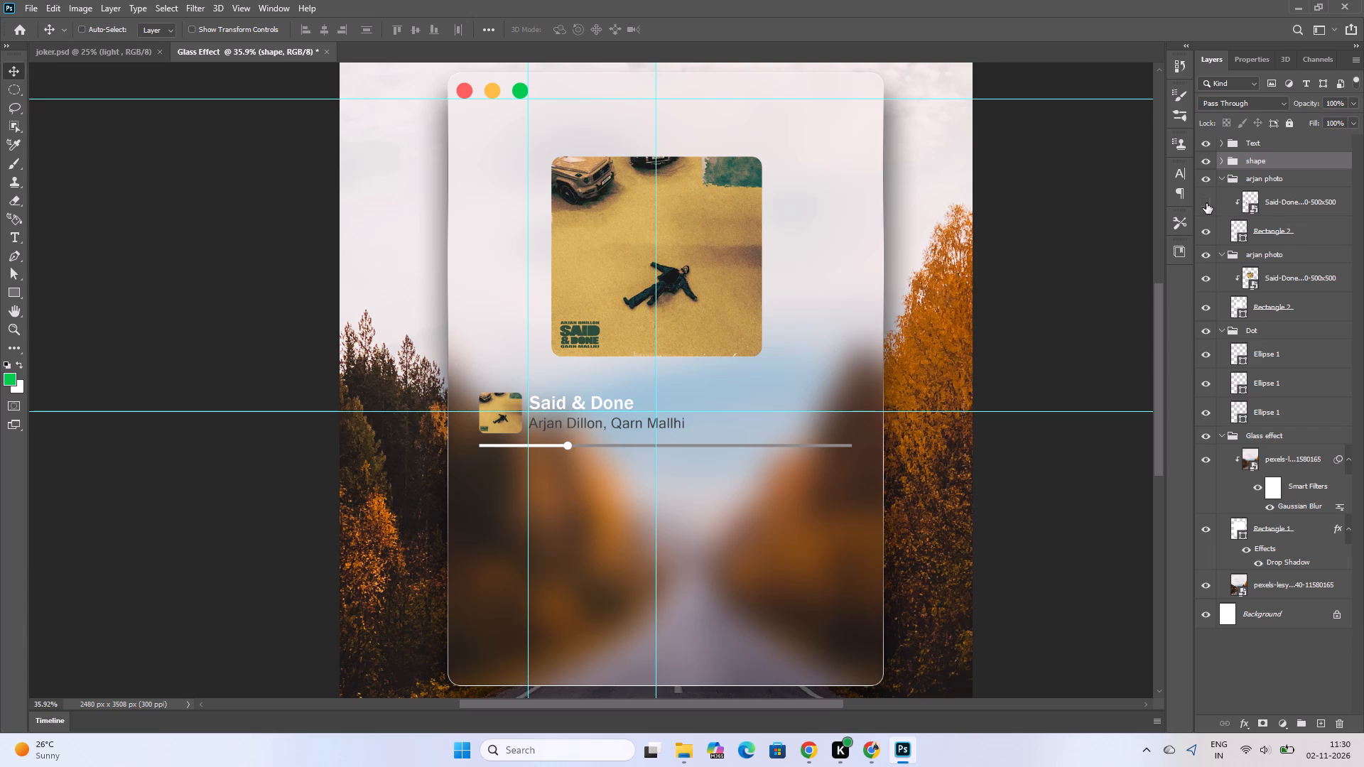
click(1206, 203)
double_click(1204, 203)
Rename the upper arjan photo group as arjan side photo and collapse it.
double_click(1272, 175)
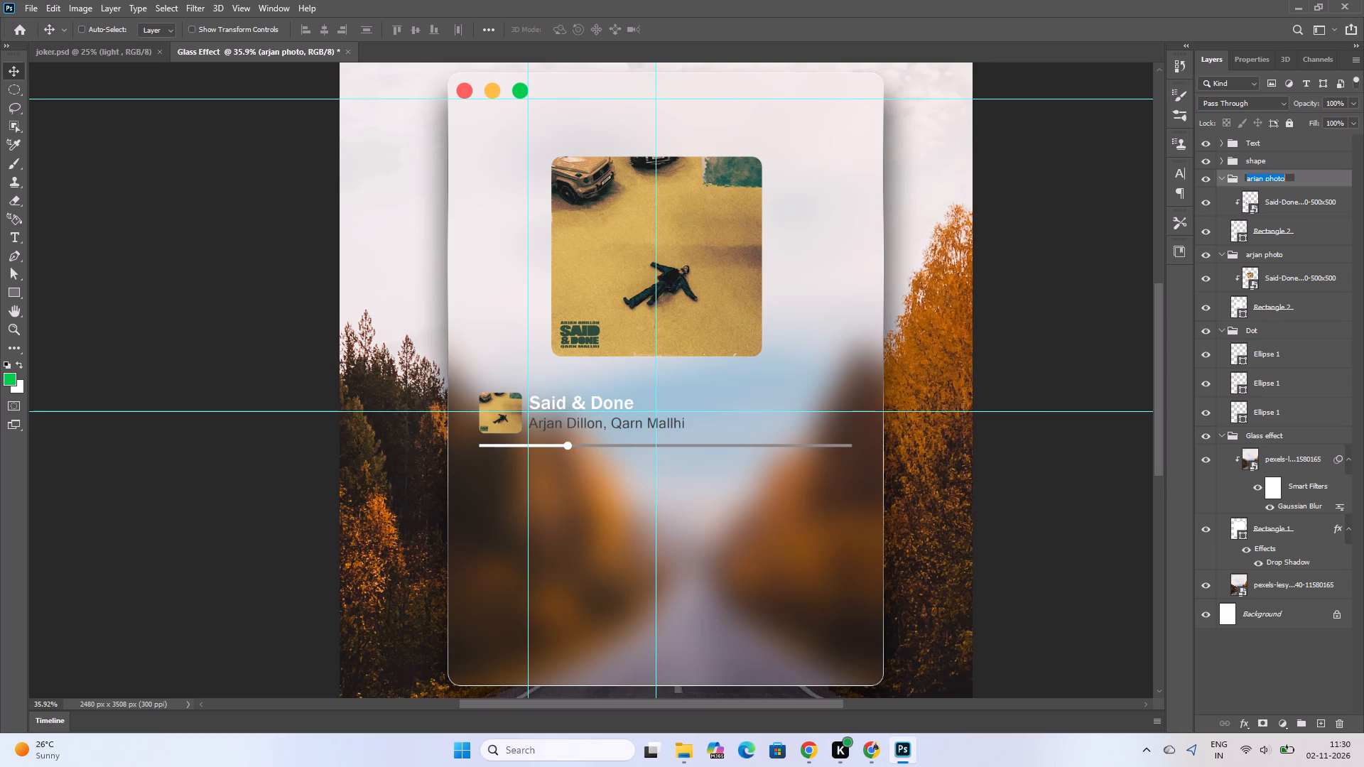
click(1272, 182)
click(1260, 179)
click(1265, 178)
text(side)
key(space)
key(Return)
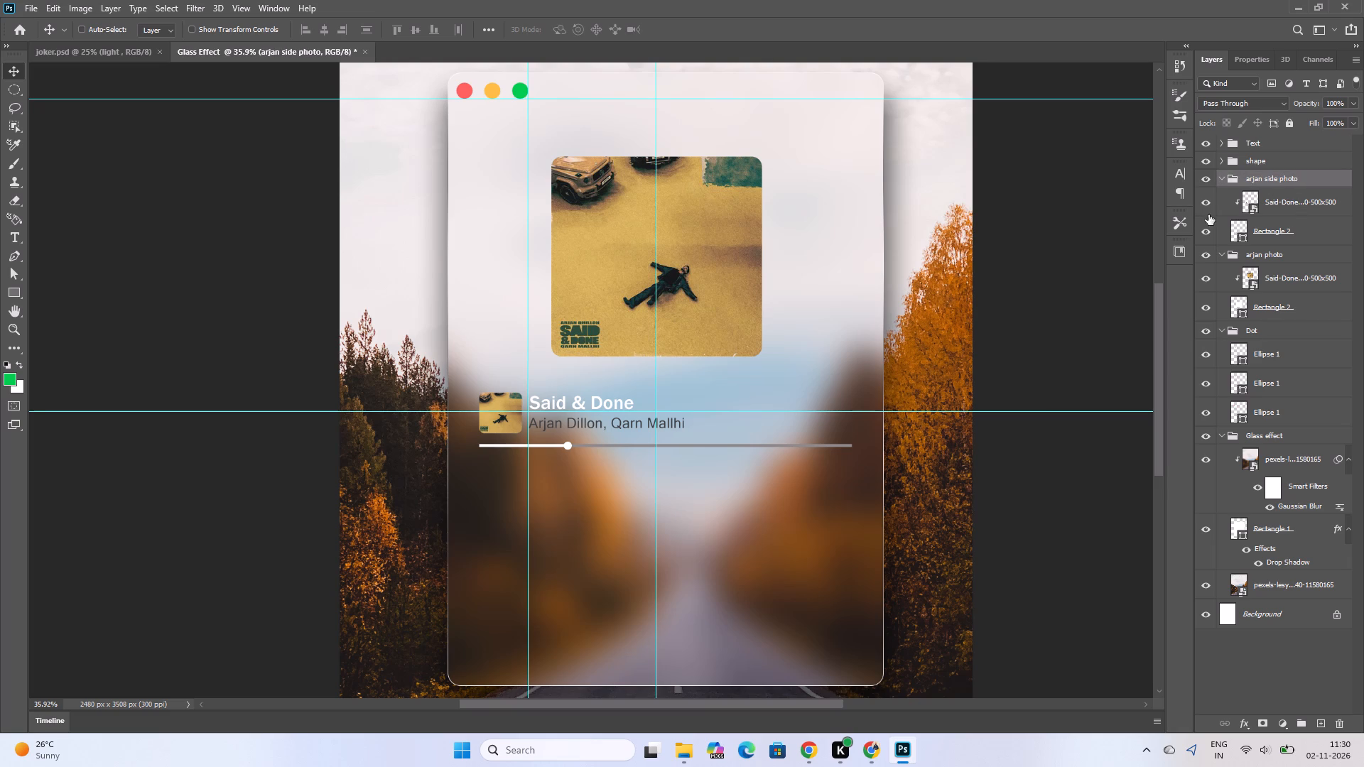
click(1223, 174)
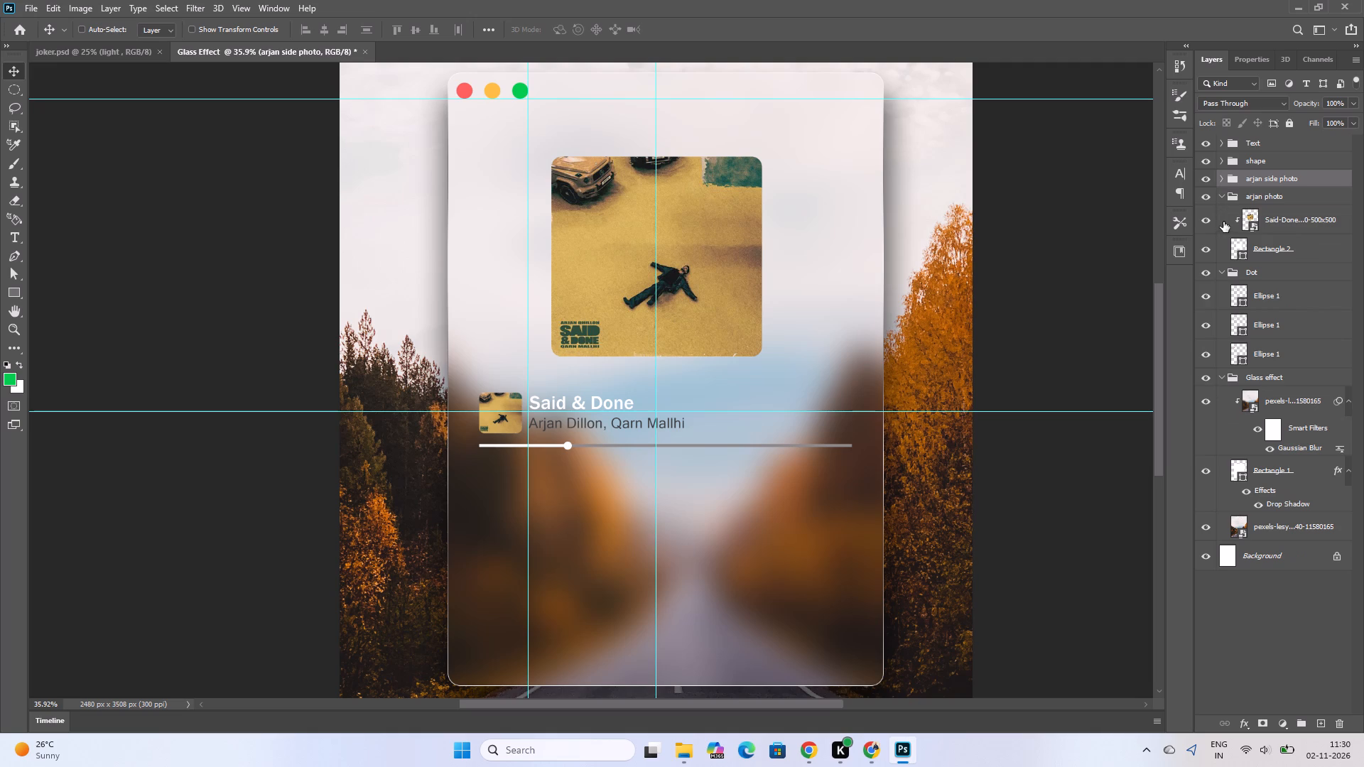
Rename the remaining arjan photo group as arjan main frame.
double_click(1269, 199)
click(1263, 195)
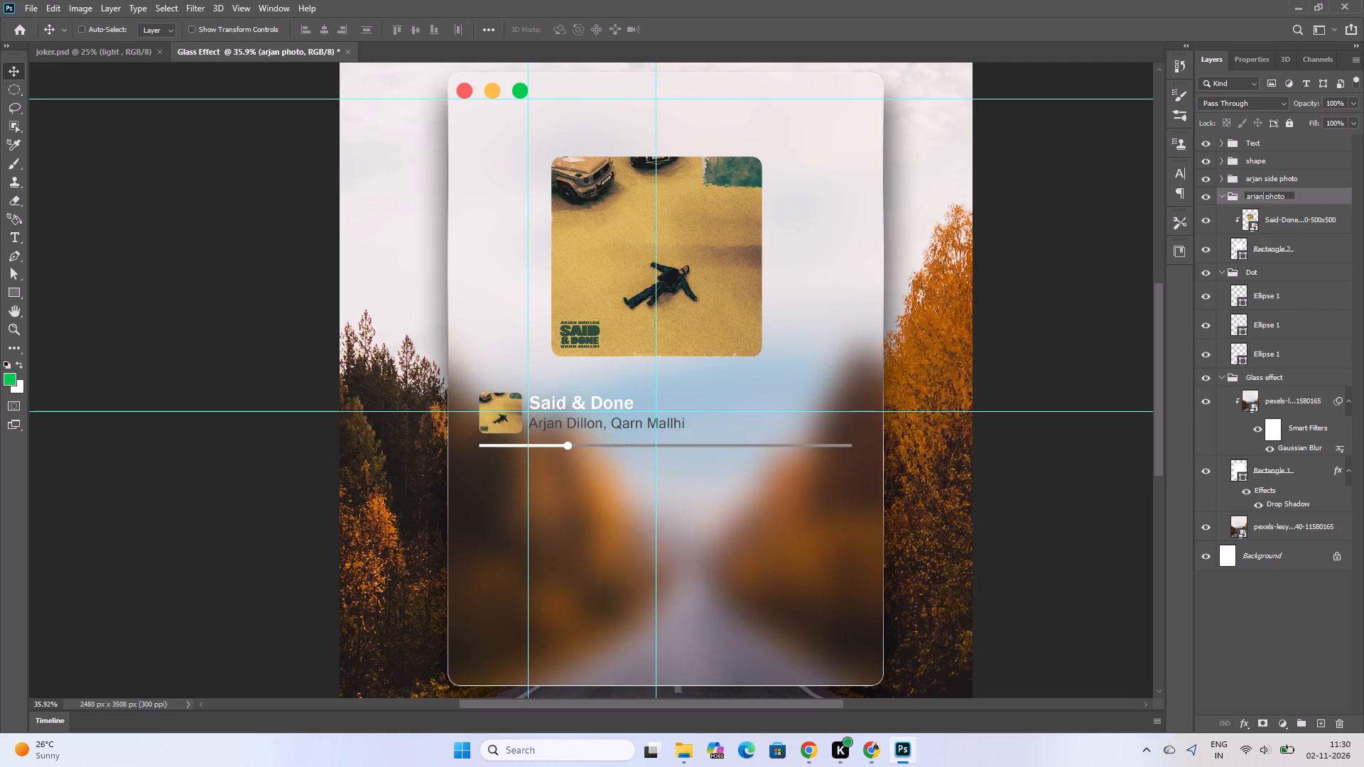
key(space)
text(ma)
text(in frame)
key(shift+Down)
key(shift+Down)
key(shift+Down)
key(shift+Down)
key(shift+Down)
key(shift+Down)
key(BackSpace)
key(backslash)
key(BackSpace)
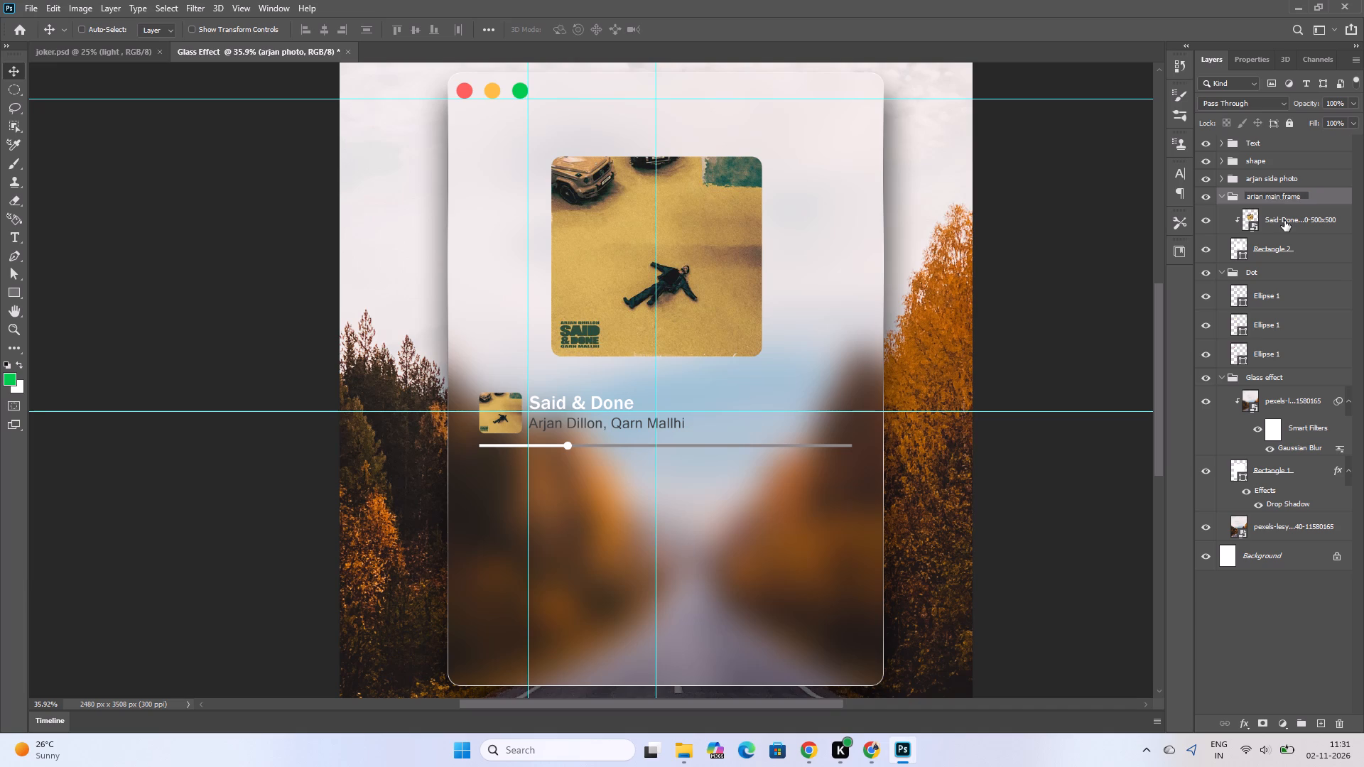
key(Right)
key(Right)
key(Right)
key(BackSpace)
key(e)
key(Return)
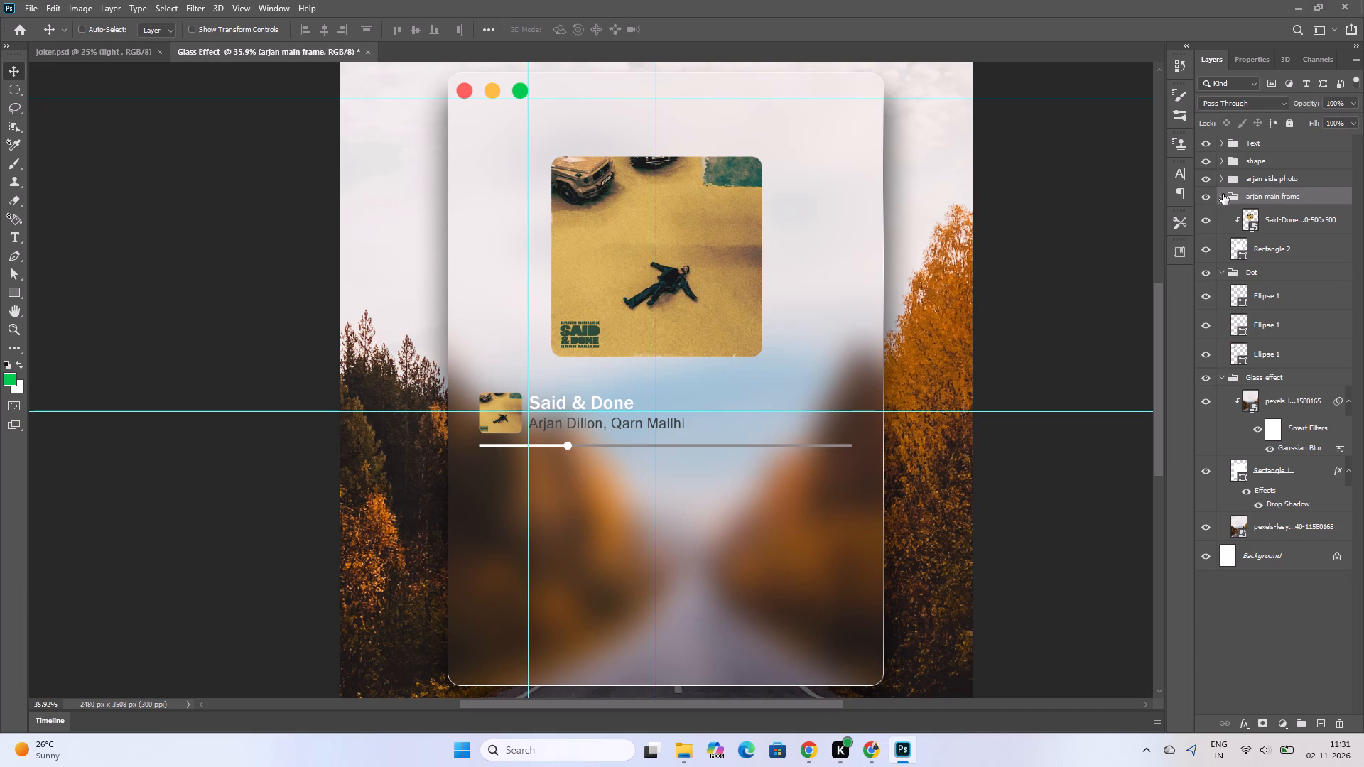
Collapse the arjan main frame, Dot and Glass effect groups in the layer stack.
click(1223, 194)
click(1220, 214)
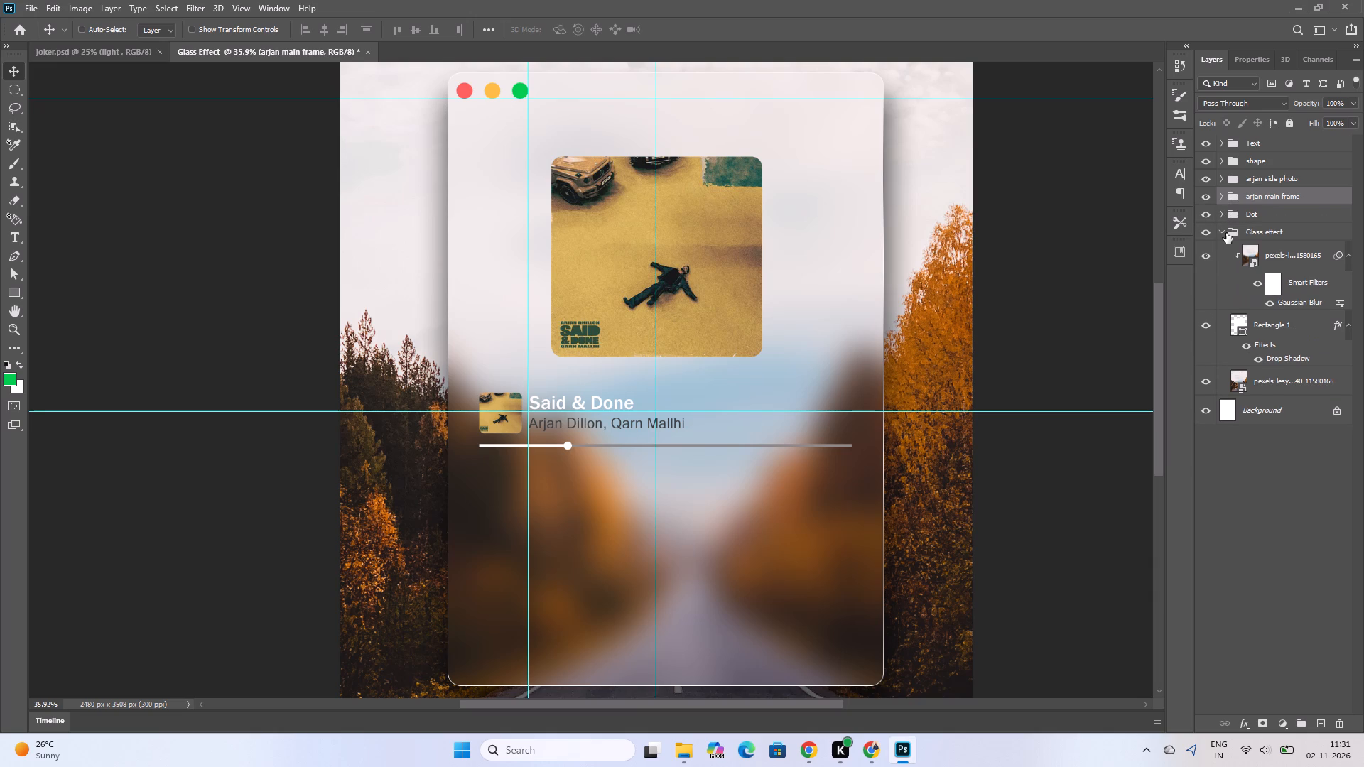
click(1223, 232)
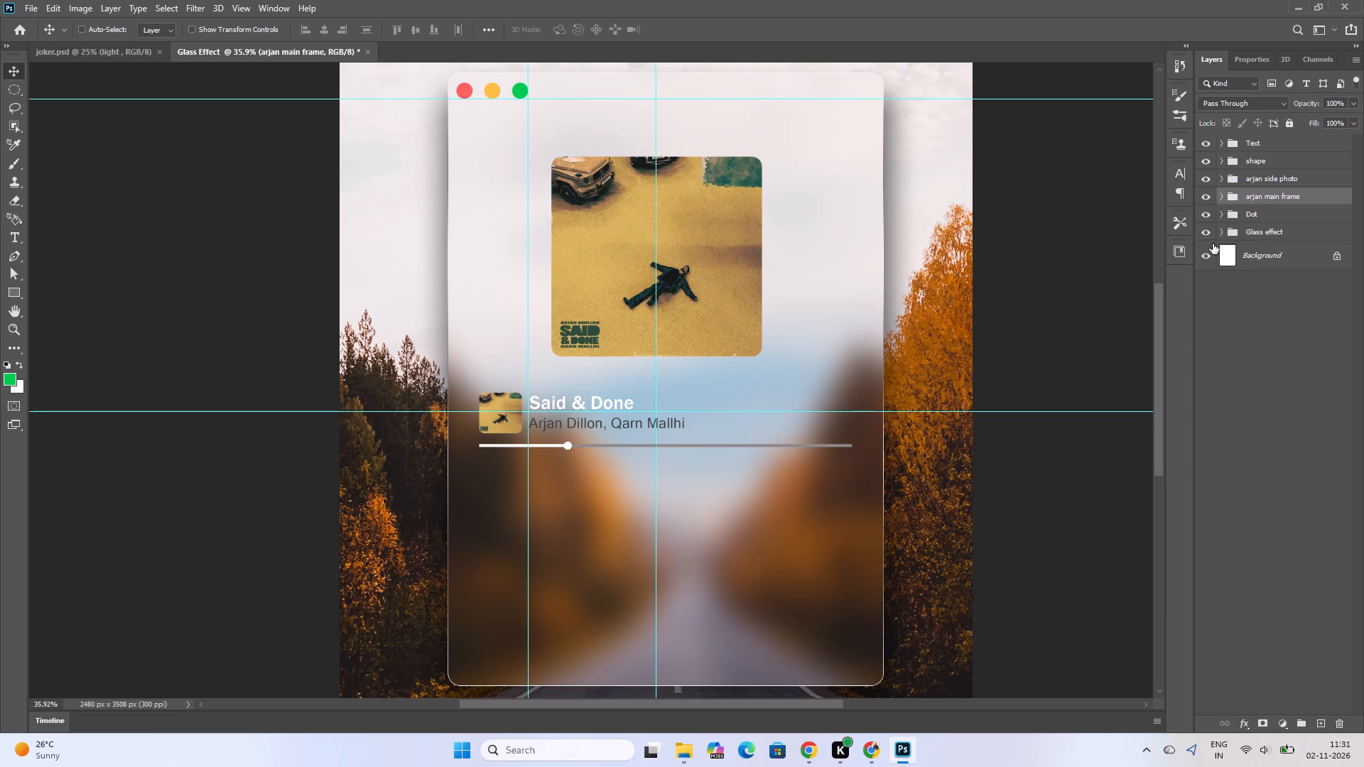
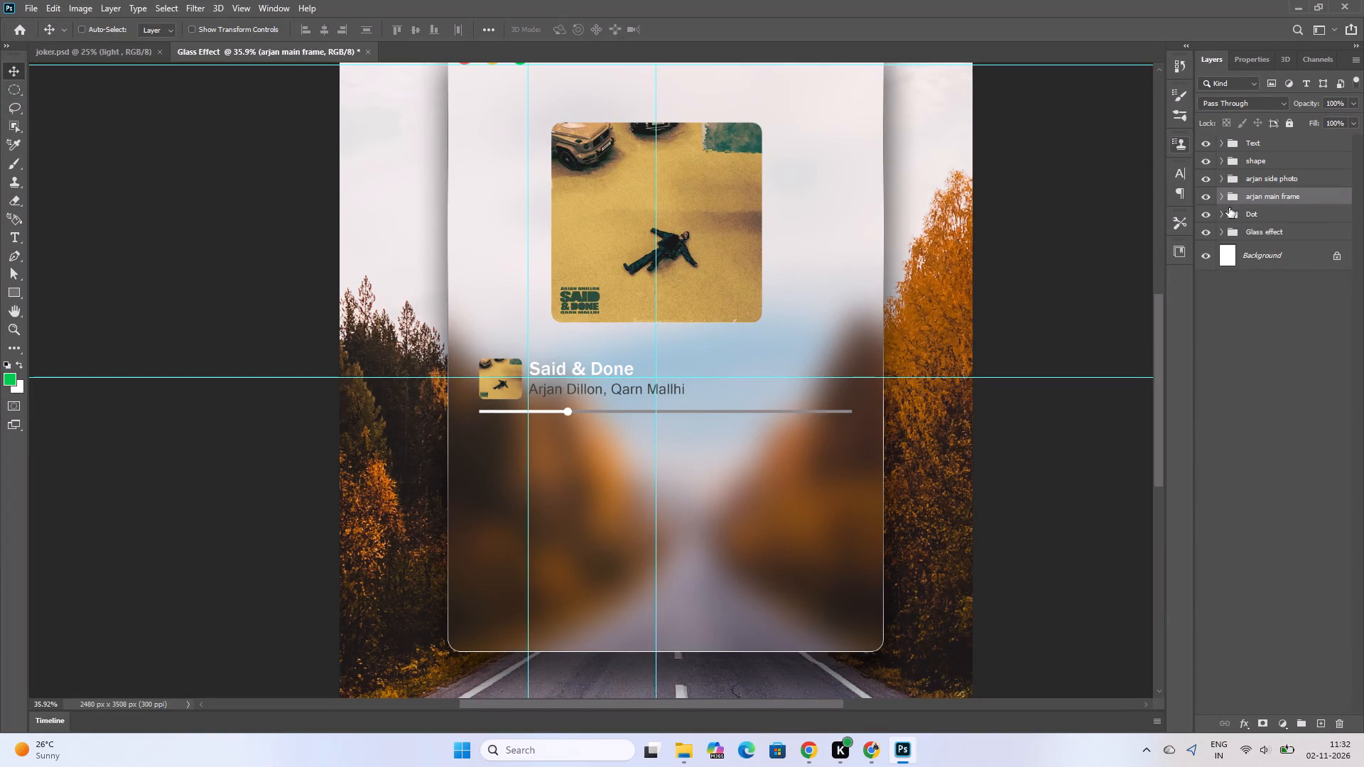
Expand the arjan main frame group and toggle the visibility of Rectangle 2 and the Said-Done photo to check them.
click(1219, 192)
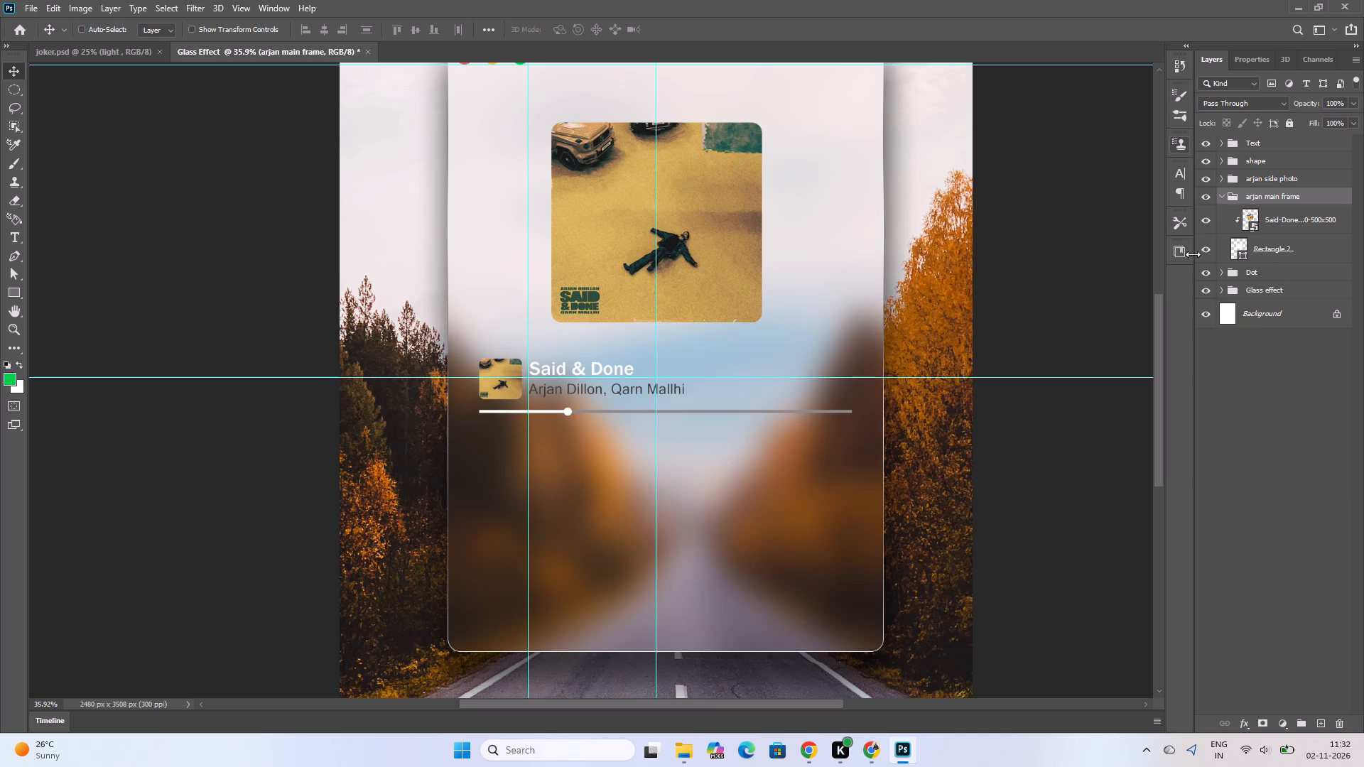
click(1208, 252)
click(1208, 251)
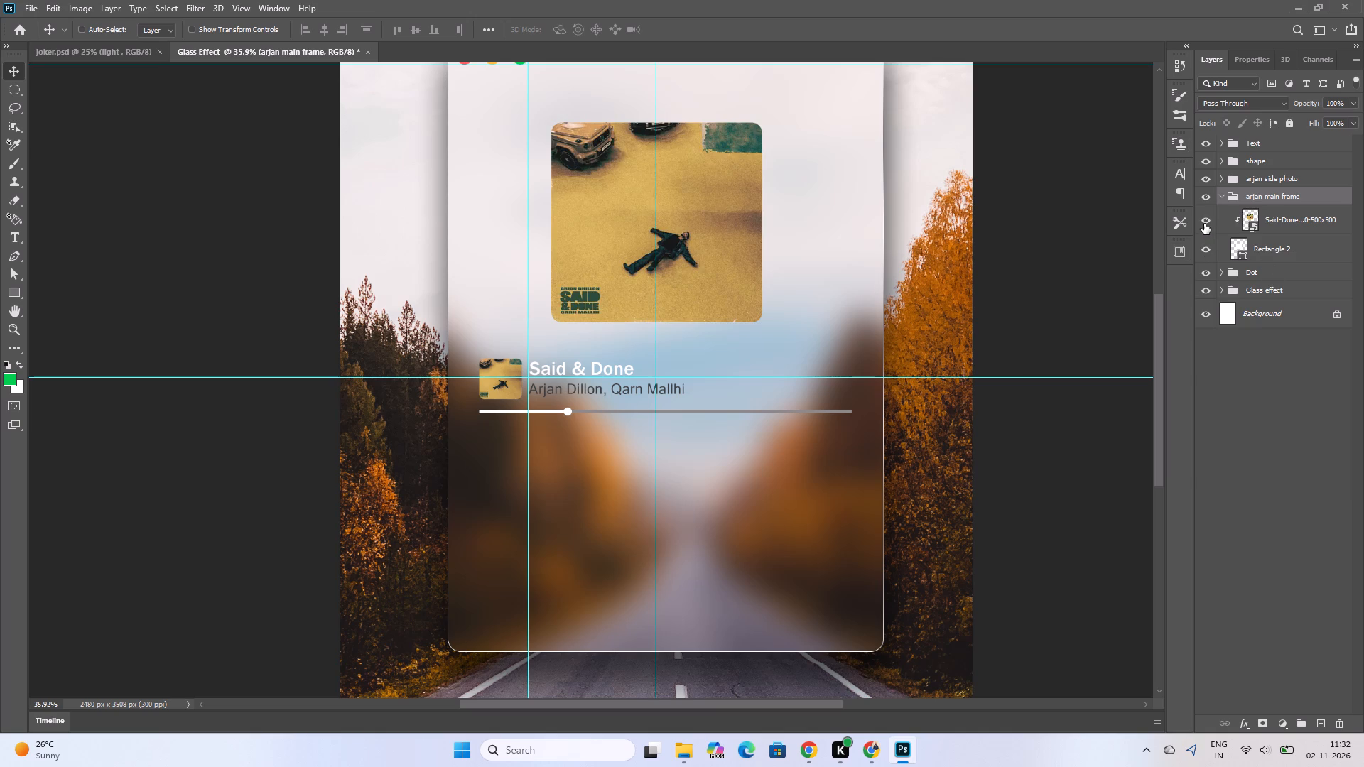
double_click(1204, 224)
Collapse arjan main frame, expand Glass effect, and add a new layer clipped directly above Rectangle 1.
click(1218, 290)
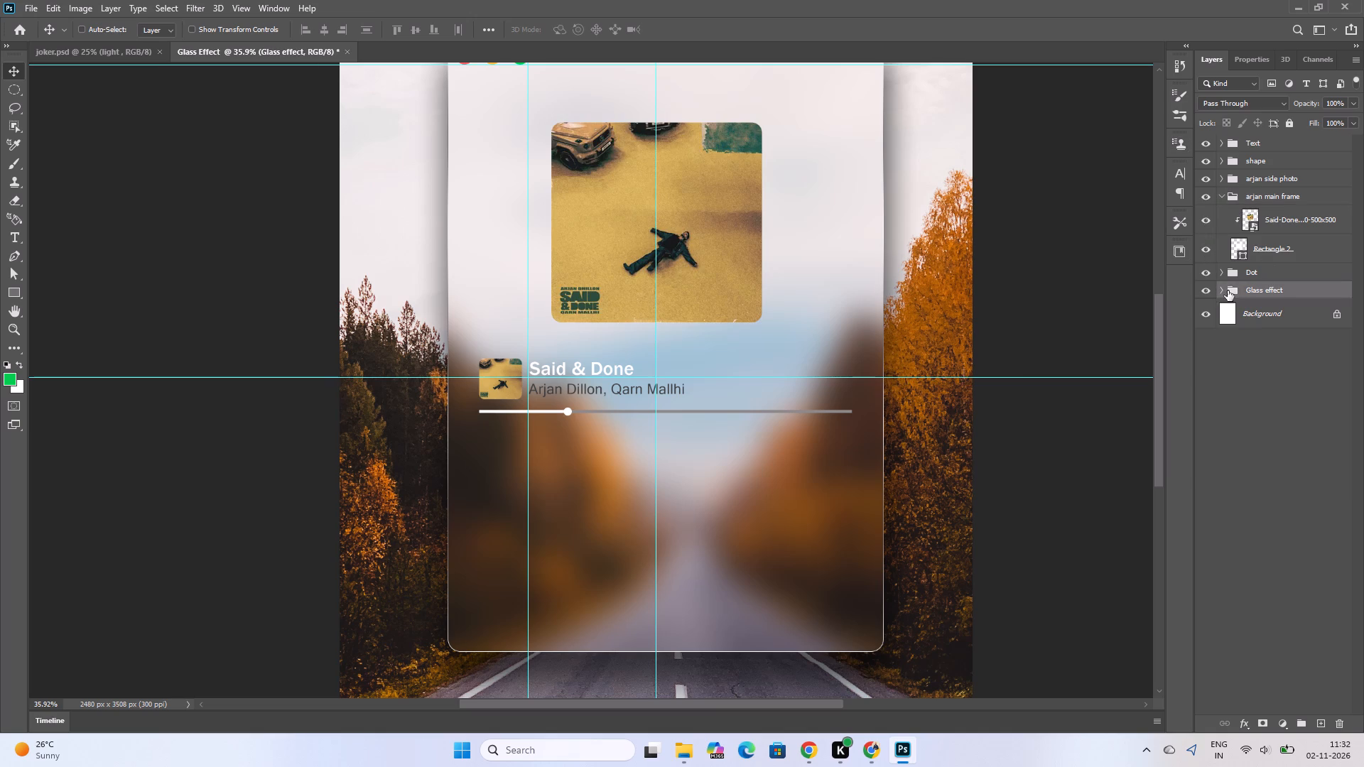
click(1224, 290)
click(1224, 194)
scroll(1278, 229, down, 3)
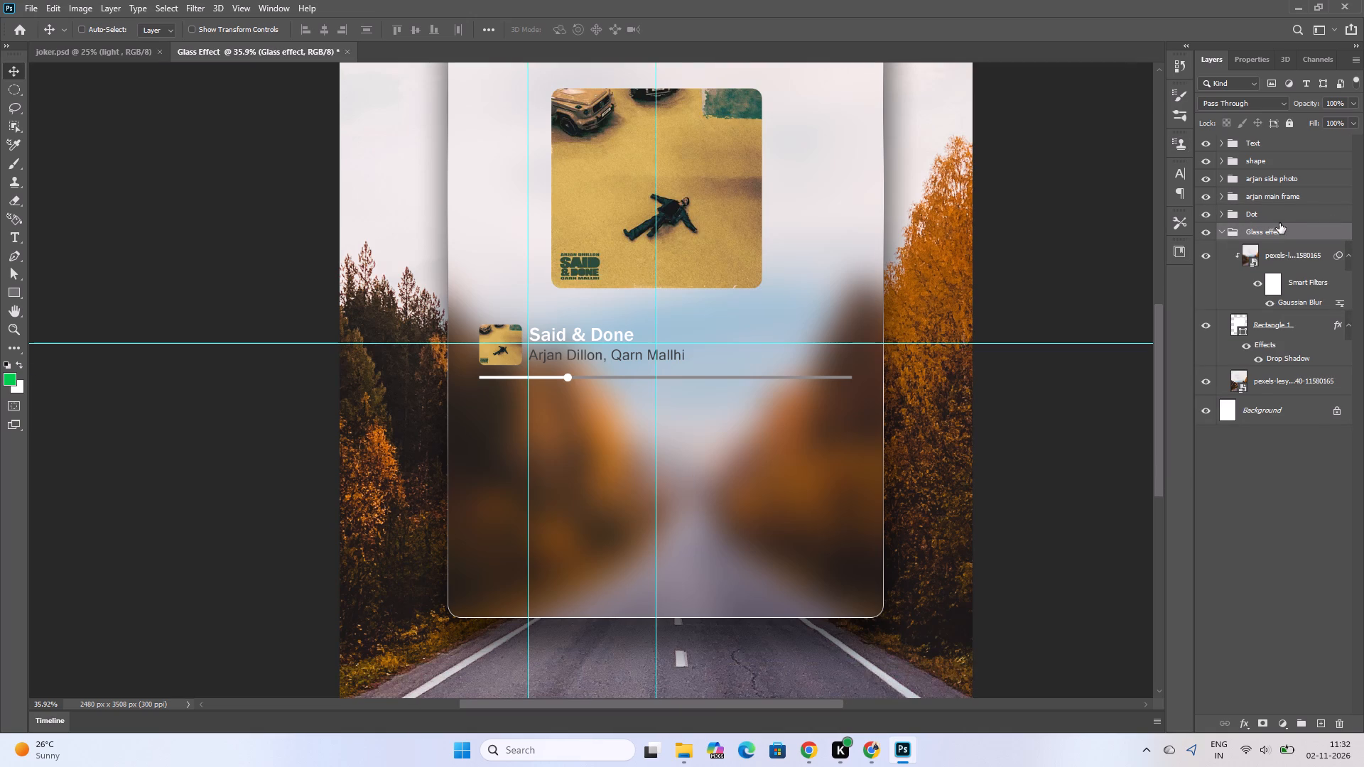
click(1325, 724)
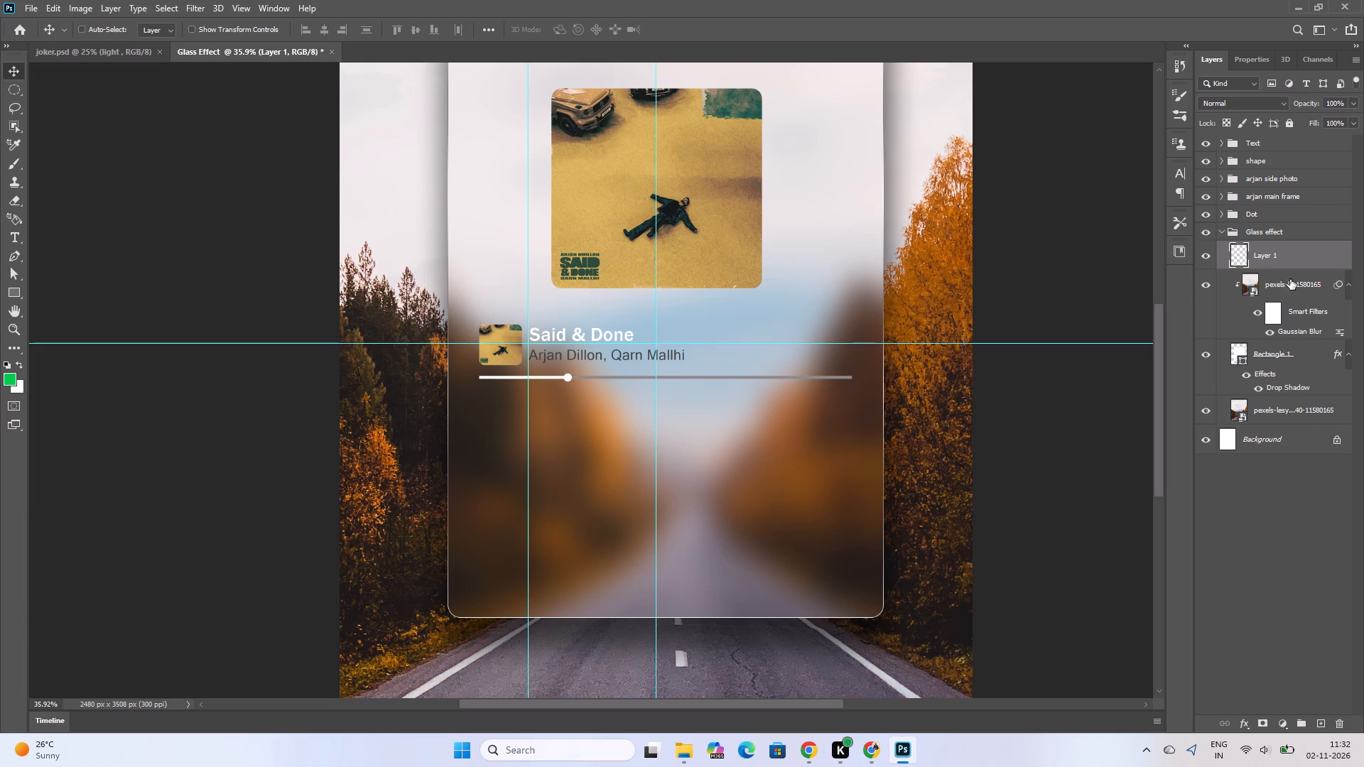
drag(1272, 261, 1282, 345)
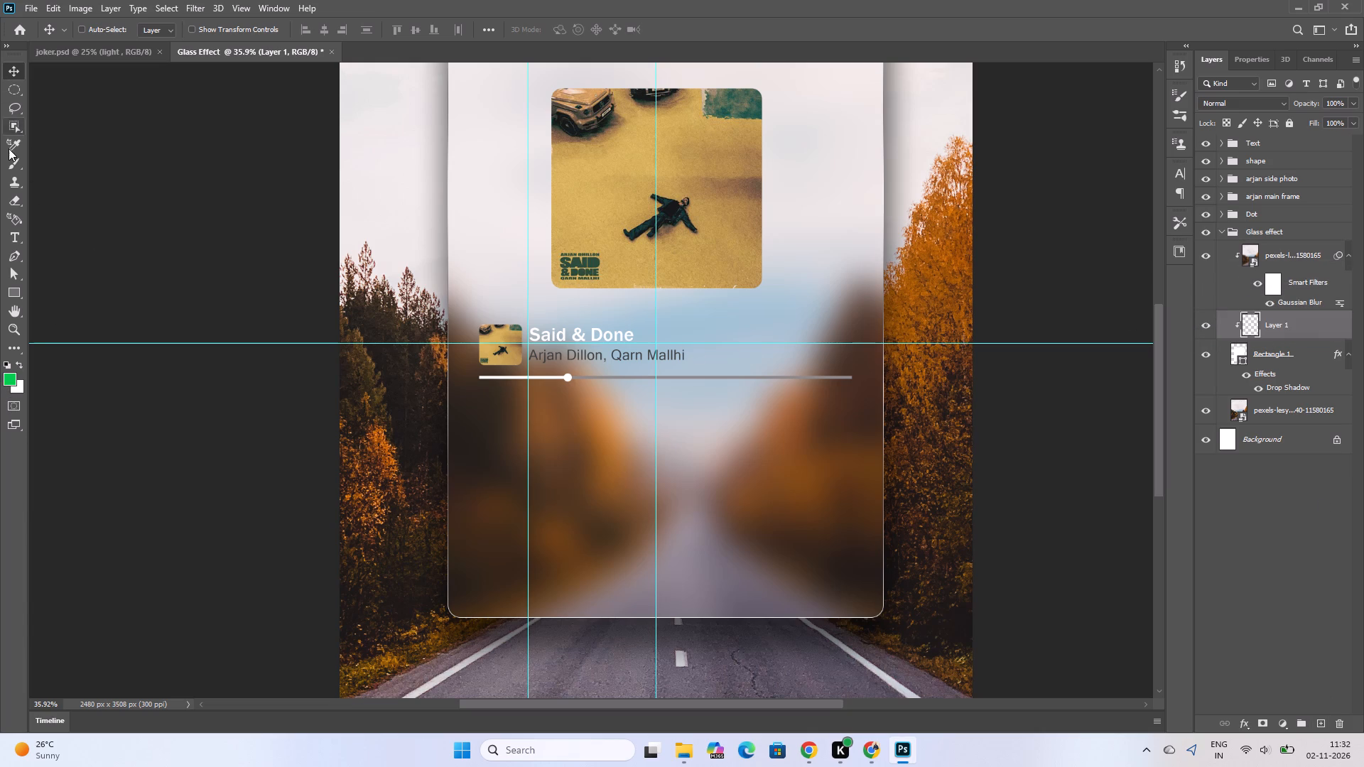
Draw a rectangle about 1776 × 887 px over the lower part of the glass card and fill it with the green foreground colour.
click(14, 290)
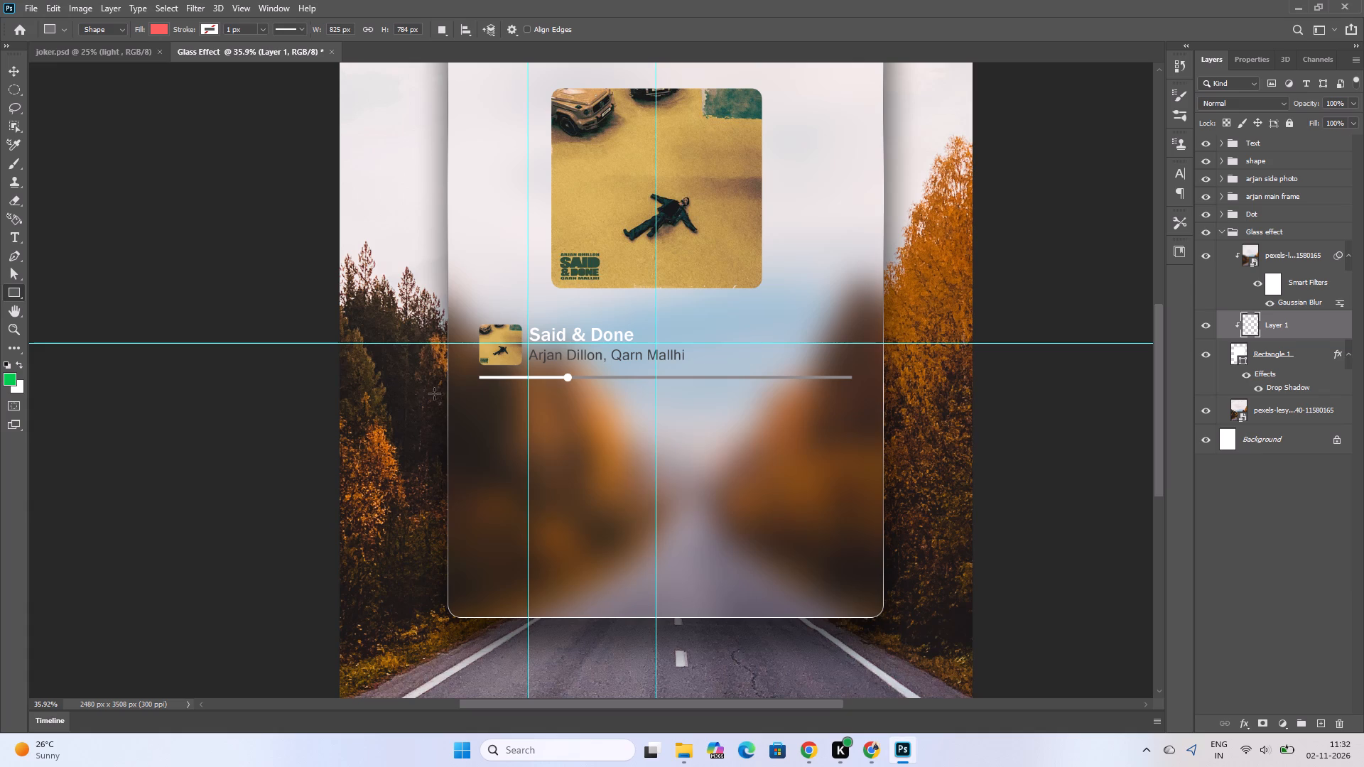
drag(434, 393, 887, 619)
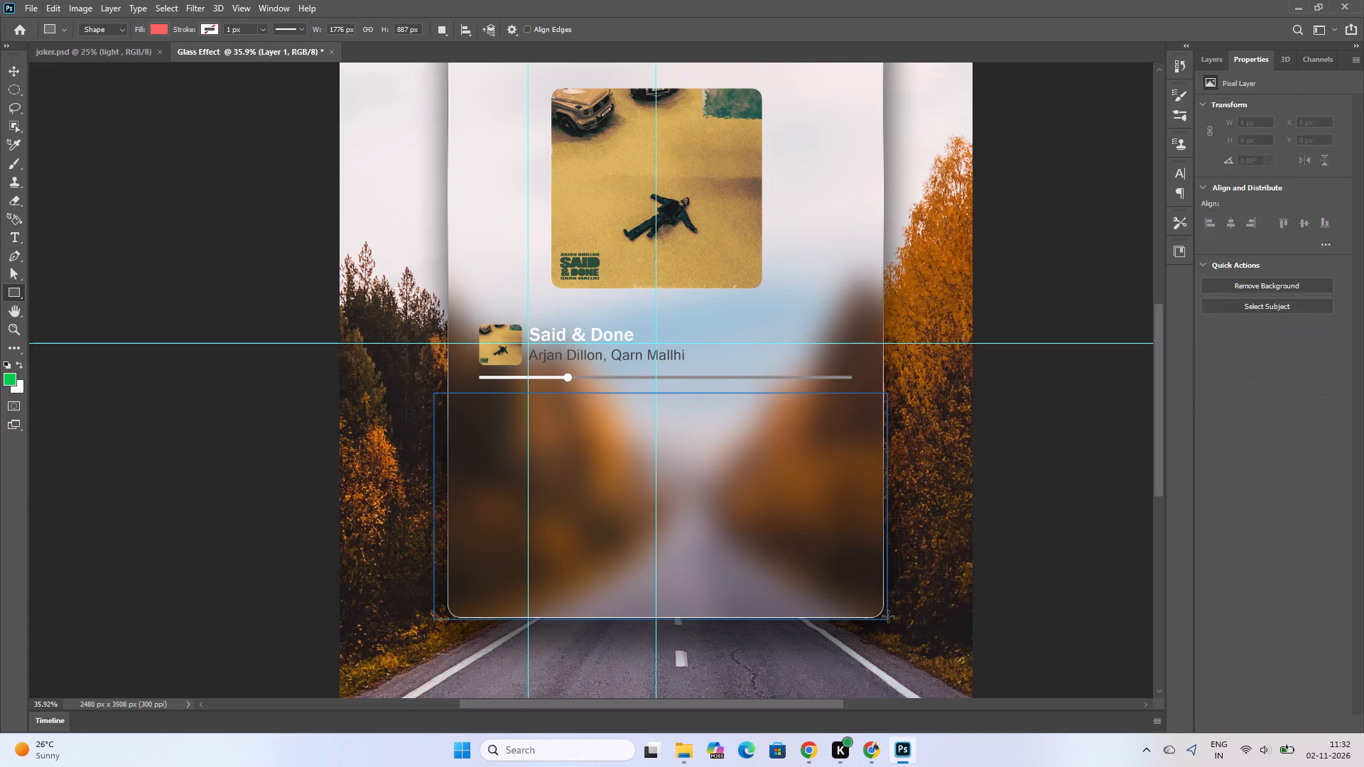
key(alt+BackSpace)
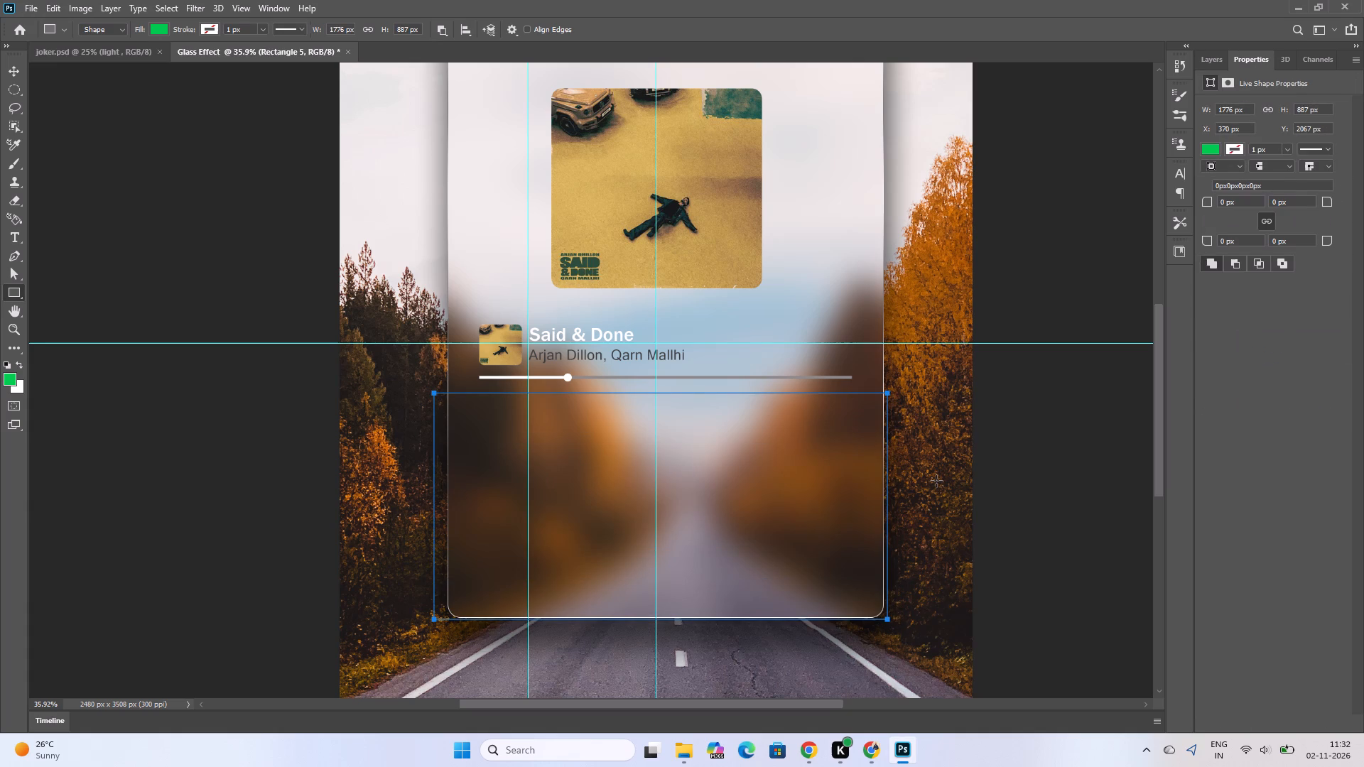
key(ctrl+BackSpace)
click(1214, 55)
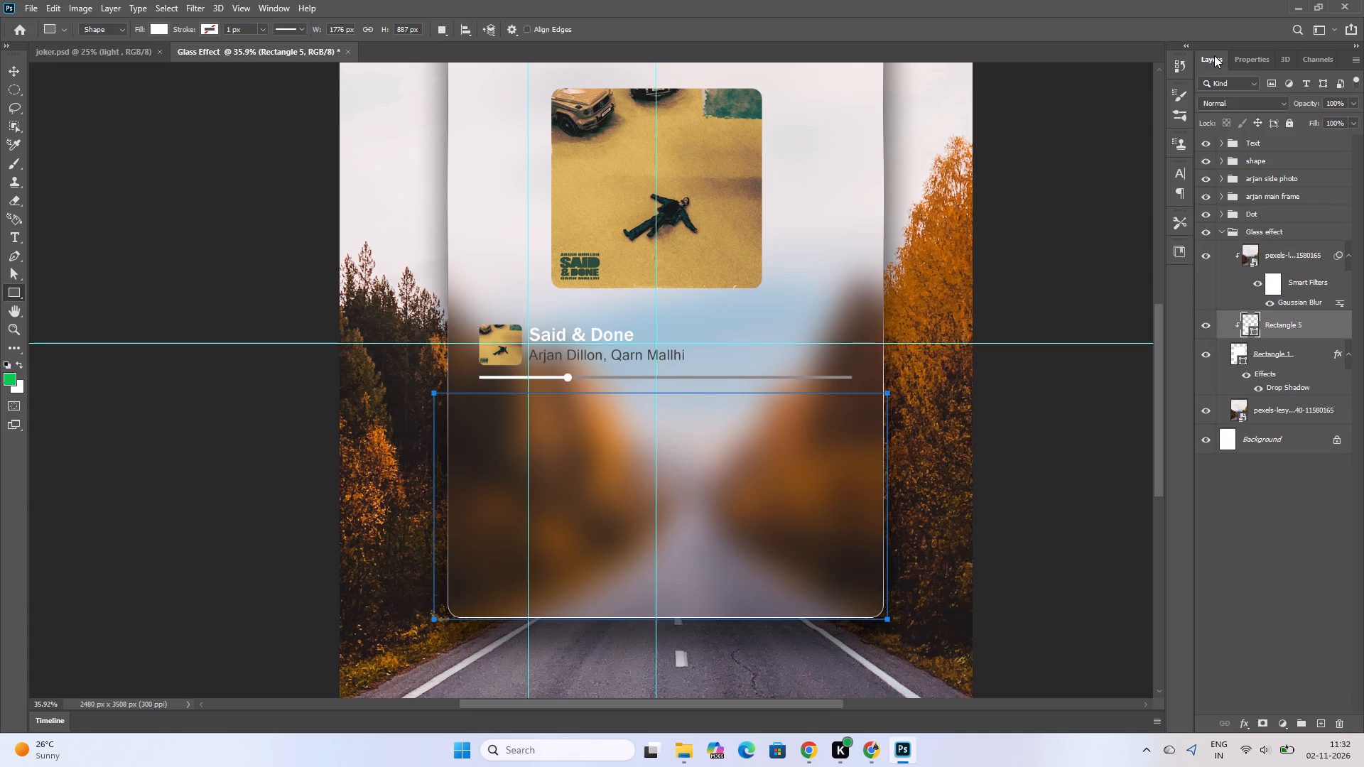
key(ctrl+BackSpace)
key(alt+BackSpace)
key(alt+BackSpace)
key(alt+BackSpace)
key(alt+BackSpace)
key(ctrl+BackSpace)
key(alt+BackSpace)
Move the green Rectangle 5 to the top of the Glass effect group, above the blurred photo.
drag(1280, 318, 1280, 344)
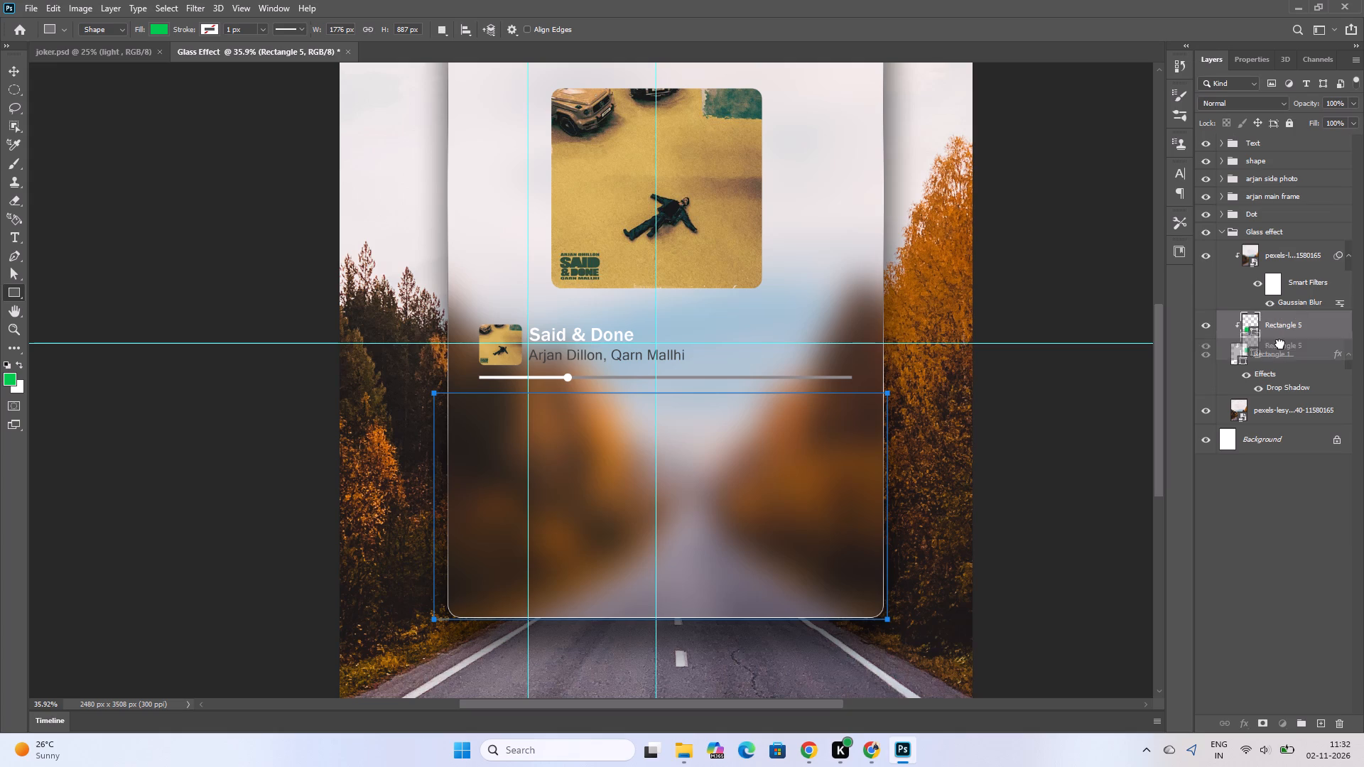
drag(1280, 344, 1279, 361)
drag(1286, 321, 1283, 364)
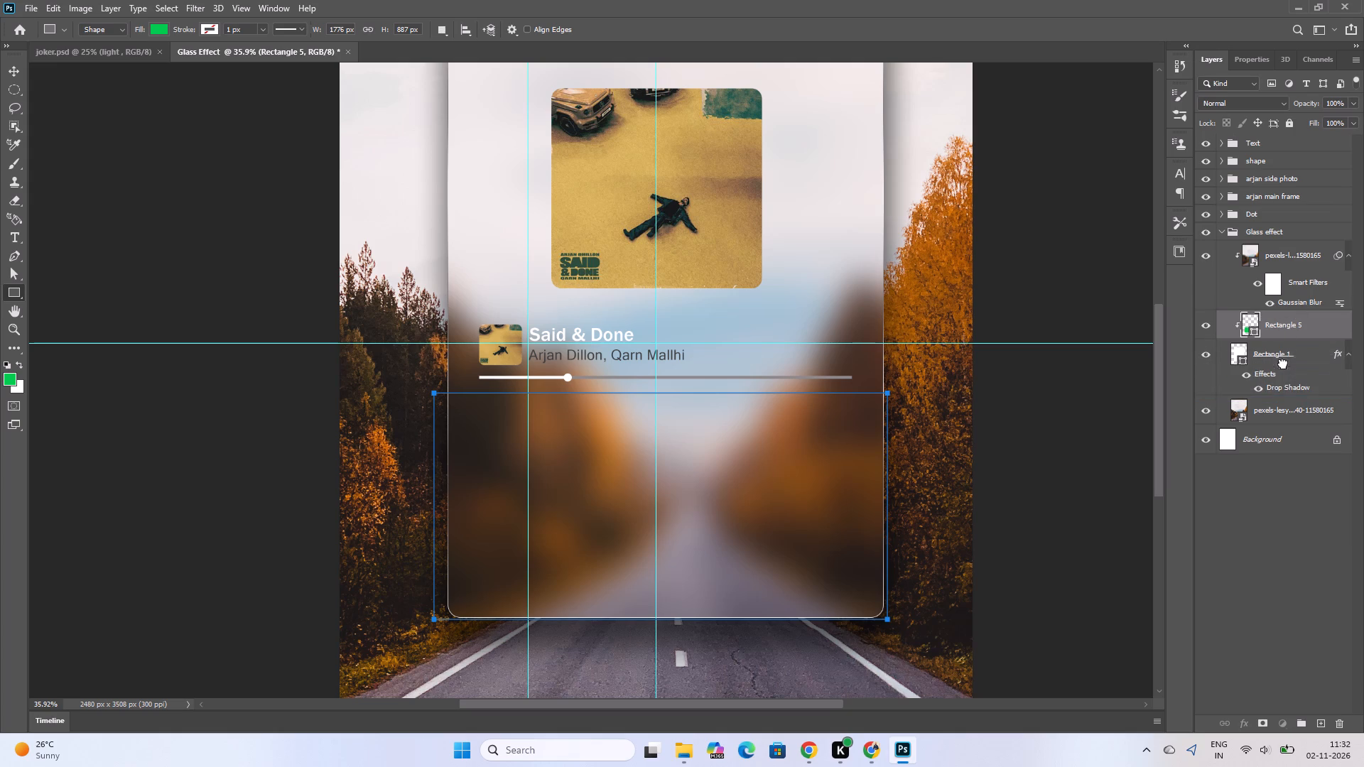
drag(1279, 326, 1282, 391)
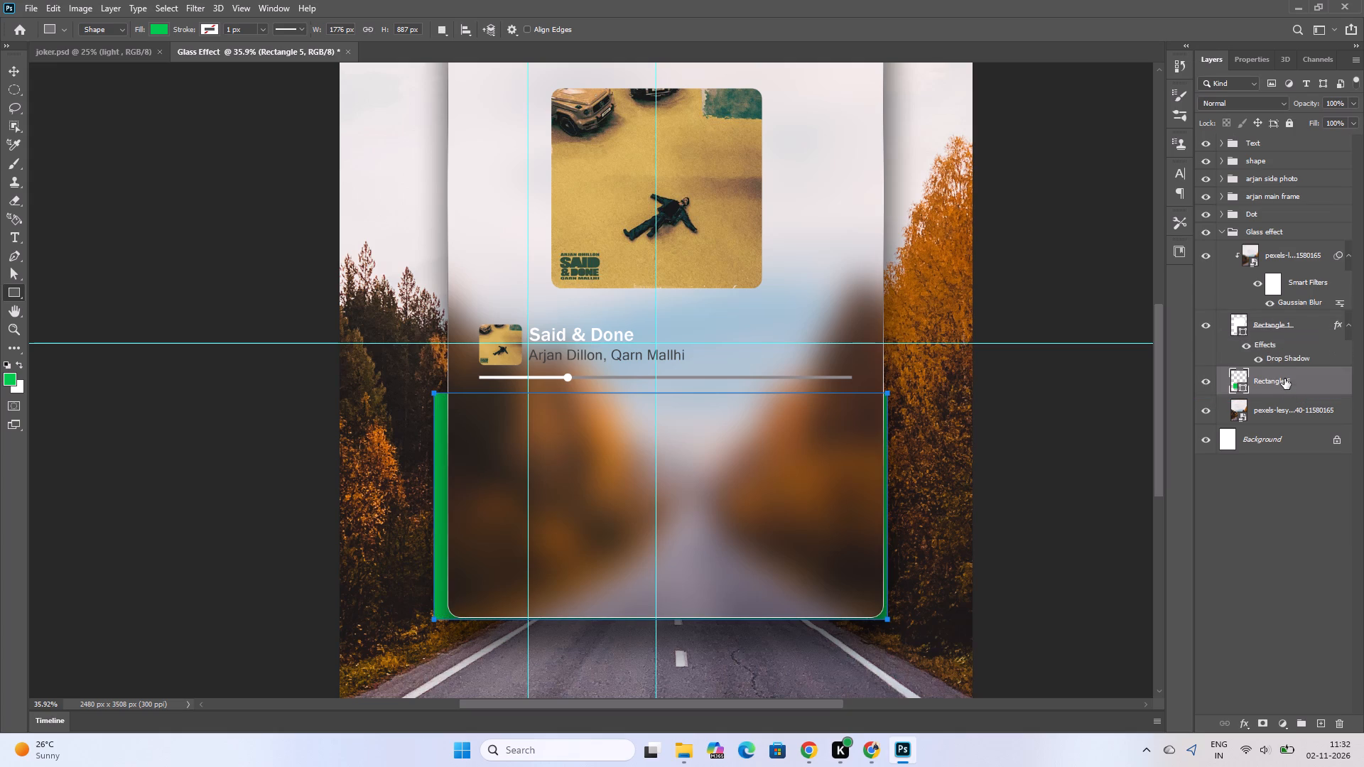
drag(1282, 379, 1279, 259)
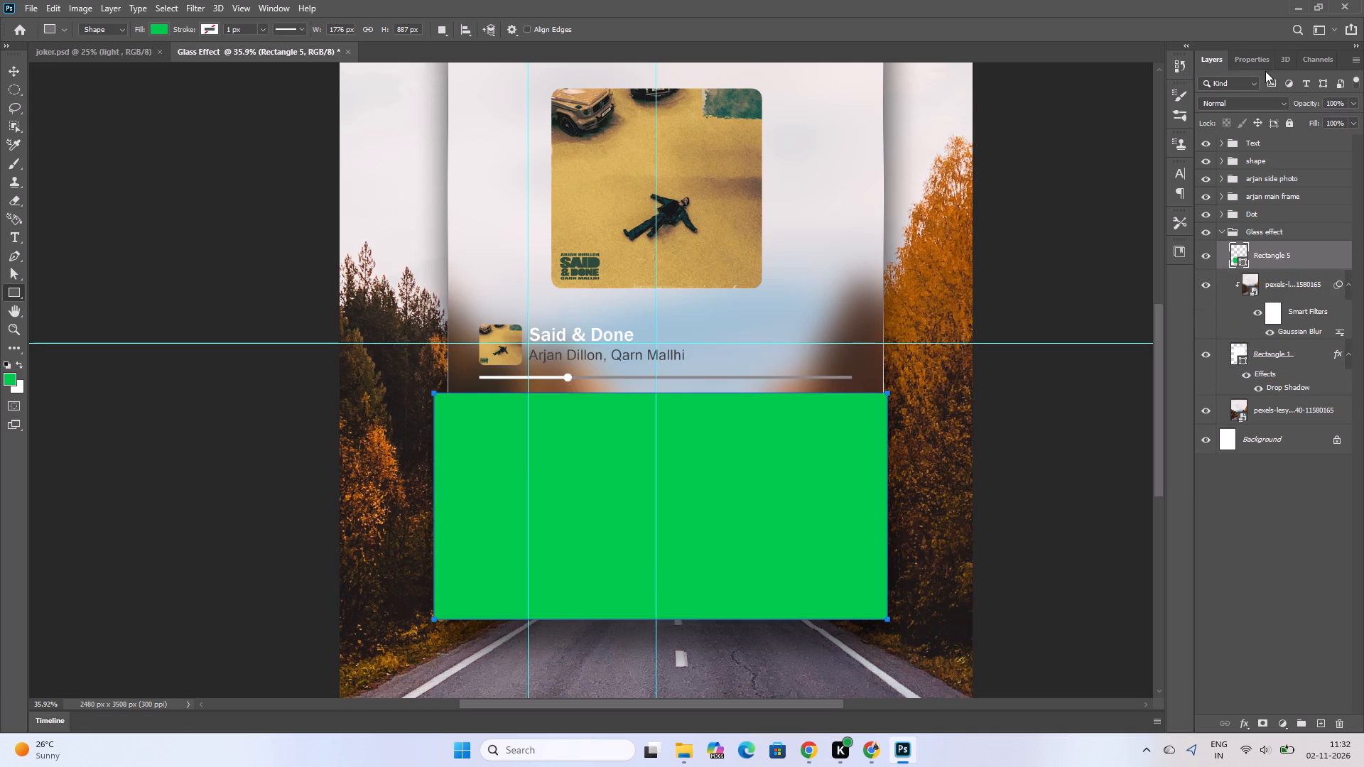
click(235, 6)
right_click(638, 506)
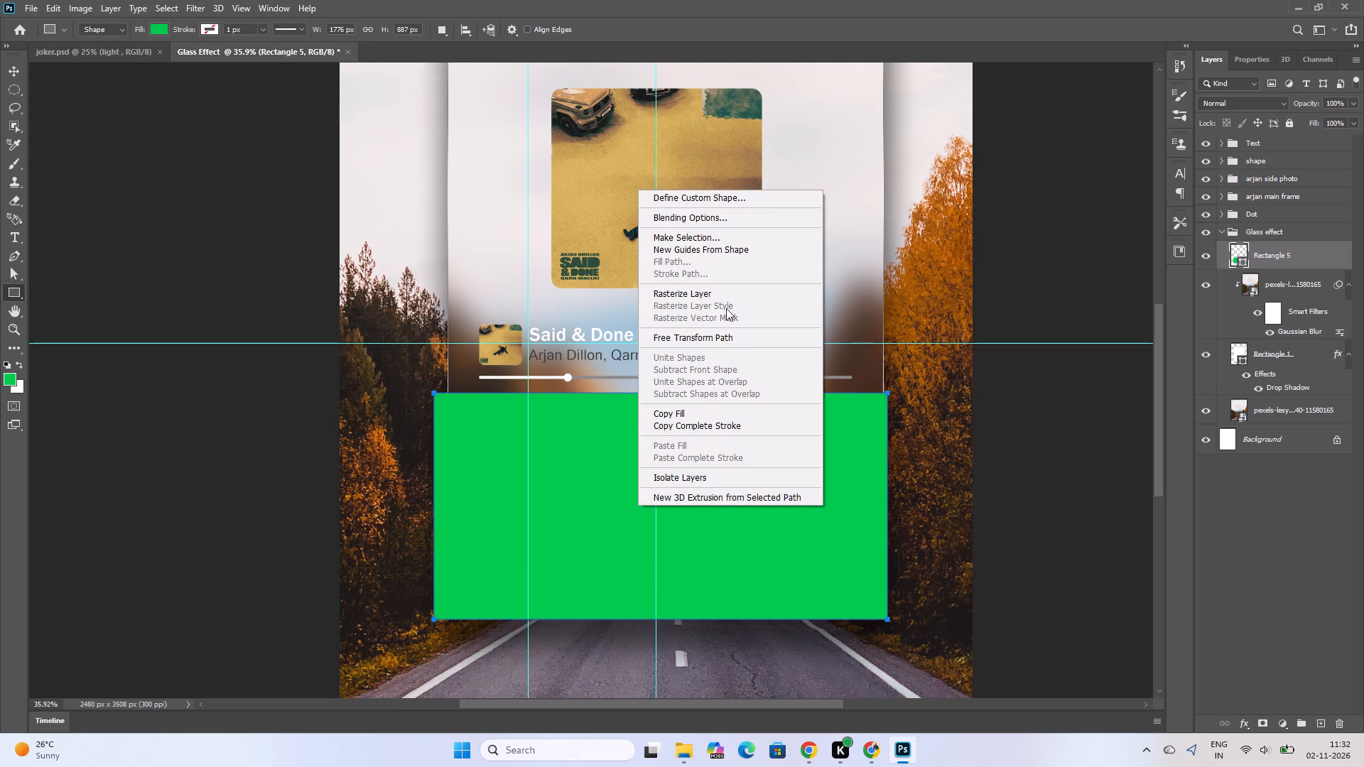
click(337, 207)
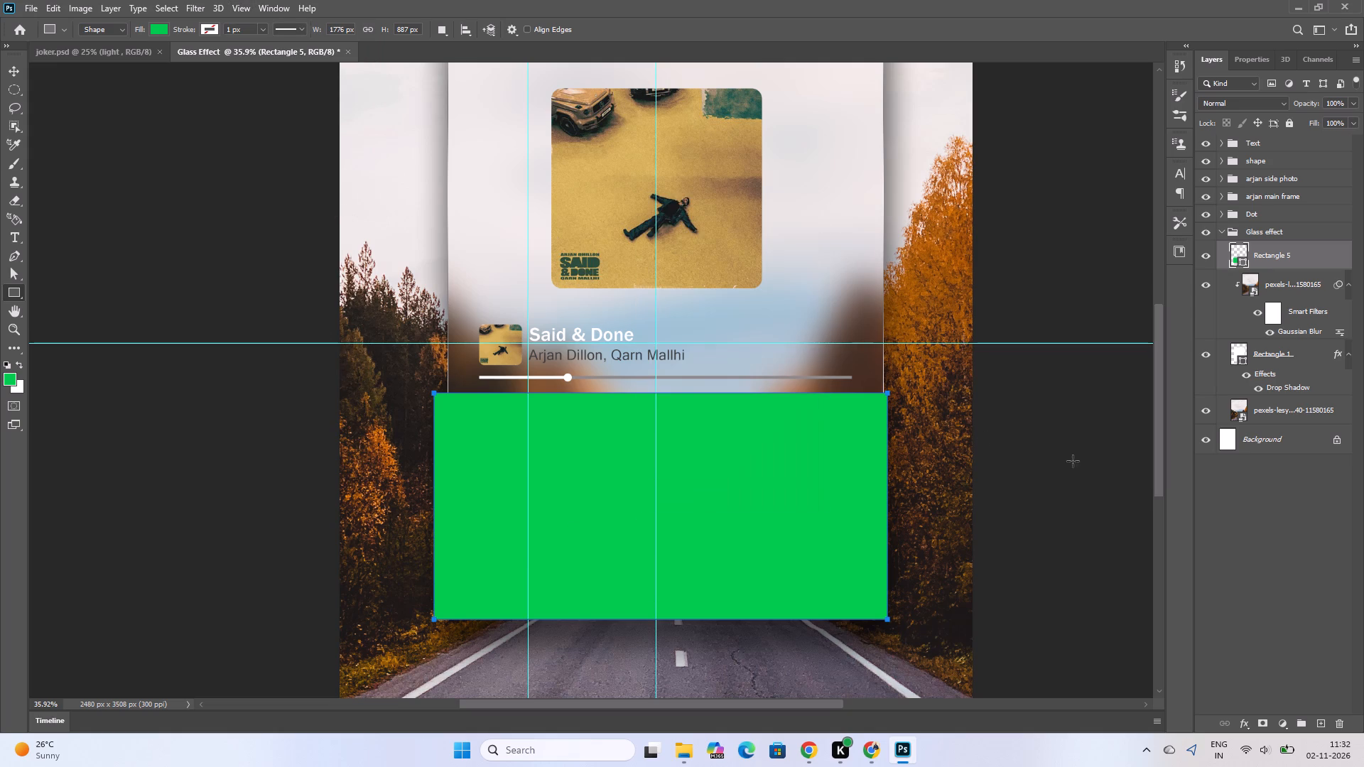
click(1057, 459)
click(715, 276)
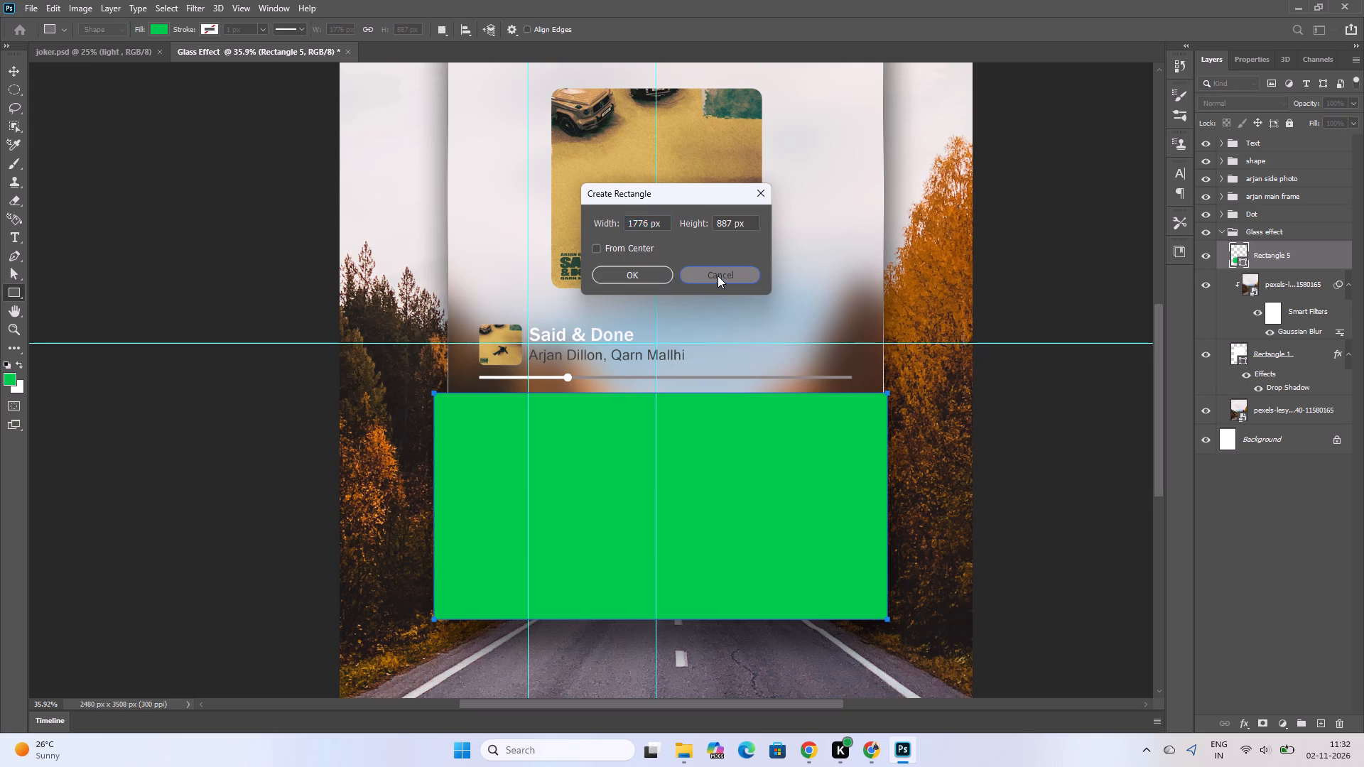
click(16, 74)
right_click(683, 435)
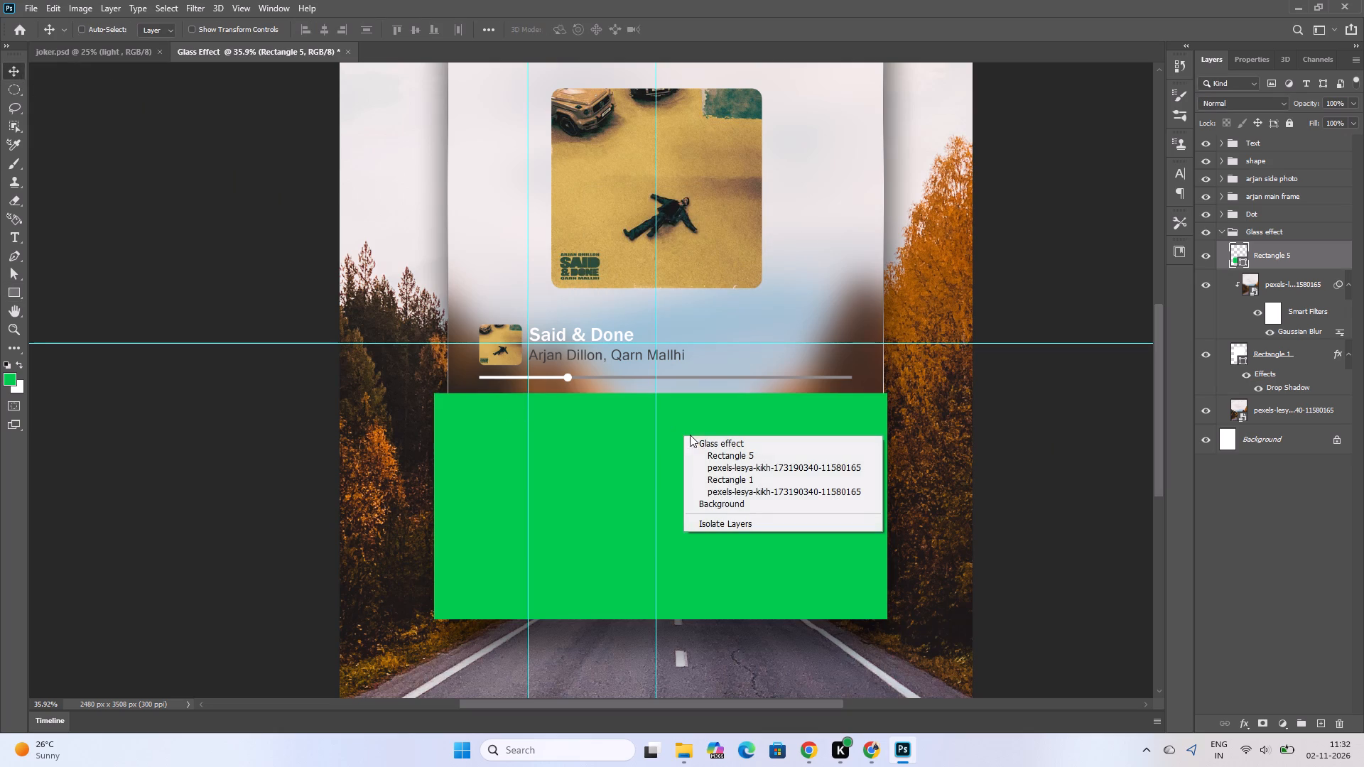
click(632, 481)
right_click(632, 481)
Clip Rectangle 5 to the glass card shape with a clipping mask.
right_click(1292, 249)
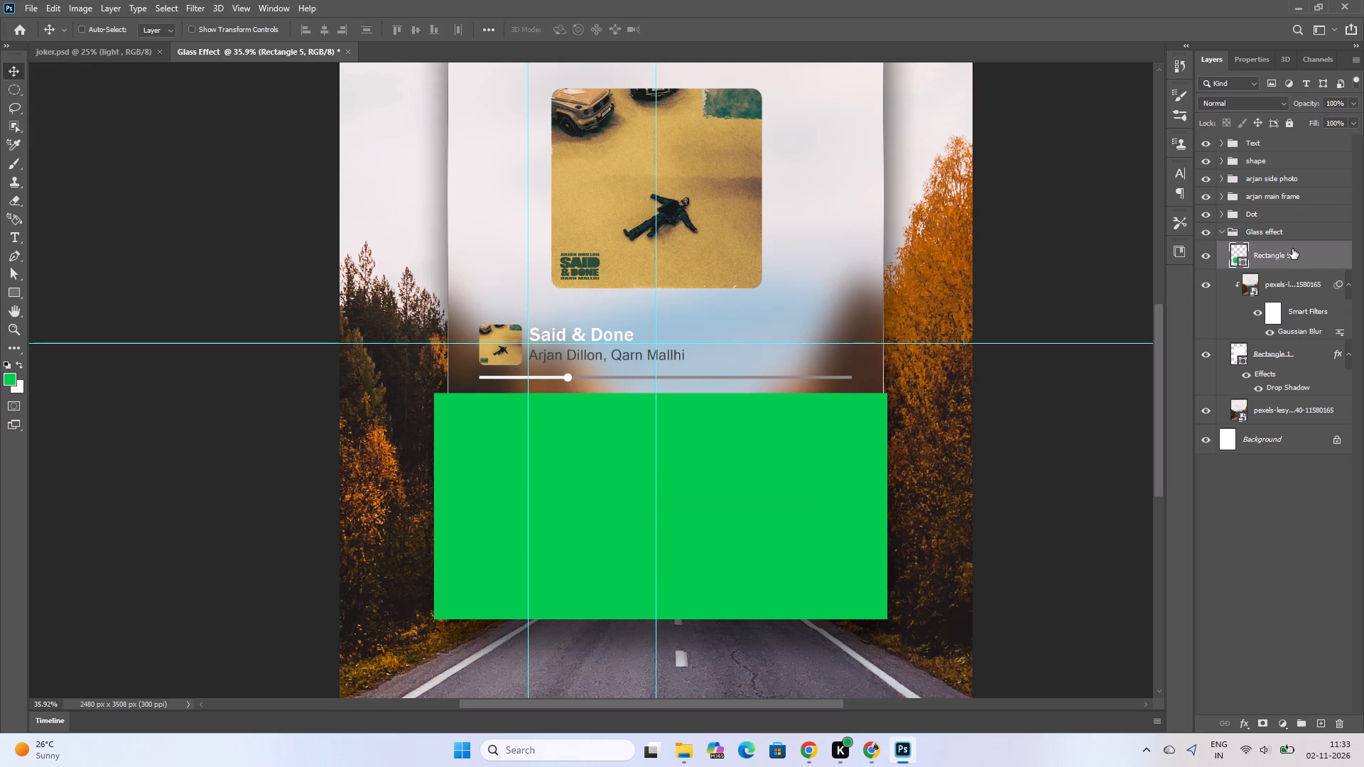
click(1174, 401)
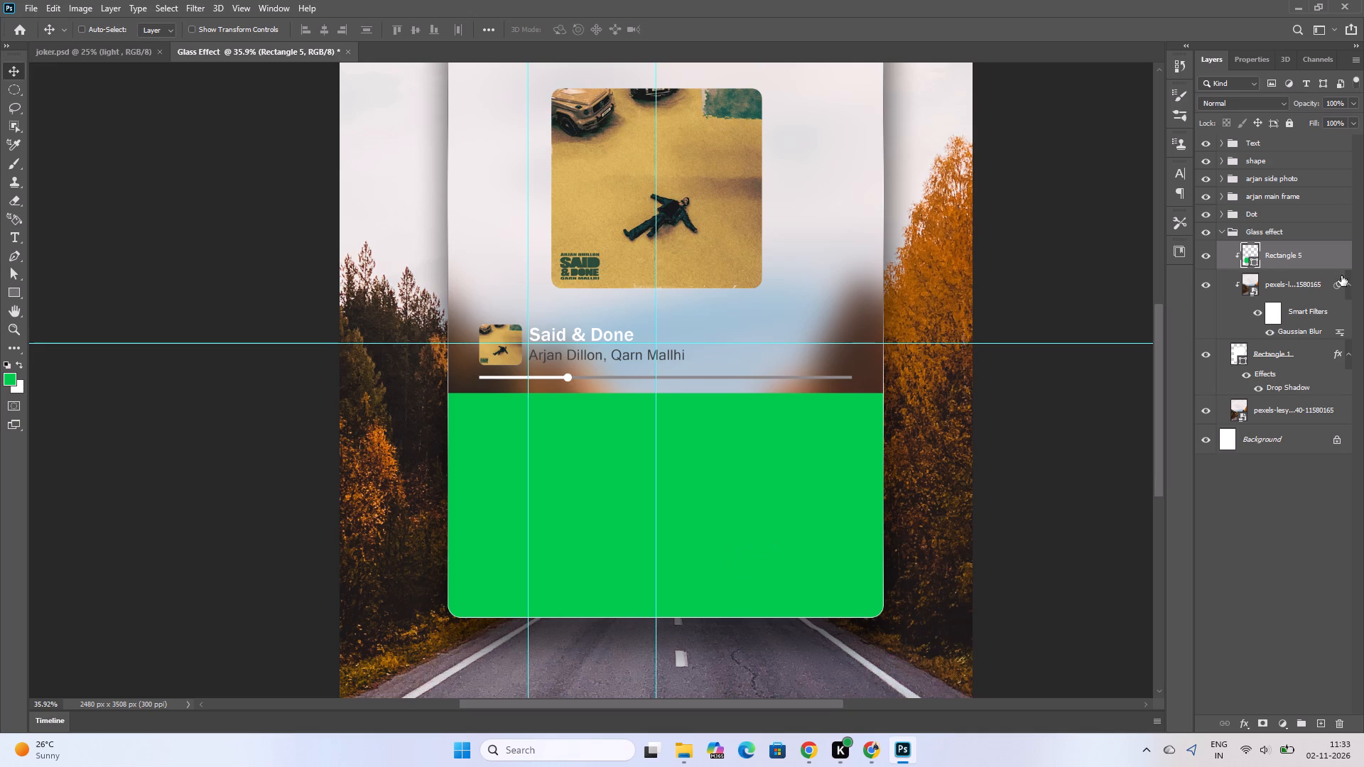
Enlarge the green rectangle to about 111% width and 119% height and shift it slightly so it overlaps the card's edges.
click(1272, 256)
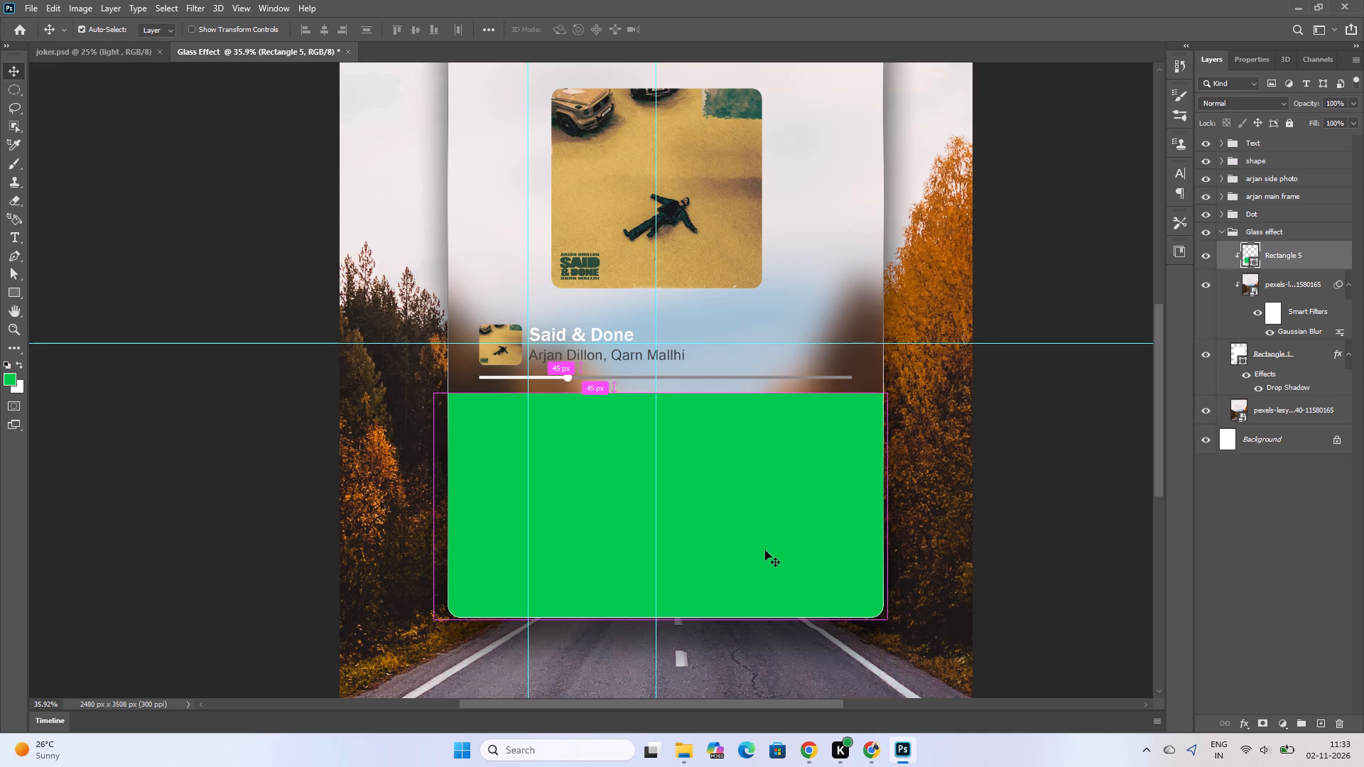
key(ctrl+t)
drag(888, 619, 936, 661)
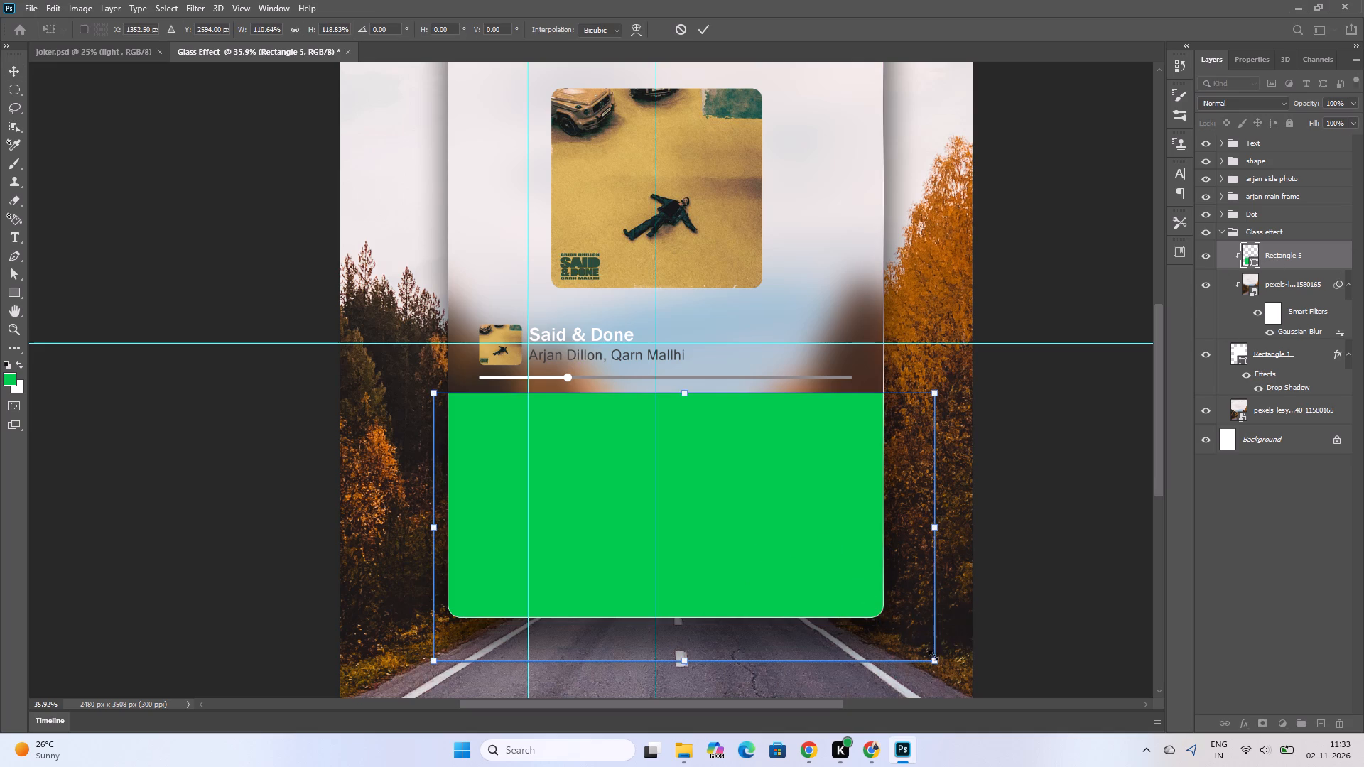
drag(781, 563, 776, 557)
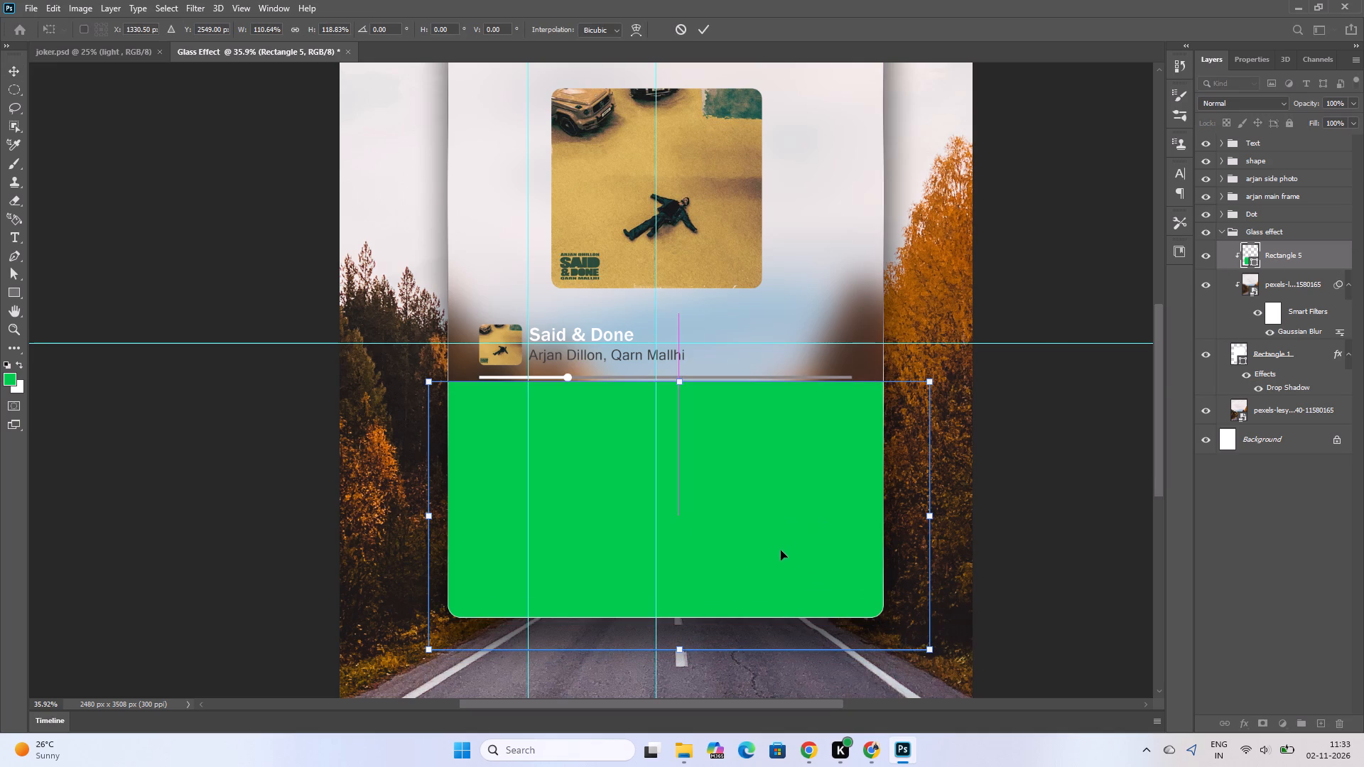
Set the blend mode of Rectangle 5 to Screen.
click(1252, 102)
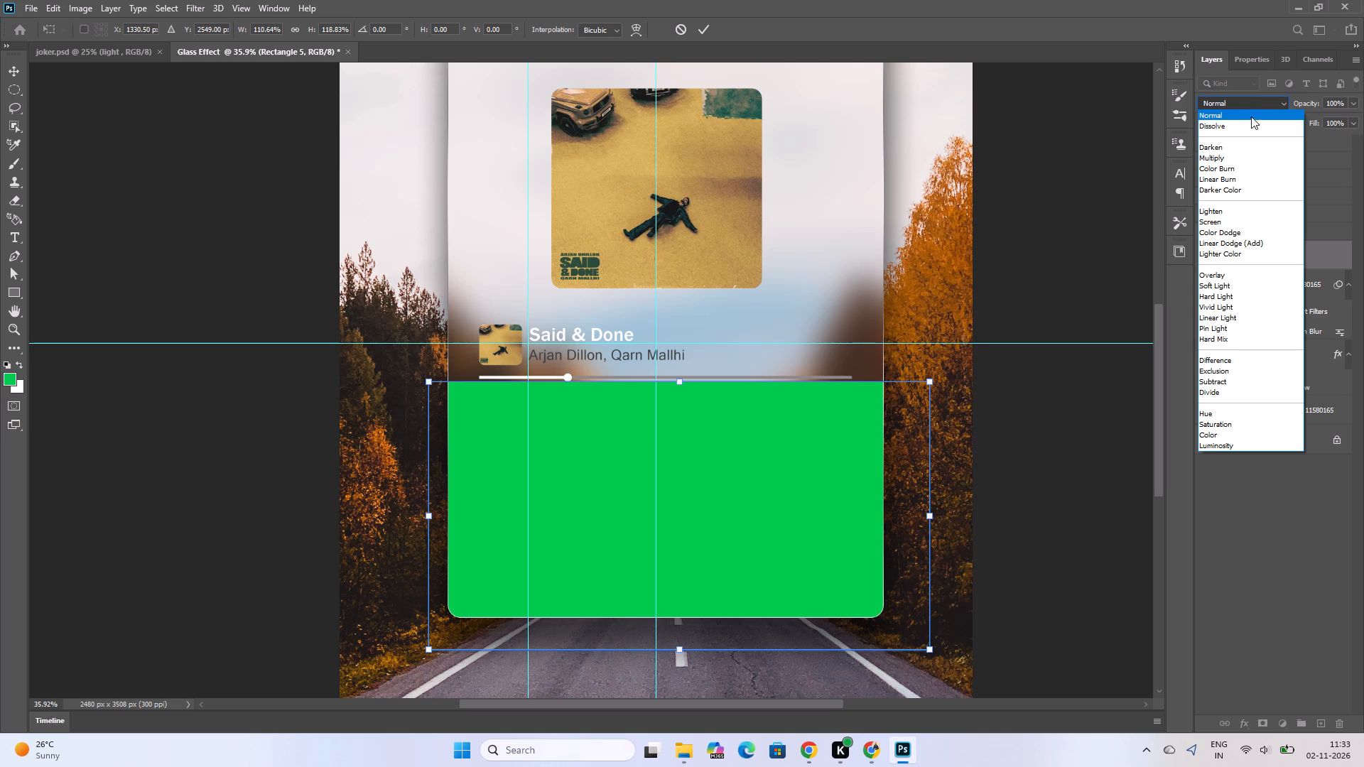
click(1221, 224)
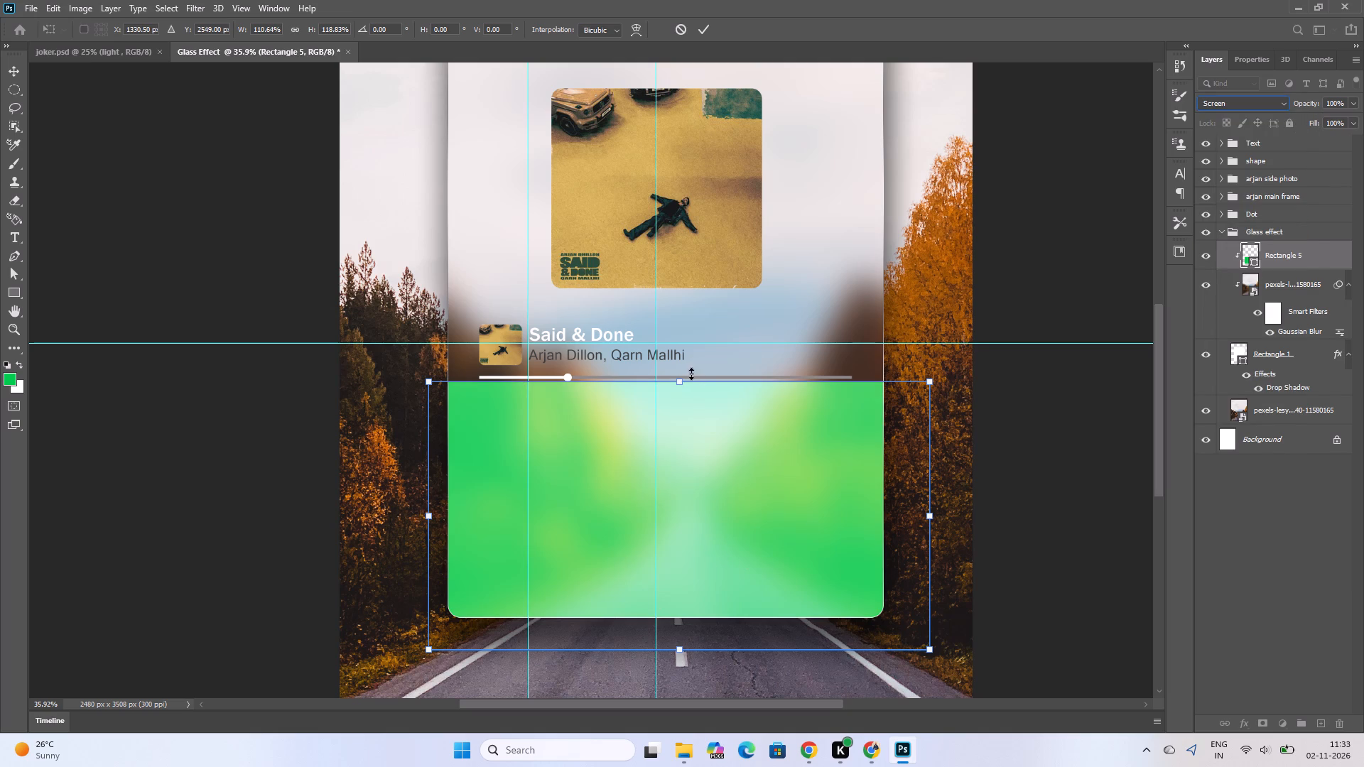
Stretch the green rectangle's top edge to just above the Said & Done song title, at about 149% height.
drag(680, 385, 689, 310)
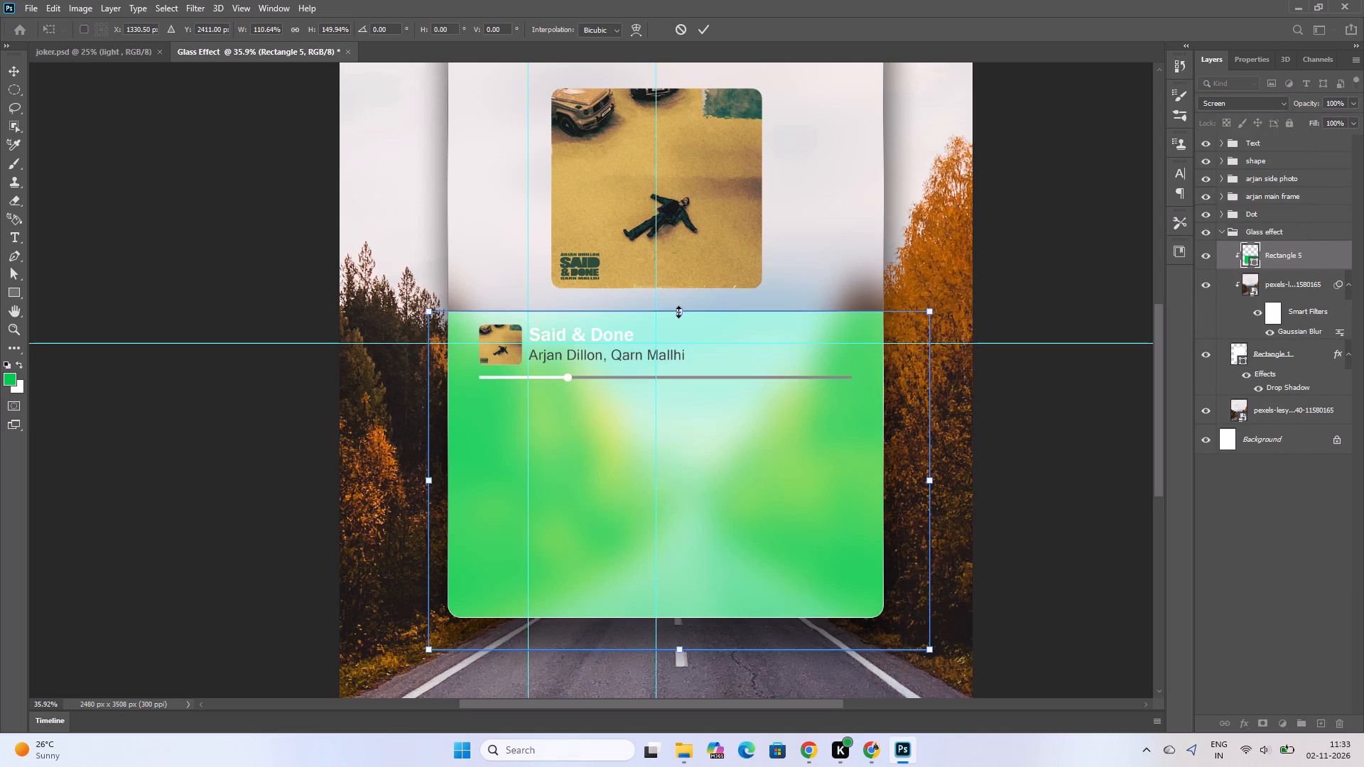
drag(678, 312, 686, 316)
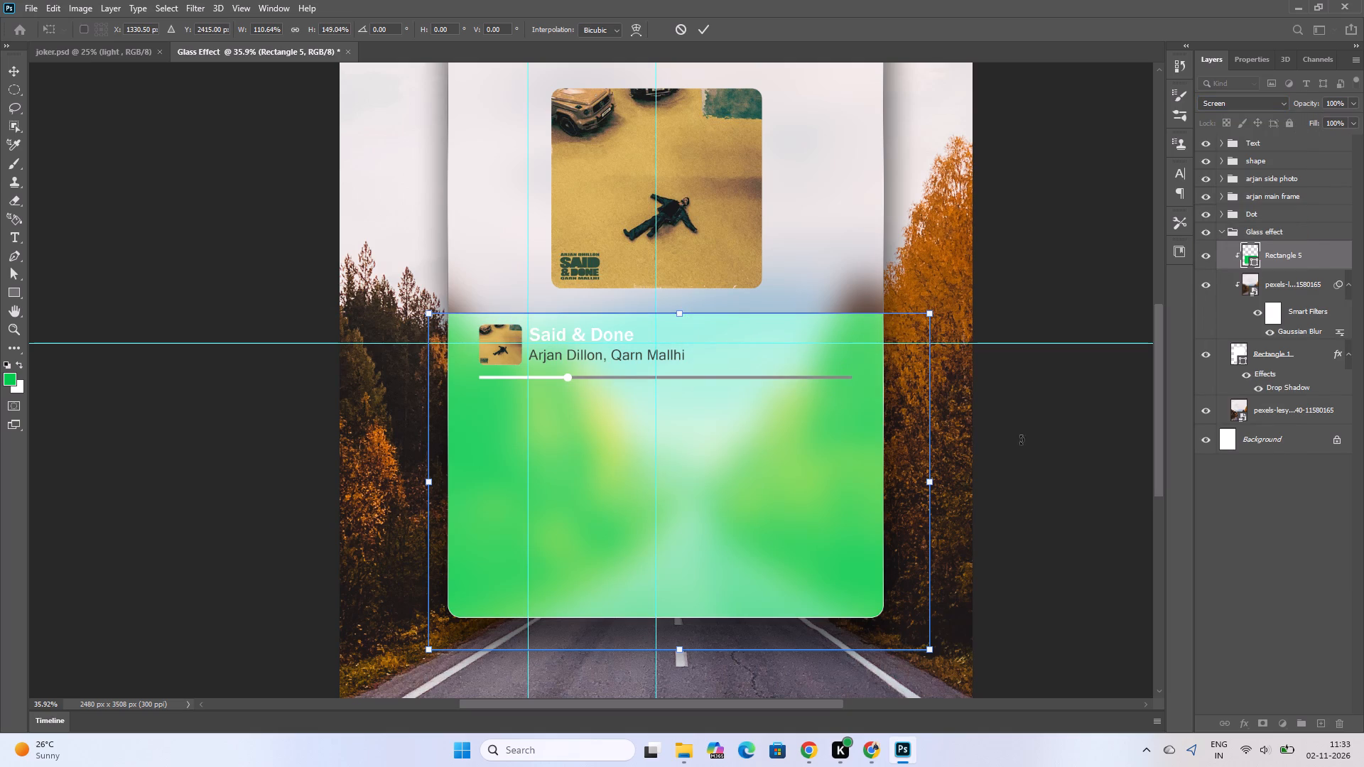
Add a layer mask to Rectangle 5.
click(1284, 256)
click(1260, 726)
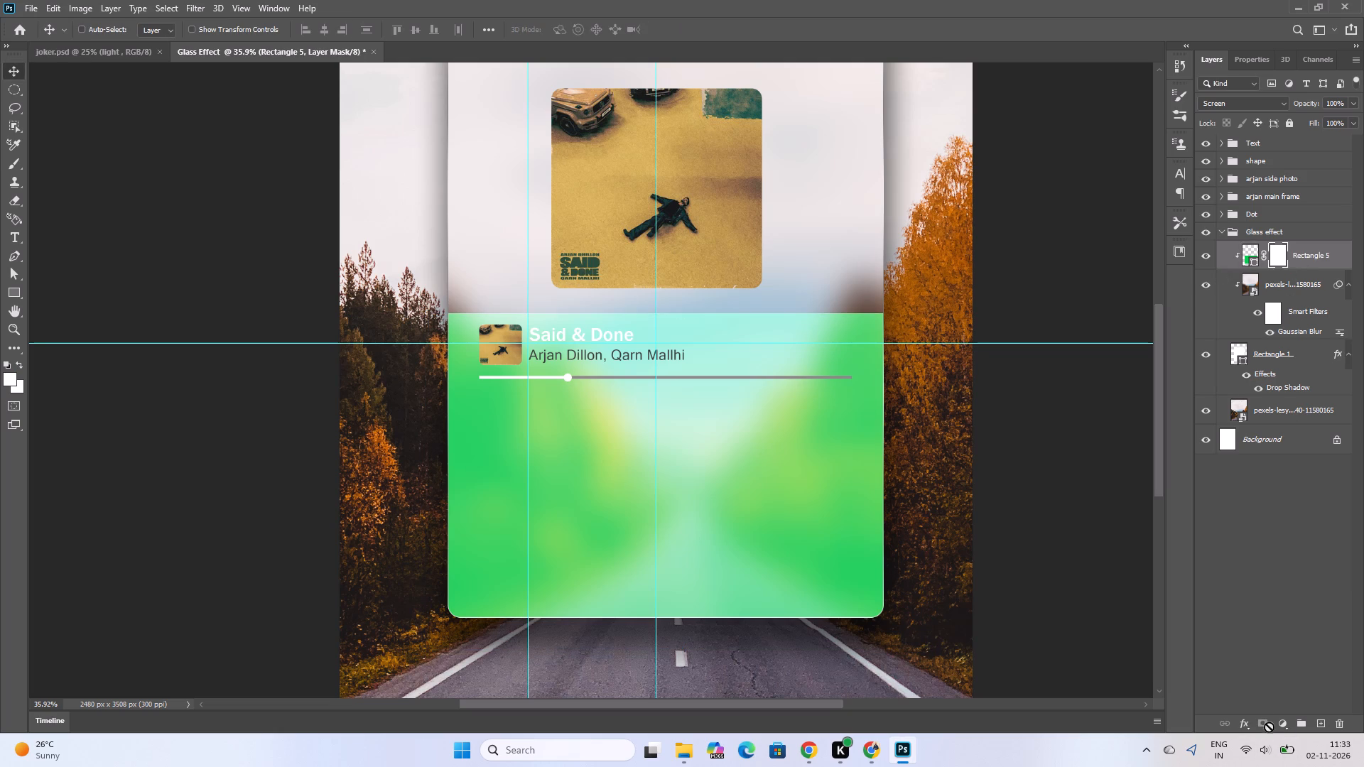
Activate the Brush tool and set the foreground colour to black for painting on the layer mask.
click(13, 164)
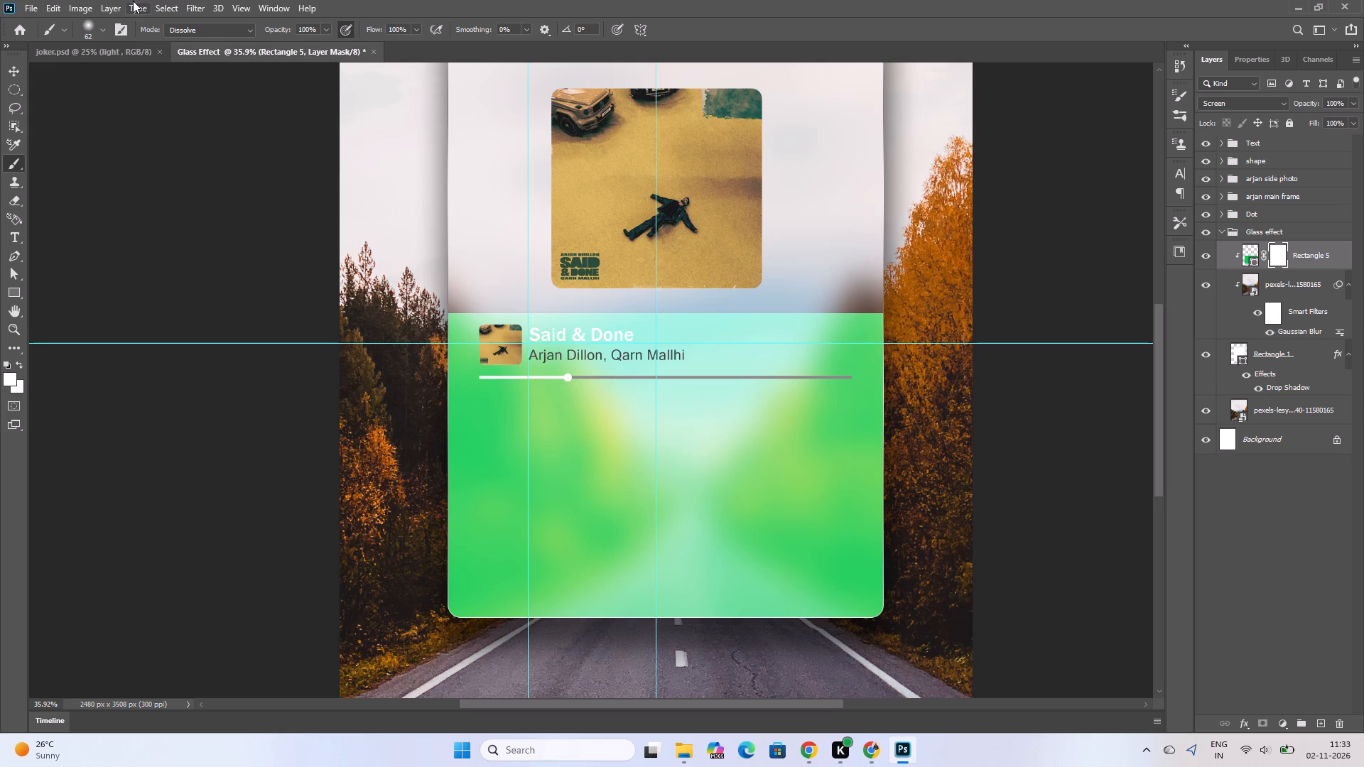
click(90, 28)
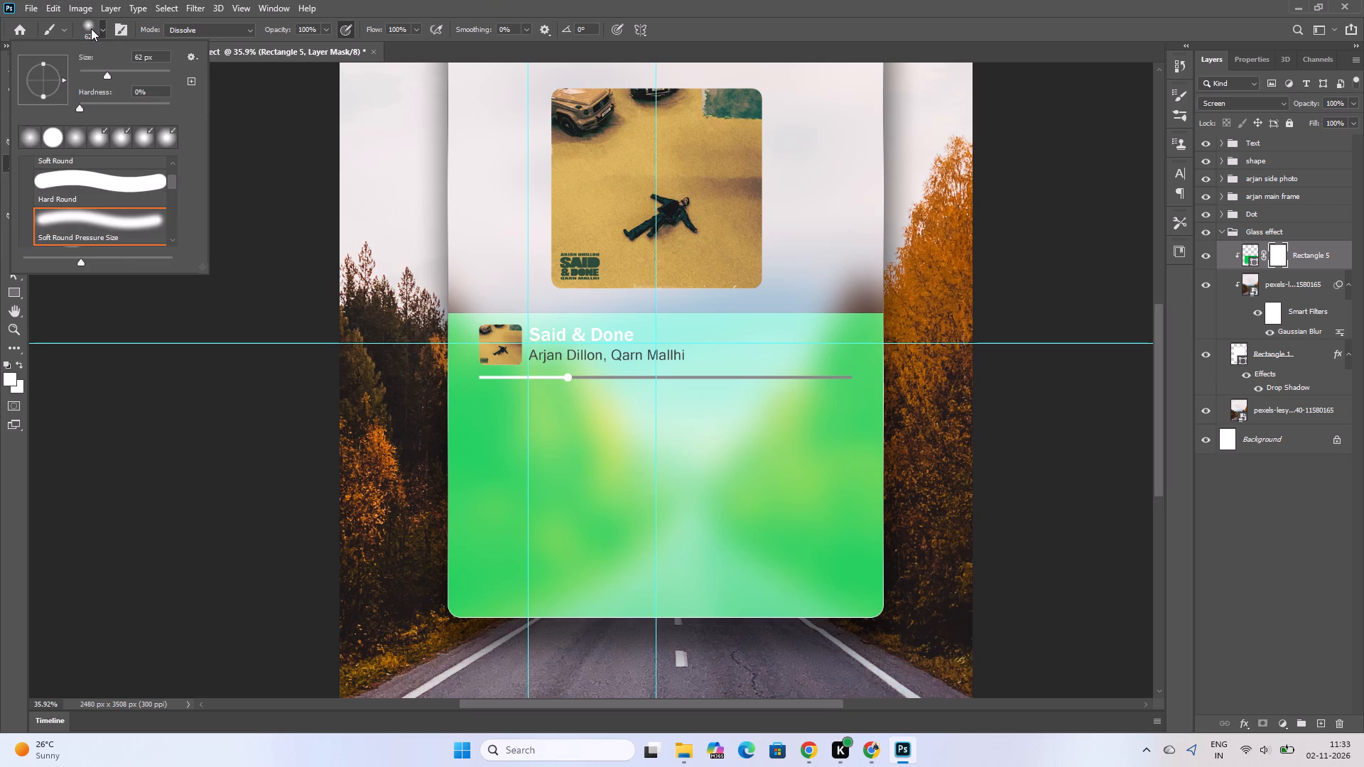
click(91, 28)
click(6, 375)
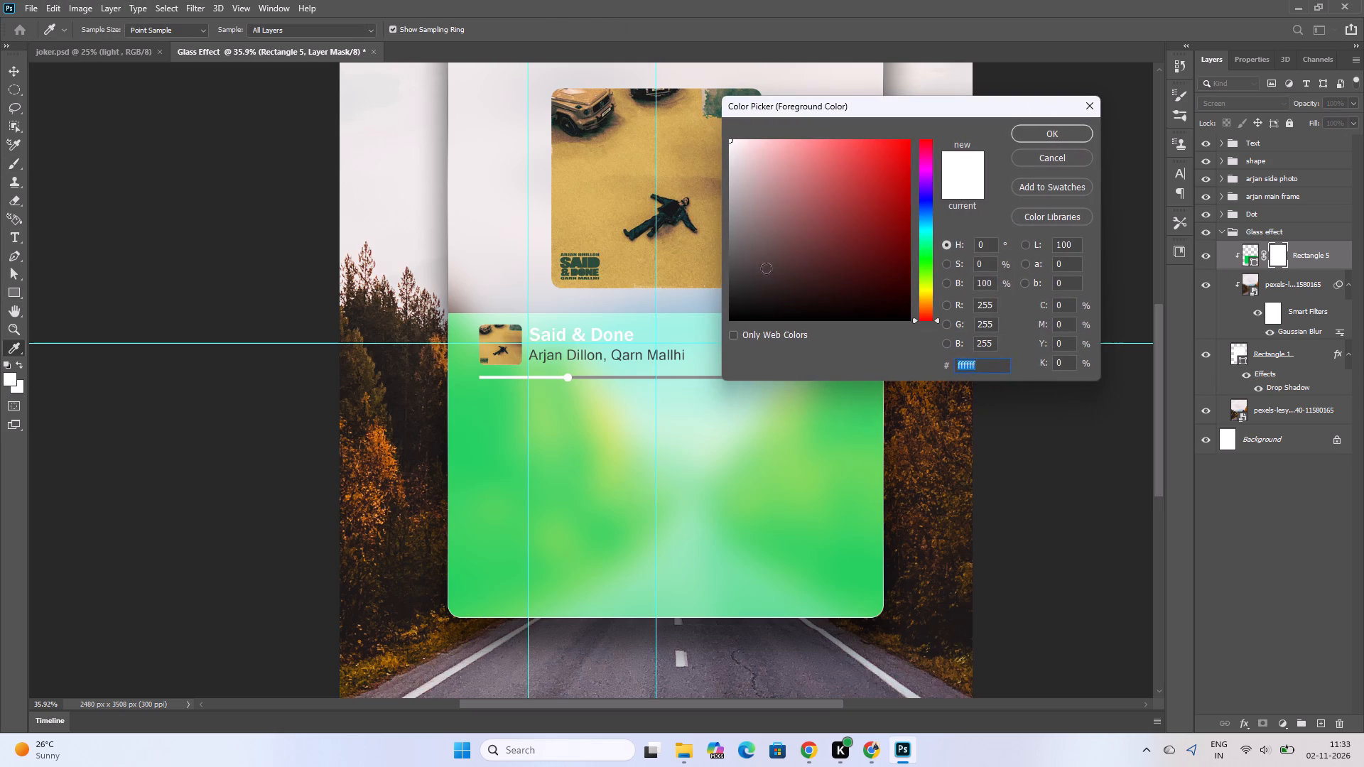
drag(758, 277, 705, 359)
click(1045, 129)
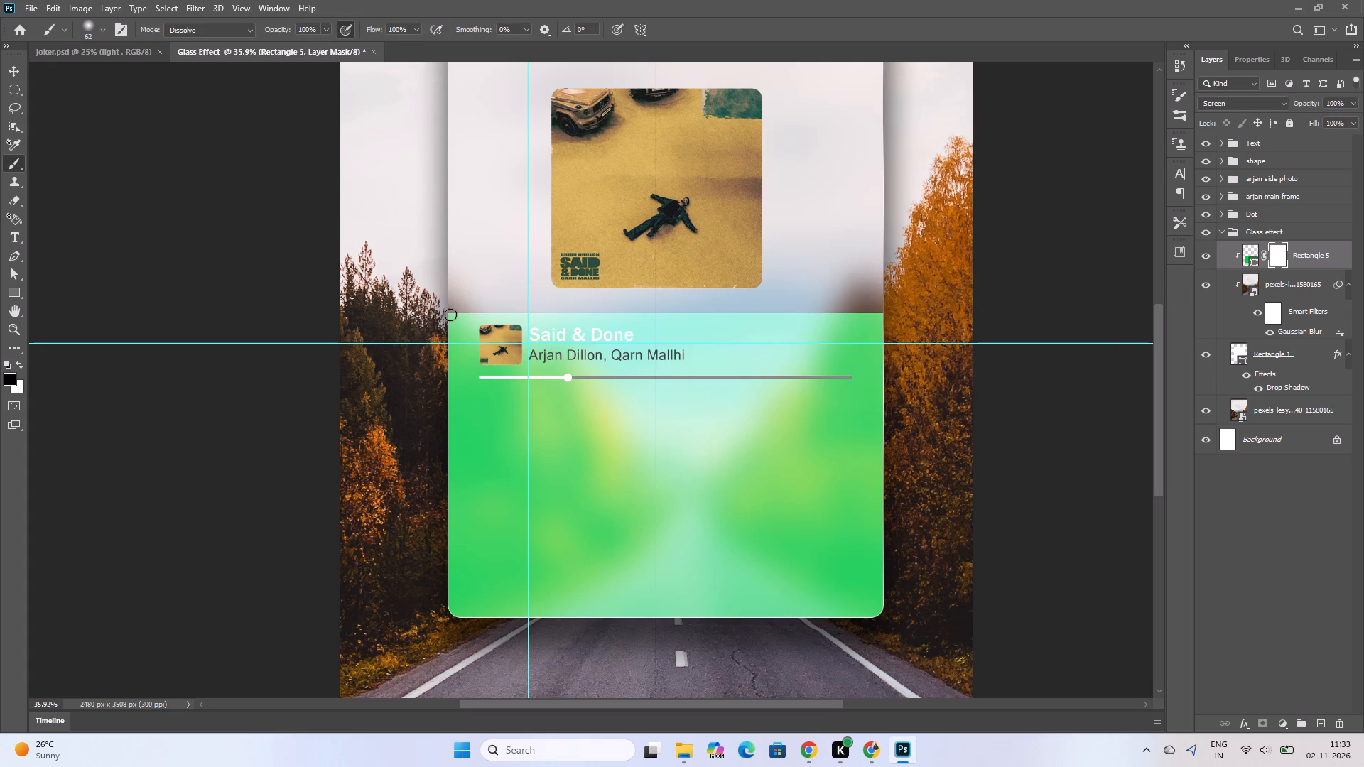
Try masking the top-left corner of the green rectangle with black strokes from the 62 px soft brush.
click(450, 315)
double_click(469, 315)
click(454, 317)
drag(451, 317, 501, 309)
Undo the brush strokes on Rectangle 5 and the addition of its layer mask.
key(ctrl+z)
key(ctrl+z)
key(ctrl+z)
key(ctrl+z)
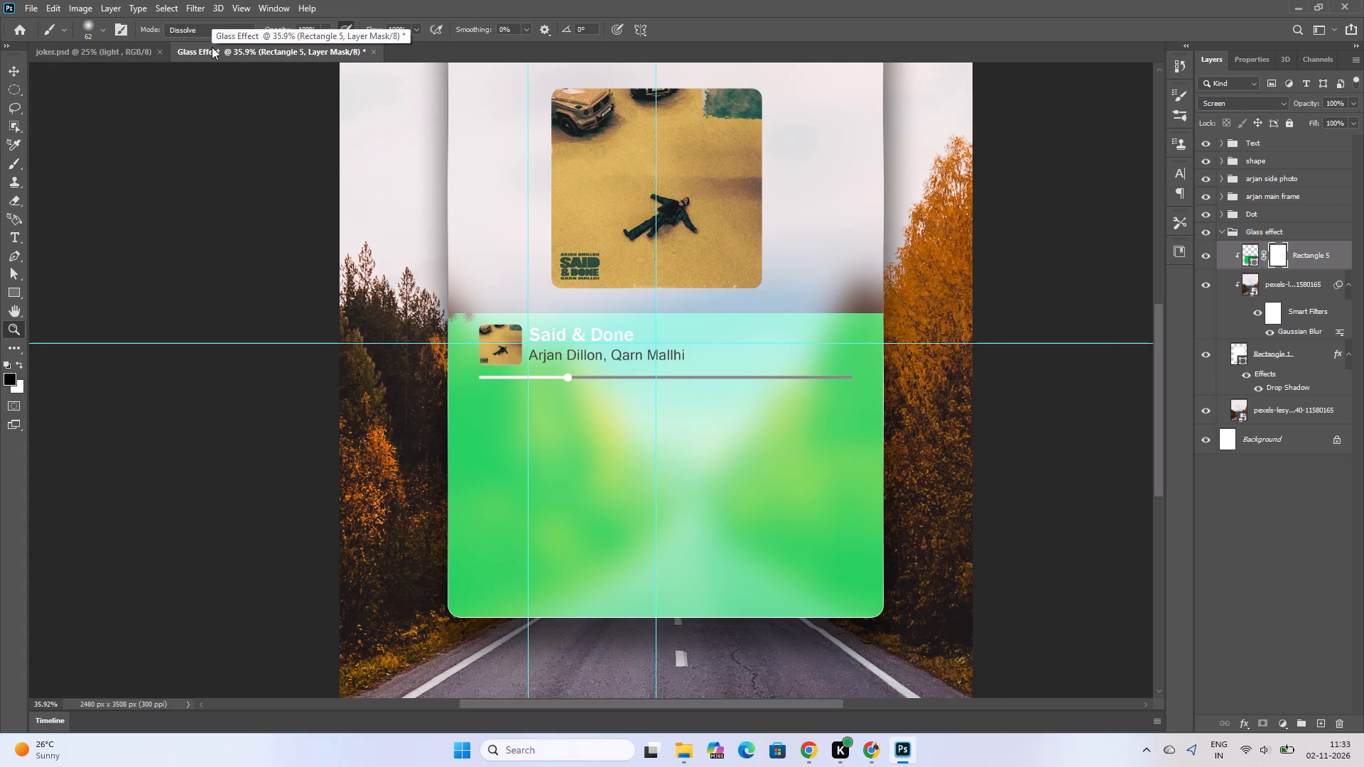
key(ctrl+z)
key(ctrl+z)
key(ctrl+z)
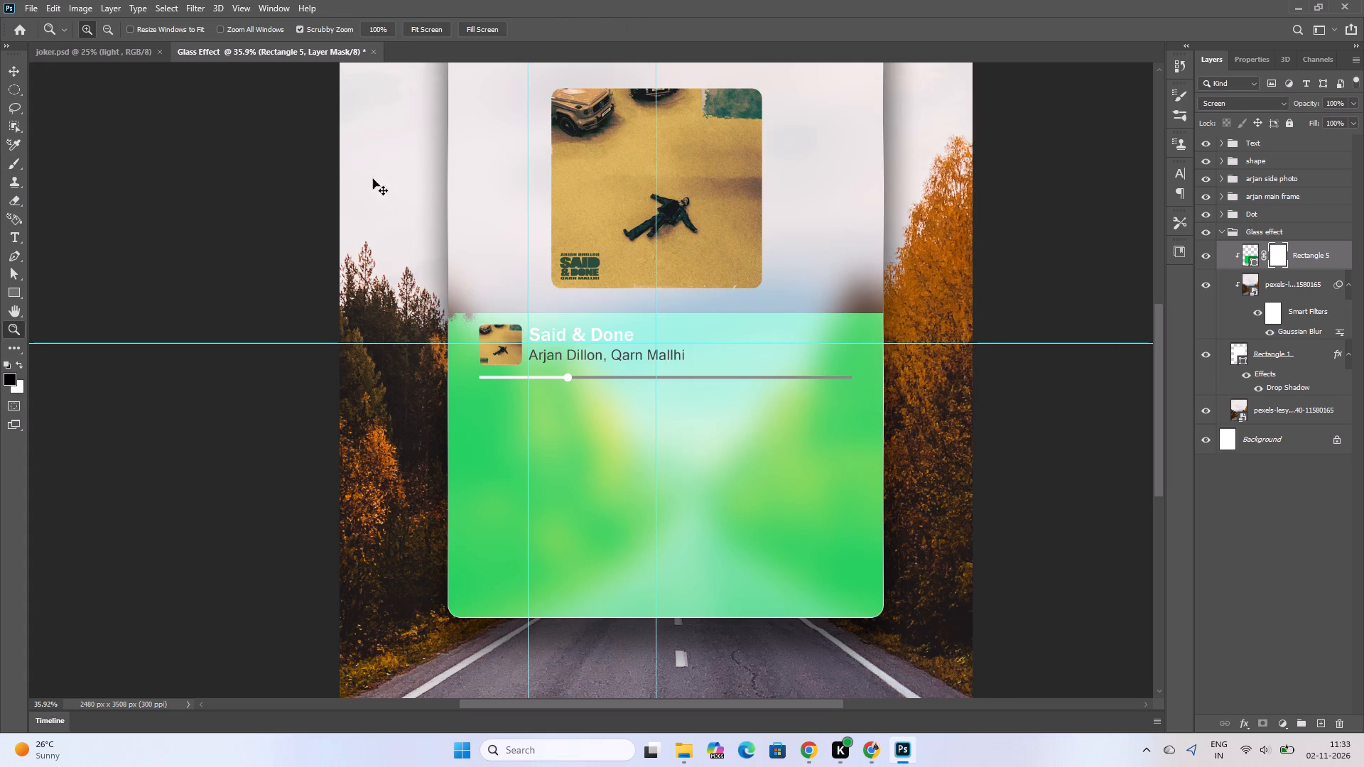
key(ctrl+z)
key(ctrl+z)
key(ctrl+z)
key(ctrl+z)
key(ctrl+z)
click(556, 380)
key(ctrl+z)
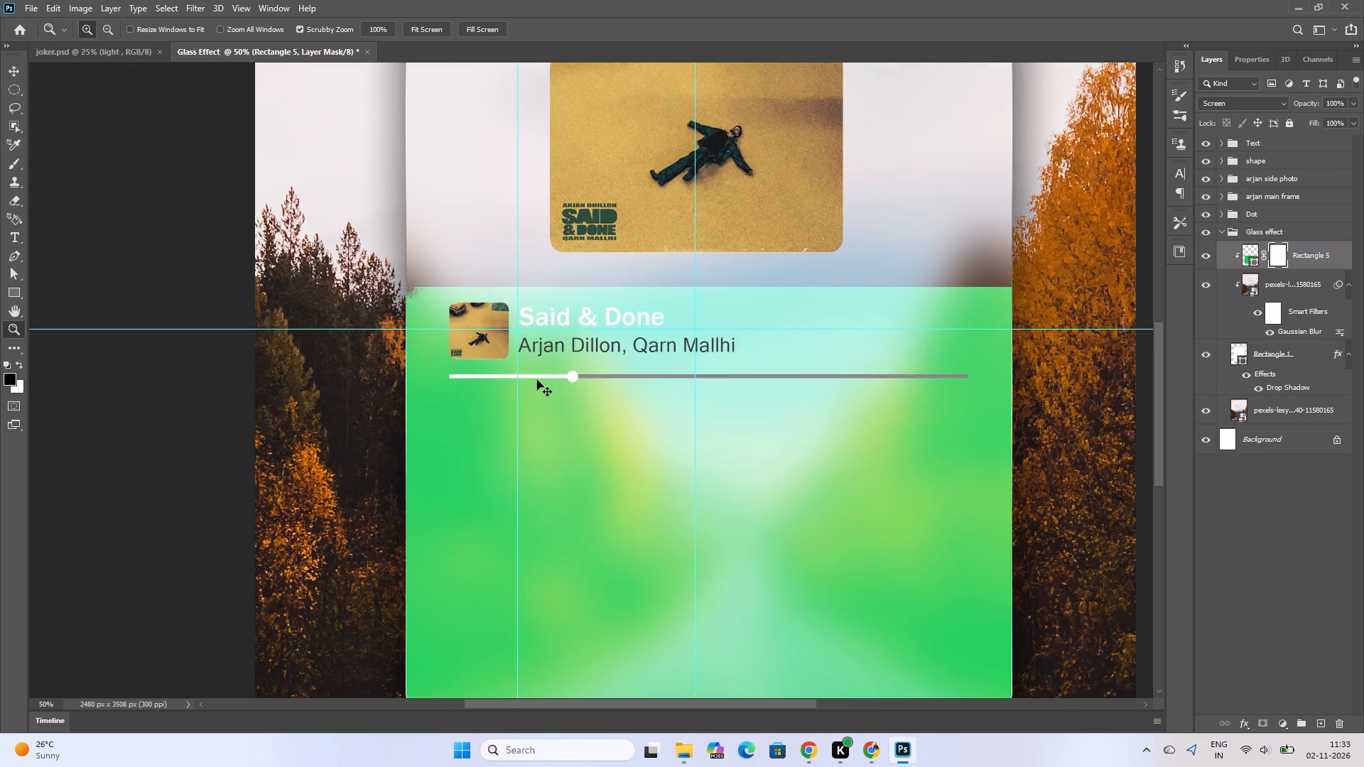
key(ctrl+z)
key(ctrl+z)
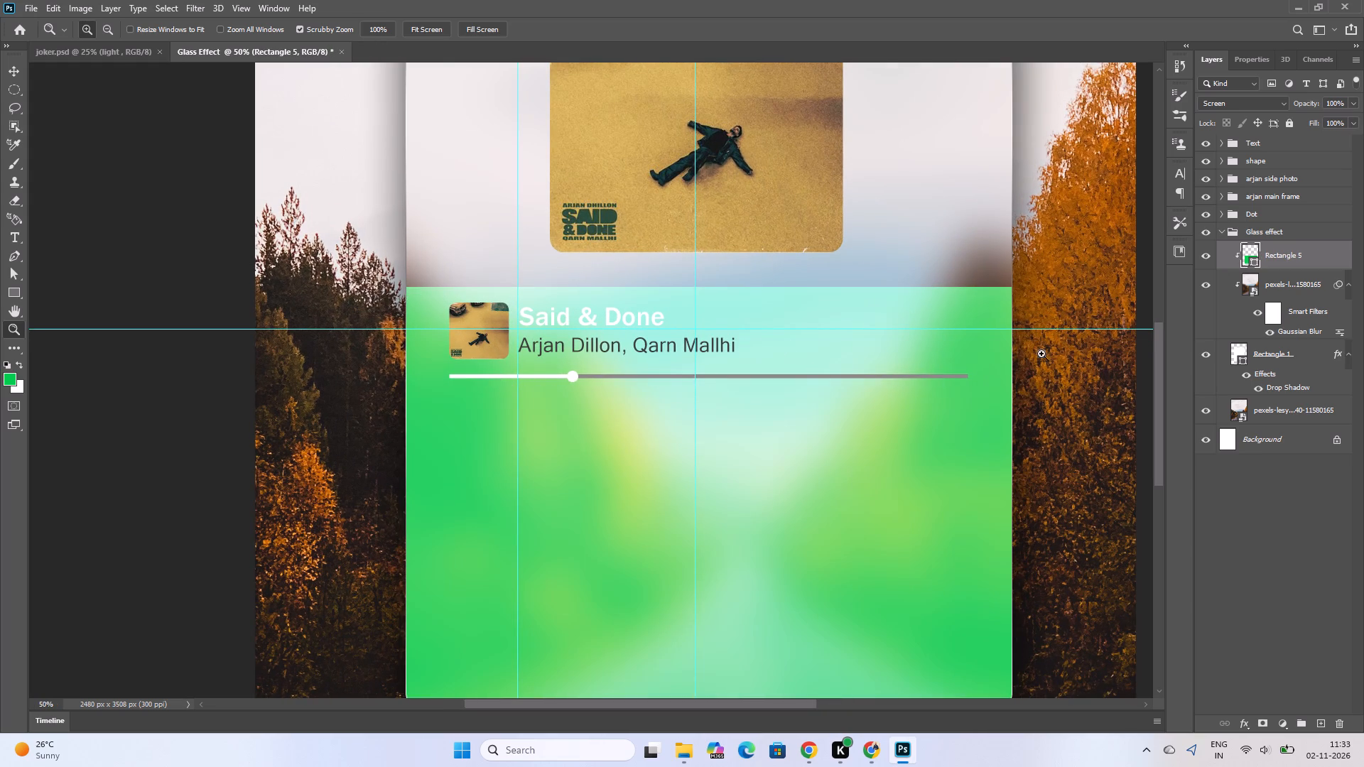
Set the soft round brush size to 133 px.
click(16, 163)
click(104, 30)
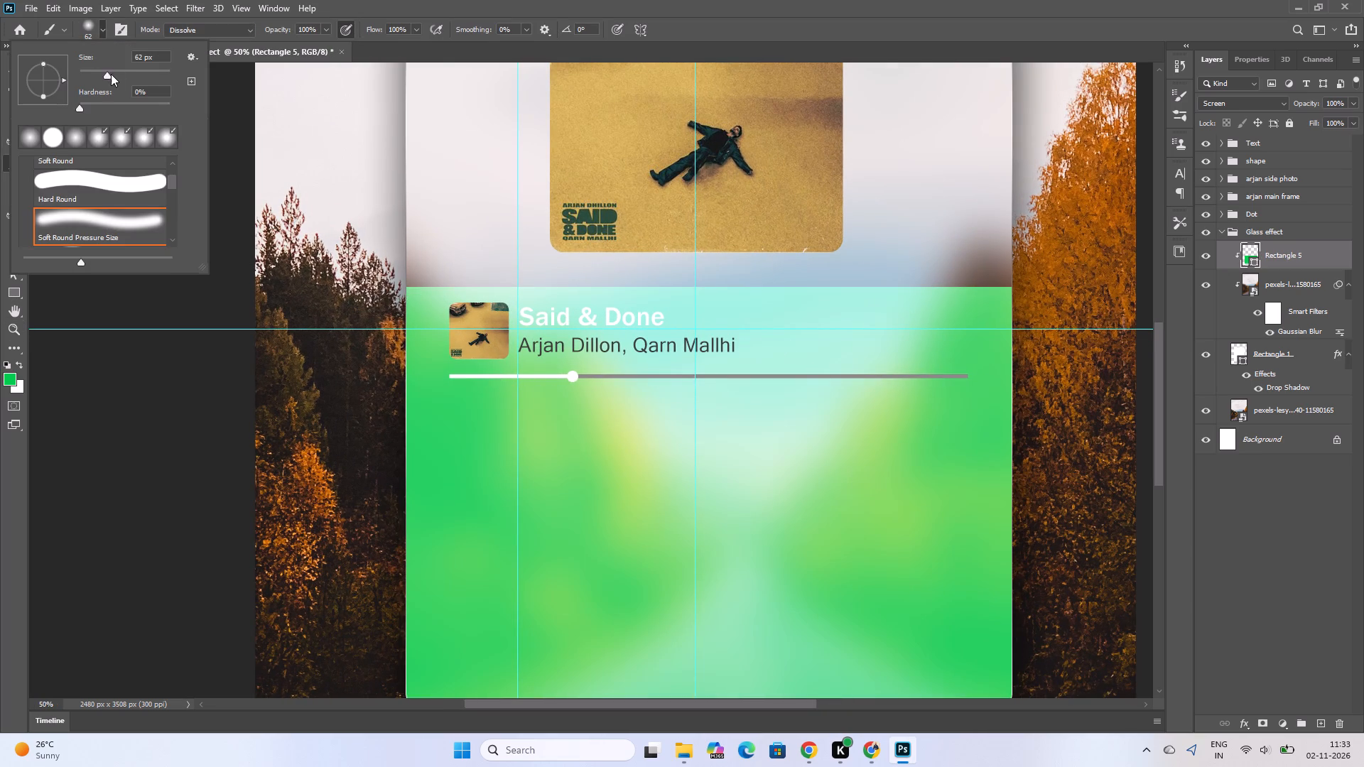
click(132, 72)
click(78, 28)
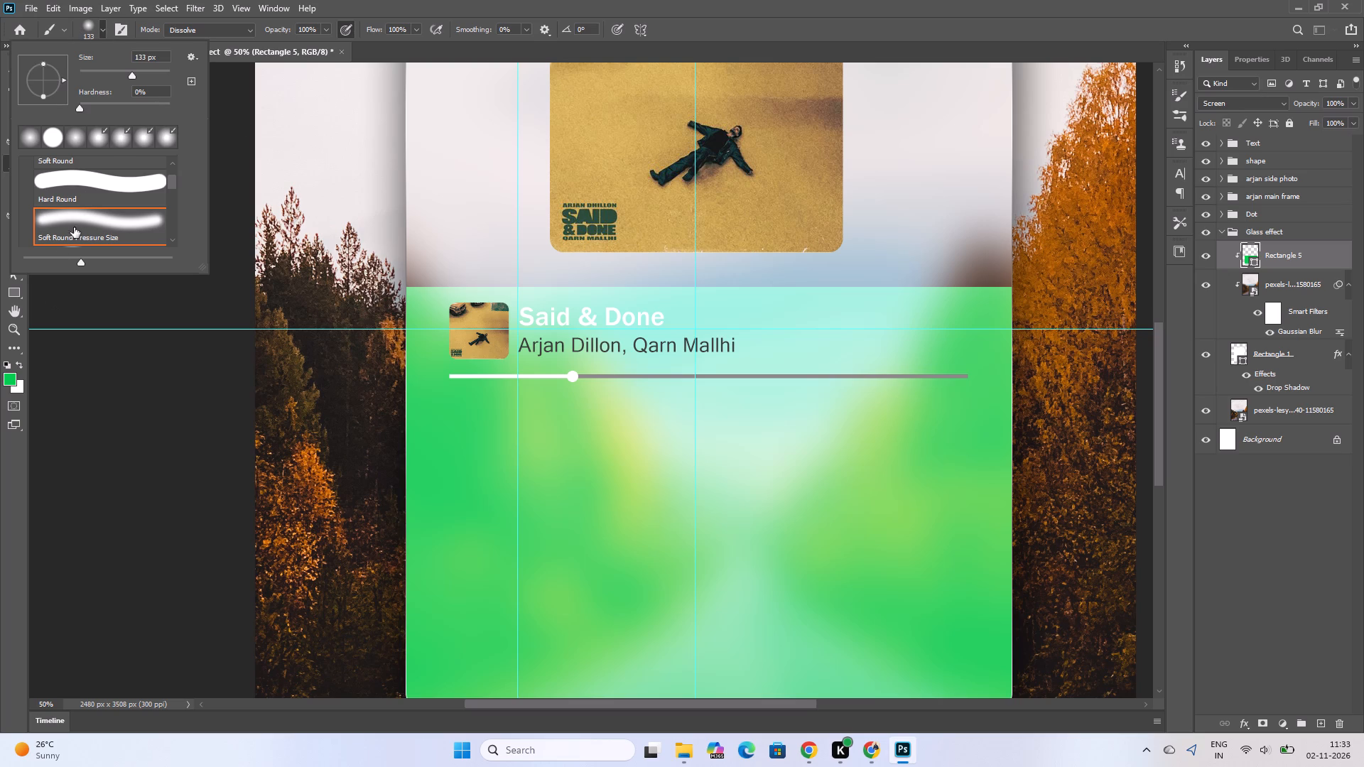
Add a layer mask to Rectangle 5.
click(1266, 724)
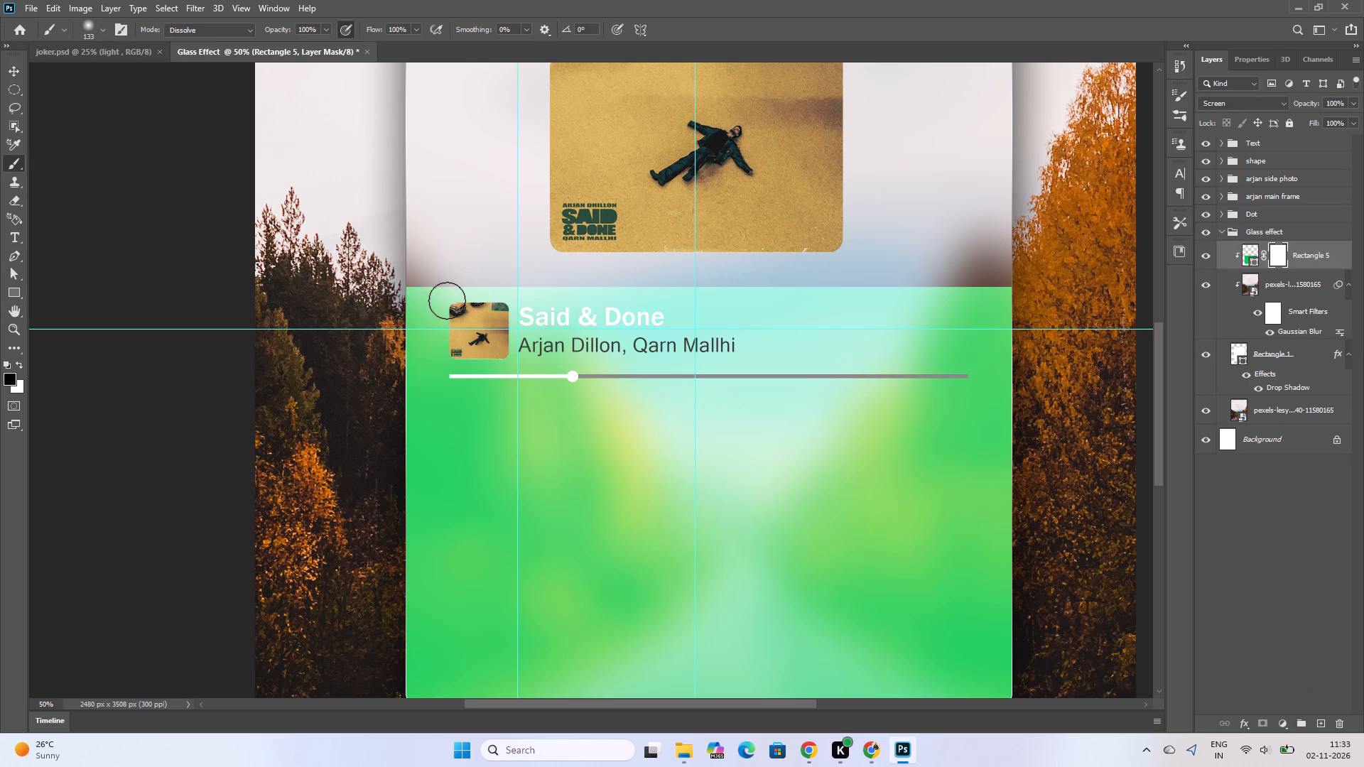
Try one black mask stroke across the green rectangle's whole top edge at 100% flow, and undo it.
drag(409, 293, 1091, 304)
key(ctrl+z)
Set the brush flow to 1% and paint black on the mask back and forth along the green rectangle's top edge.
drag(377, 31, 290, 57)
drag(414, 297, 727, 296)
drag(727, 296, 452, 312)
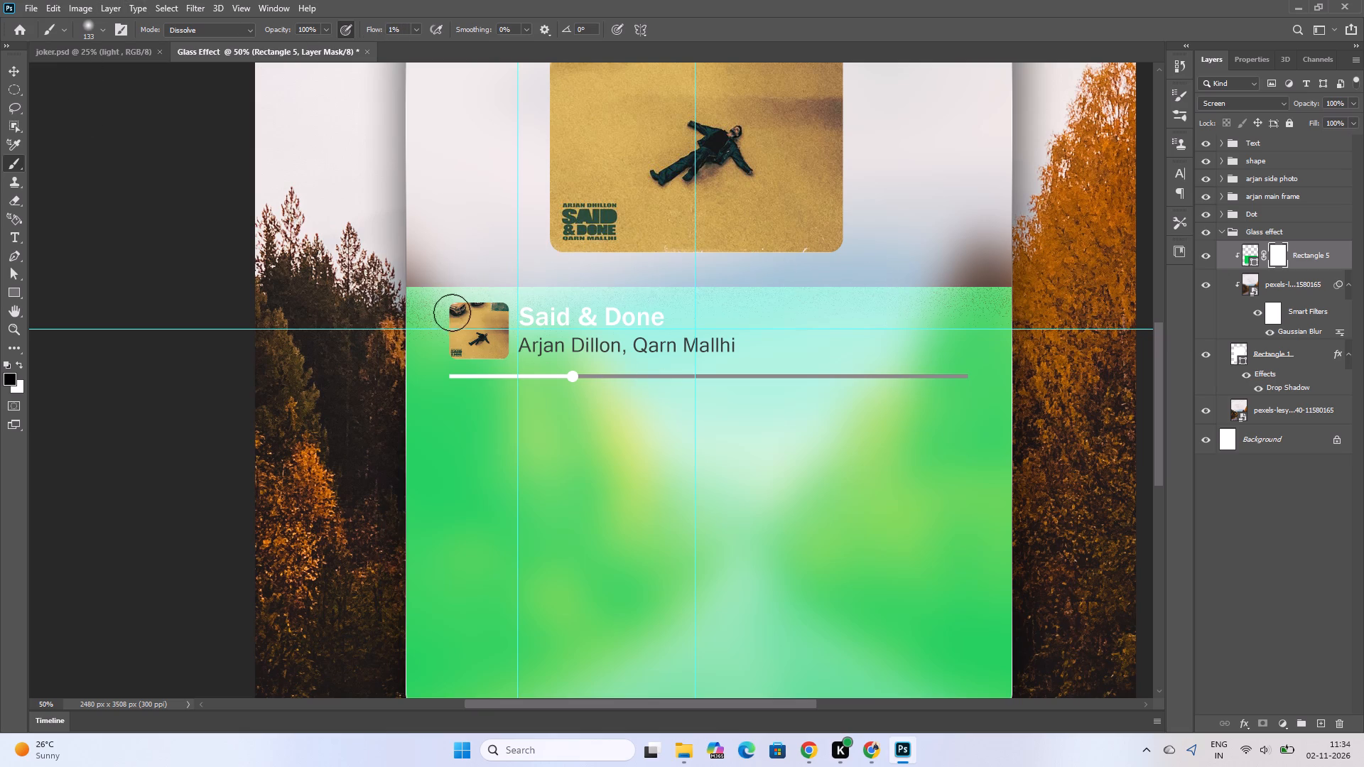
drag(452, 312, 996, 265)
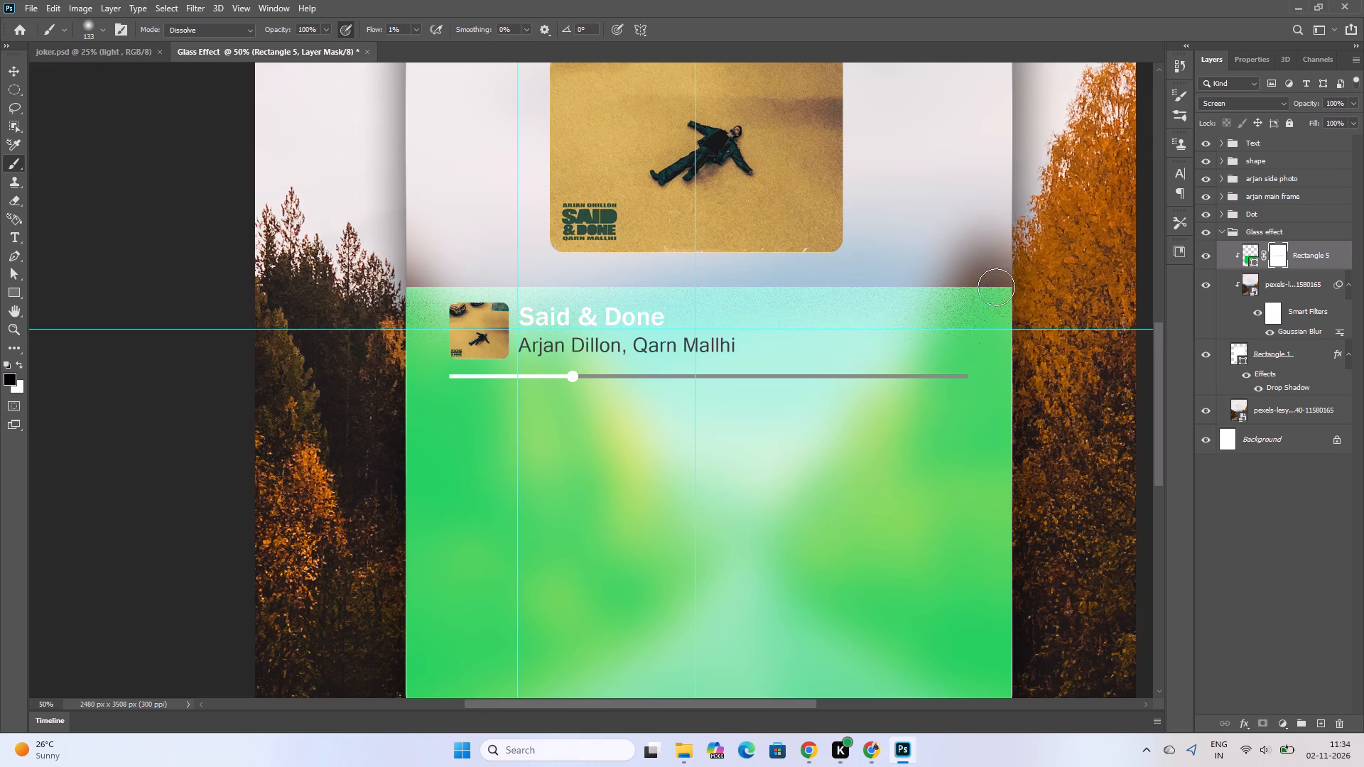
triple_click(1006, 285)
triple_click(1006, 285)
Set brush smoothing to 100% and paint more black on the mask near the green rectangle's top-right corner.
drag(472, 28, 547, 37)
drag(1005, 278, 902, 285)
click(980, 281)
drag(1013, 283, 945, 284)
drag(945, 284, 888, 300)
Raise the brush flow to 19% and fade the green rectangle's top-right corner on the mask.
drag(374, 31, 386, 31)
drag(982, 293, 985, 285)
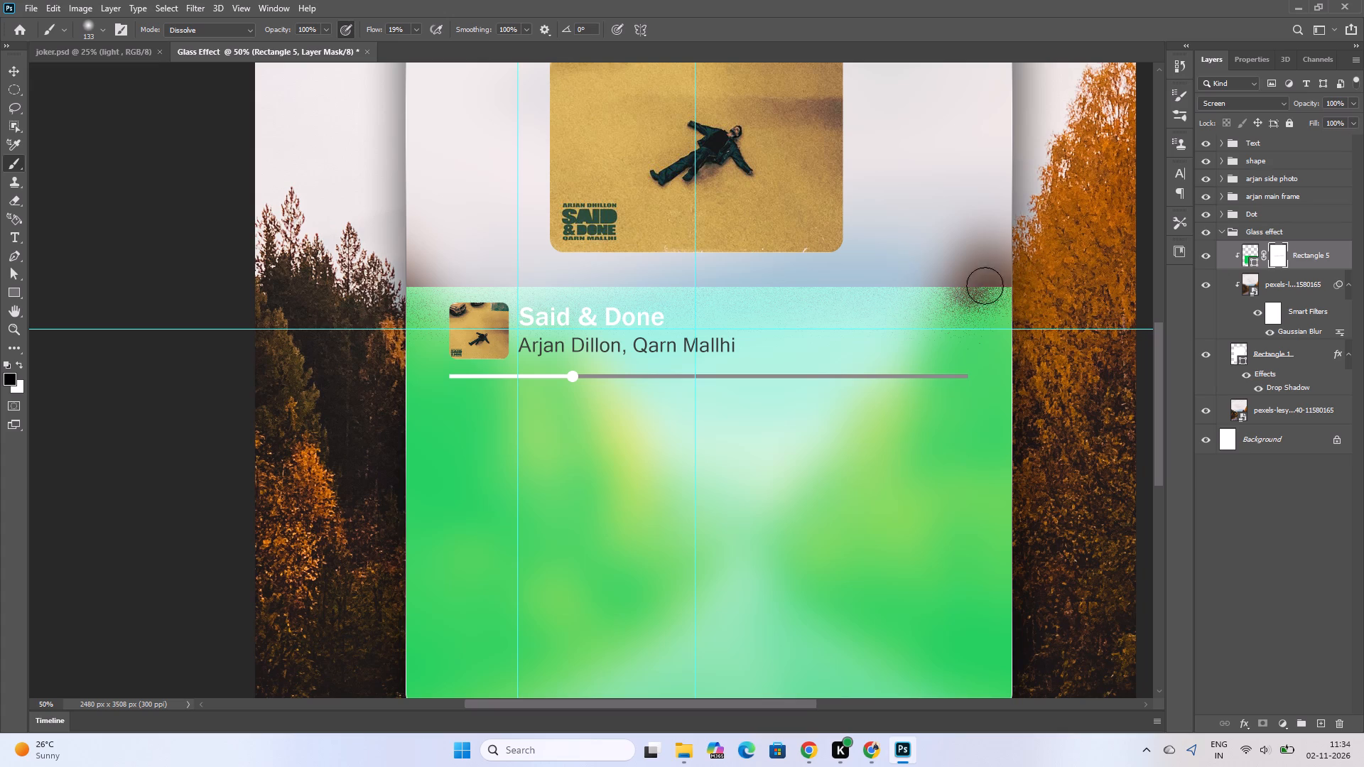
drag(985, 285, 1010, 284)
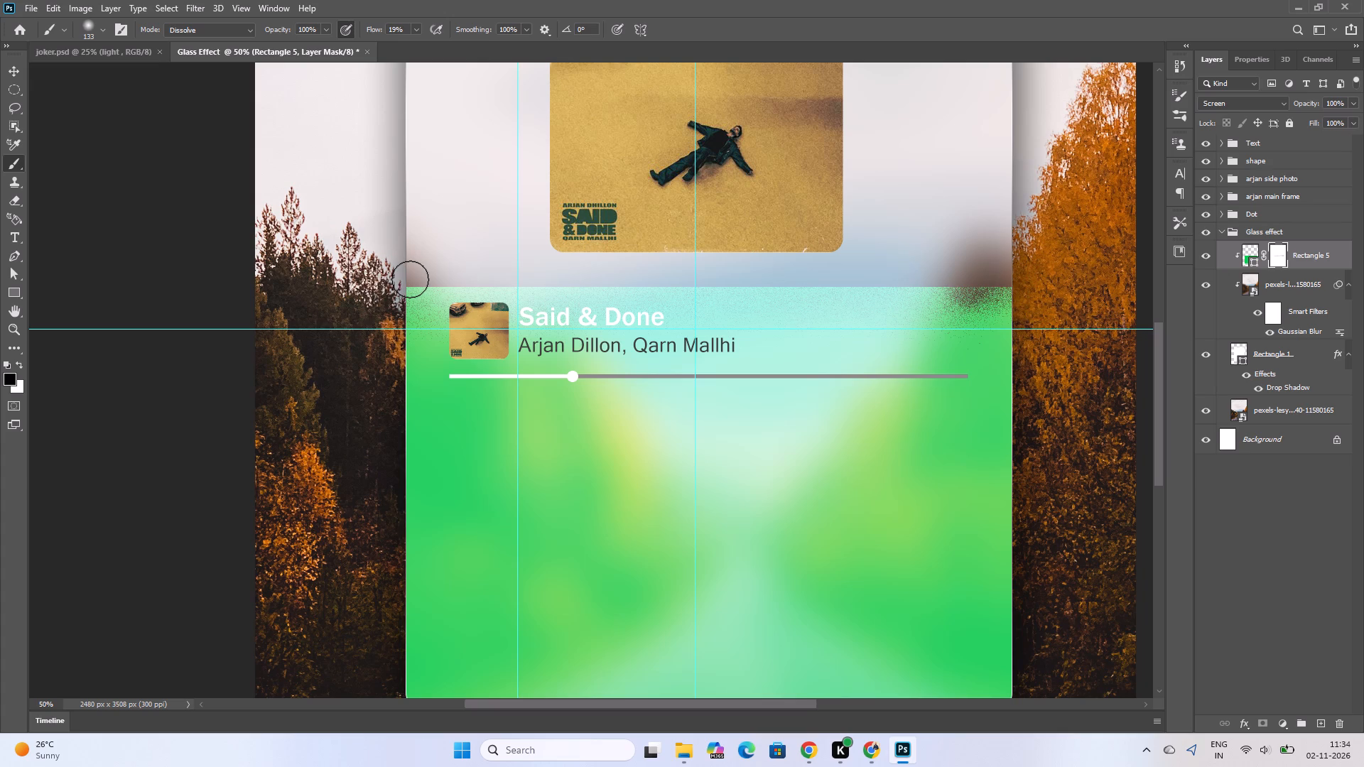
Dab black on the mask from the green rectangle's top-left corner to above the small album thumbnail.
click(410, 279)
double_click(410, 279)
click(421, 281)
double_click(431, 281)
click(438, 282)
click(449, 282)
click(460, 282)
click(471, 282)
Go over the green rectangle's top-left corner again with black mask dabs to fade its hard edge further.
triple_click(450, 282)
drag(443, 279, 436, 279)
click(433, 279)
click(417, 277)
click(411, 276)
drag(411, 276, 426, 276)
double_click(427, 275)
click(433, 275)
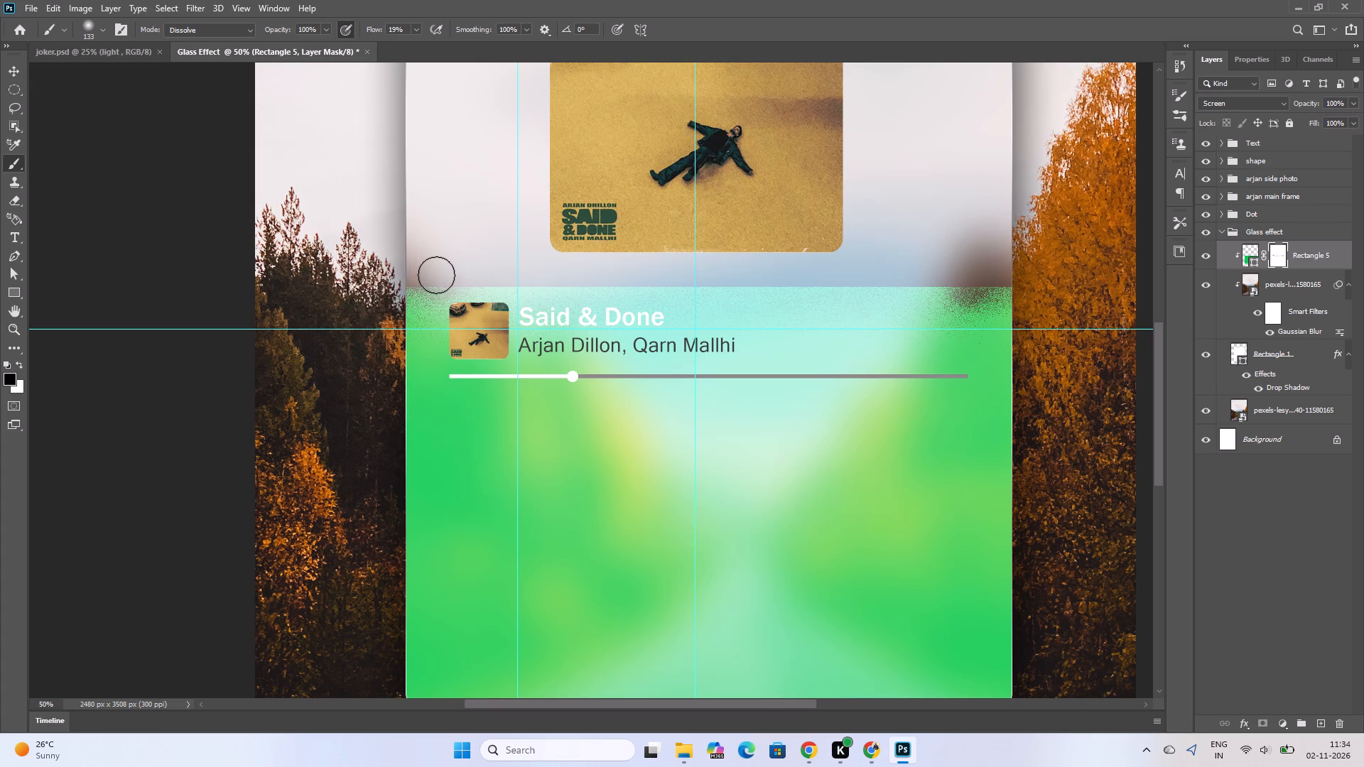
double_click(439, 275)
click(435, 274)
triple_click(448, 279)
click(448, 279)
click(444, 281)
drag(444, 281, 437, 281)
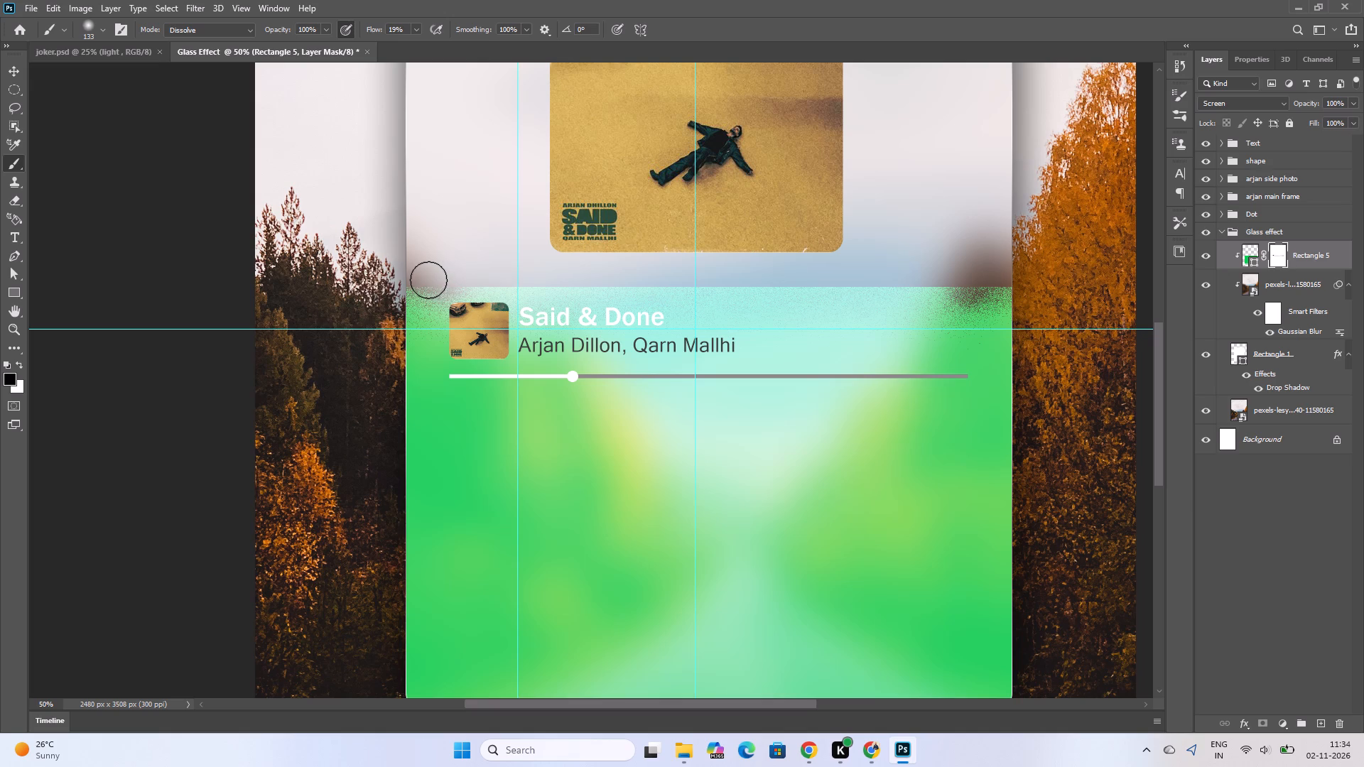
click(424, 280)
click(419, 280)
drag(423, 280, 438, 283)
Brush short black mask strokes along the top edge from the left corner to just past the small album thumbnail.
drag(396, 285, 428, 278)
drag(416, 277, 443, 274)
drag(413, 274, 438, 274)
drag(421, 274, 447, 275)
drag(405, 281, 444, 281)
drag(425, 281, 475, 281)
drag(430, 281, 485, 281)
drag(458, 281, 516, 272)
drag(480, 274, 536, 274)
drag(487, 278, 500, 278)
Fade the green top edge with black mask strokes from above the small album thumbnail to above the Said & Done title.
drag(500, 278, 524, 278)
drag(474, 280, 524, 281)
drag(485, 285, 537, 282)
drag(489, 285, 535, 285)
drag(495, 288, 551, 287)
drag(529, 287, 548, 287)
drag(515, 287, 556, 283)
drag(503, 284, 566, 284)
drag(549, 285, 576, 286)
drag(486, 294, 552, 294)
drag(529, 291, 549, 296)
drag(535, 291, 601, 292)
drag(514, 296, 600, 295)
drag(541, 295, 634, 291)
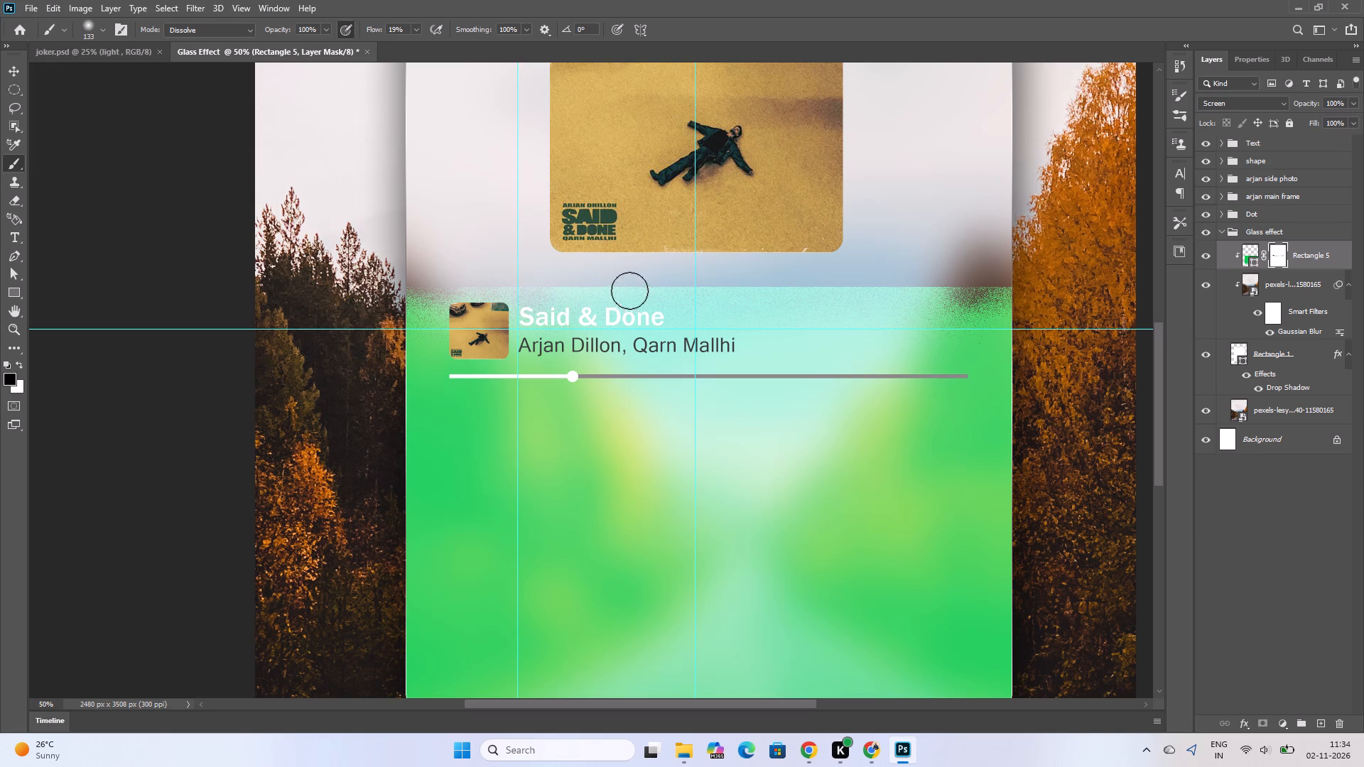
Dab black on the mask back along the top edge from the Said & Done title to the small album thumbnail.
drag(583, 290, 612, 290)
triple_click(565, 288)
double_click(544, 287)
double_click(526, 287)
click(521, 286)
drag(513, 286, 505, 286)
double_click(498, 286)
click(480, 286)
click(474, 285)
Soften the green top edge above the first part of the Said & Done title with more black mask dabs.
drag(515, 285, 547, 285)
drag(556, 285, 568, 285)
double_click(576, 284)
click(580, 285)
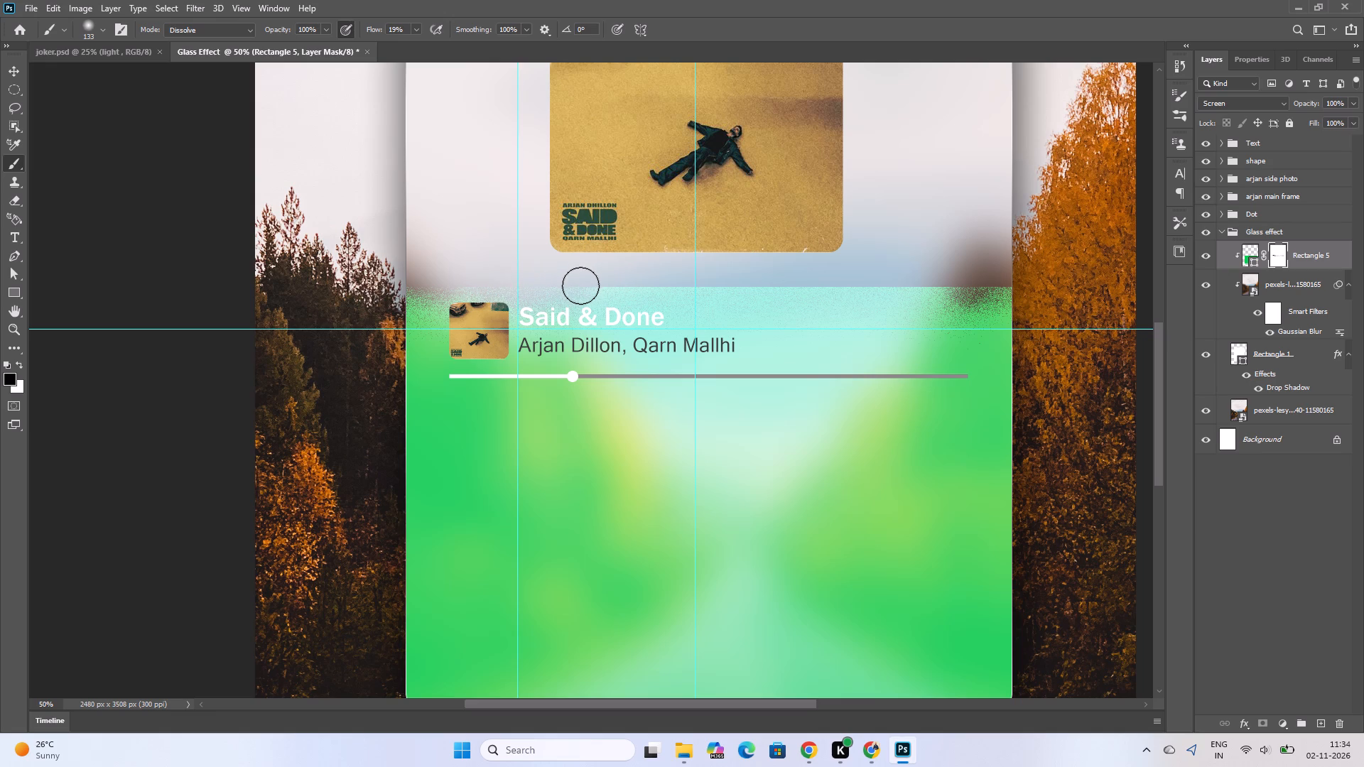
click(585, 287)
click(590, 287)
click(595, 287)
double_click(605, 287)
triple_click(605, 287)
click(605, 287)
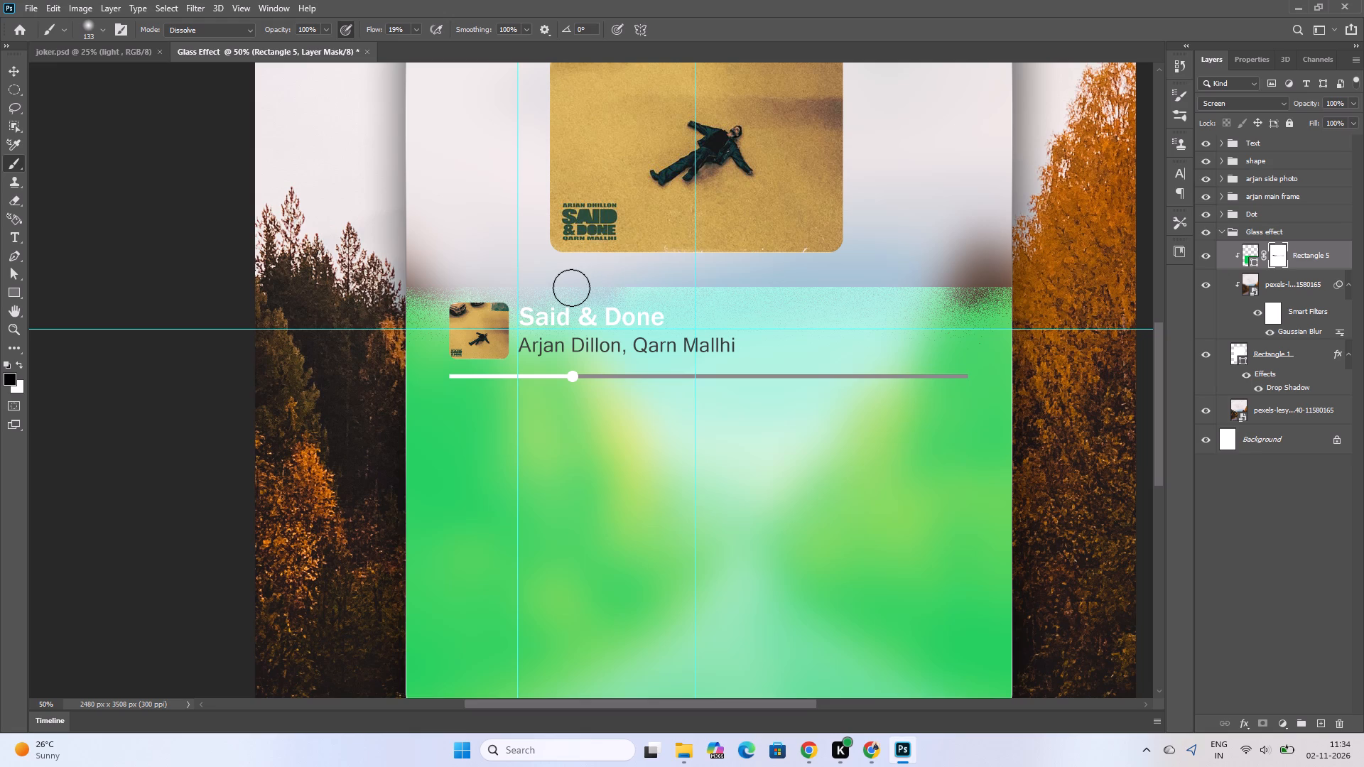
click(556, 288)
drag(556, 288, 573, 288)
Extend the black mask dabs along the top edge from above the word Done to the card's central vertical guide.
drag(625, 283, 642, 284)
double_click(645, 284)
triple_click(619, 286)
click(622, 286)
click(626, 286)
click(630, 286)
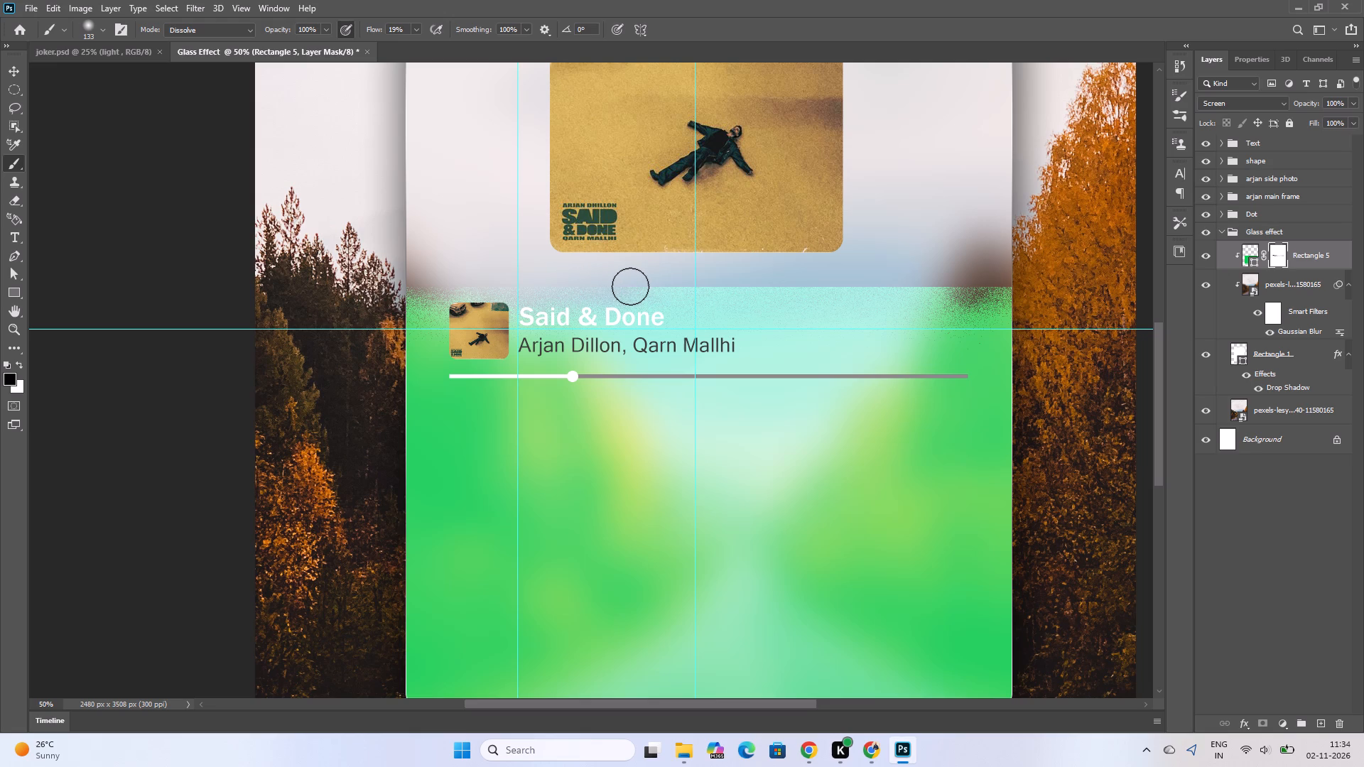
double_click(637, 288)
double_click(642, 288)
double_click(659, 290)
double_click(671, 290)
drag(661, 290, 669, 290)
click(692, 290)
Dab black on the mask along the green top edge above the Said & Done title, working back from its end toward Said.
triple_click(661, 290)
triple_click(661, 290)
triple_click(661, 290)
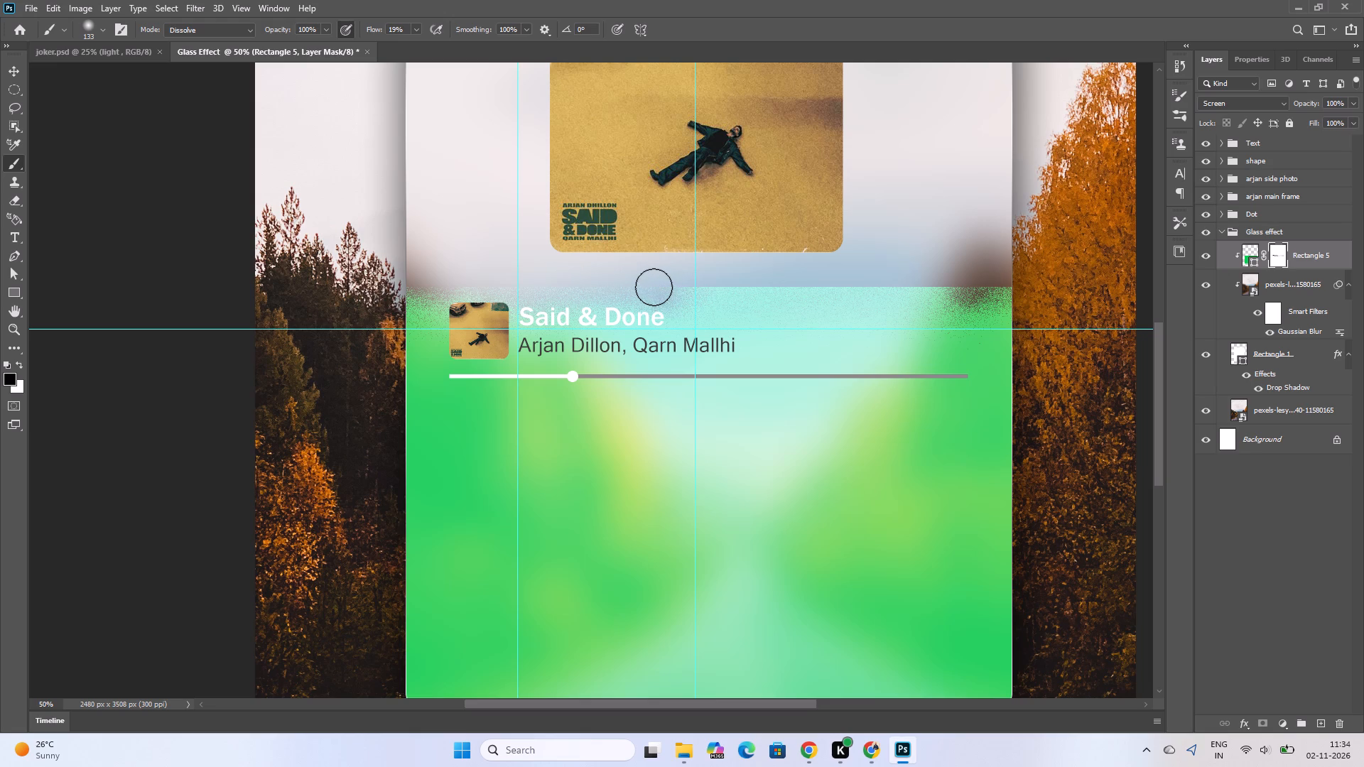
click(654, 287)
click(646, 285)
click(629, 285)
click(594, 286)
click(588, 286)
double_click(580, 286)
double_click(615, 286)
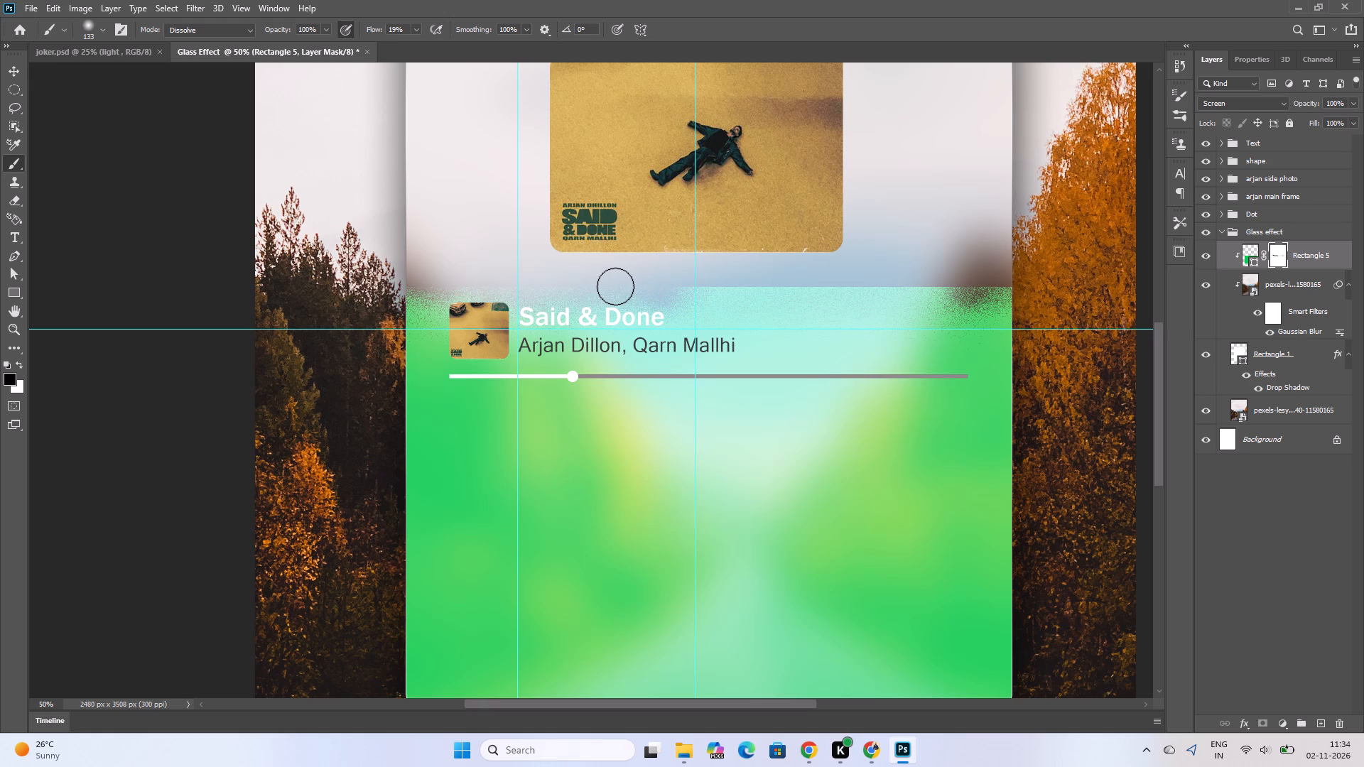
click(632, 294)
double_click(629, 290)
Soften the green top edge around the card's central vertical guide with short black mask strokes and dabs.
click(694, 287)
click(701, 287)
click(683, 287)
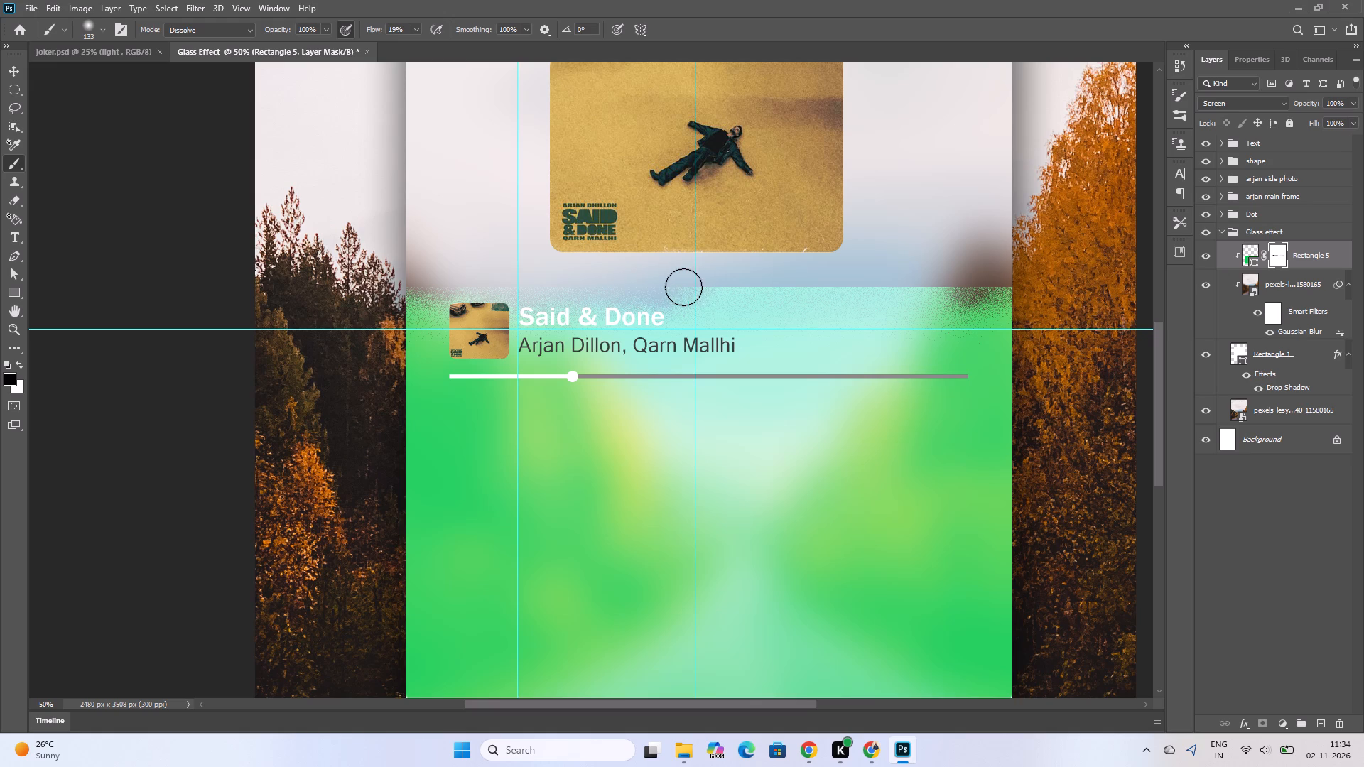
click(703, 287)
drag(703, 287, 691, 288)
click(664, 292)
click(687, 292)
click(692, 292)
click(705, 292)
drag(705, 292, 690, 292)
click(679, 292)
drag(690, 290, 704, 290)
click(708, 290)
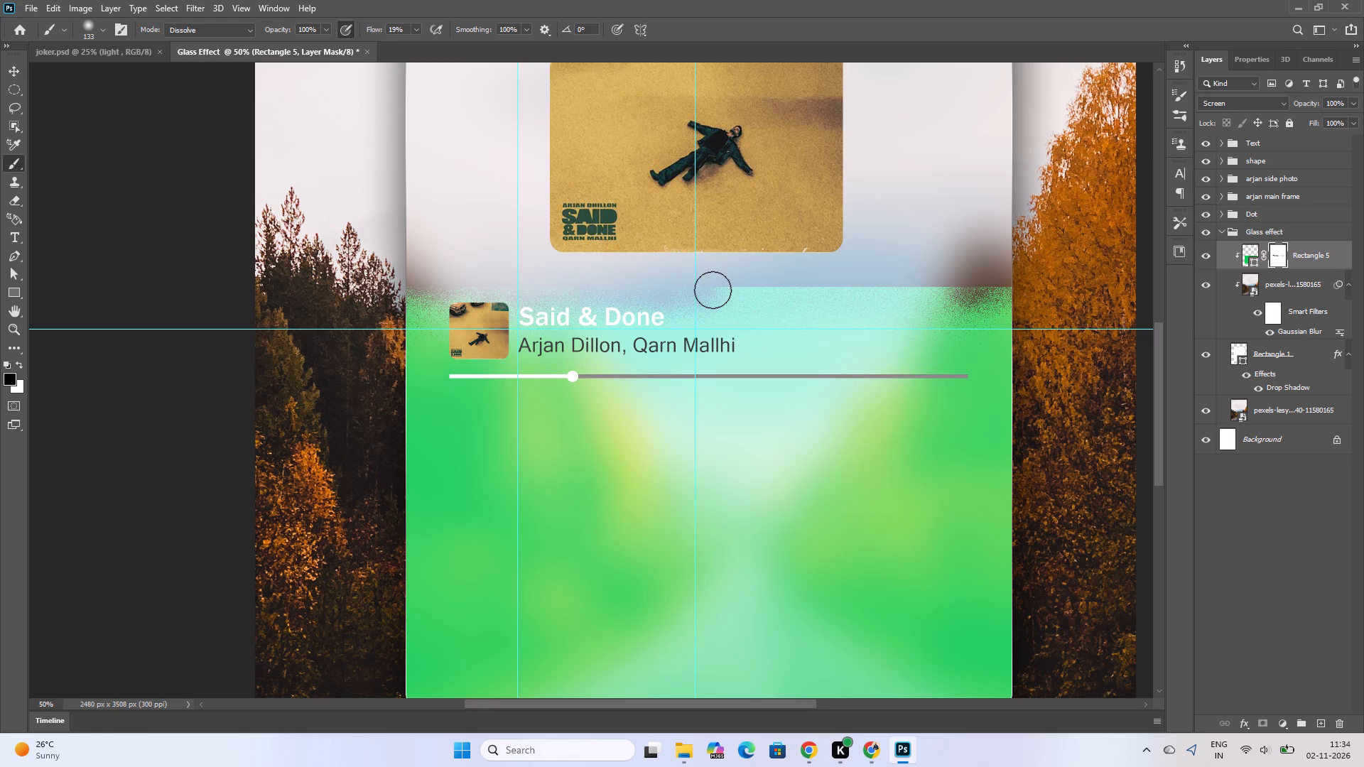
Extend the black mask dabs along the top edge from the central guide to below the middle of the large cover's right half.
click(722, 288)
double_click(728, 288)
drag(719, 288, 727, 288)
double_click(727, 288)
triple_click(737, 288)
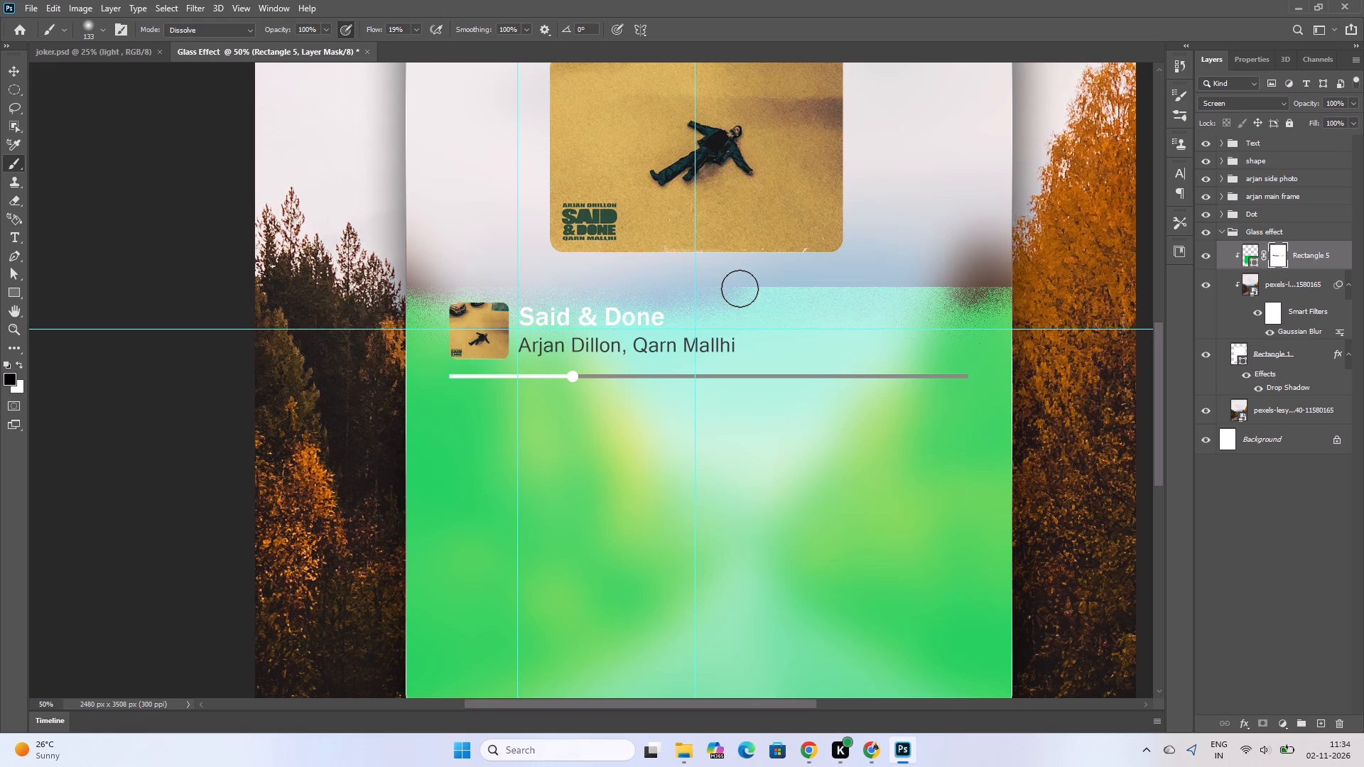
double_click(741, 290)
click(716, 288)
drag(721, 288, 737, 287)
click(753, 287)
triple_click(758, 287)
click(760, 288)
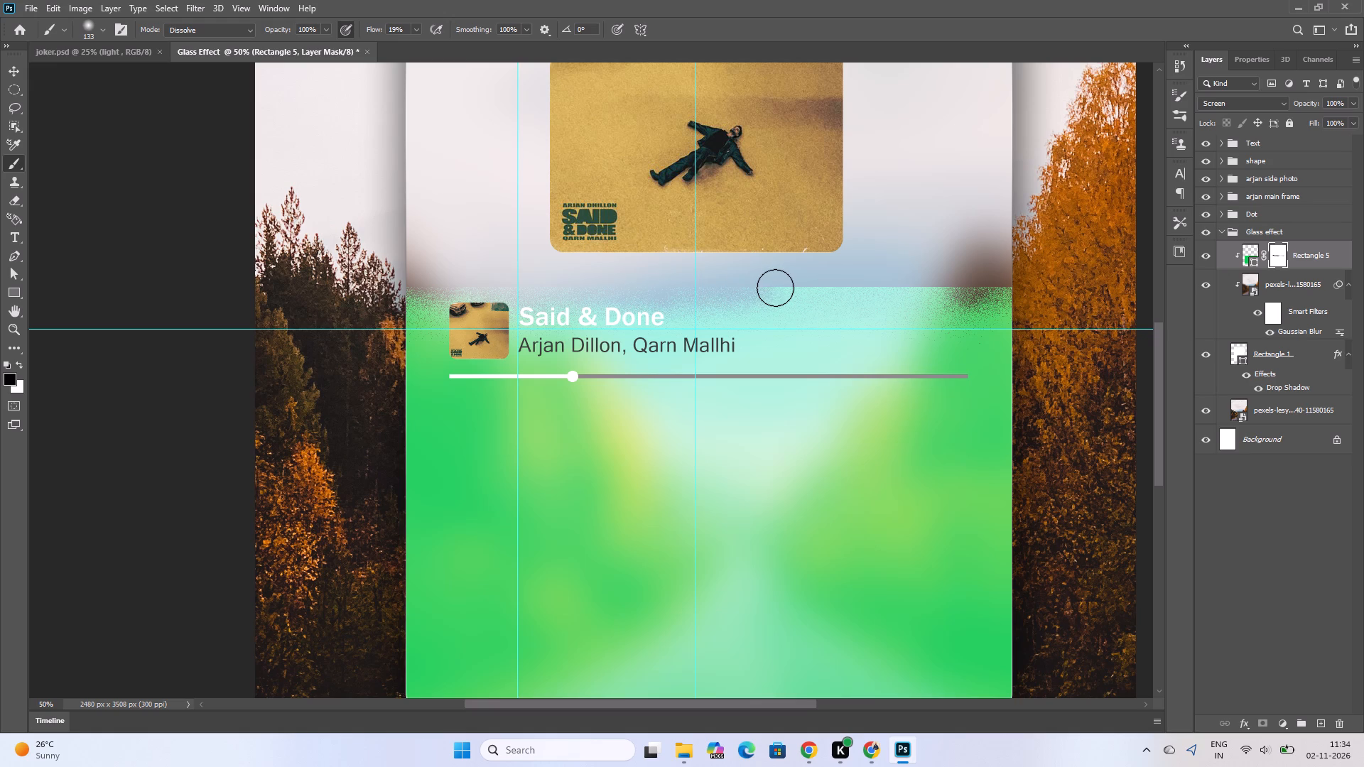
Continue the black mask dabs along the top edge below the right half of the large album cover.
triple_click(776, 288)
click(779, 292)
click(764, 291)
drag(769, 290, 776, 289)
triple_click(780, 289)
click(760, 288)
drag(760, 285, 768, 285)
drag(792, 285, 799, 285)
triple_click(799, 285)
Fade the green top edge below the large album cover's lower-right corner with black mask dabs.
double_click(806, 290)
click(820, 290)
double_click(825, 290)
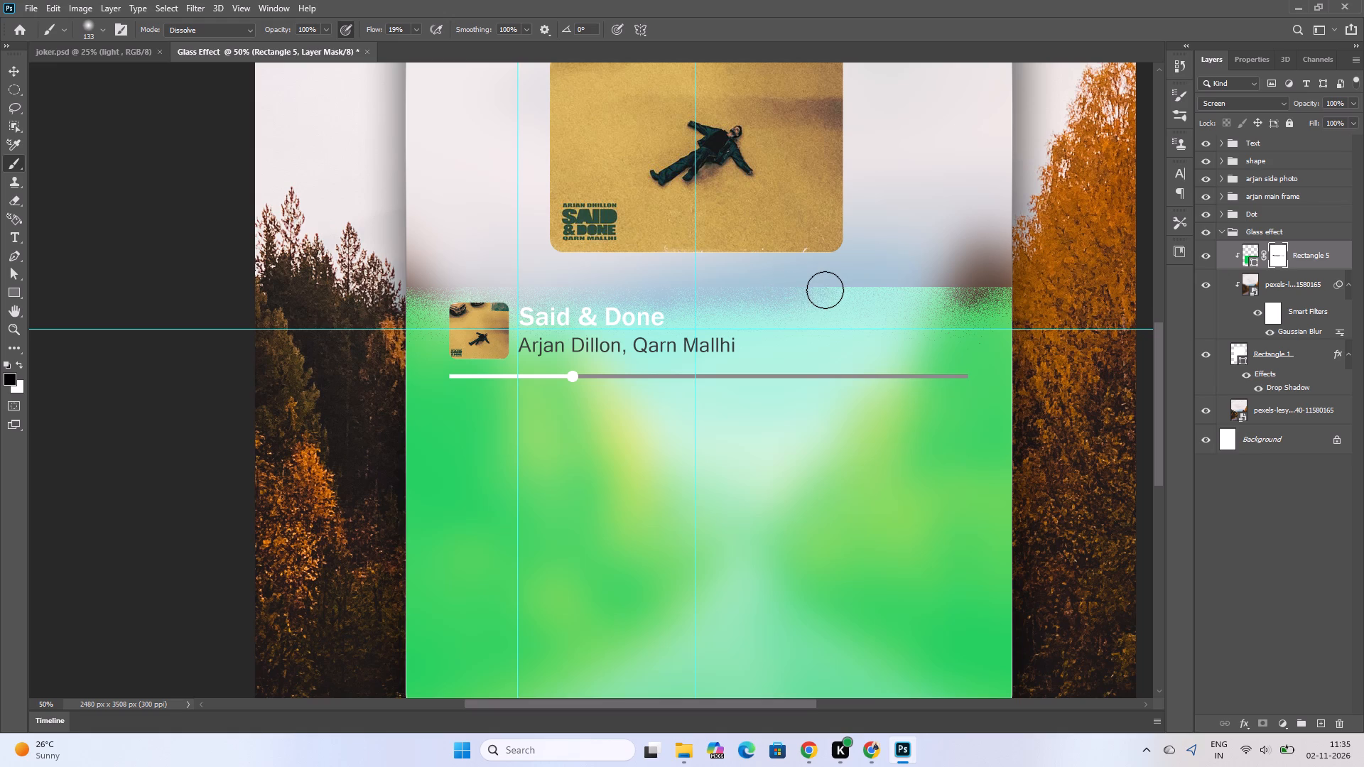
triple_click(820, 290)
click(813, 290)
click(808, 288)
click(798, 288)
click(789, 288)
drag(815, 288, 831, 288)
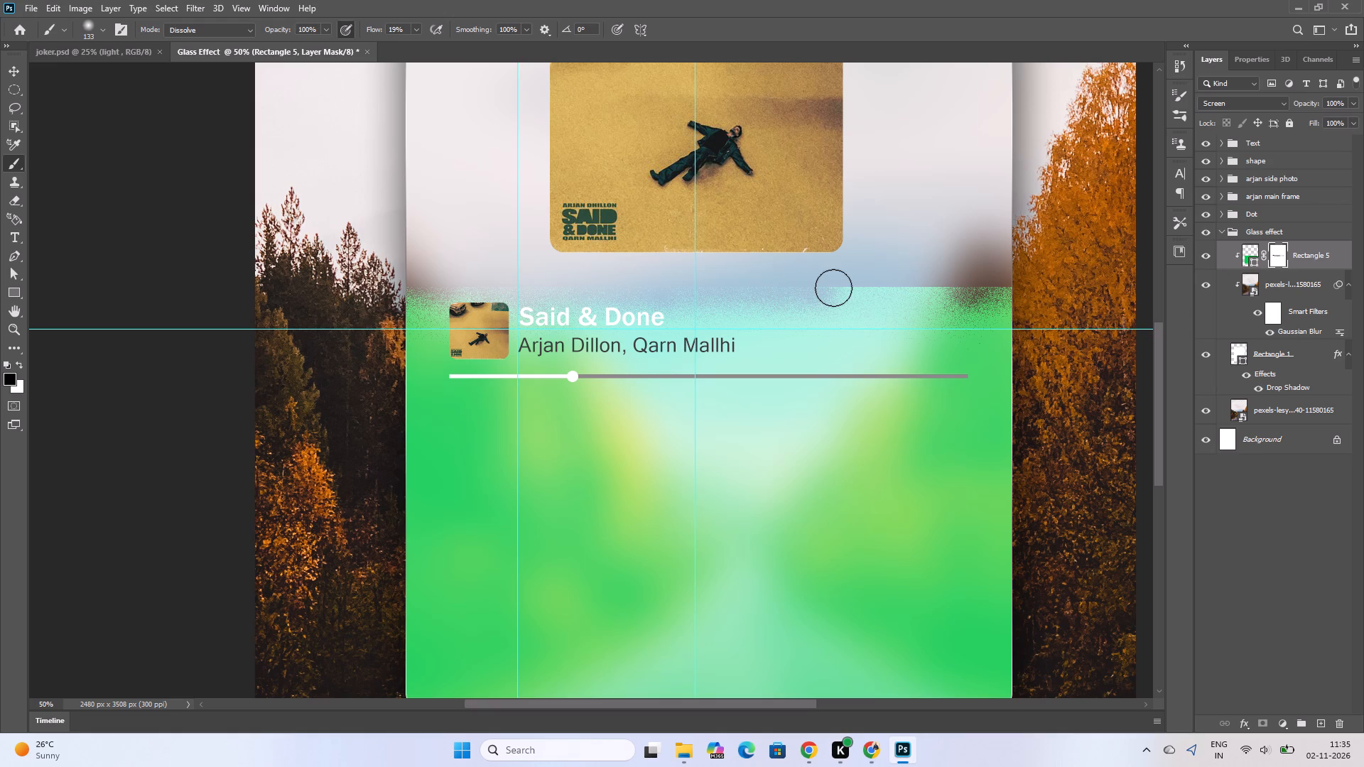
click(833, 288)
double_click(840, 288)
drag(838, 290, 828, 293)
click(828, 293)
click(835, 295)
Extend the black mask dabs and short strokes along the top edge to just past the large cover's right side.
drag(816, 296, 829, 296)
click(845, 295)
drag(835, 290, 844, 290)
triple_click(852, 290)
click(870, 290)
drag(870, 290, 837, 290)
drag(835, 290, 866, 290)
drag(878, 289, 868, 289)
click(868, 289)
click(887, 286)
Brush long black mask strokes along the green top edge from the central guide to the card's right edge.
drag(838, 285, 831, 285)
drag(687, 286, 854, 289)
drag(678, 289, 890, 288)
drag(730, 285, 903, 287)
drag(794, 288, 967, 290)
drag(821, 290, 951, 288)
drag(806, 288, 946, 285)
drag(842, 288, 911, 285)
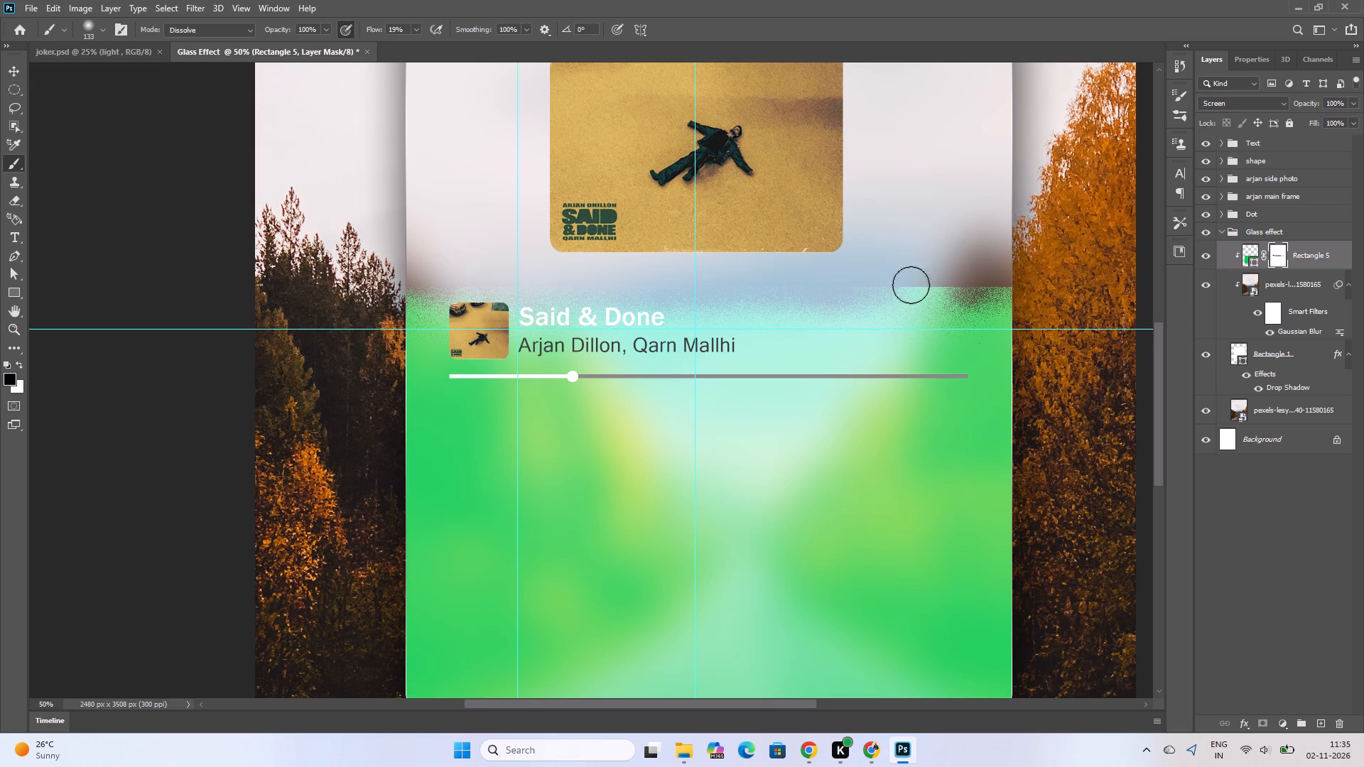
drag(911, 285, 862, 295)
drag(862, 295, 1024, 286)
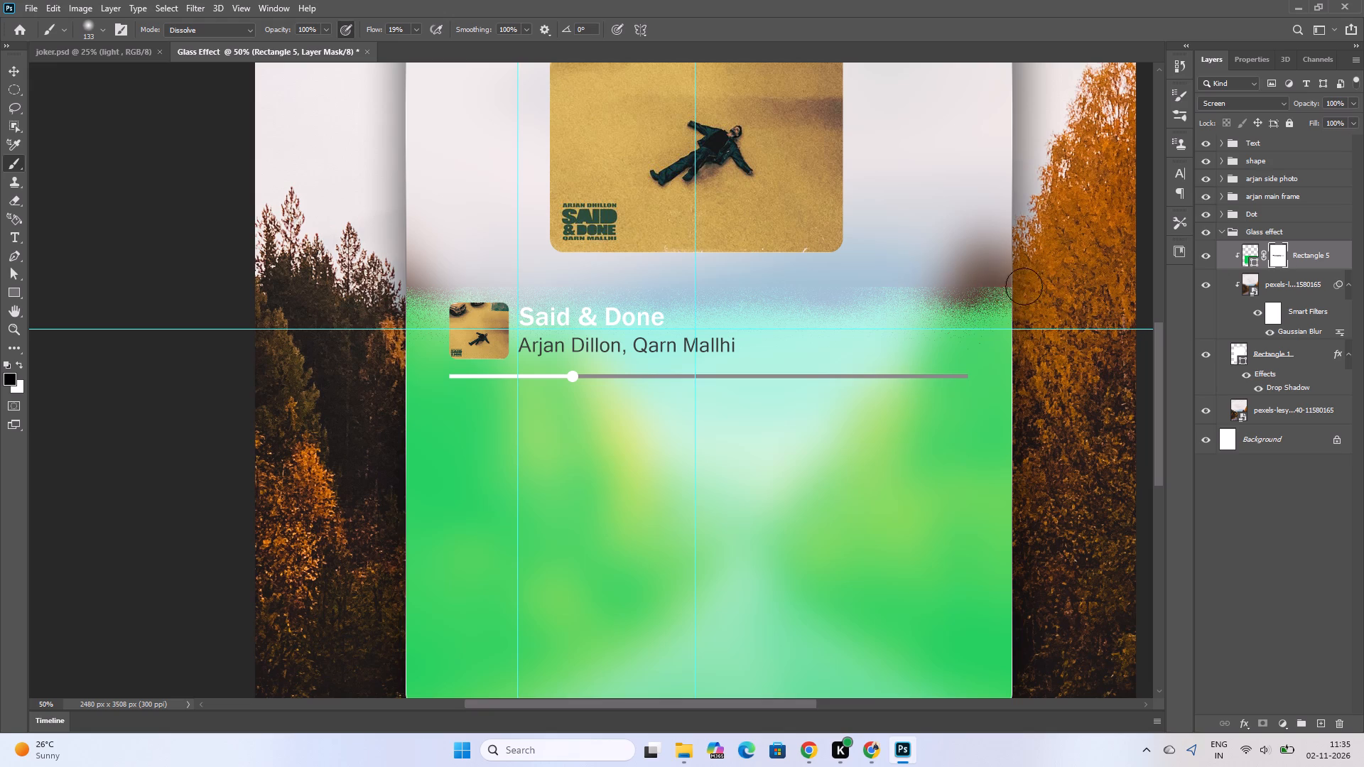
drag(1024, 286, 967, 268)
drag(967, 268, 858, 297)
Sweep black mask strokes across the whole green top edge, from the card's left edge to its right edge.
drag(364, 297, 452, 290)
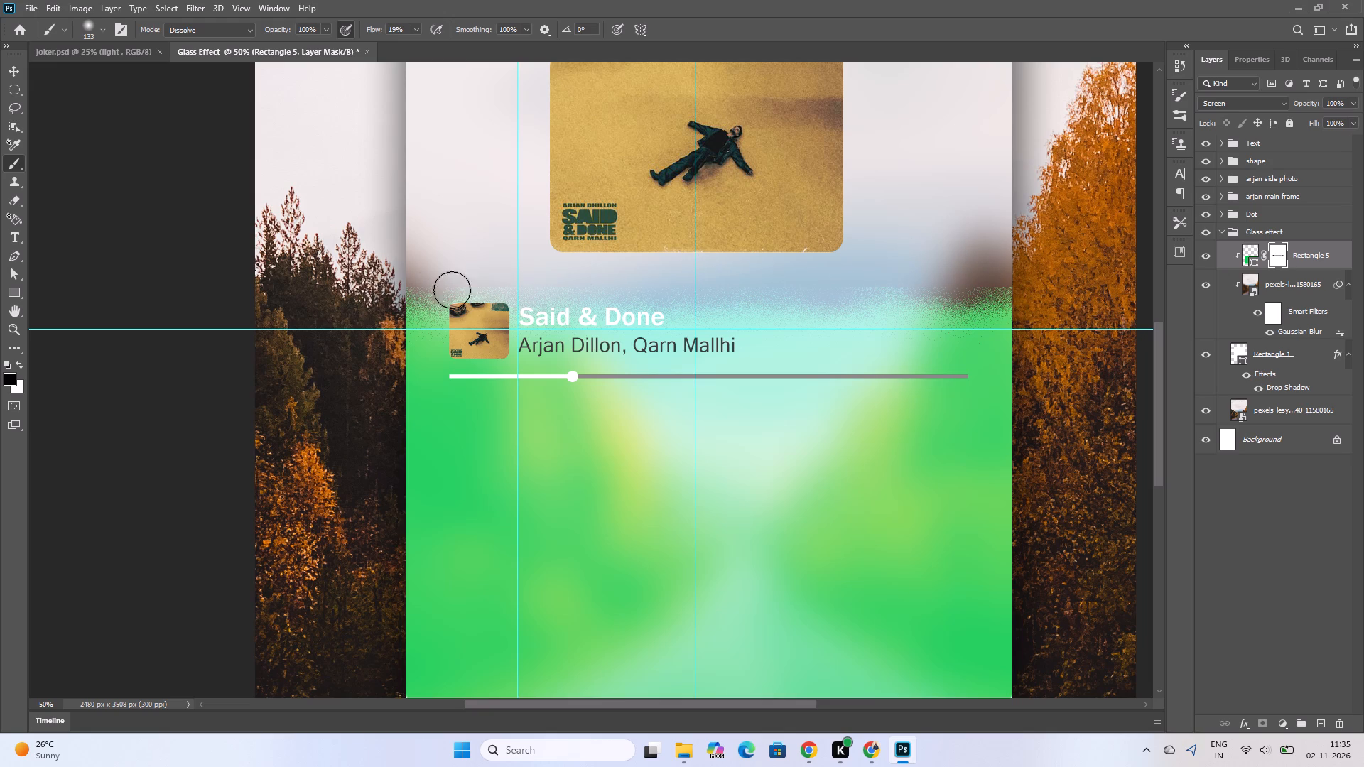
drag(452, 290, 668, 275)
drag(668, 275, 926, 276)
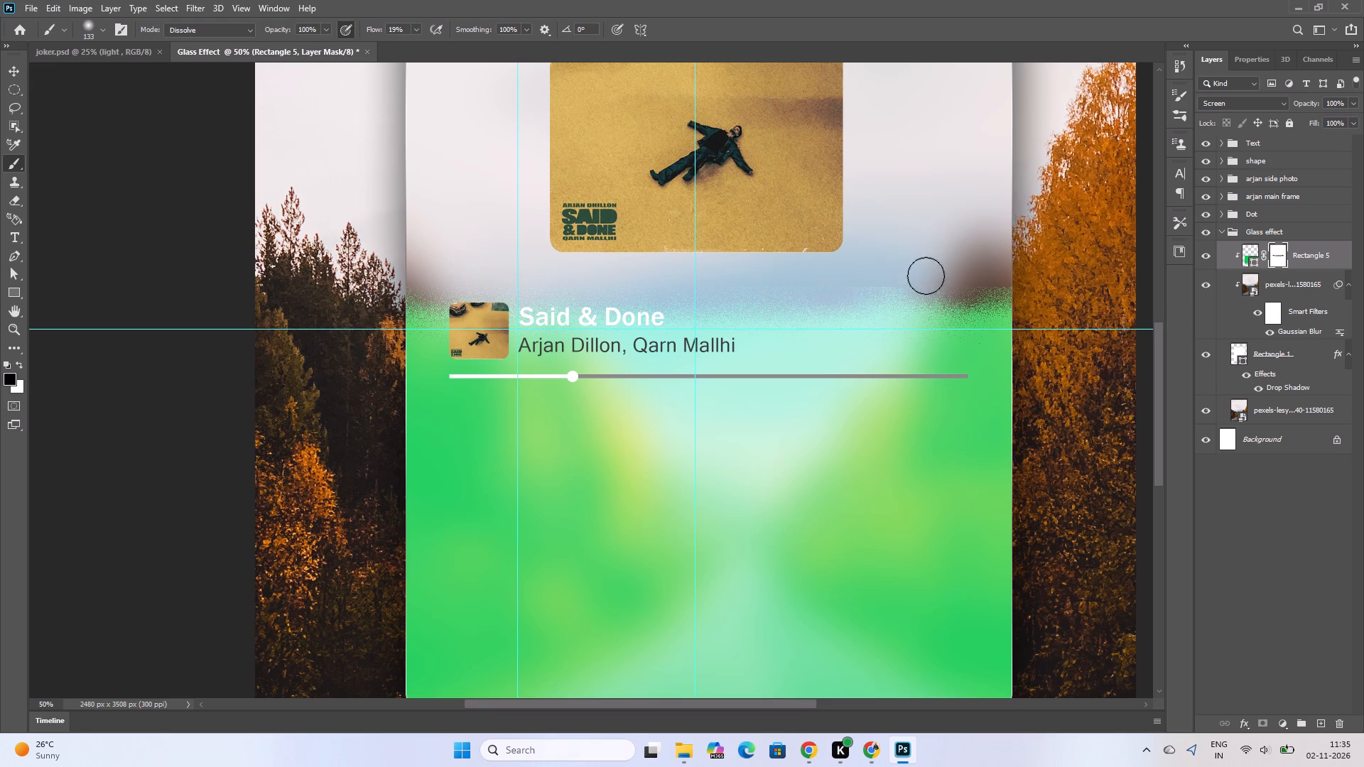
drag(926, 276, 864, 290)
drag(864, 290, 911, 281)
drag(911, 281, 1099, 251)
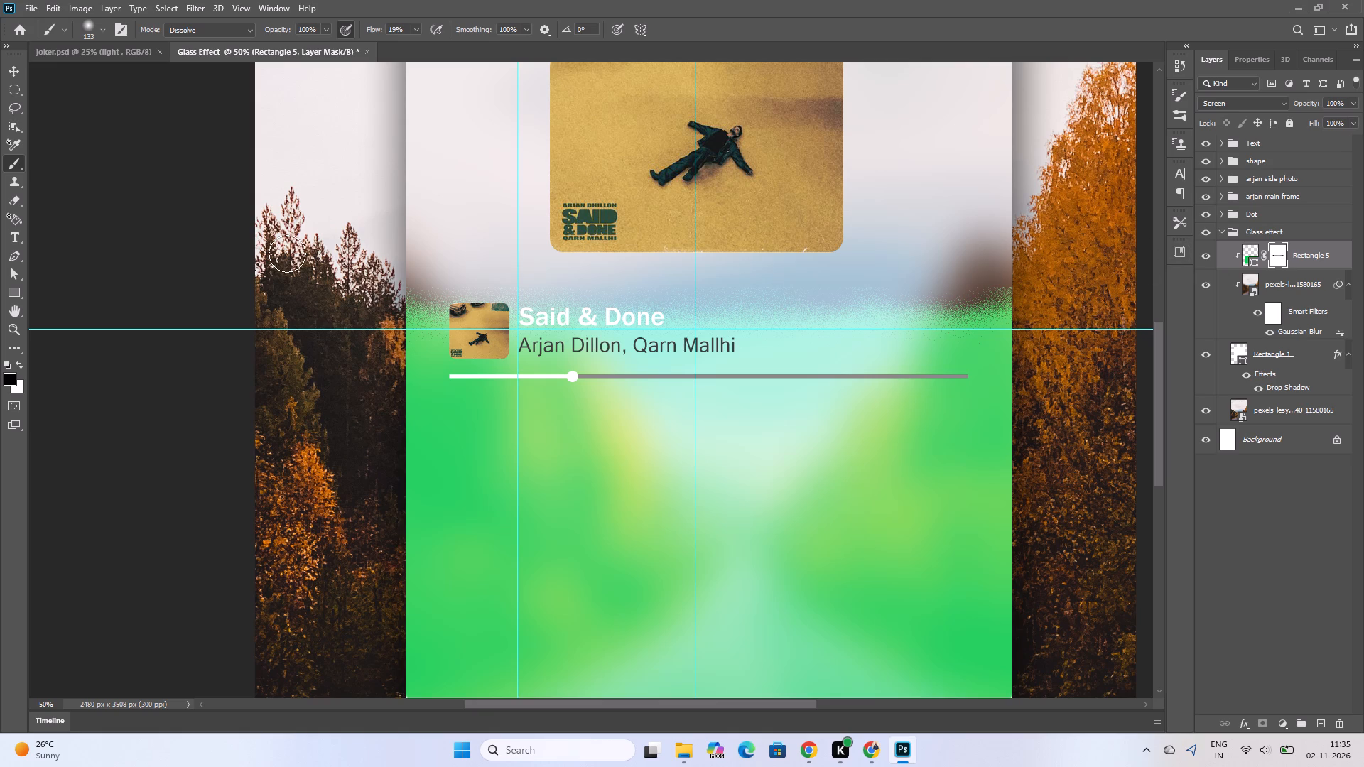
Set the foreground colour to white and brush the green tint back in on the mask beneath the right part of the faded edge.
click(11, 380)
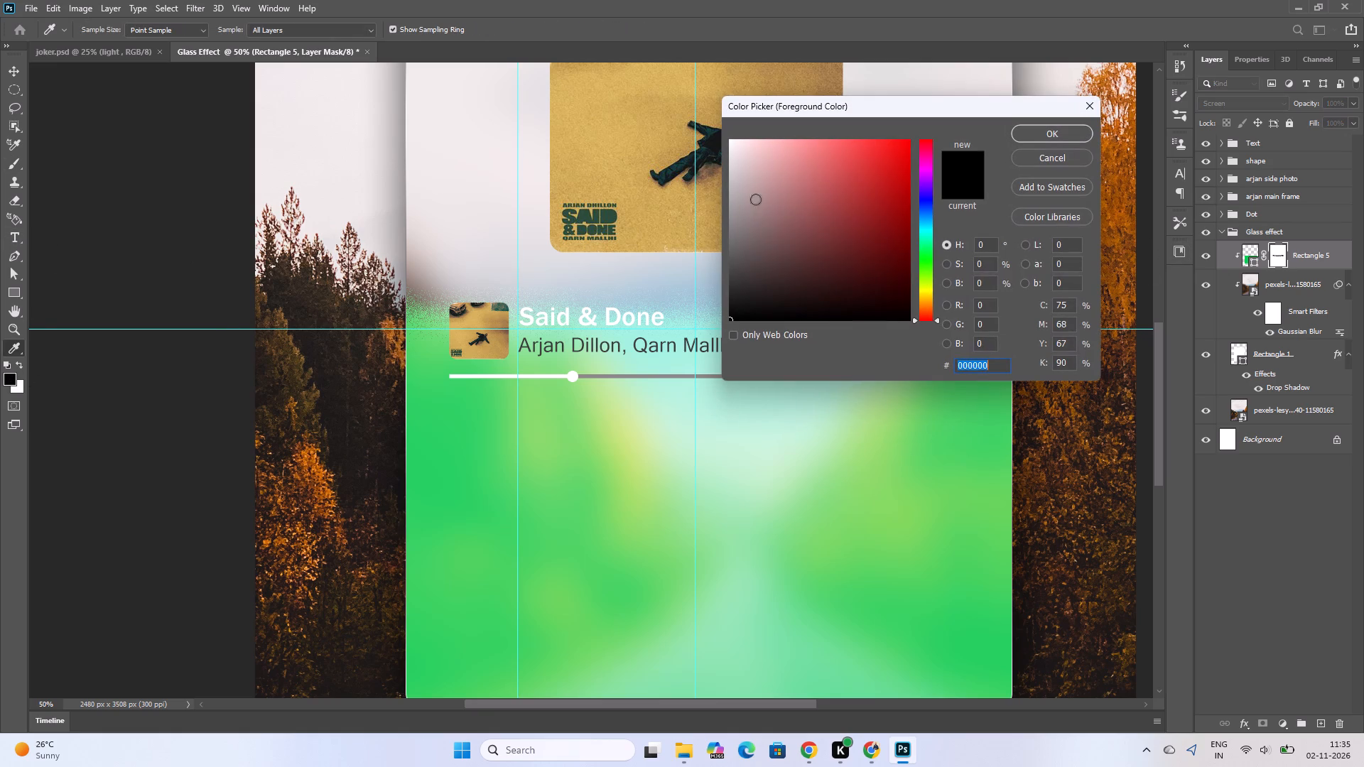
drag(759, 183, 712, 115)
click(1066, 138)
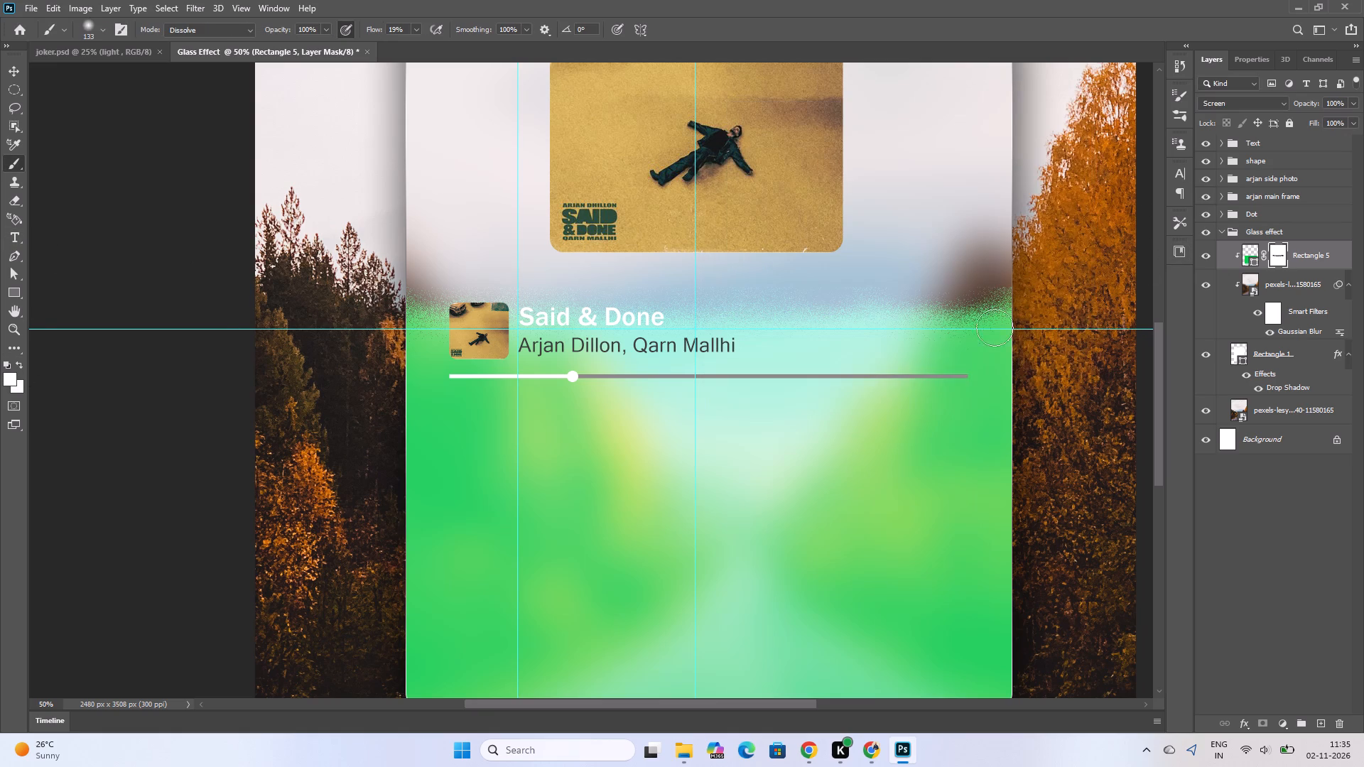
drag(922, 322, 956, 315)
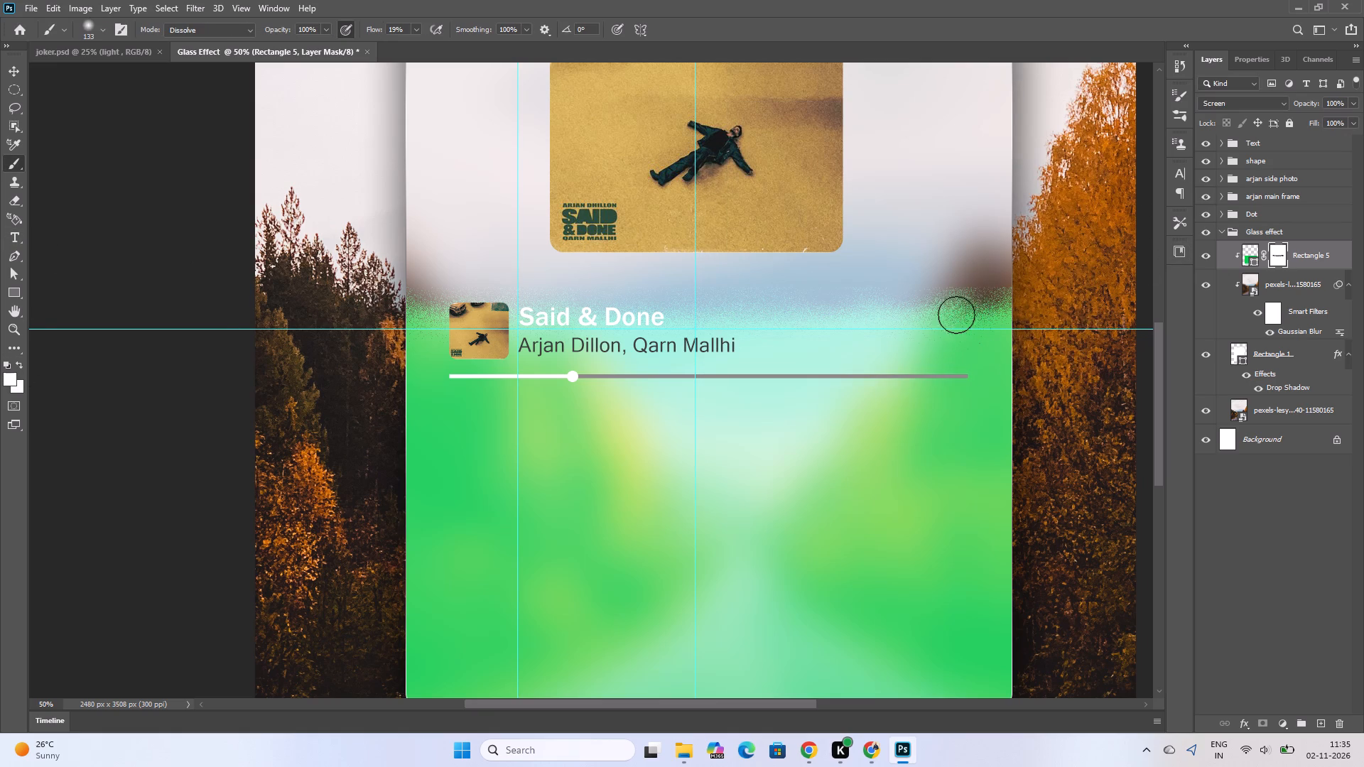
drag(956, 315, 899, 315)
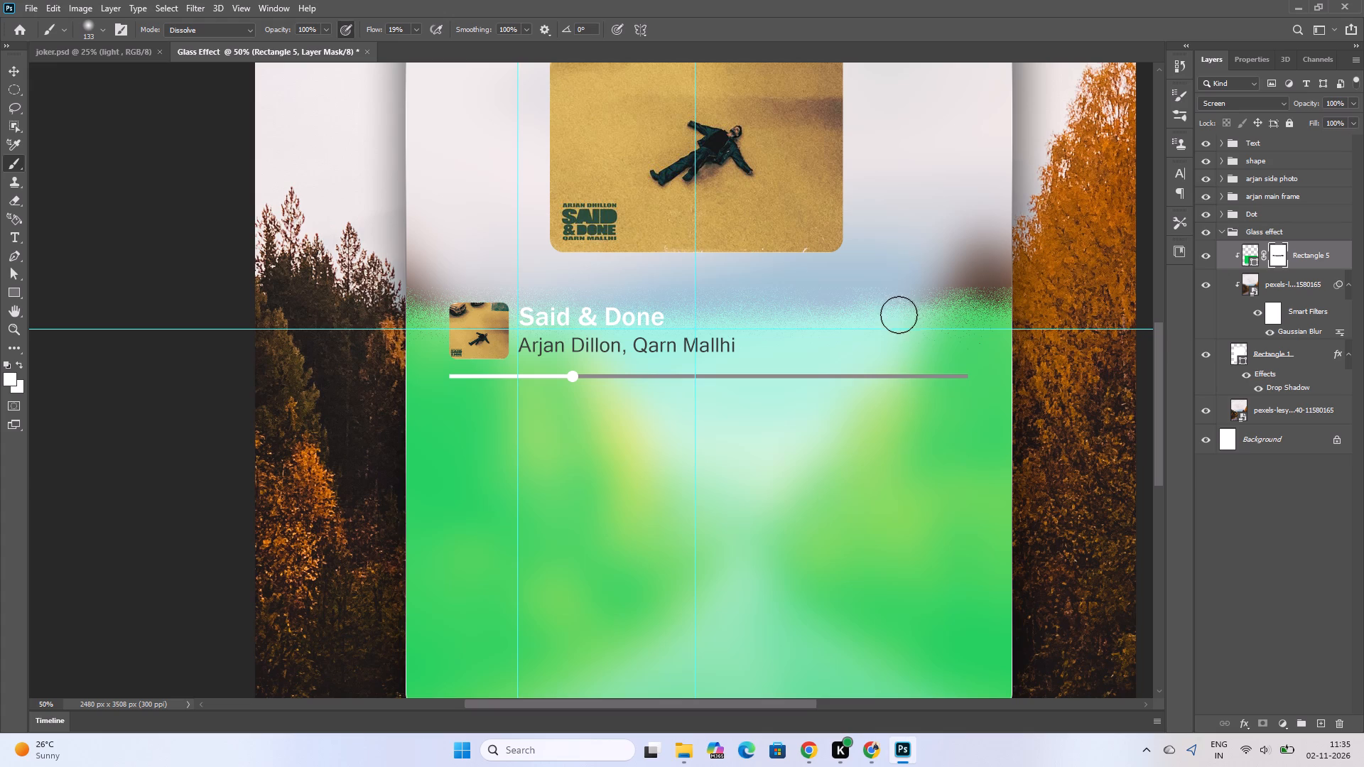
drag(899, 315, 836, 315)
Restore the green tint between the card's left edge and the small album thumbnail with white mask strokes and dabs.
alt+scroll(780, 317, up, 2)
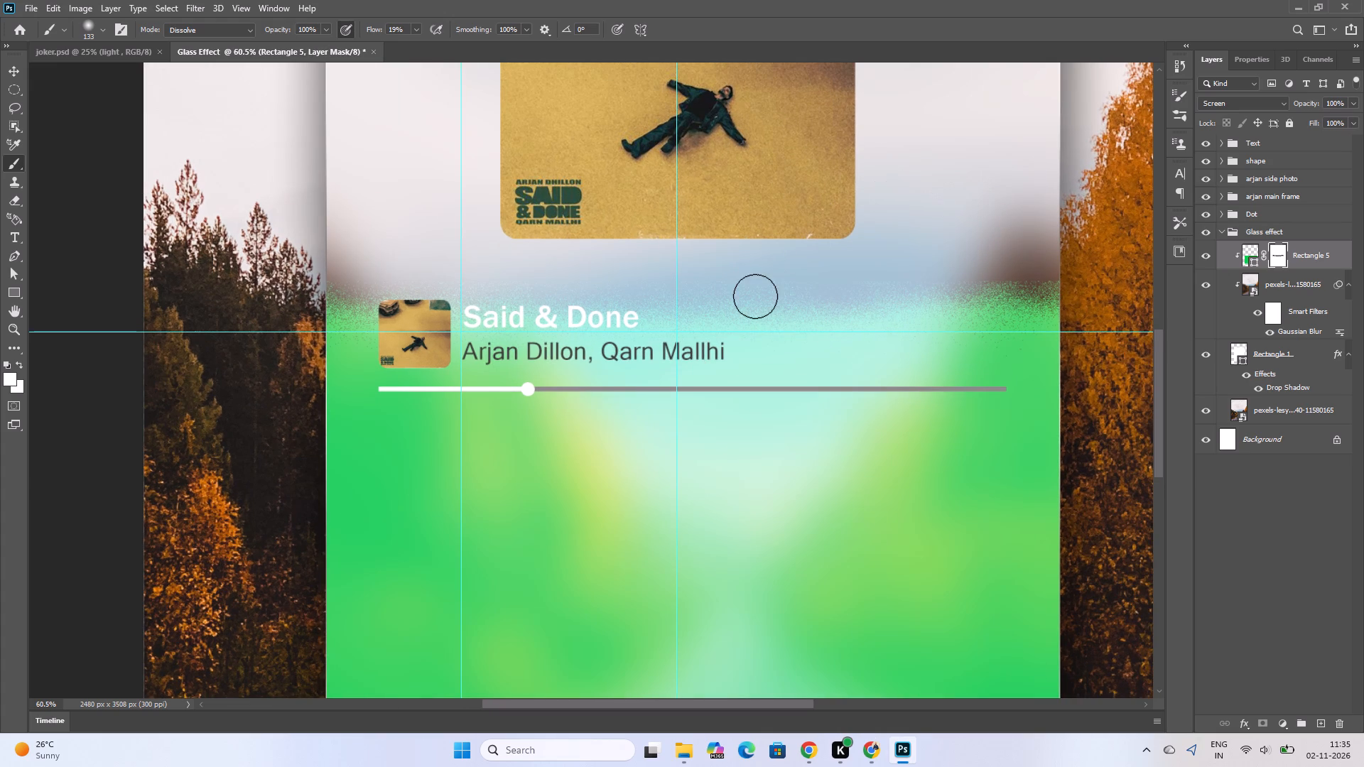
drag(336, 319, 354, 316)
drag(354, 316, 349, 319)
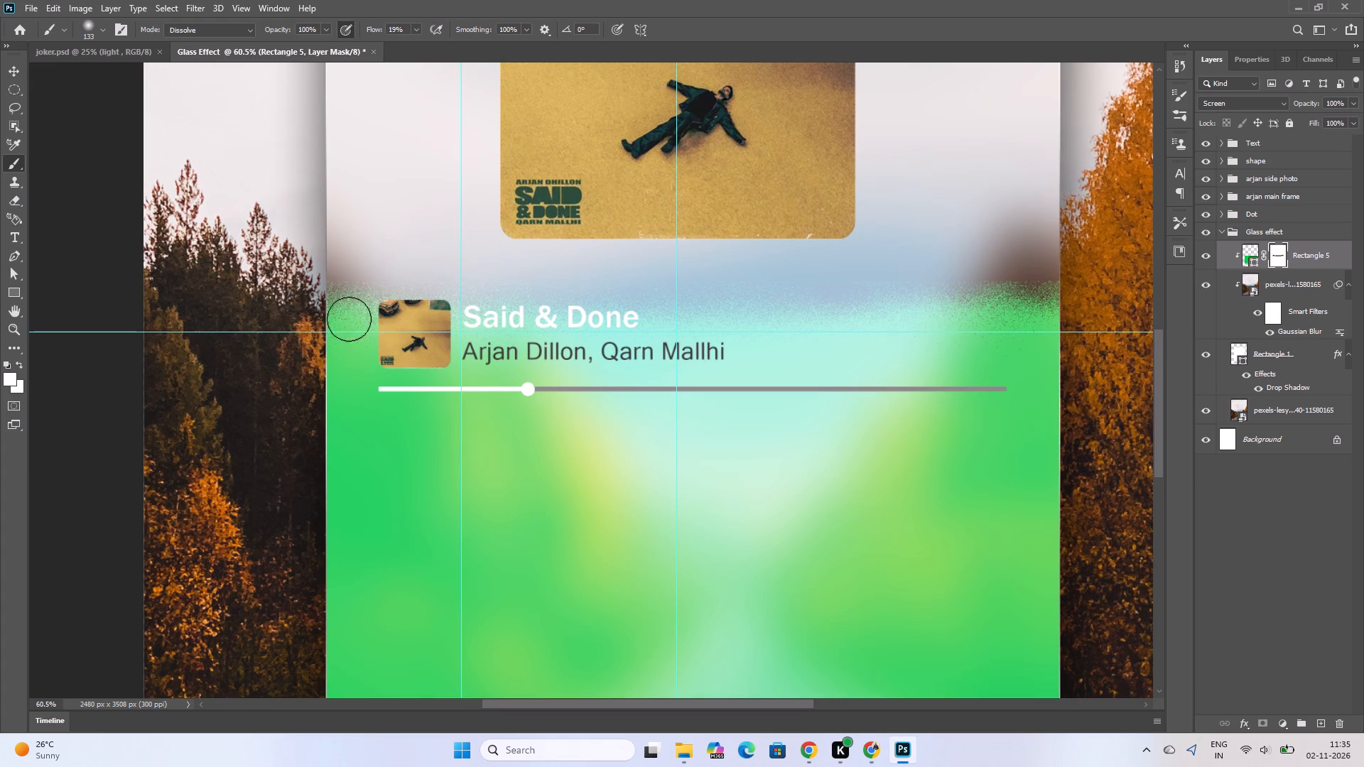
drag(349, 319, 330, 334)
click(330, 333)
triple_click(337, 327)
triple_click(340, 327)
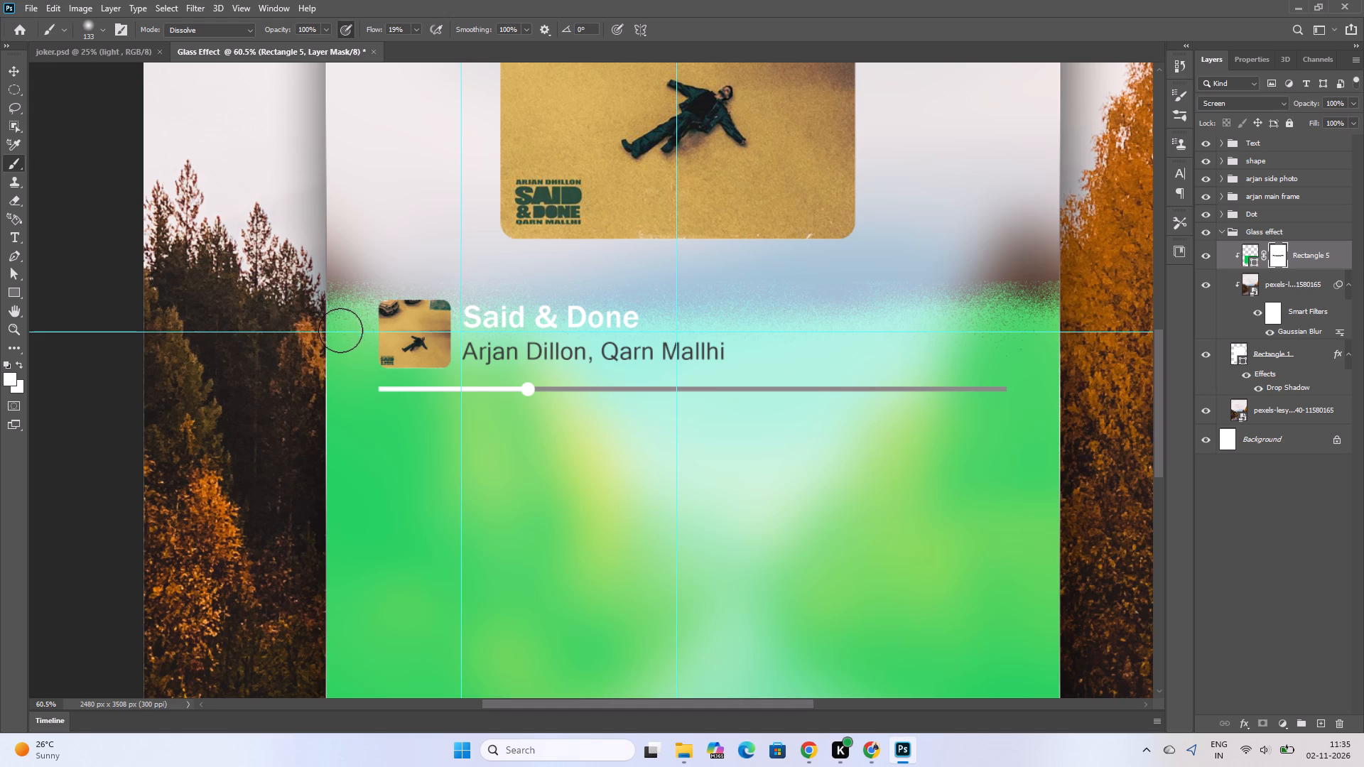
click(341, 332)
double_click(351, 334)
click(355, 335)
triple_click(365, 335)
triple_click(365, 333)
triple_click(365, 330)
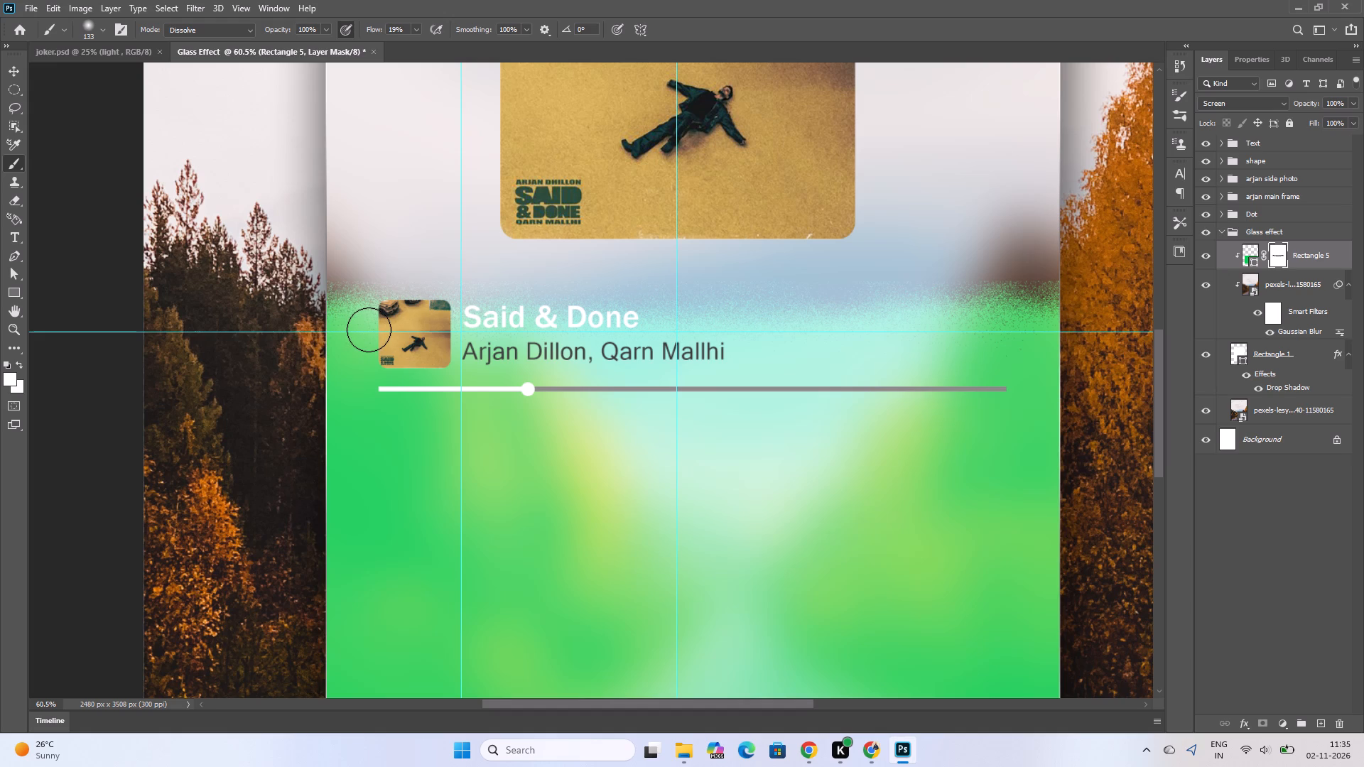
Dab more white on the mask from the small thumbnail's left side back to the card's left edge.
triple_click(371, 330)
triple_click(372, 329)
triple_click(373, 326)
triple_click(374, 326)
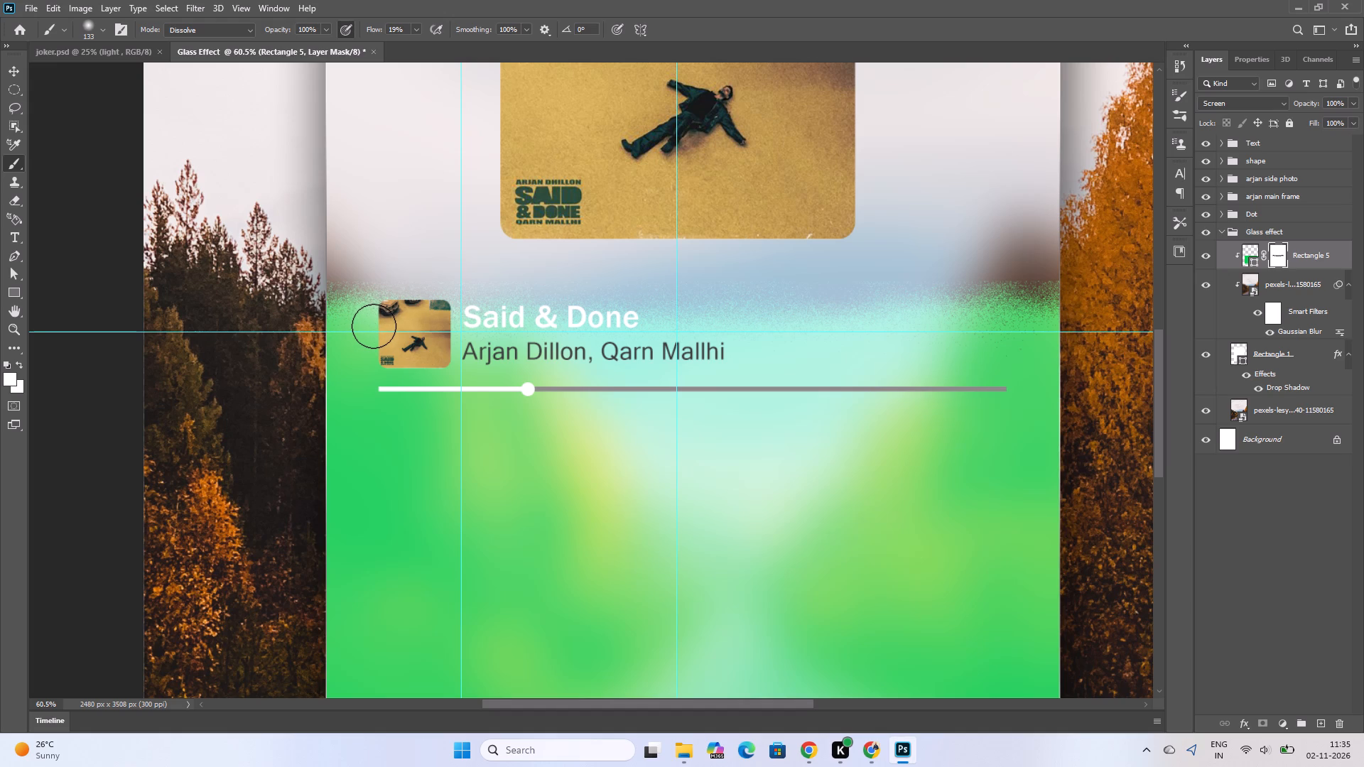
triple_click(371, 325)
click(371, 325)
click(364, 325)
double_click(357, 325)
click(350, 325)
click(327, 322)
Restore the green tint behind the small thumbnail and the first part of the Said & Done title with white mask strokes.
drag(409, 320, 477, 322)
drag(427, 320, 491, 320)
drag(453, 318, 527, 315)
drag(486, 319, 556, 320)
drag(477, 320, 490, 317)
drag(492, 314, 521, 313)
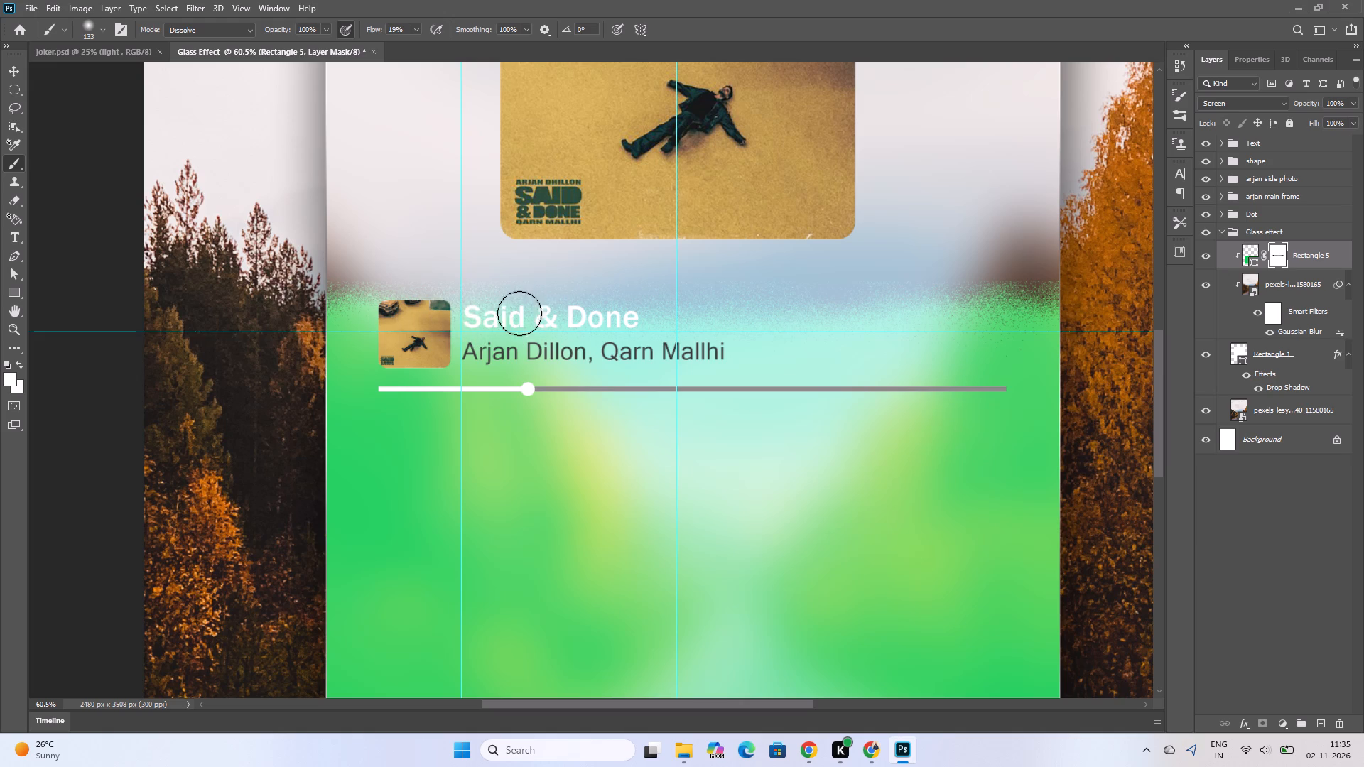
drag(436, 327, 506, 320)
drag(474, 318, 516, 308)
Restore the green tint under the faded edge between the Said & Done title and the card's right side with white mask strokes.
drag(794, 308, 741, 308)
drag(741, 308, 933, 316)
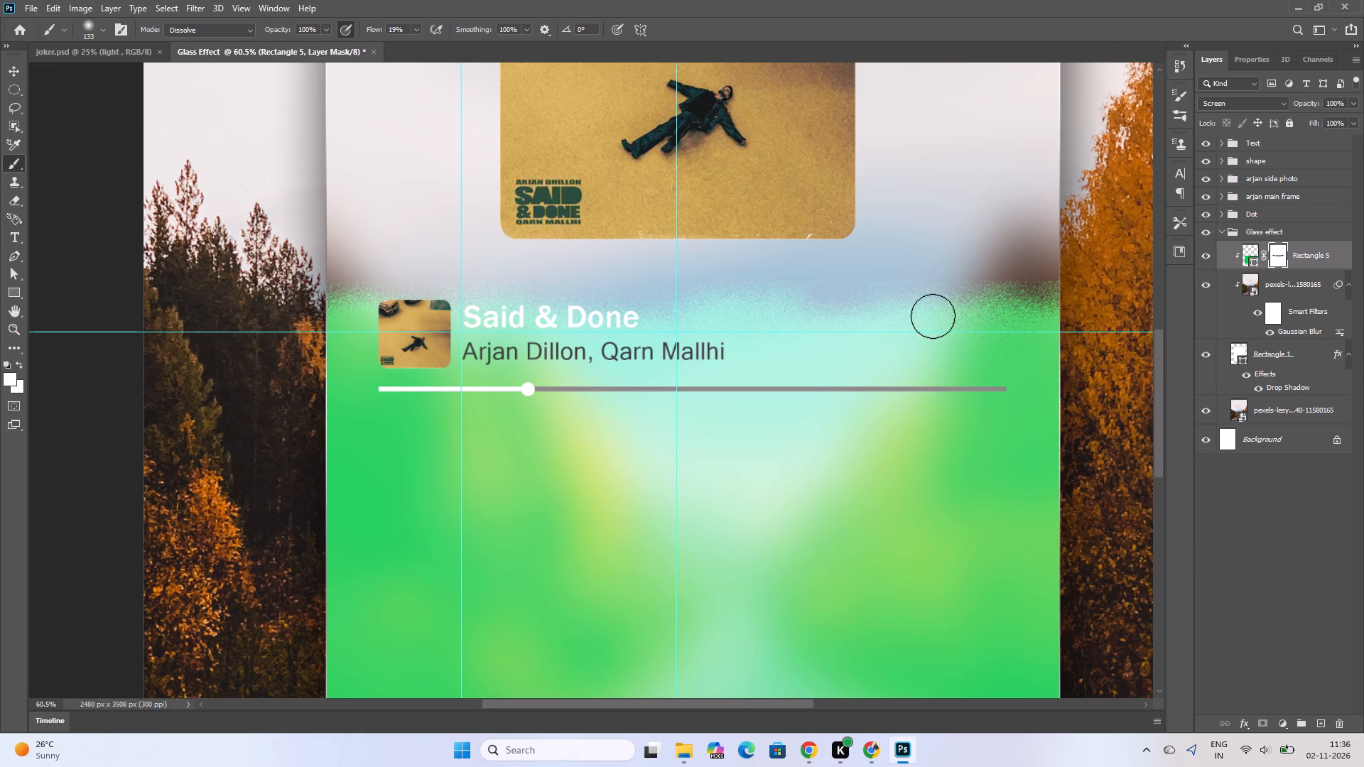
drag(933, 316, 844, 308)
drag(802, 310, 835, 310)
click(845, 310)
drag(828, 312, 823, 320)
drag(852, 325, 833, 325)
drag(791, 324, 806, 320)
drag(812, 319, 850, 319)
drag(853, 317, 999, 318)
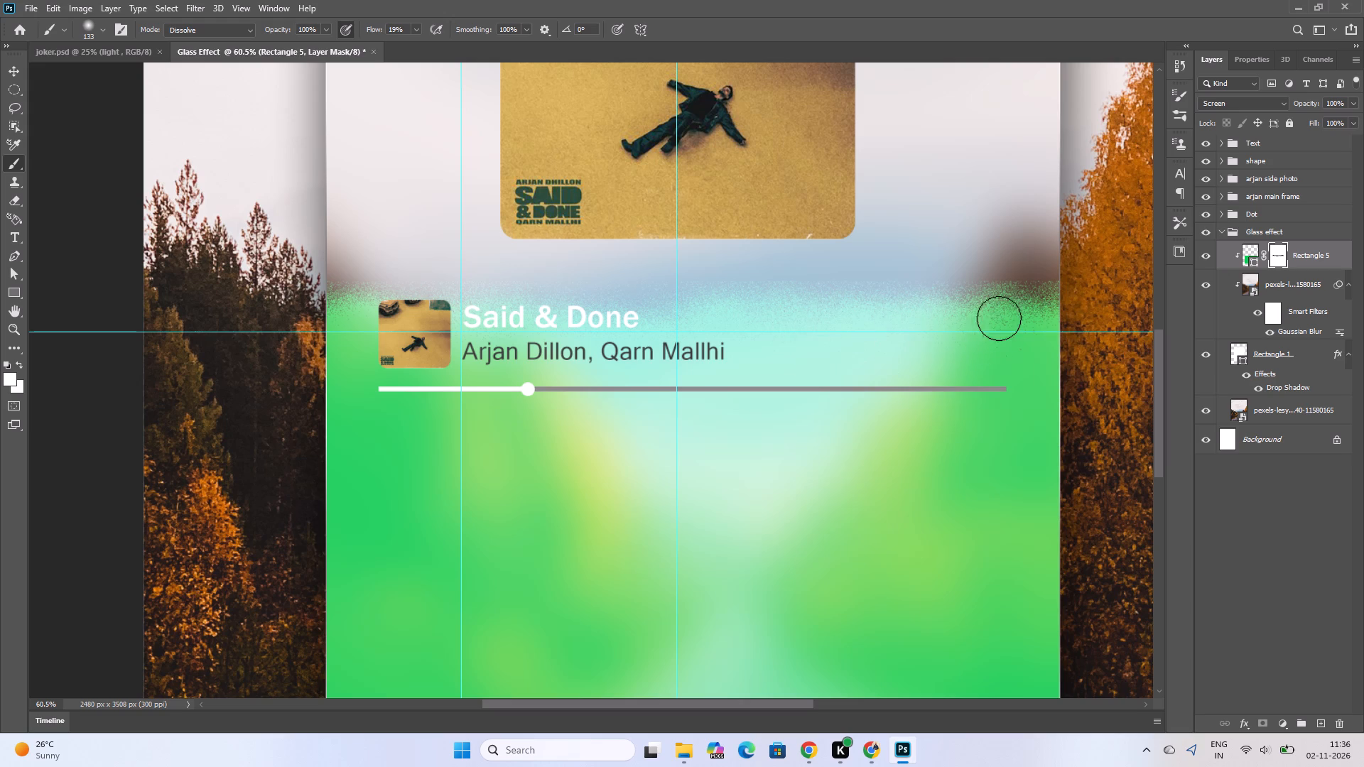
Dab white on the mask beside the card's right edge, above the end of the progress bar, to fill in the green tint.
drag(999, 318, 1015, 339)
triple_click(1015, 339)
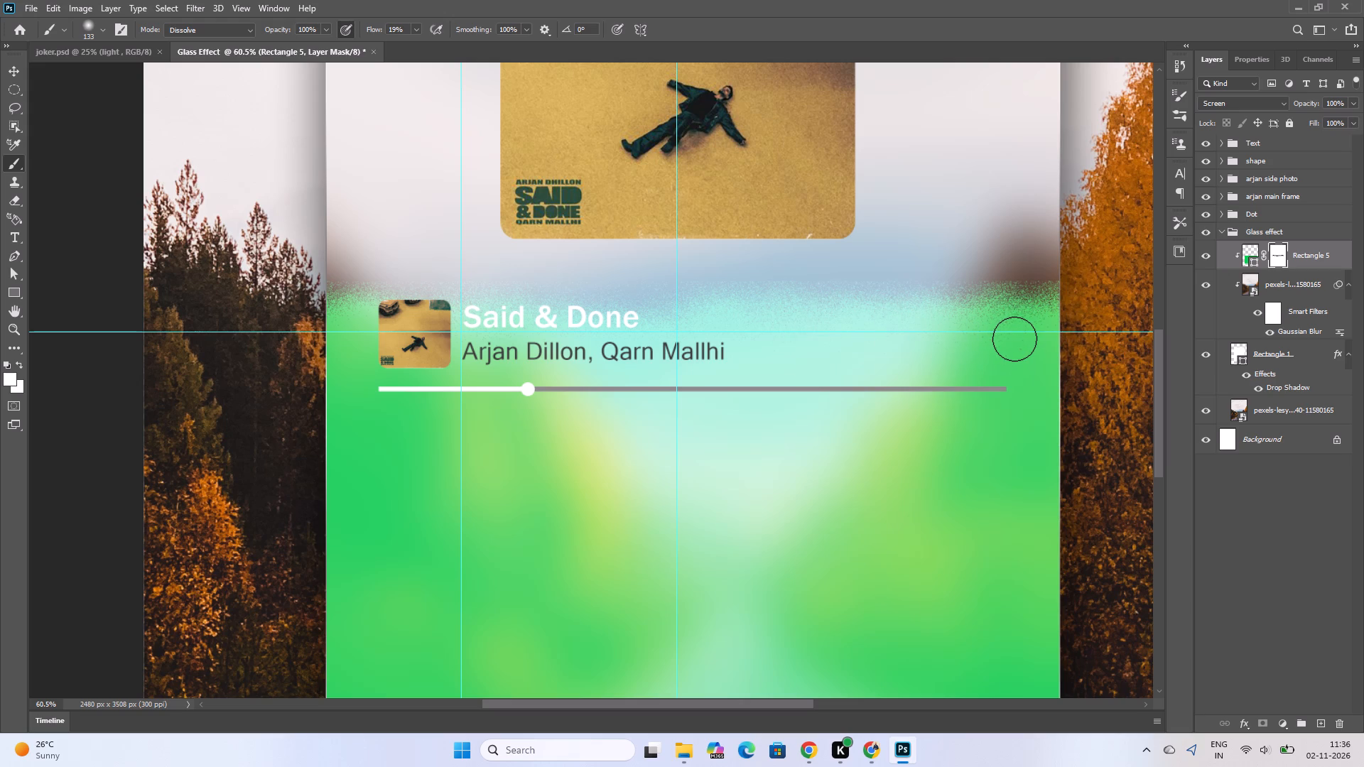
triple_click(1013, 330)
triple_click(1013, 329)
triple_click(1013, 329)
triple_click(1013, 330)
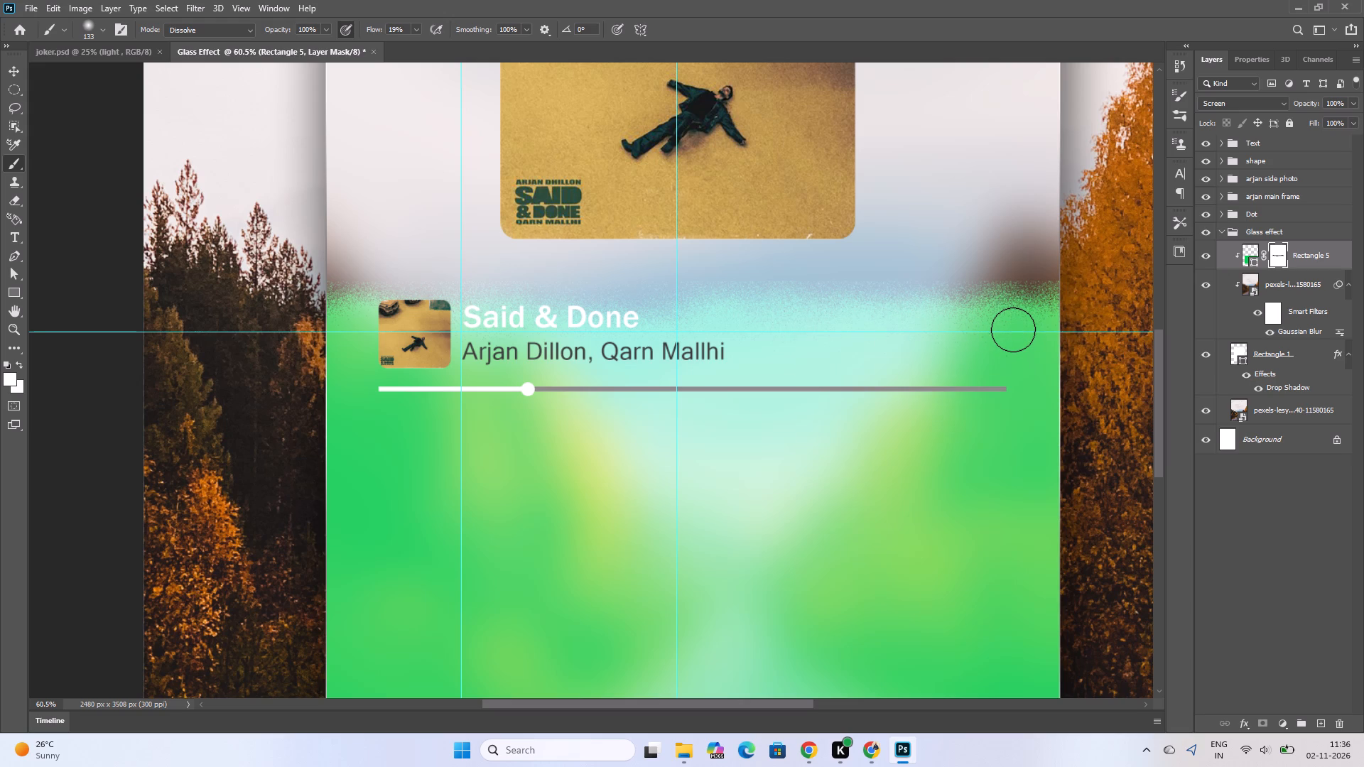
triple_click(1013, 330)
triple_click(1035, 332)
drag(1031, 332, 997, 333)
drag(997, 333, 991, 334)
drag(990, 334, 994, 344)
double_click(978, 341)
triple_click(971, 332)
triple_click(974, 335)
click(974, 335)
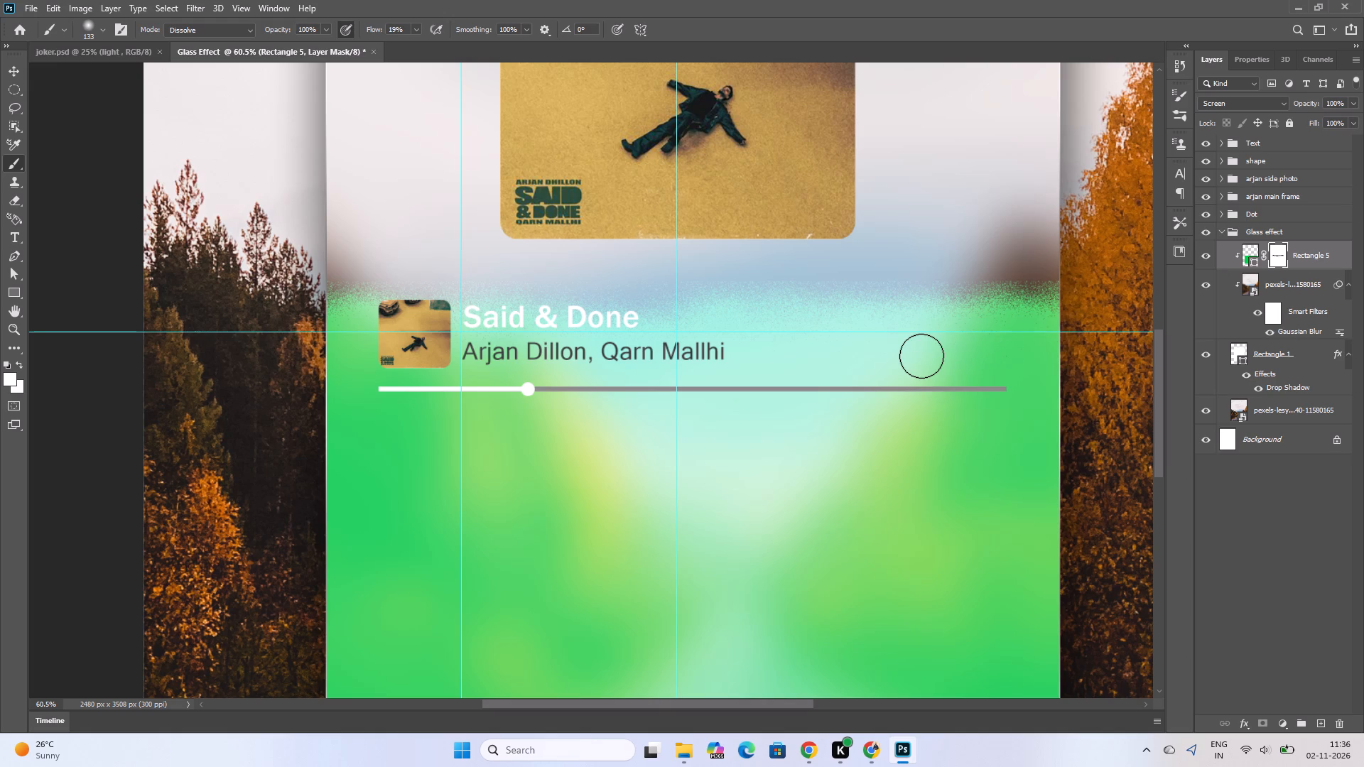
Brush white on the mask just past the end of the Said & Done title to restore the green tint there.
click(647, 332)
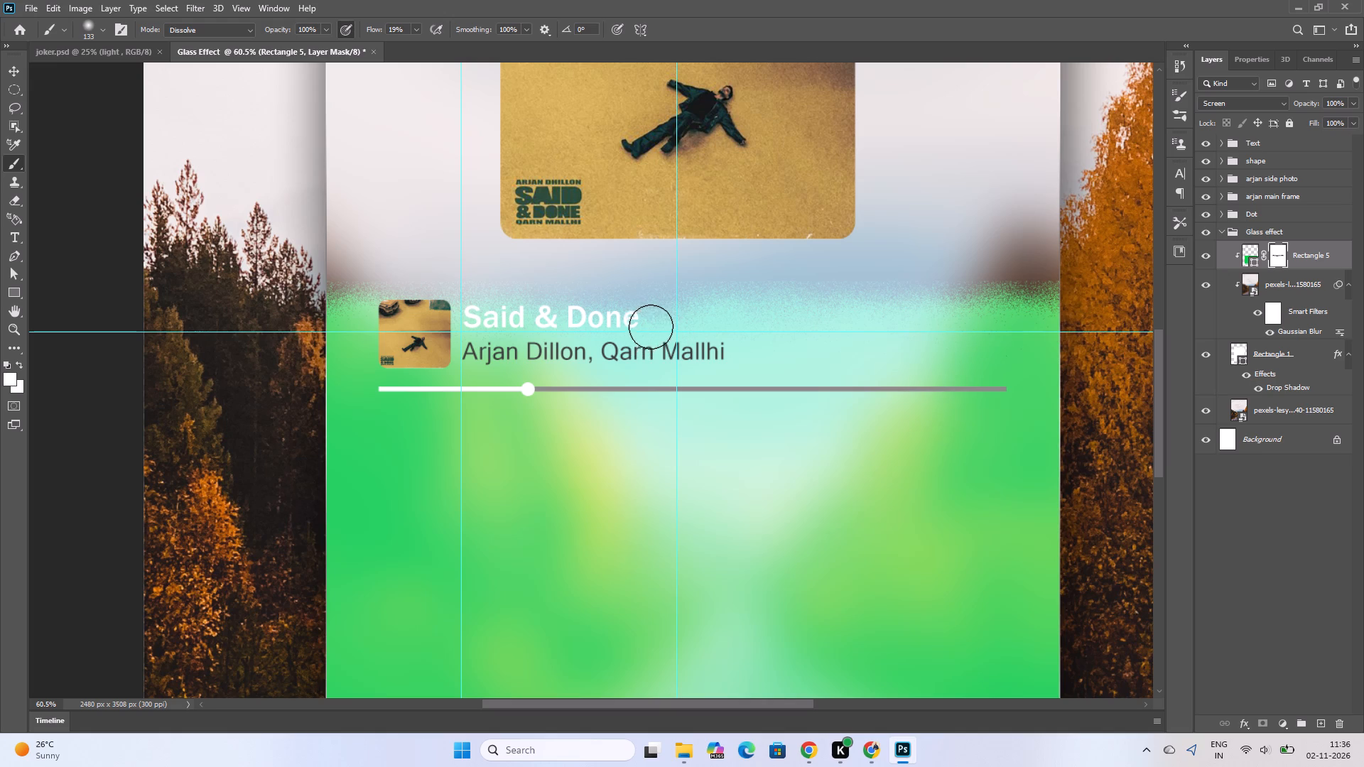
click(655, 320)
drag(655, 320, 670, 327)
drag(671, 325, 721, 326)
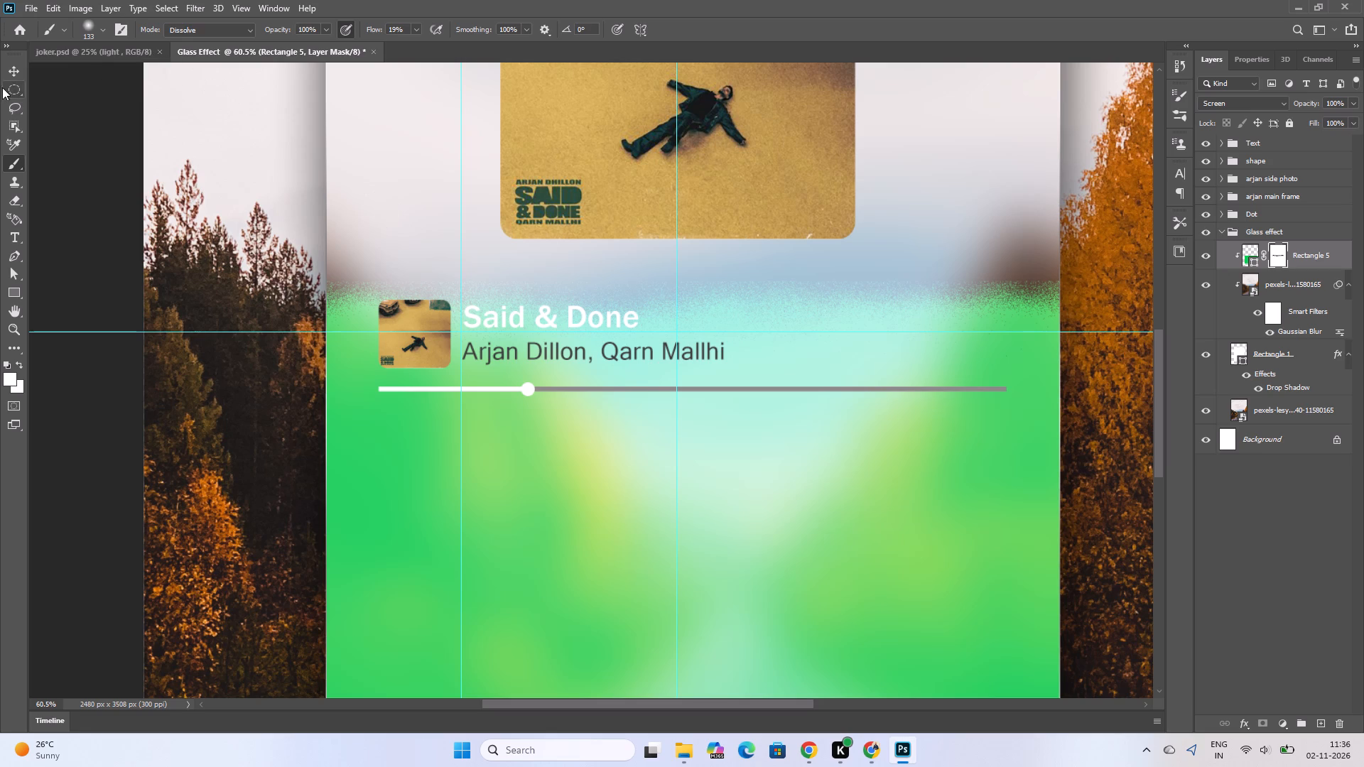
Move the masked green tint up until its faded top edge overlaps the lower part of the large album cover.
click(8, 77)
drag(923, 552, 897, 454)
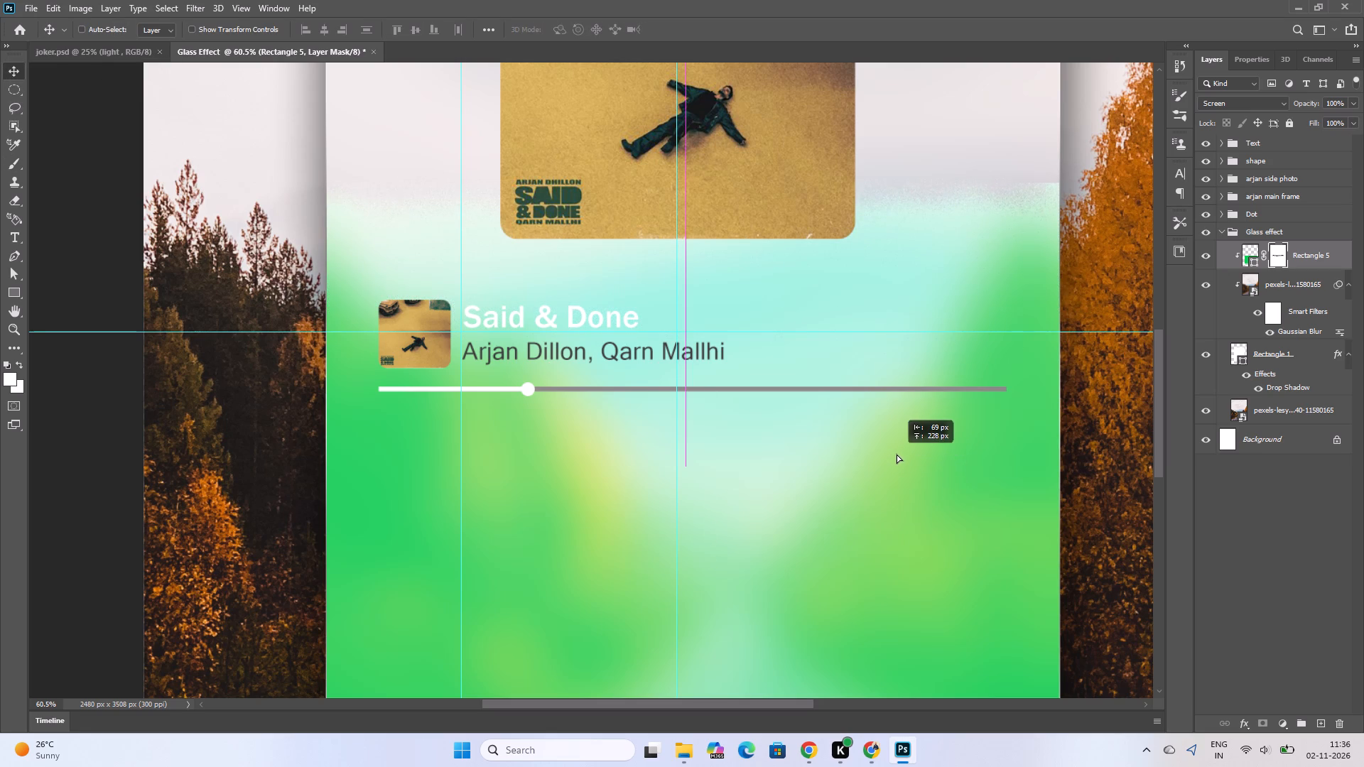
drag(897, 454, 894, 442)
Stretch the green tint downward past the card's bottom edge with Free Transform, to about 113.7% height.
ctrl+scroll(887, 506, down, 2)
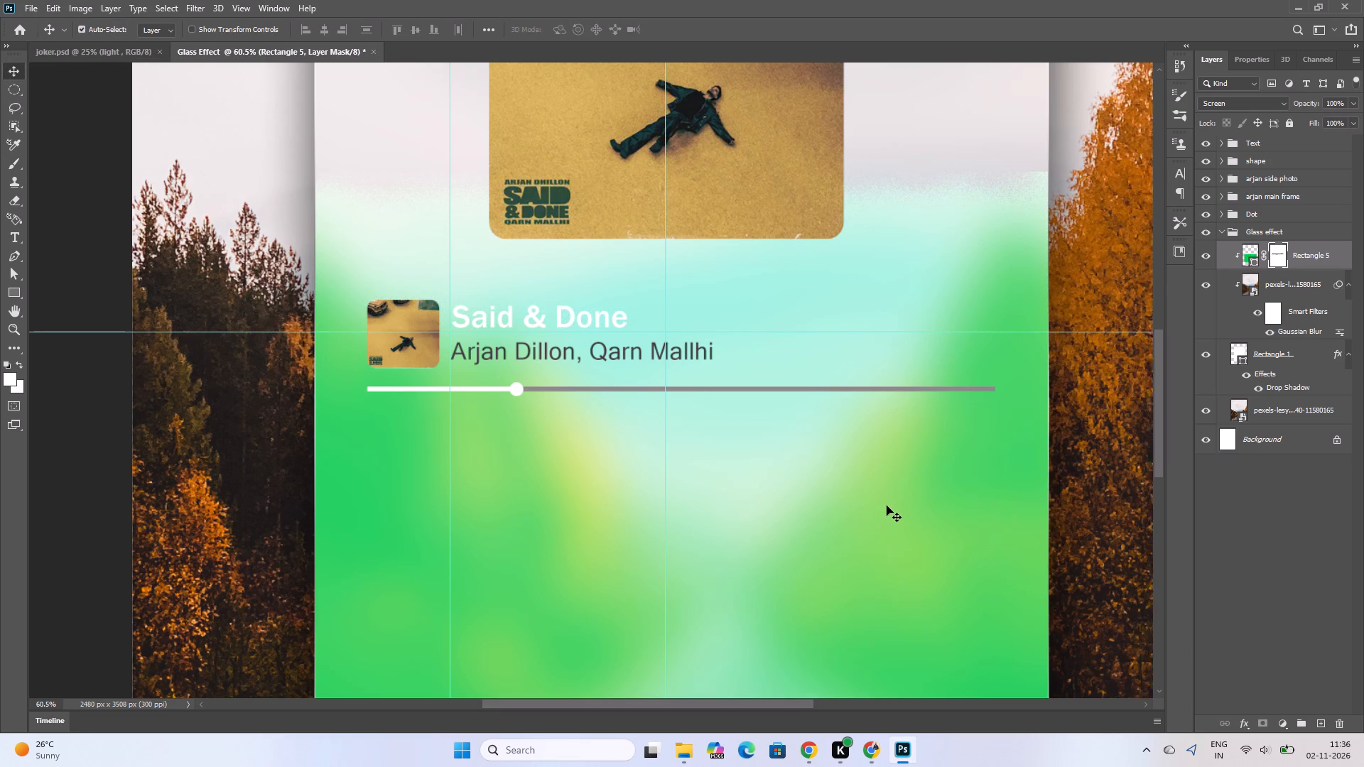
ctrl+scroll(887, 506, down, 2)
ctrl+scroll(889, 504, up, 3)
alt+scroll(889, 504, down, 5)
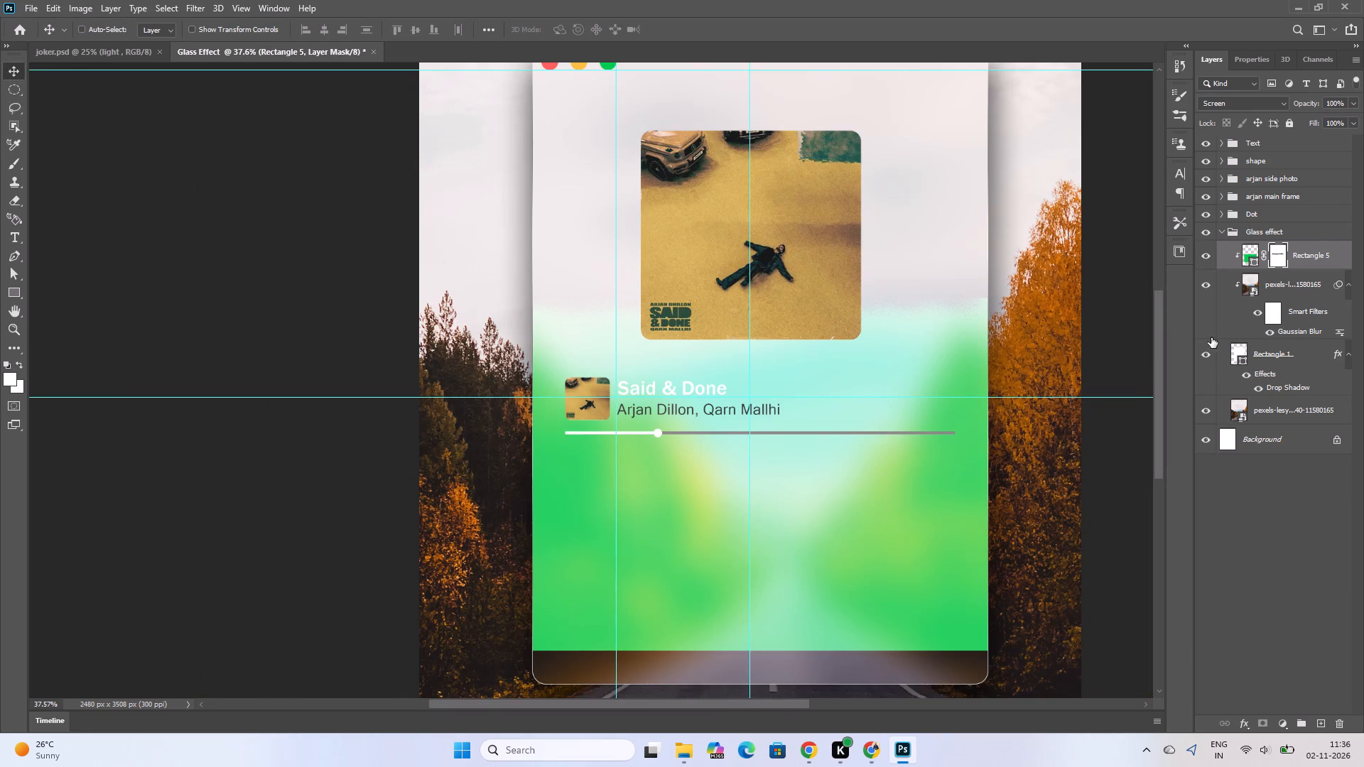
key(ctrl+t)
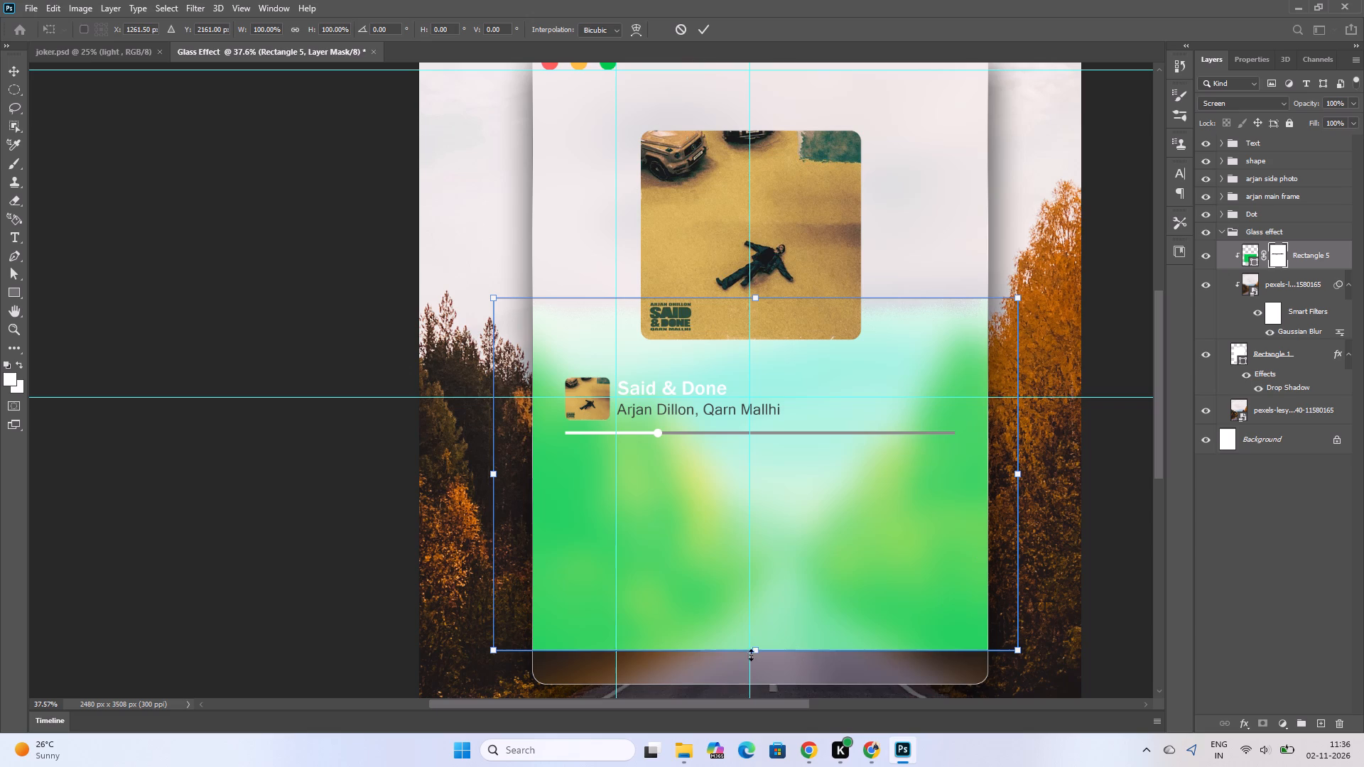
drag(755, 649, 760, 697)
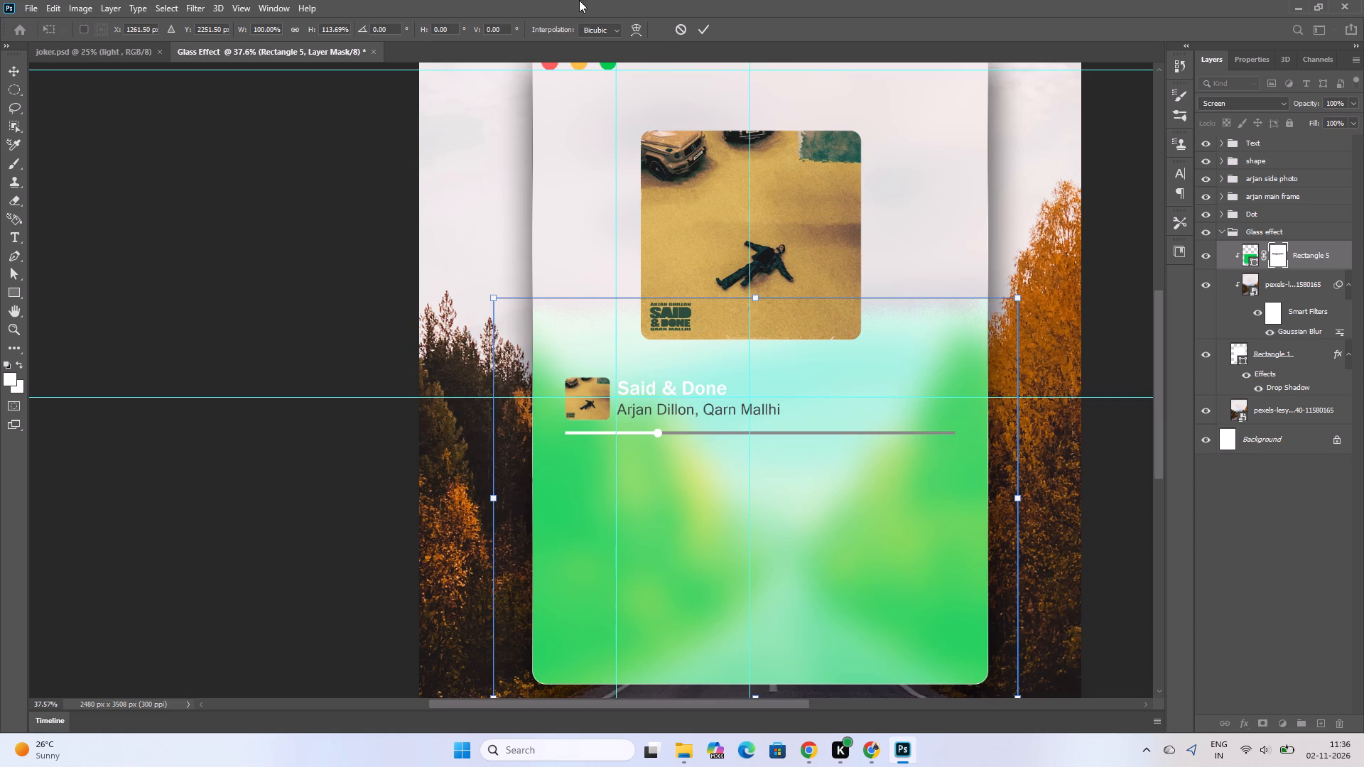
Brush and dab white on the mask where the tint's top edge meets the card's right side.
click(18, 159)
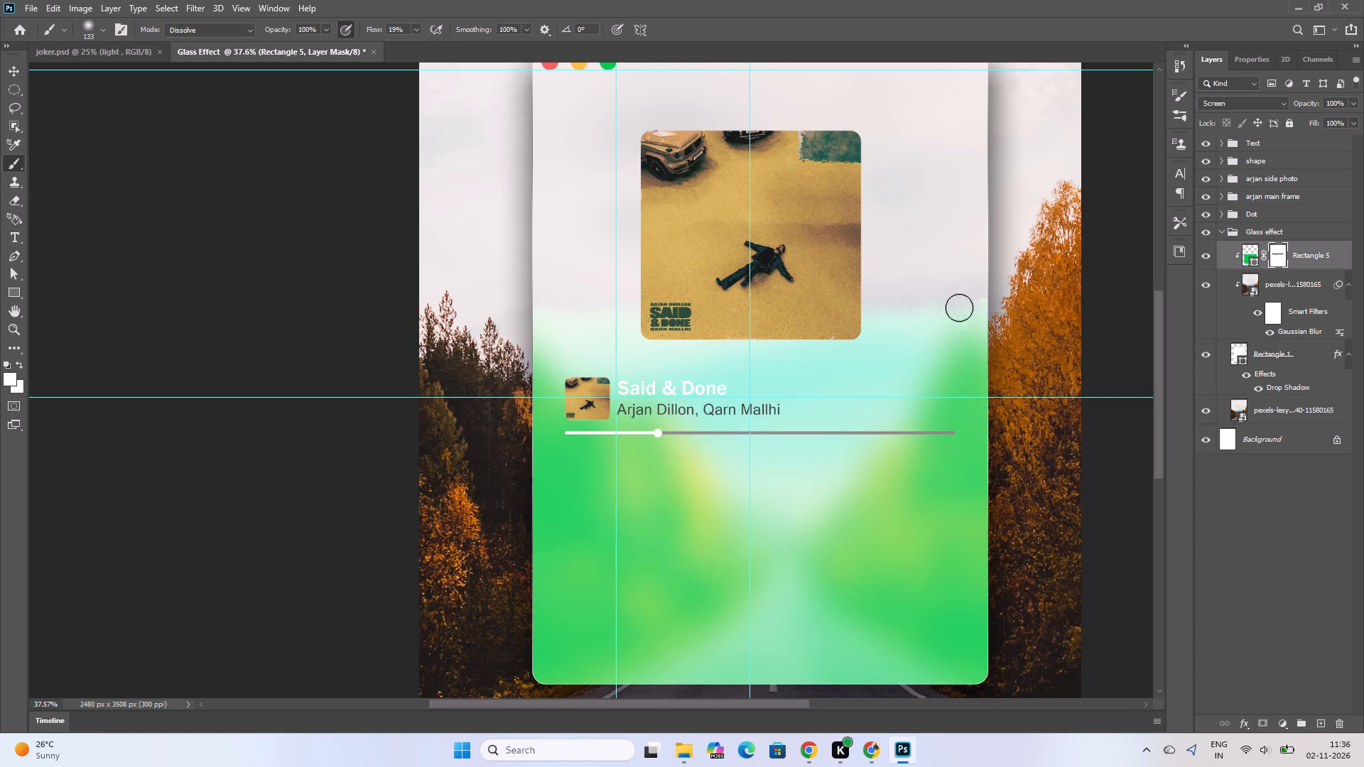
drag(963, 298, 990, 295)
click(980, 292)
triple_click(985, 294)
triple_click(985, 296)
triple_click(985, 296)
Set the foreground colour to black and dab the mask to fade the tint's top edge at the card's right side.
click(9, 380)
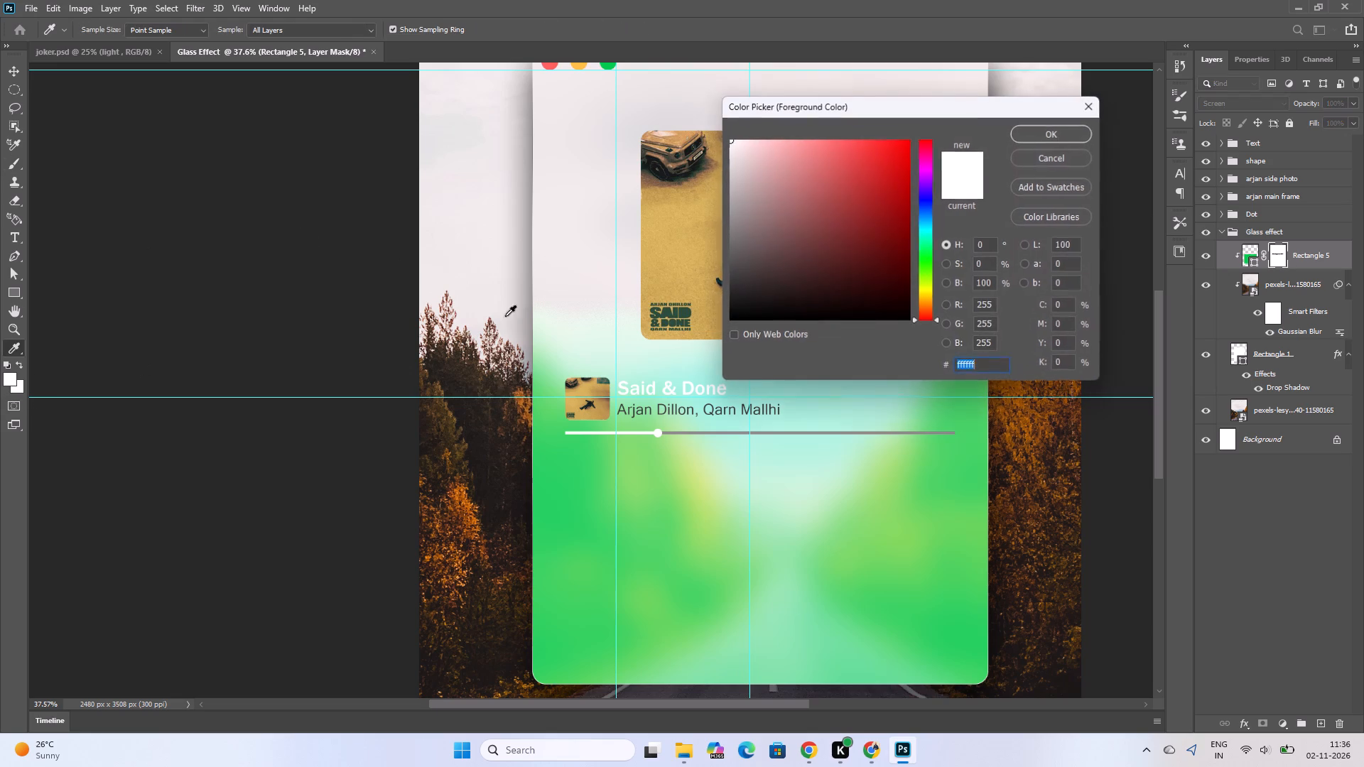
drag(794, 295, 664, 333)
click(1066, 136)
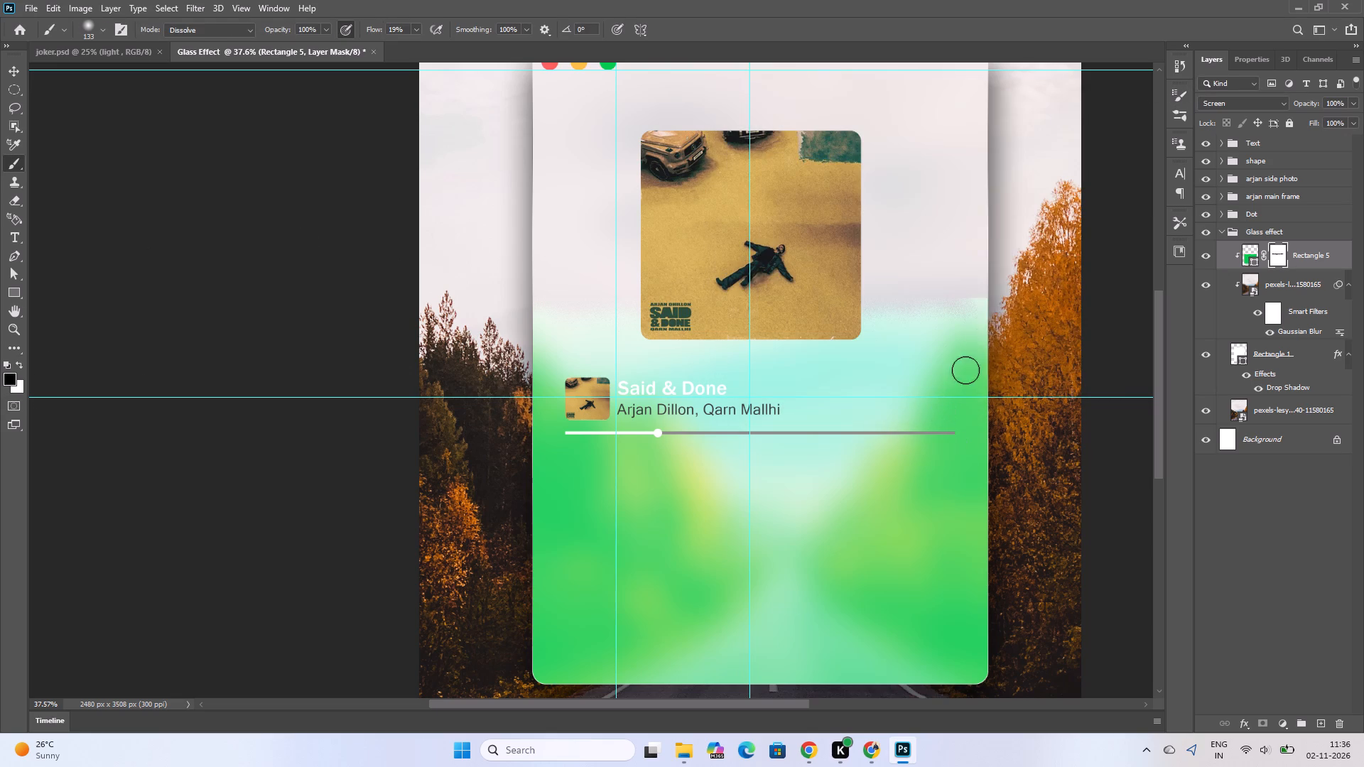
triple_click(981, 294)
double_click(983, 296)
drag(983, 297, 977, 298)
double_click(969, 298)
drag(977, 295, 985, 295)
drag(1004, 299, 1011, 299)
Fade the tint's top edge from the card's left side across to its right side with black mask strokes.
triple_click(534, 303)
drag(533, 303, 556, 303)
drag(629, 295, 951, 295)
drag(853, 308, 1033, 283)
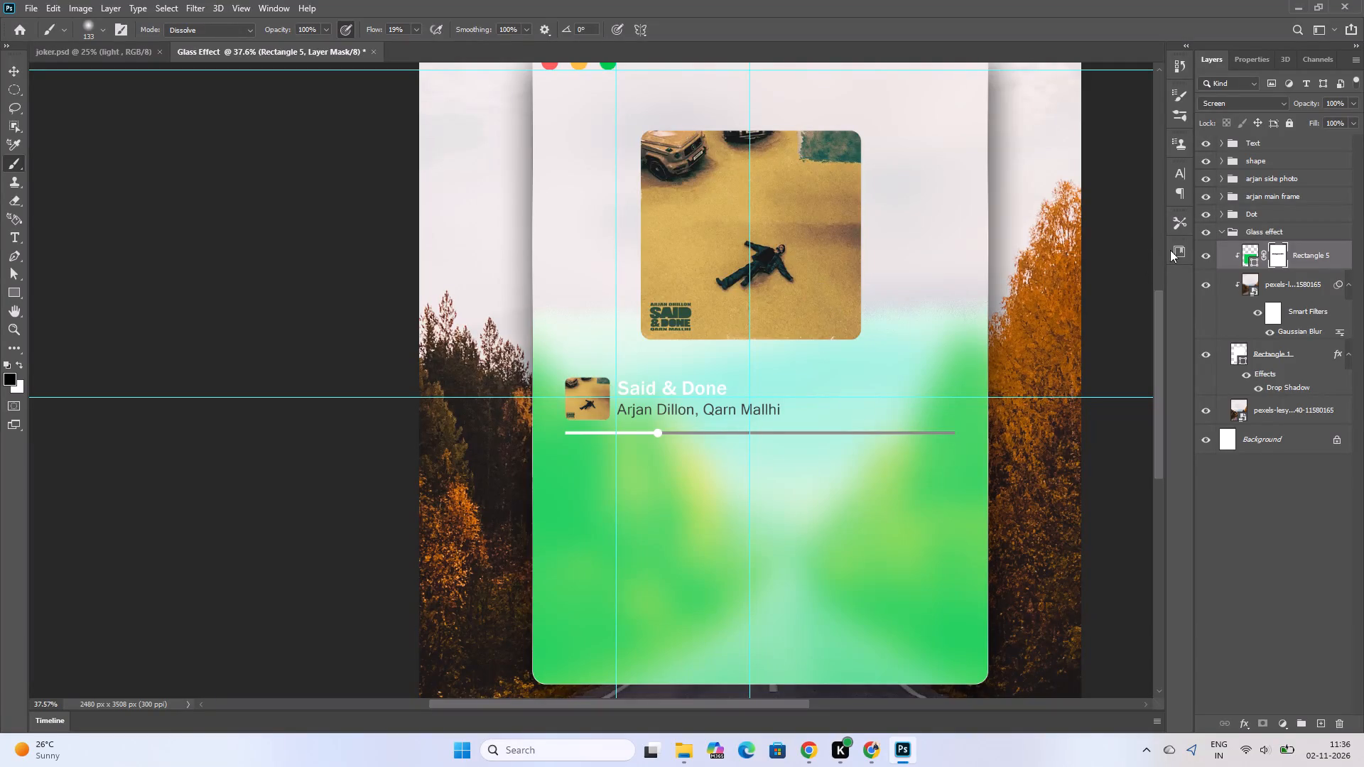
Dab more black on the mask along the tint's top edge near the card's right side.
click(969, 293)
drag(969, 293, 979, 295)
double_click(990, 296)
drag(981, 296, 970, 296)
triple_click(970, 296)
double_click(948, 295)
double_click(939, 293)
Move the green tint up about 96 px over the large album cover's lower part.
click(15, 65)
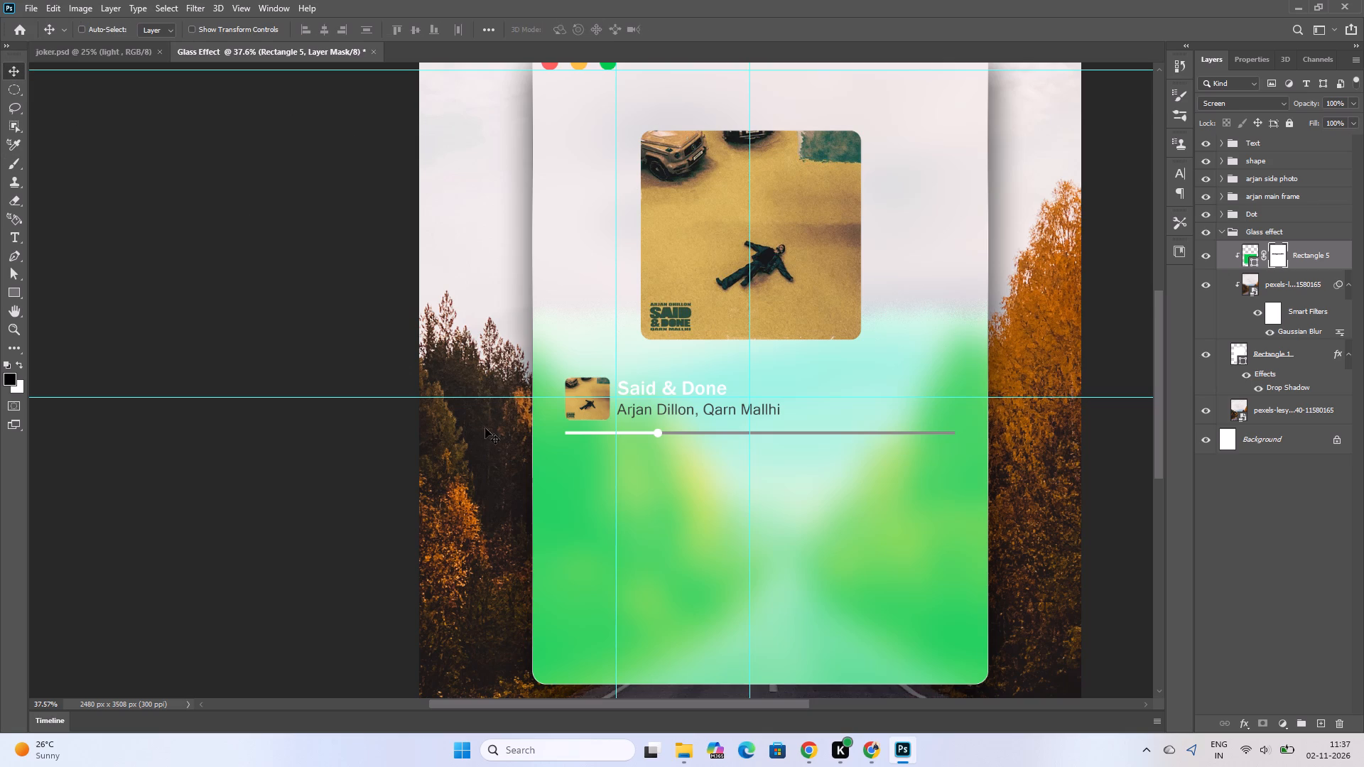
drag(805, 648, 800, 620)
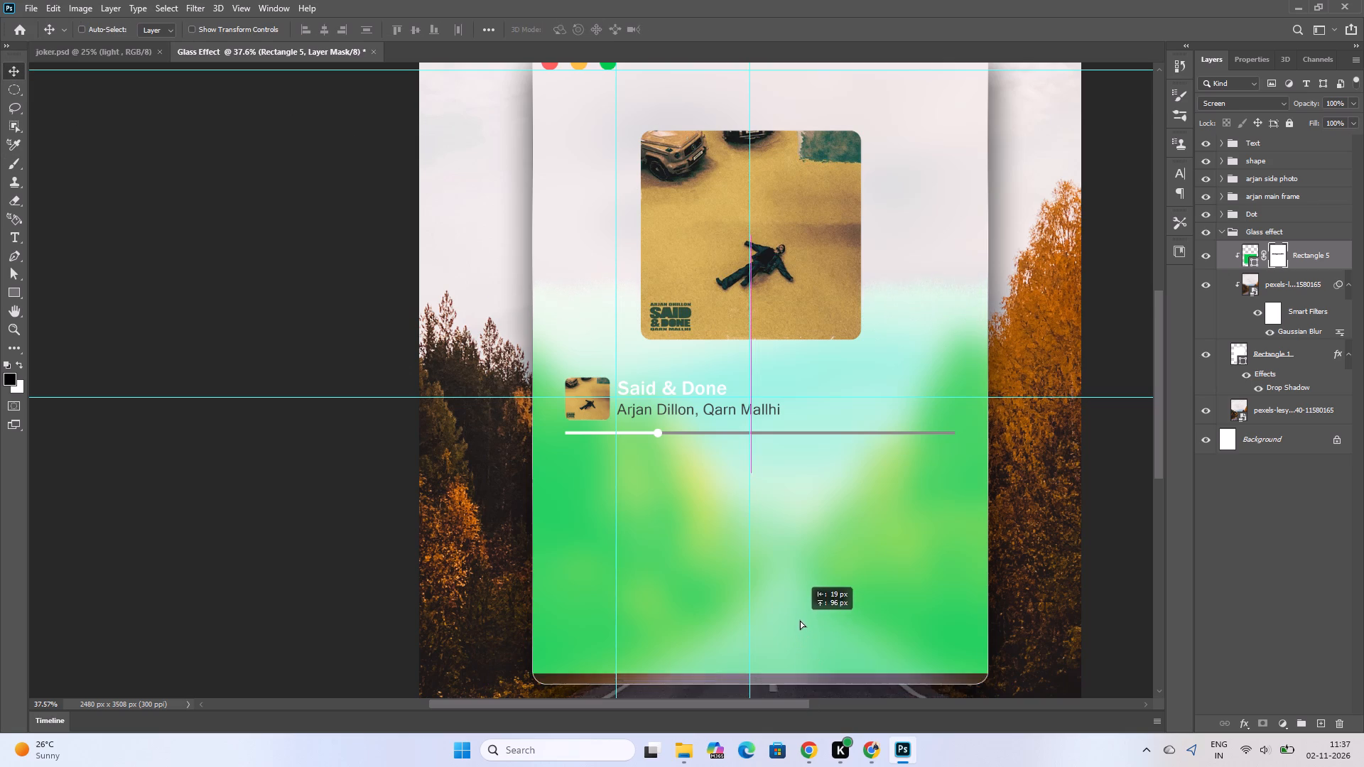
drag(800, 620, 801, 623)
Use Free Transform to shift the green tint slightly down and fit its lower edge to the card's bottom, at about 100.6% height.
key(ctrl+t)
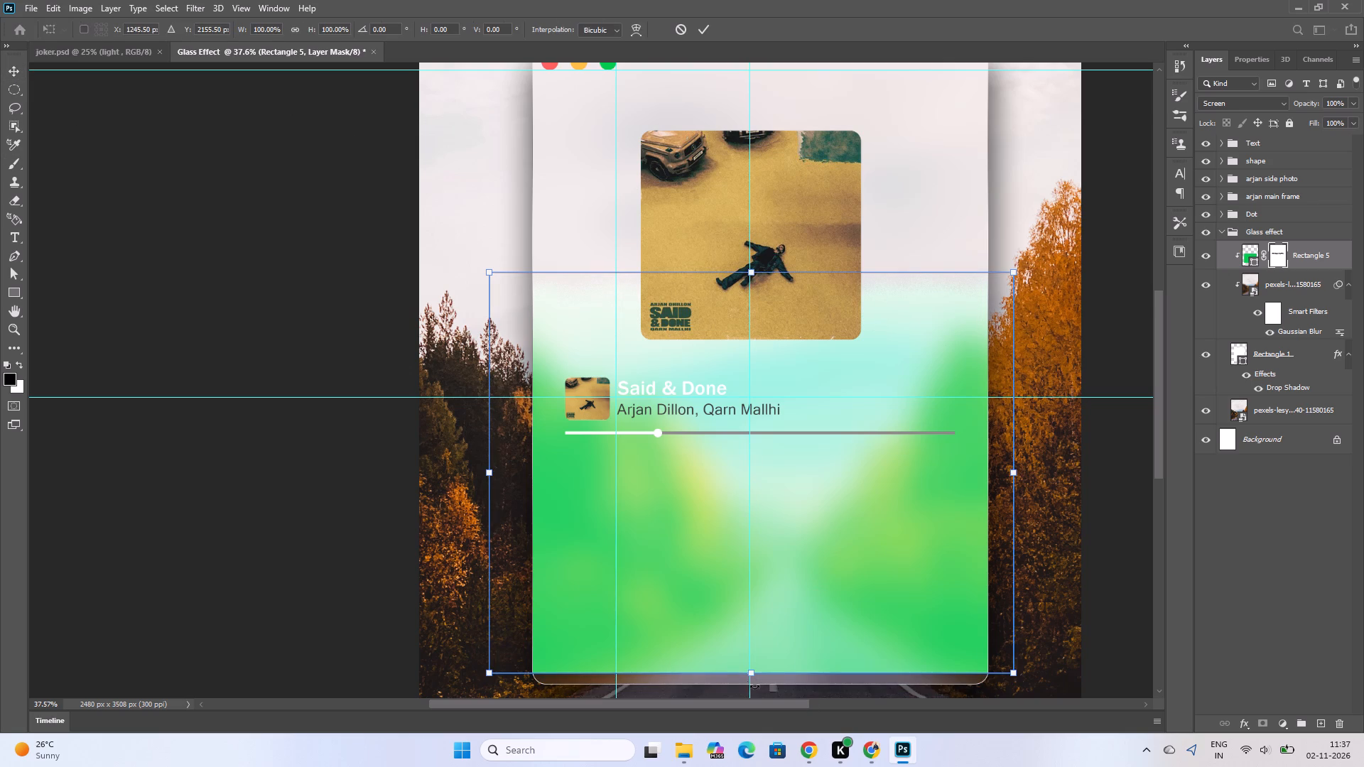
drag(749, 672, 756, 697)
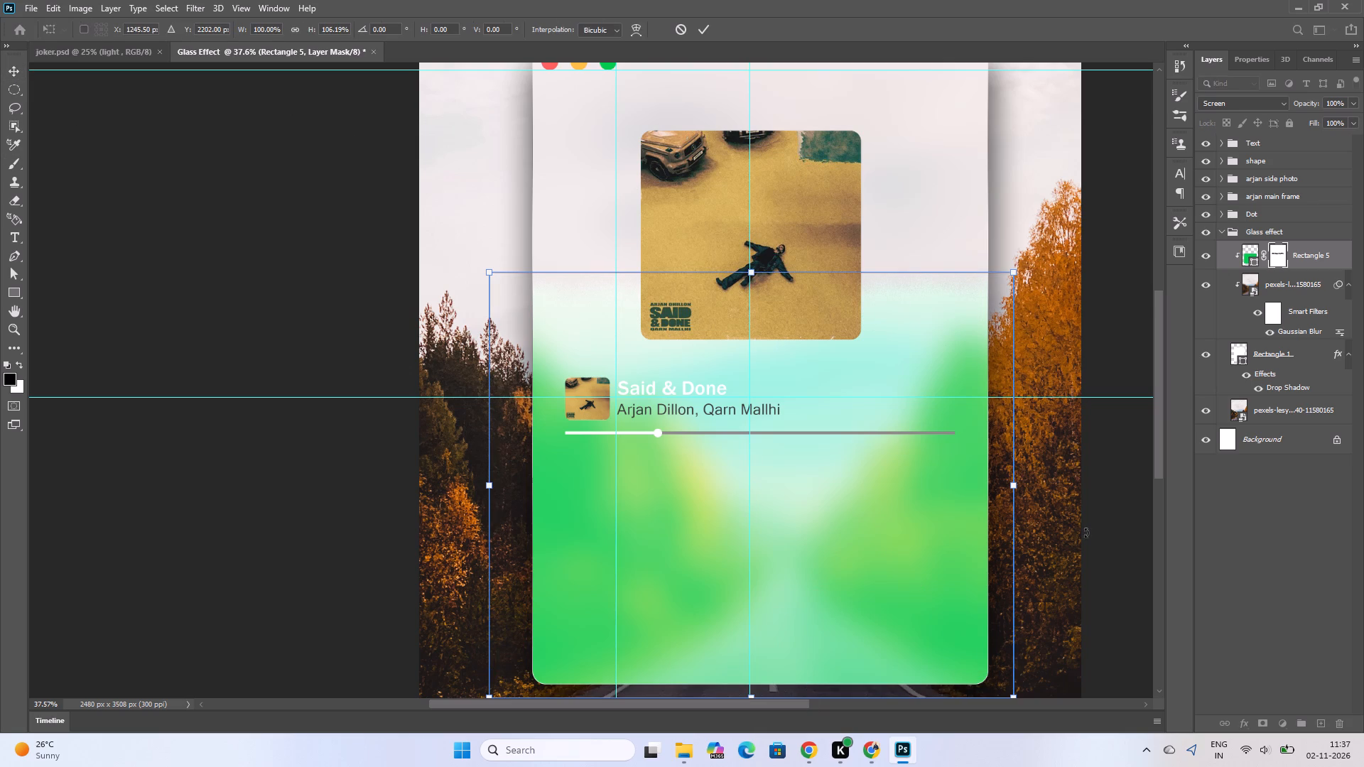
drag(753, 697, 755, 662)
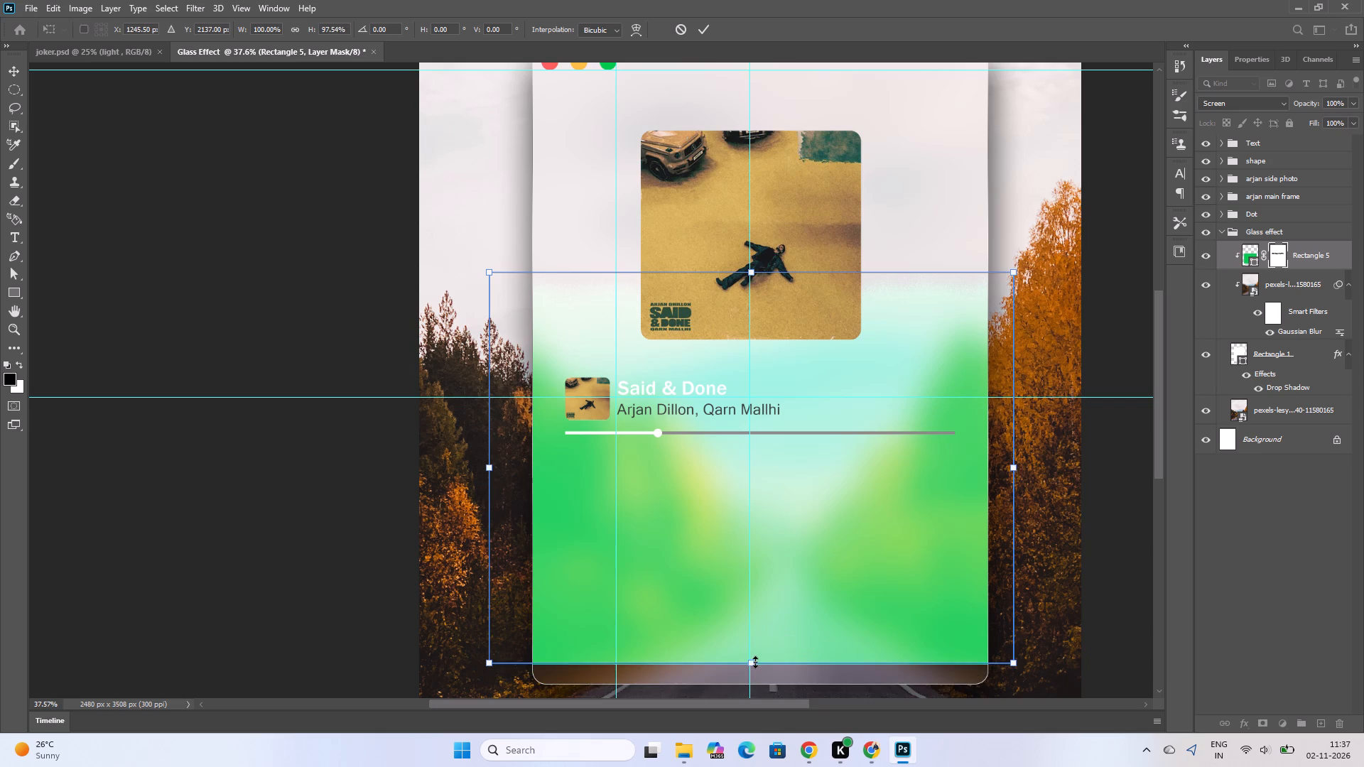
drag(767, 646, 764, 666)
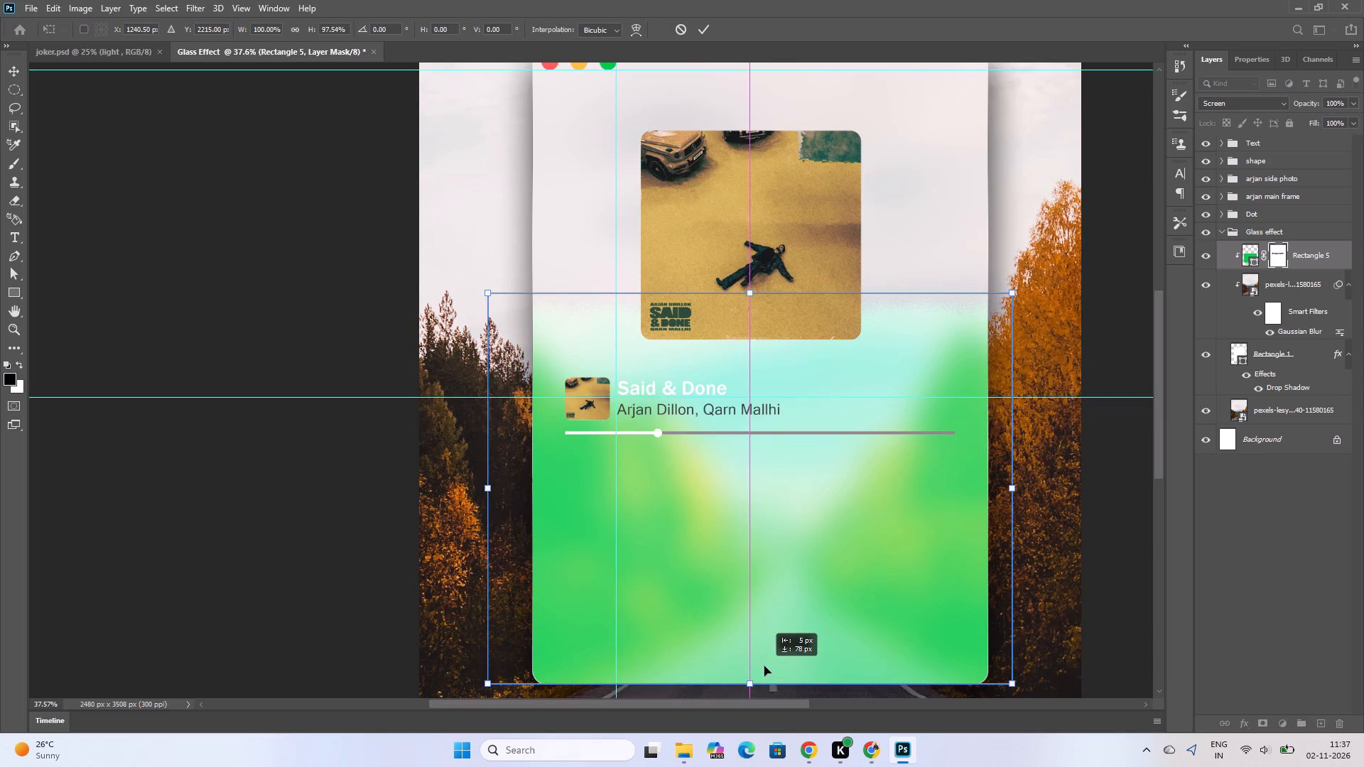
drag(764, 666, 765, 654)
drag(751, 669, 751, 680)
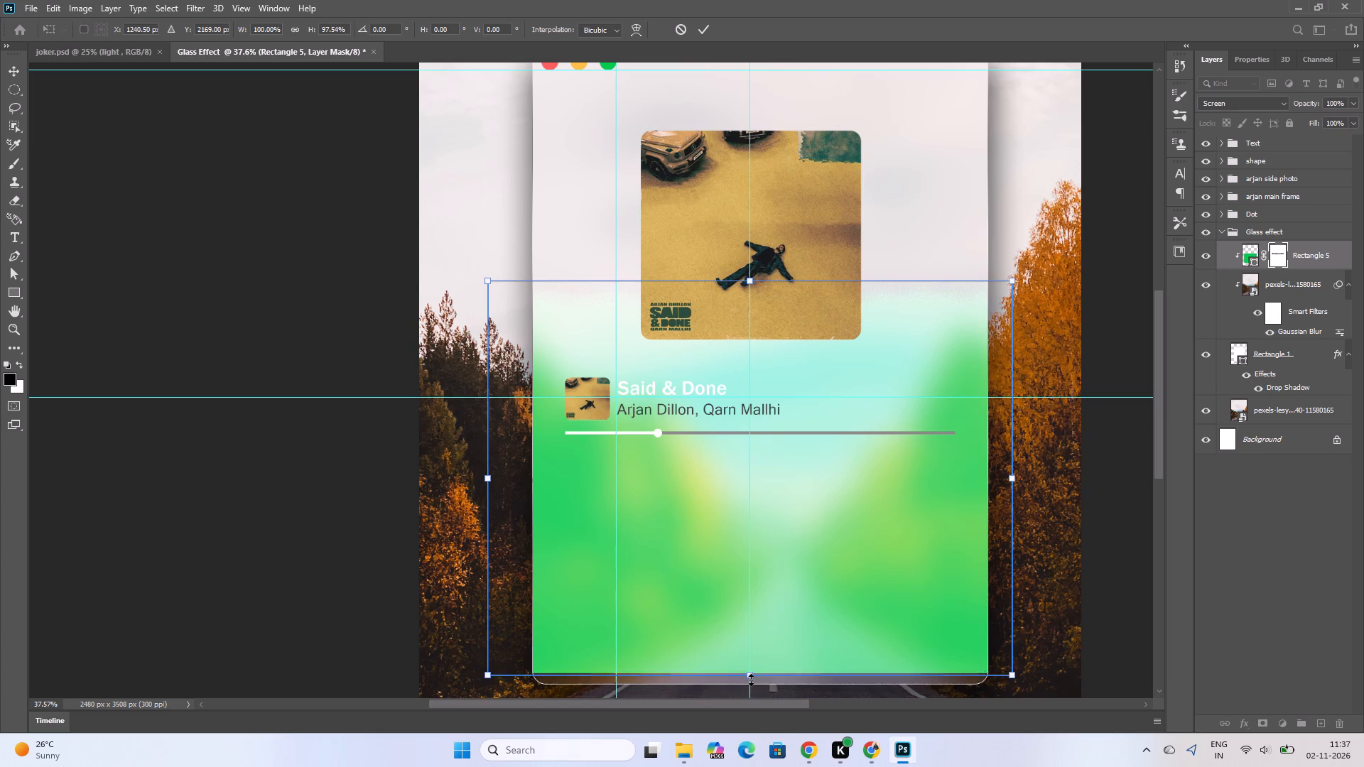
drag(751, 680, 751, 680)
click(757, 655)
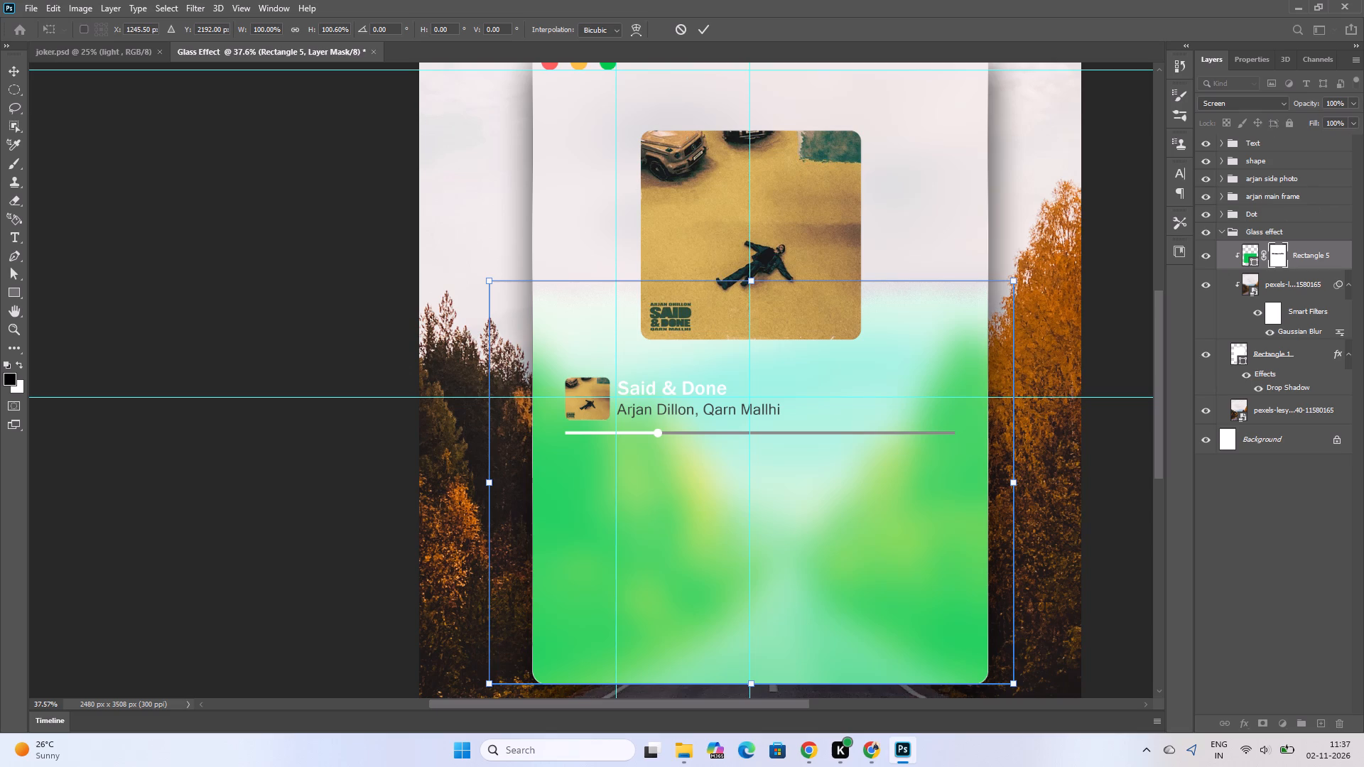
Lower the green tint layer's opacity to 45%.
drag(1308, 102, 1299, 106)
drag(1299, 106, 1286, 112)
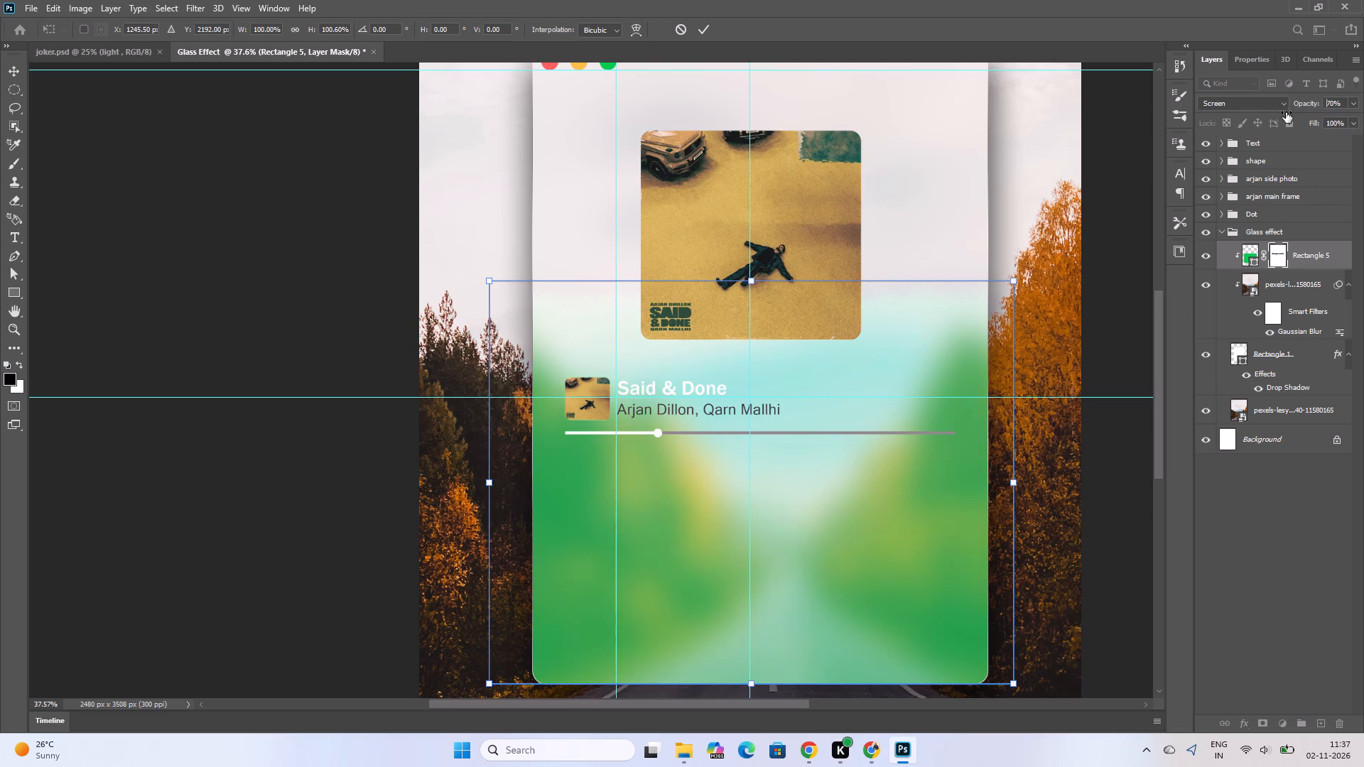
drag(1286, 112, 1288, 114)
drag(1288, 114, 1262, 118)
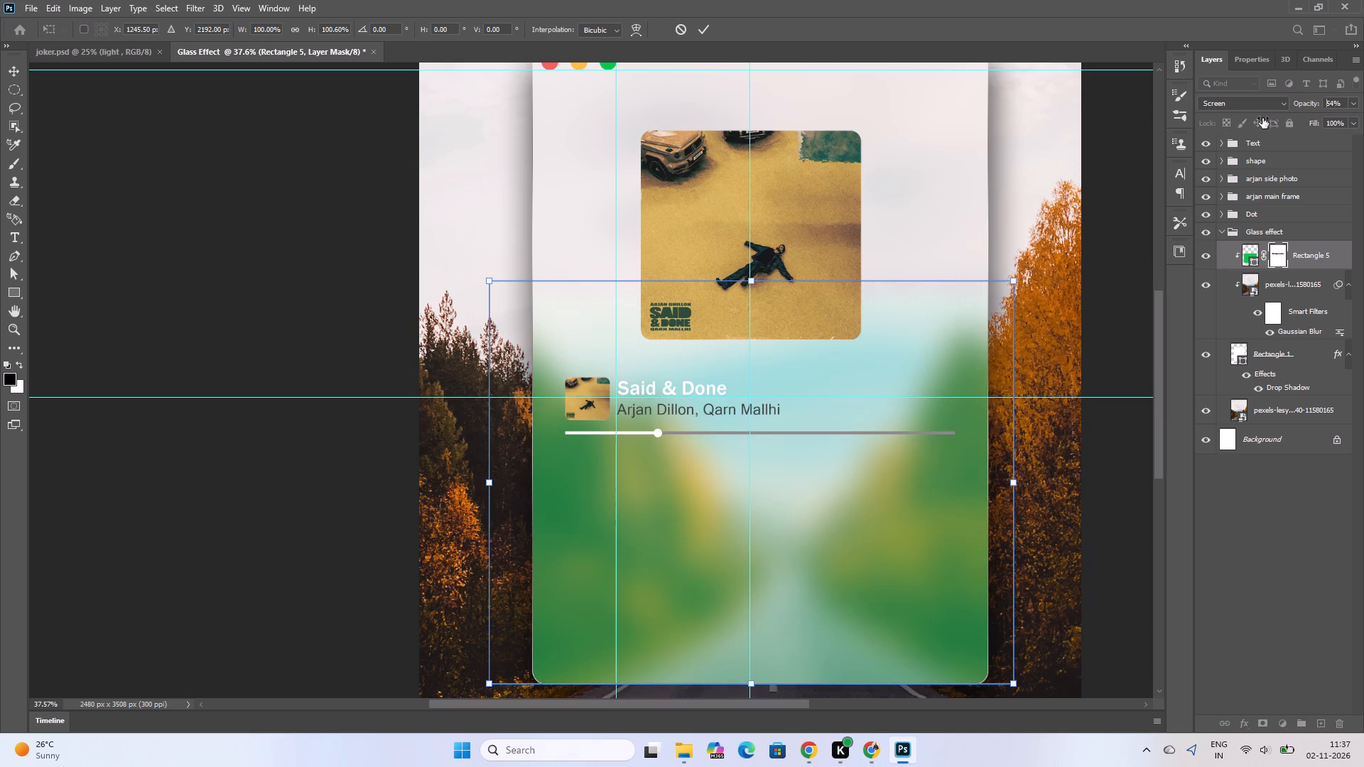
drag(1262, 118, 1256, 118)
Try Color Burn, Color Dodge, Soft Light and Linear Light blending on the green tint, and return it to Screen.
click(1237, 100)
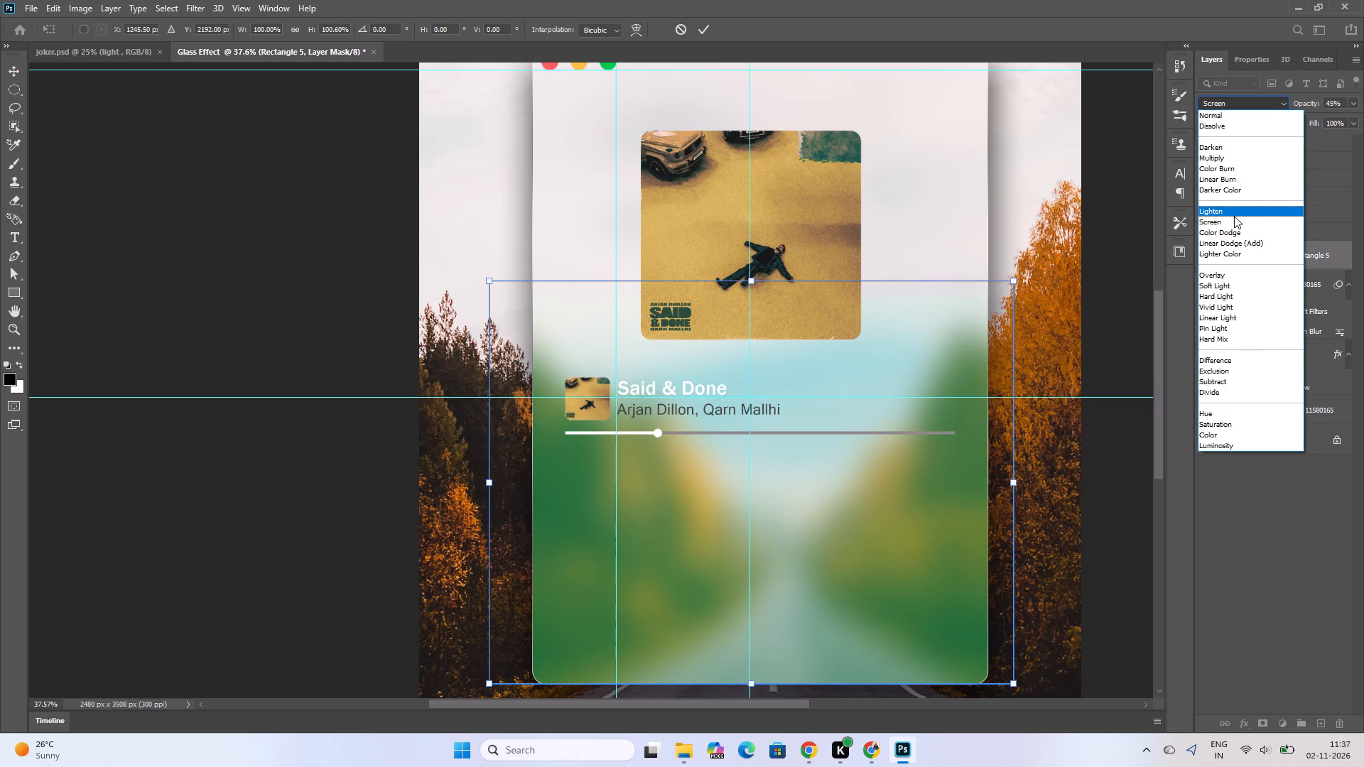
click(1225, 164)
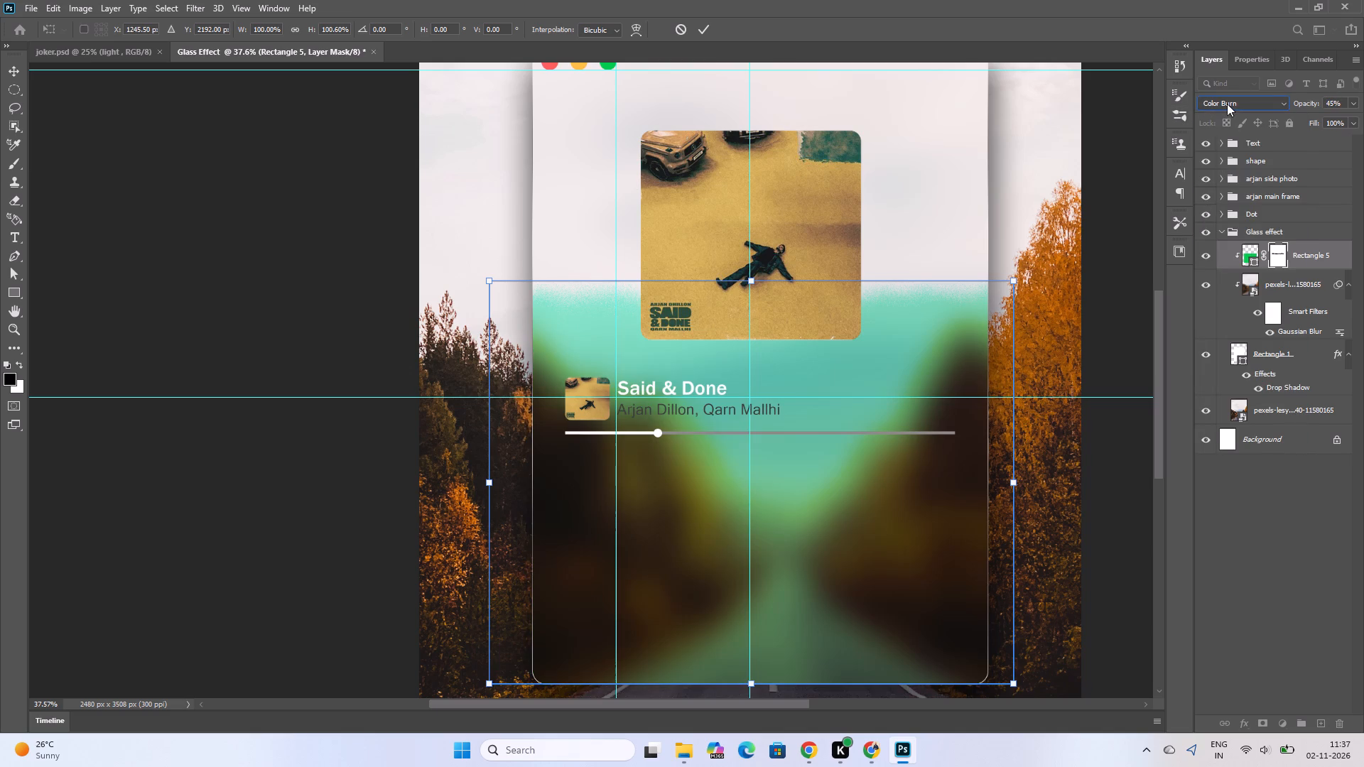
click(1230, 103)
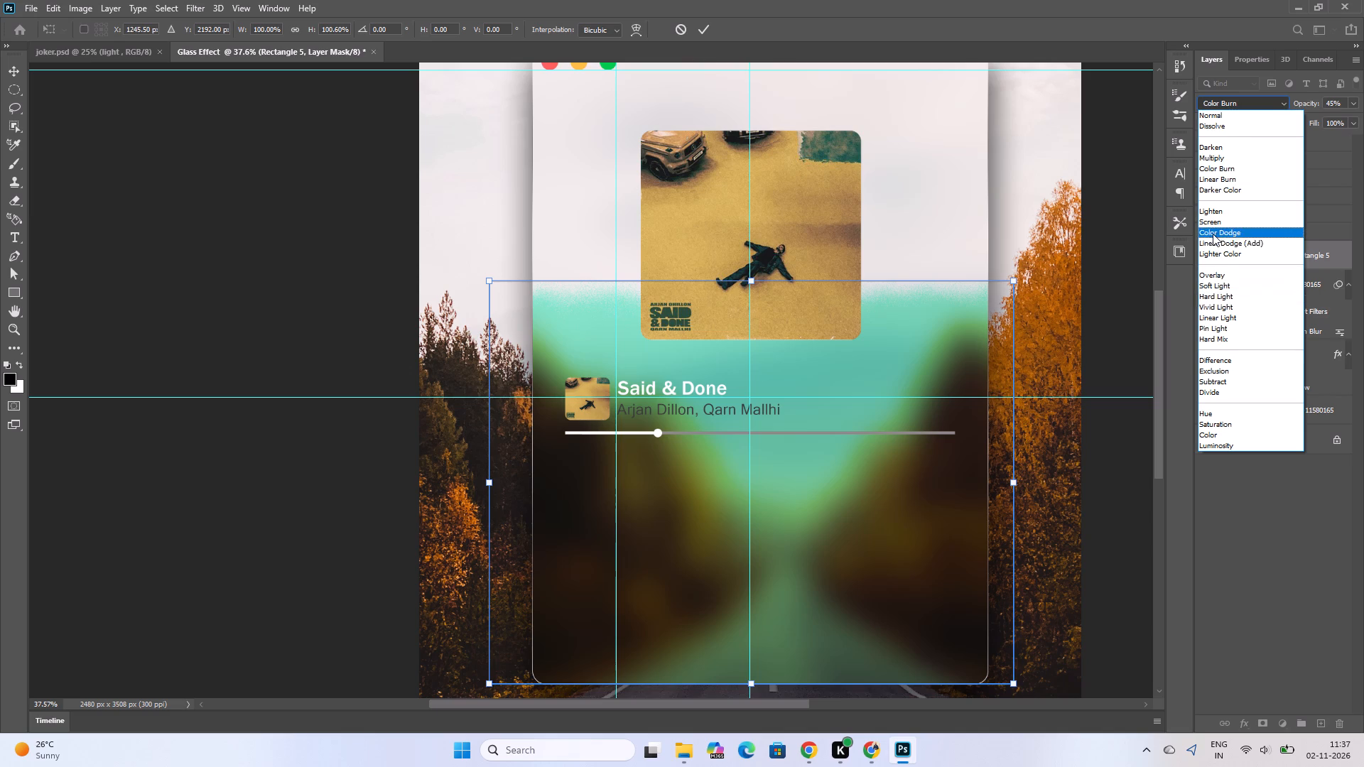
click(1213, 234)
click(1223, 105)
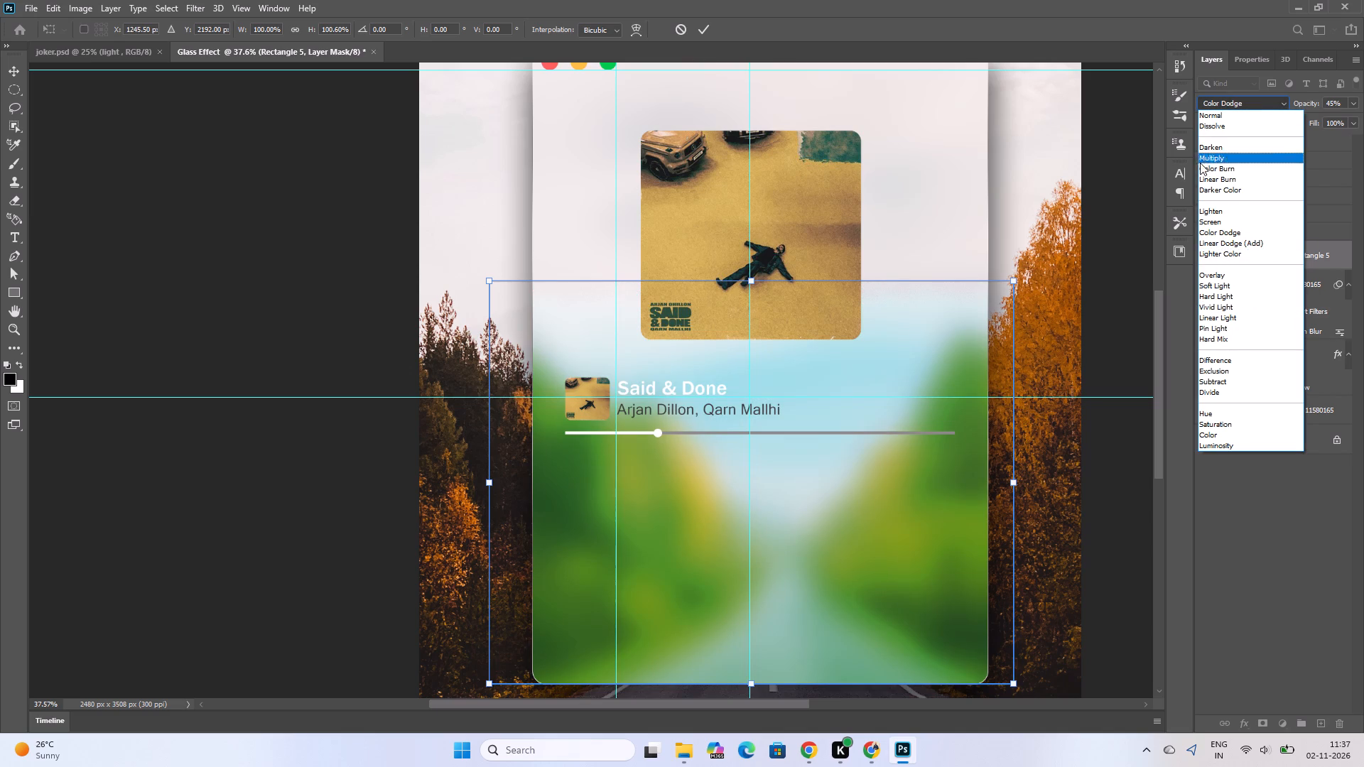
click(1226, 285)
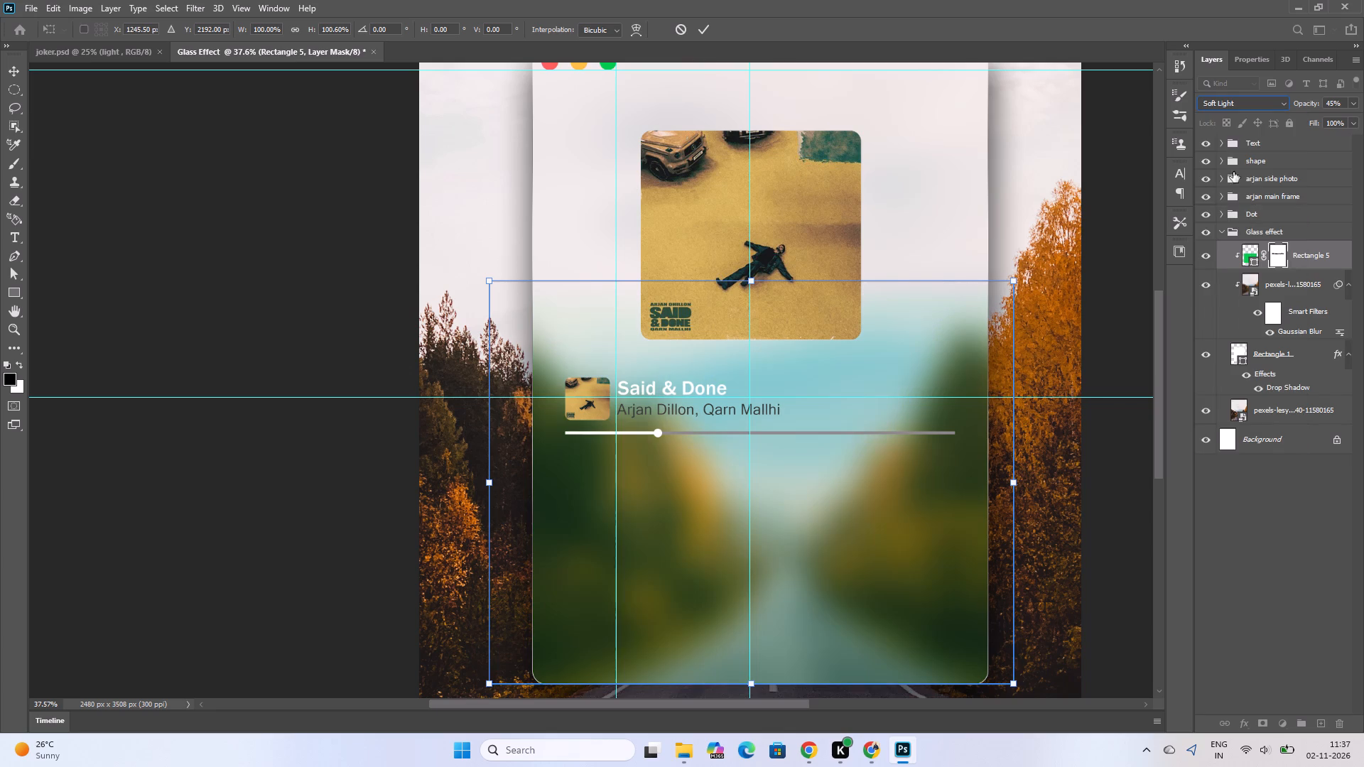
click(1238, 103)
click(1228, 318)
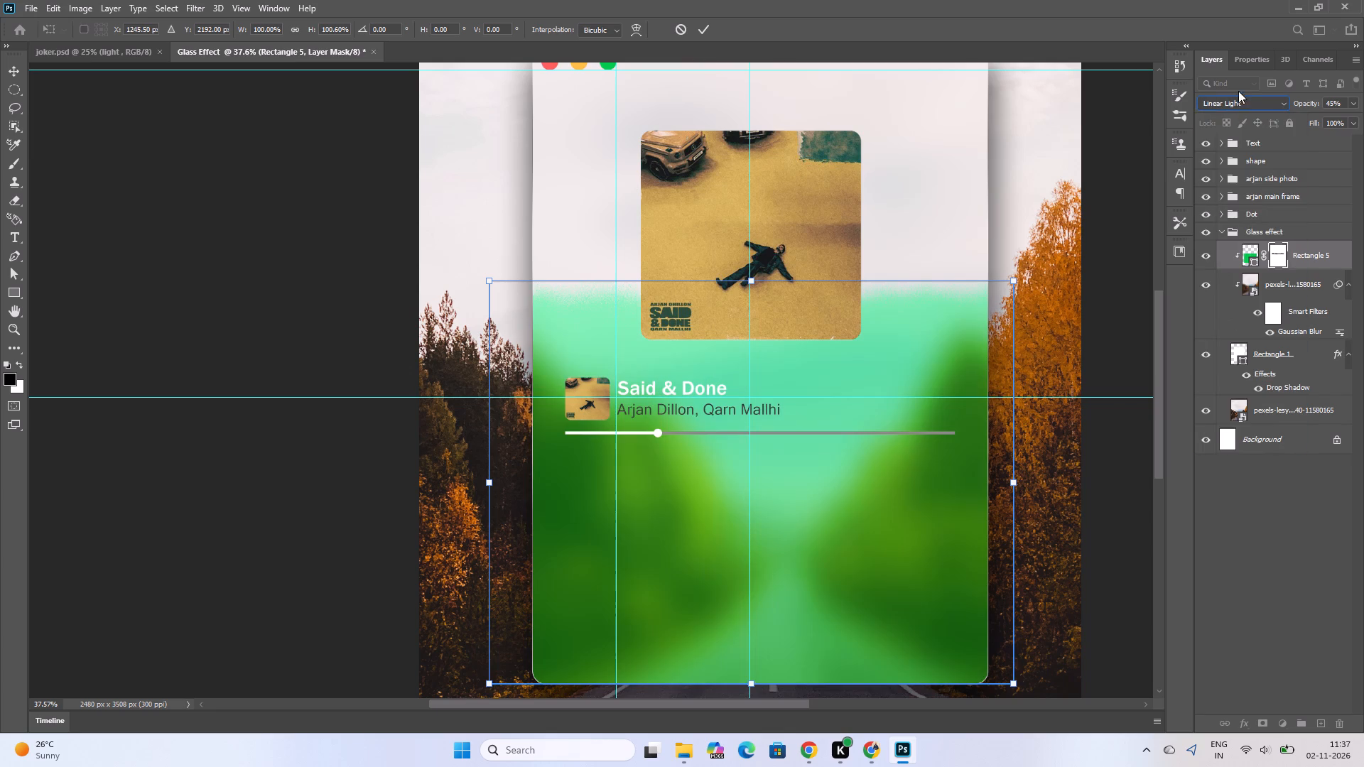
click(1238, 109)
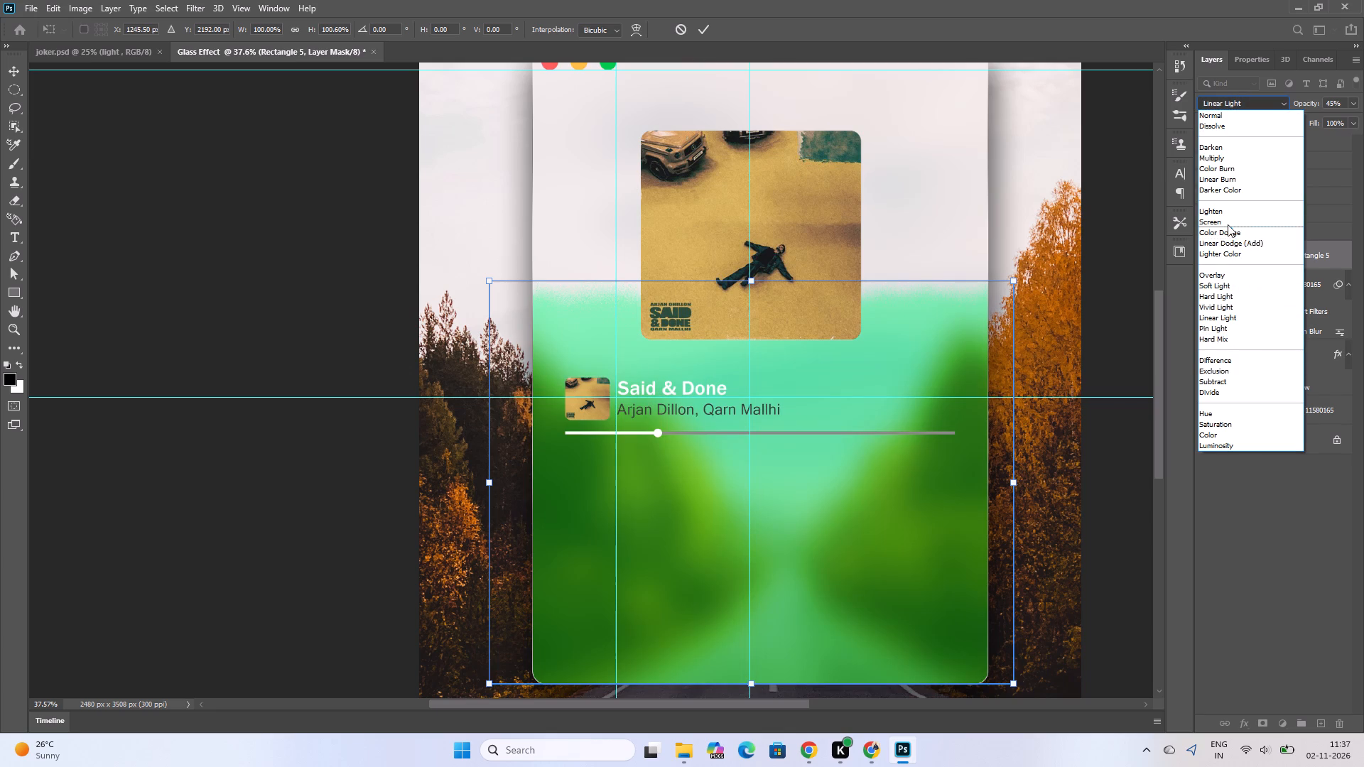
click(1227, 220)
Commit the green tint's pending transform.
click(1054, 242)
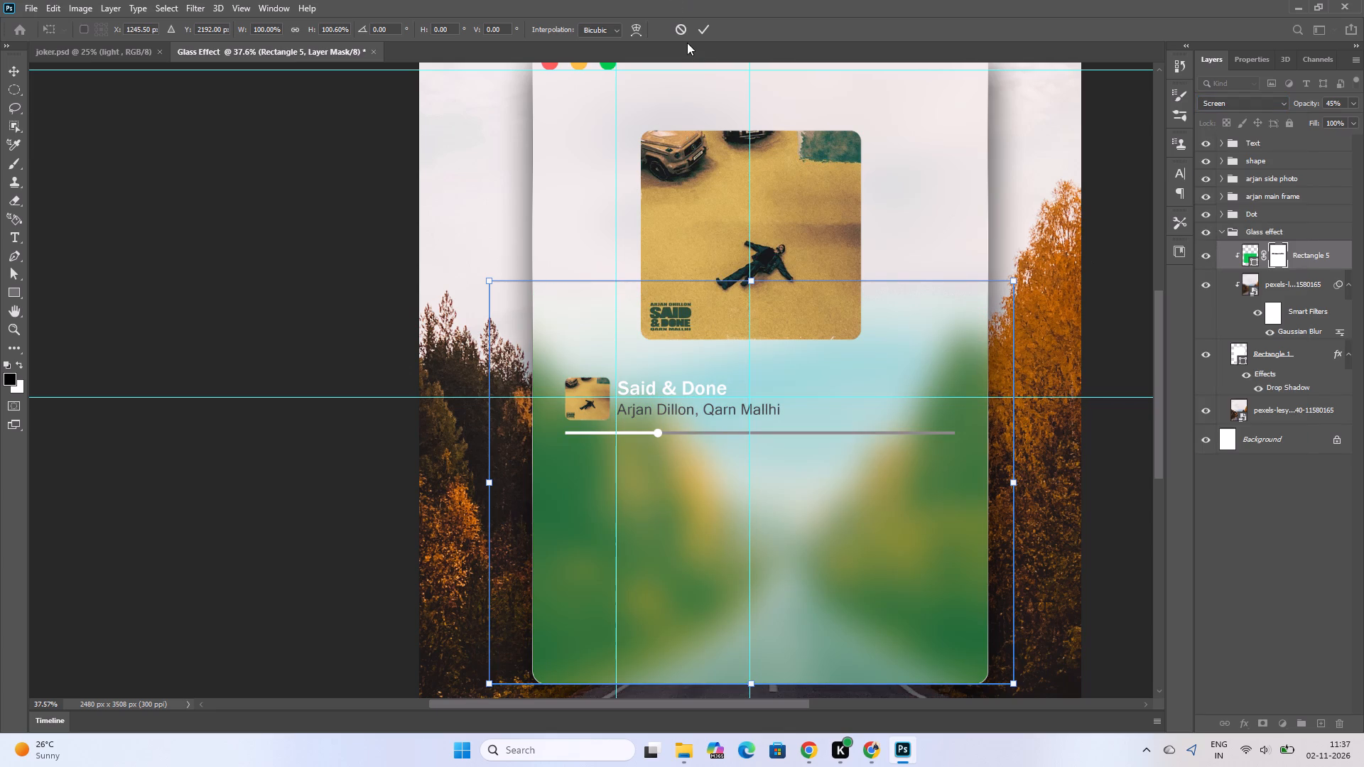
click(699, 29)
Examine how the green tint blends into the card and the background, both close up and across the whole design.
scroll(1059, 241, down, 4)
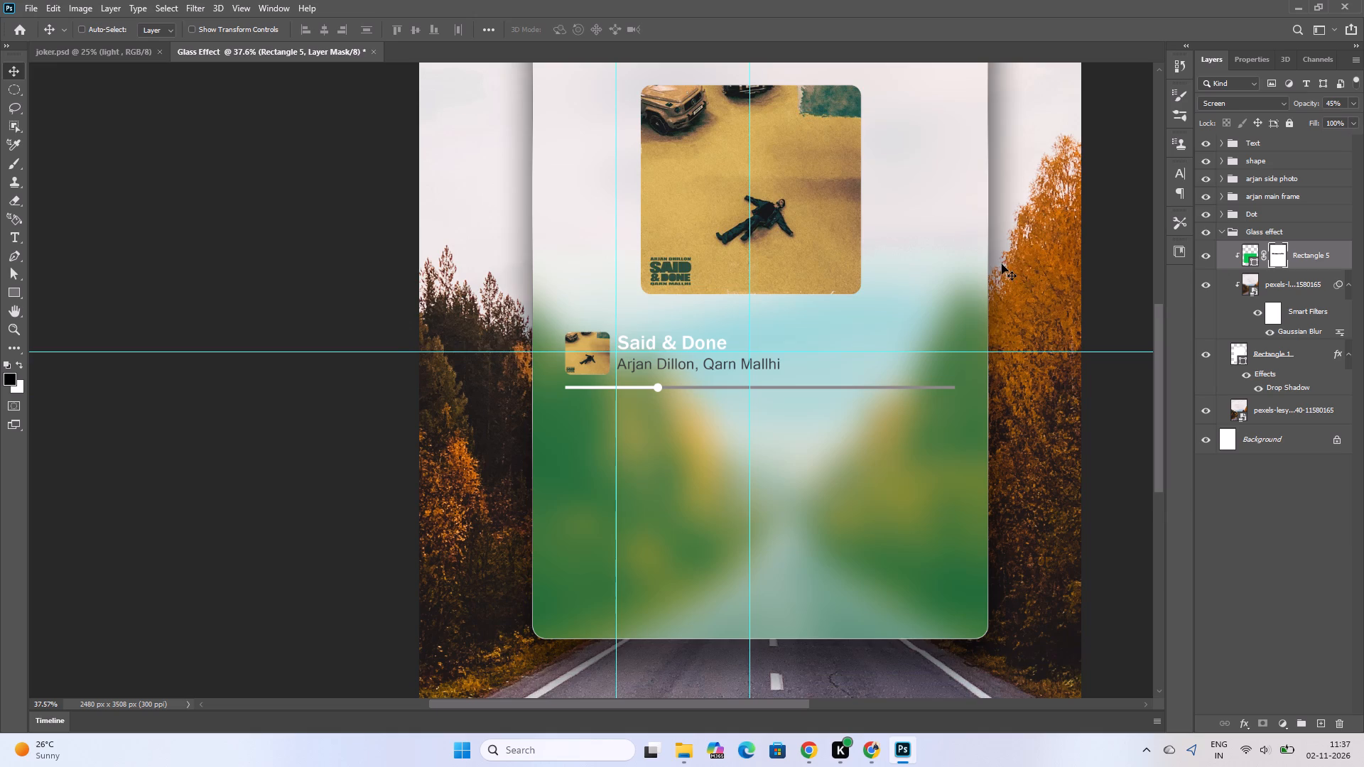
alt+scroll(1000, 267, down, 3)
alt+scroll(1100, 331, up, 3)
alt+scroll(1089, 339, down, 2)
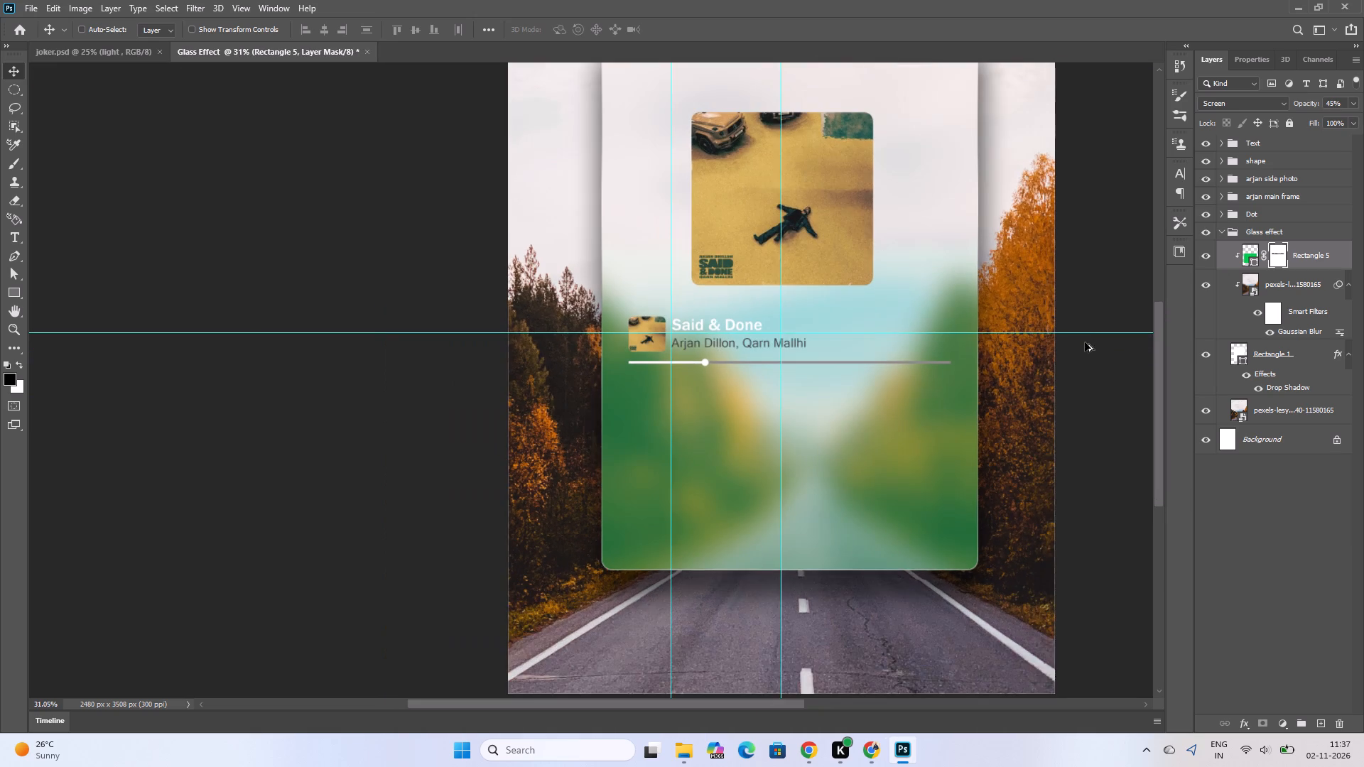
alt+scroll(1076, 343, up, 2)
scroll(972, 441, up, 5)
alt+scroll(980, 442, down, 2)
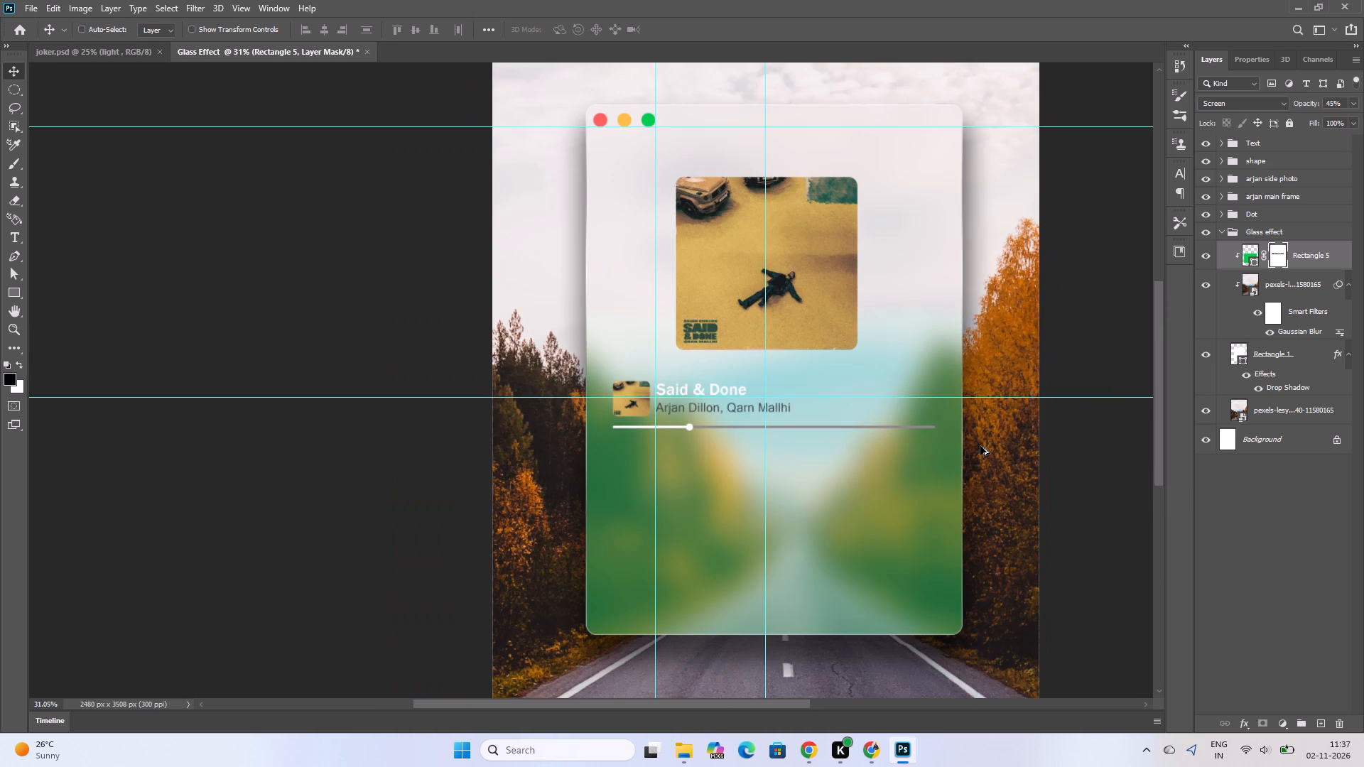
ctrl+scroll(1099, 386, down, 9)
alt+scroll(956, 420, down, 1)
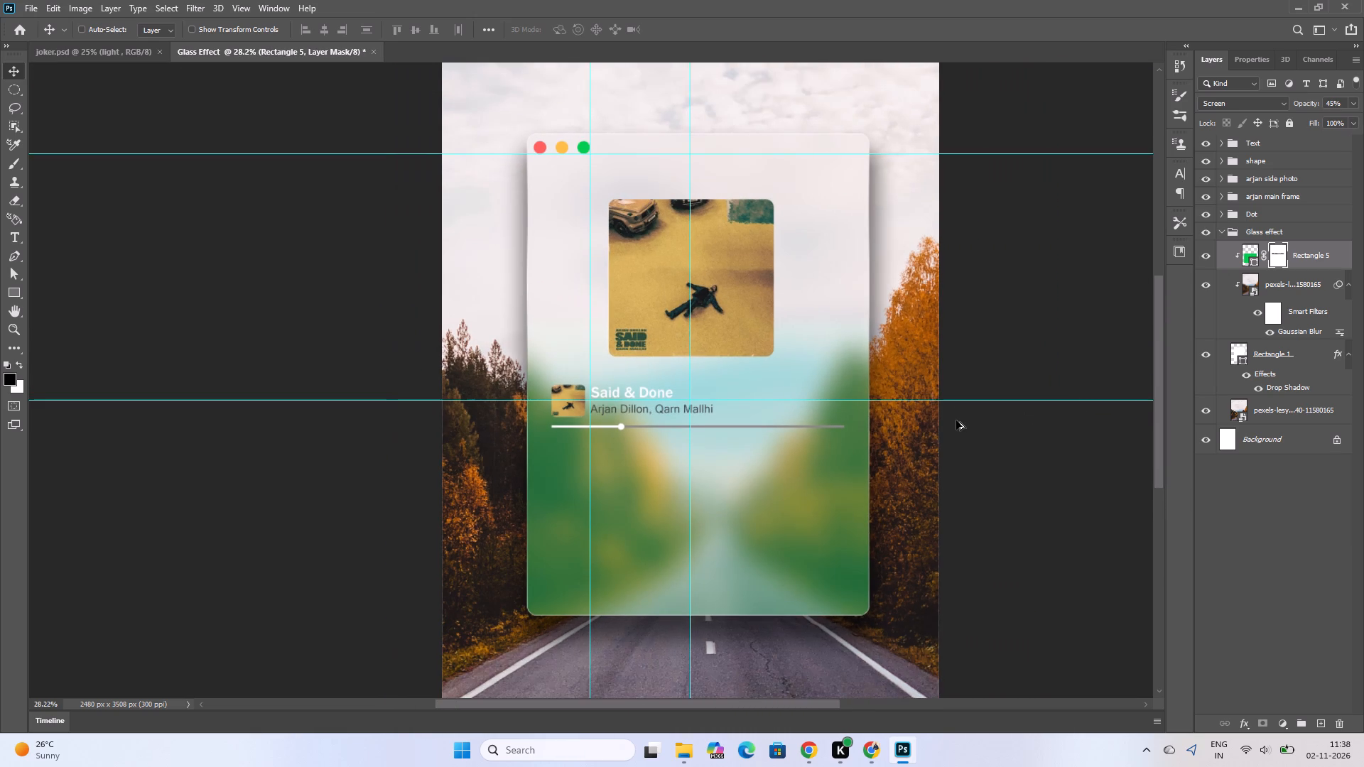
alt+scroll(958, 420, up, 1)
alt+scroll(498, 499, up, 2)
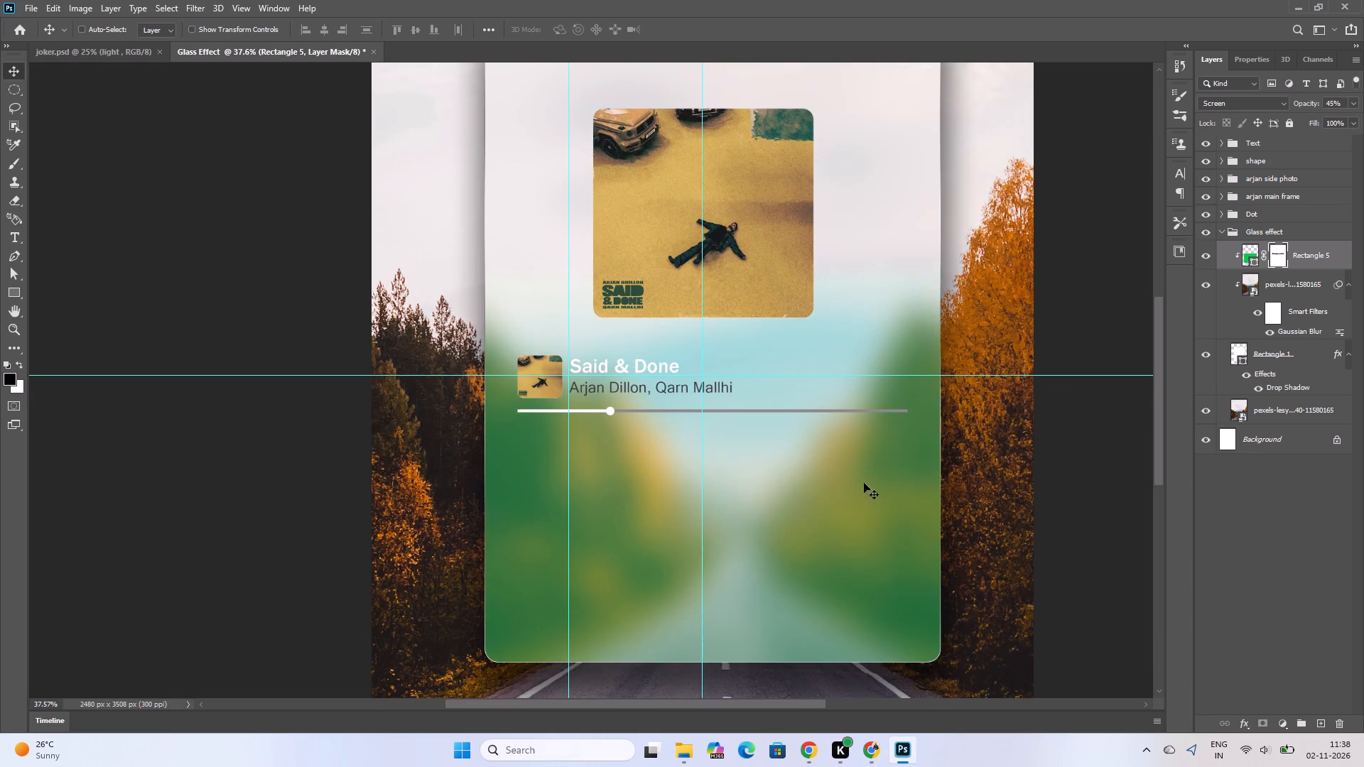
alt+scroll(1012, 467, down, 1)
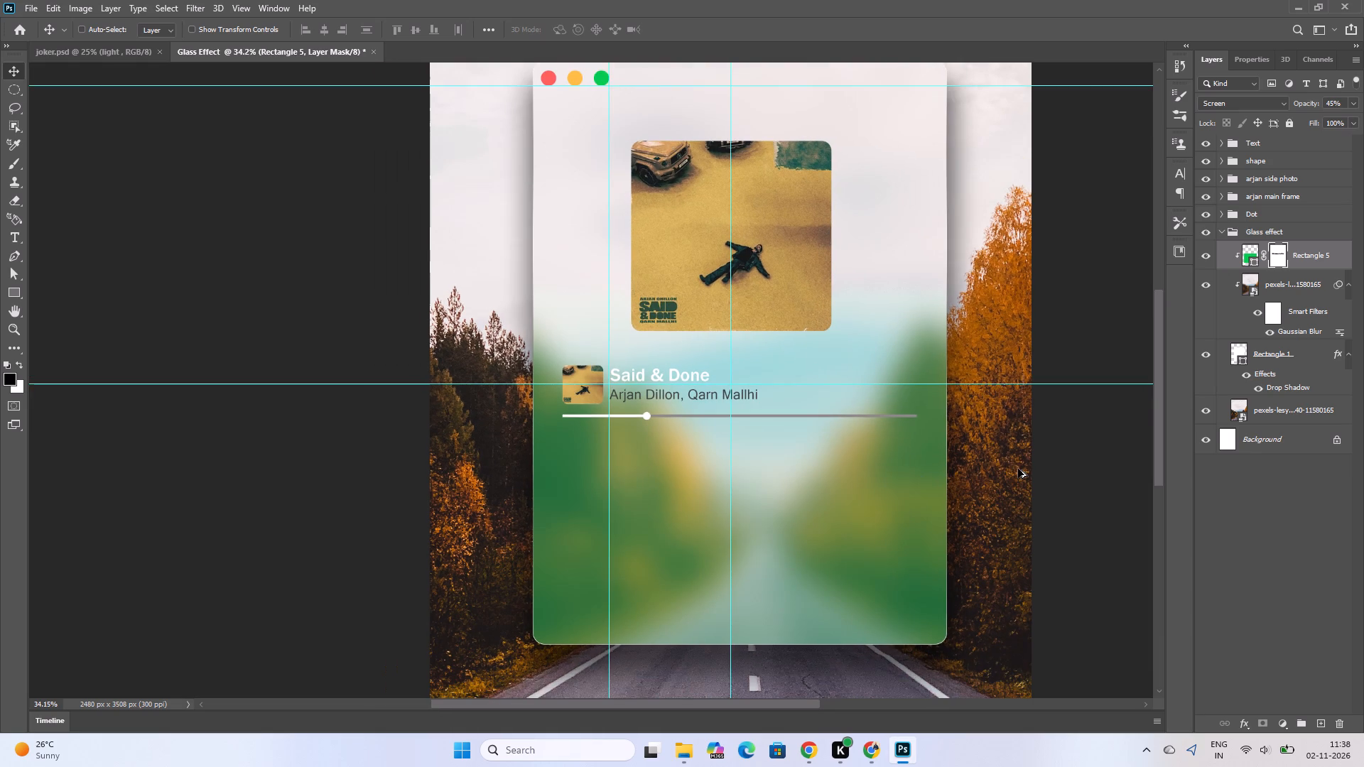
ctrl+scroll(1024, 470, up, 3)
alt+scroll(1029, 470, up, 1)
alt+scroll(1027, 467, down, 4)
alt+scroll(1029, 467, up, 3)
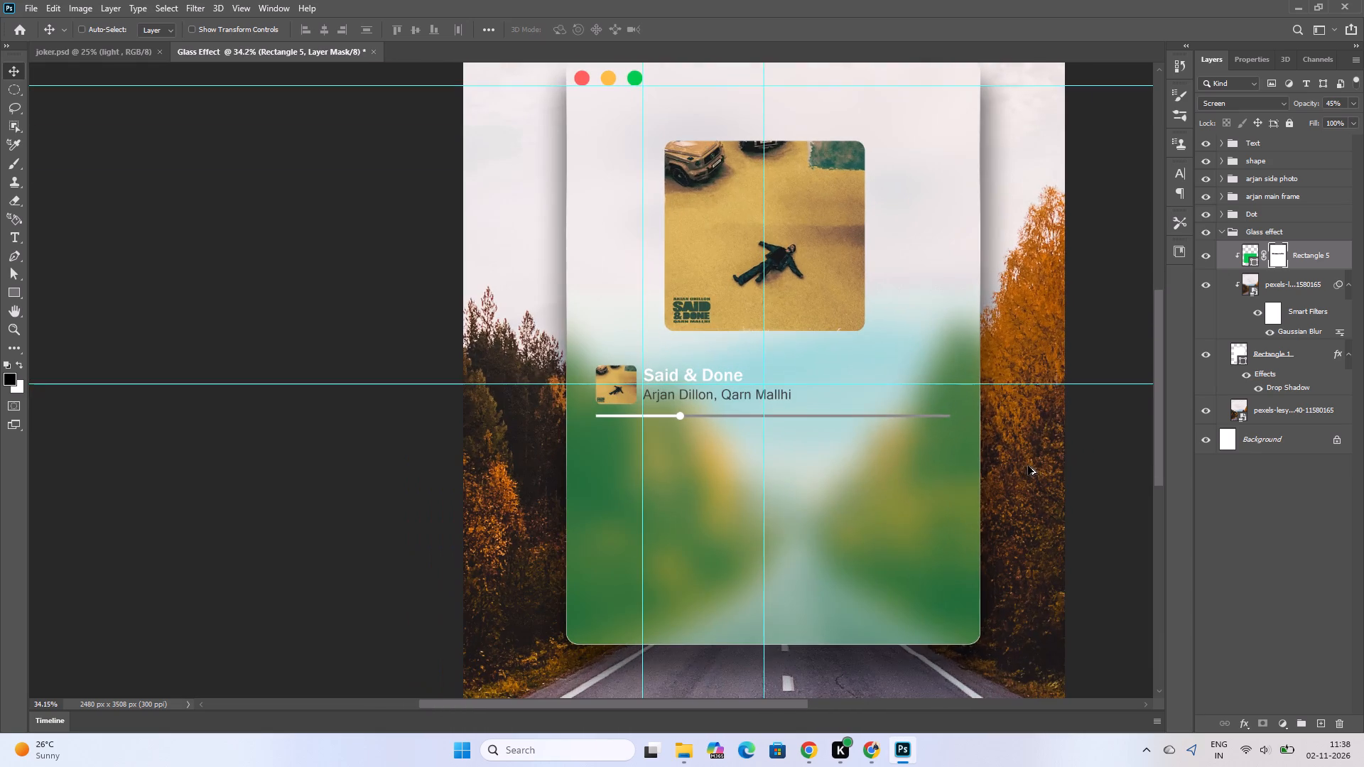
alt+scroll(1100, 457, up, 3)
alt+scroll(974, 453, down, 1)
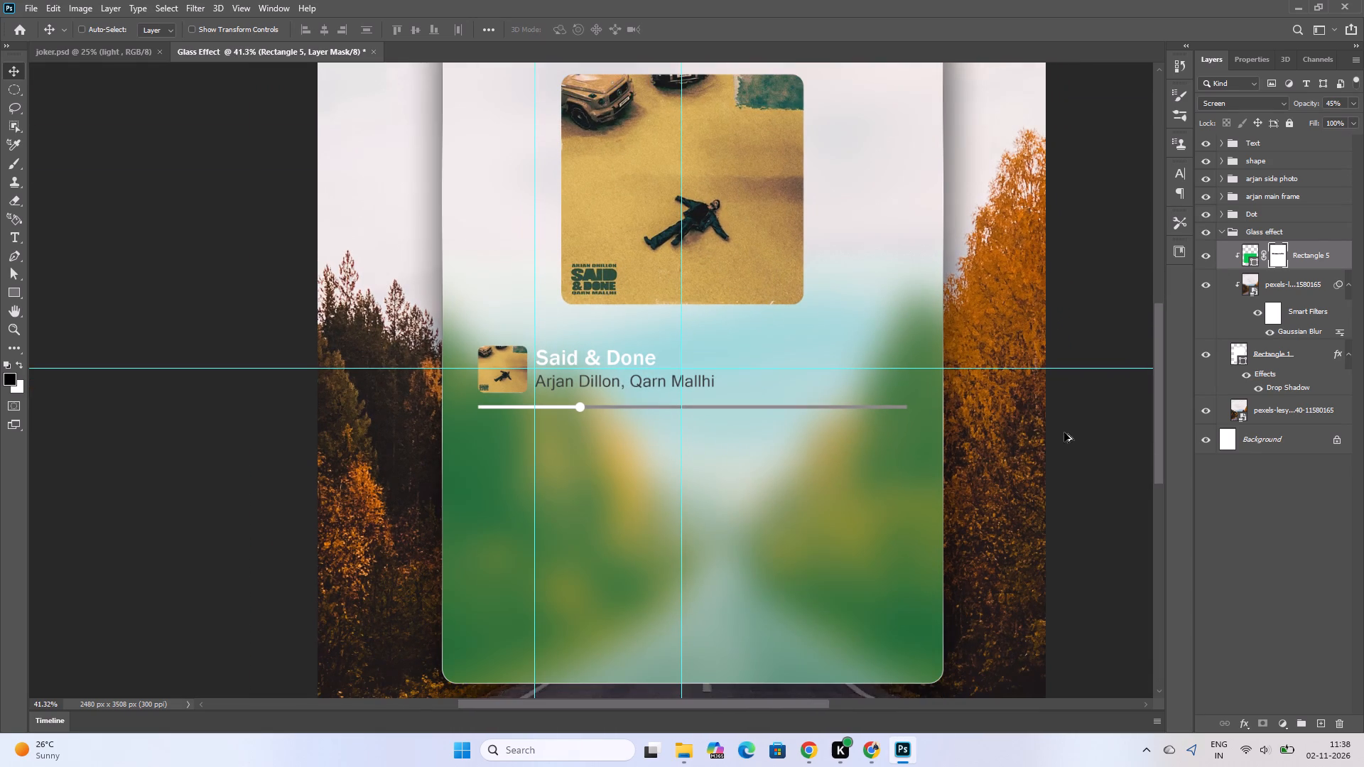
alt+scroll(188, 452, down, 2)
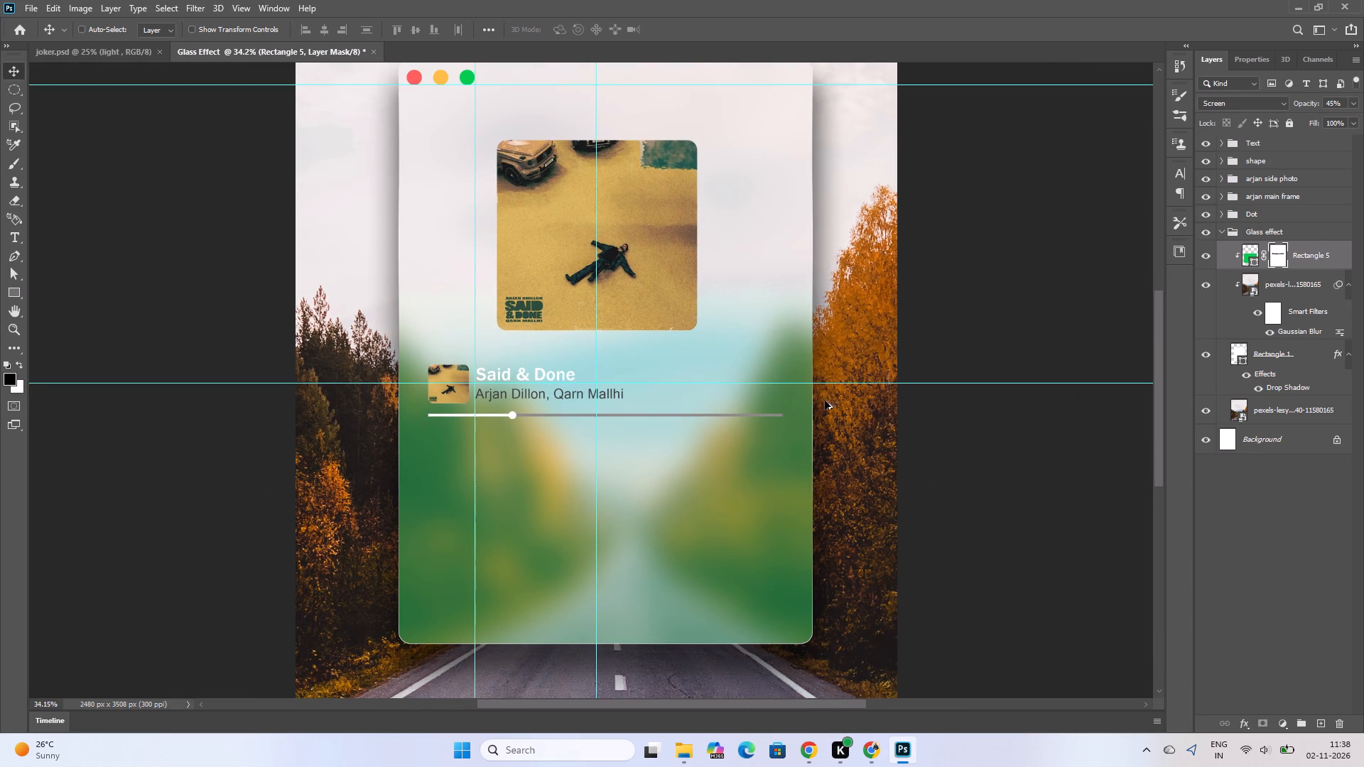
alt+scroll(899, 386, up, 1)
alt+scroll(959, 426, down, 1)
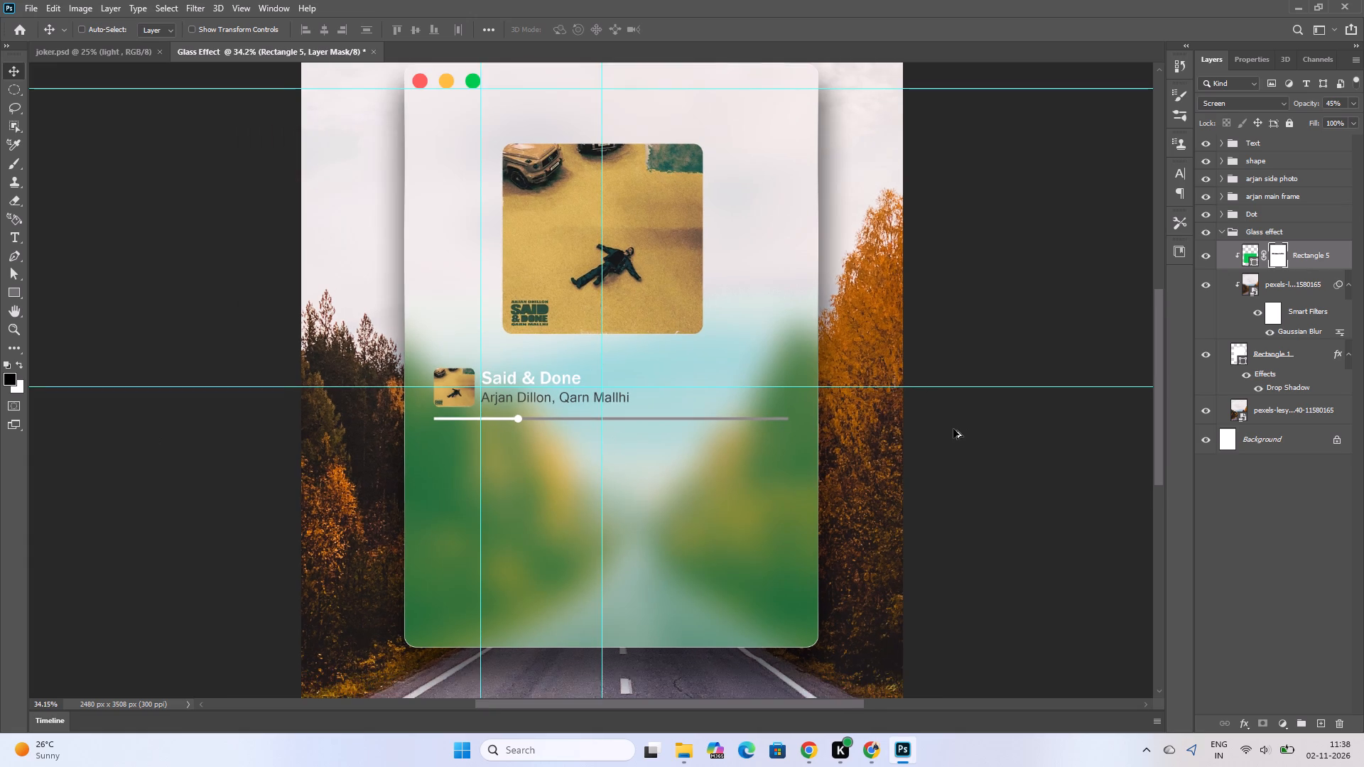
alt+scroll(951, 429, down, 1)
alt+scroll(307, 433, down, 1)
alt+scroll(929, 440, down, 2)
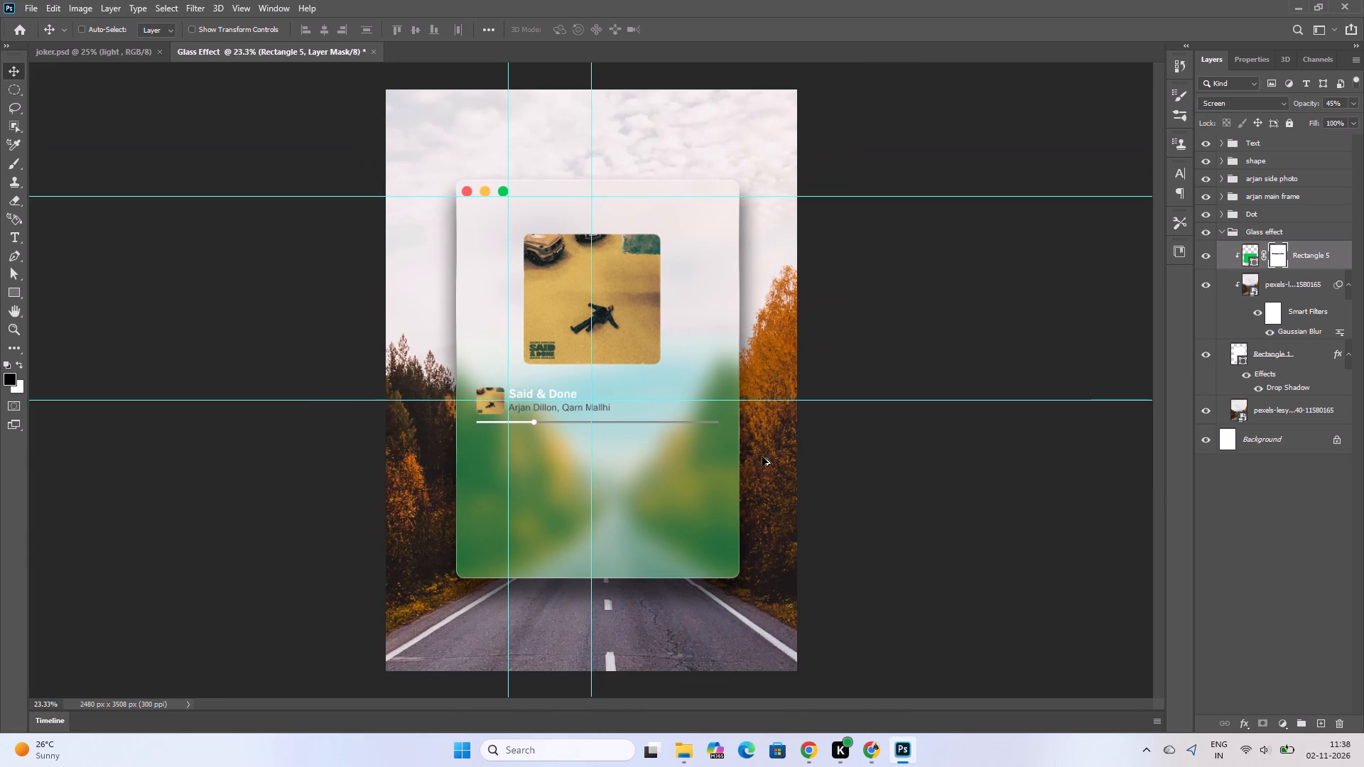
alt+scroll(288, 445, up, 2)
alt+scroll(1061, 381, down, 1)
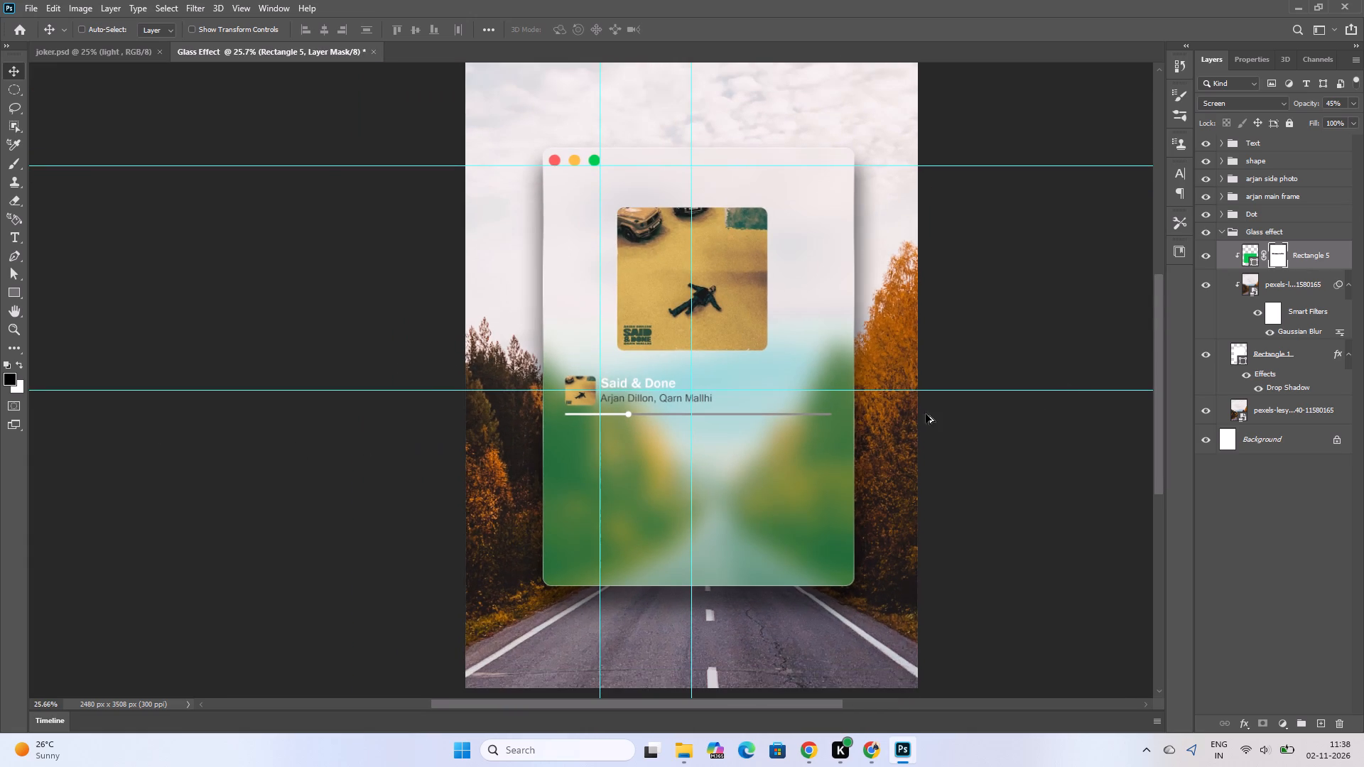
alt+scroll(997, 410, up, 3)
alt+scroll(249, 521, up, 1)
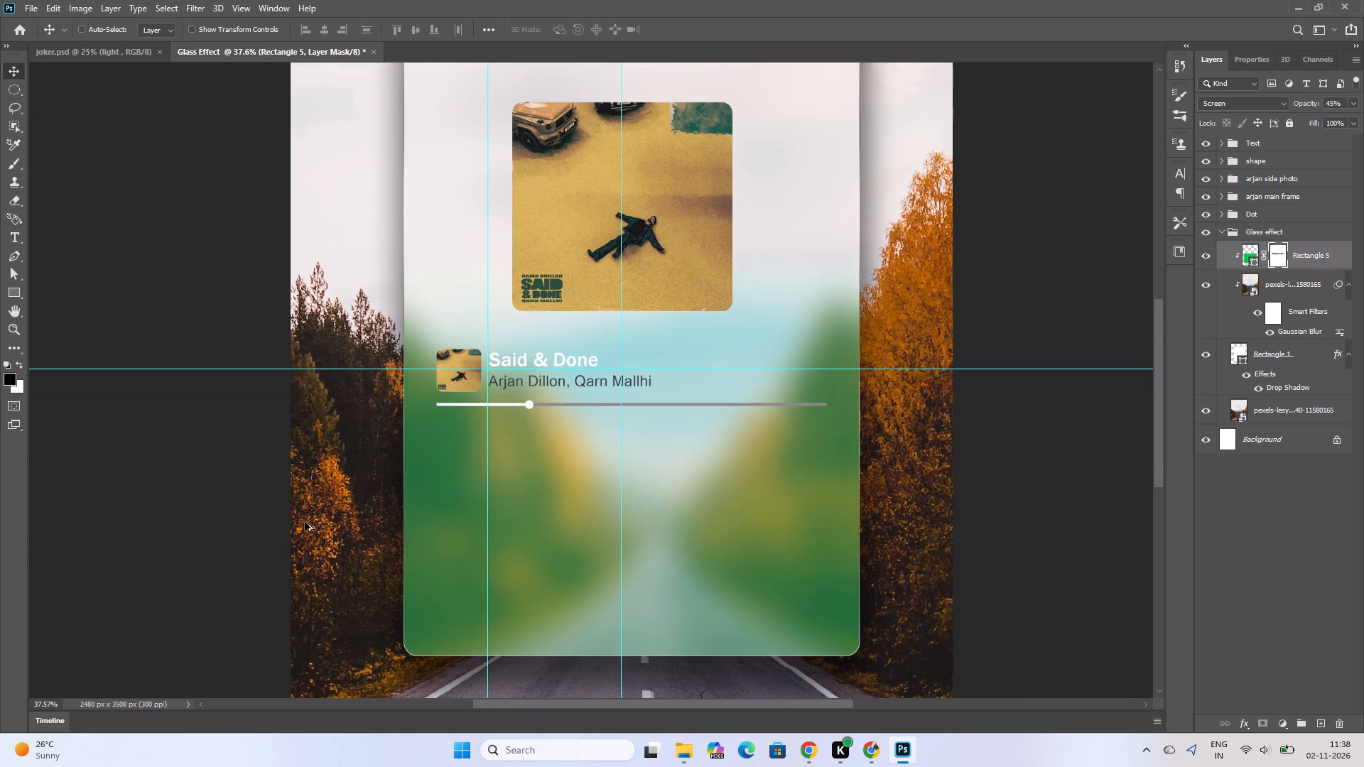
On a new layer in the shape group, draw a red circle about 202 px across below the middle of the progress bar.
scroll(1051, 434, up, 4)
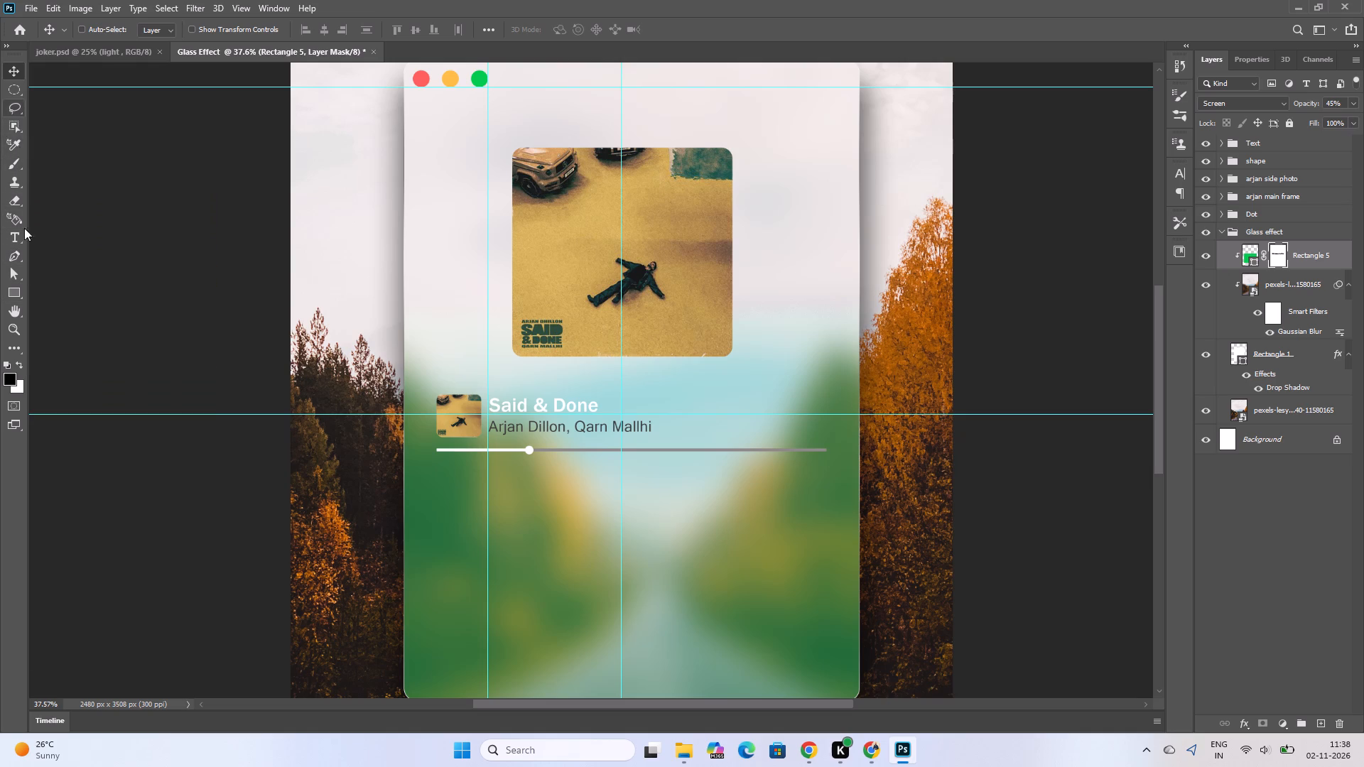
click(13, 288)
right_click(12, 288)
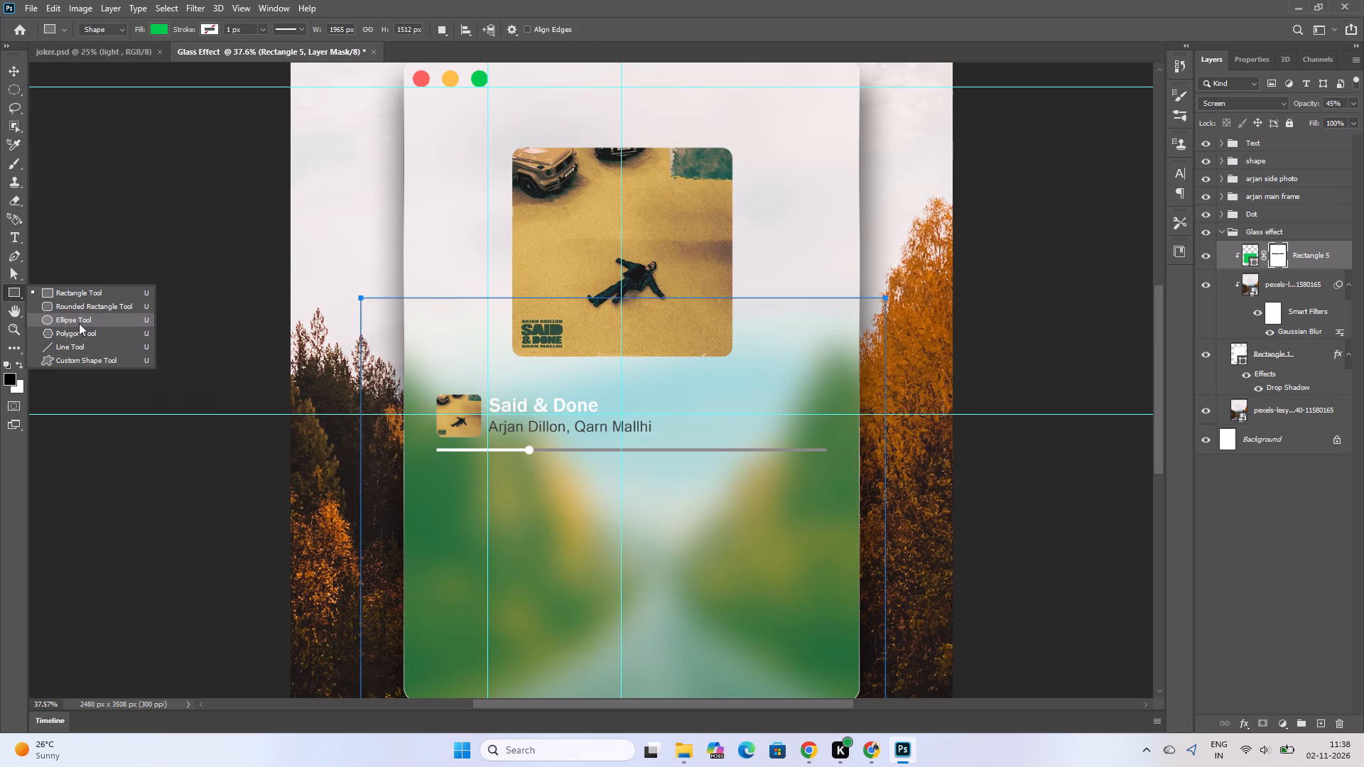
click(79, 320)
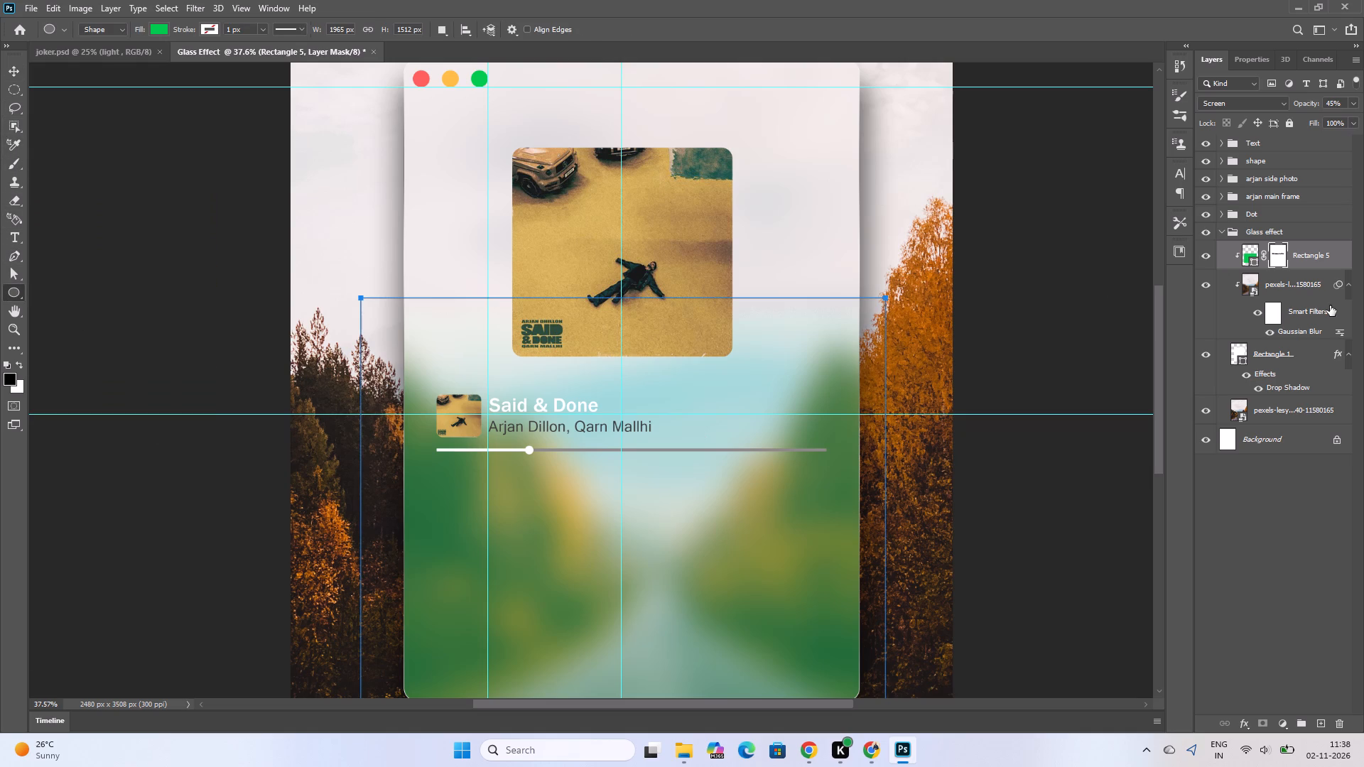
click(1219, 232)
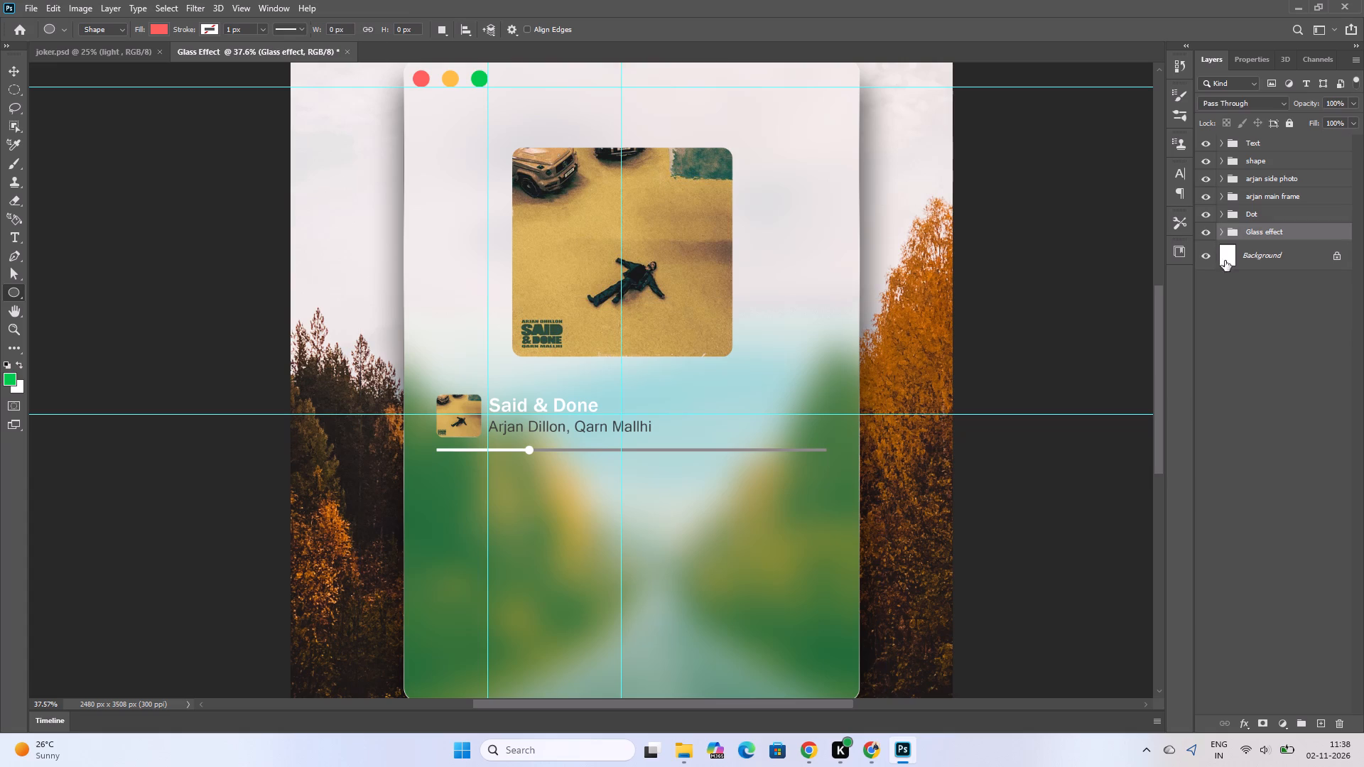
click(1218, 160)
click(1220, 161)
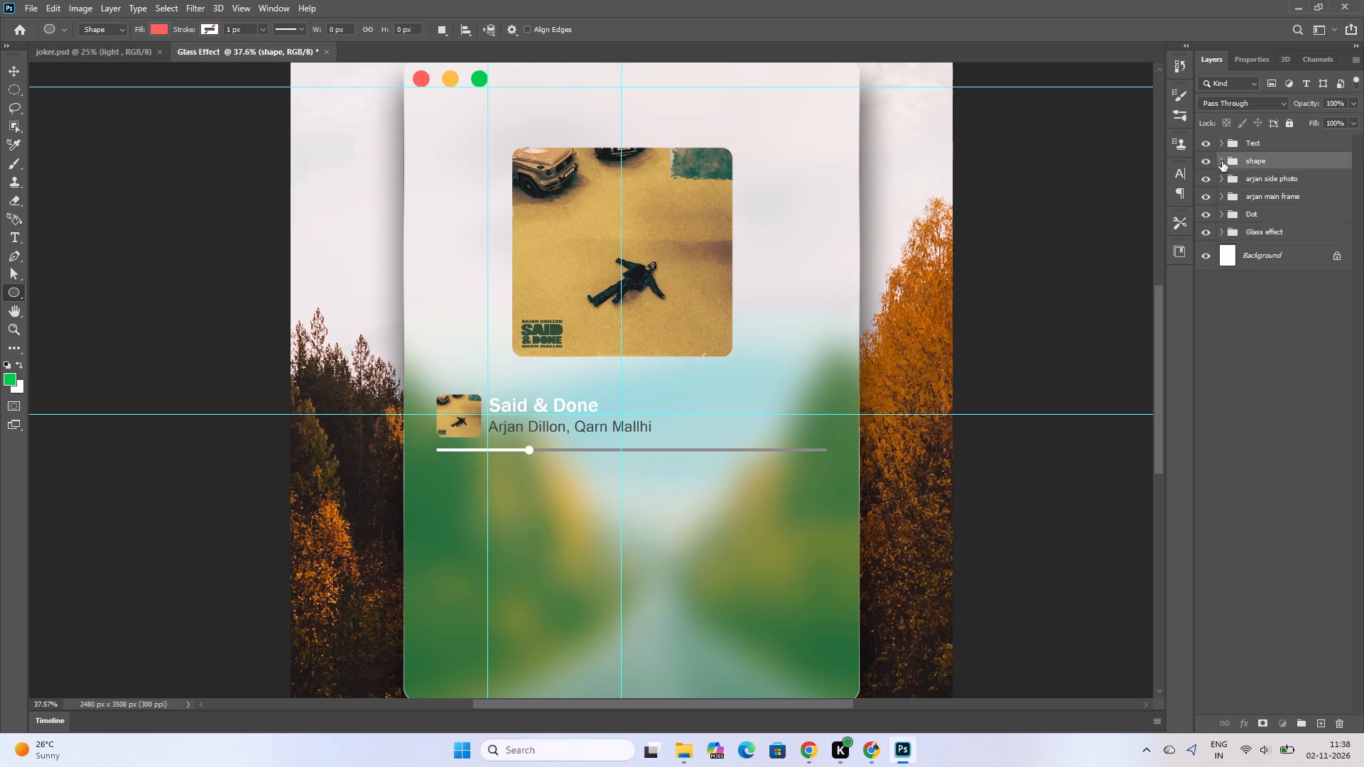
click(1326, 724)
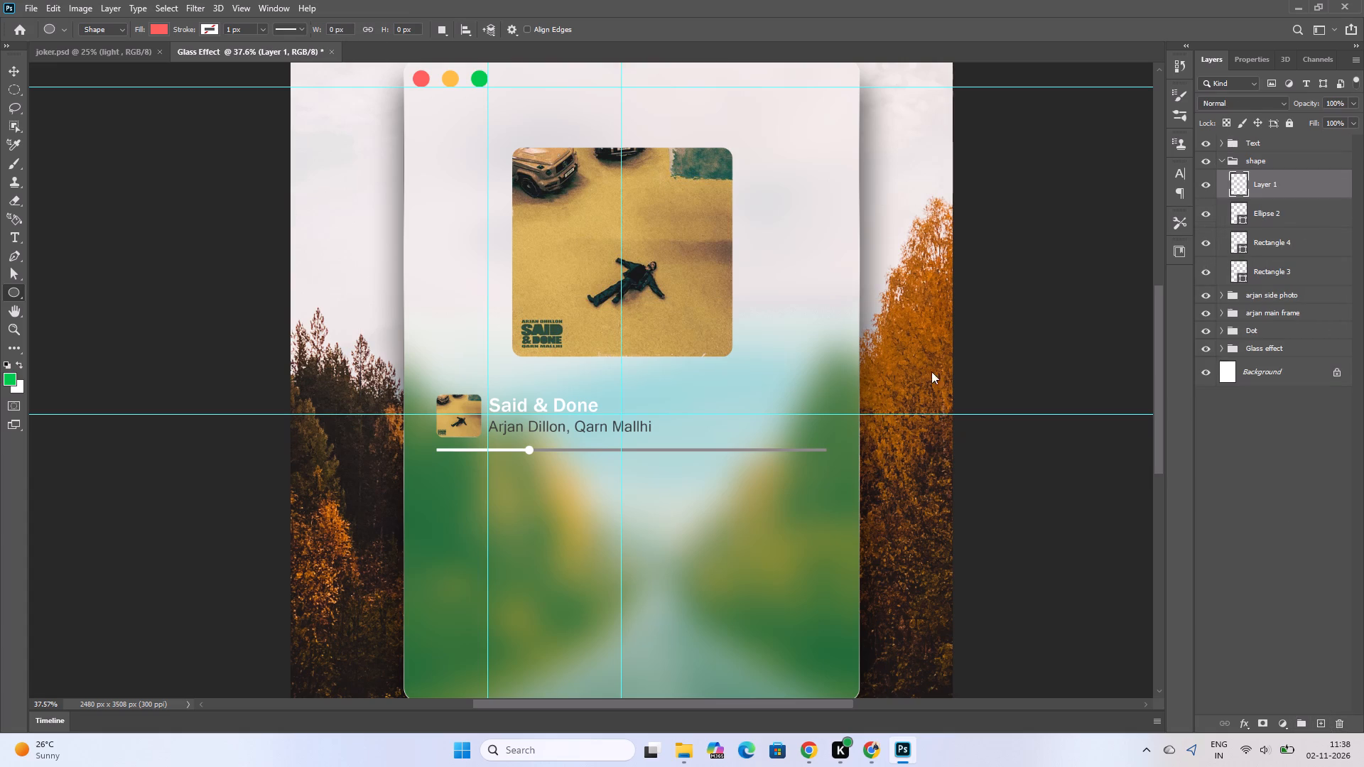
drag(587, 484, 651, 540)
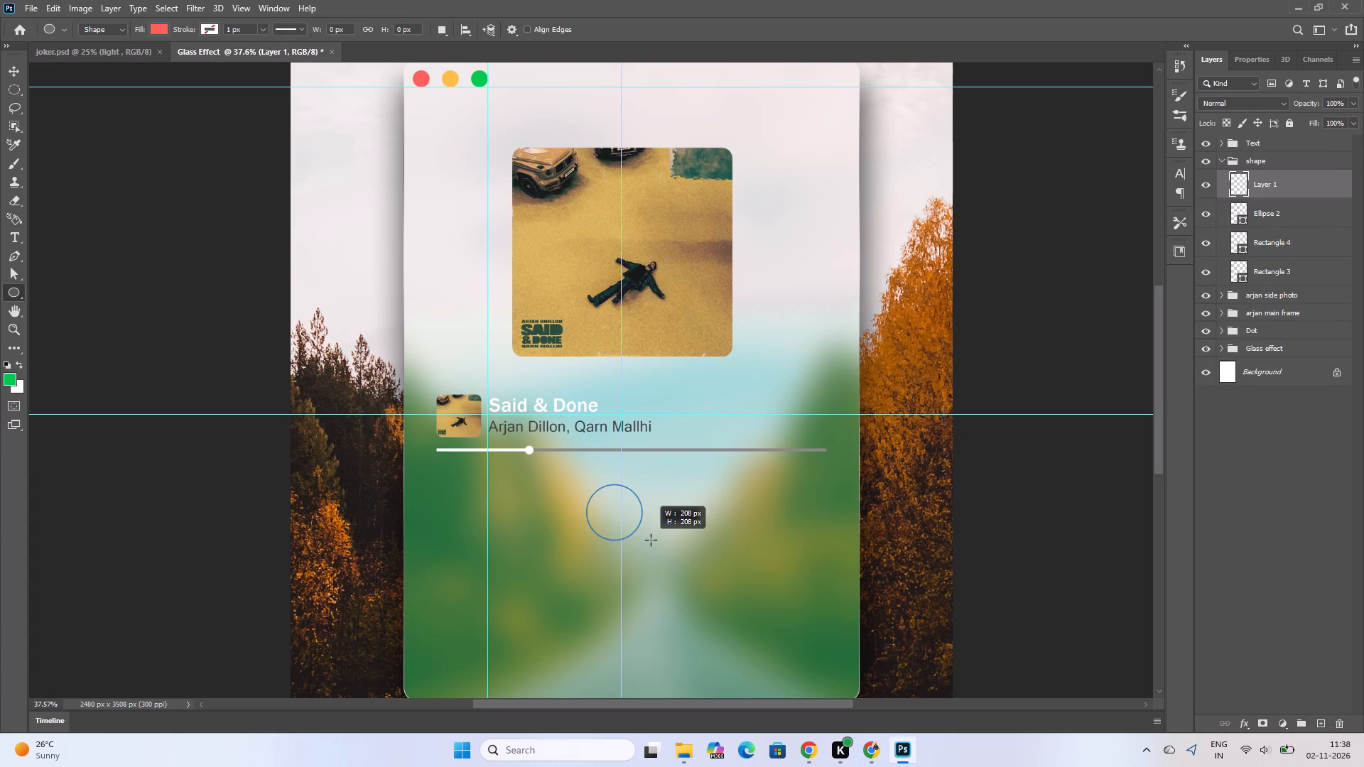
drag(651, 540, 659, 538)
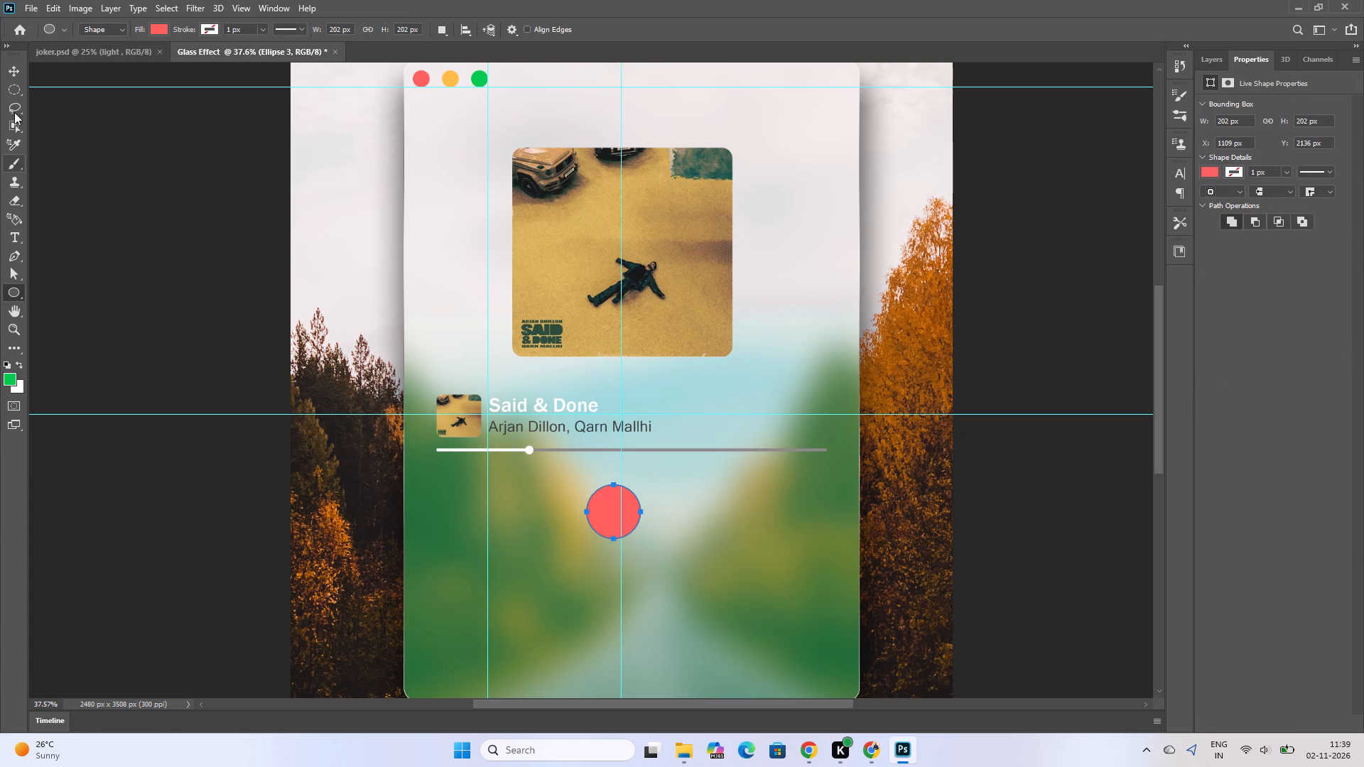
Move the red circle sideways over the vertical centre guide to about X 1161 px, keeping its height, and commit the transform.
click(11, 70)
click(612, 518)
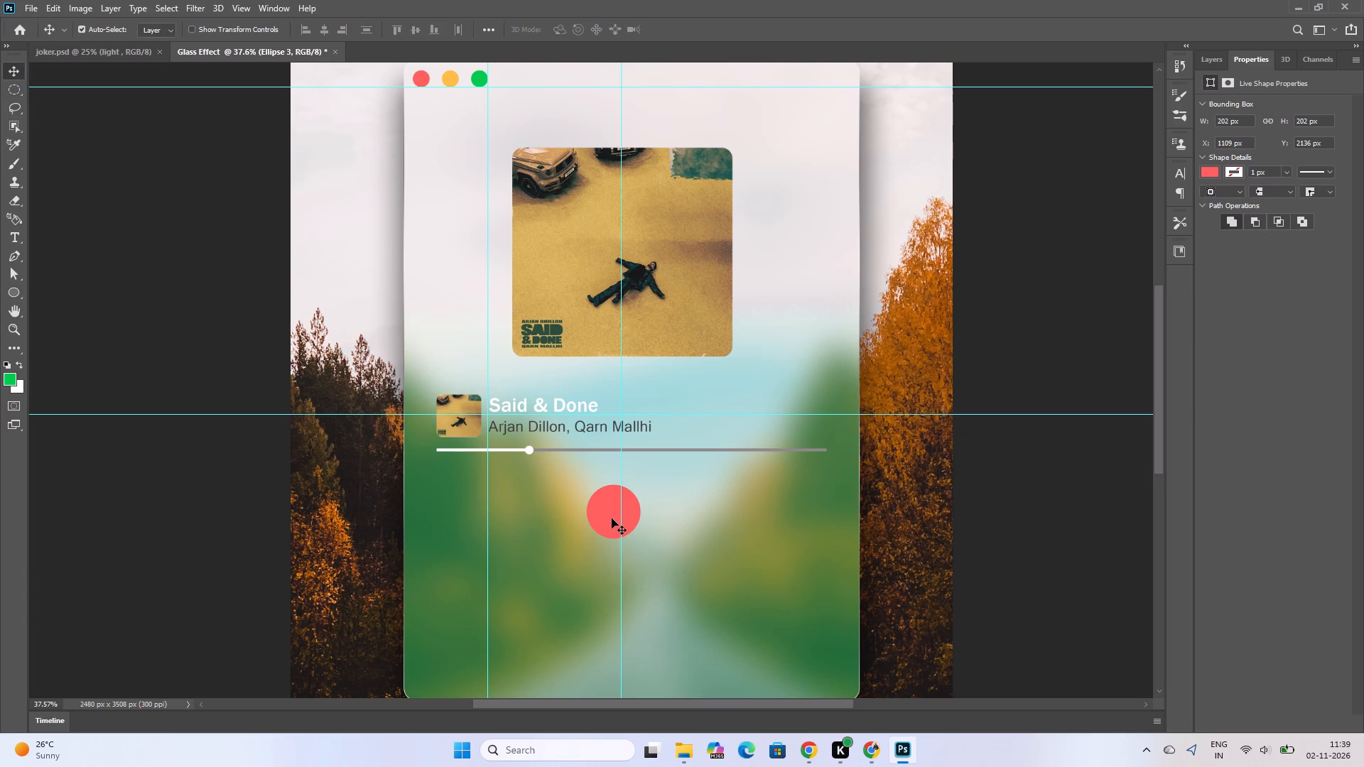
key(ctrl+t)
drag(606, 516, 620, 516)
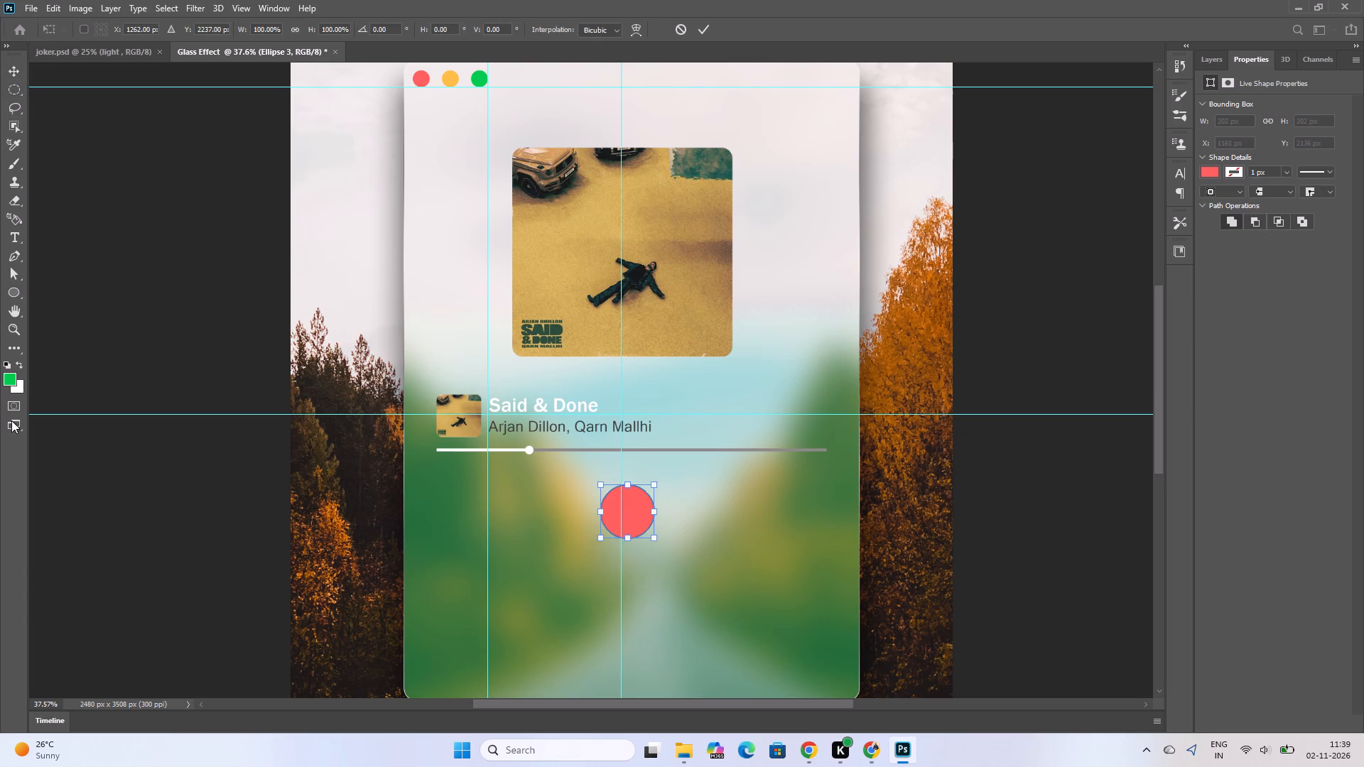
click(10, 381)
double_click(11, 381)
click(699, 25)
Set the foreground colour to white (#ffffff) and fill the circle below the progress bar with it.
double_click(9, 381)
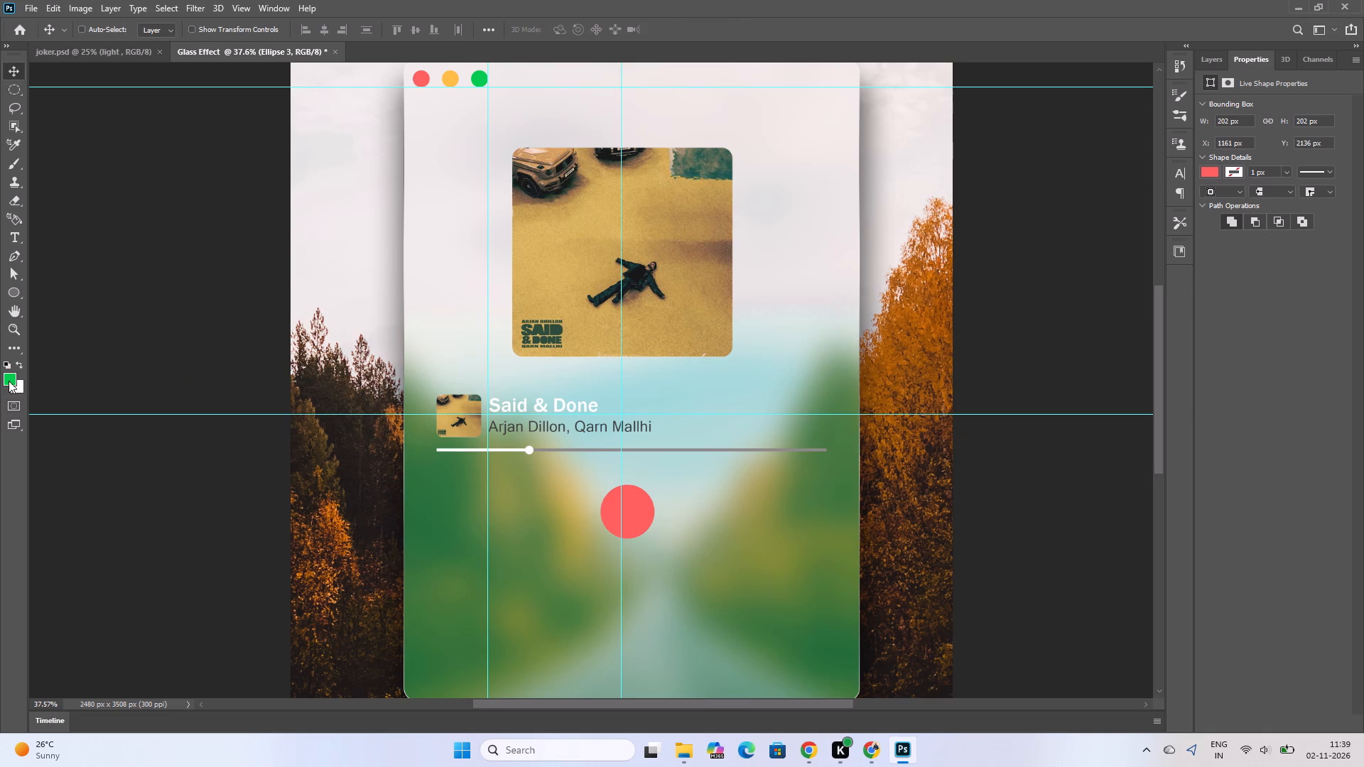
drag(746, 155, 715, 126)
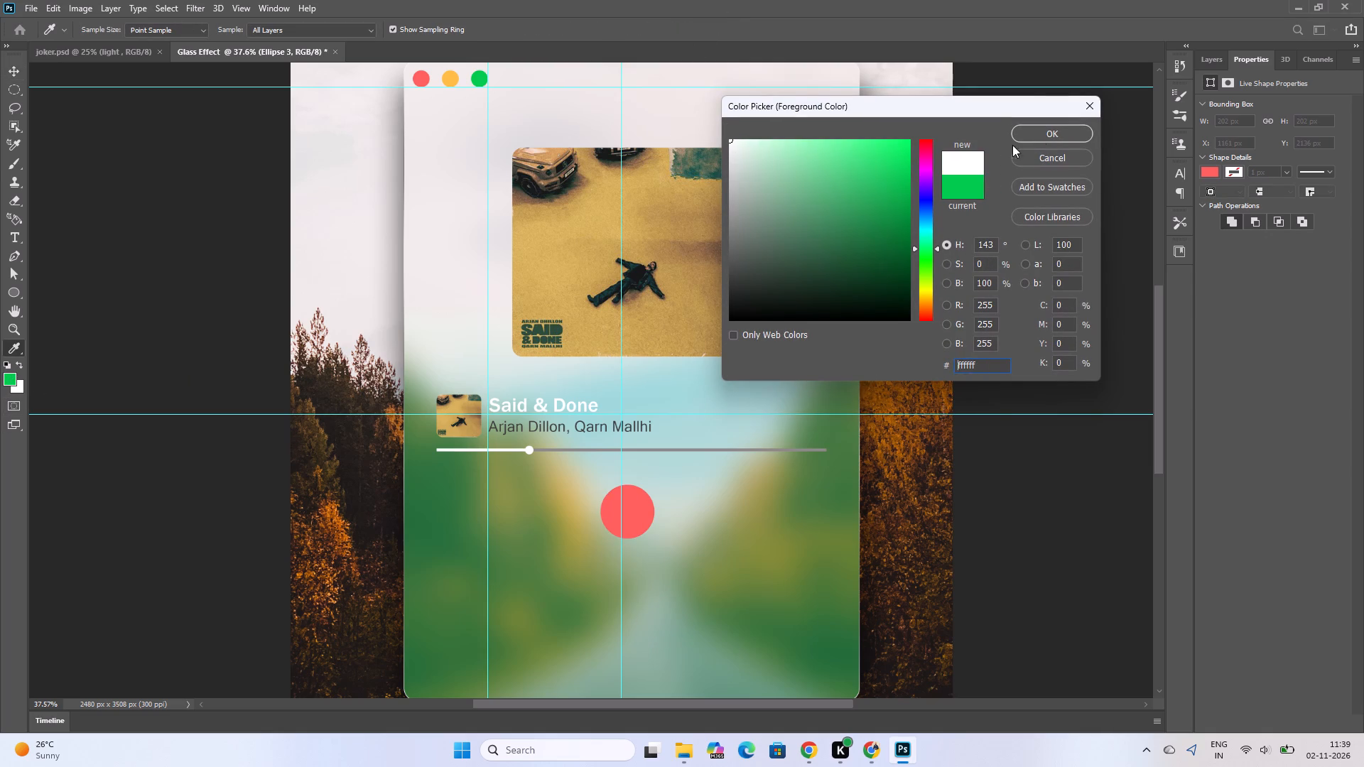
click(1038, 134)
key(alt+BackSpace)
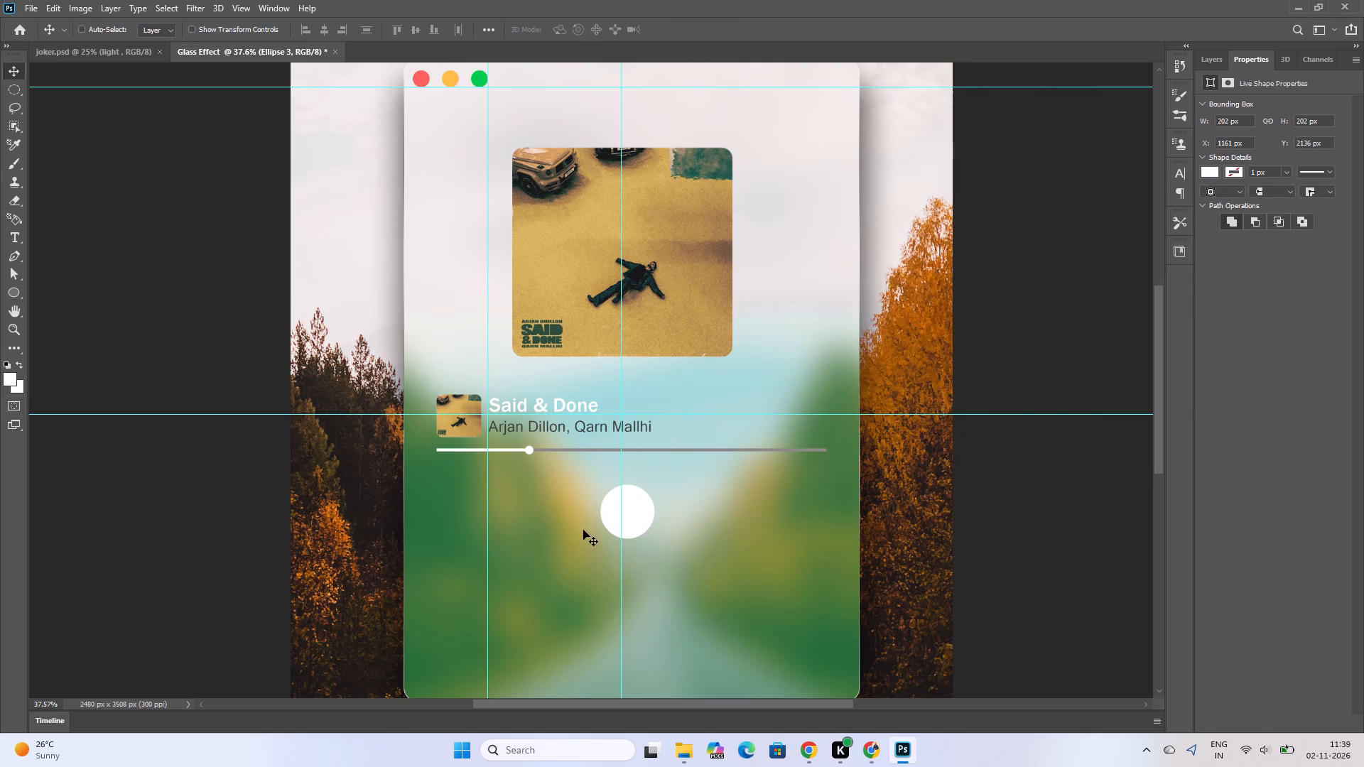
Shift the white circle horizontally to about X 1128 px so it sits centred on the vertical guide.
drag(641, 513, 637, 513)
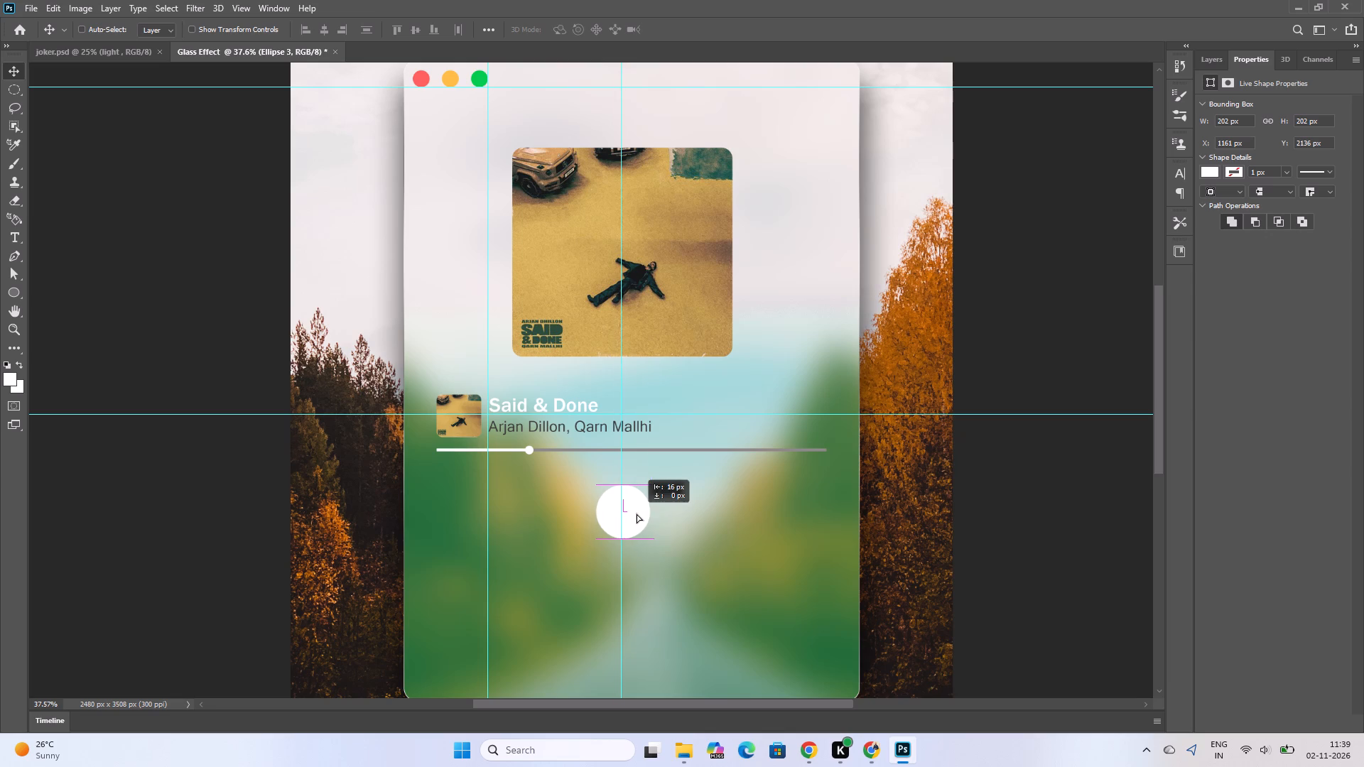
drag(637, 513, 629, 513)
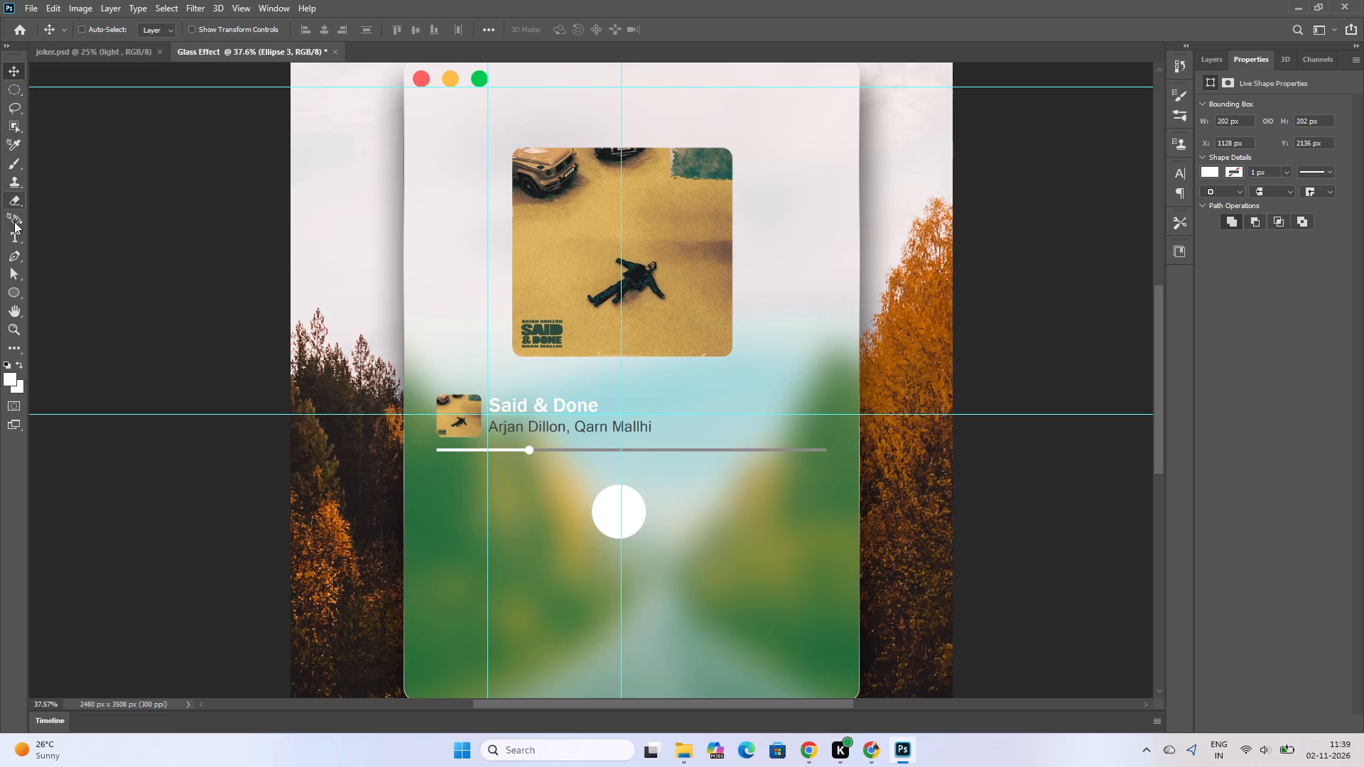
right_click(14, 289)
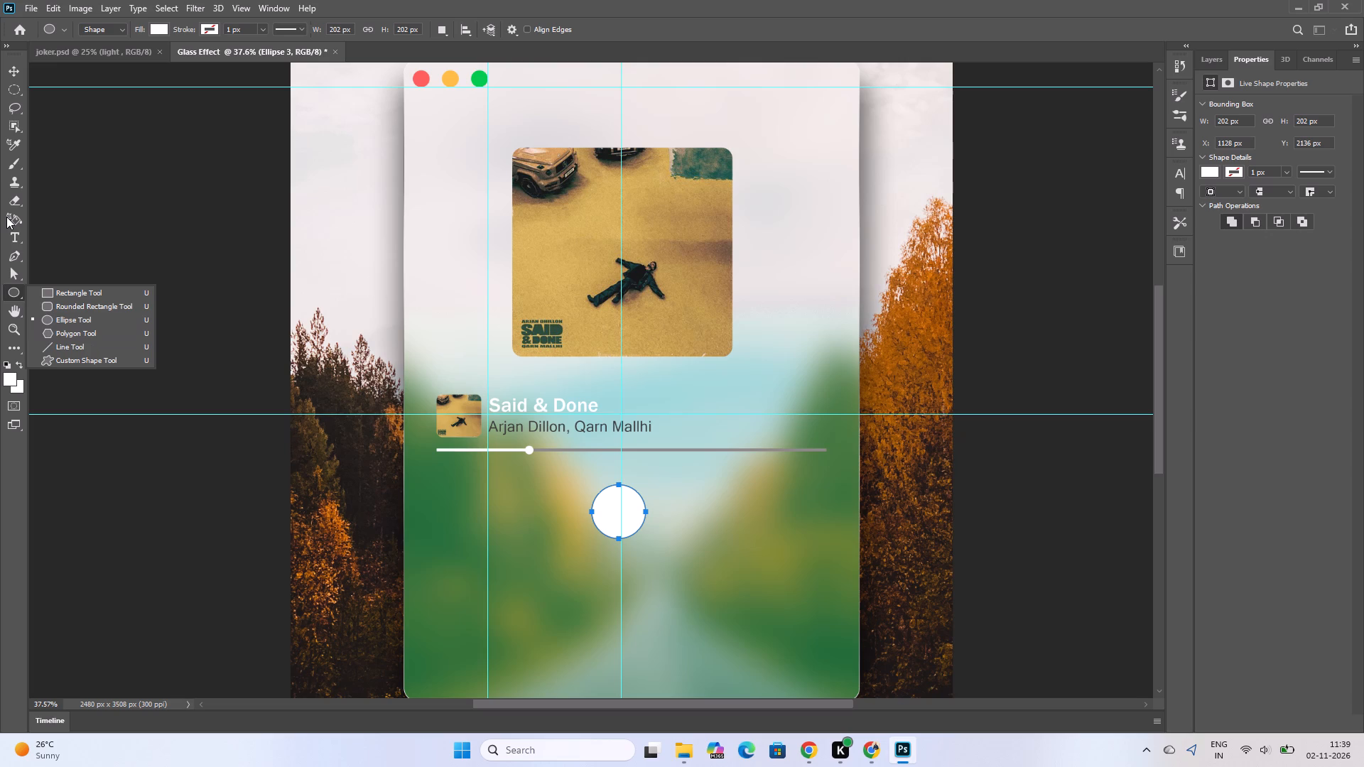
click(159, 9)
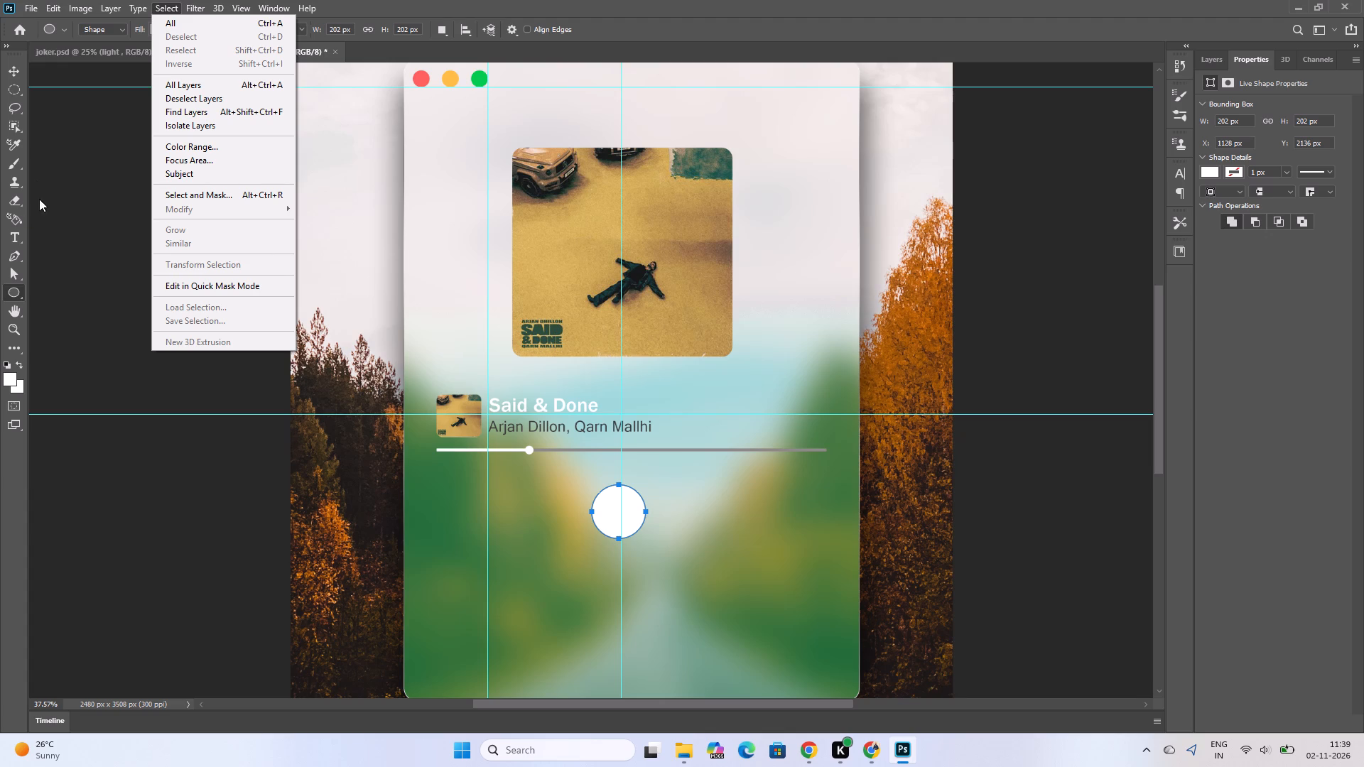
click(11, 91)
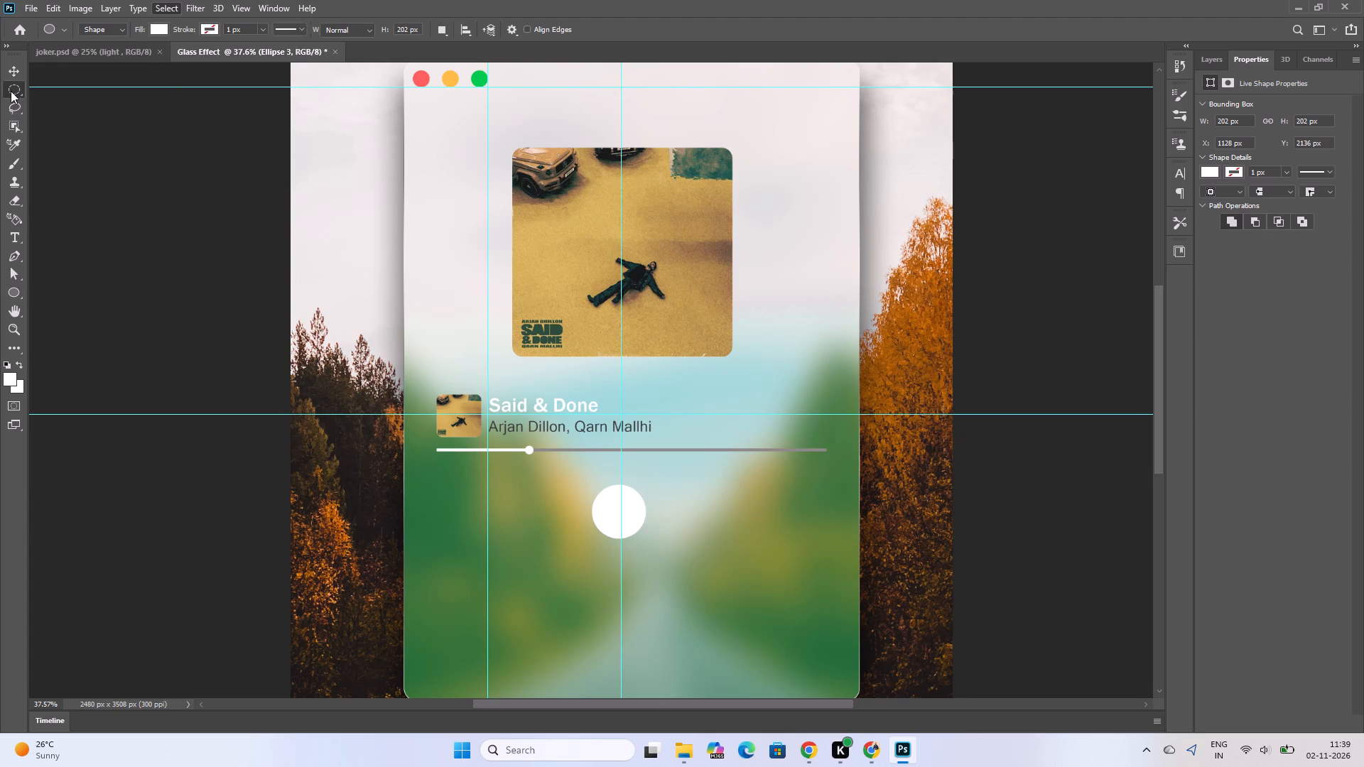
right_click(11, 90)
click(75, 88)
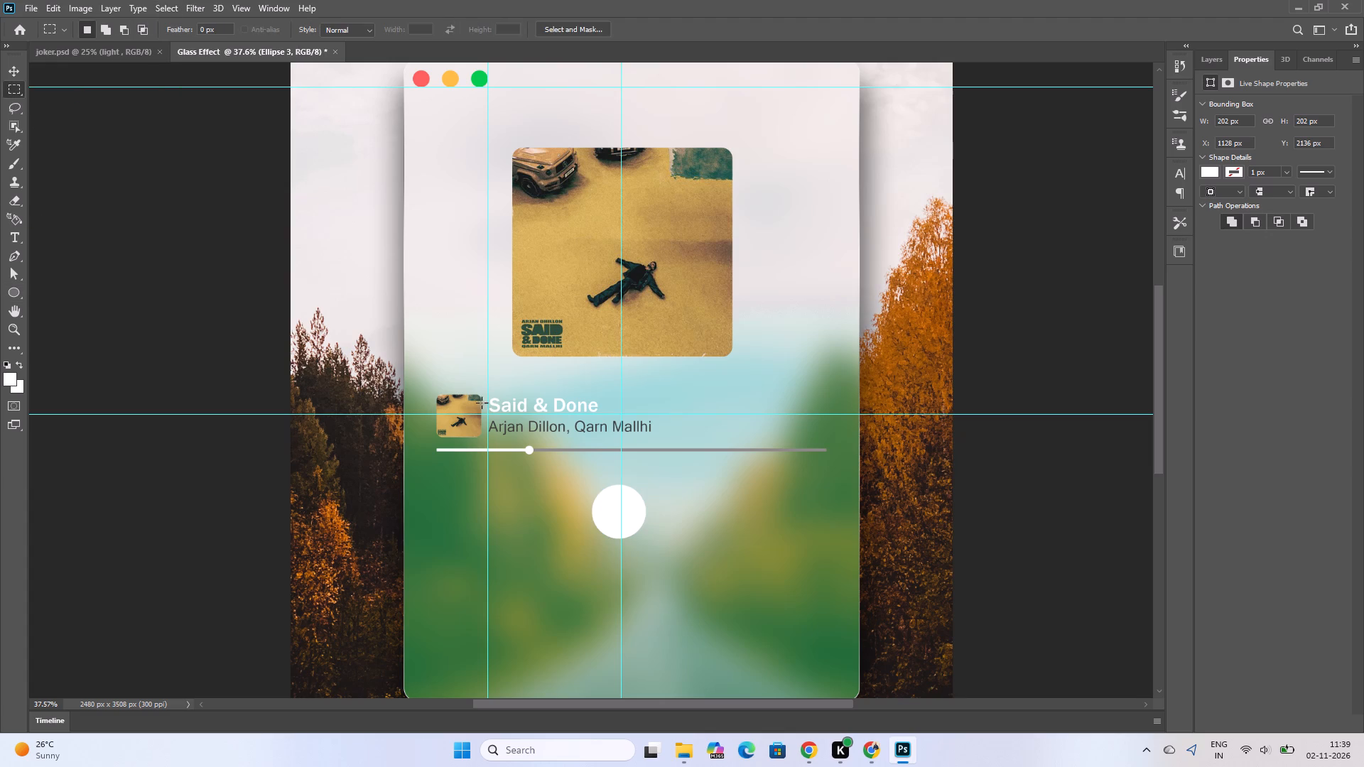
Draw a play-shaped triangular selection inside the white circle with the Polygonal Lasso, pointing right.
alt+scroll(616, 600, up, 8)
alt+scroll(701, 533, up, 3)
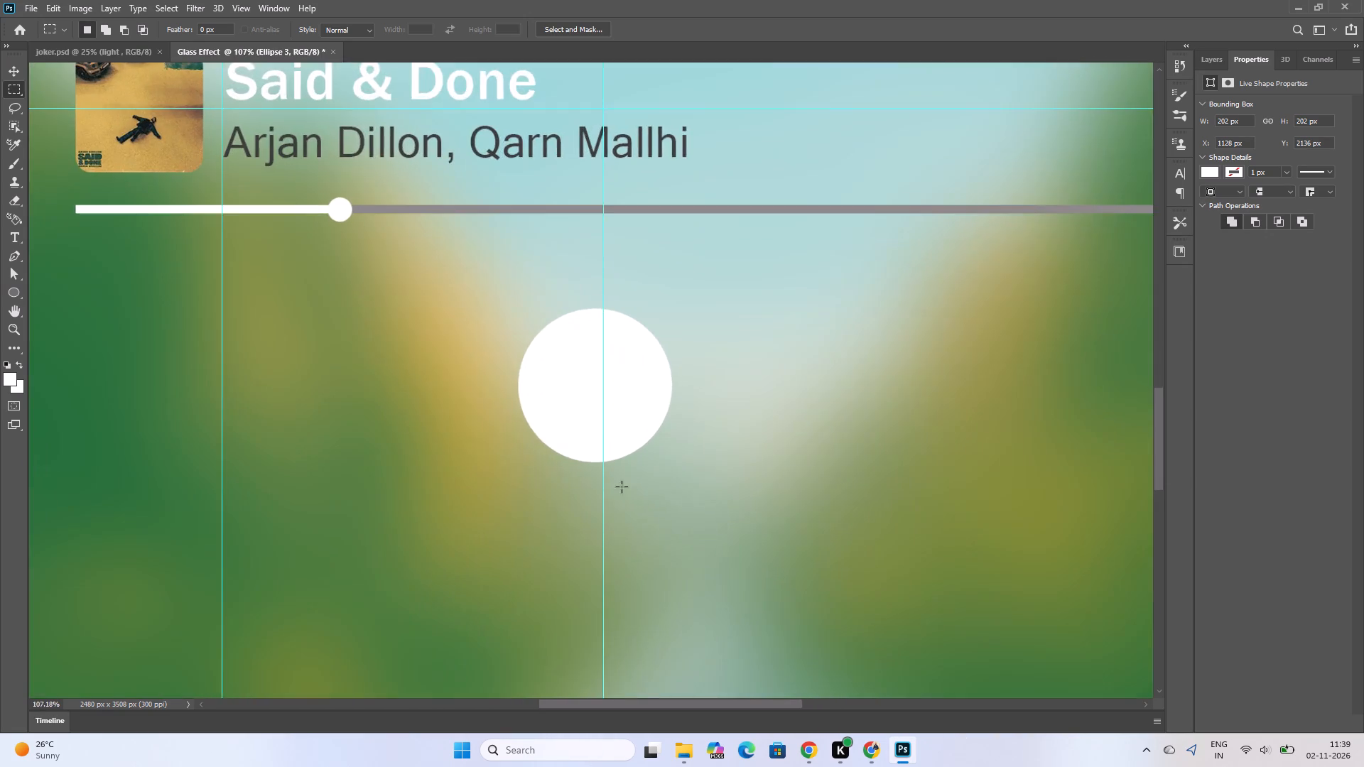
alt+scroll(591, 464, up, 3)
click(576, 323)
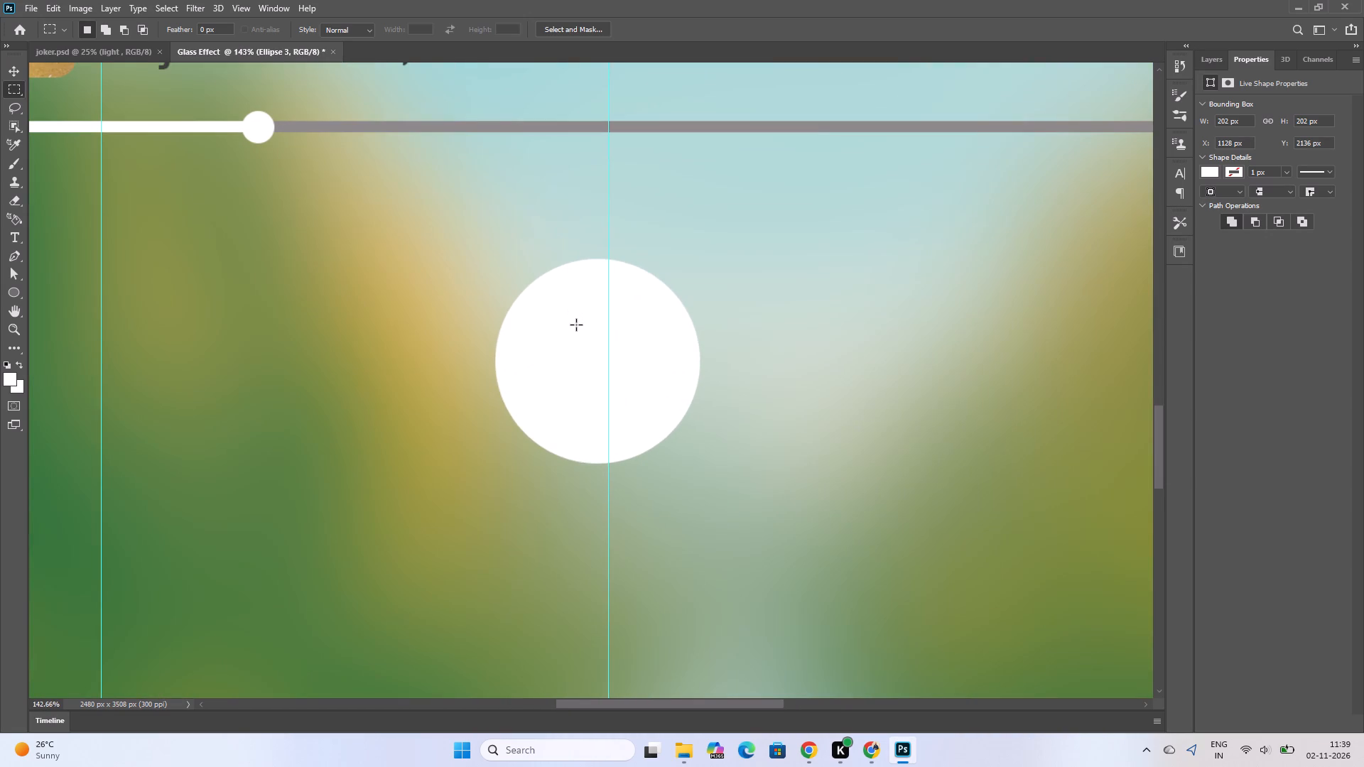
right_click(12, 104)
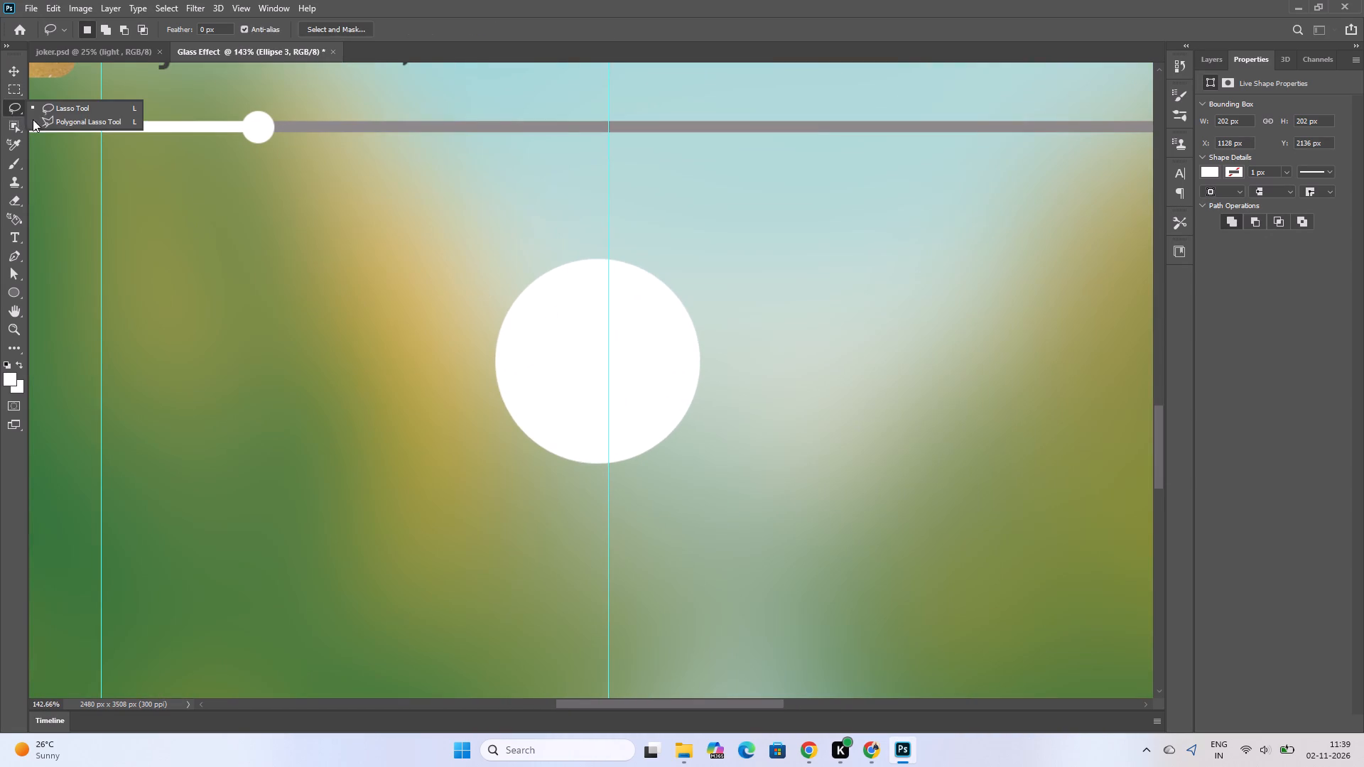
click(63, 113)
right_click(13, 104)
click(65, 122)
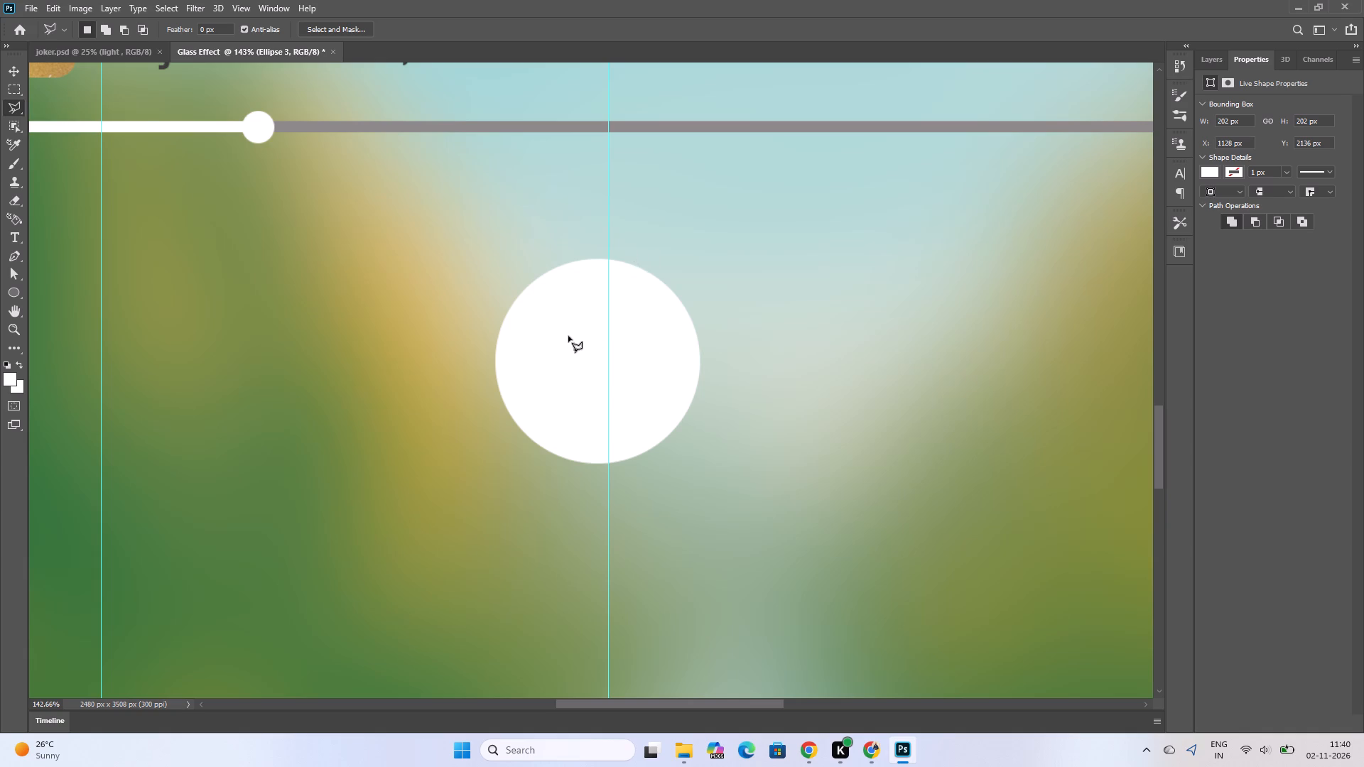
click(578, 324)
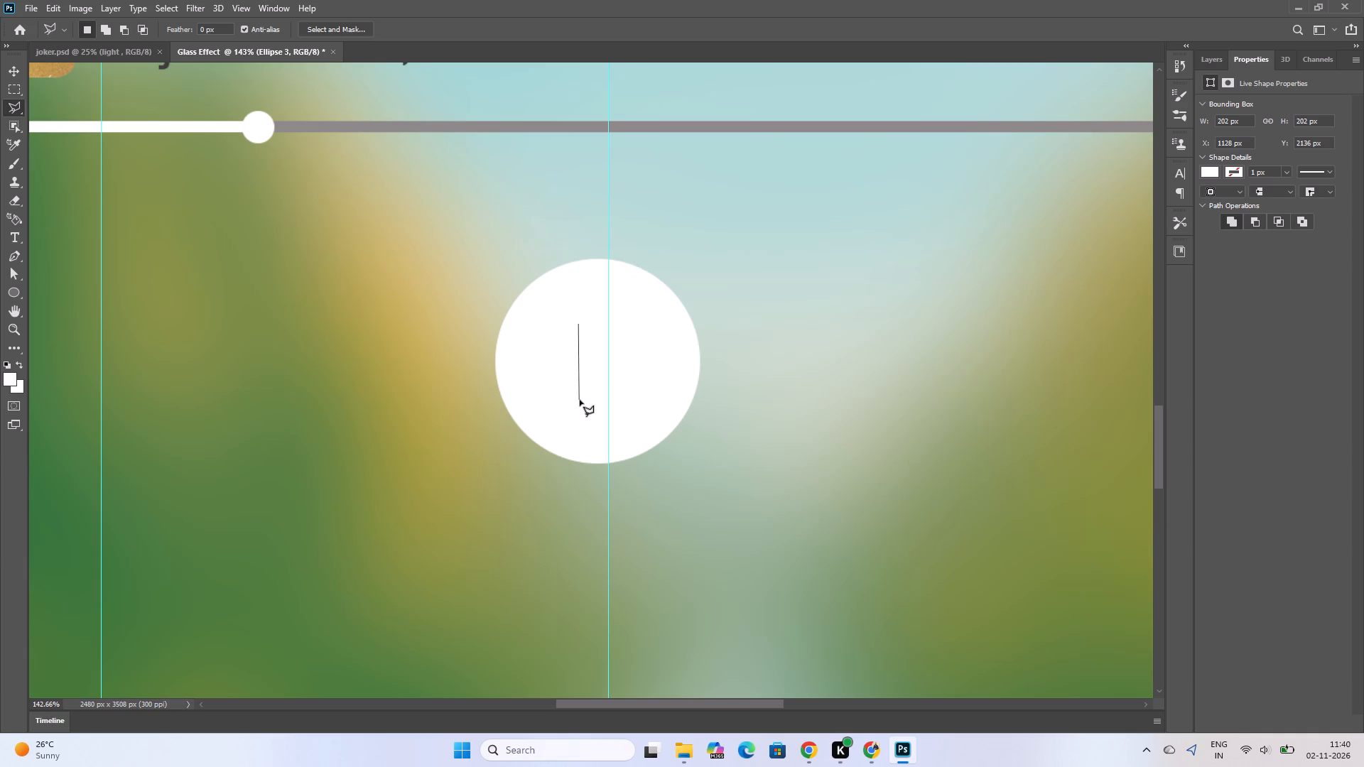
click(579, 400)
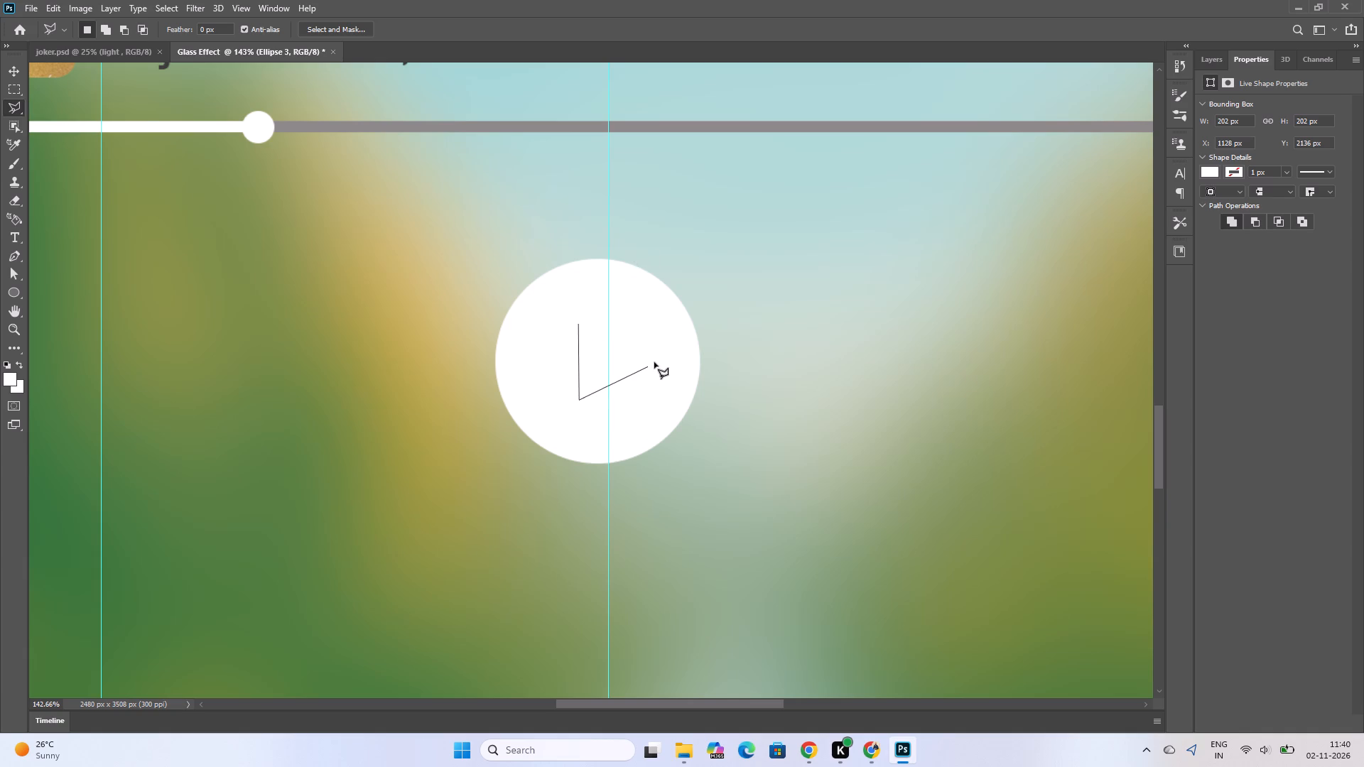
click(656, 364)
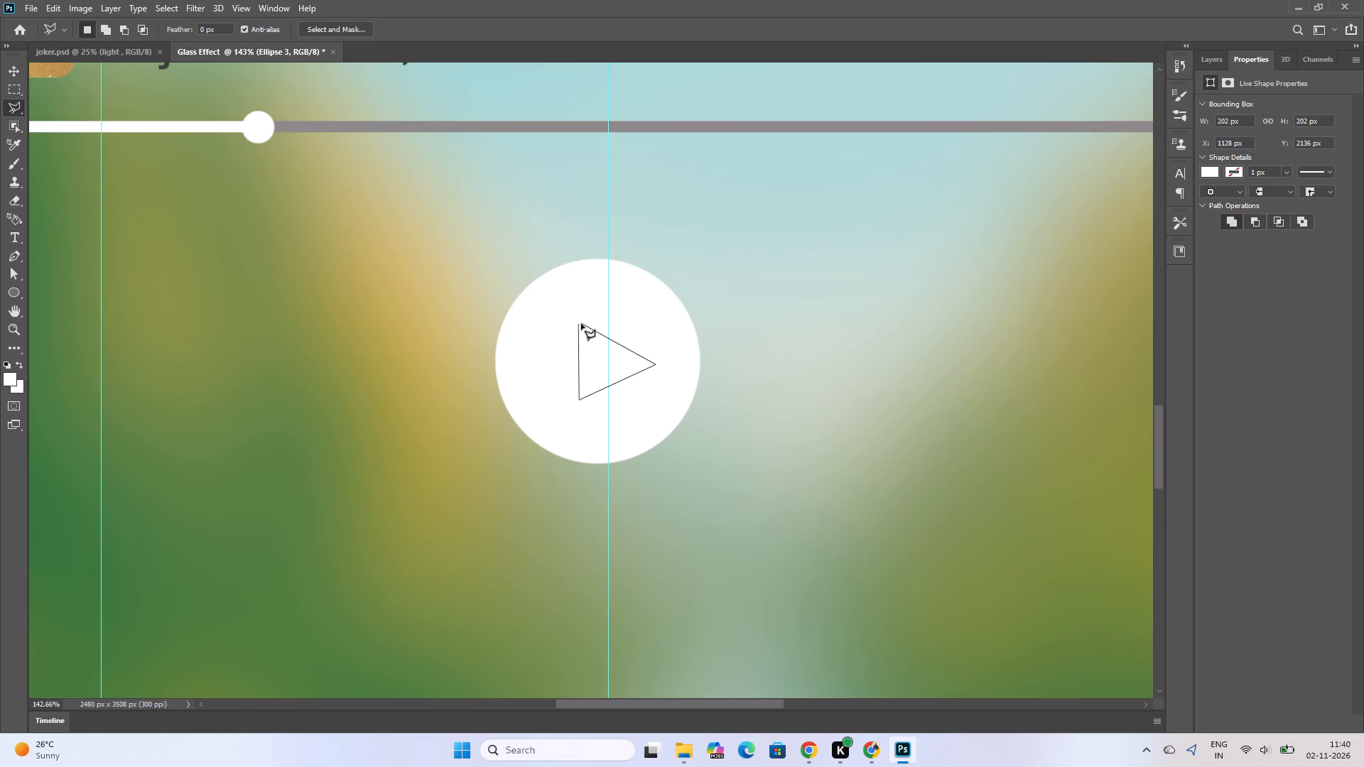
click(578, 324)
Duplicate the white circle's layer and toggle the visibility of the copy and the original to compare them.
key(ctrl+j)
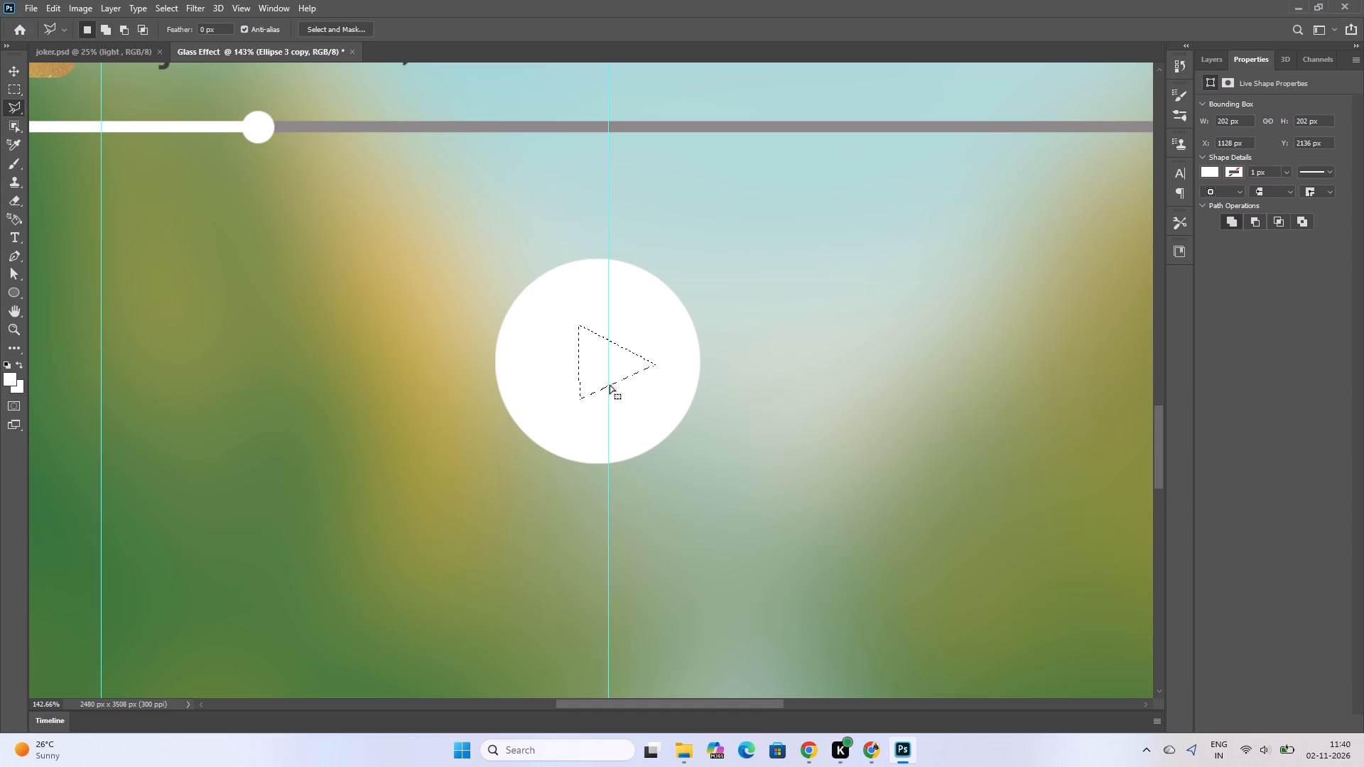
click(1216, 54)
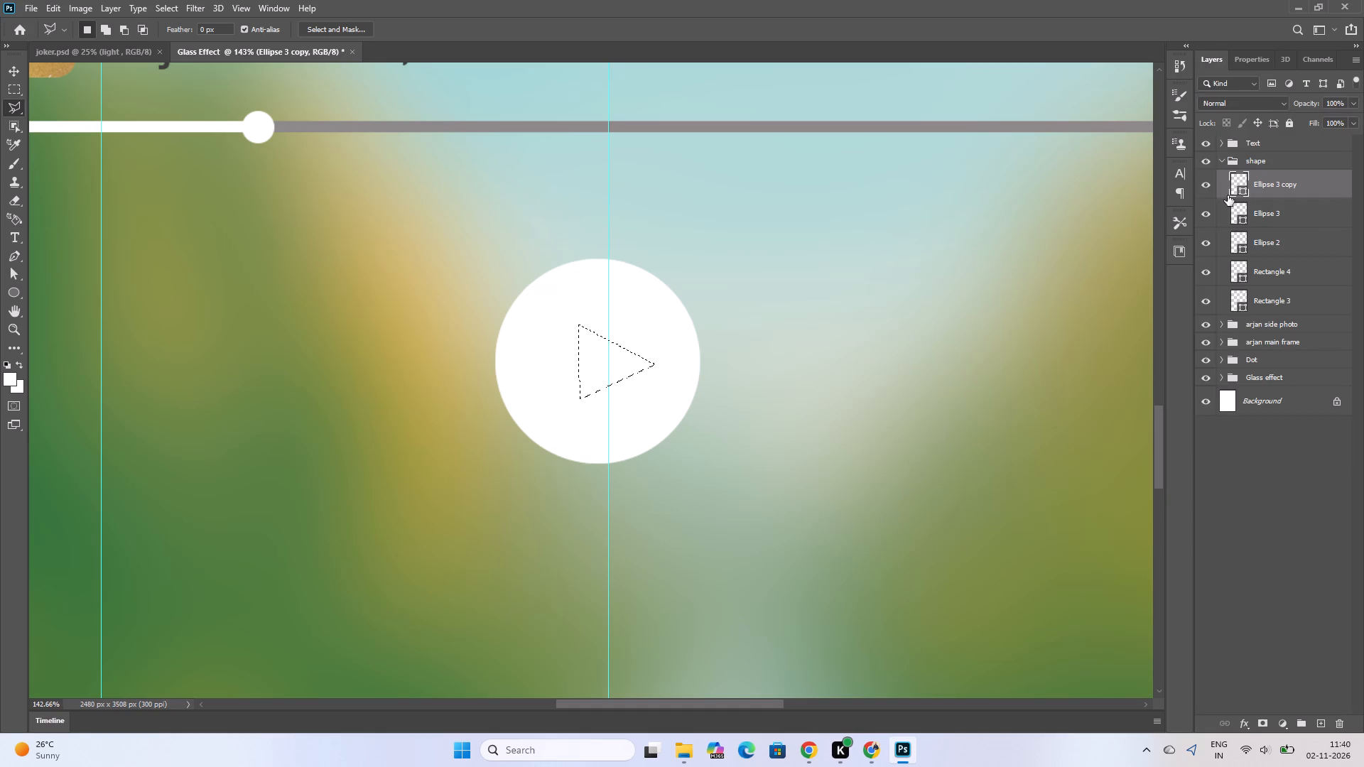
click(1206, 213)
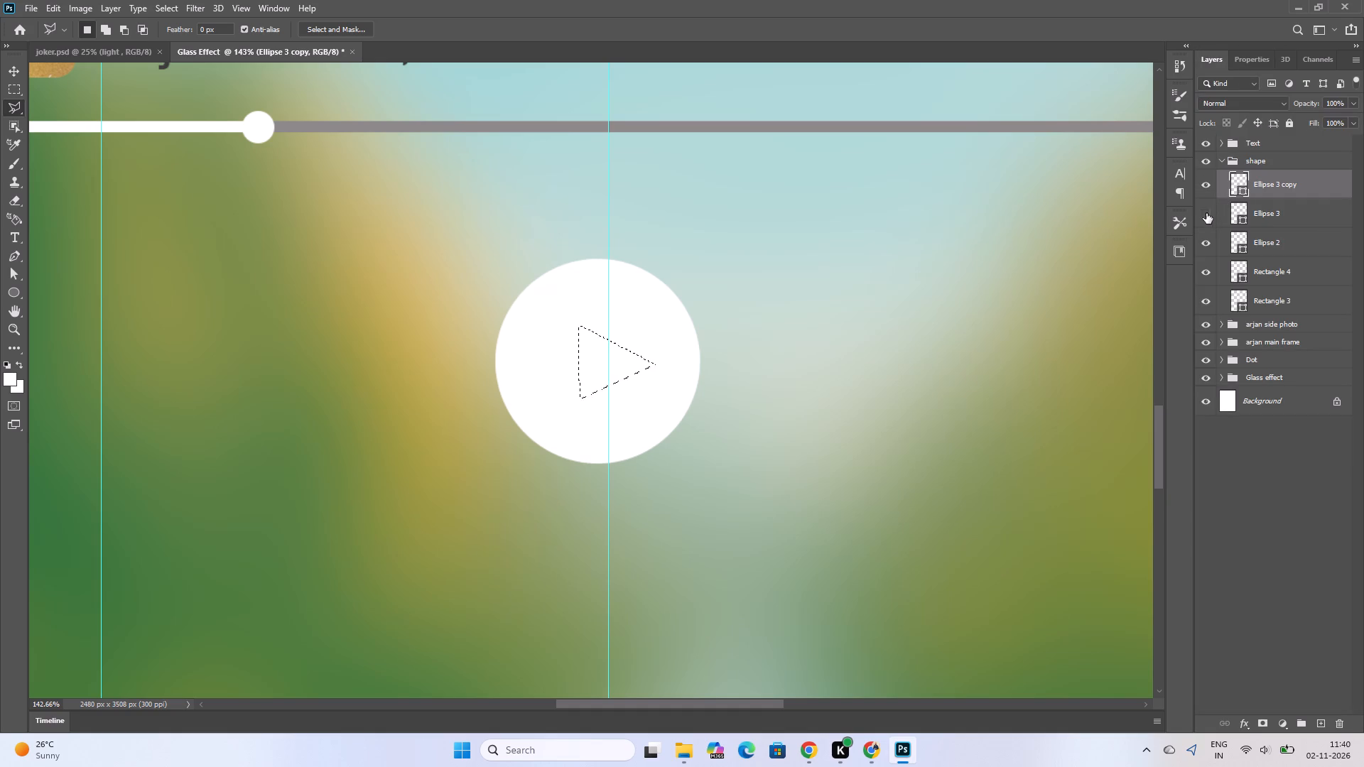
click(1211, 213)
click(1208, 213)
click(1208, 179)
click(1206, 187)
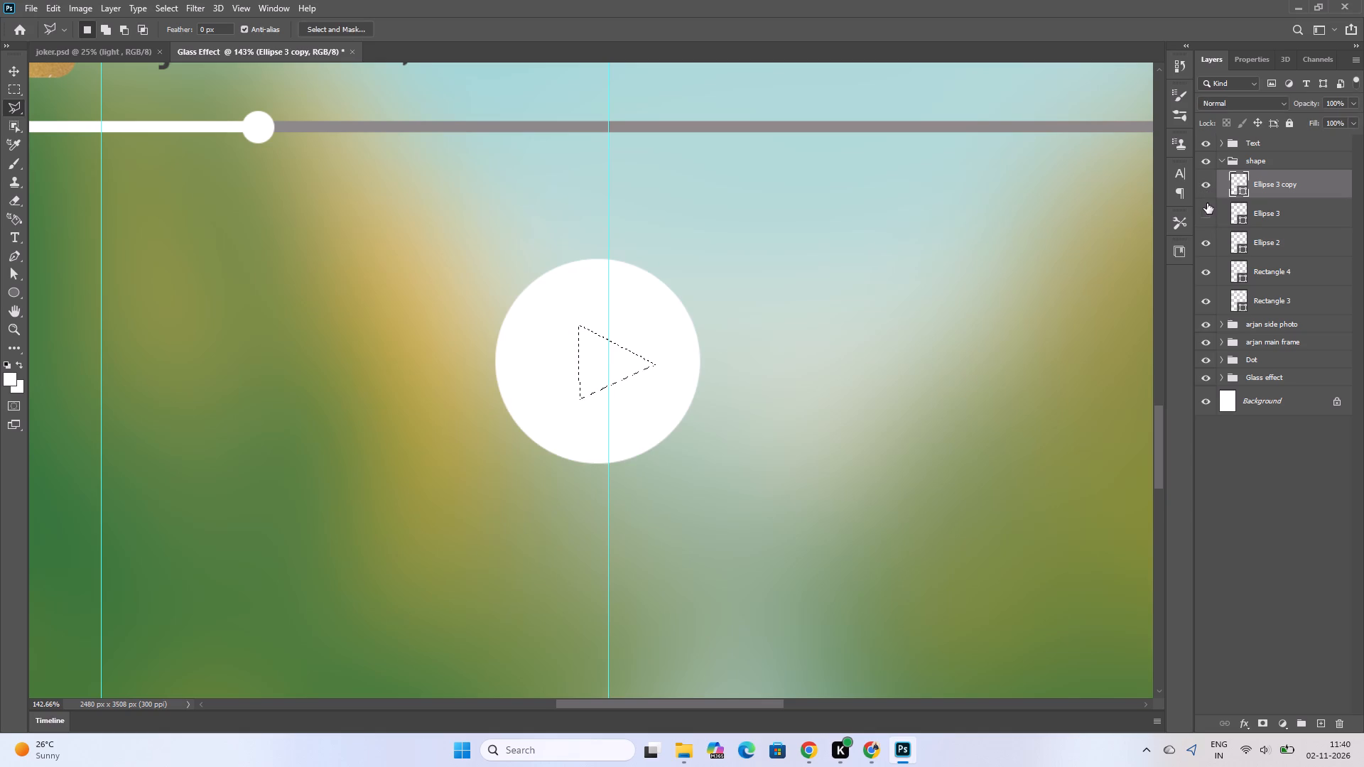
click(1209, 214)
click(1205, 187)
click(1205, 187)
Set the foreground colour to bright green #00ff62.
click(6, 379)
drag(843, 178, 952, 130)
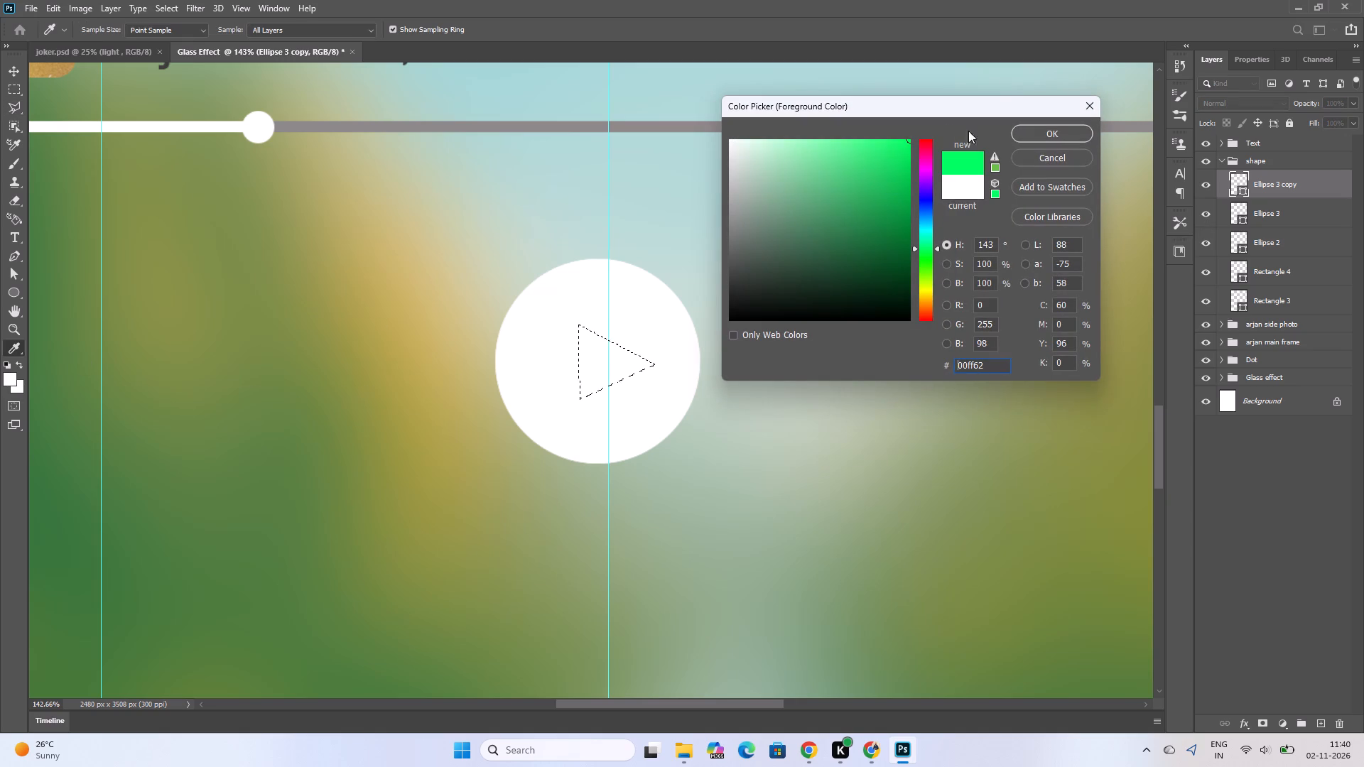
click(1038, 132)
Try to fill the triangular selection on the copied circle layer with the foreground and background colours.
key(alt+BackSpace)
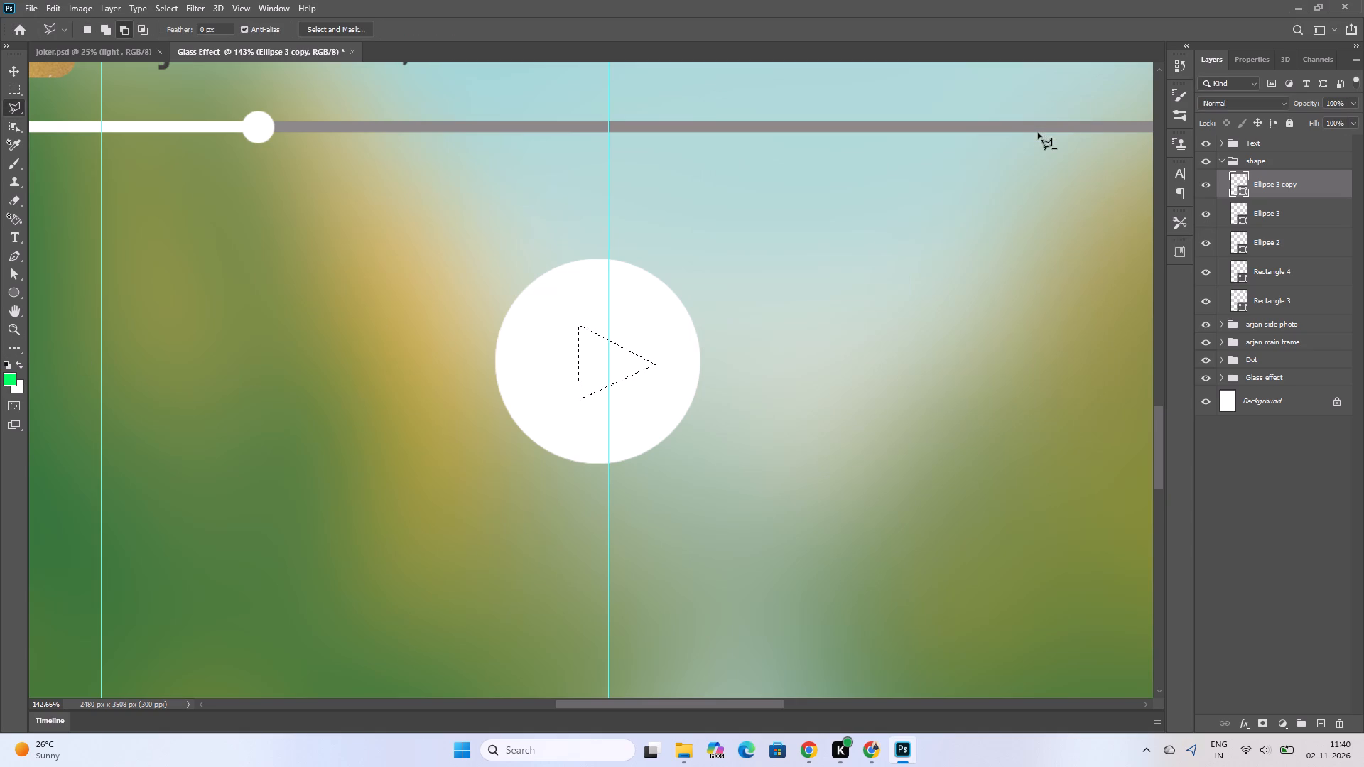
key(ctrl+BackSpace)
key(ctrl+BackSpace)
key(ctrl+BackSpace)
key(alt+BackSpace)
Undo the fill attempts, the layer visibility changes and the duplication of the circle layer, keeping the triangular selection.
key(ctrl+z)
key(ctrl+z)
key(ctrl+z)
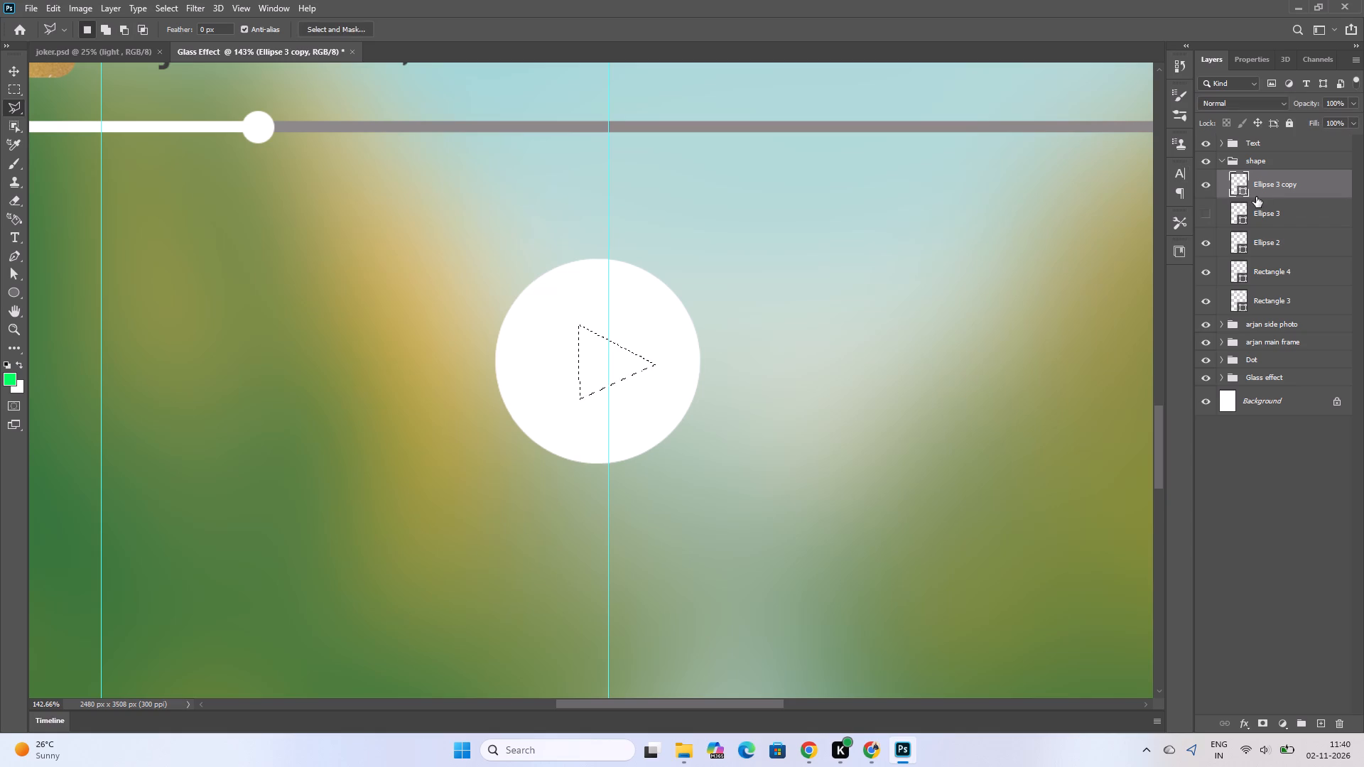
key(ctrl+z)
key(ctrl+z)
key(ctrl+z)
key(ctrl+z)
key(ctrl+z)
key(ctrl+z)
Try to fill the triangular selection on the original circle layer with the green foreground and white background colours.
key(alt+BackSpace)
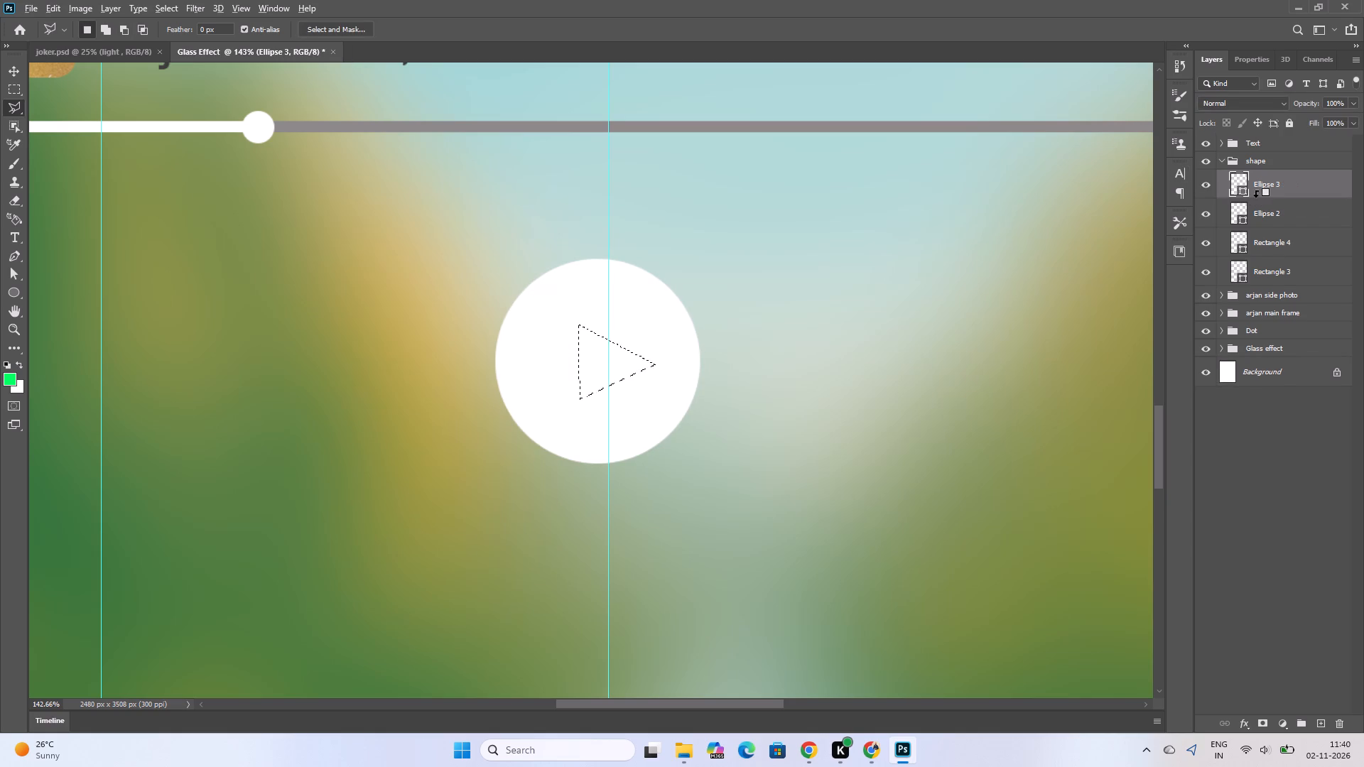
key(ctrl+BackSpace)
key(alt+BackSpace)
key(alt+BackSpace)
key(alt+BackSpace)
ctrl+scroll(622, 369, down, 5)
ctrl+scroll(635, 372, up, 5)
Undo the triangular selection on the white circle.
key(ctrl+z)
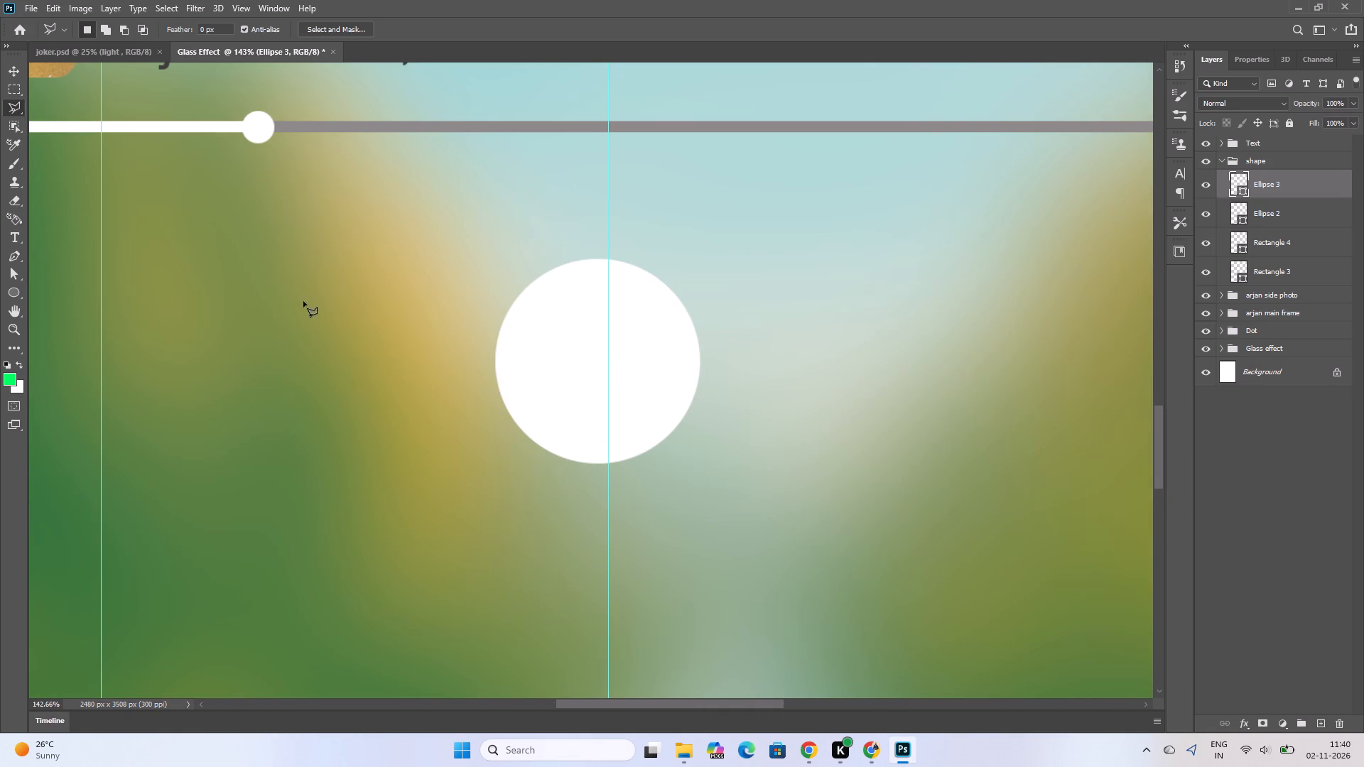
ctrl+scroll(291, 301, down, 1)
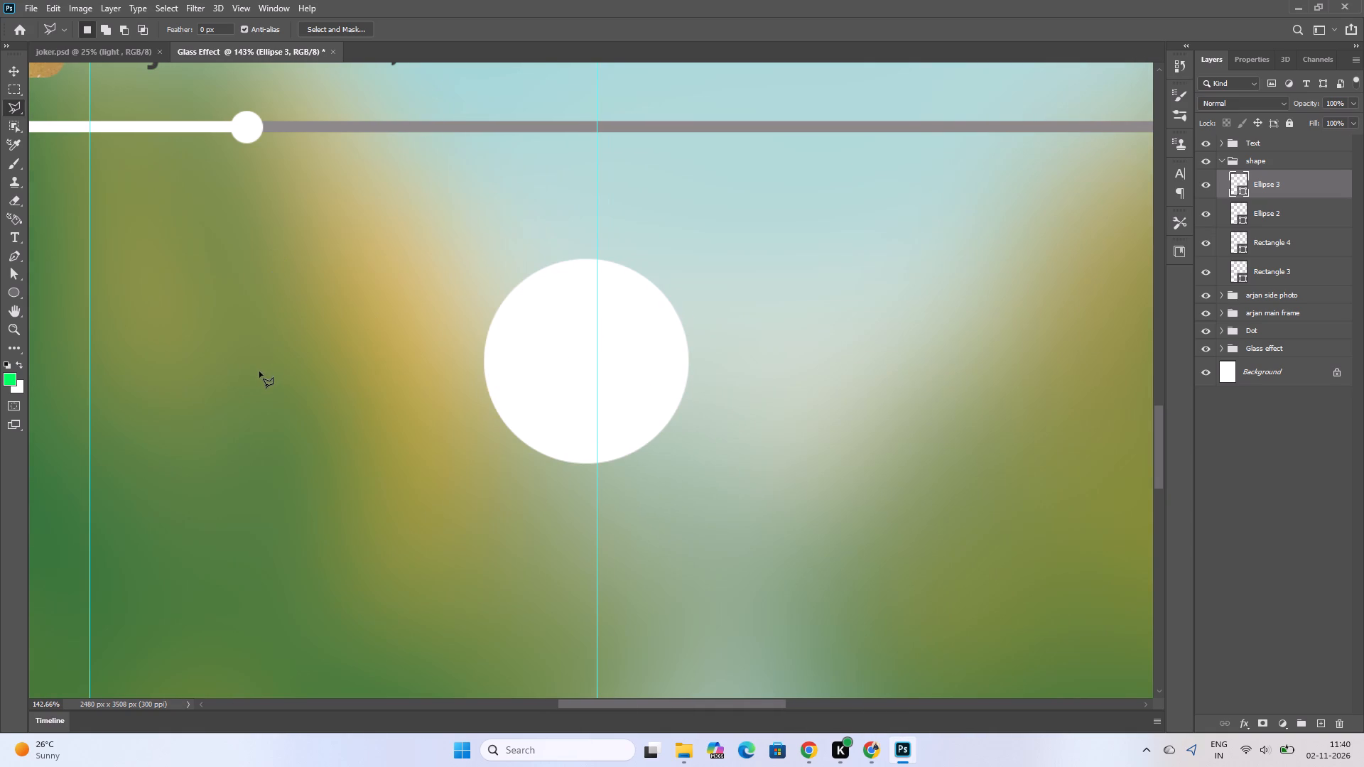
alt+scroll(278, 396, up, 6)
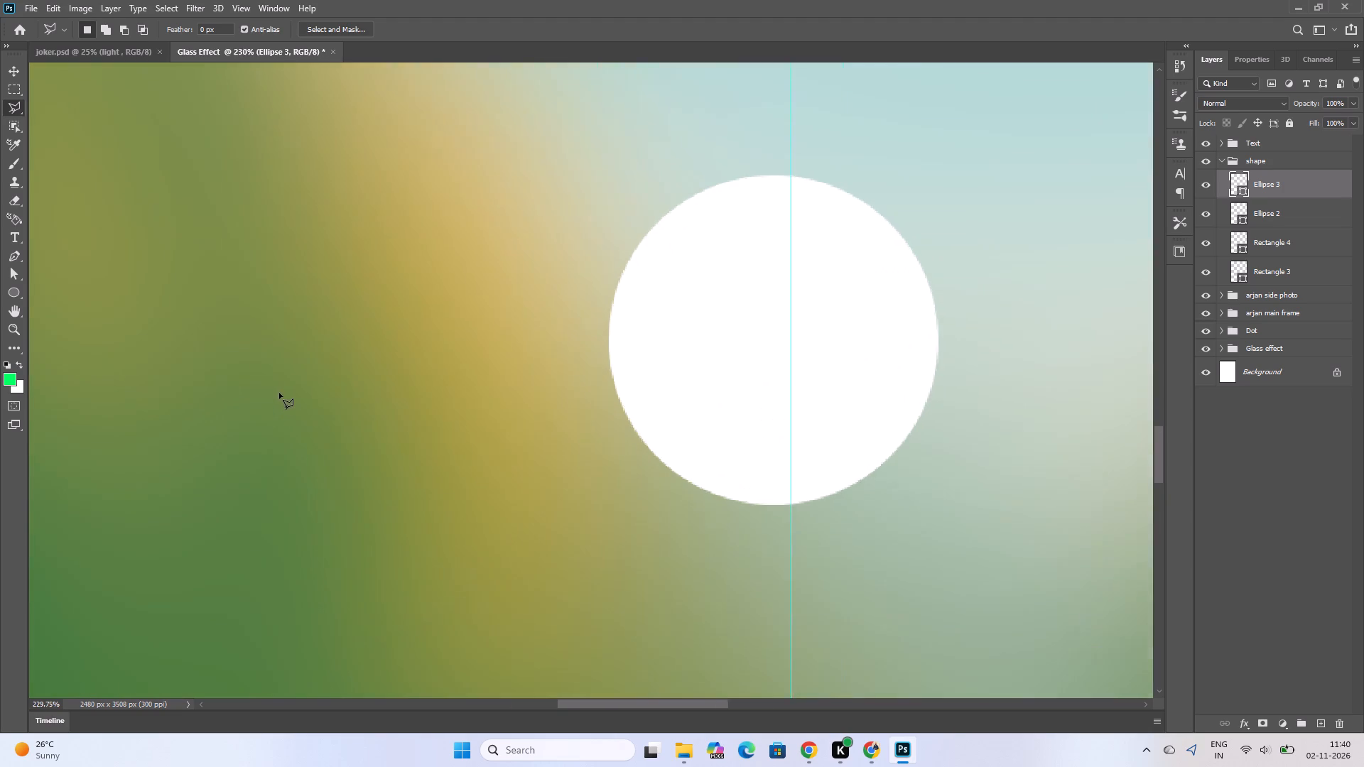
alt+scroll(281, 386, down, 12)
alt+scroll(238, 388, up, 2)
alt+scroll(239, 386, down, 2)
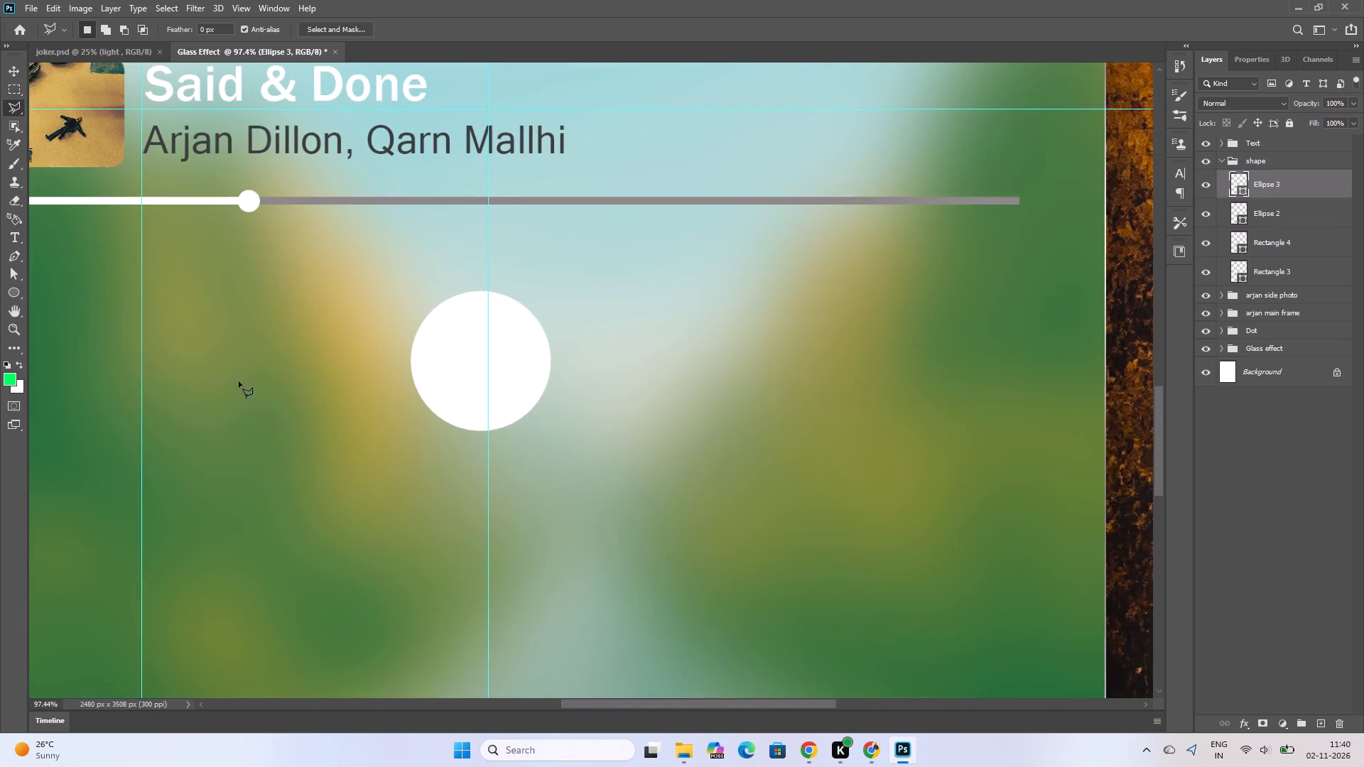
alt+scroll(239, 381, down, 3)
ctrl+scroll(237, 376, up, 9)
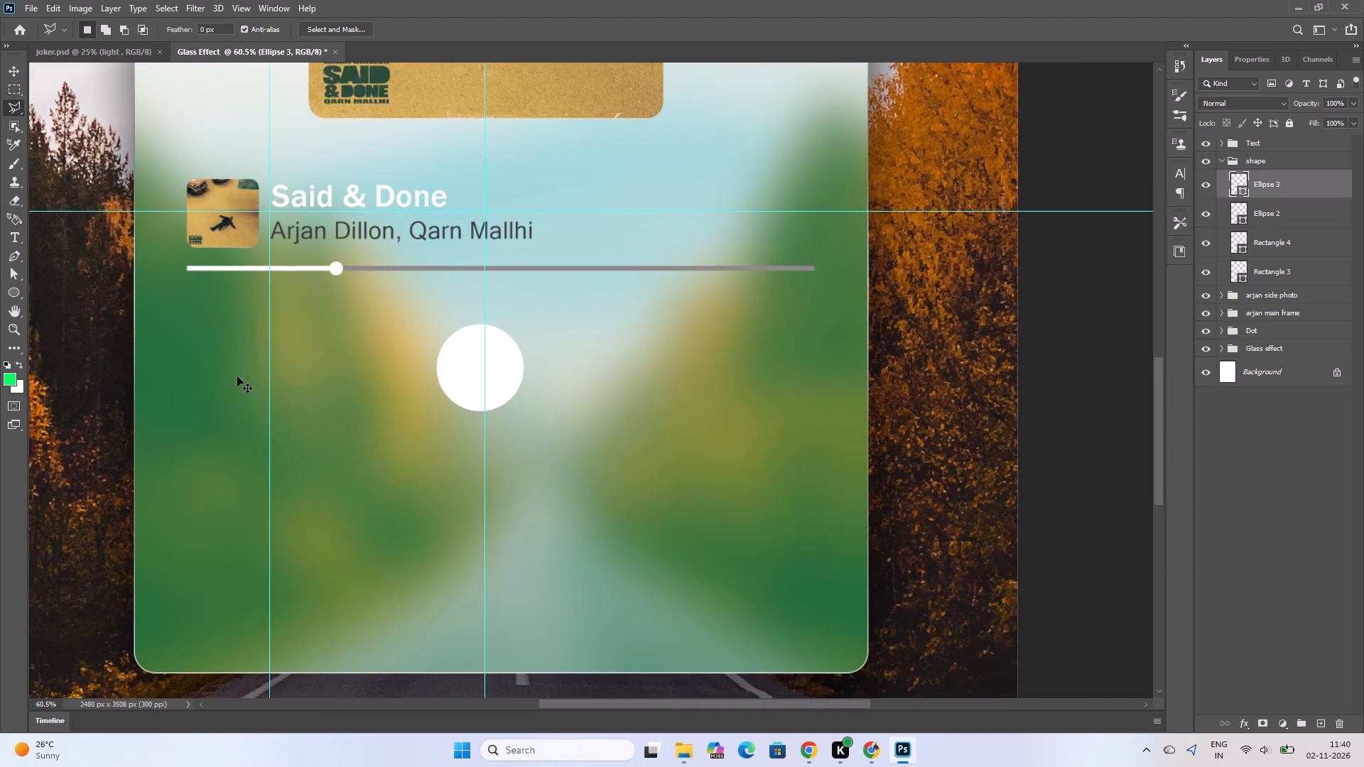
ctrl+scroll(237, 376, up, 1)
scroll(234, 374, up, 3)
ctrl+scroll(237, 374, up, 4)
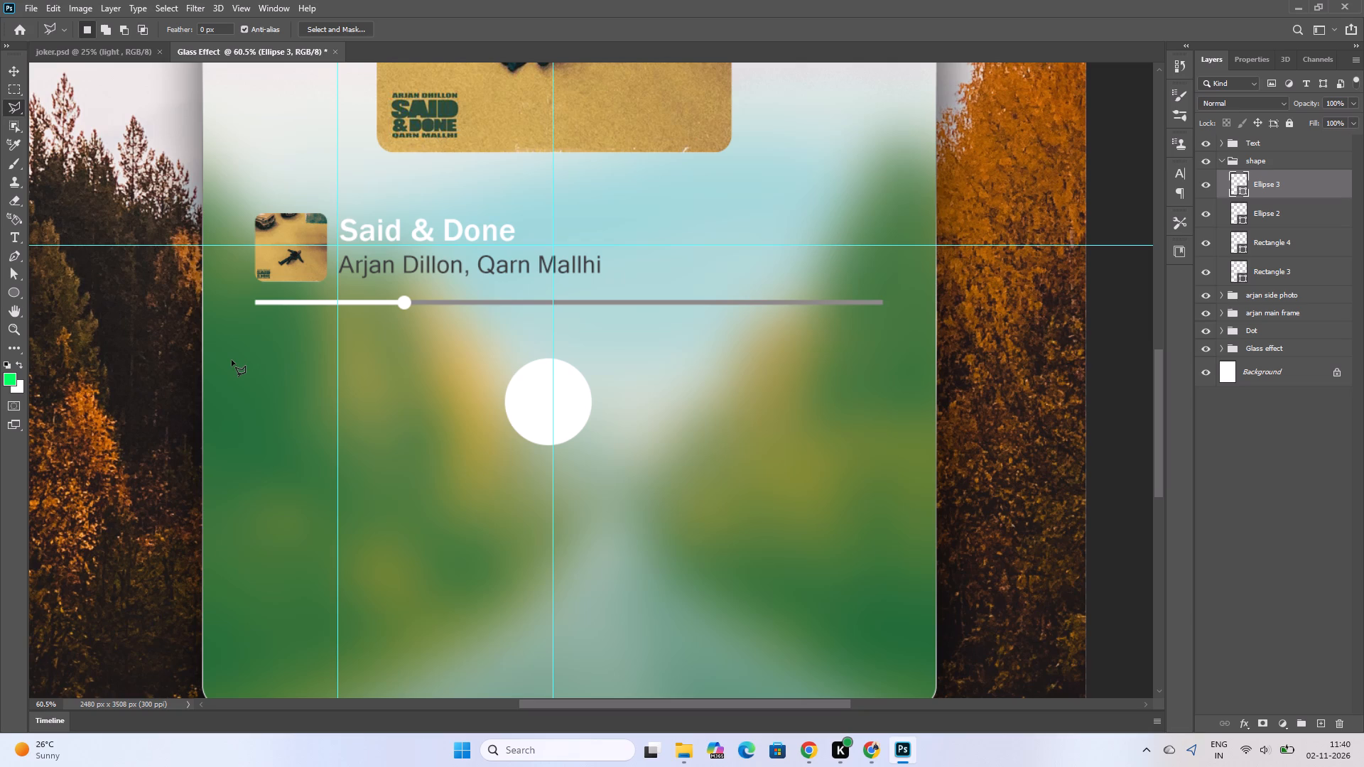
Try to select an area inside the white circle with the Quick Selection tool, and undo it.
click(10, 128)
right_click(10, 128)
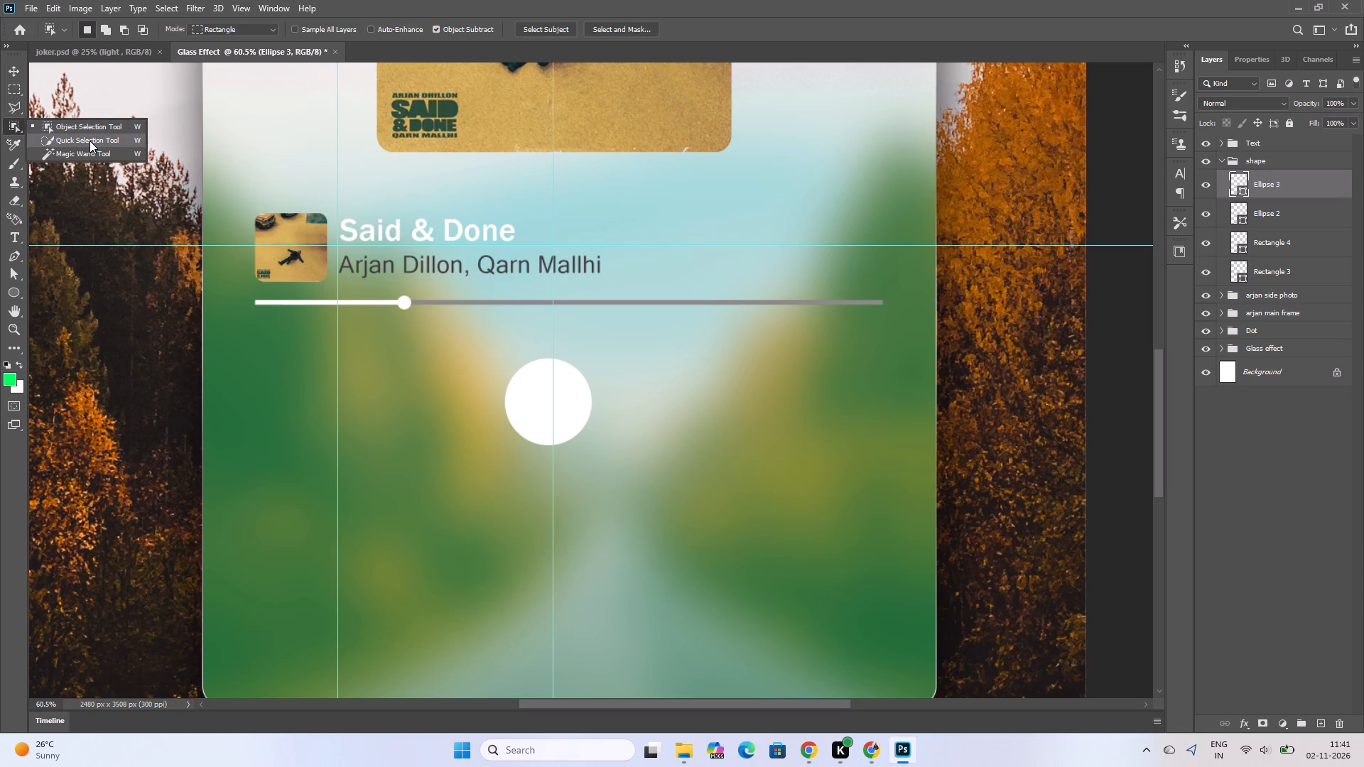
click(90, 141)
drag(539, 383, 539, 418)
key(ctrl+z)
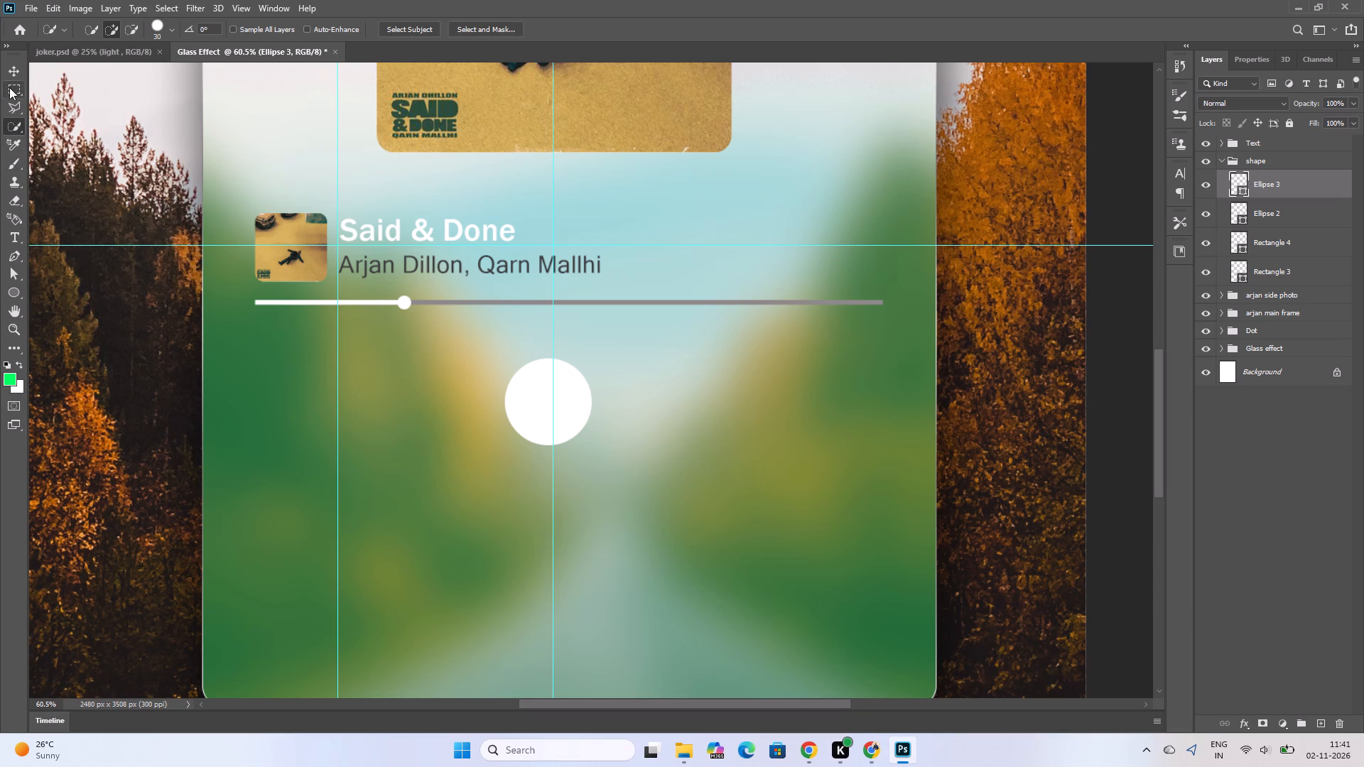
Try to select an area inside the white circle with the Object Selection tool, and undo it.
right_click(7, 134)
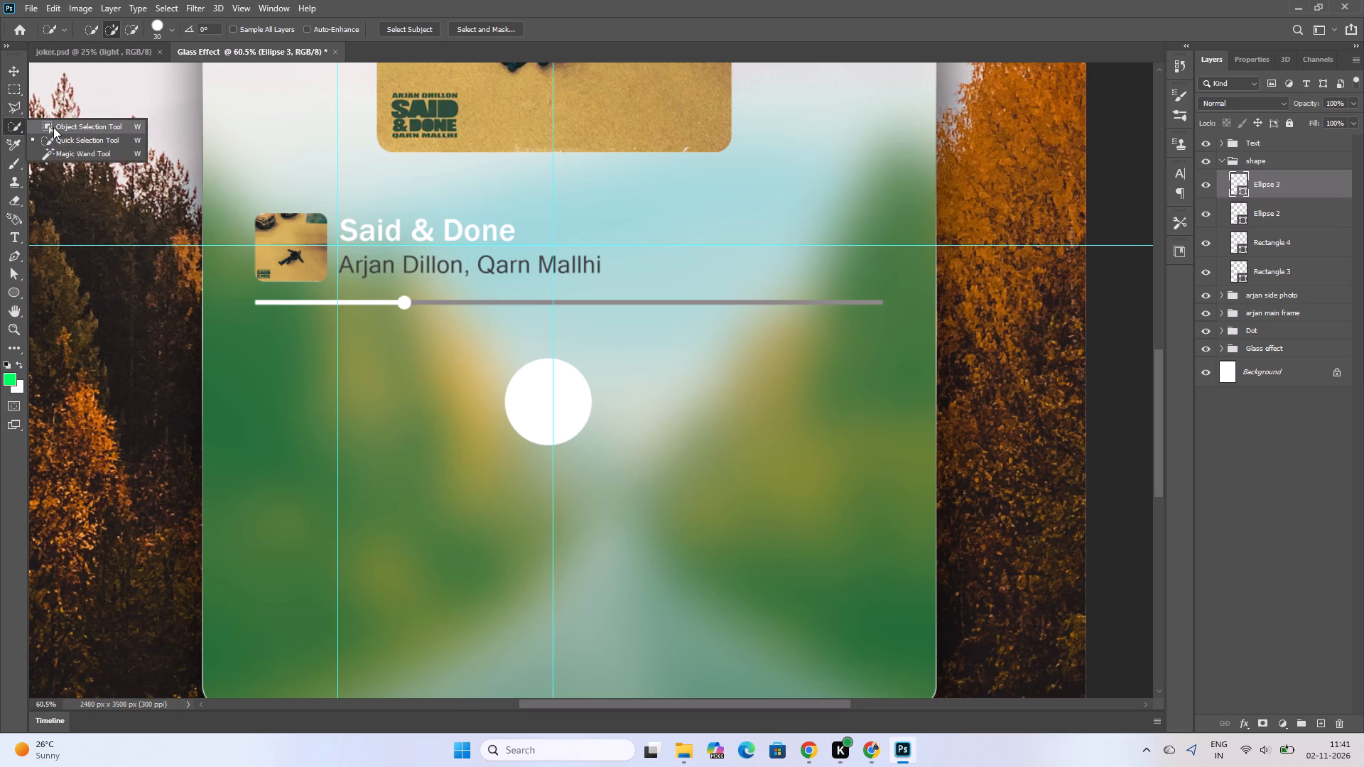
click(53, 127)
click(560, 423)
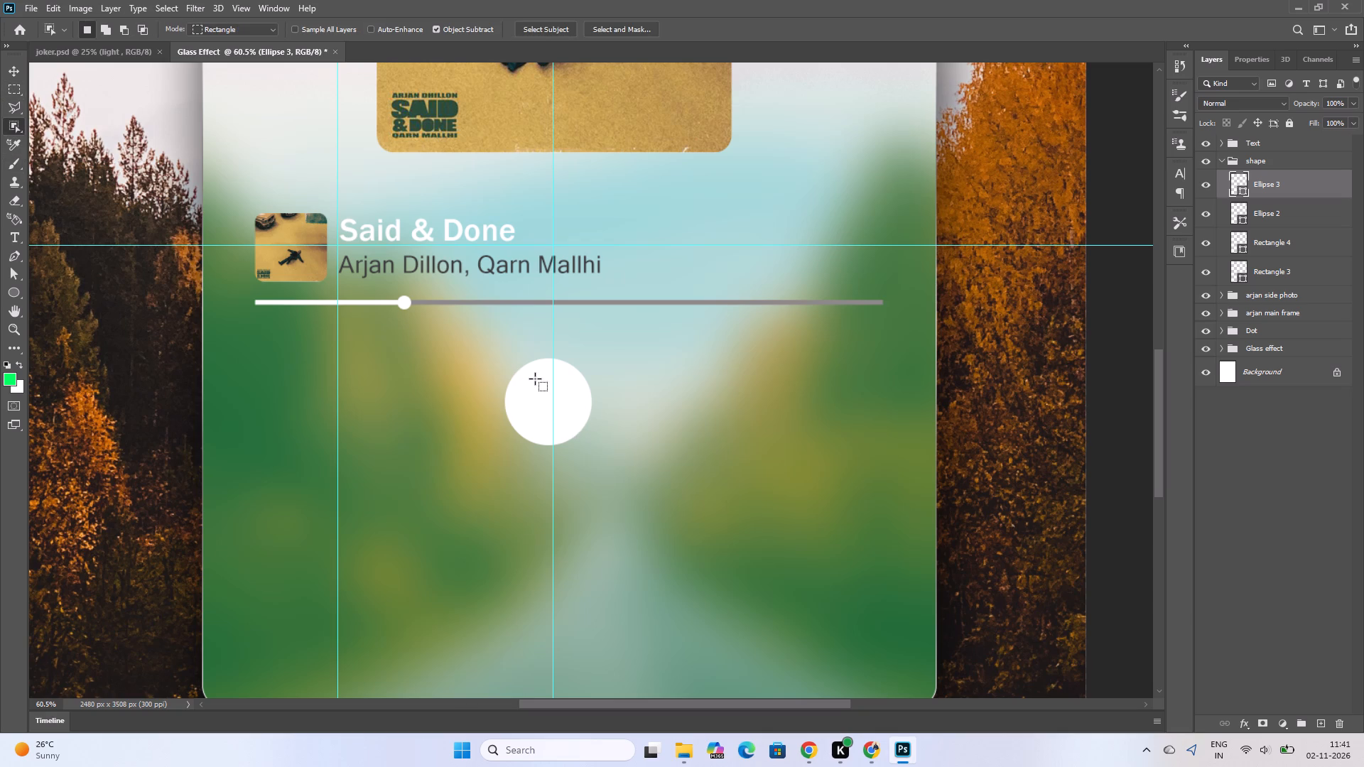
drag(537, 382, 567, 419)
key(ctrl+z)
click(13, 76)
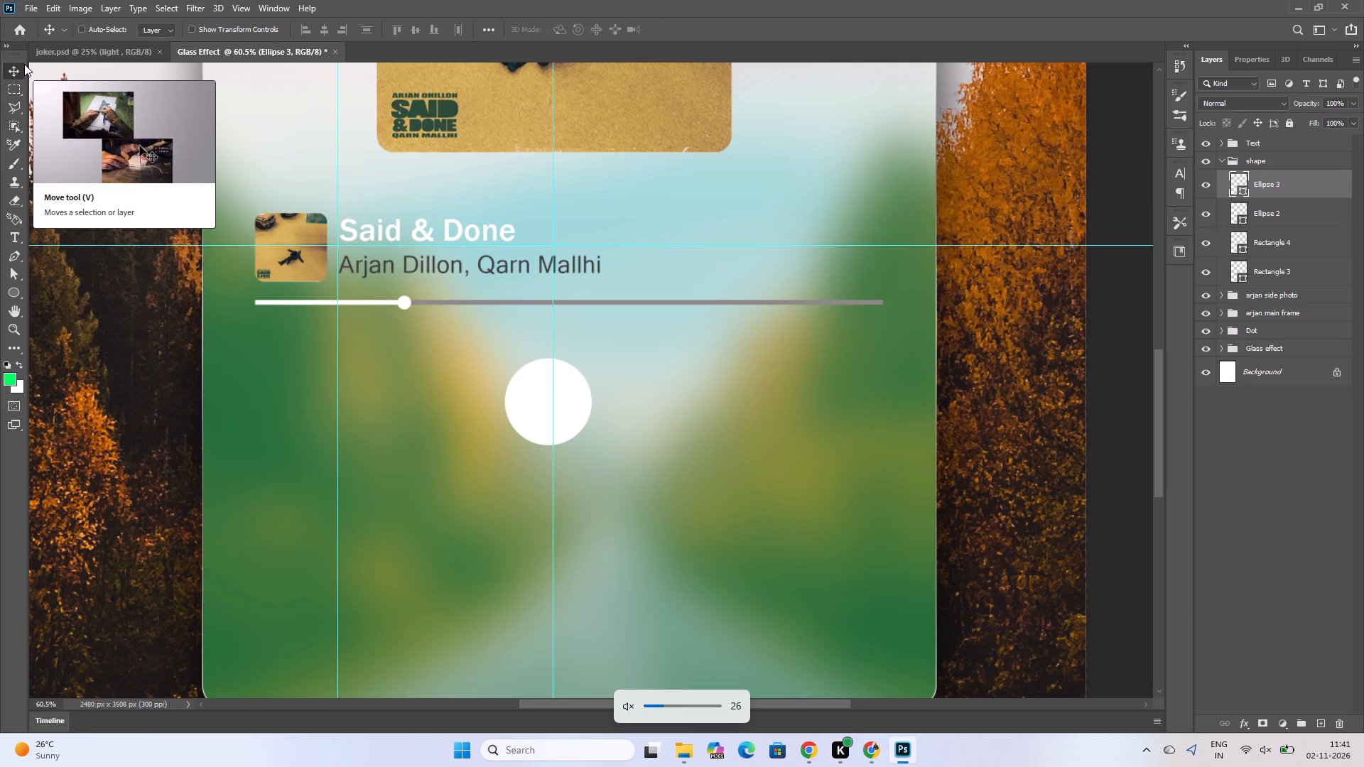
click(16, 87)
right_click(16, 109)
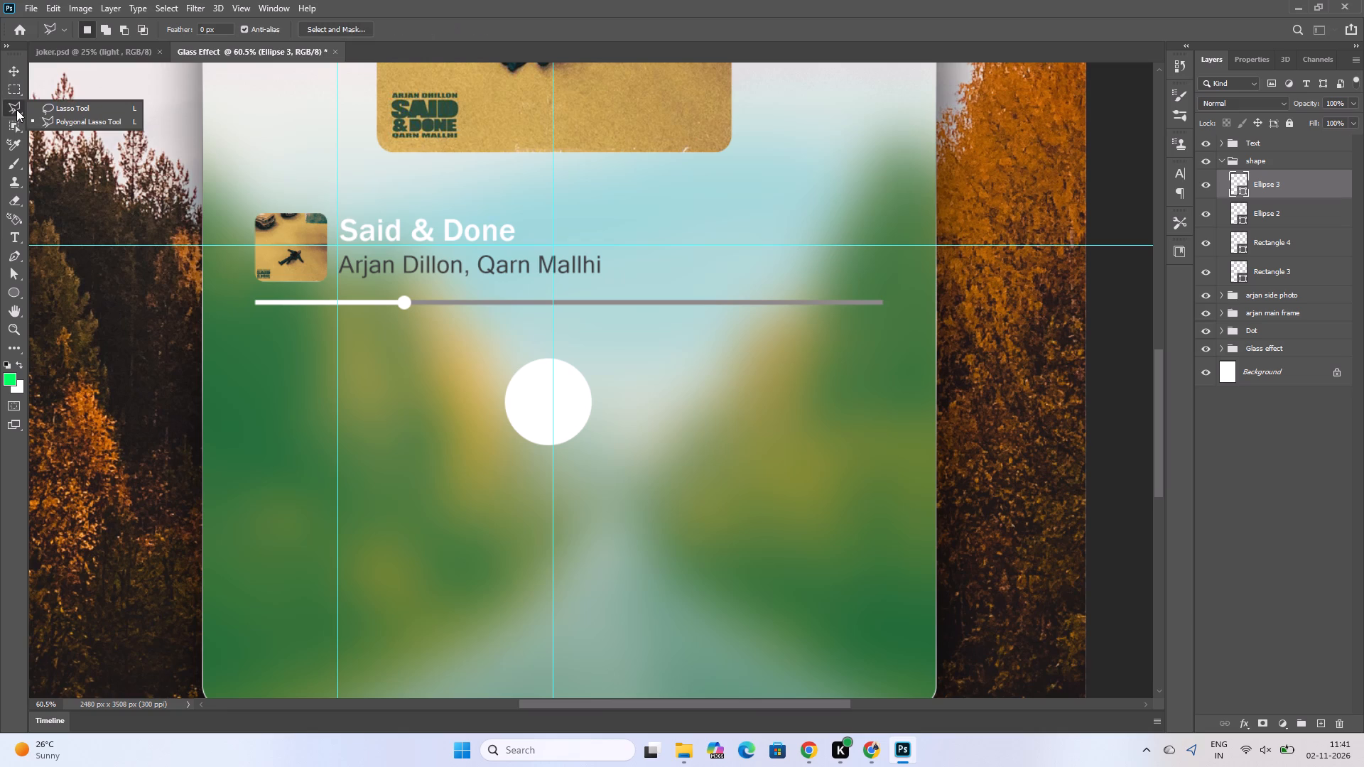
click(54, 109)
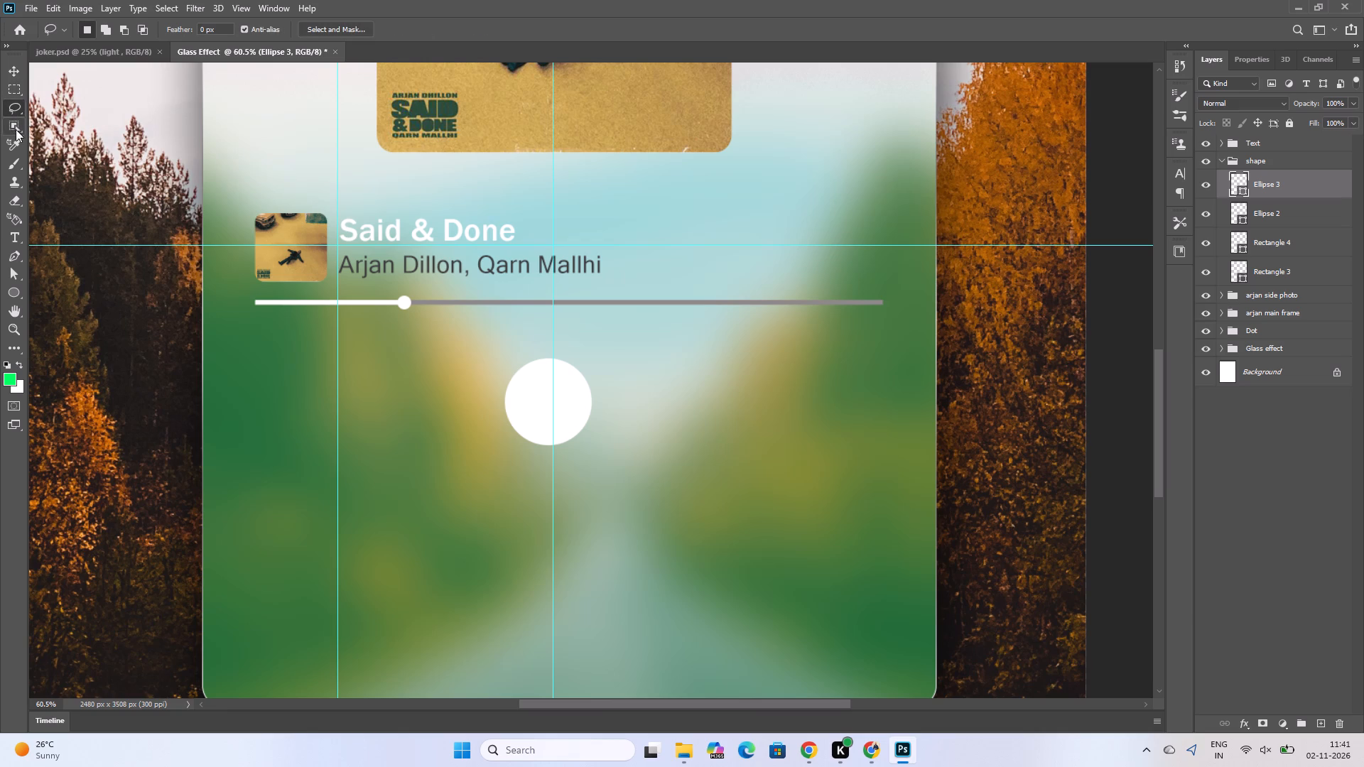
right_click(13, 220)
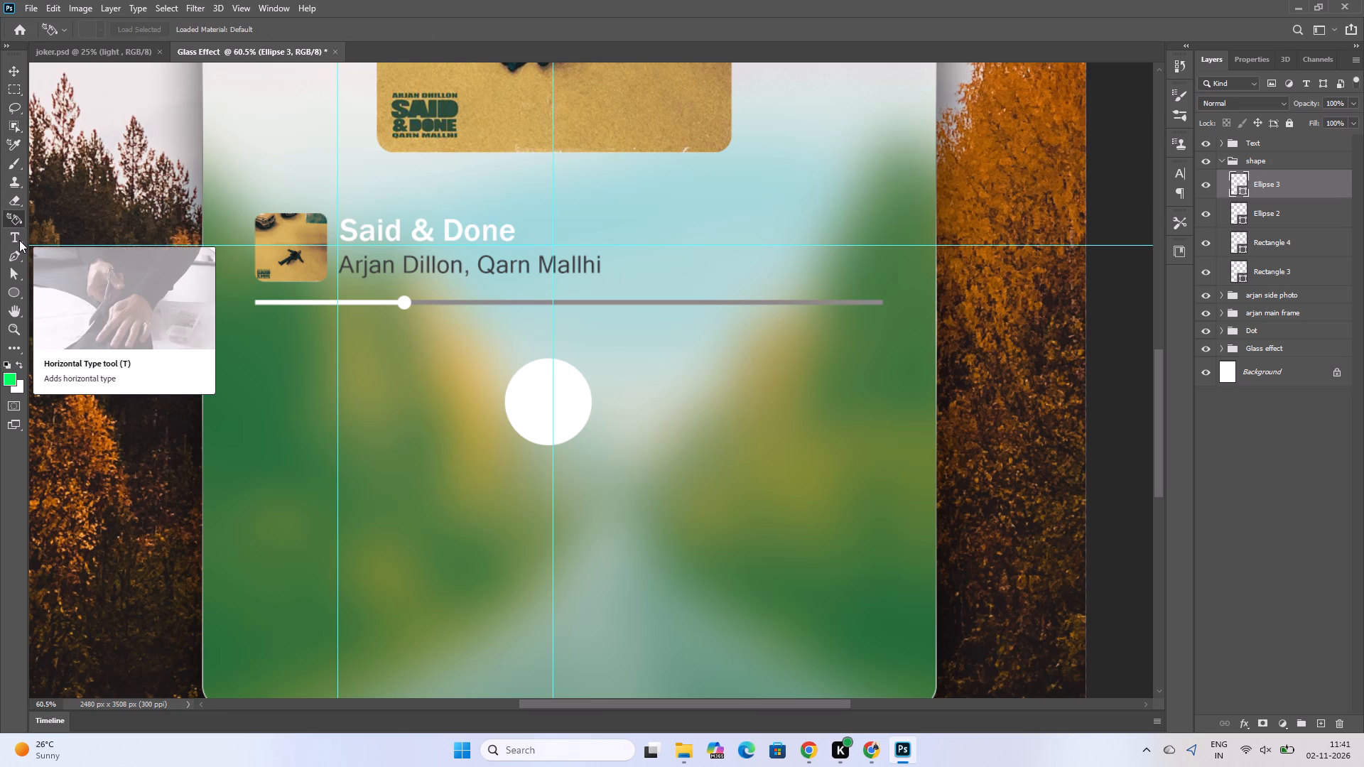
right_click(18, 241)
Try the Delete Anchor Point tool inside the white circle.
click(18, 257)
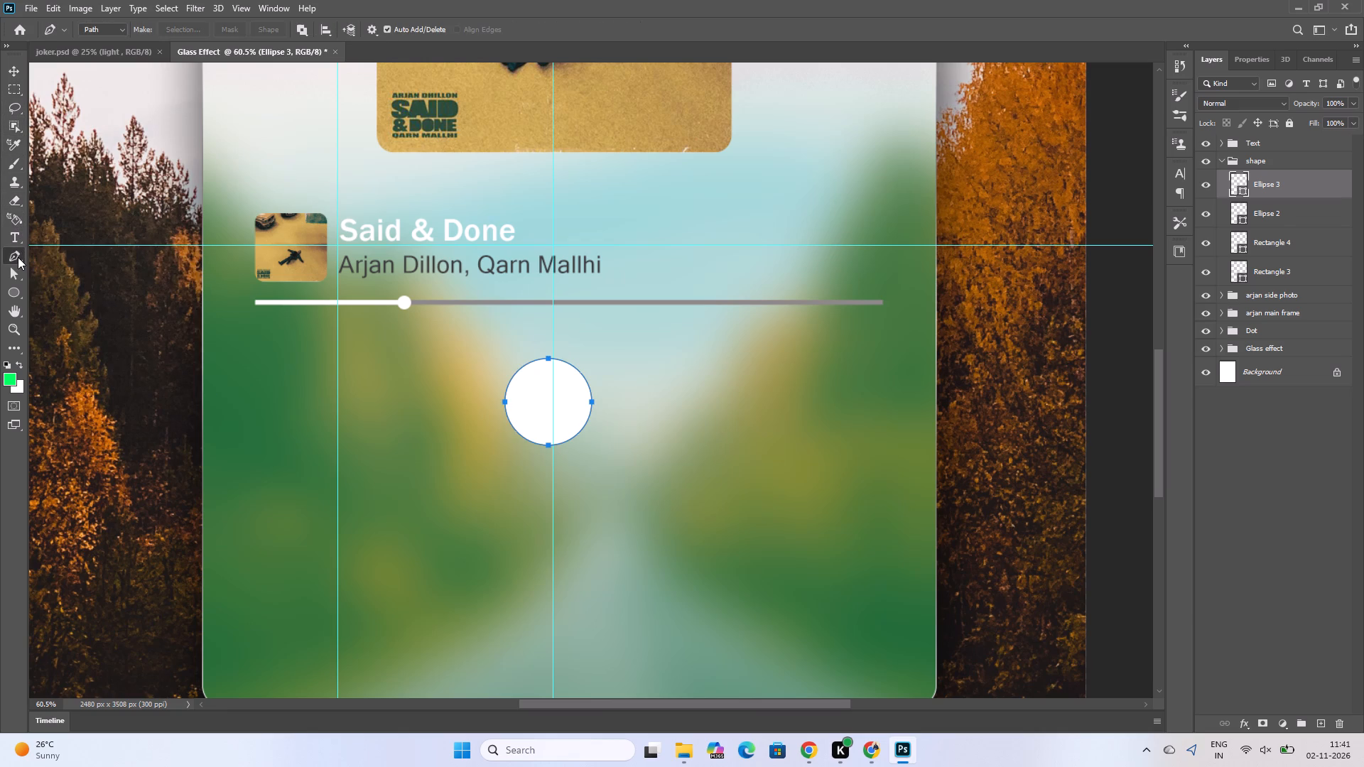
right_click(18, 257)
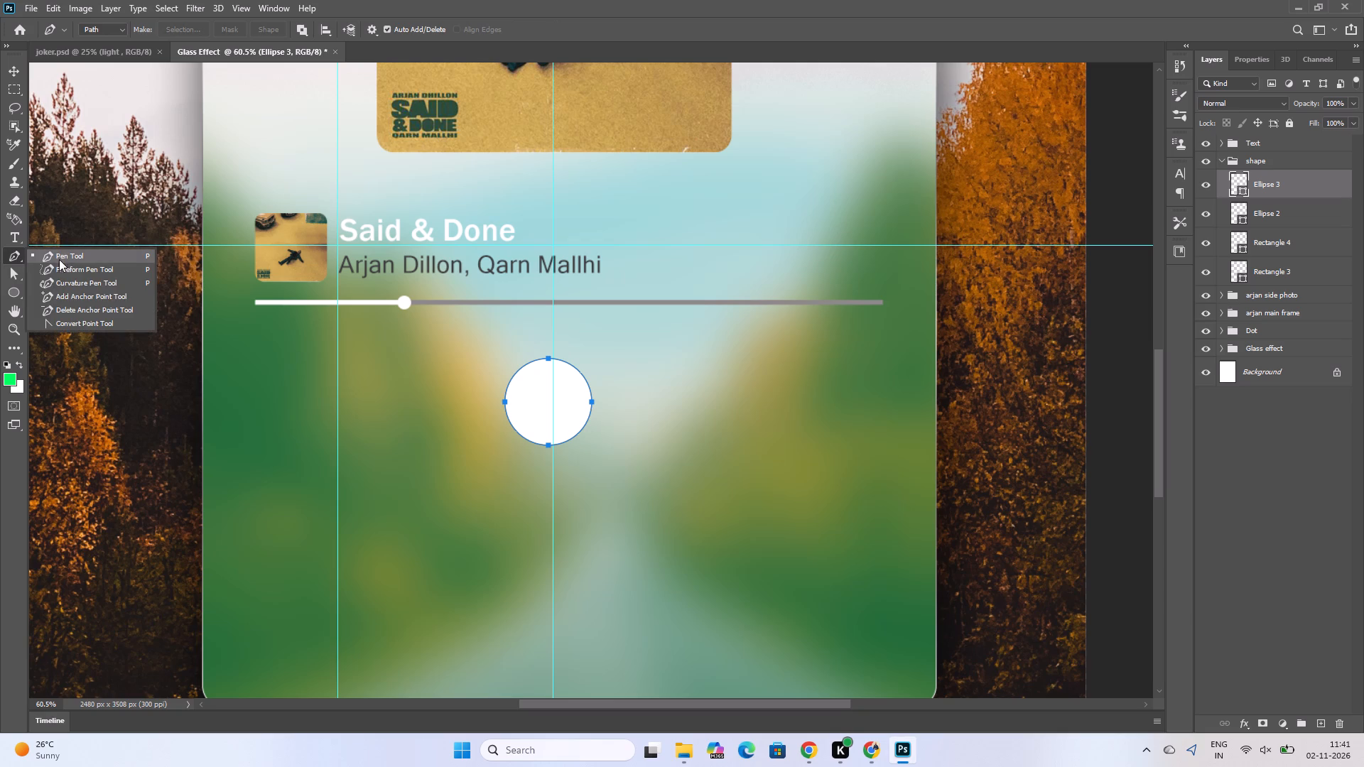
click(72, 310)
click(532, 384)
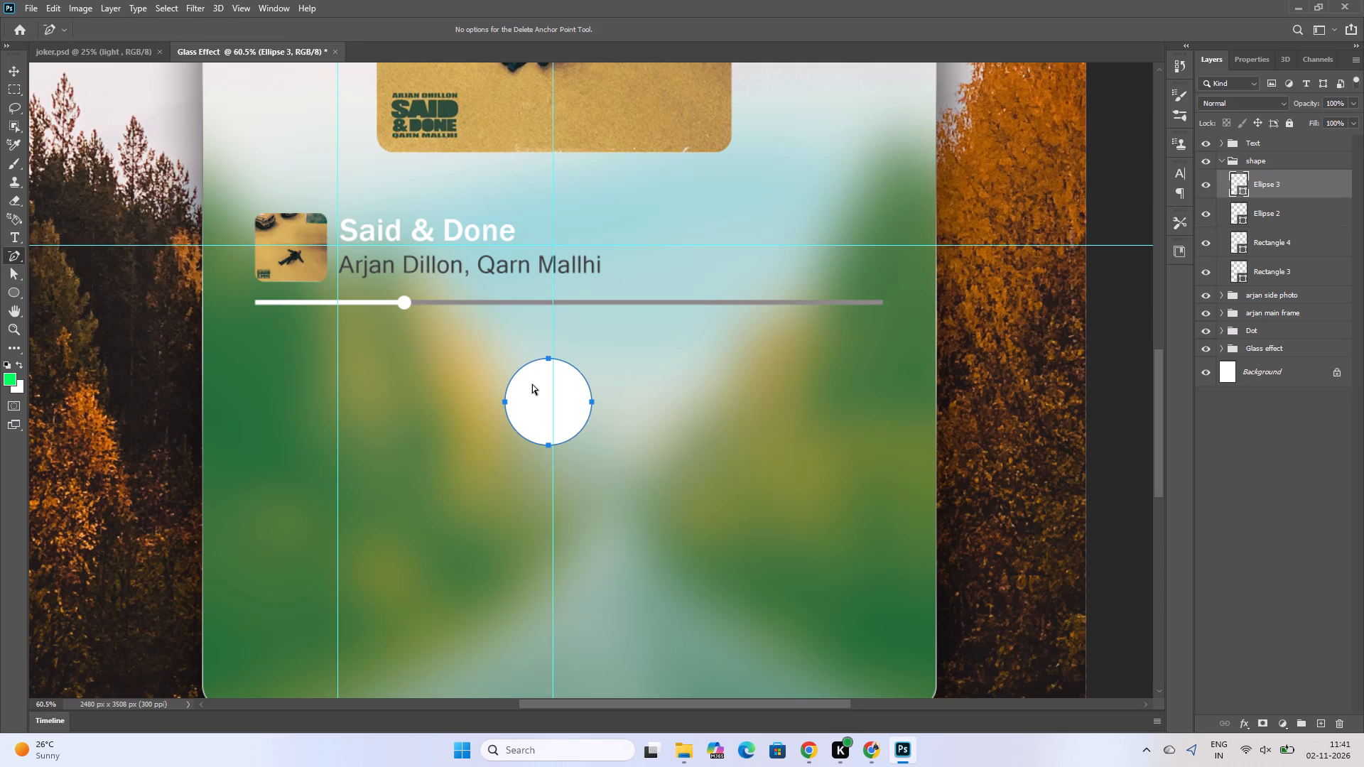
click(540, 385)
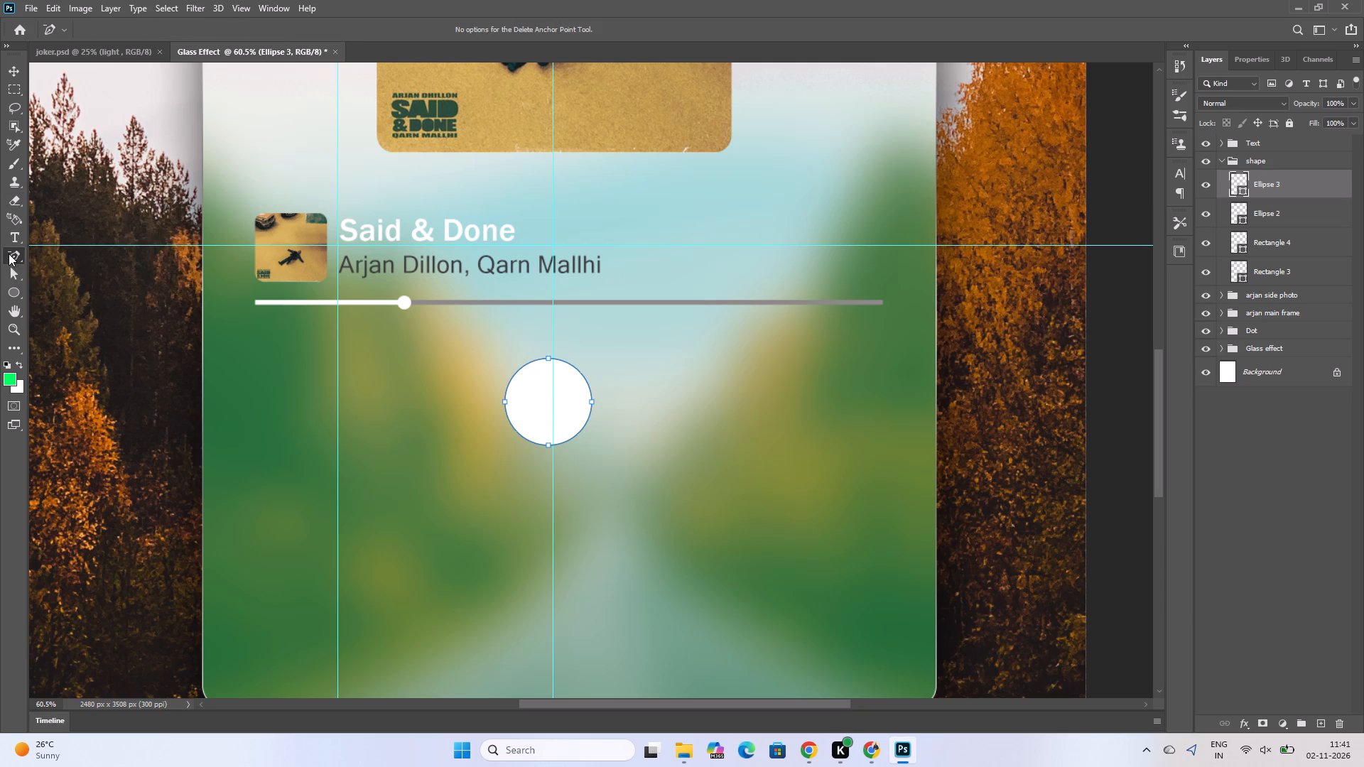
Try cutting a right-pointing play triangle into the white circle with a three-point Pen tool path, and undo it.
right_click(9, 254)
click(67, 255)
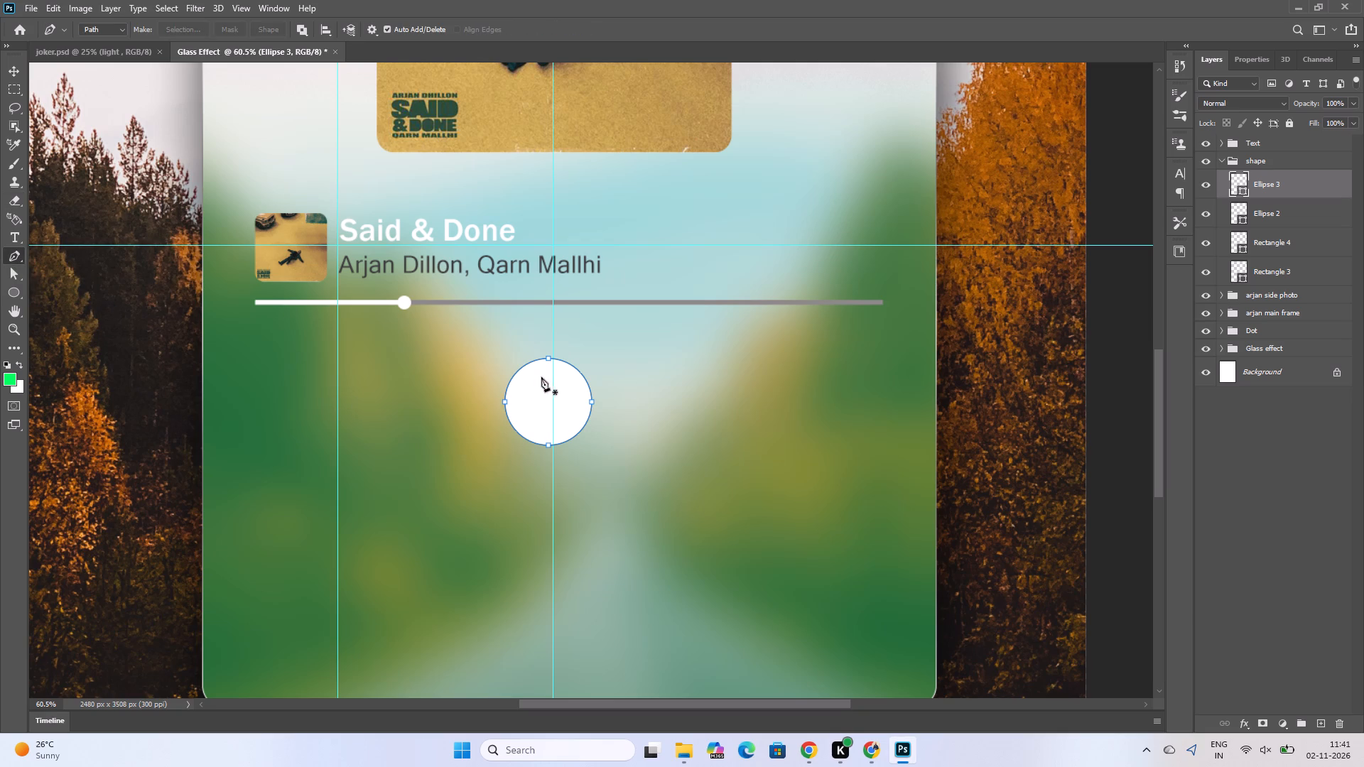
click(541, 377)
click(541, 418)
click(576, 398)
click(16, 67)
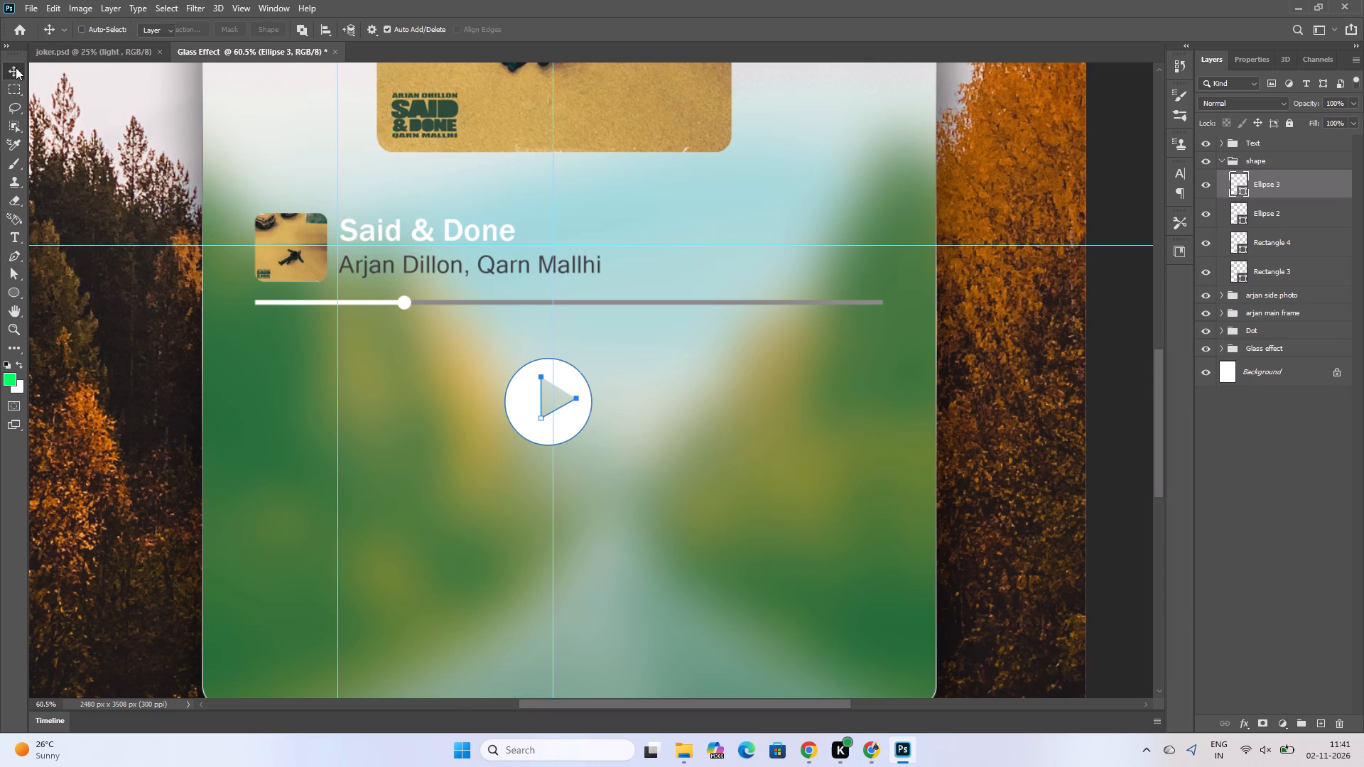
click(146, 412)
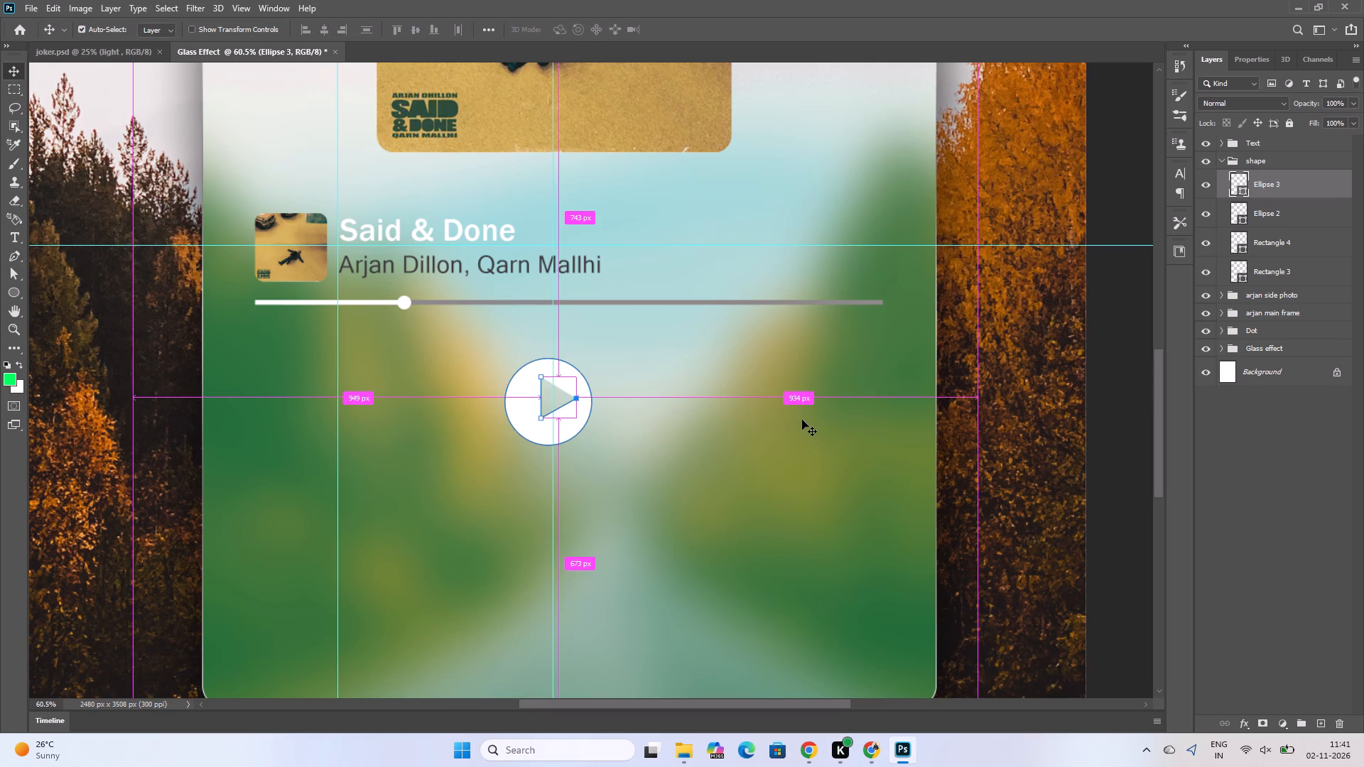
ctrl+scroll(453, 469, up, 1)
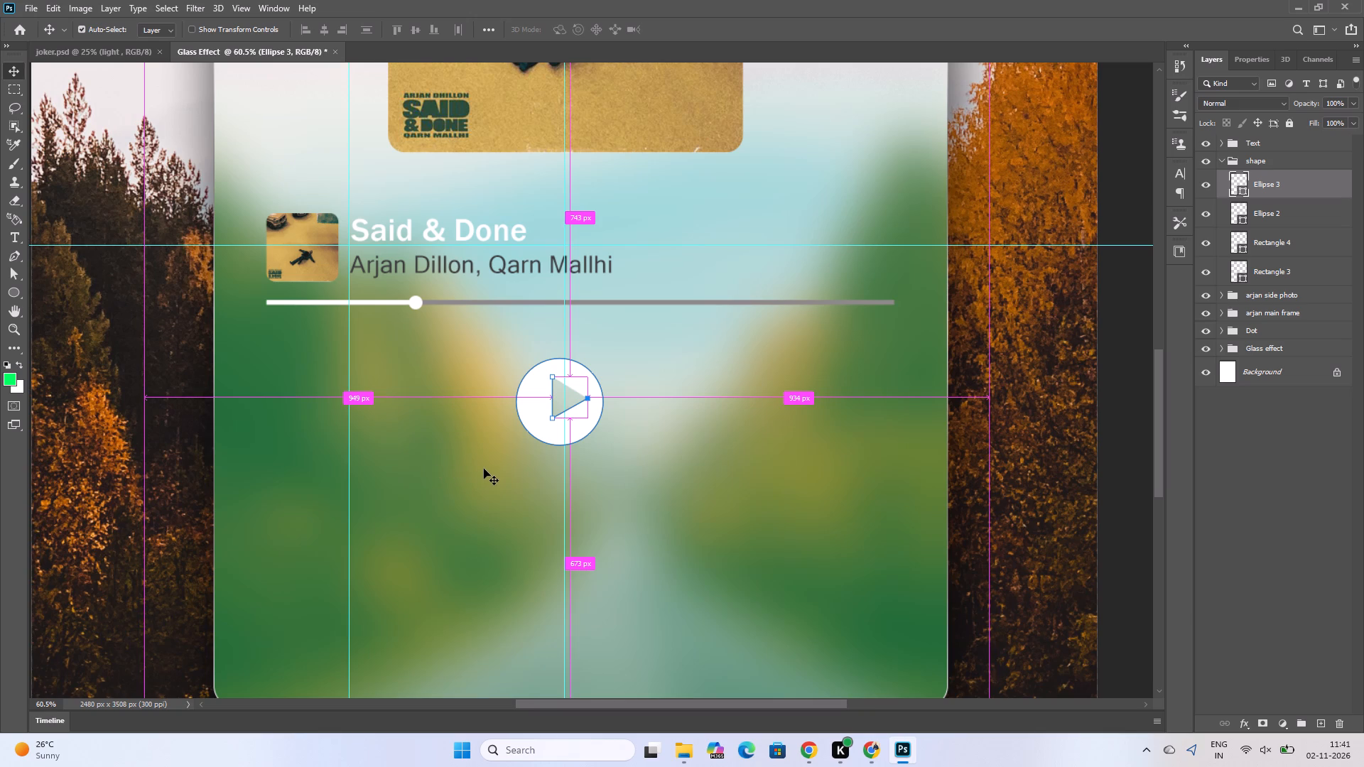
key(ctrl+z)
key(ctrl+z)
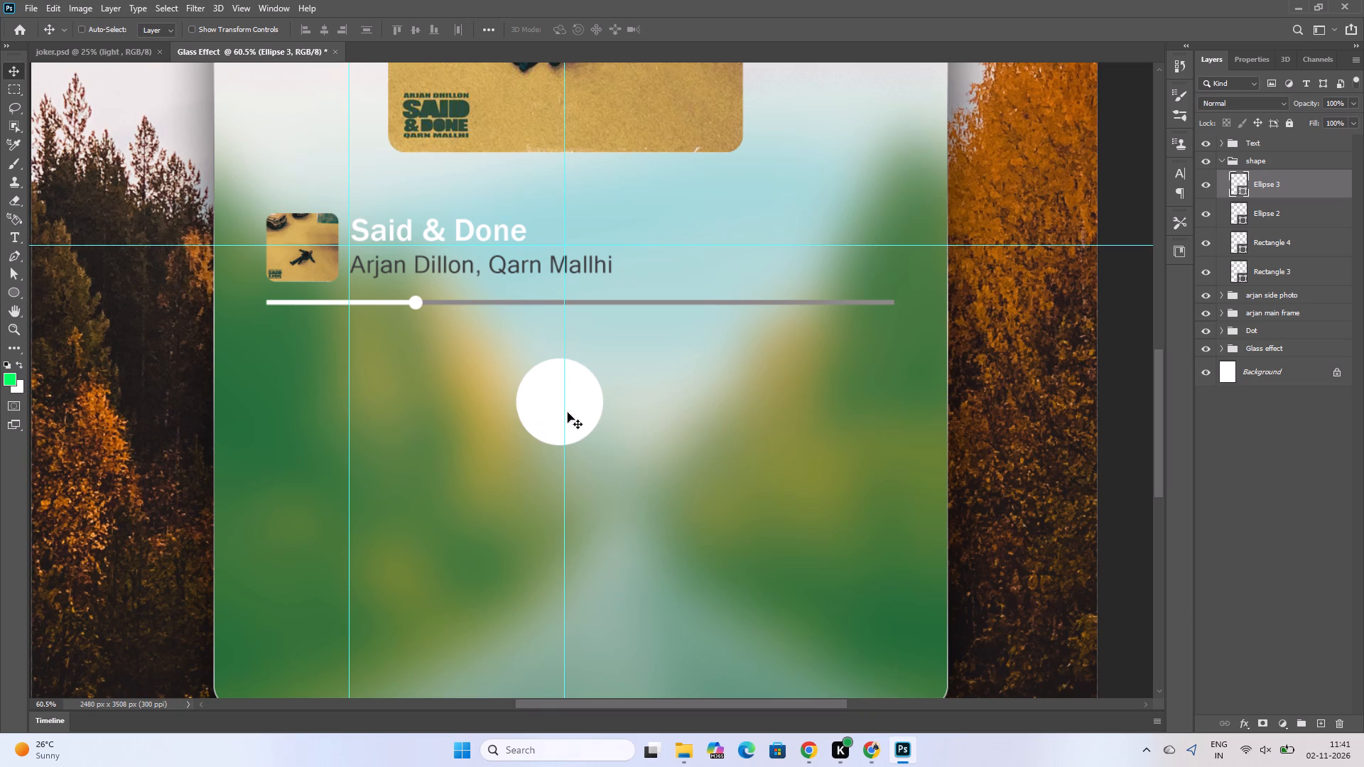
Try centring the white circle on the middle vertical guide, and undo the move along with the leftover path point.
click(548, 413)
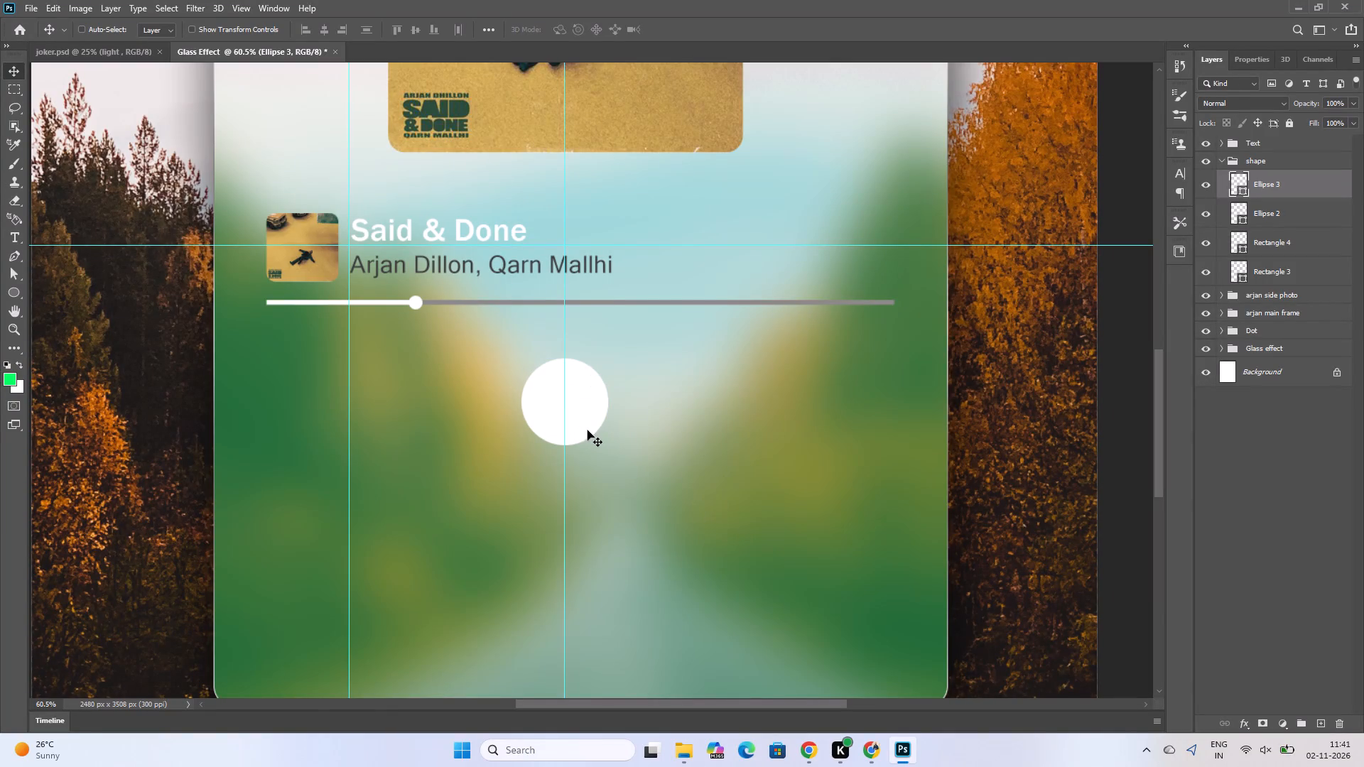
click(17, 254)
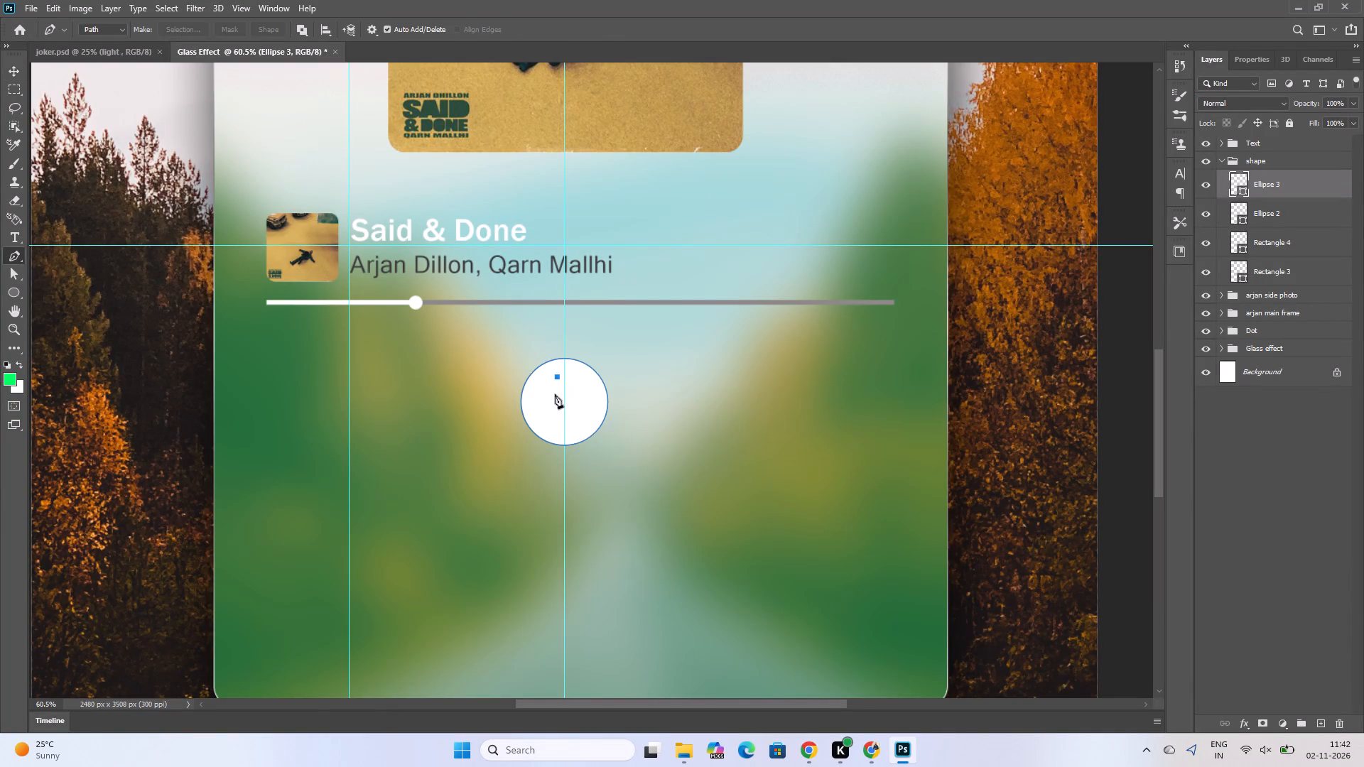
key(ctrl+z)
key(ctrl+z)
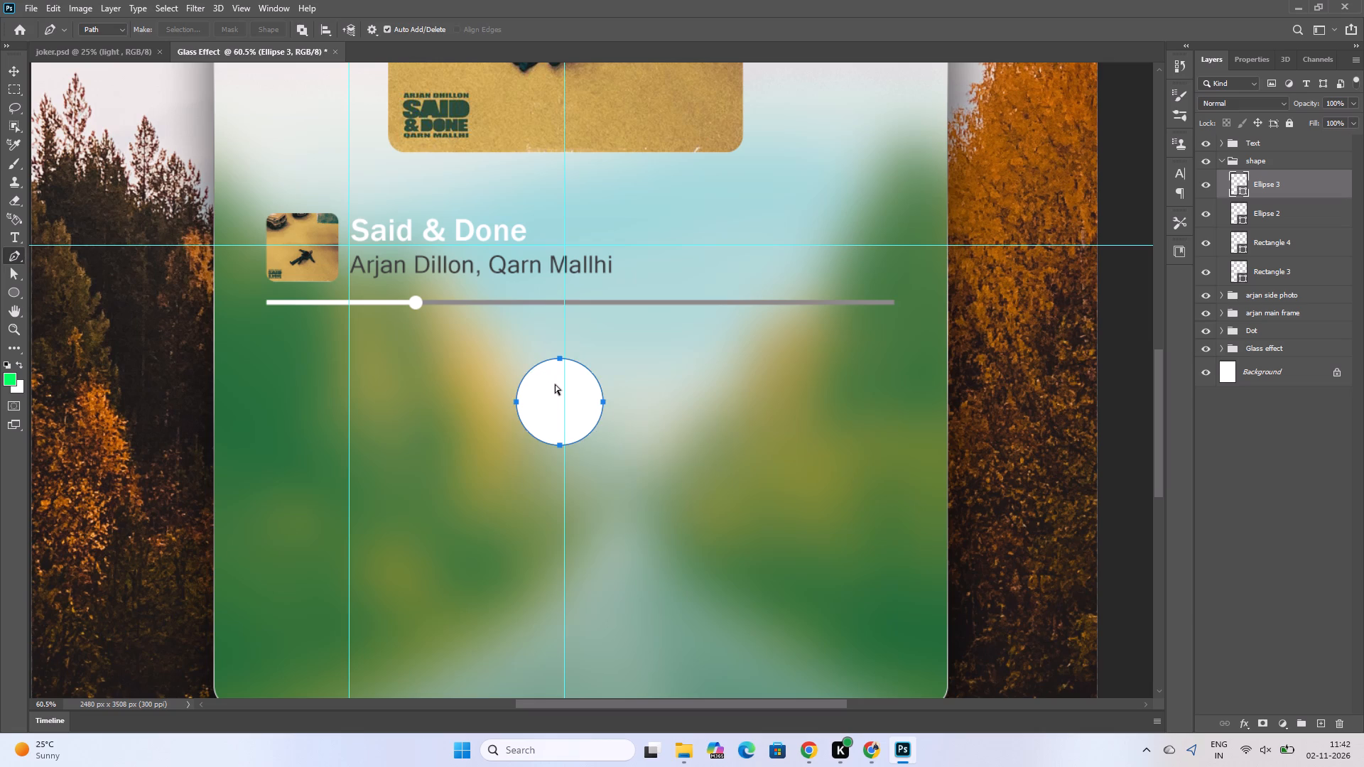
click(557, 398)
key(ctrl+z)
Shift the white circle horizontally to centre it on the middle vertical guide.
click(13, 69)
click(551, 421)
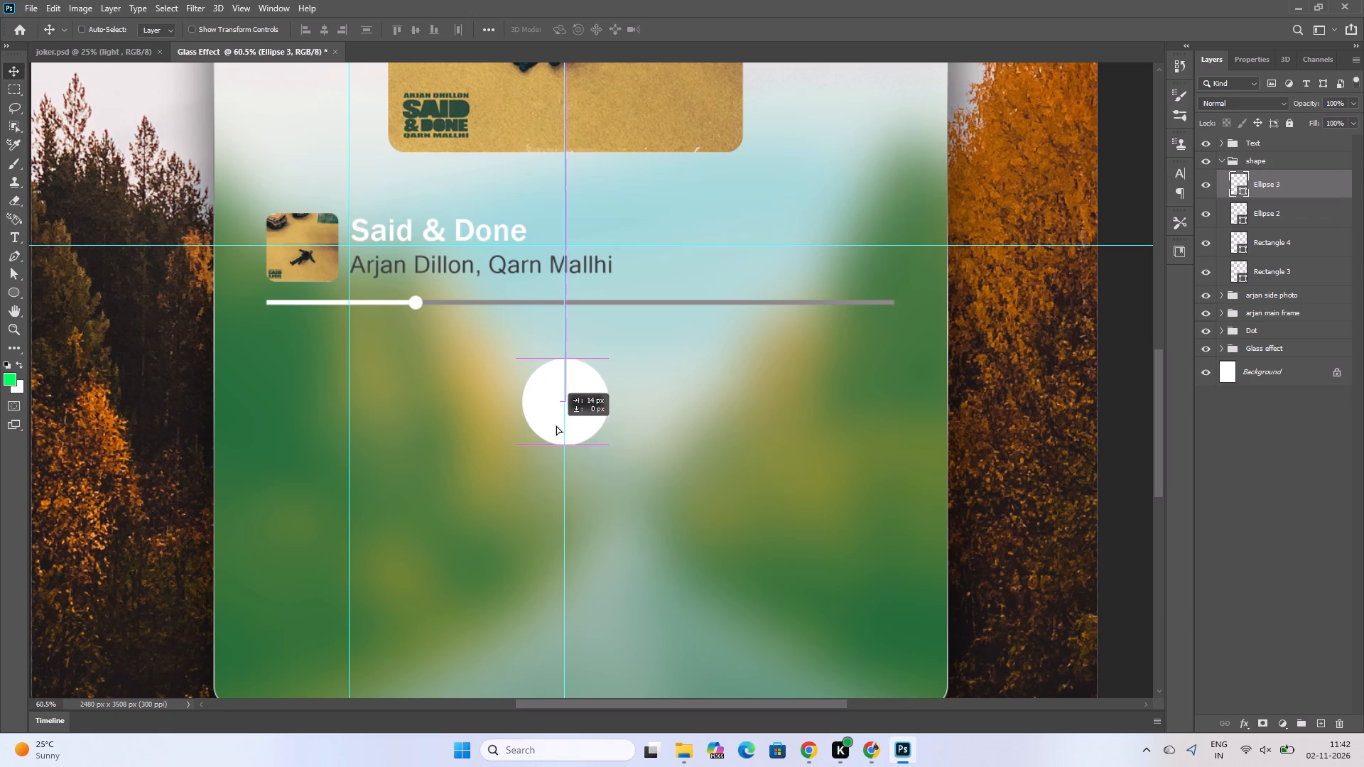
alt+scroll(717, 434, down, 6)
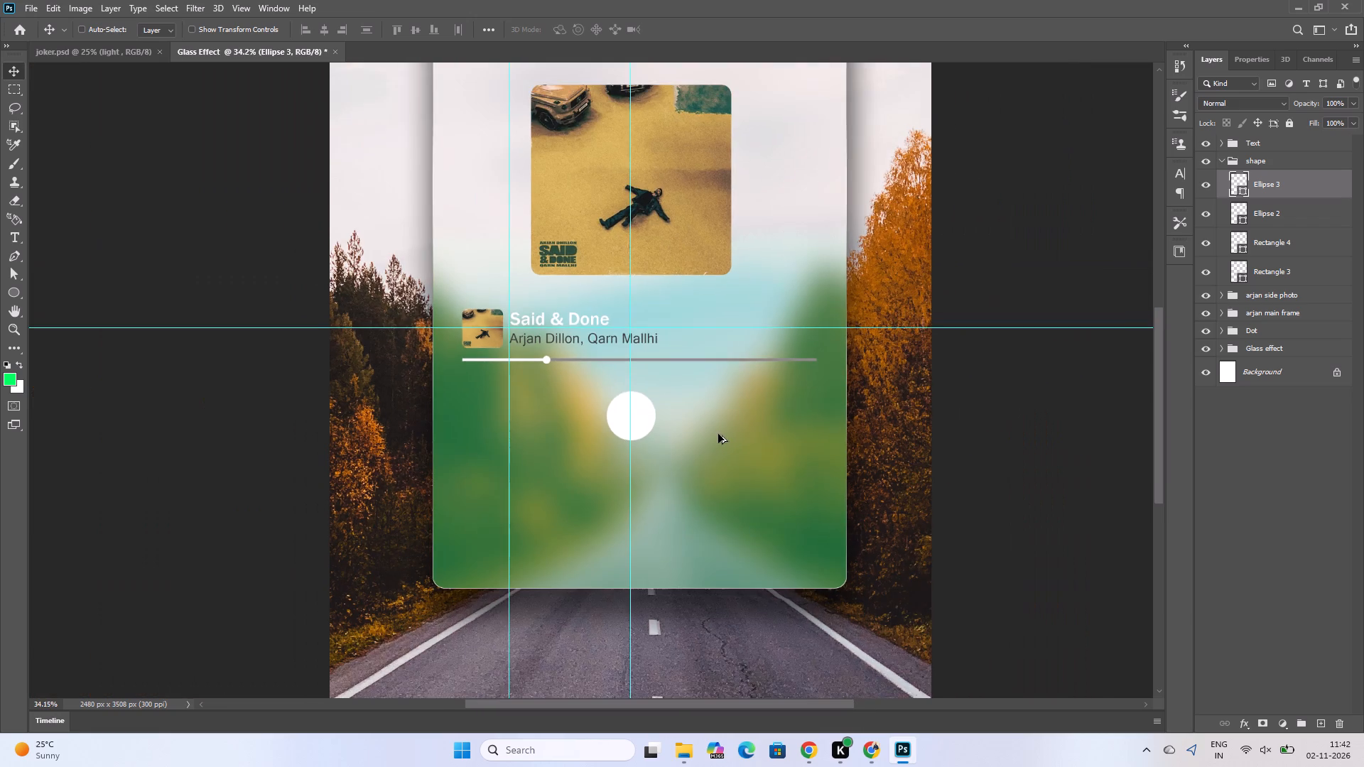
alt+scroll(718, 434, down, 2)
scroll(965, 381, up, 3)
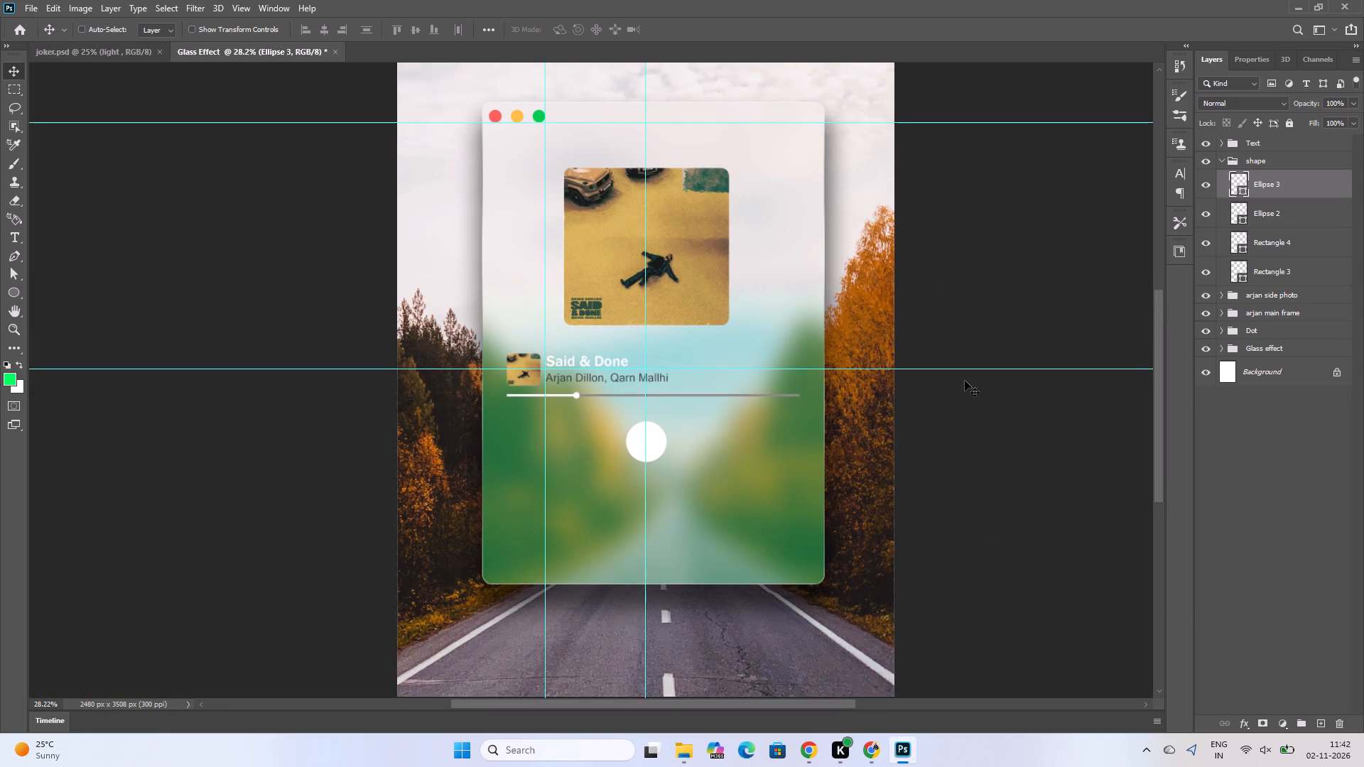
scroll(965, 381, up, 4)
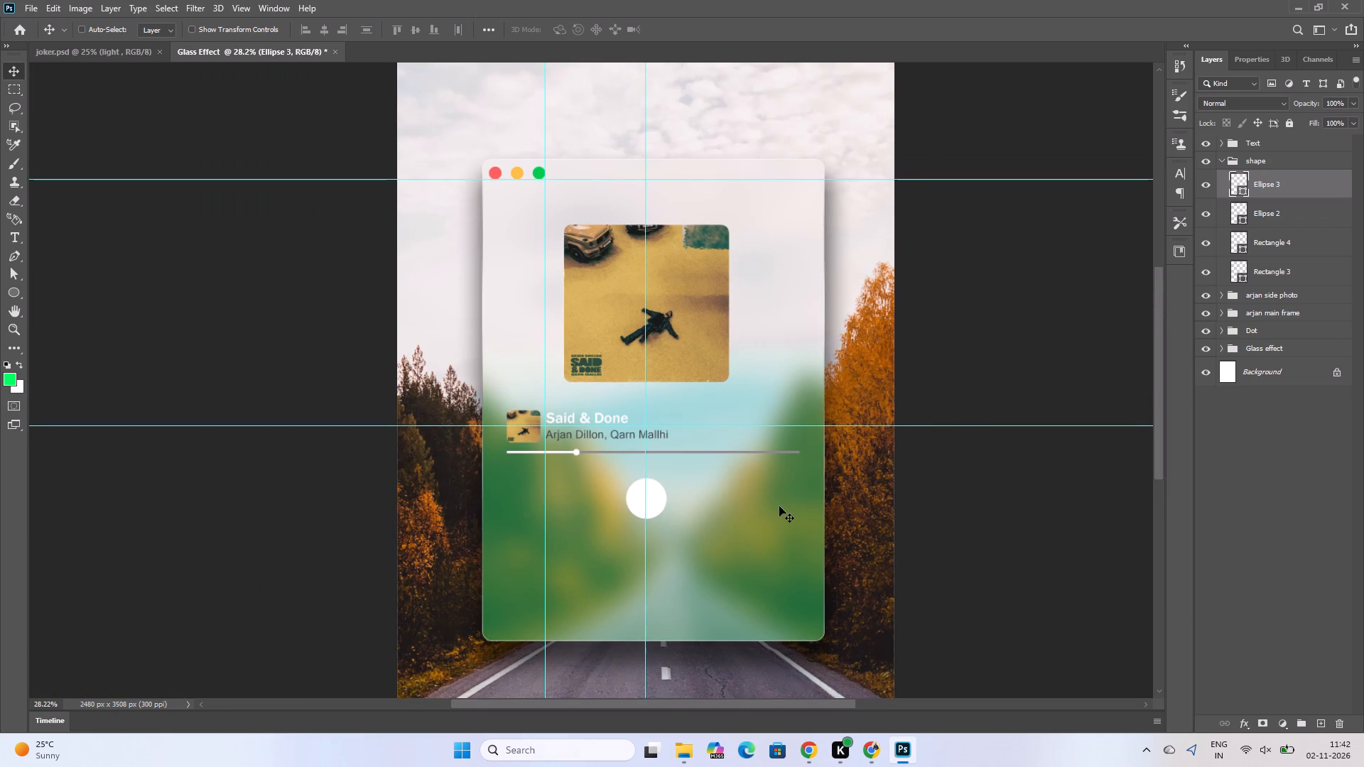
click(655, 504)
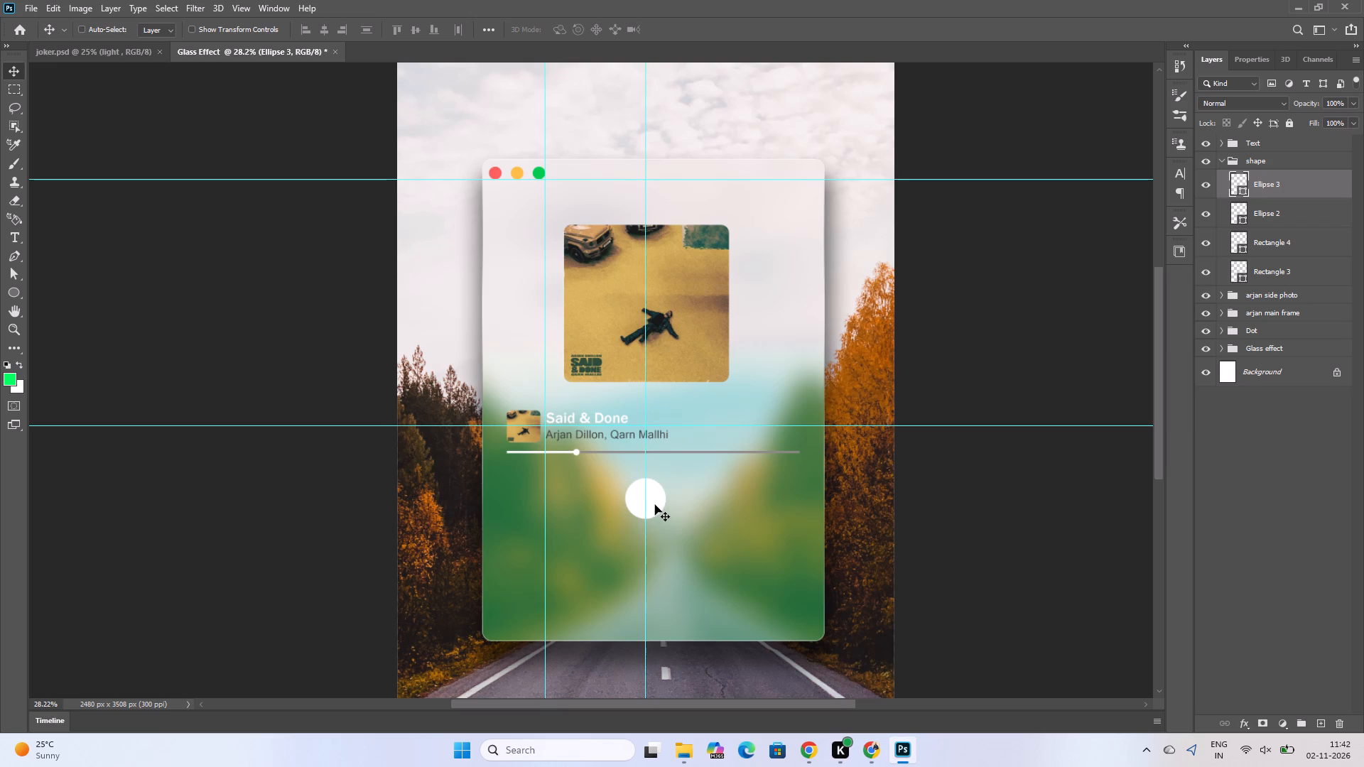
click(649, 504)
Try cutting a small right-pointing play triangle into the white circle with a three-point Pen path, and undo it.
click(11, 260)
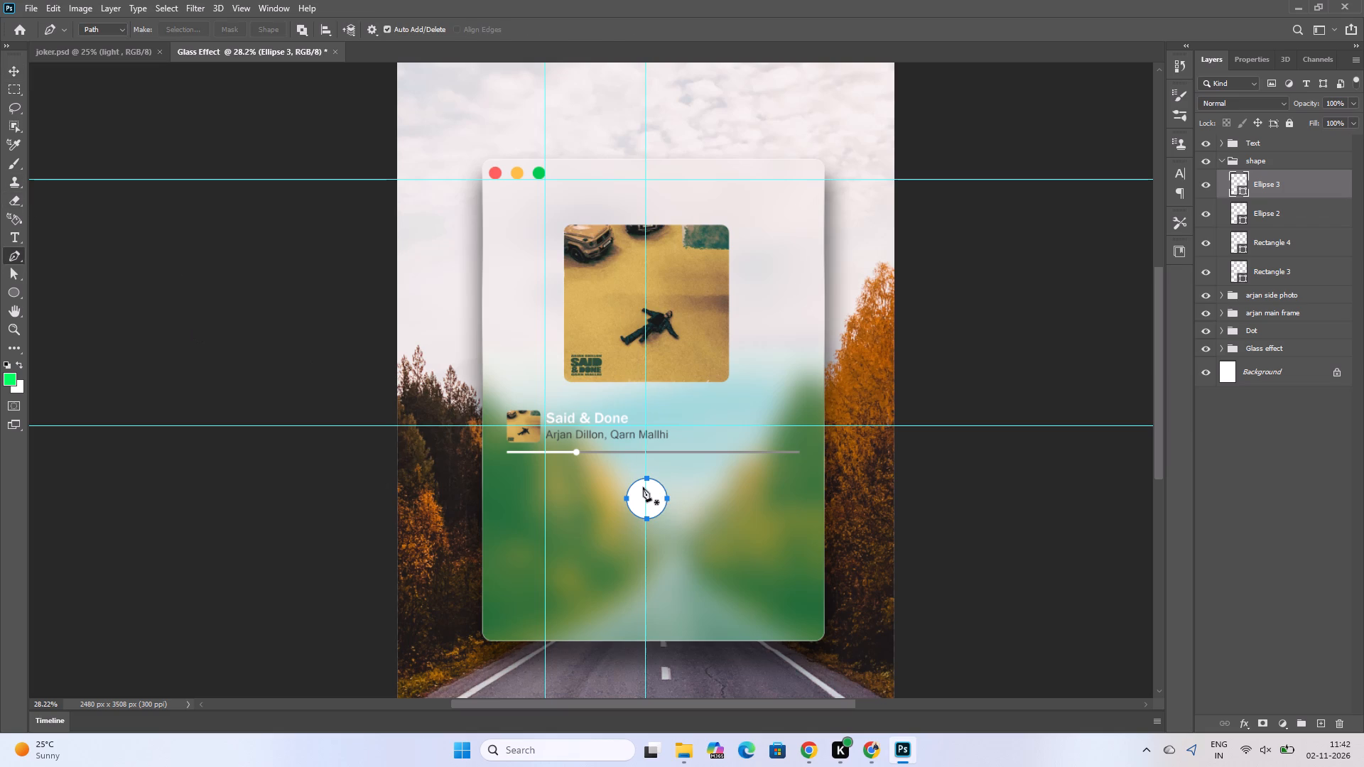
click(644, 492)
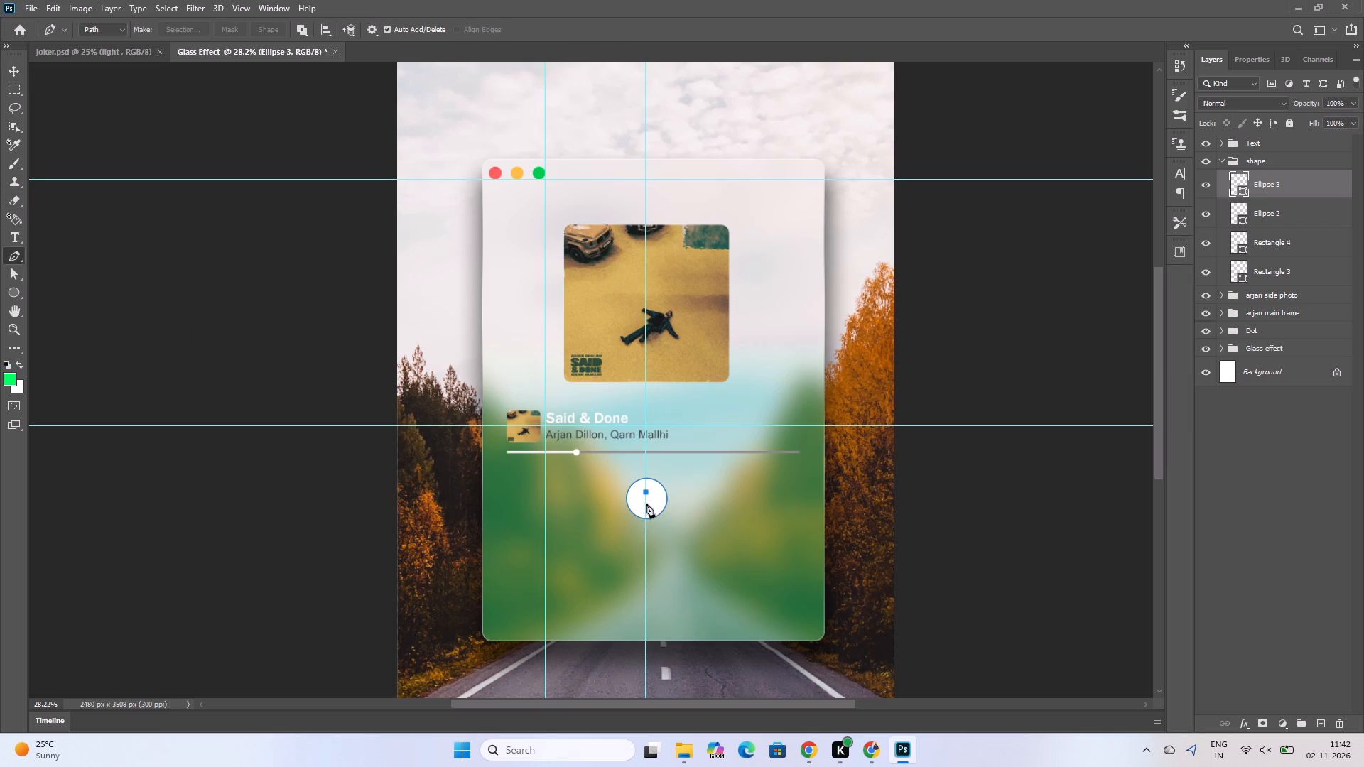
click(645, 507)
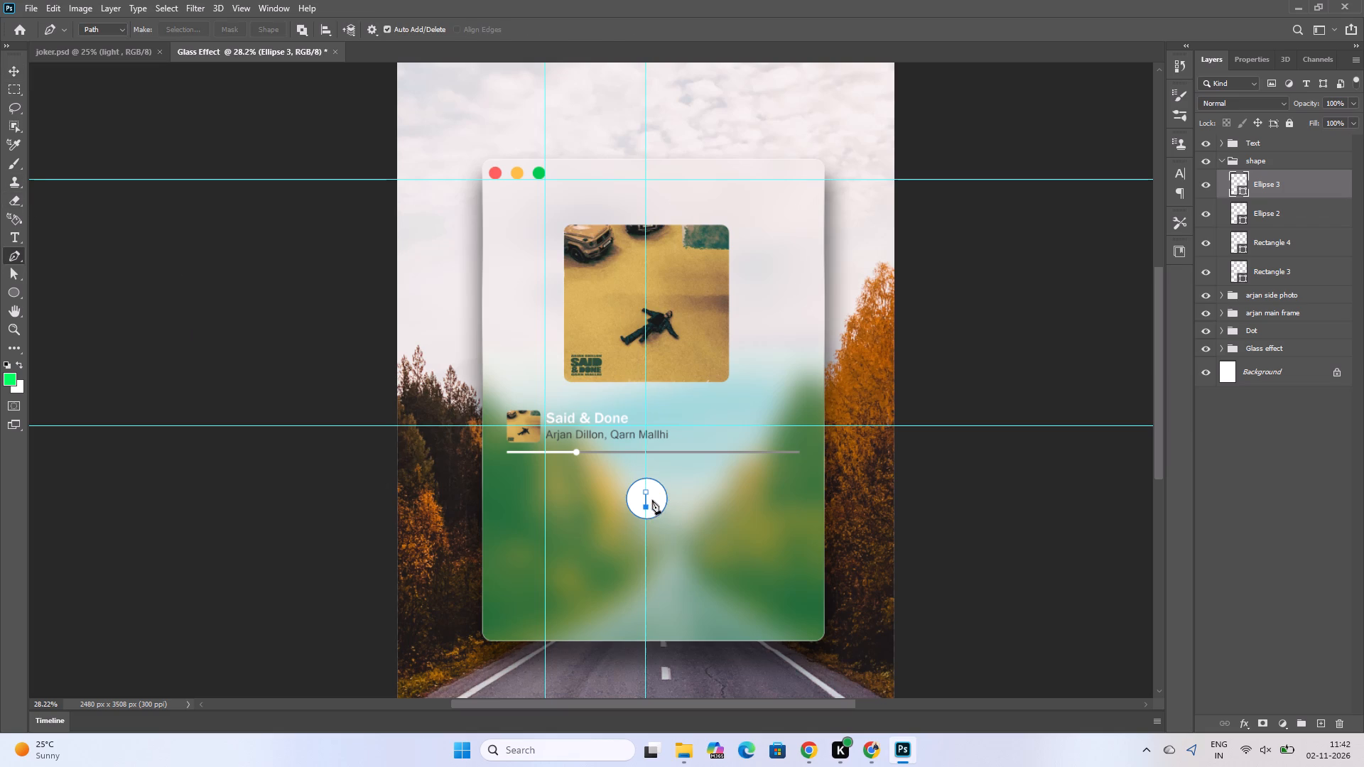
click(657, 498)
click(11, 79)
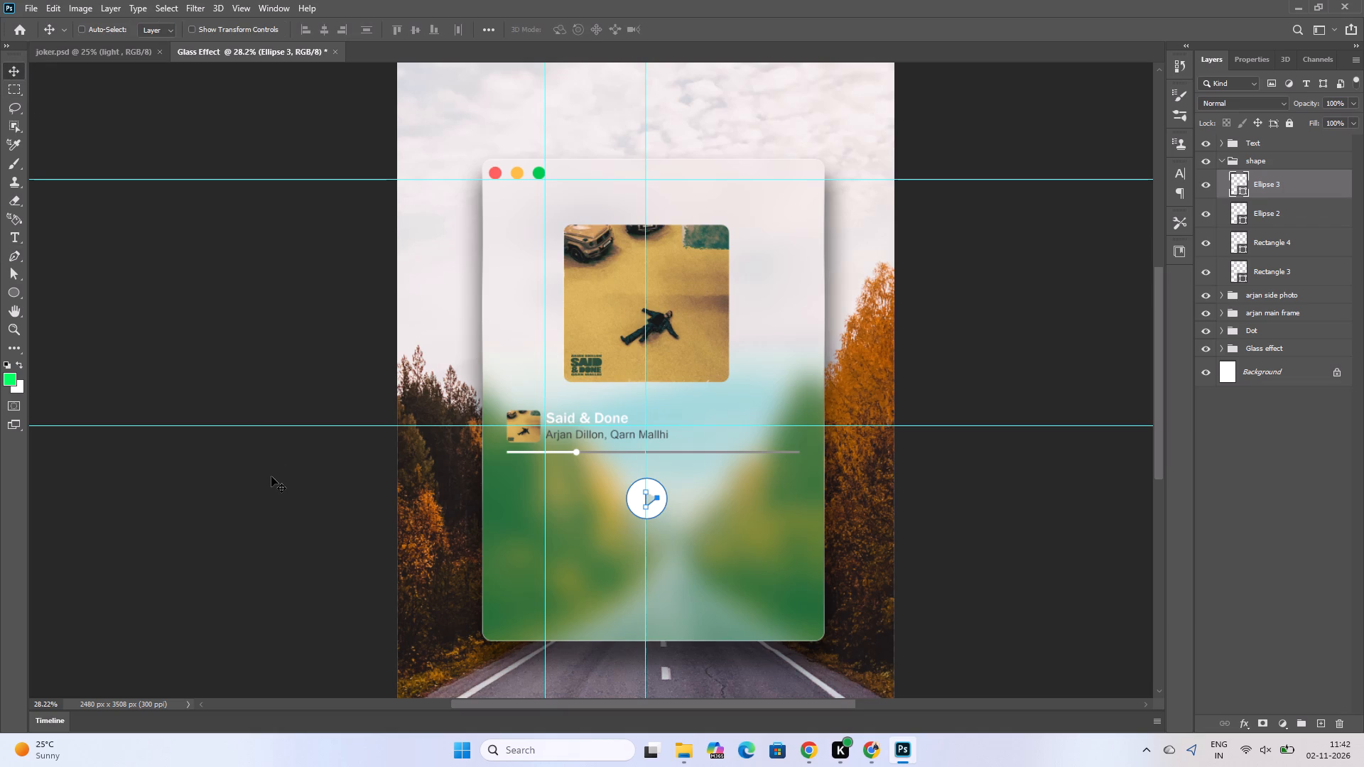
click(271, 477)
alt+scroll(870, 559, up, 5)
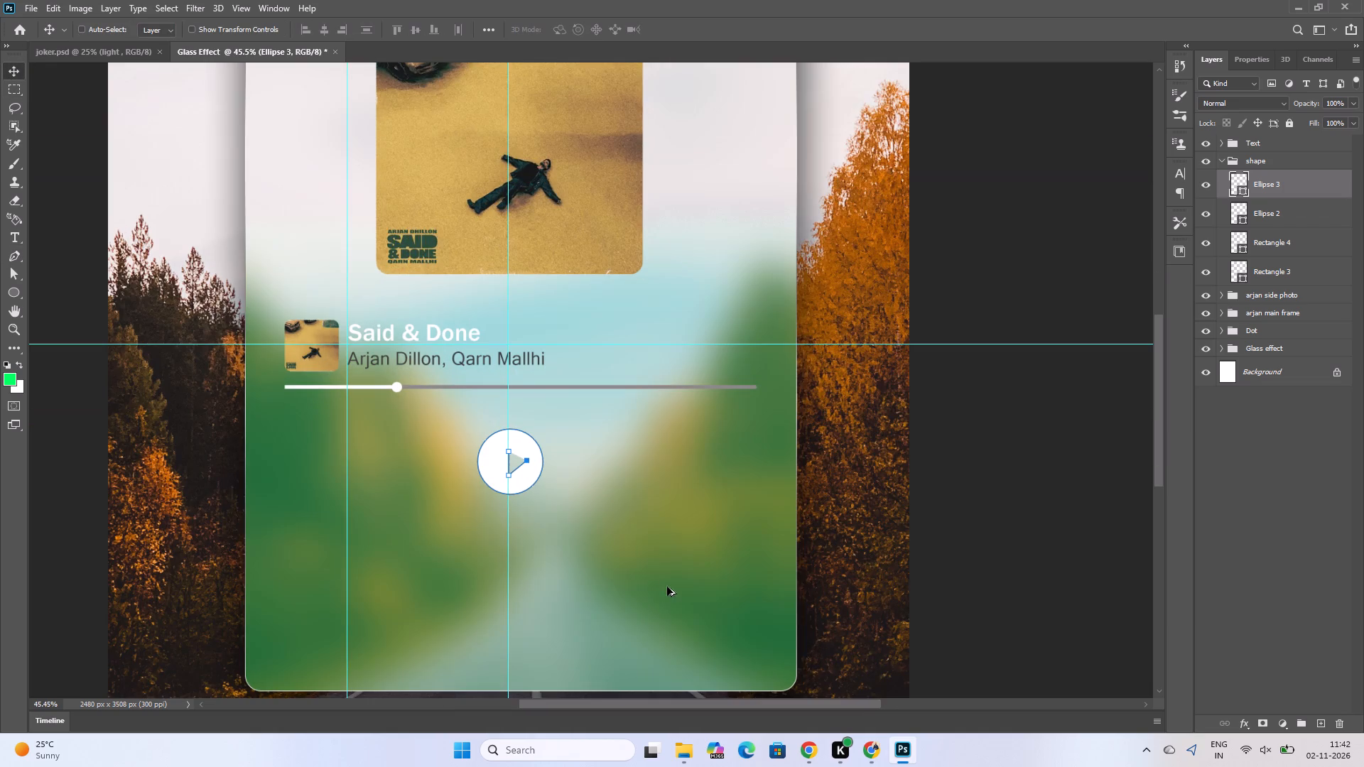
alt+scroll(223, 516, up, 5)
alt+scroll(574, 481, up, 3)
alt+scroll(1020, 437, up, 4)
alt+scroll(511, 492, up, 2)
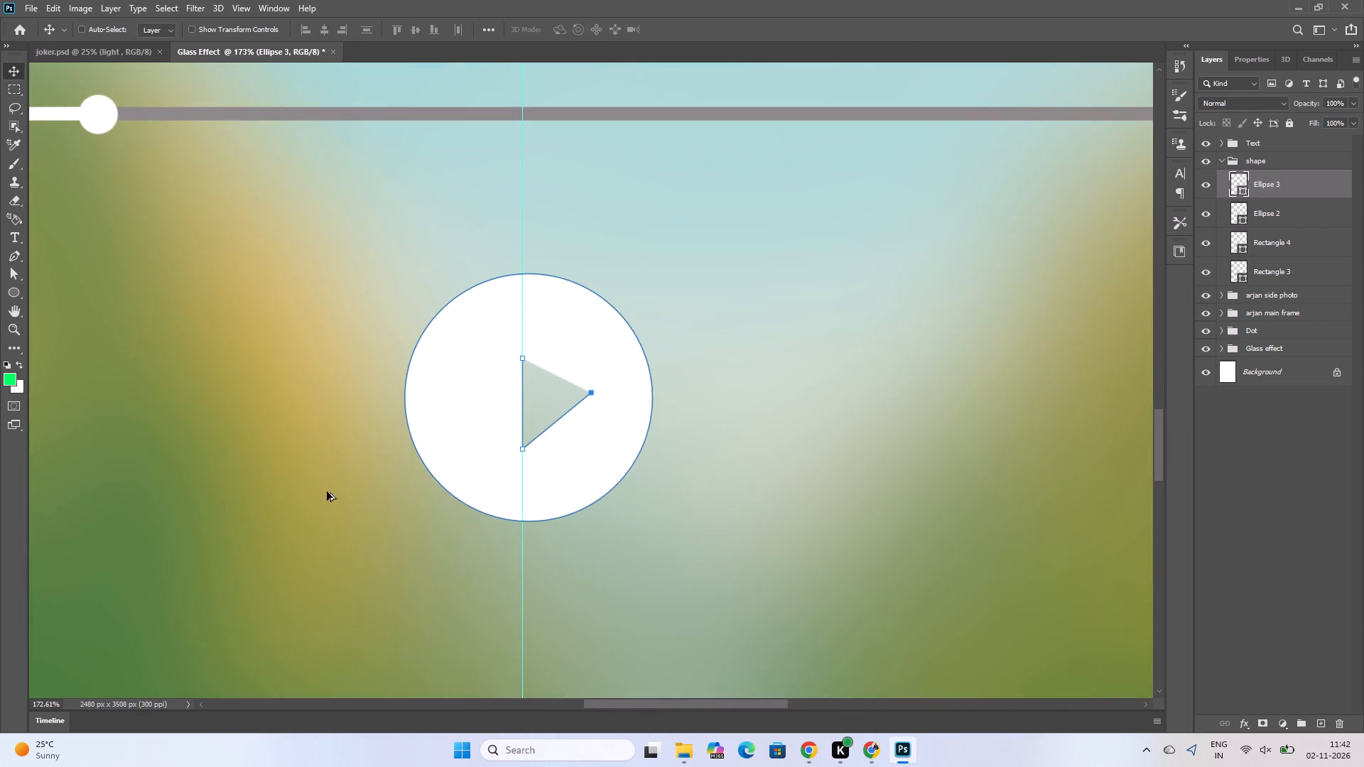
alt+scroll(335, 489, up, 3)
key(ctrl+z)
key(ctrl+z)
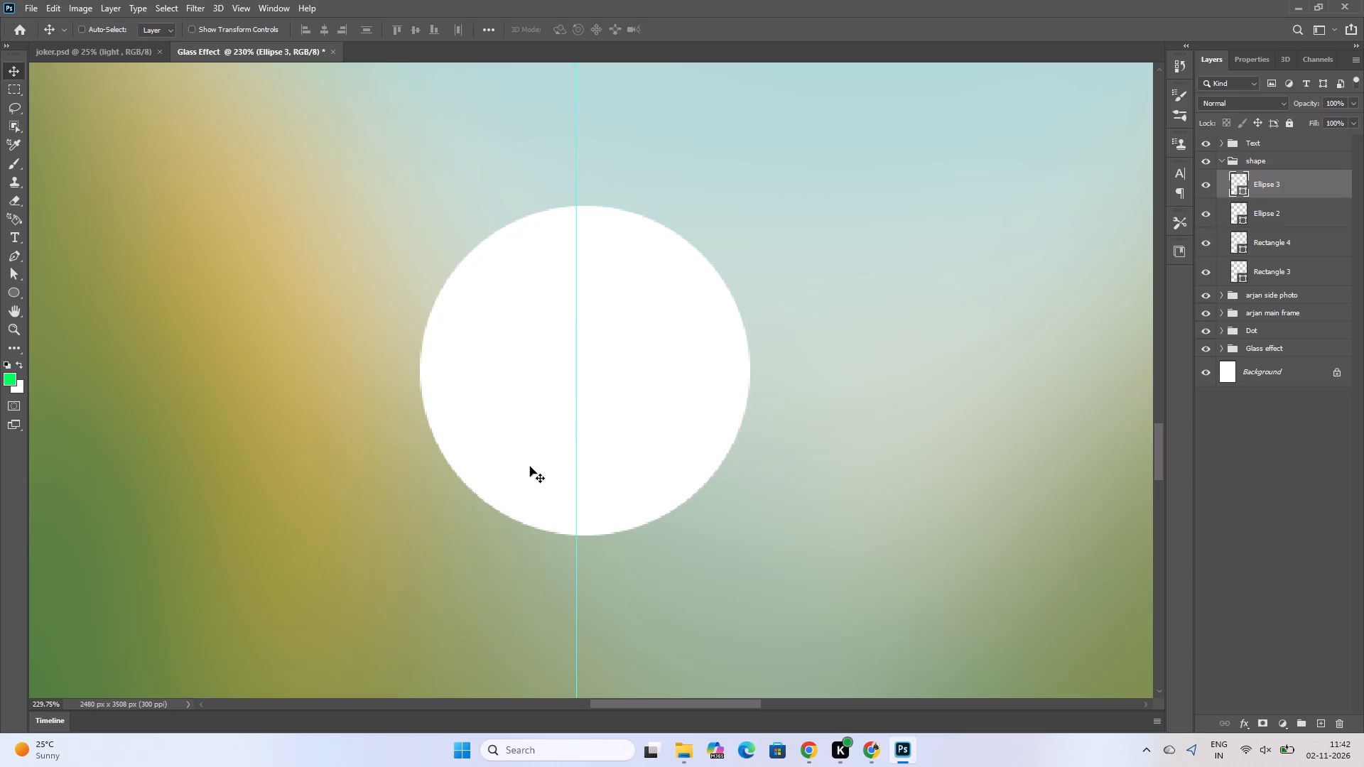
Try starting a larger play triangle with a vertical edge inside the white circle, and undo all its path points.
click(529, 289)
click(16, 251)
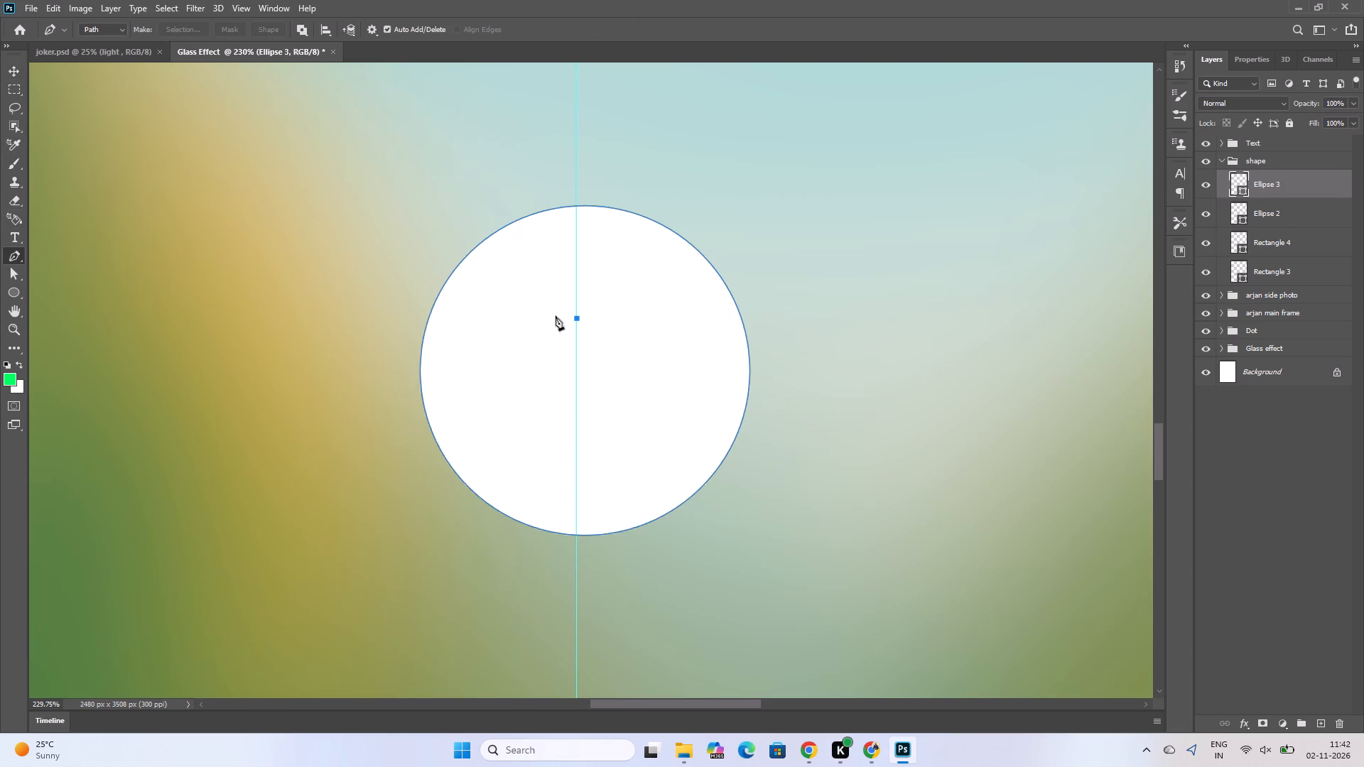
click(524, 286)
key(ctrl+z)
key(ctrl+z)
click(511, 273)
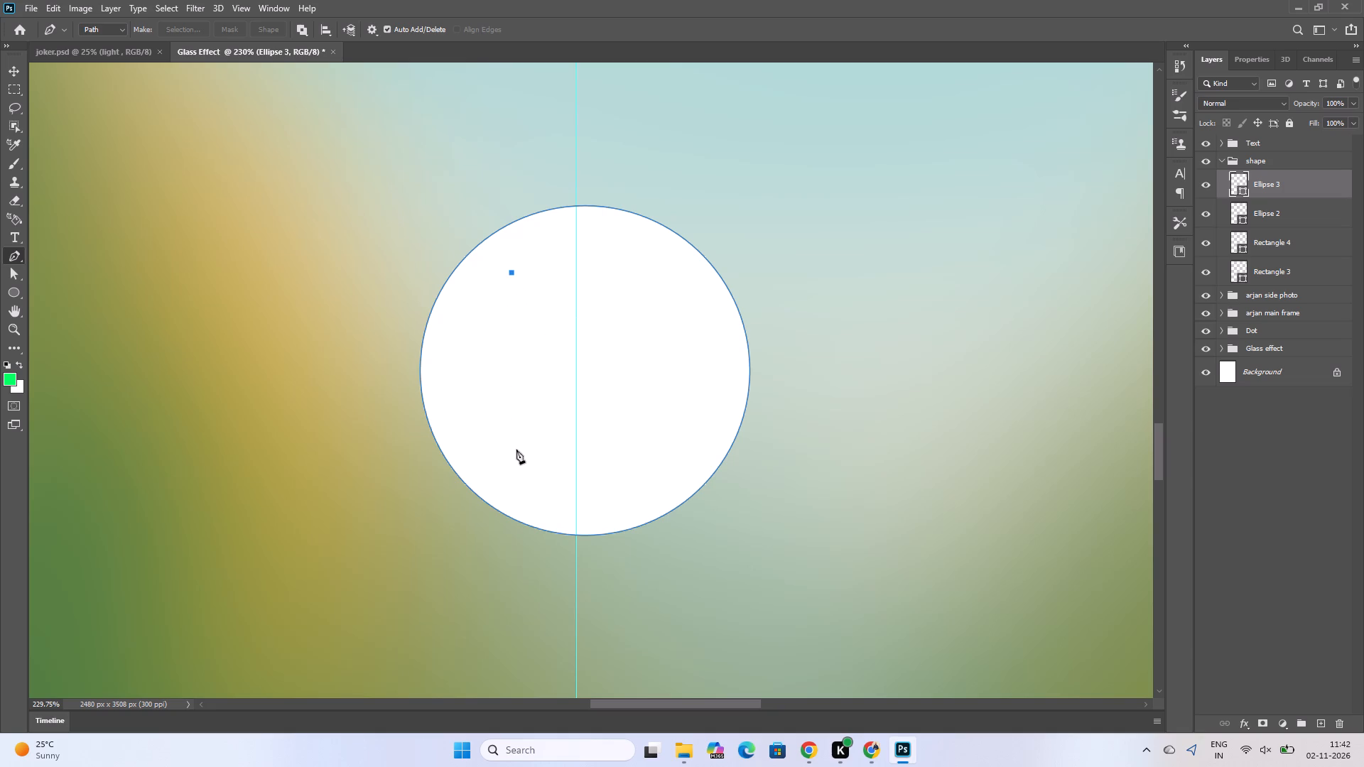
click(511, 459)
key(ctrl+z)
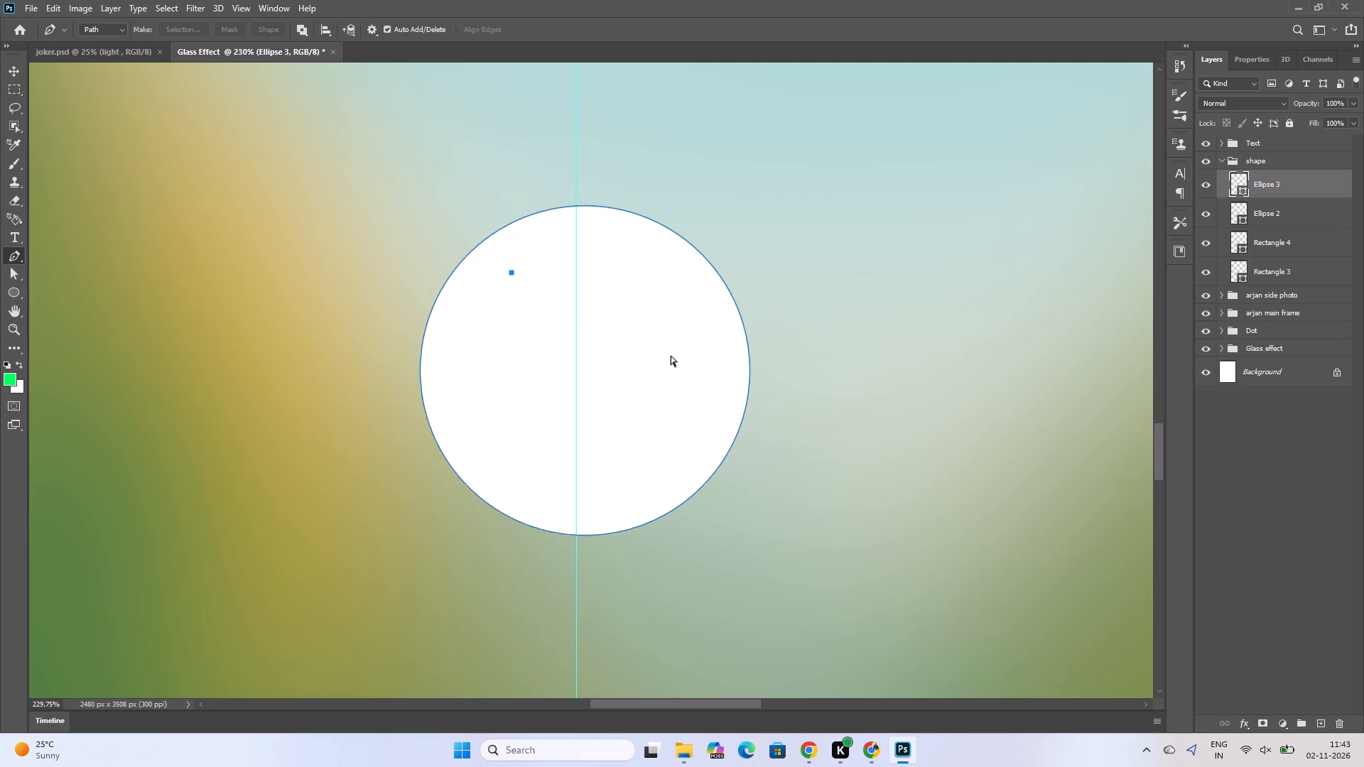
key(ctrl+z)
Show the rulers and add a horizontal guide through the white circle's centre, and pull a vertical guide onto the middle one.
key(ctrl+r)
drag(595, 69, 595, 68)
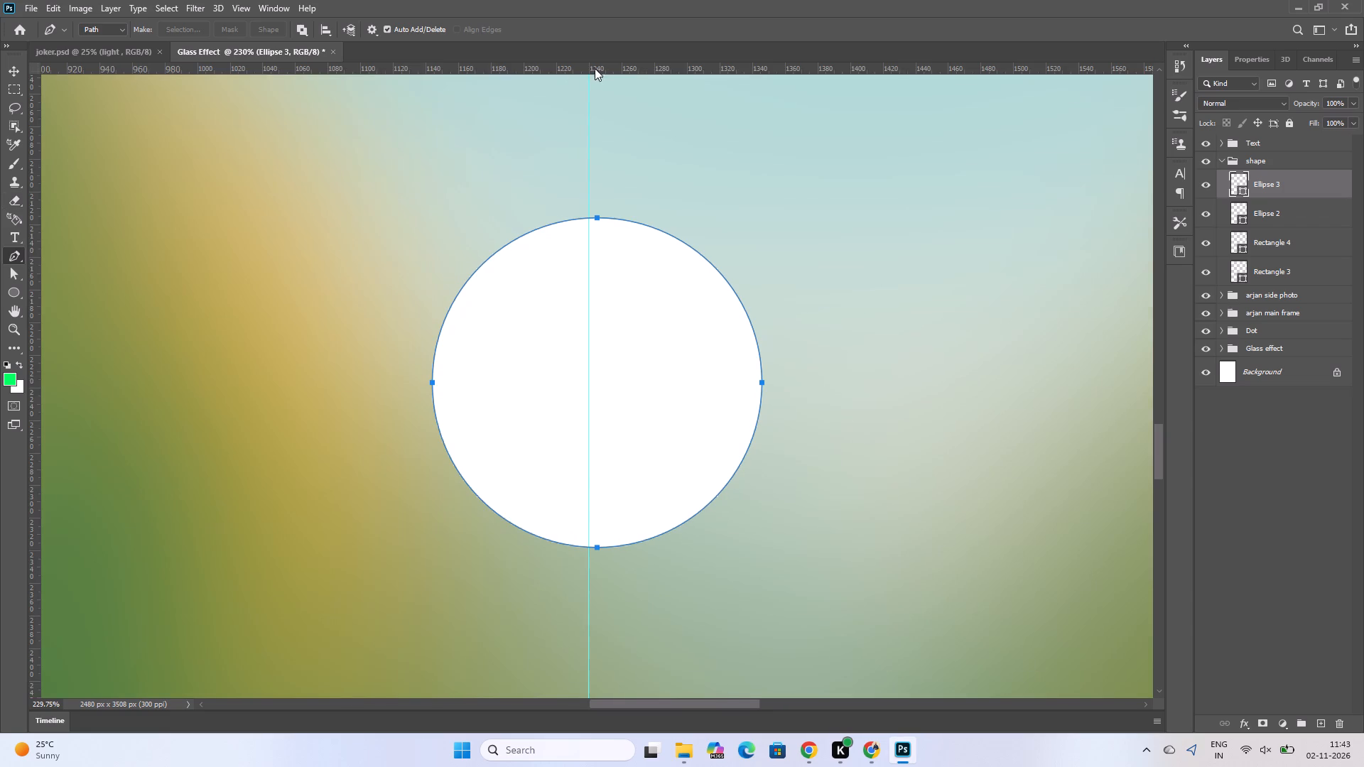
drag(595, 68, 632, 386)
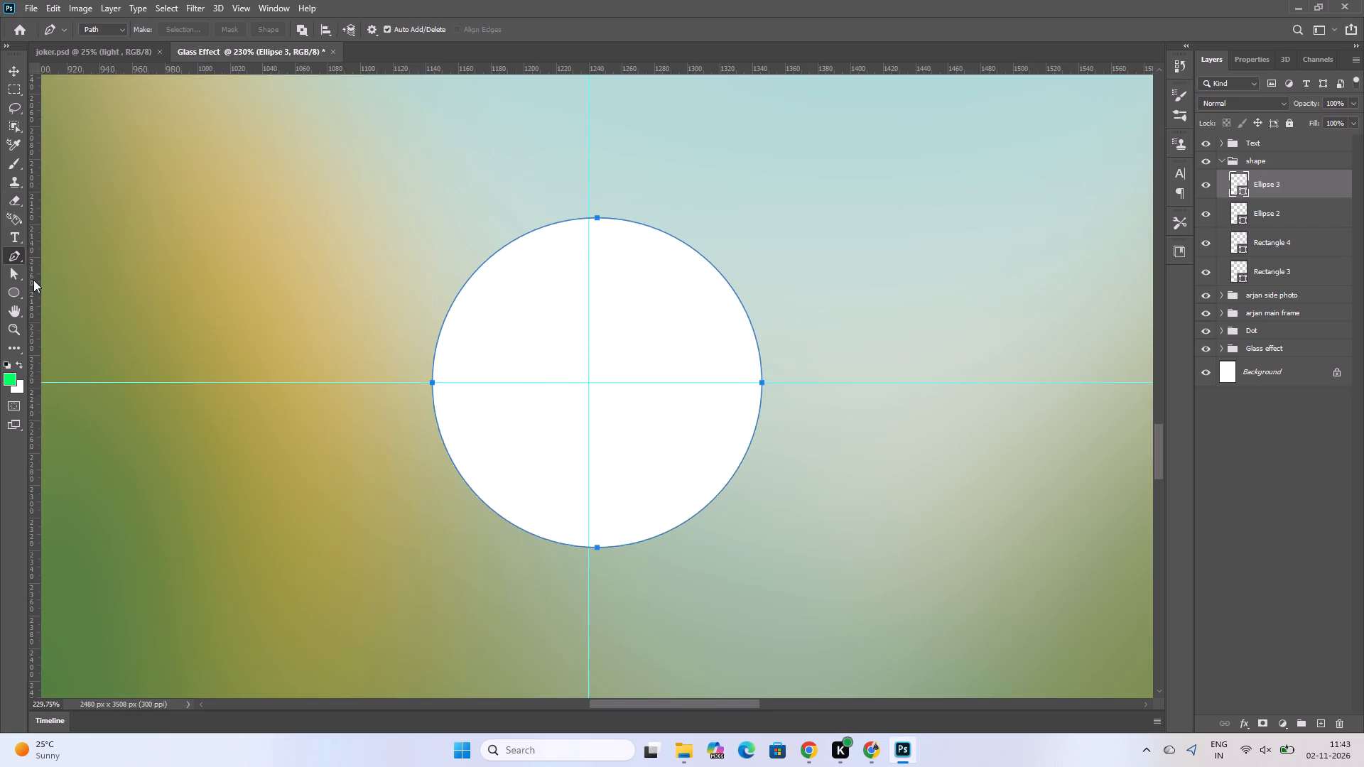
drag(33, 280, 590, 351)
Start the play triangle's Pen path with its right tip on the horizontal centre guide inside the white circle.
click(670, 382)
Add a vertical guide at about X 1196 px through the left half of the white circle for the triangle's back edge.
drag(33, 298, 465, 358)
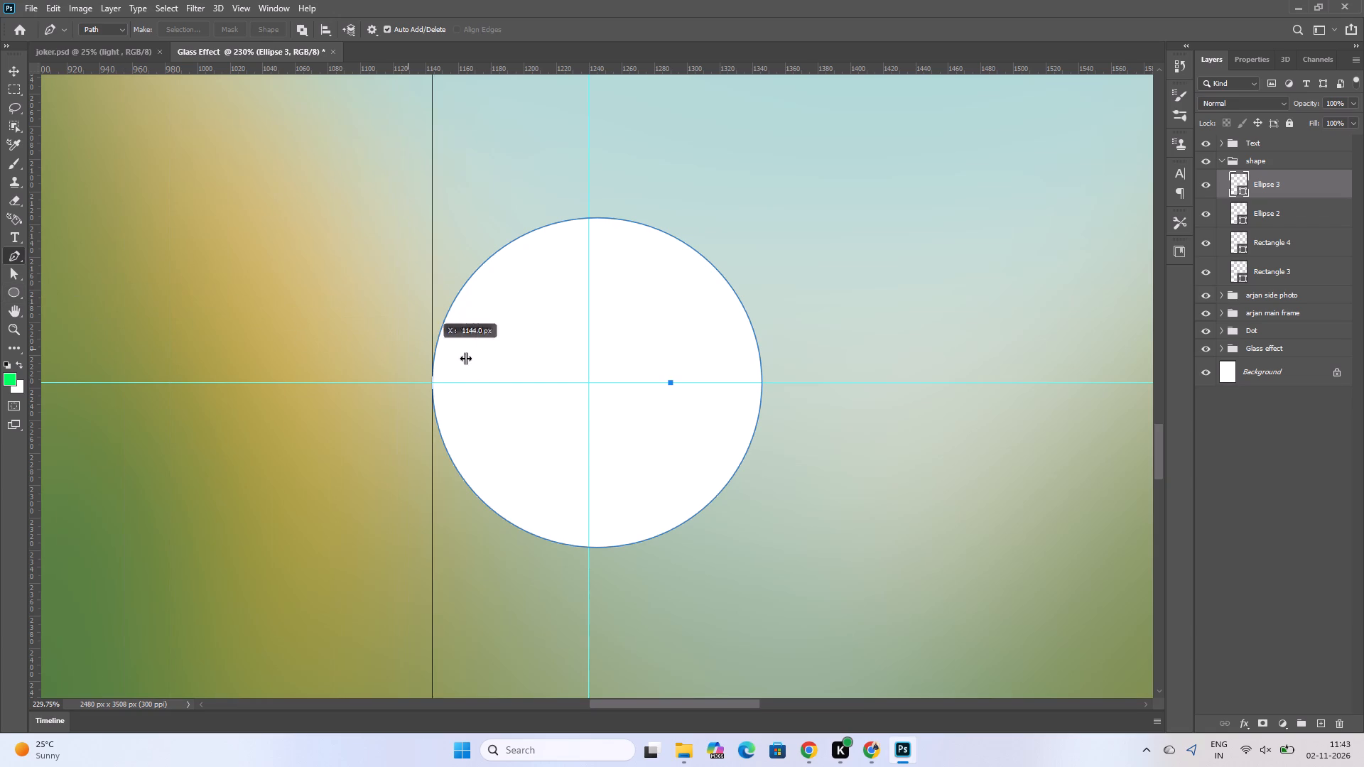
drag(465, 358, 495, 363)
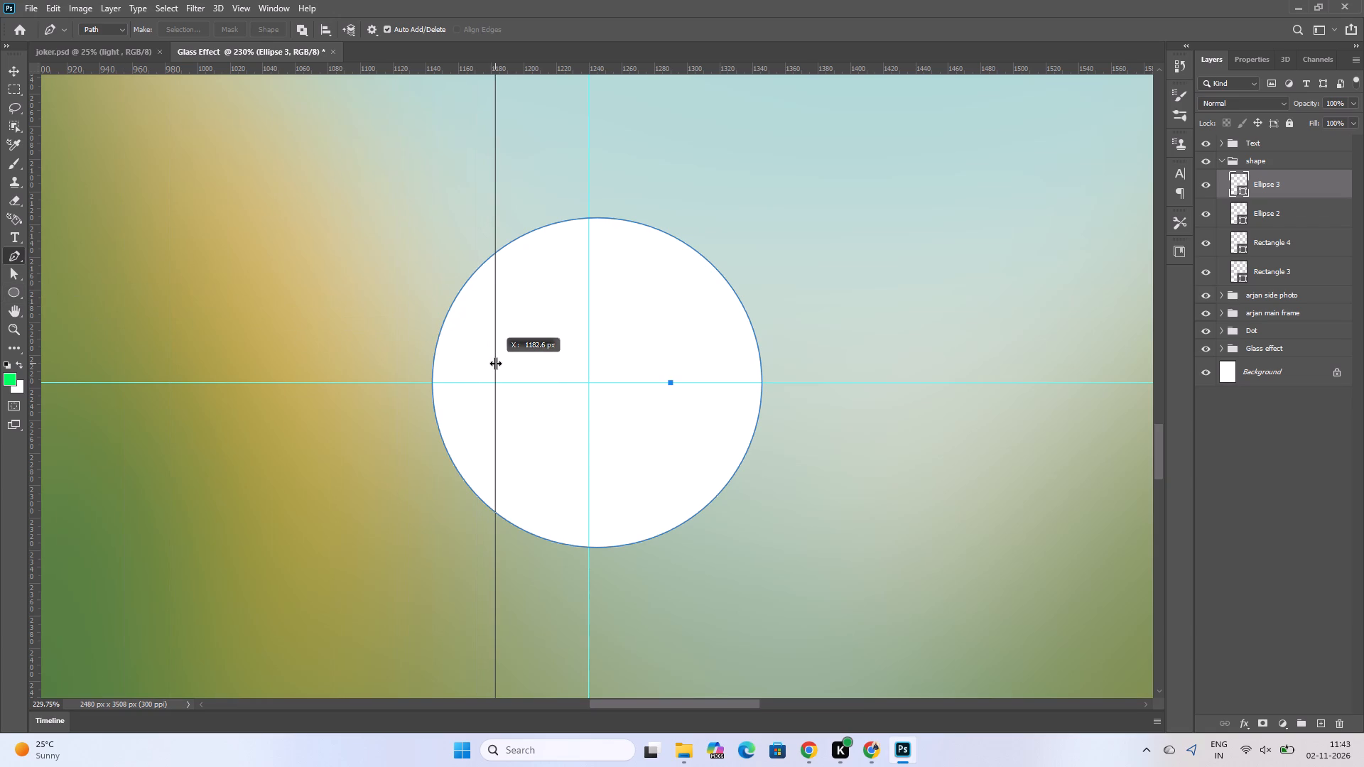
drag(495, 363, 514, 372)
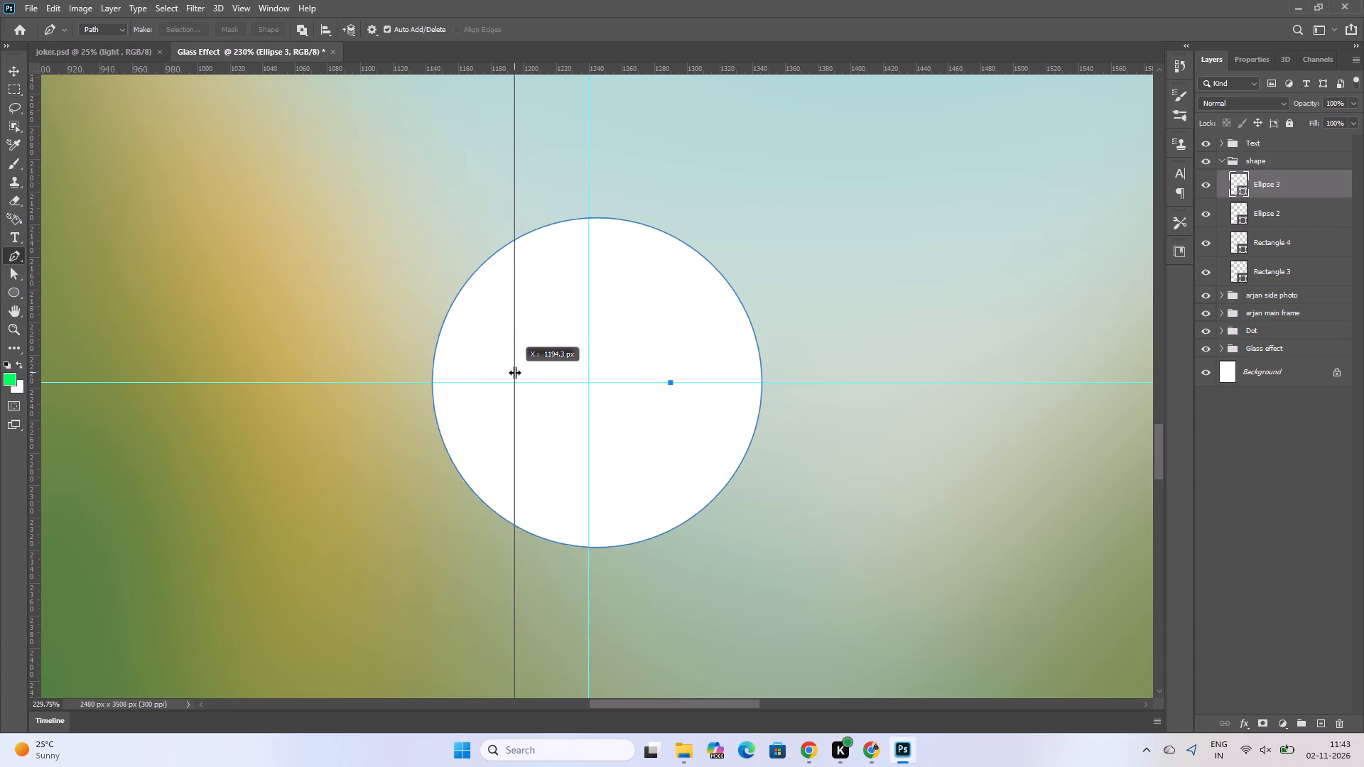
drag(514, 372, 518, 377)
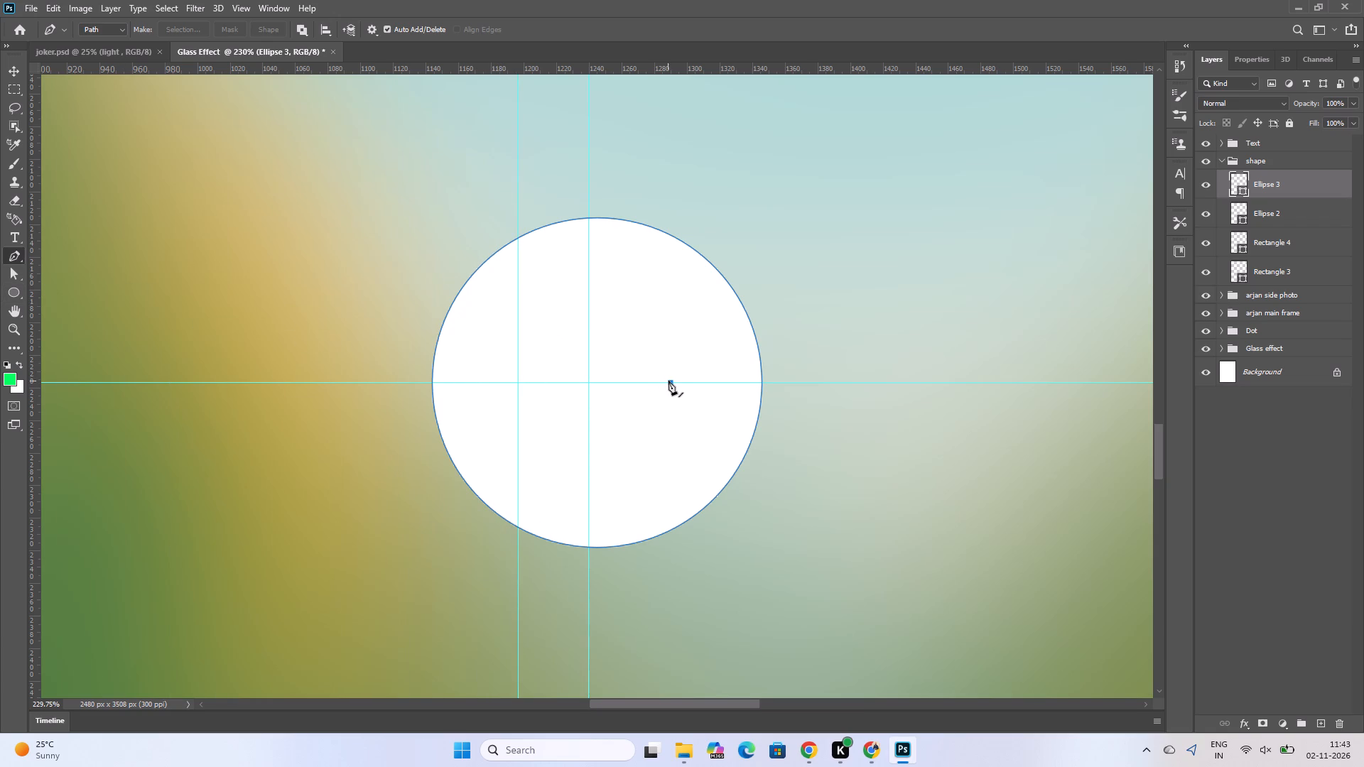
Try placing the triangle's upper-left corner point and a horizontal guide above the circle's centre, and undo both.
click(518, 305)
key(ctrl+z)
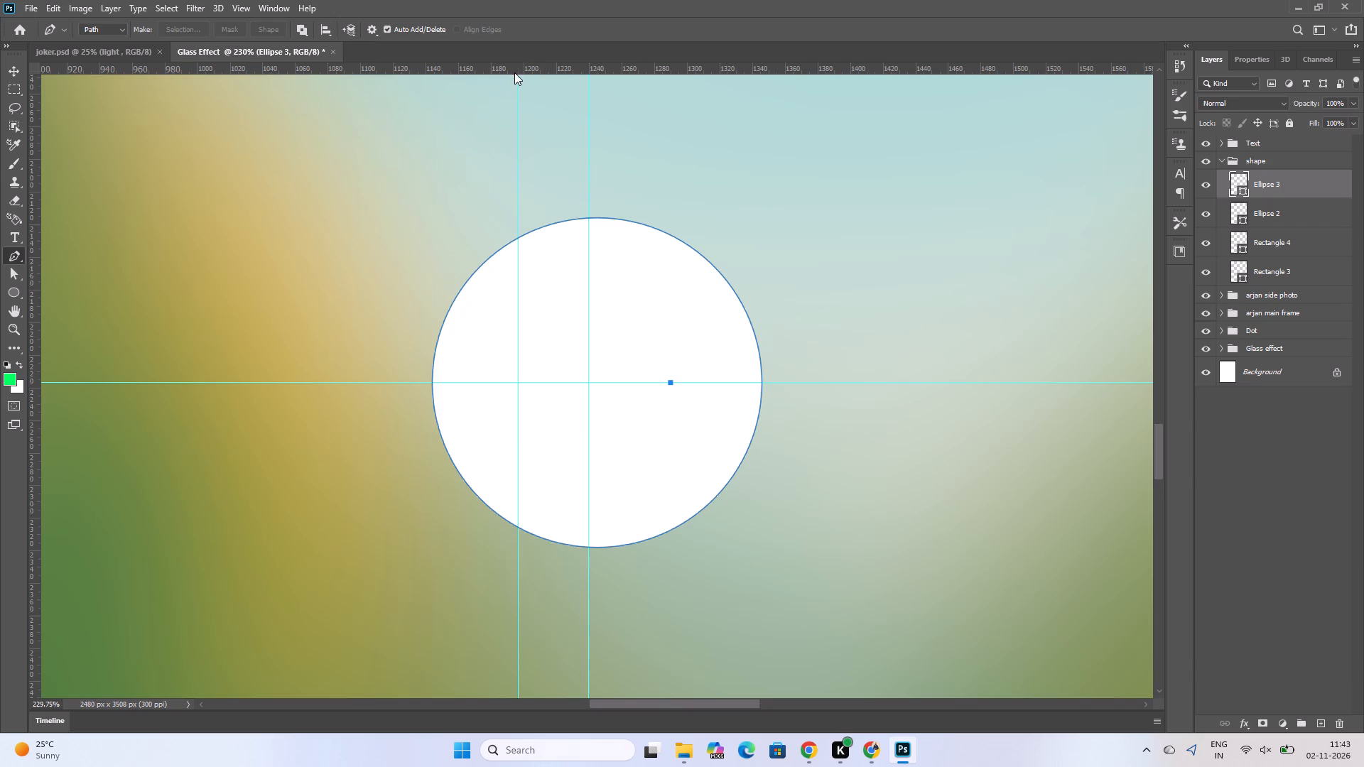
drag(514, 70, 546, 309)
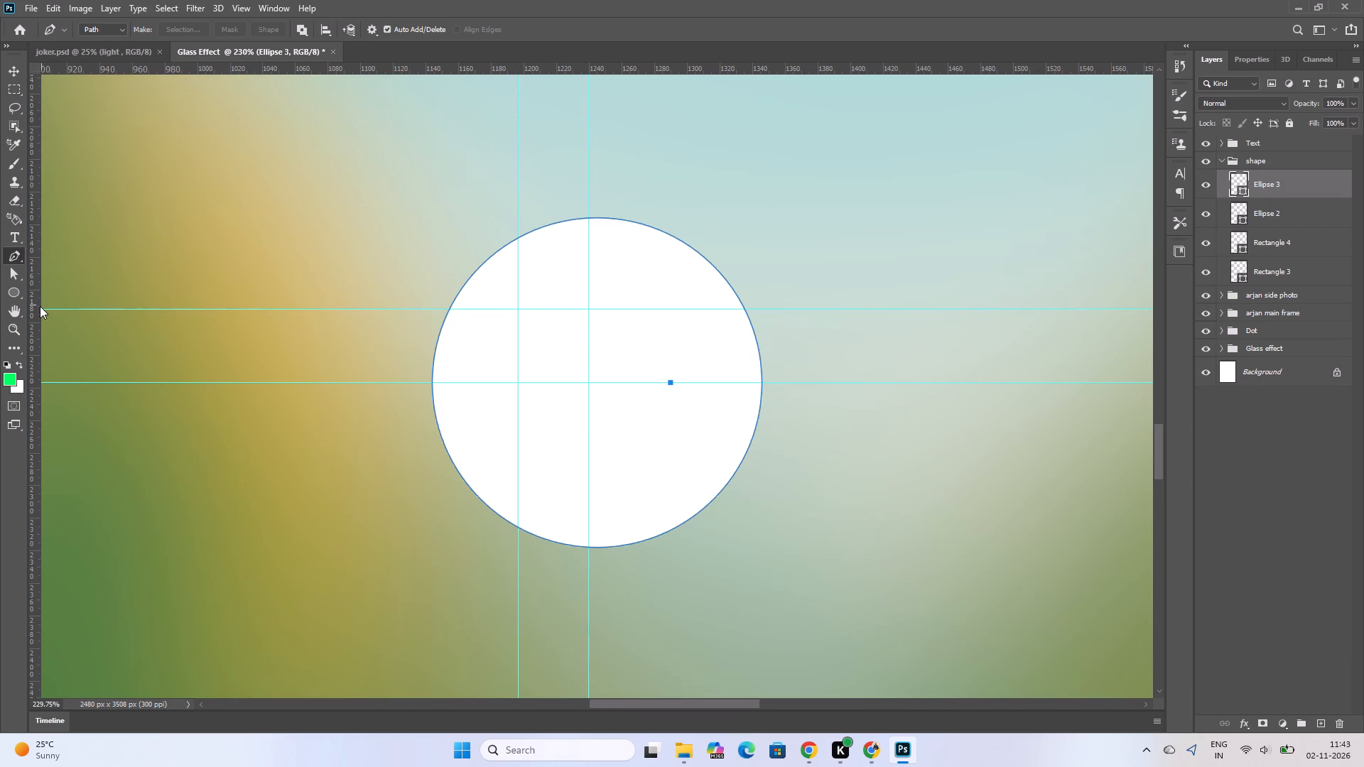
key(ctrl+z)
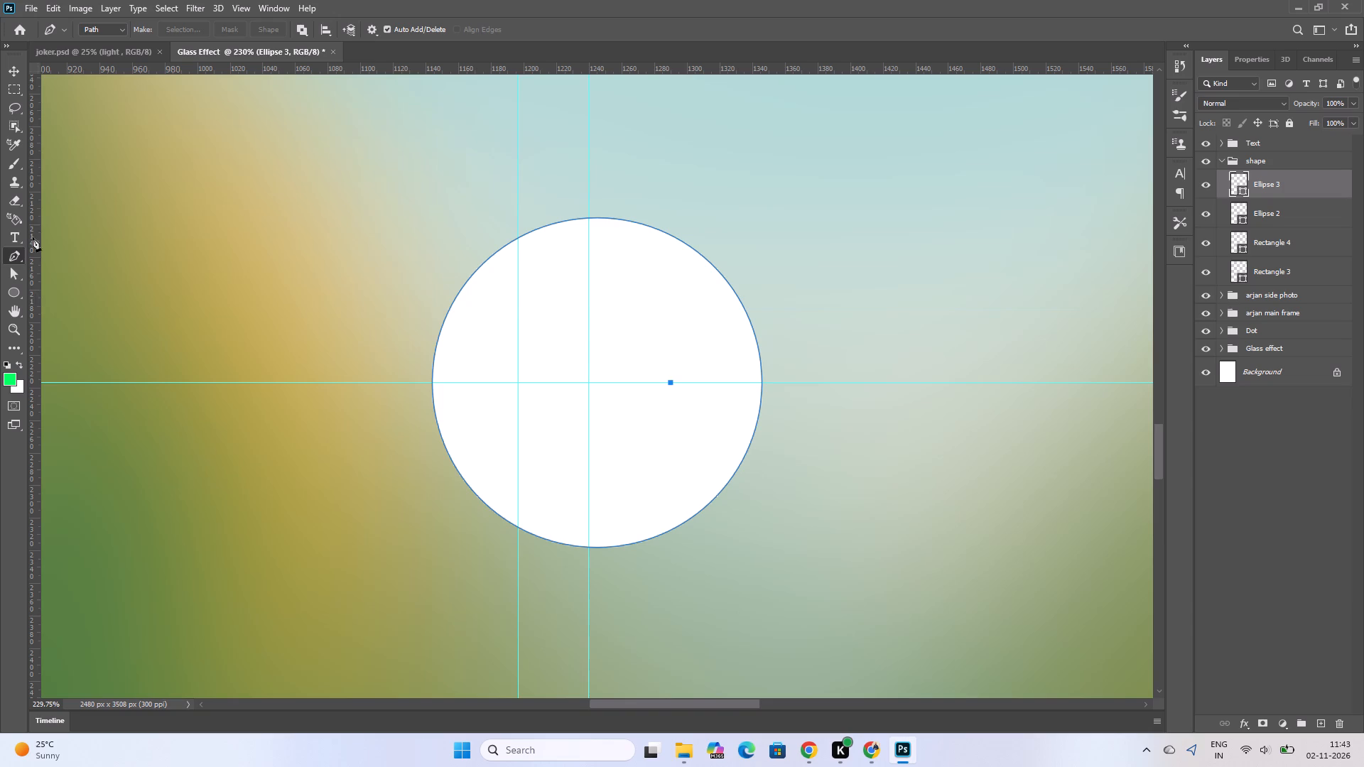
Add two horizontal guides across the white circle, one above and one below its centre, for the triangle's back corners.
drag(414, 67, 421, 308)
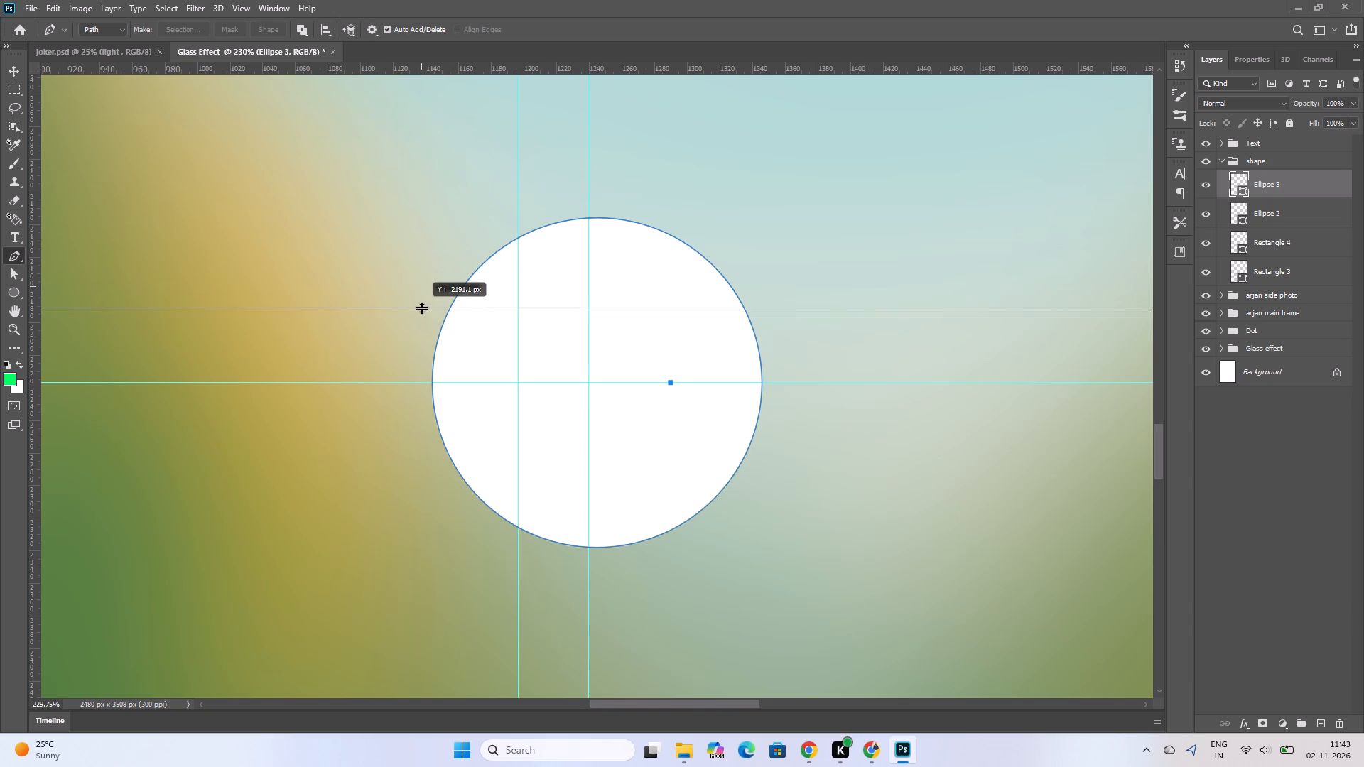
drag(421, 308, 418, 292)
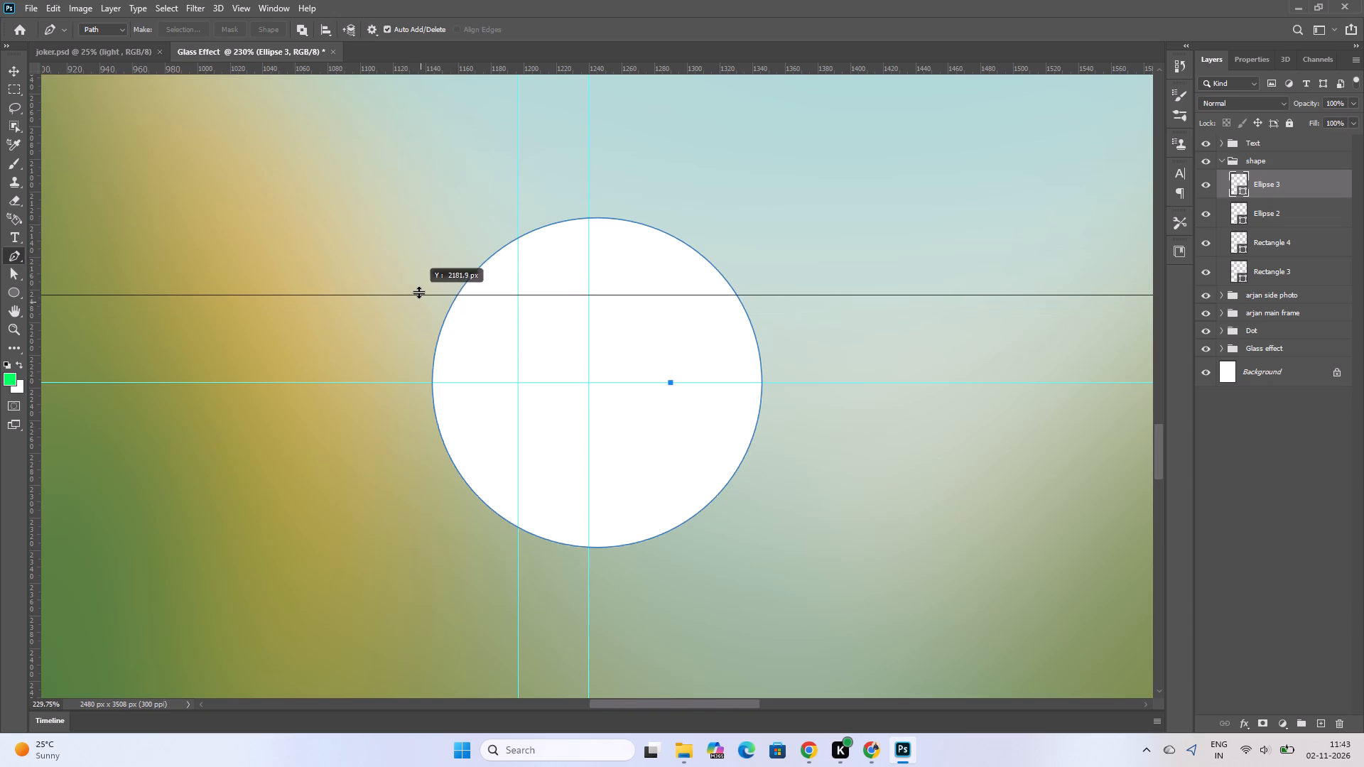
drag(418, 292, 418, 290)
drag(590, 67, 593, 100)
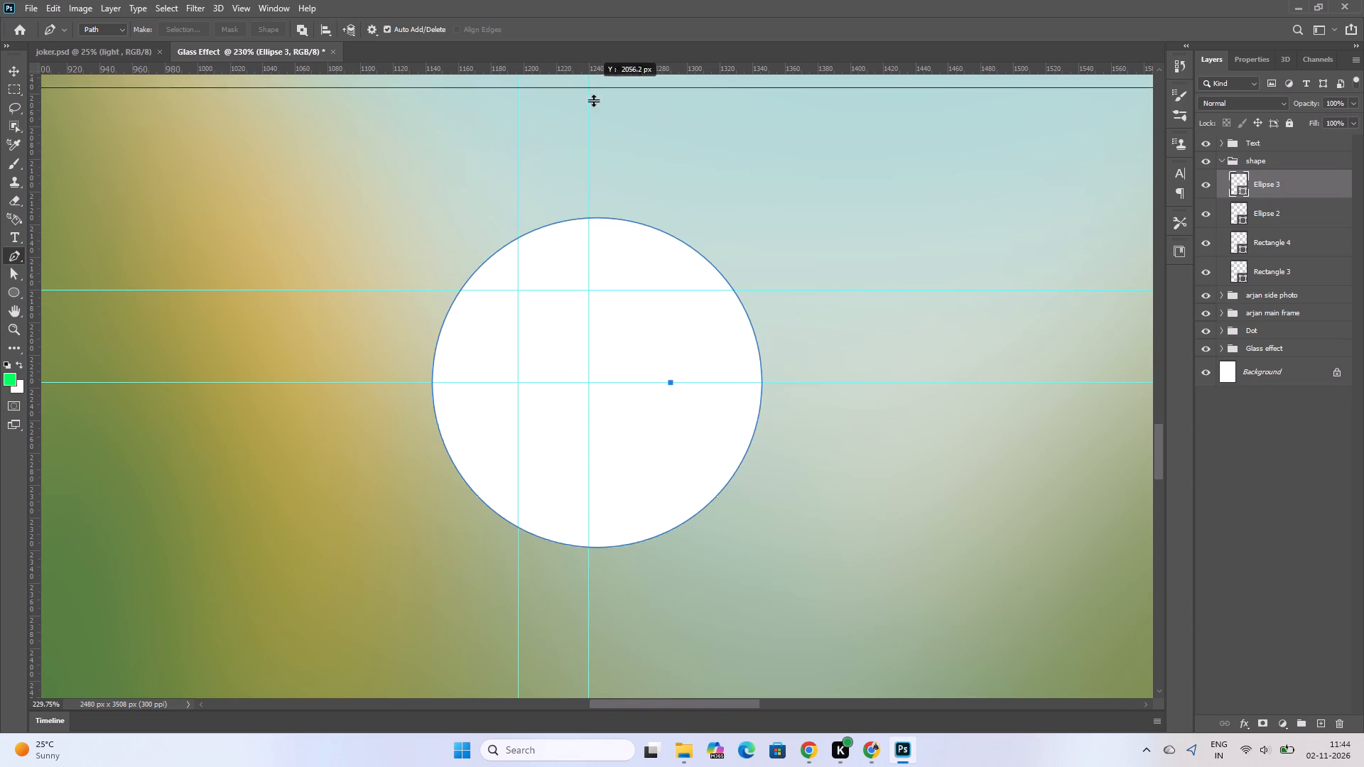
drag(593, 100, 577, 452)
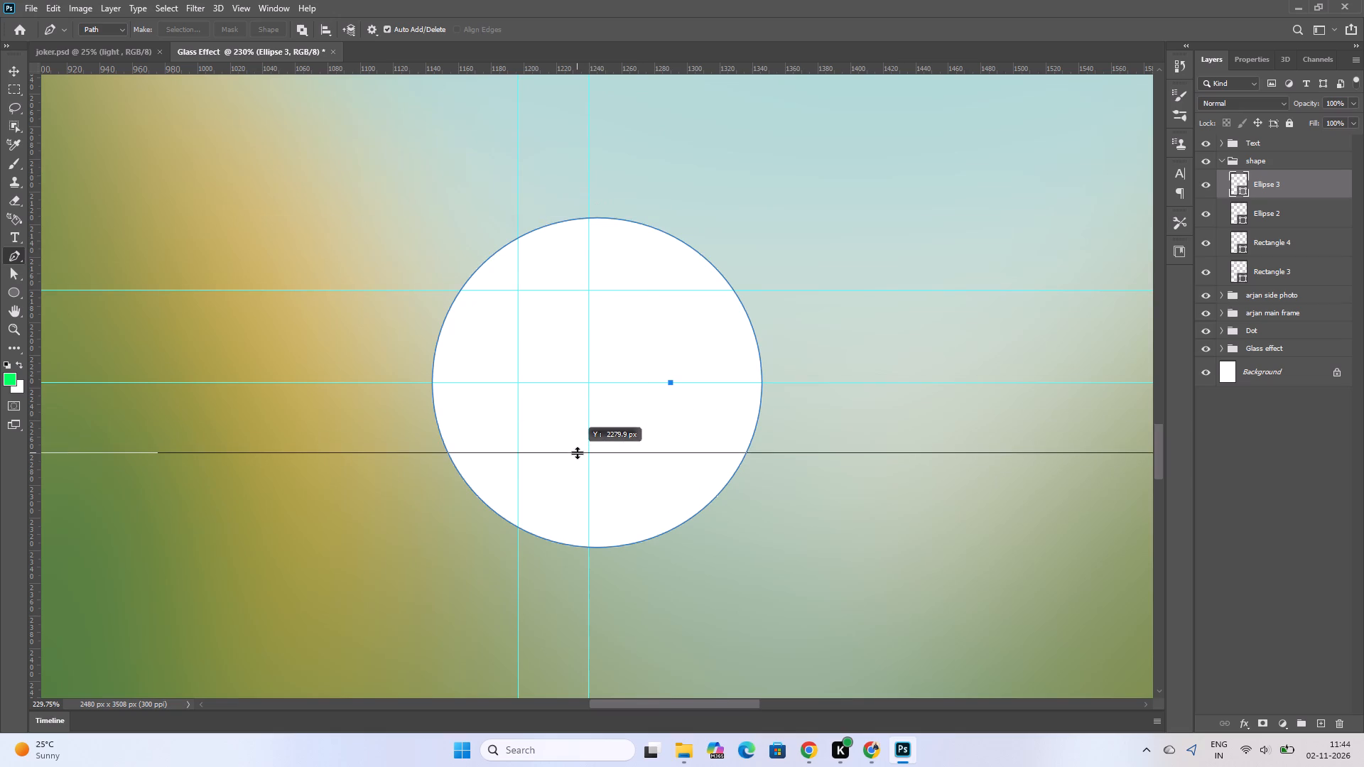
drag(577, 452, 577, 473)
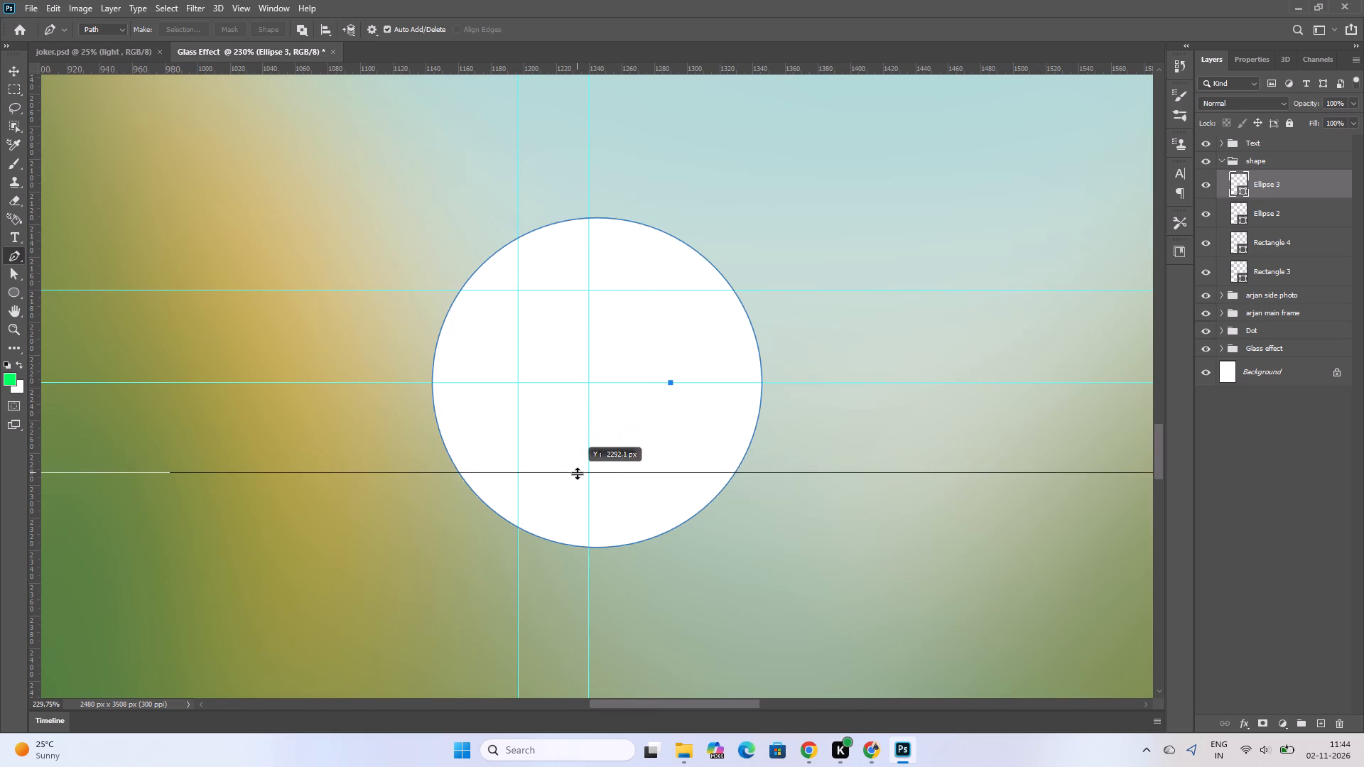
drag(577, 473, 575, 485)
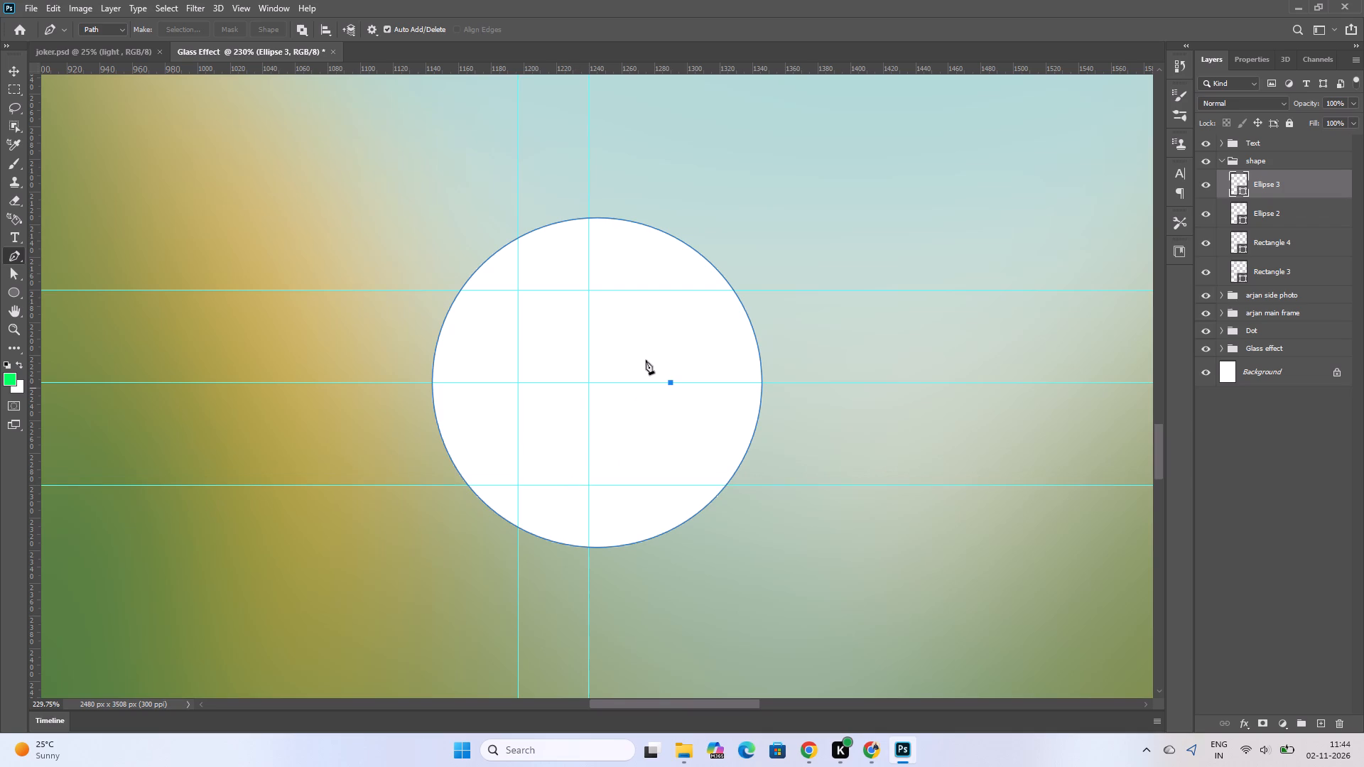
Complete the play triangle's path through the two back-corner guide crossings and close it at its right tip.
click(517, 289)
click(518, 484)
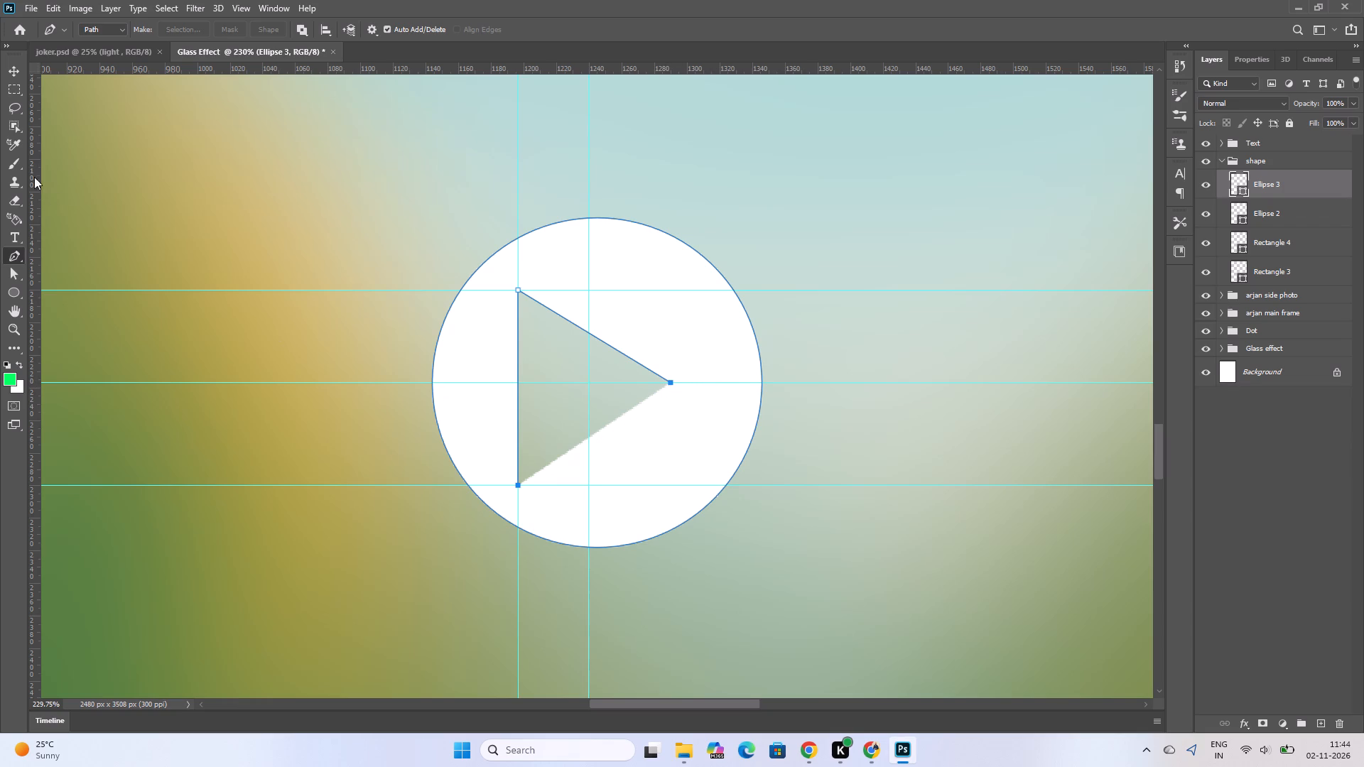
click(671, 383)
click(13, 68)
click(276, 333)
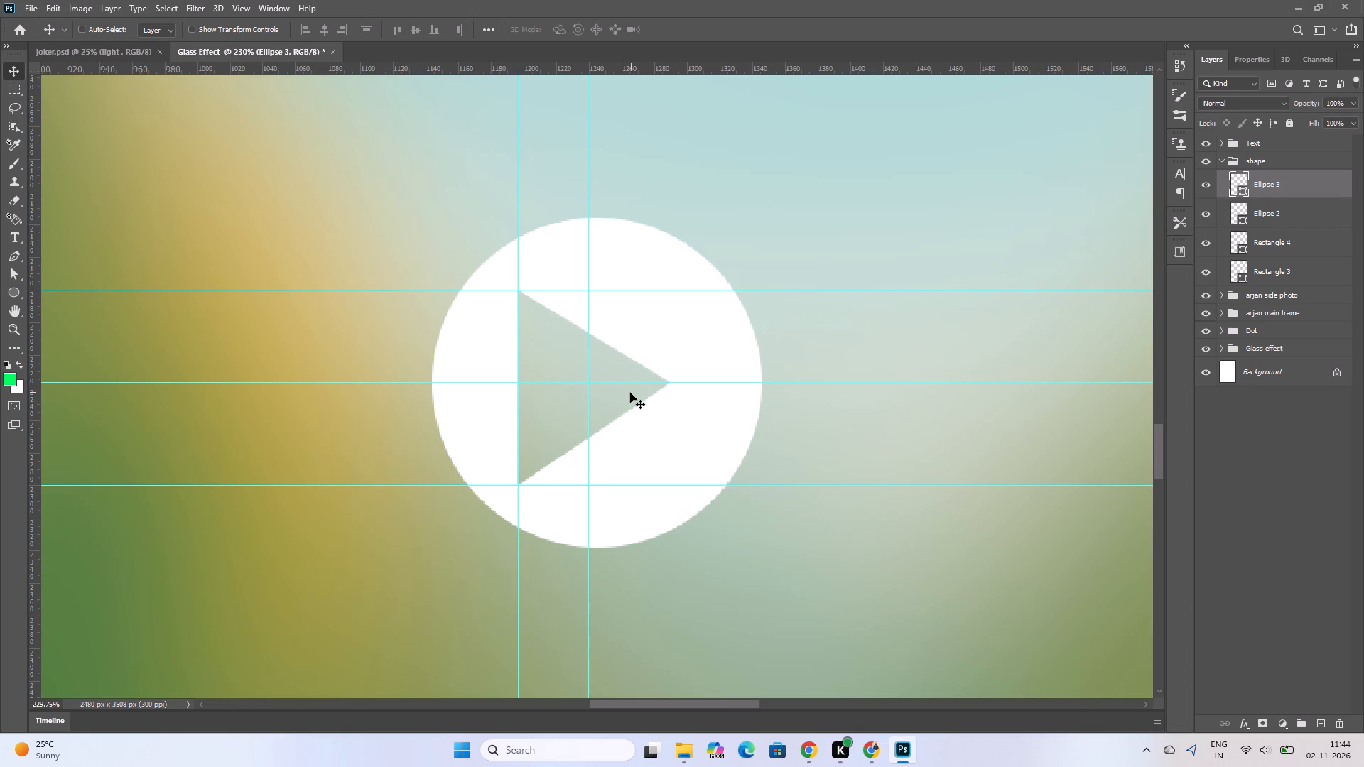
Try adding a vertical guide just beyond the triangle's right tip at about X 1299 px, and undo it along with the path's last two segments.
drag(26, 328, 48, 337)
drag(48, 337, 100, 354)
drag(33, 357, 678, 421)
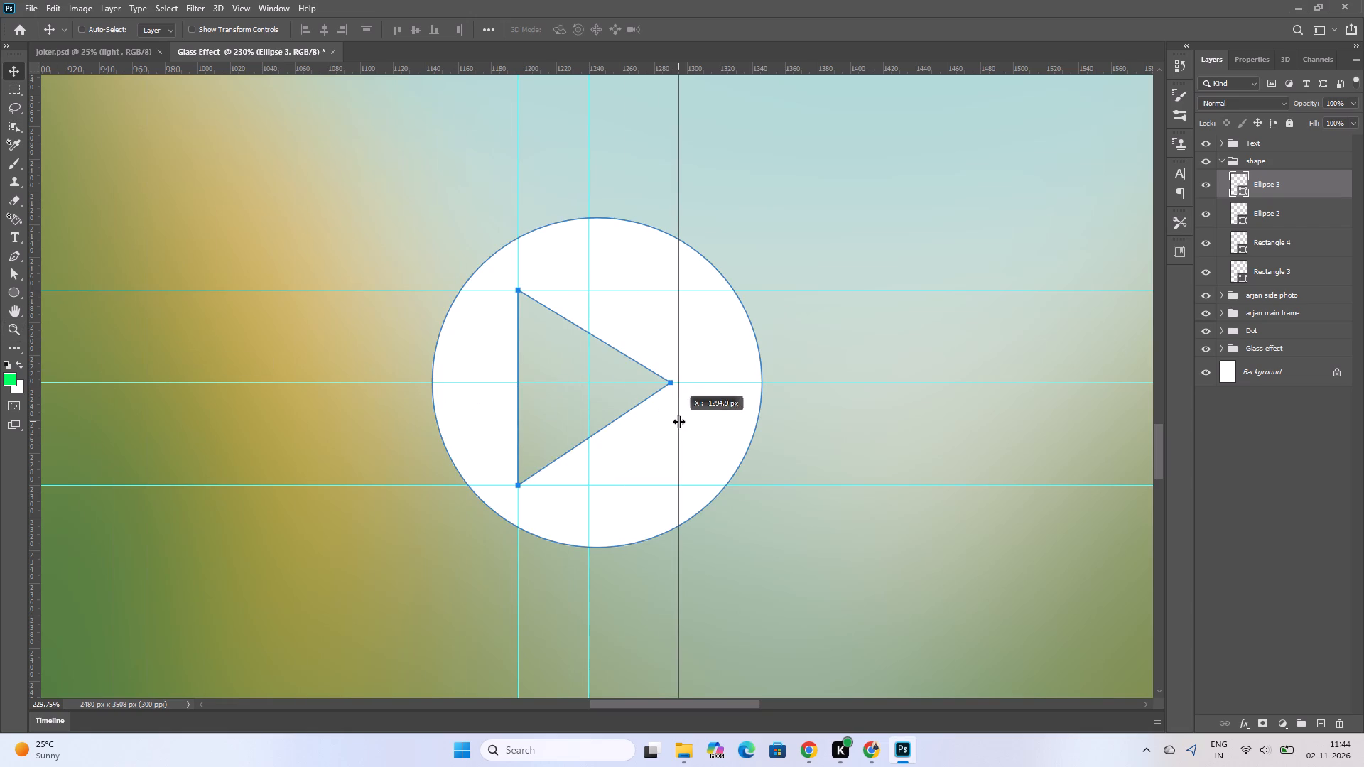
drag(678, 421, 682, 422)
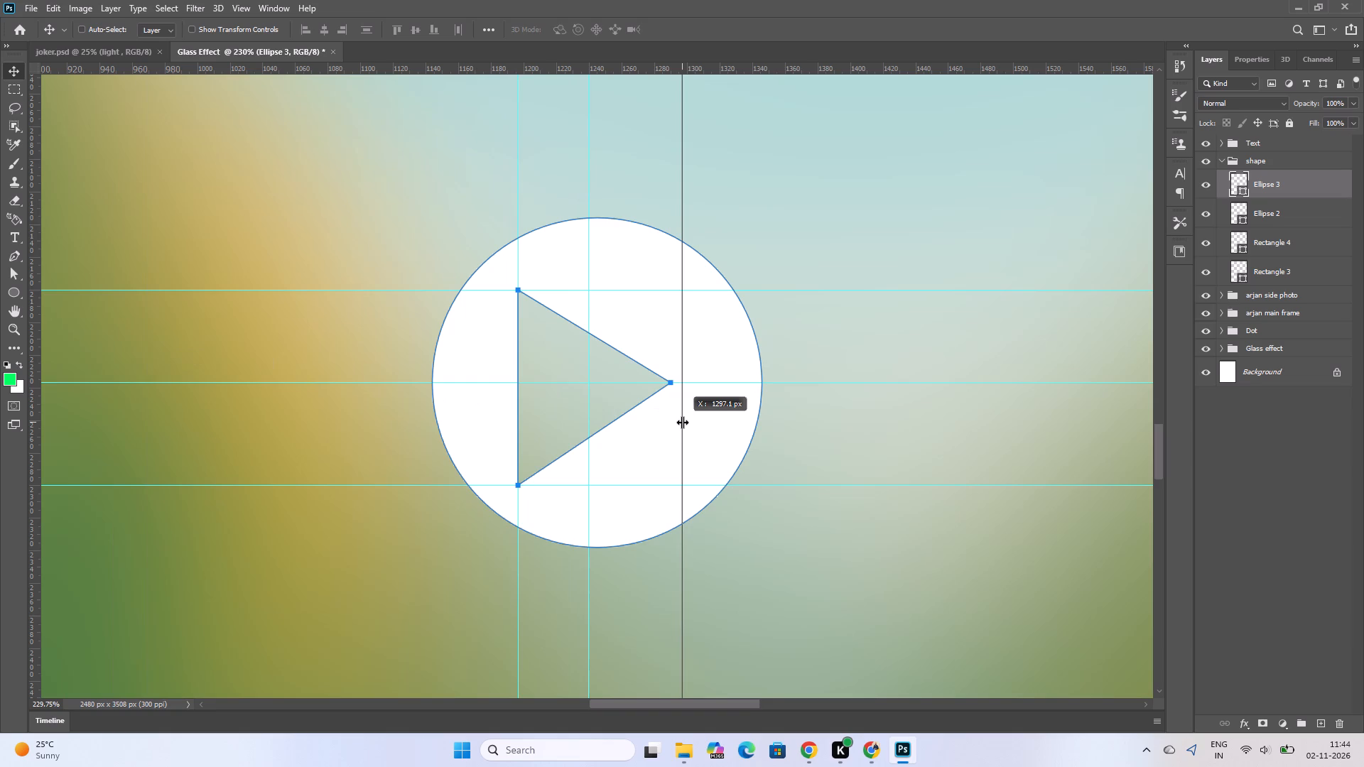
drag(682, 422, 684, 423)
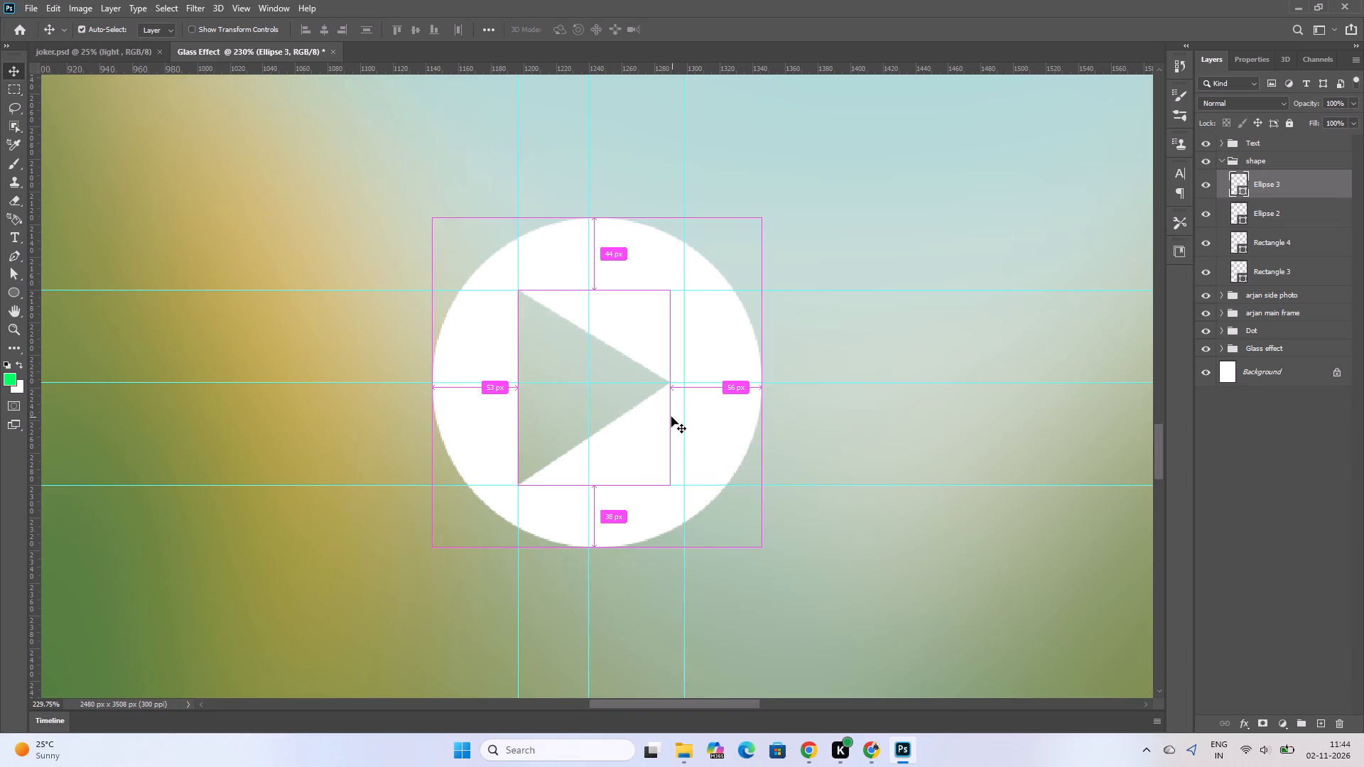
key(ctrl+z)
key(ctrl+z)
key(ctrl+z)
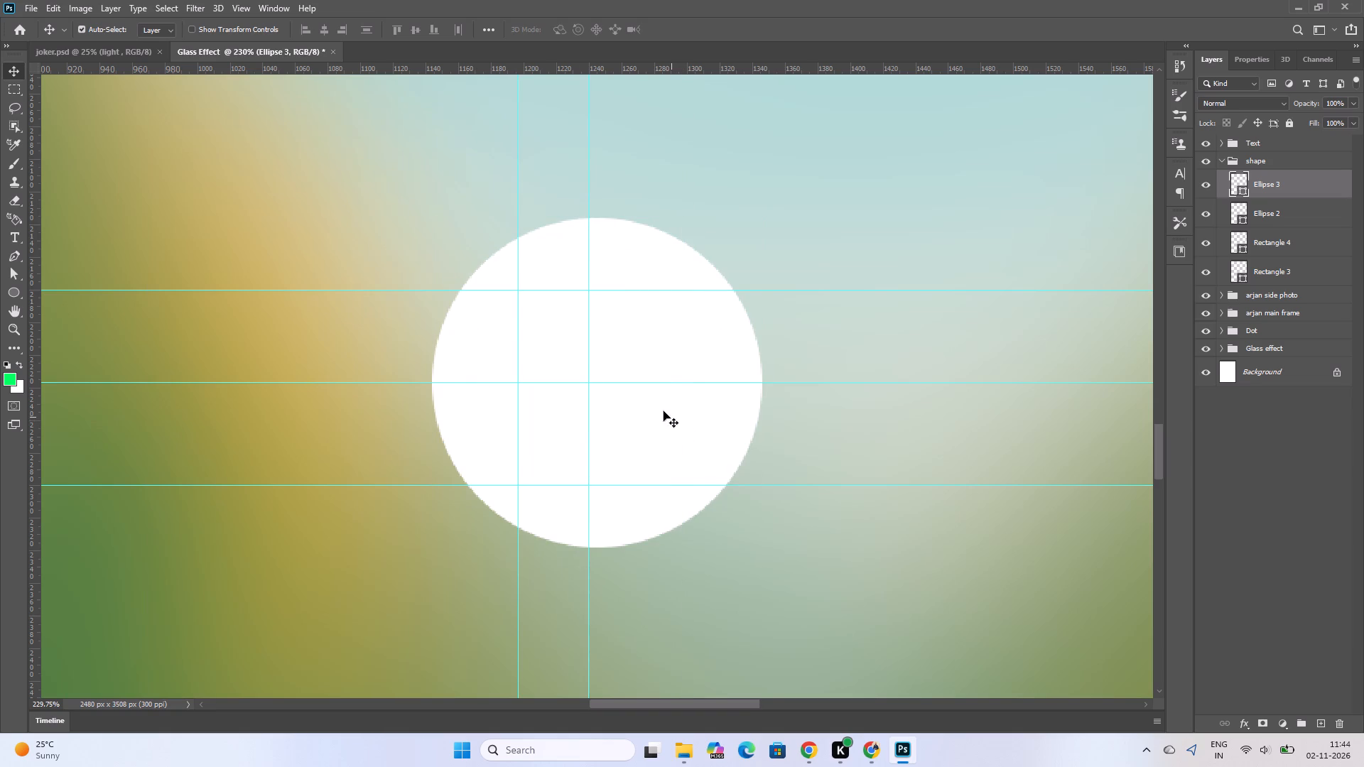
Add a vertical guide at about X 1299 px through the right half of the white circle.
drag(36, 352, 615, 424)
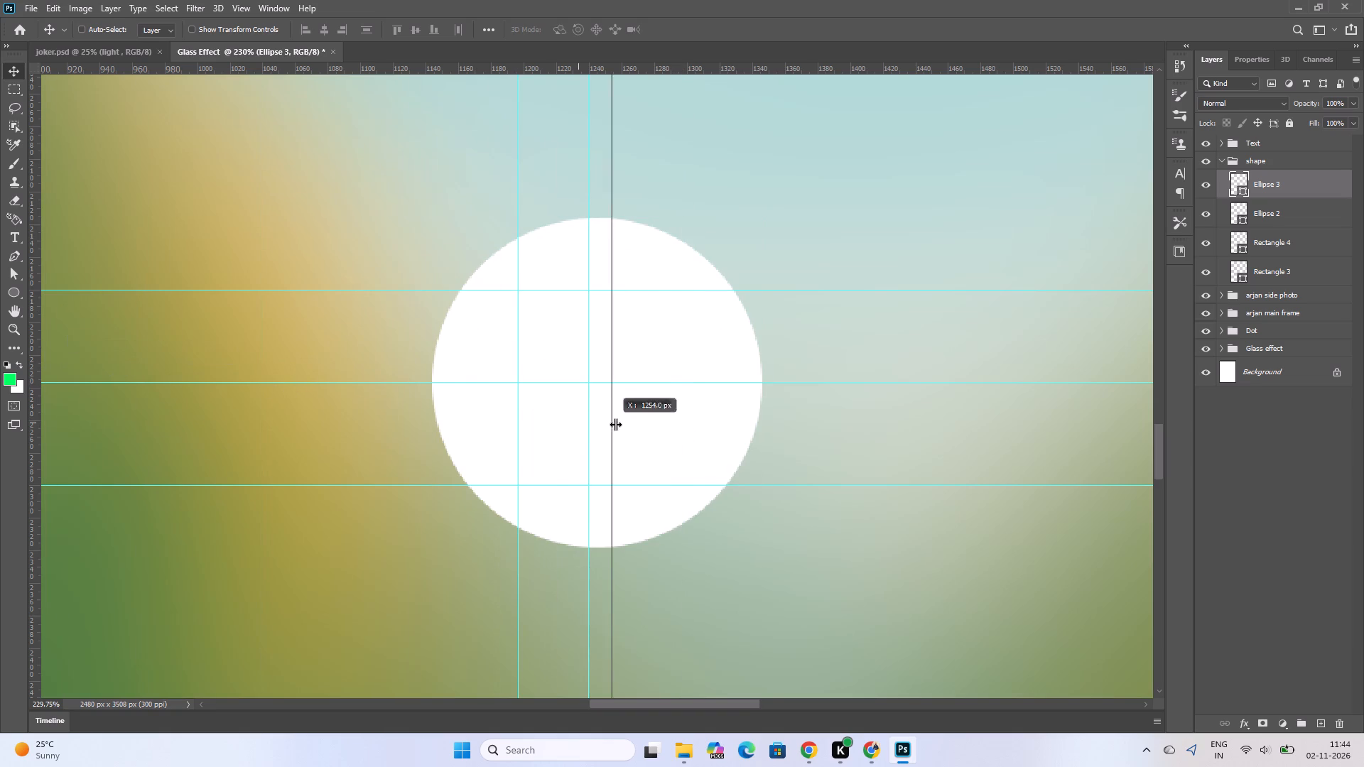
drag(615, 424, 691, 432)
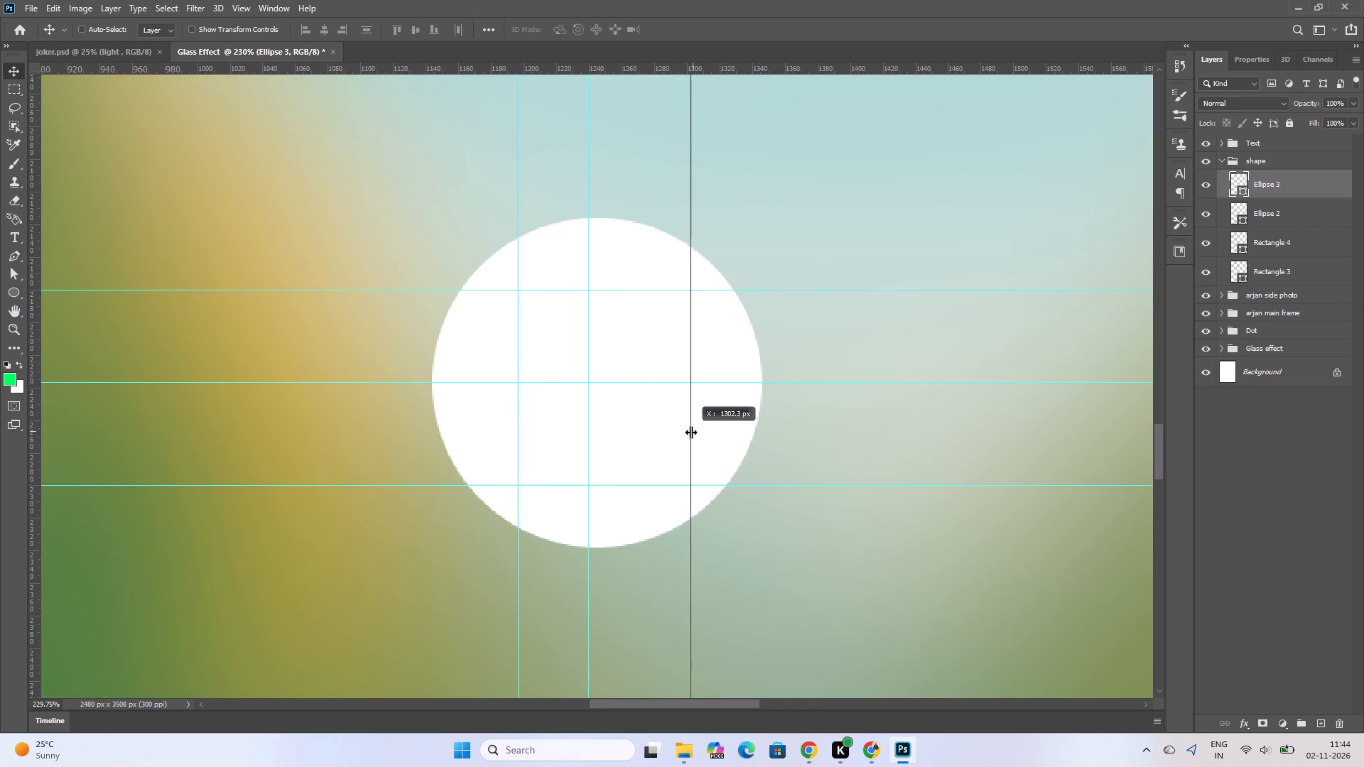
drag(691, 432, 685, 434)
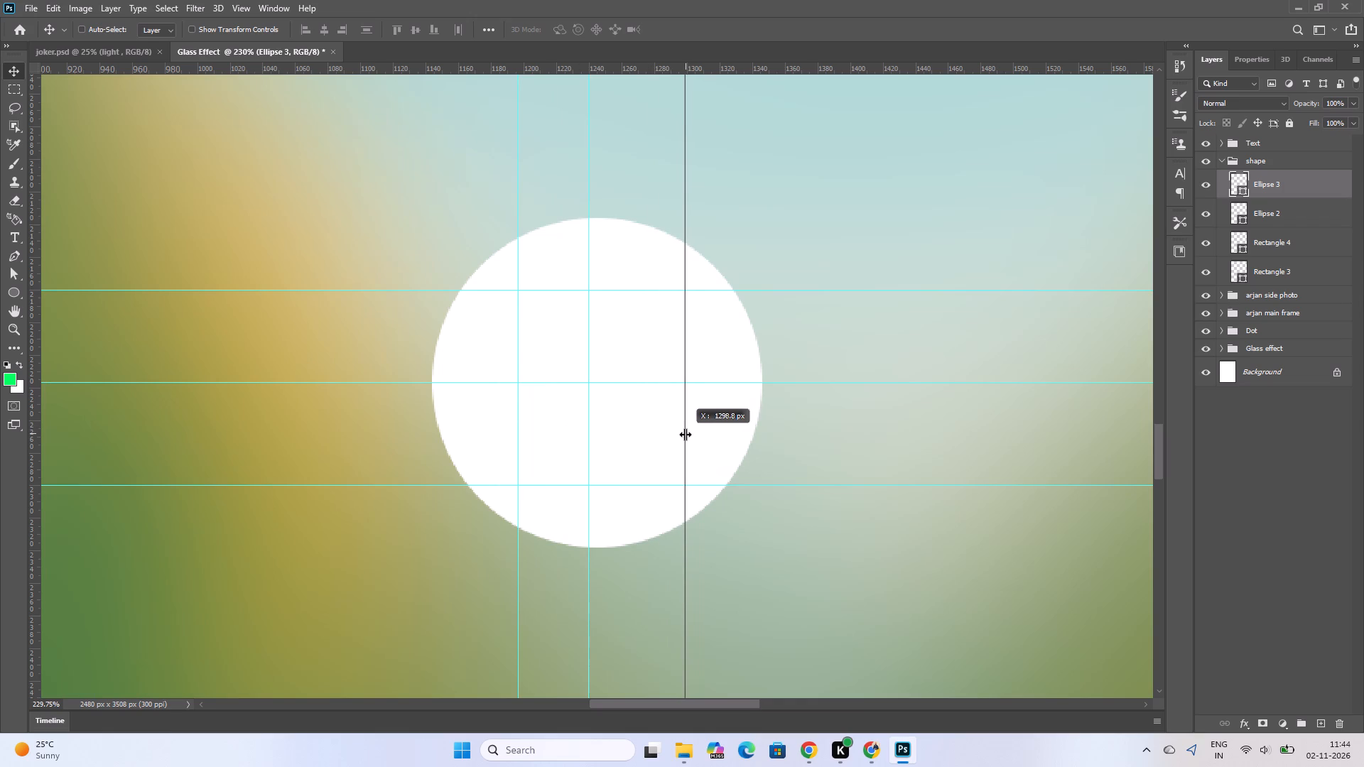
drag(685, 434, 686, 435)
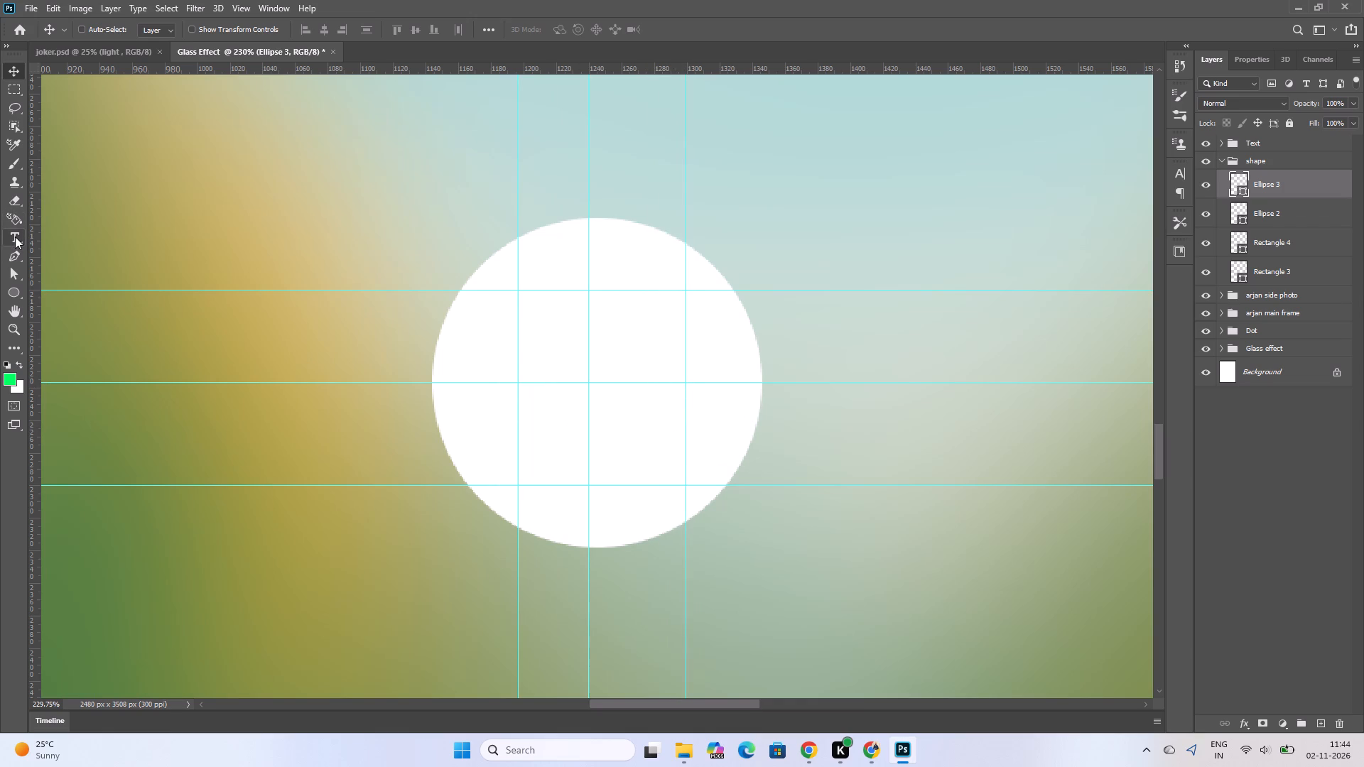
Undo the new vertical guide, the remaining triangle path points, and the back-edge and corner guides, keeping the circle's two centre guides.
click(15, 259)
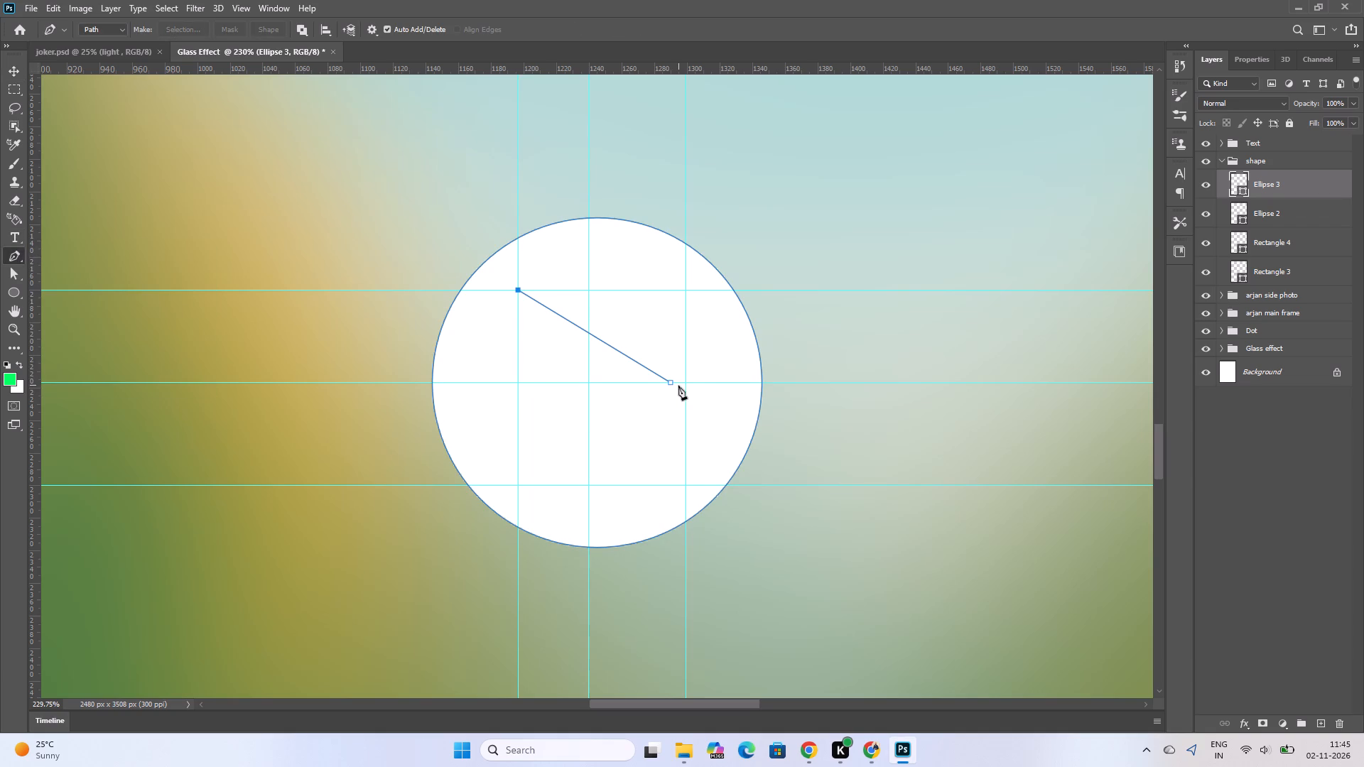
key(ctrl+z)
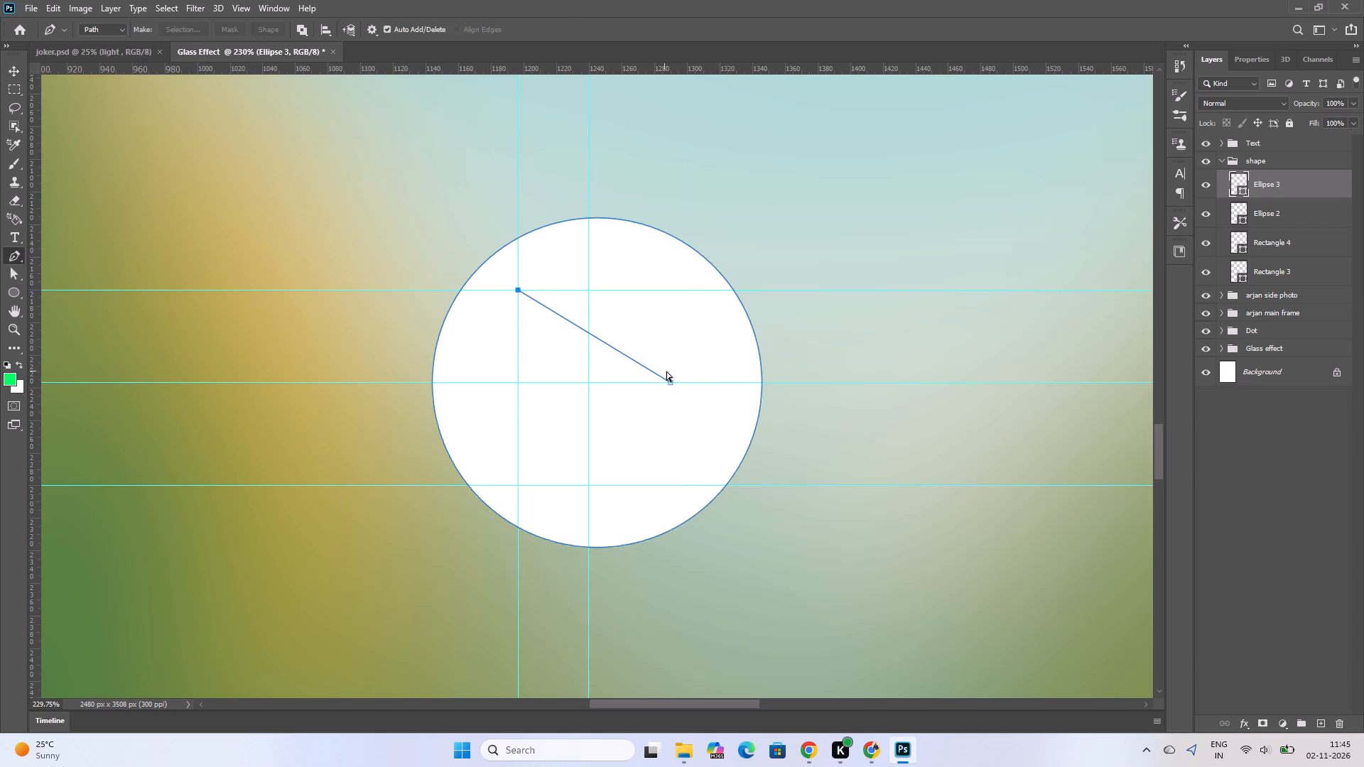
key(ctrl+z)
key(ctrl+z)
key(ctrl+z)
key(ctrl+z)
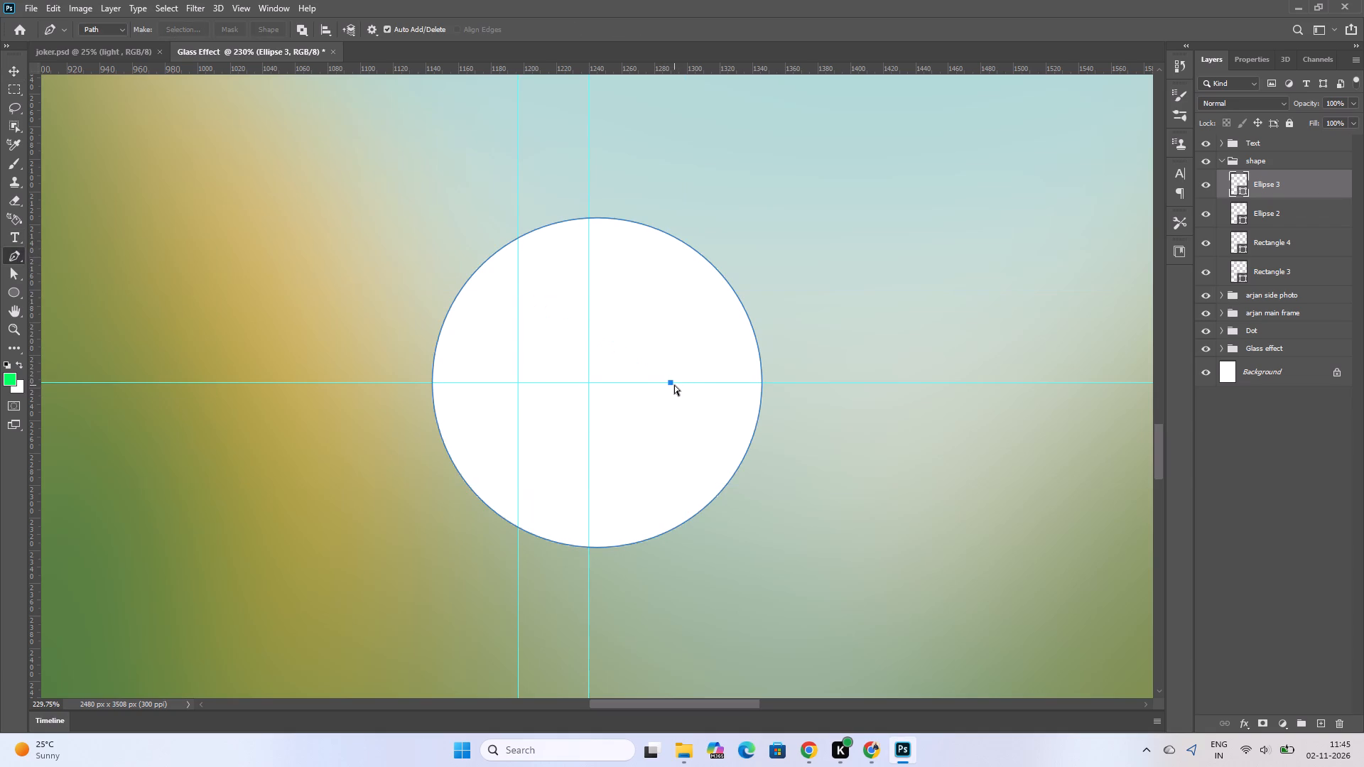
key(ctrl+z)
Add two vertical guides through the white circle at about X 1186 px and X 1306 px for the triangle's back edge and tip.
drag(29, 403, 98, 425)
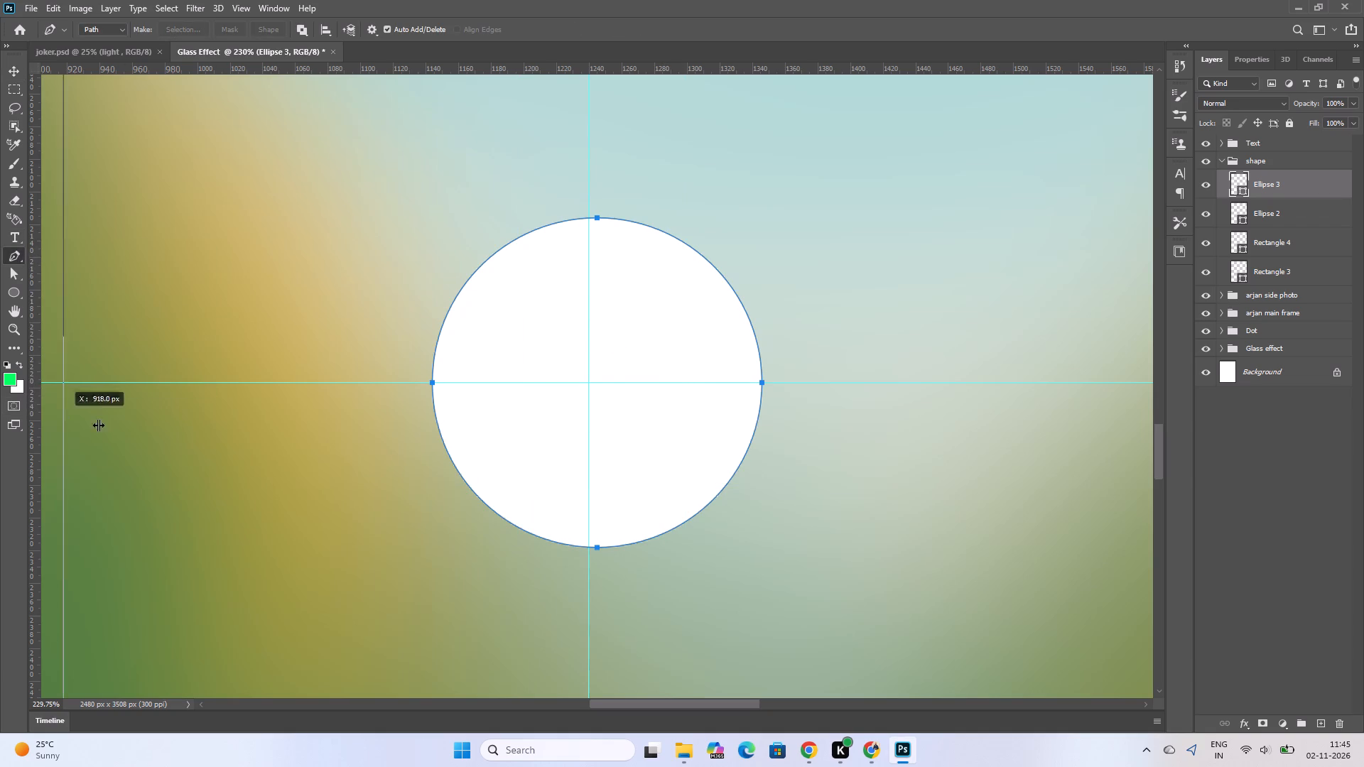
drag(98, 425, 497, 462)
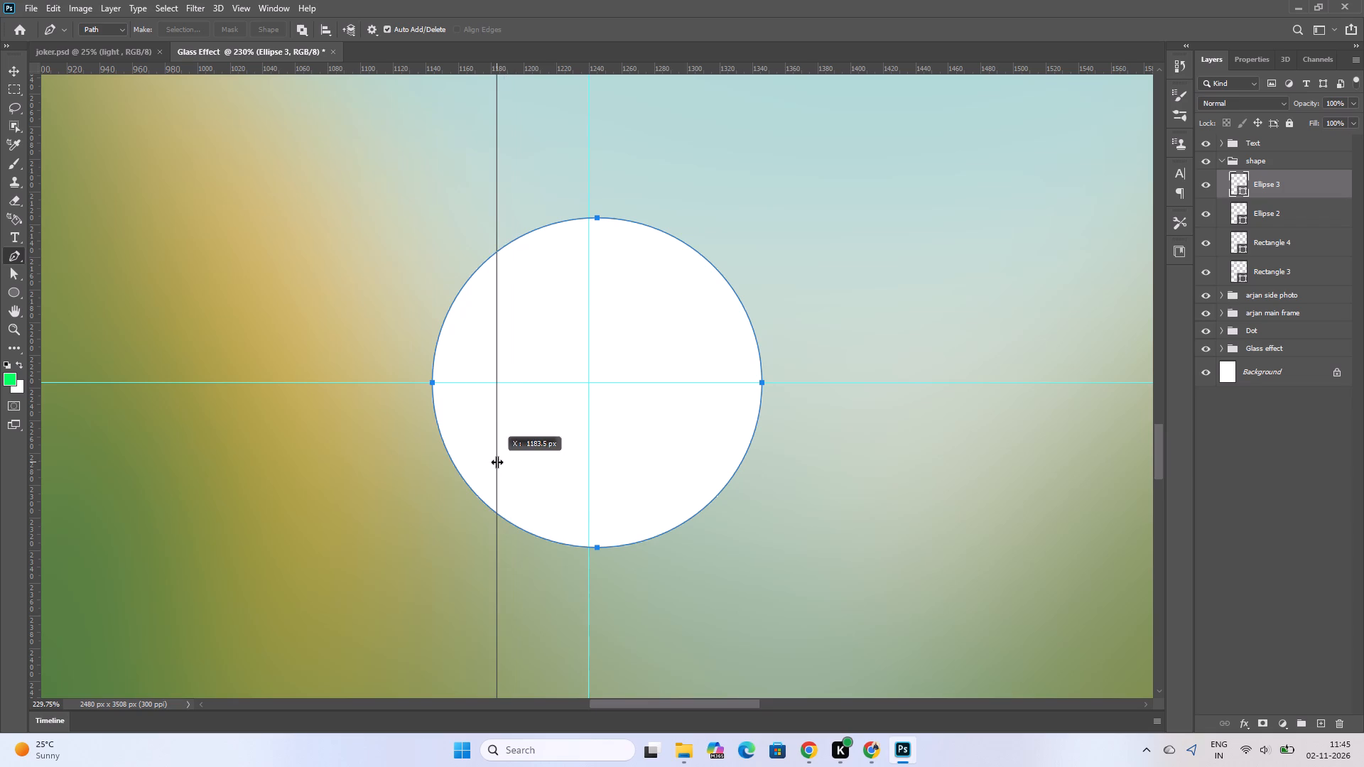
drag(497, 462, 501, 463)
drag(31, 437, 557, 453)
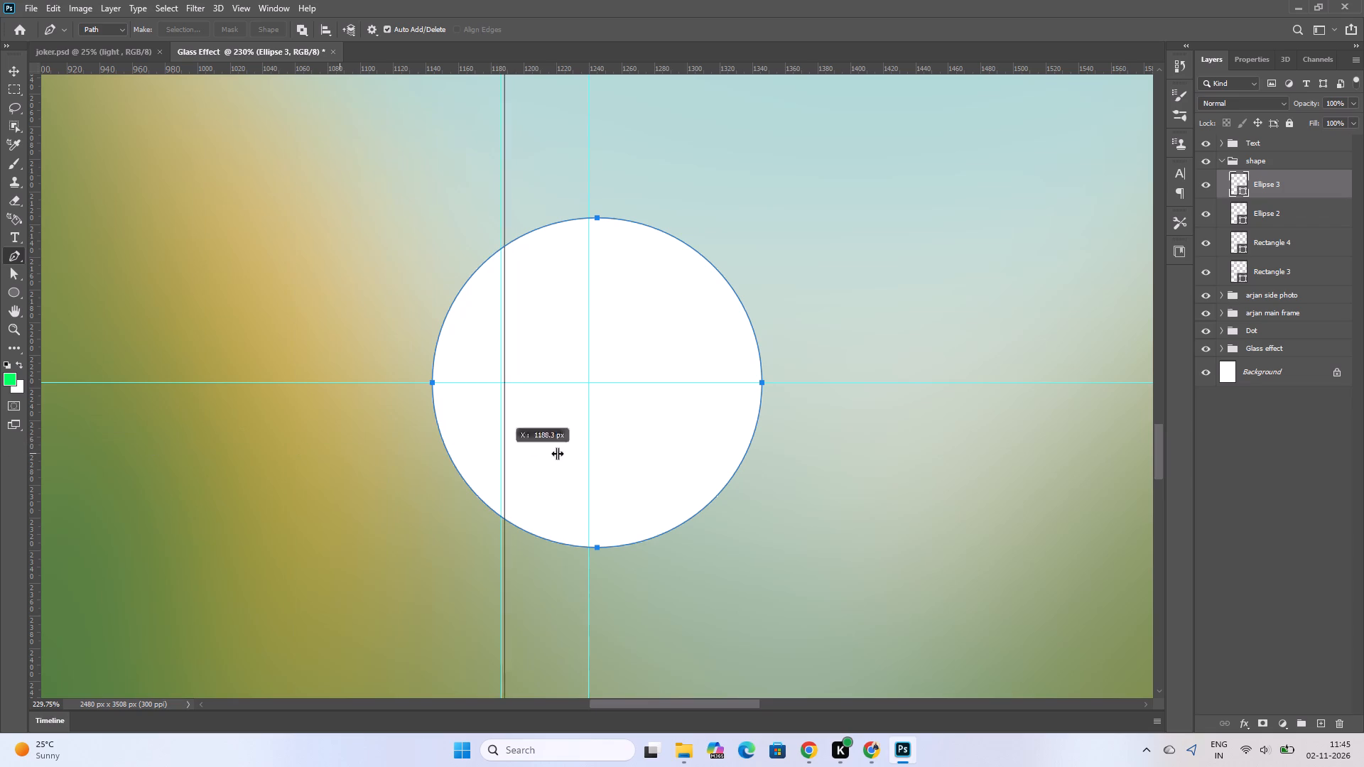
drag(557, 453, 696, 455)
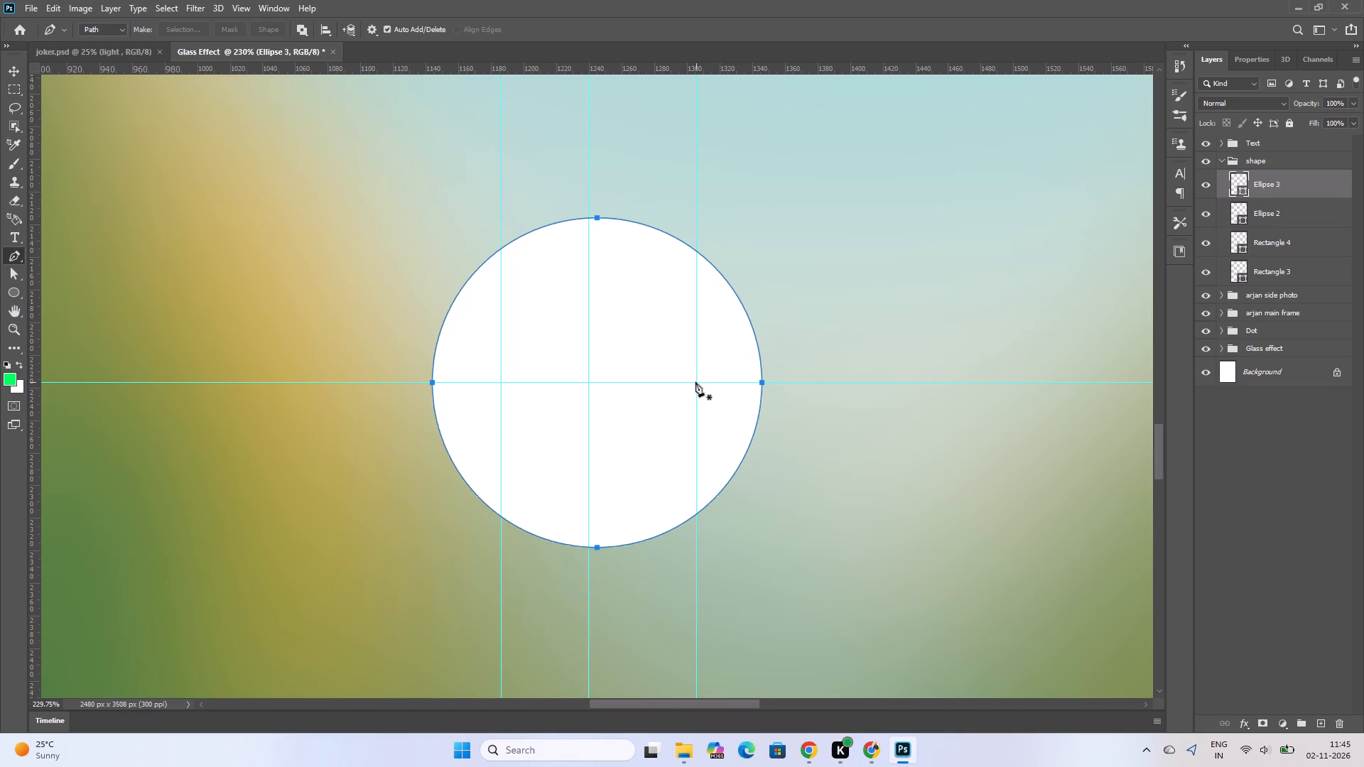
Start the triangle's Pen path with its tip where the right vertical guide crosses the horizontal centre guide.
click(696, 381)
Add two horizontal guides across the white circle at about Y 2189 px and Y 2292 px for the triangle's back corners.
drag(567, 63, 591, 309)
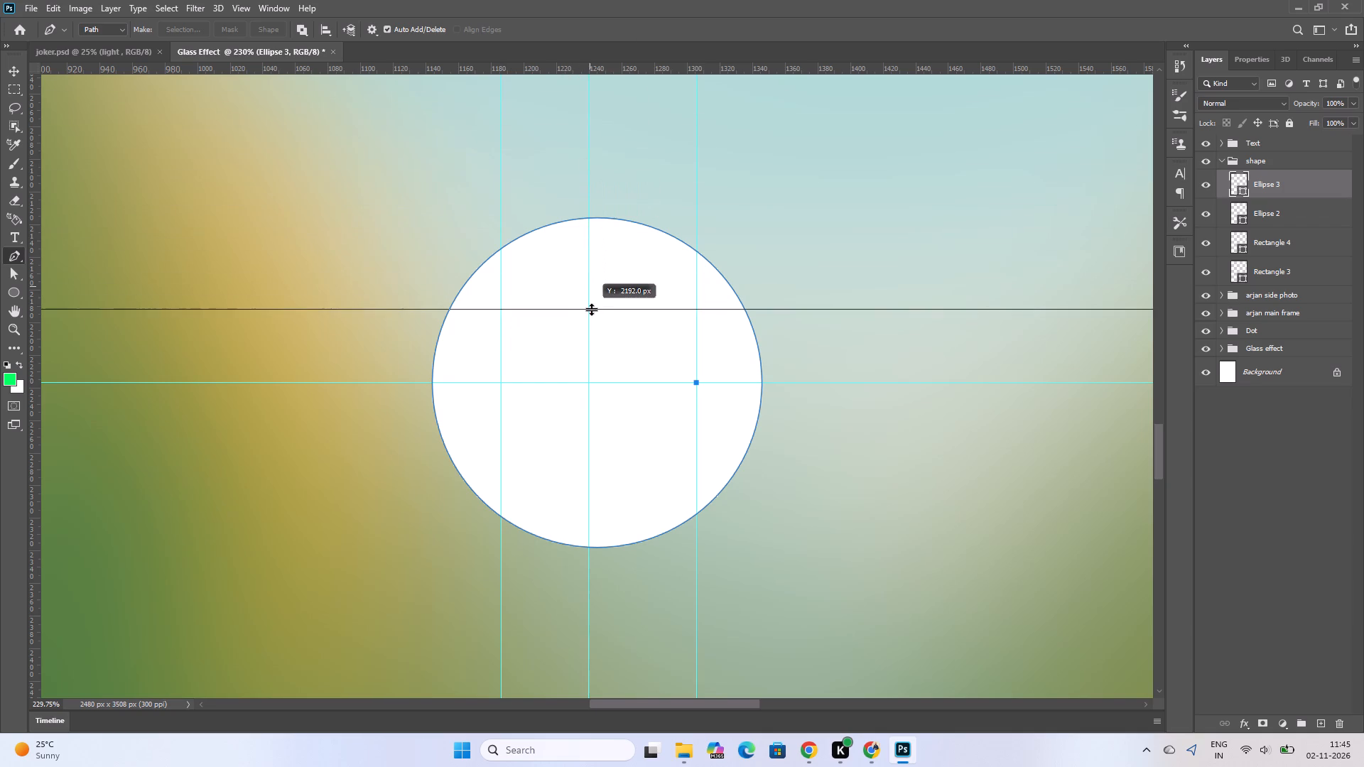
drag(591, 309, 591, 304)
drag(585, 62, 612, 471)
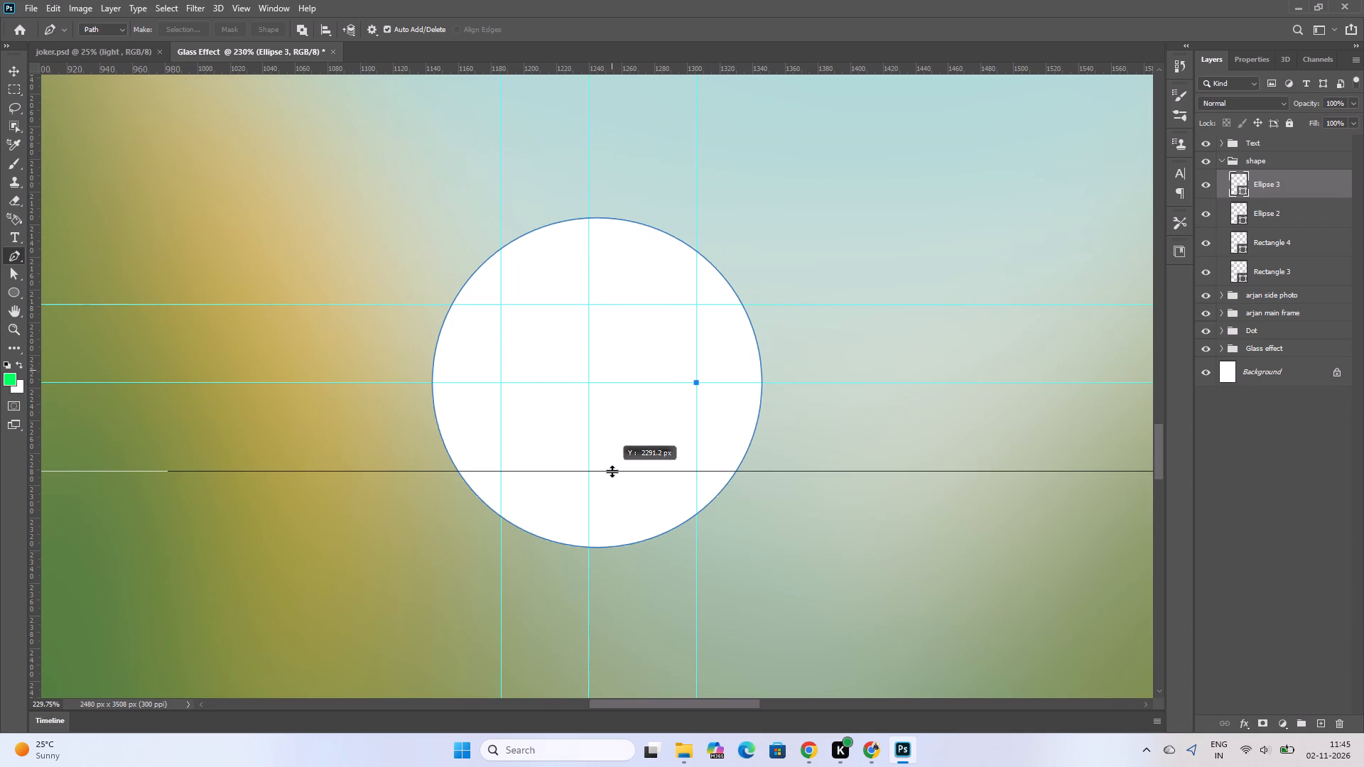
drag(612, 471, 613, 476)
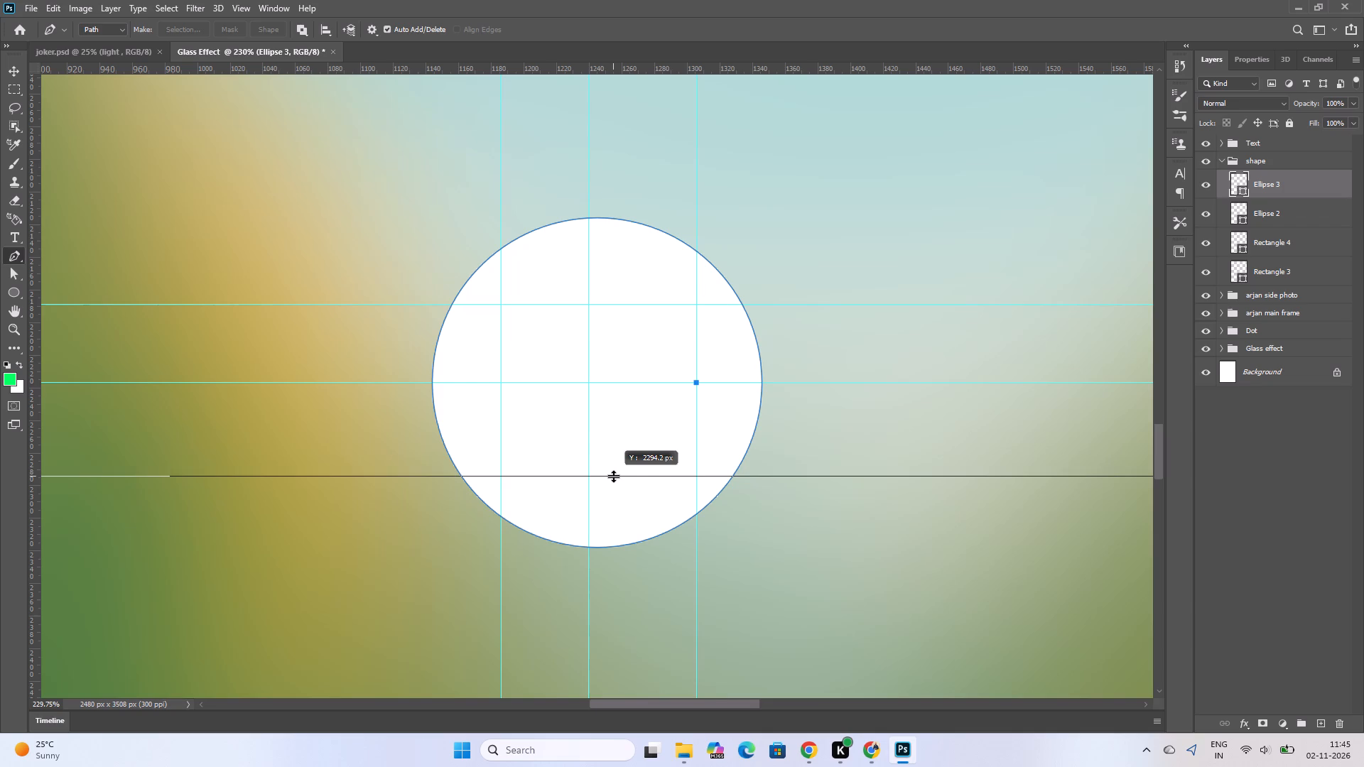
drag(613, 476, 613, 472)
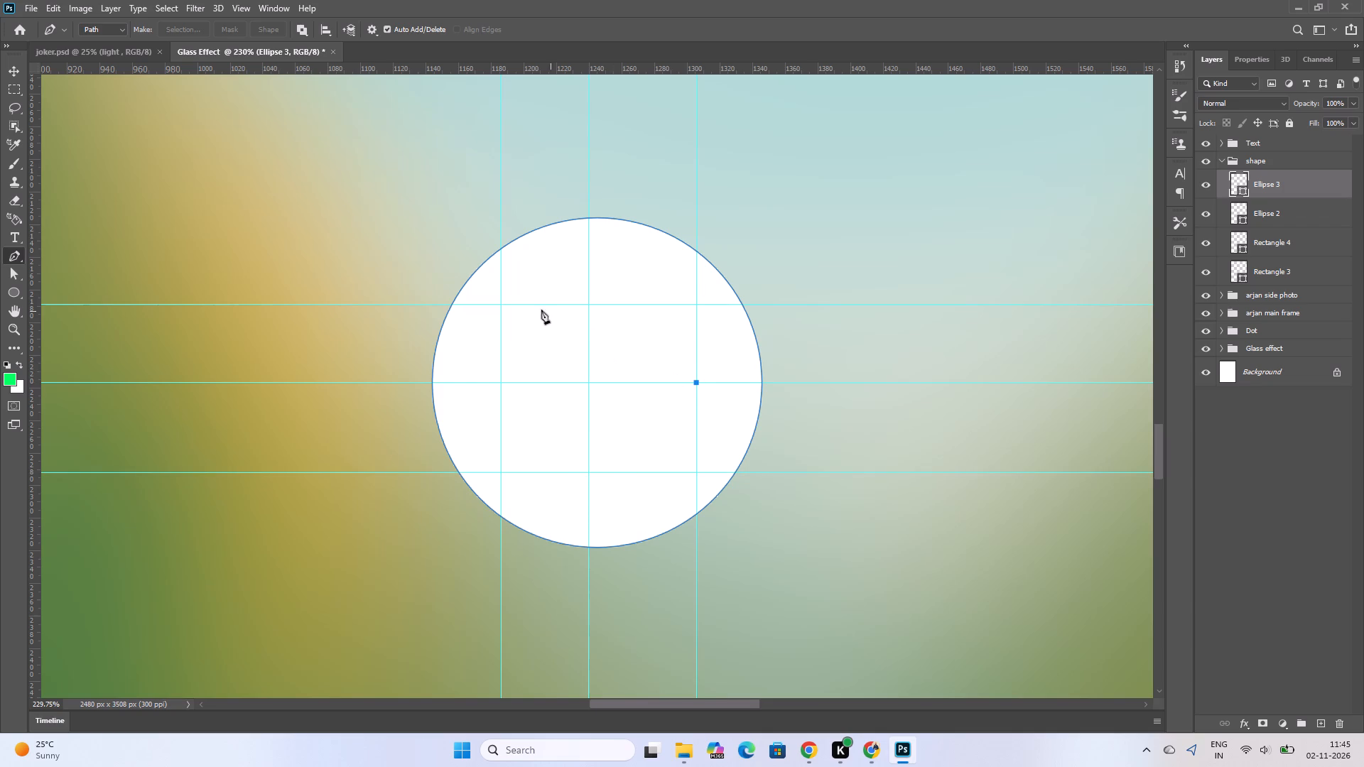
Place the triangle's upper and lower back corner points where the back-edge guide crosses the two horizontal corner guides.
click(501, 304)
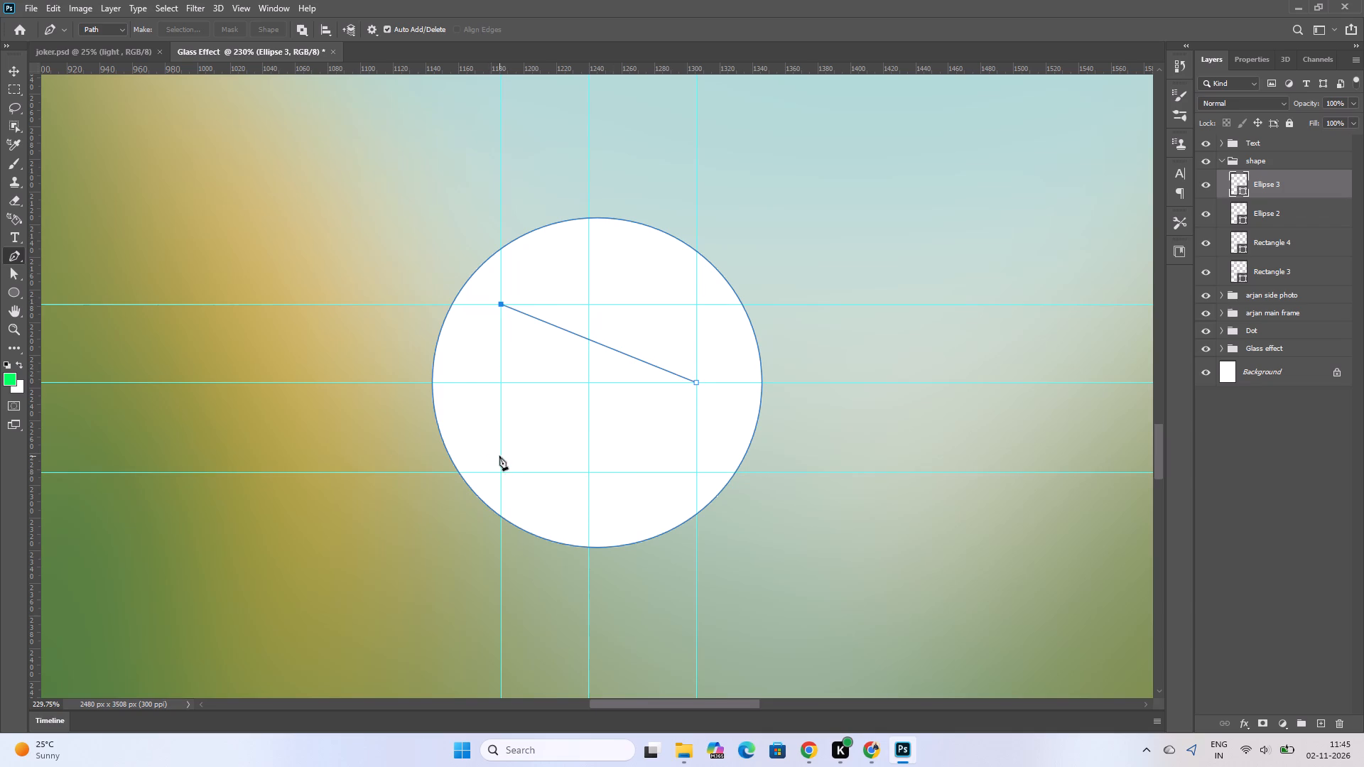
click(500, 472)
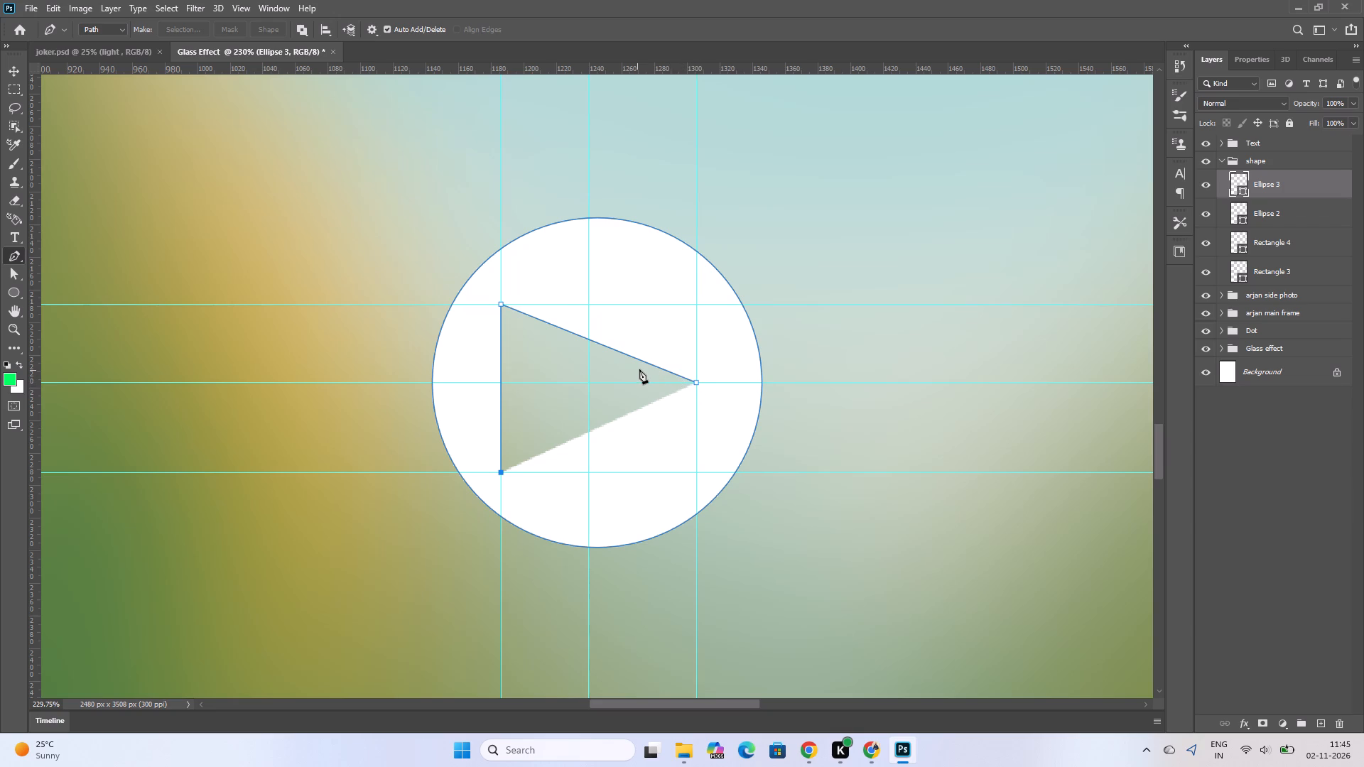
ctrl+scroll(599, 371, down, 6)
ctrl+scroll(693, 406, up, 5)
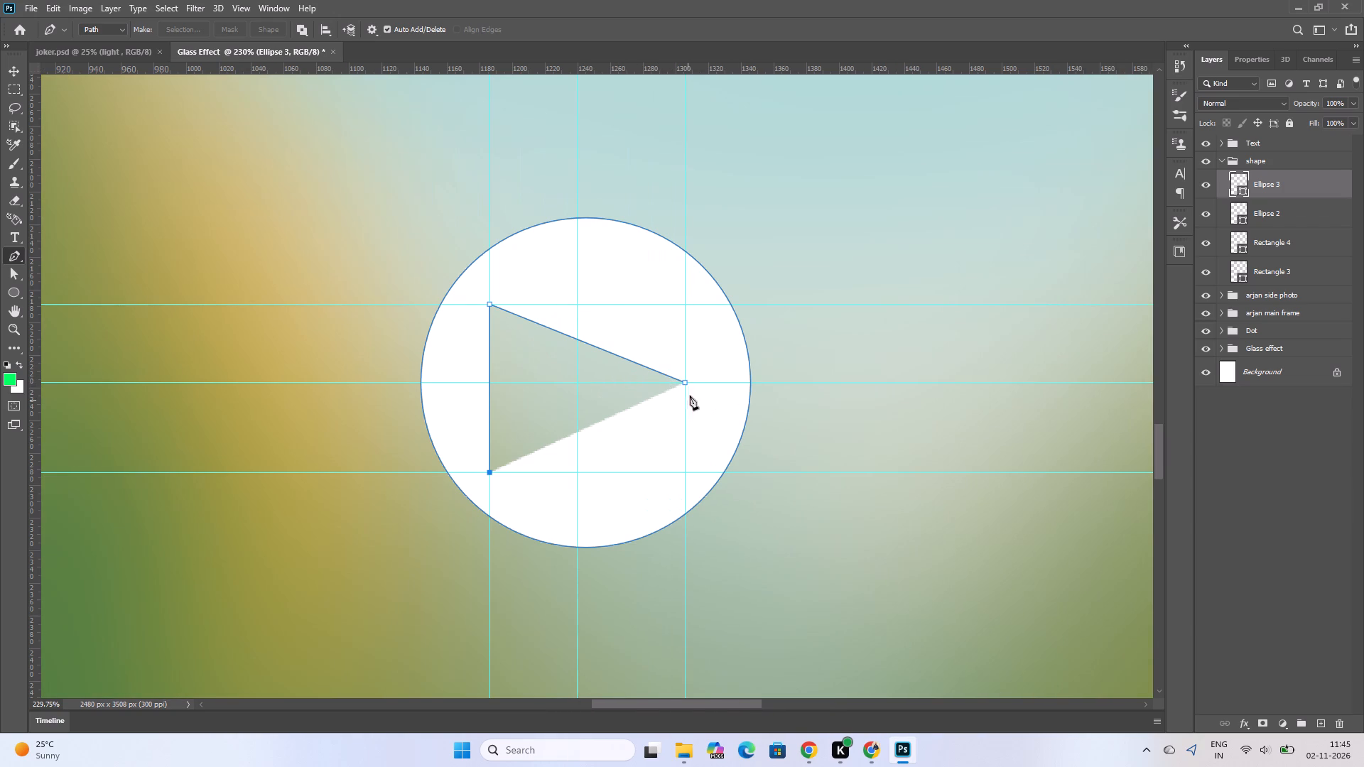
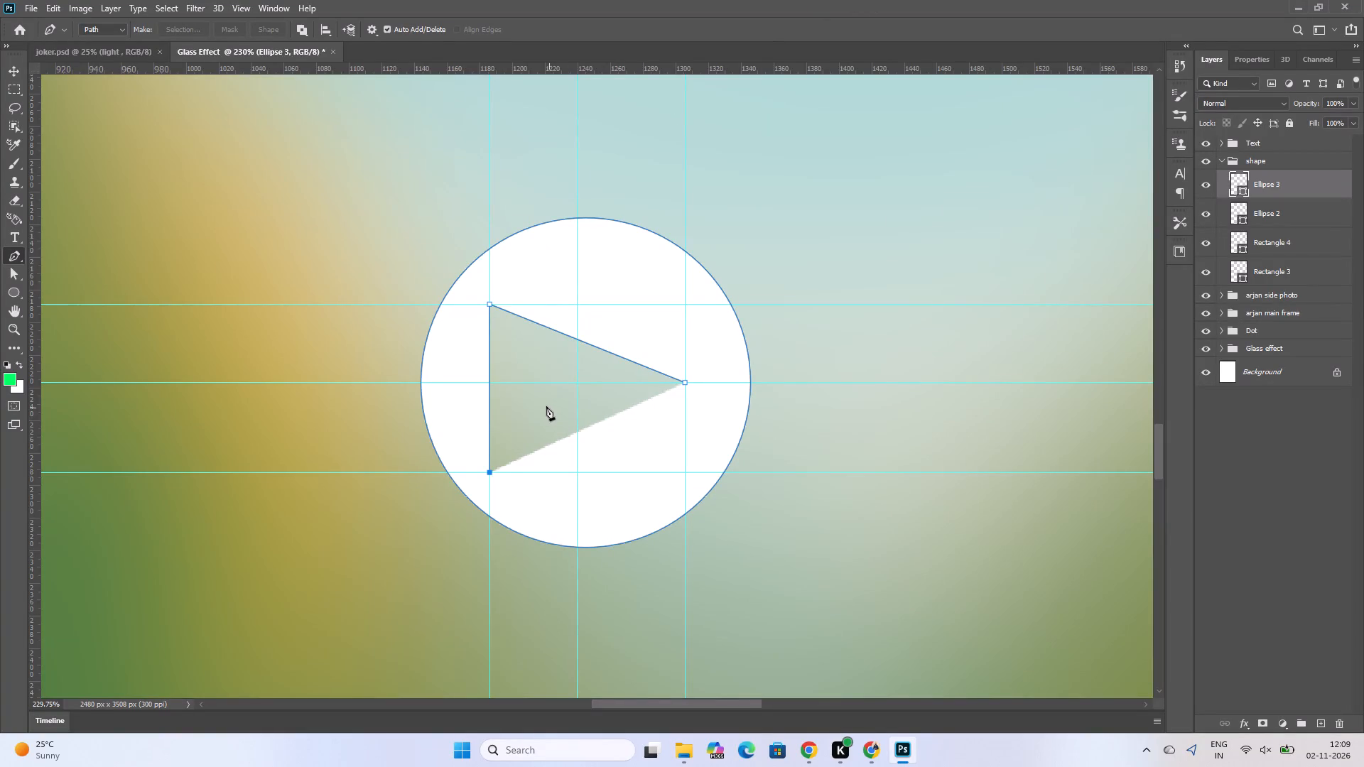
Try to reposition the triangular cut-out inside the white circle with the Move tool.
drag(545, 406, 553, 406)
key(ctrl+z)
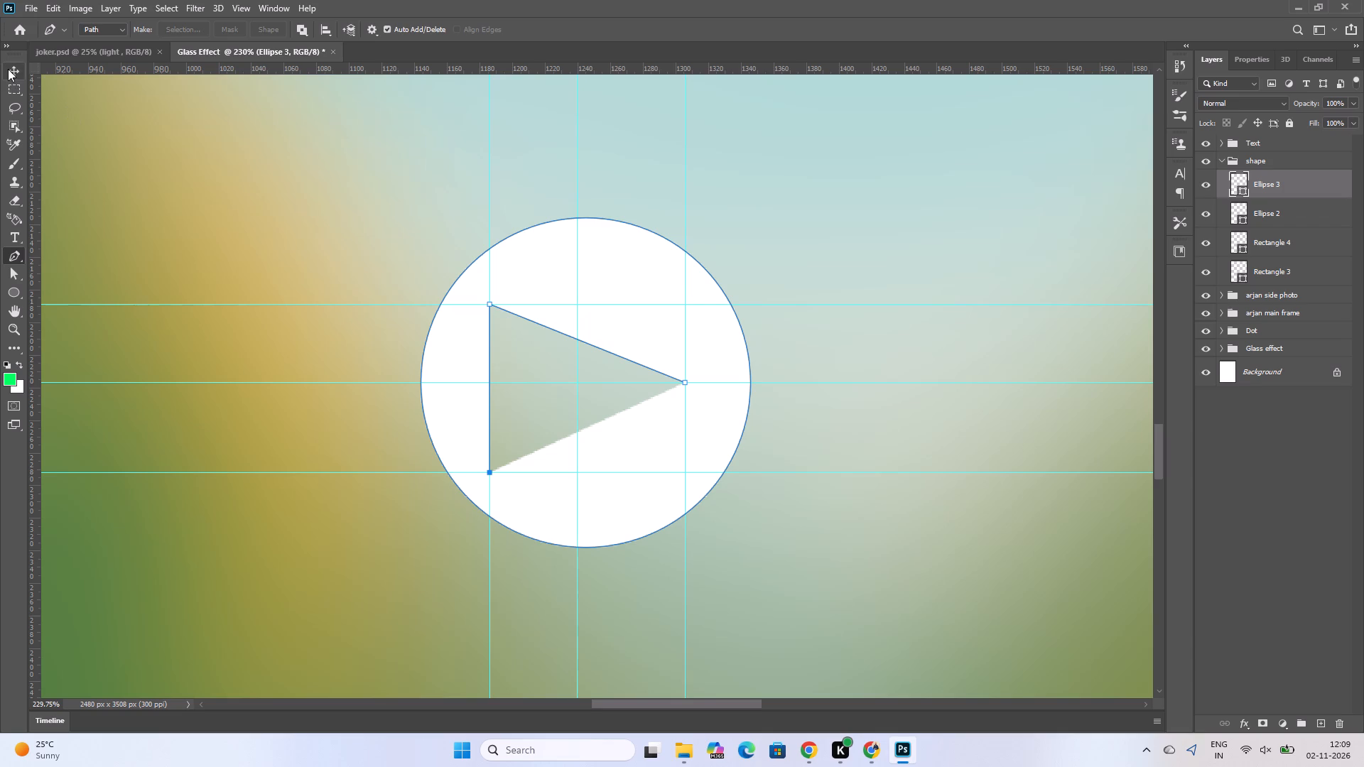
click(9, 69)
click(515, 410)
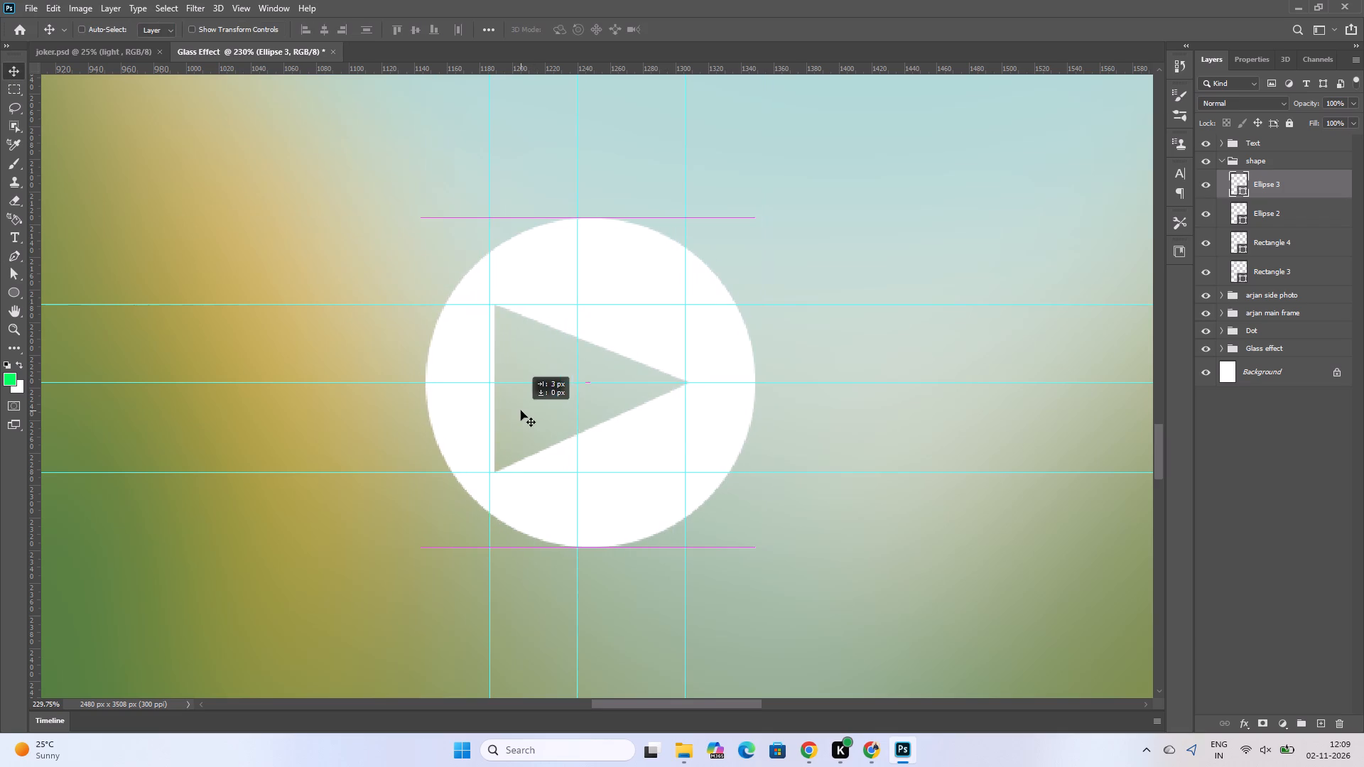
Undo the move, the triangle's Pen path points and the two horizontal corner guides, back to the plain white circle.
key(ctrl+x)
key(ctrl+z)
key(ctrl+z)
key(ctrl+x)
key(ctrl+z)
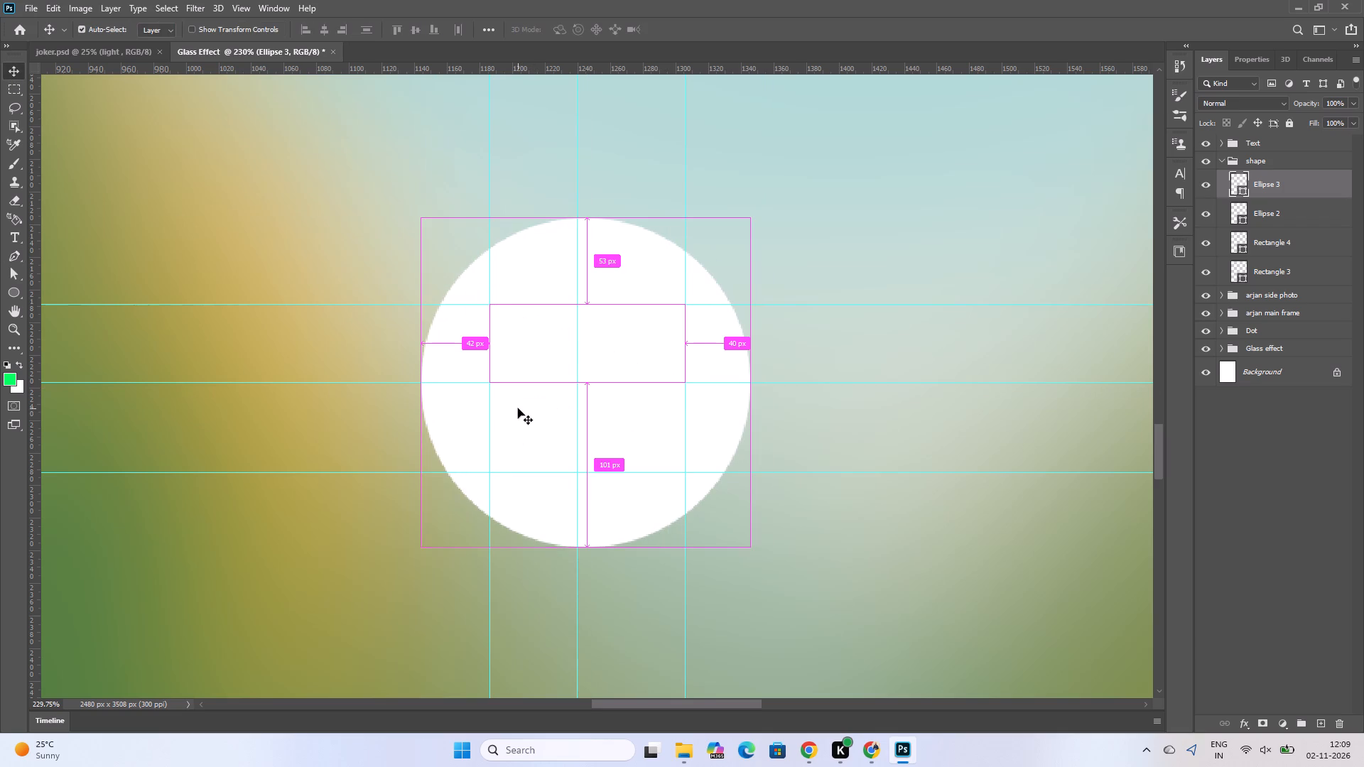
key(ctrl+z)
click(365, 336)
key(ctrl+z)
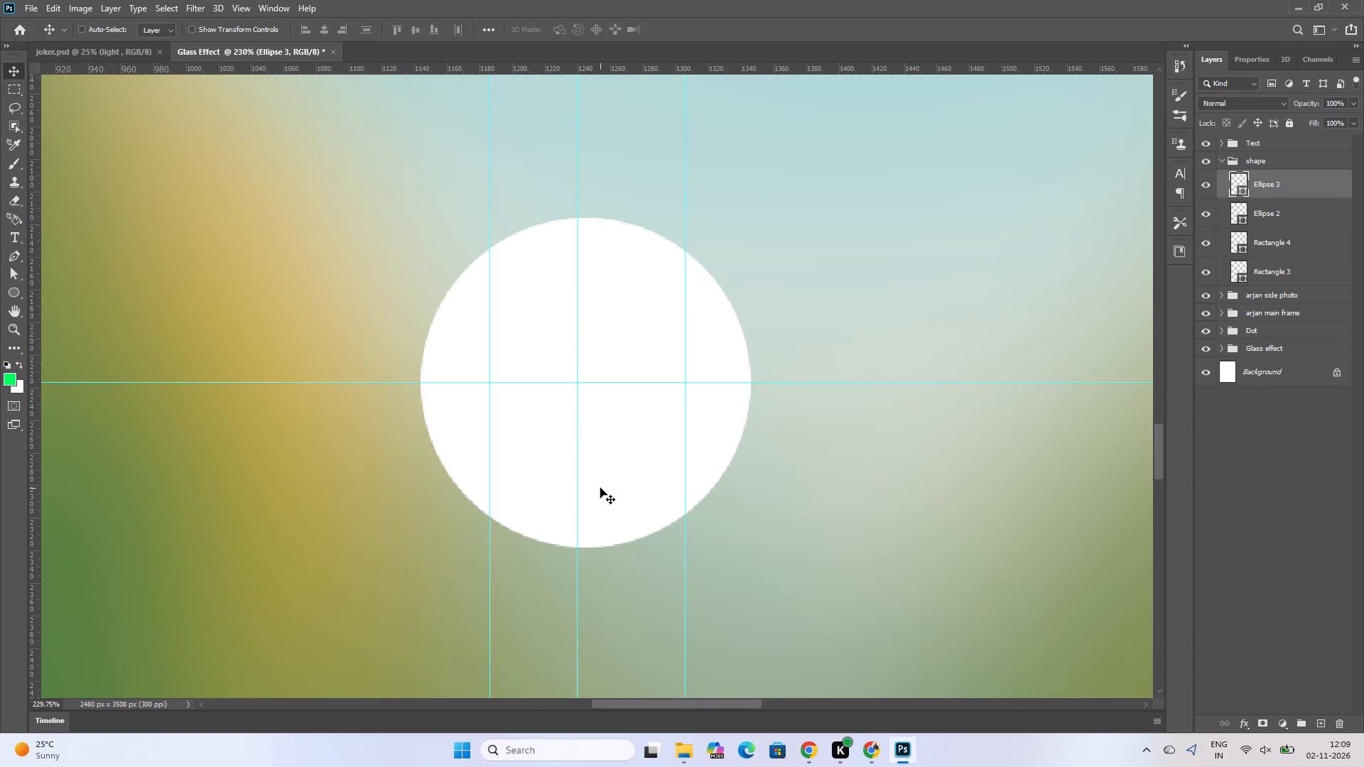
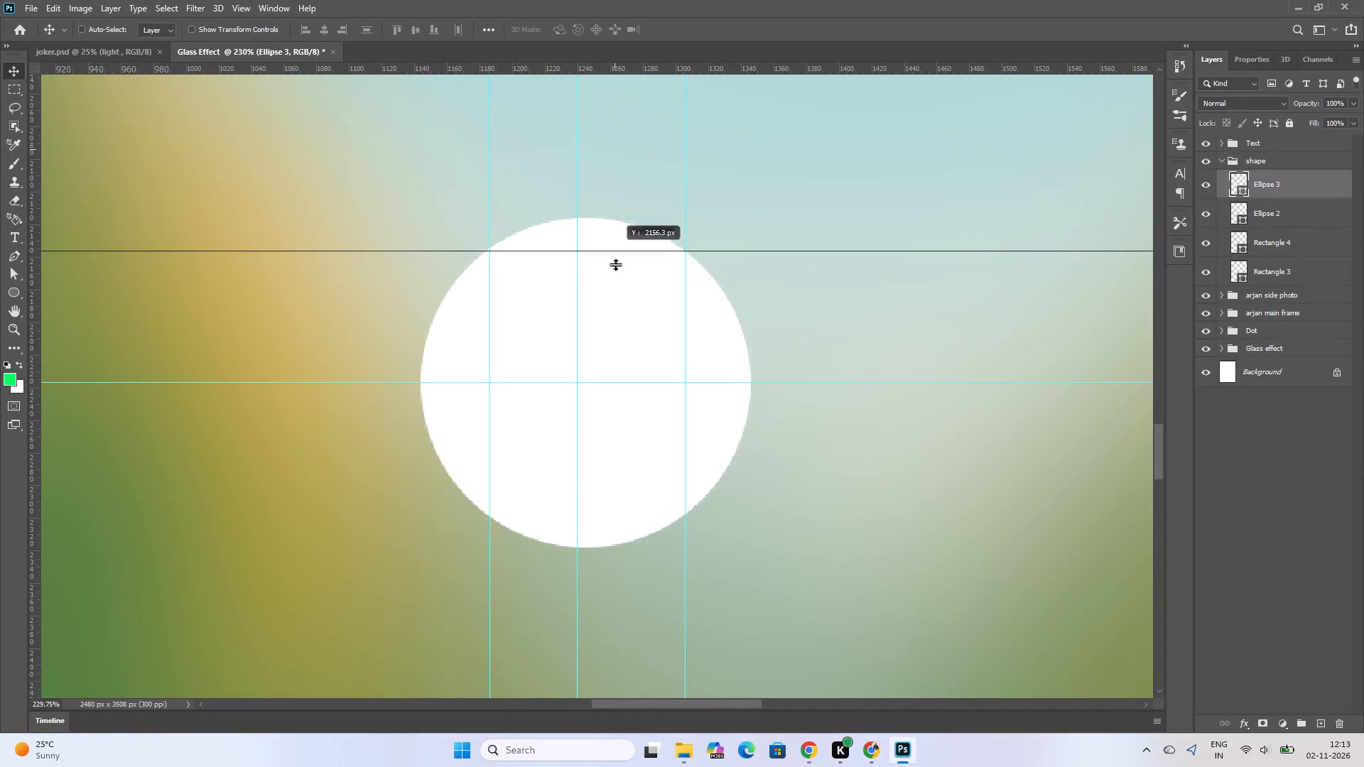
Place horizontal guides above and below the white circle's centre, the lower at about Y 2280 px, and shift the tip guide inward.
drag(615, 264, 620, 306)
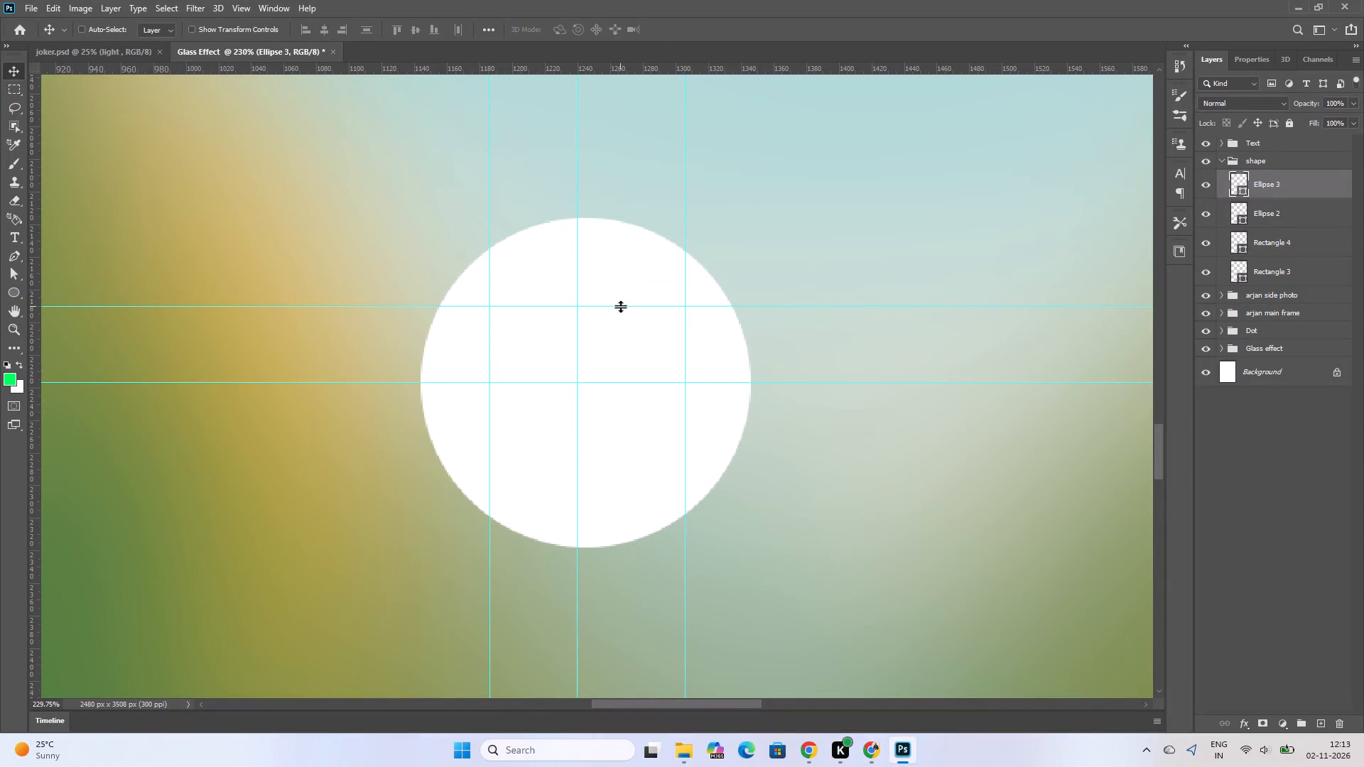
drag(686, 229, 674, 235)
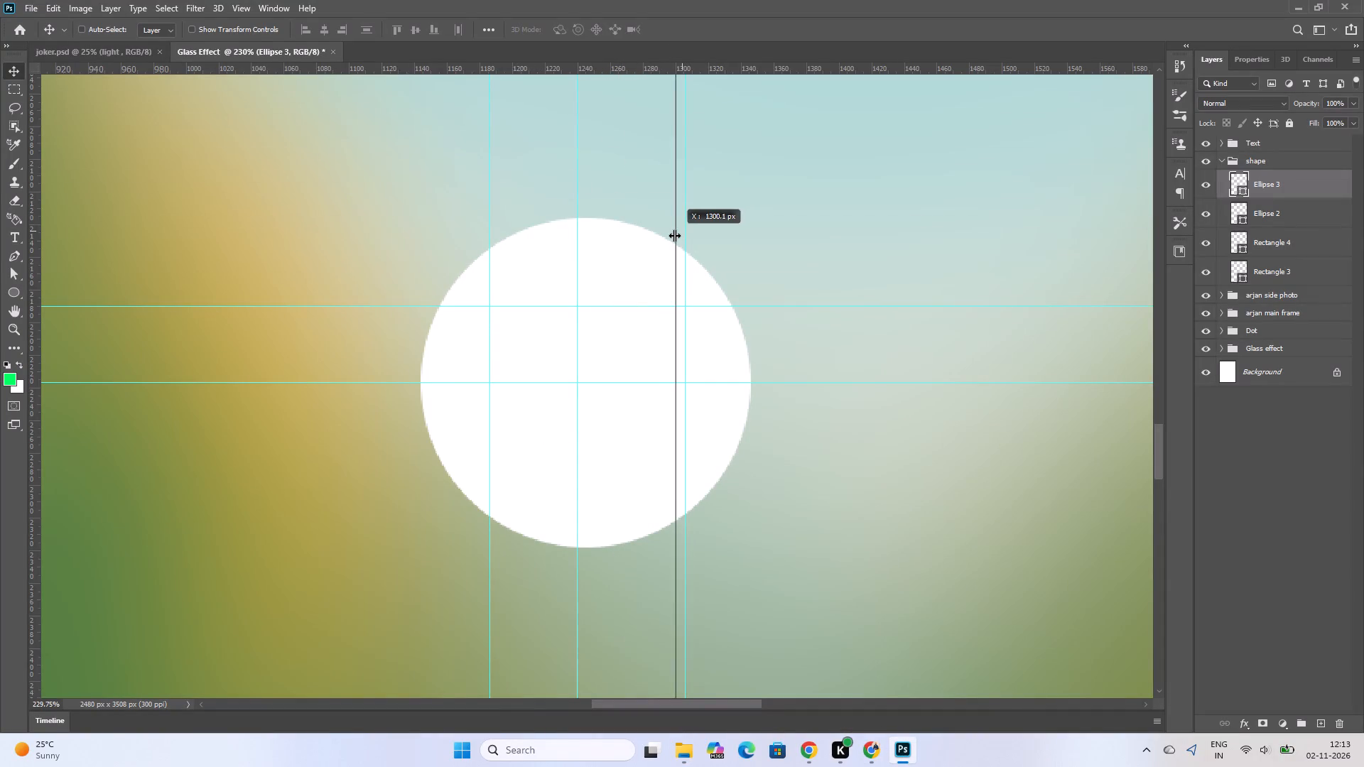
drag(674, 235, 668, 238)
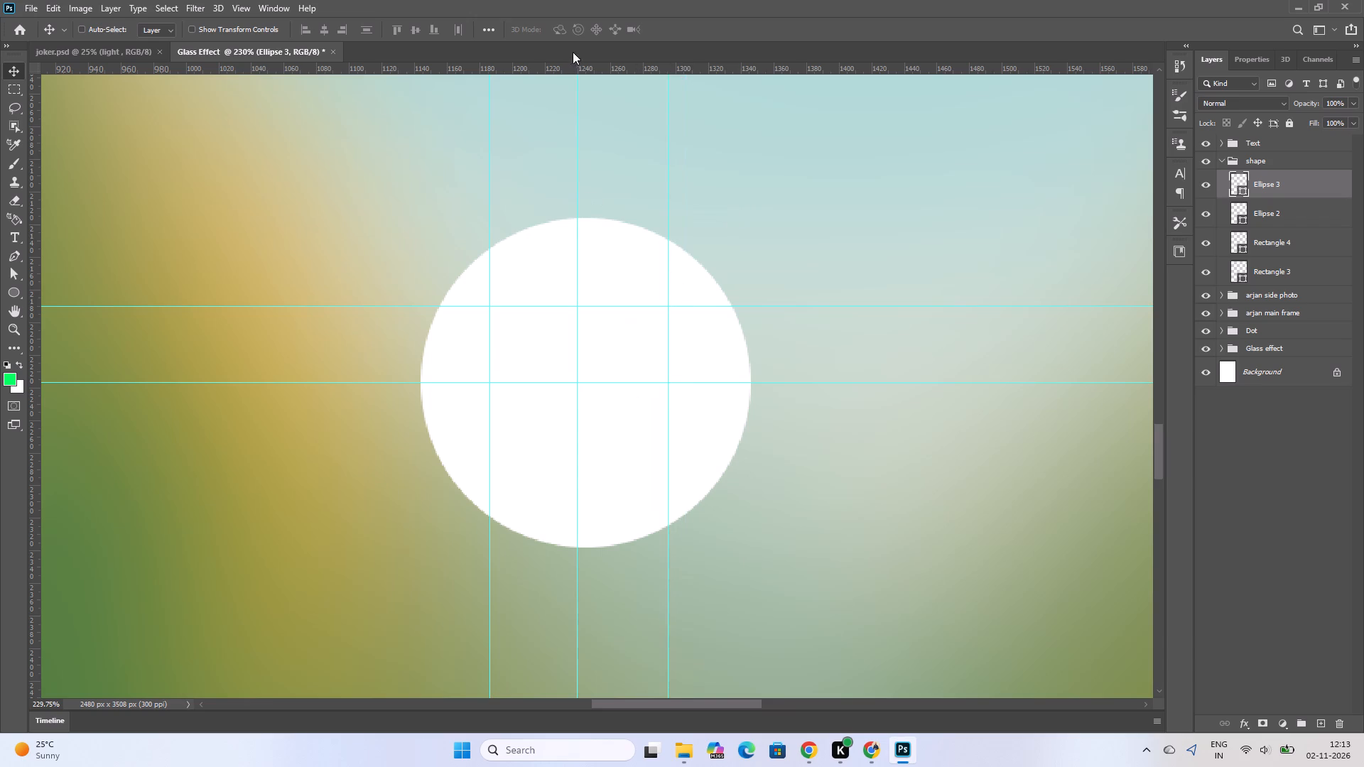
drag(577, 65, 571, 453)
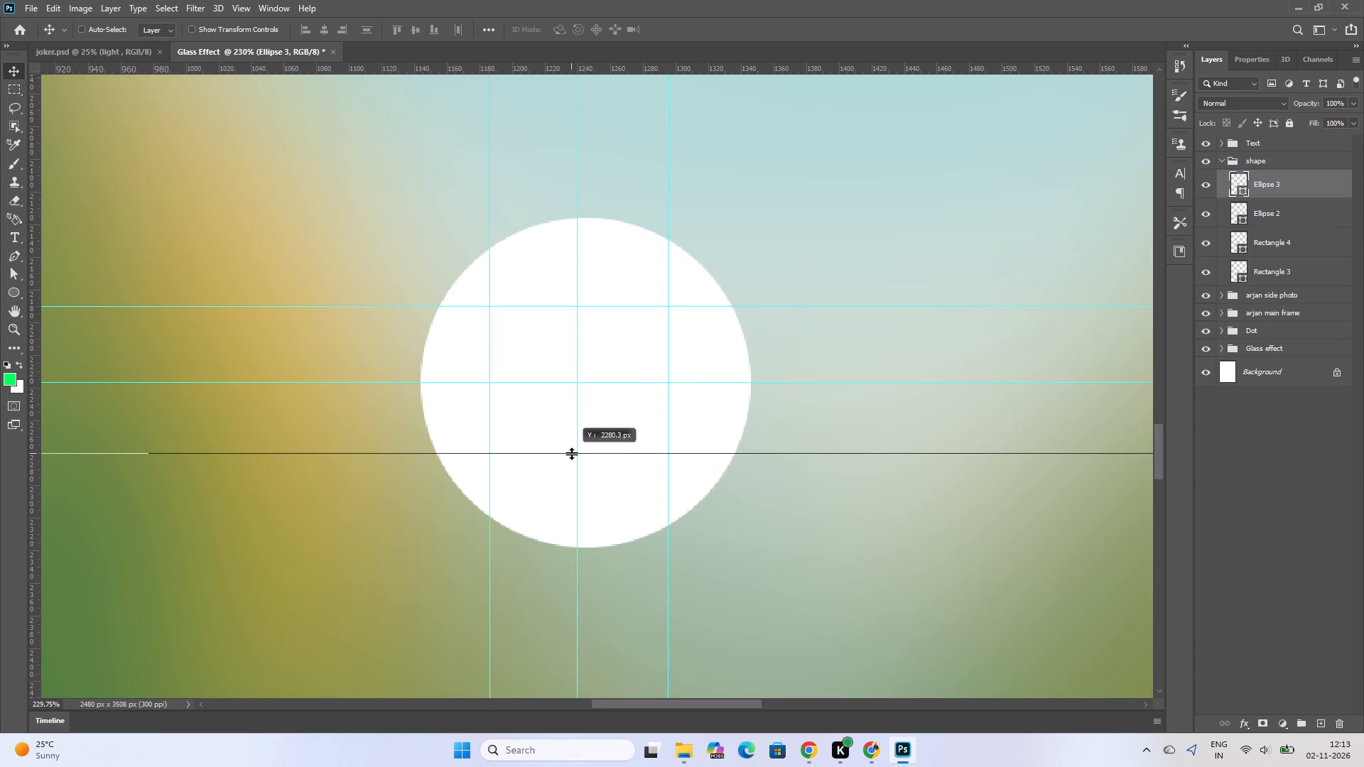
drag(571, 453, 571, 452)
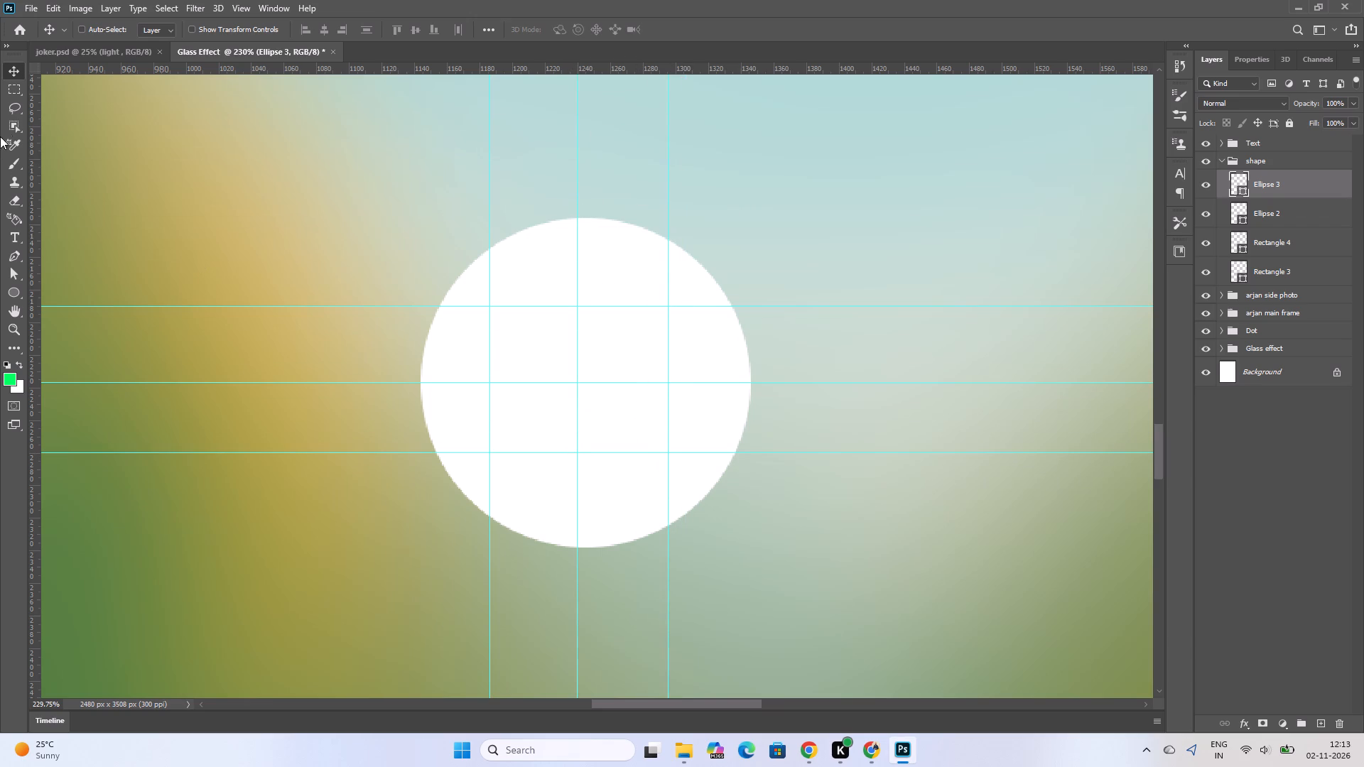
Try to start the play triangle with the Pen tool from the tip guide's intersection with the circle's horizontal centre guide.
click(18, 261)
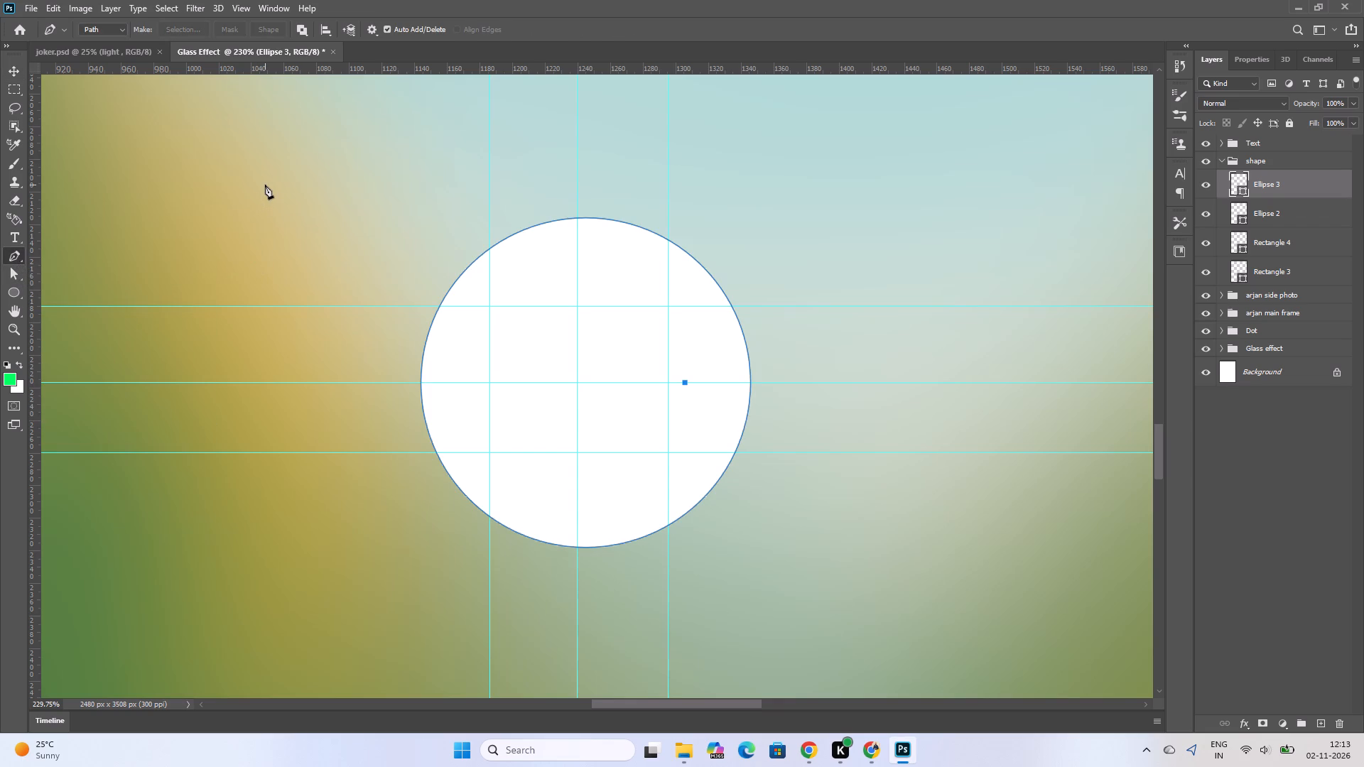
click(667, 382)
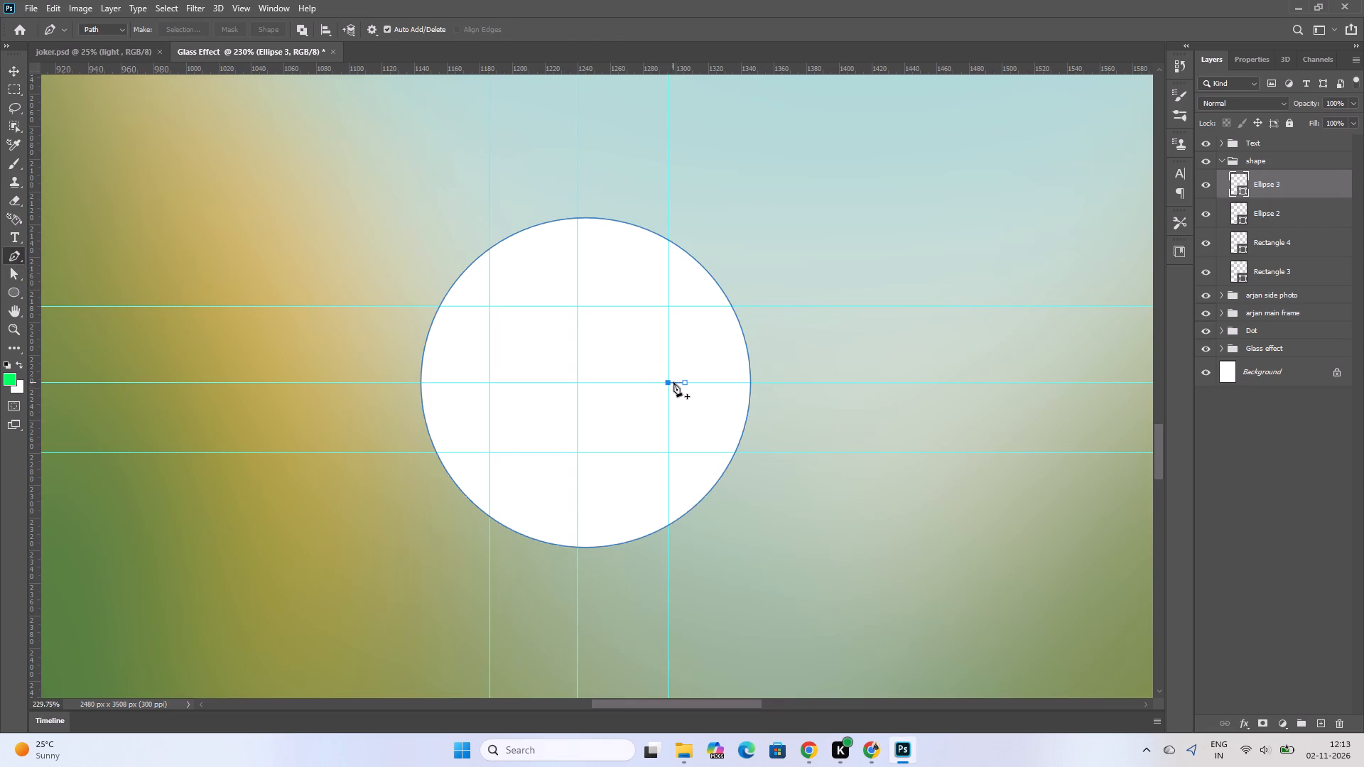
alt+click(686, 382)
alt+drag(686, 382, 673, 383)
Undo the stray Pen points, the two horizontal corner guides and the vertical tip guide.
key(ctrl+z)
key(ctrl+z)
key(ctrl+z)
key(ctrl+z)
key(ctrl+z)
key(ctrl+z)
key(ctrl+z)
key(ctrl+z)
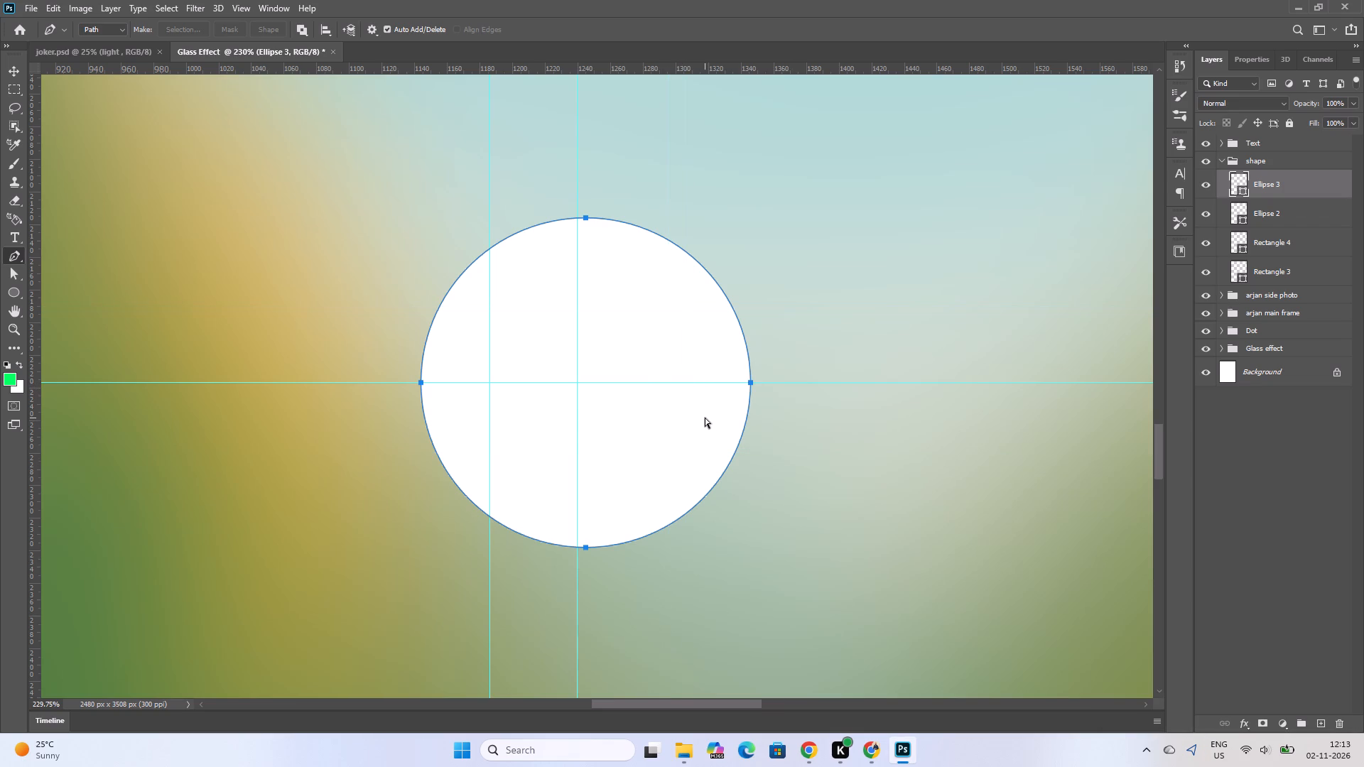
Add horizontal guides above and below the circle's centre and a vertical guide for the play triangle's right-hand tip.
drag(554, 66, 587, 312)
drag(589, 62, 609, 479)
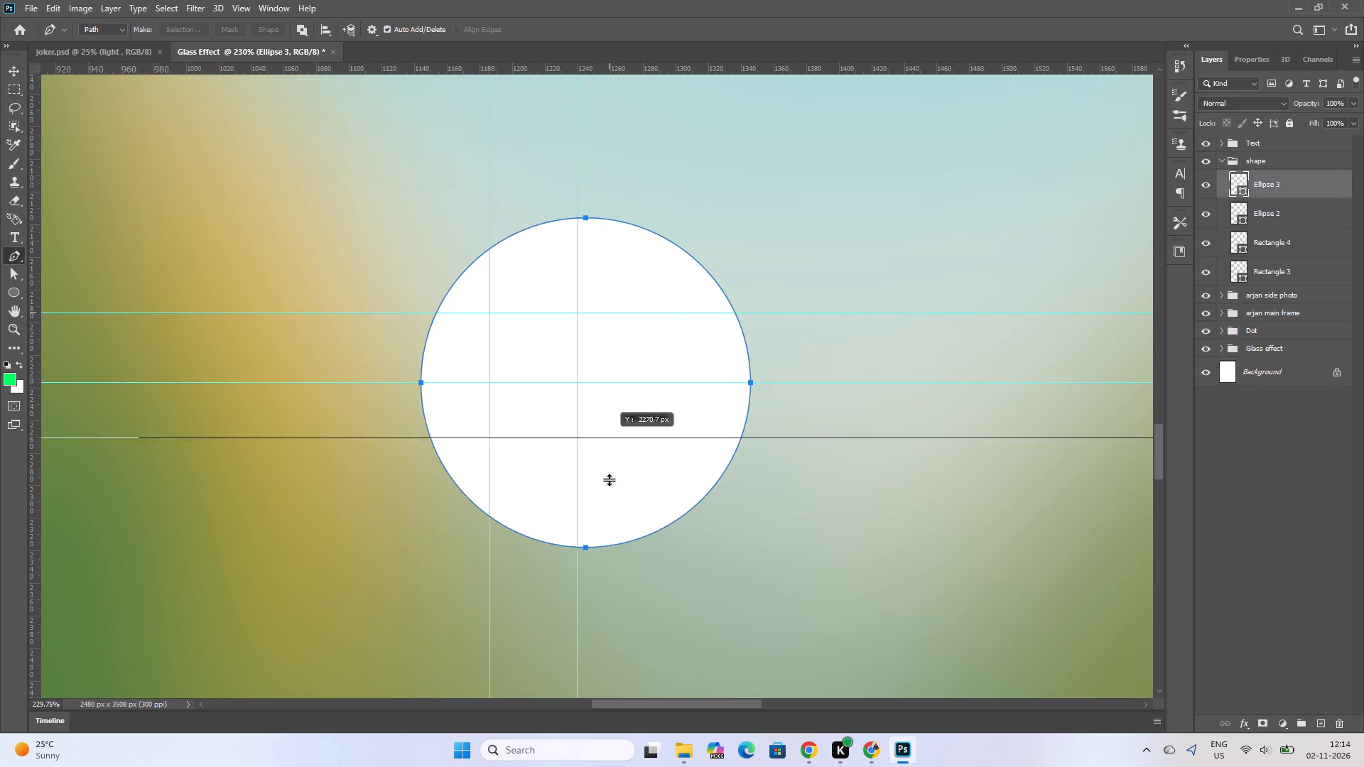
drag(609, 479, 622, 450)
drag(37, 335, 664, 391)
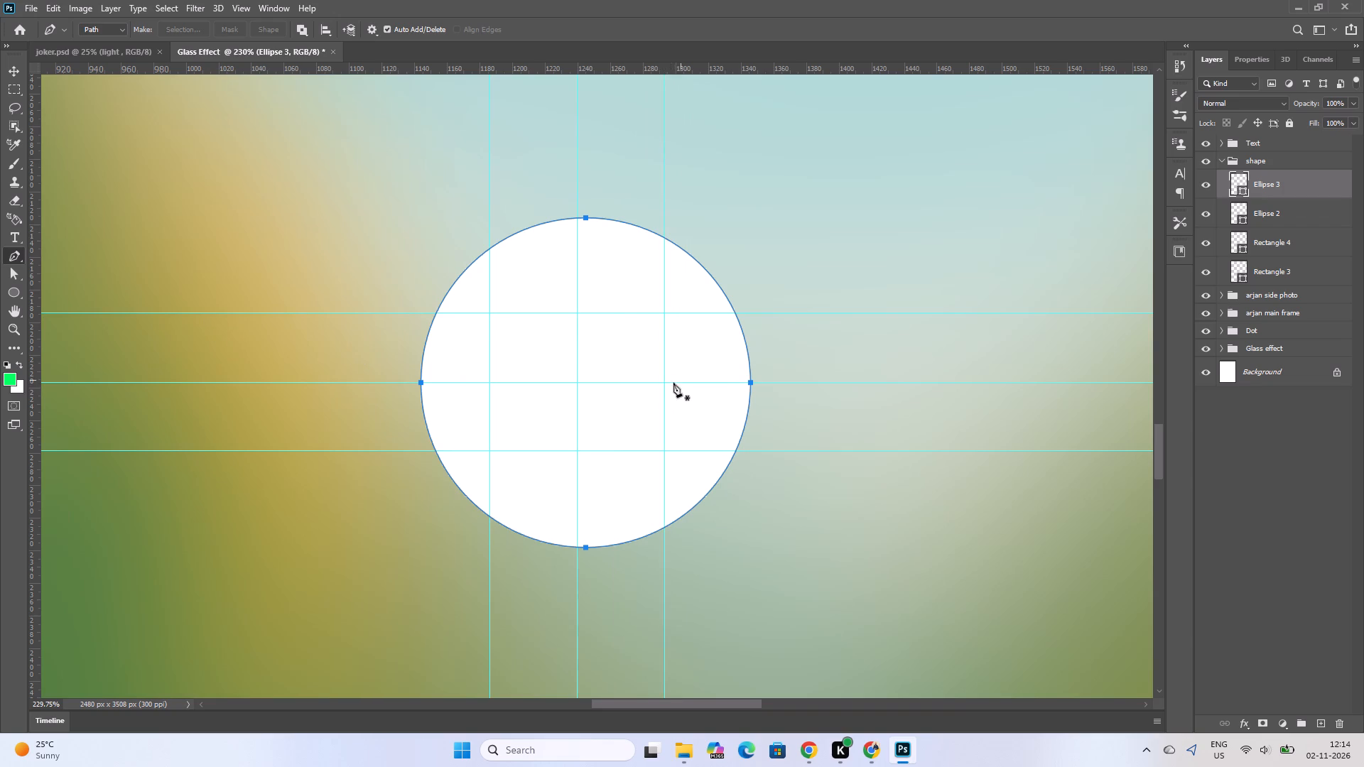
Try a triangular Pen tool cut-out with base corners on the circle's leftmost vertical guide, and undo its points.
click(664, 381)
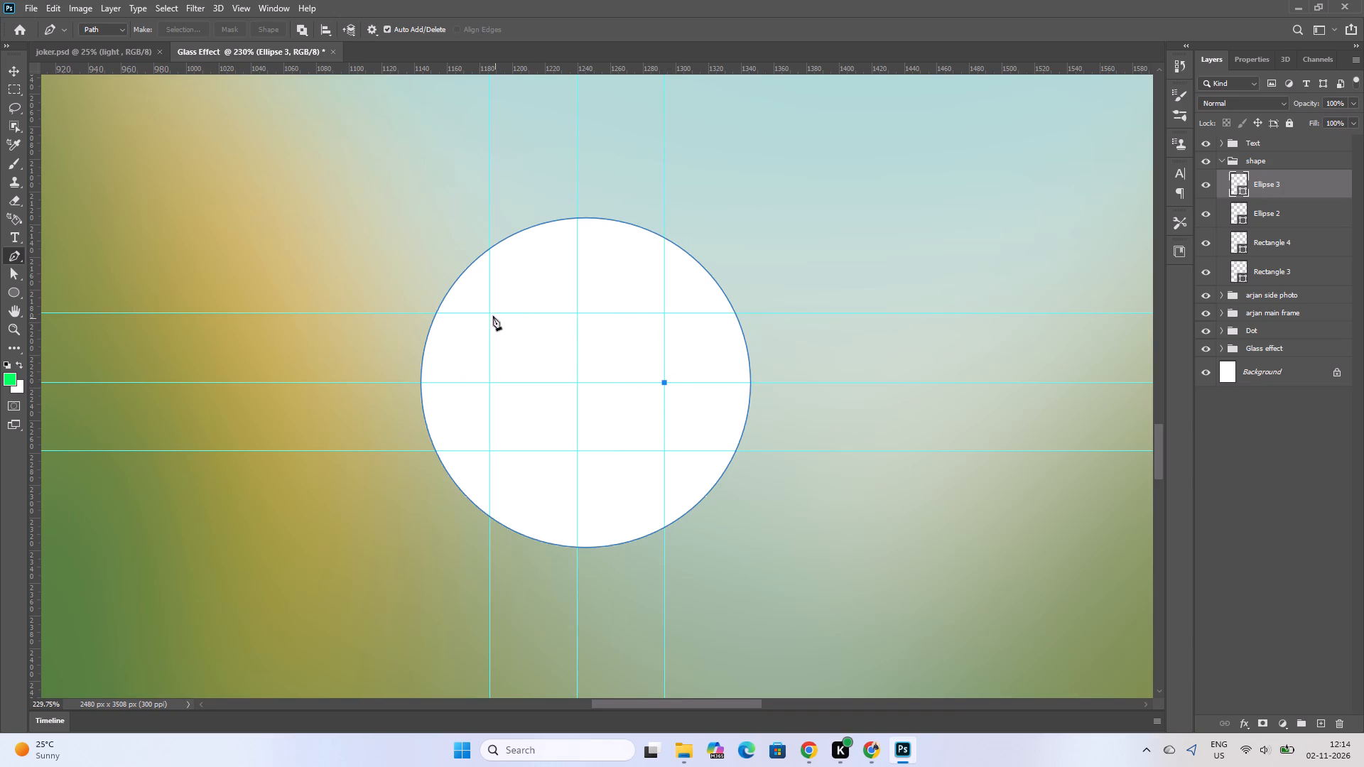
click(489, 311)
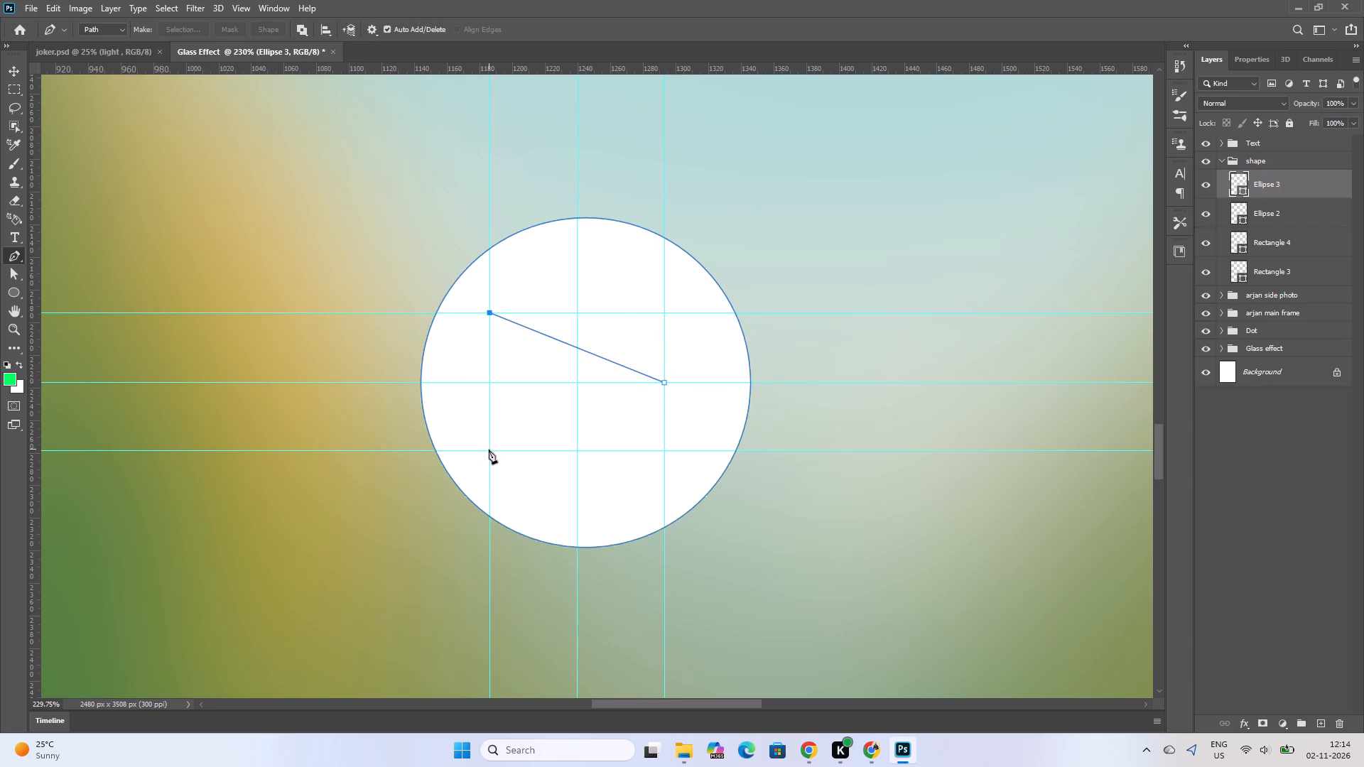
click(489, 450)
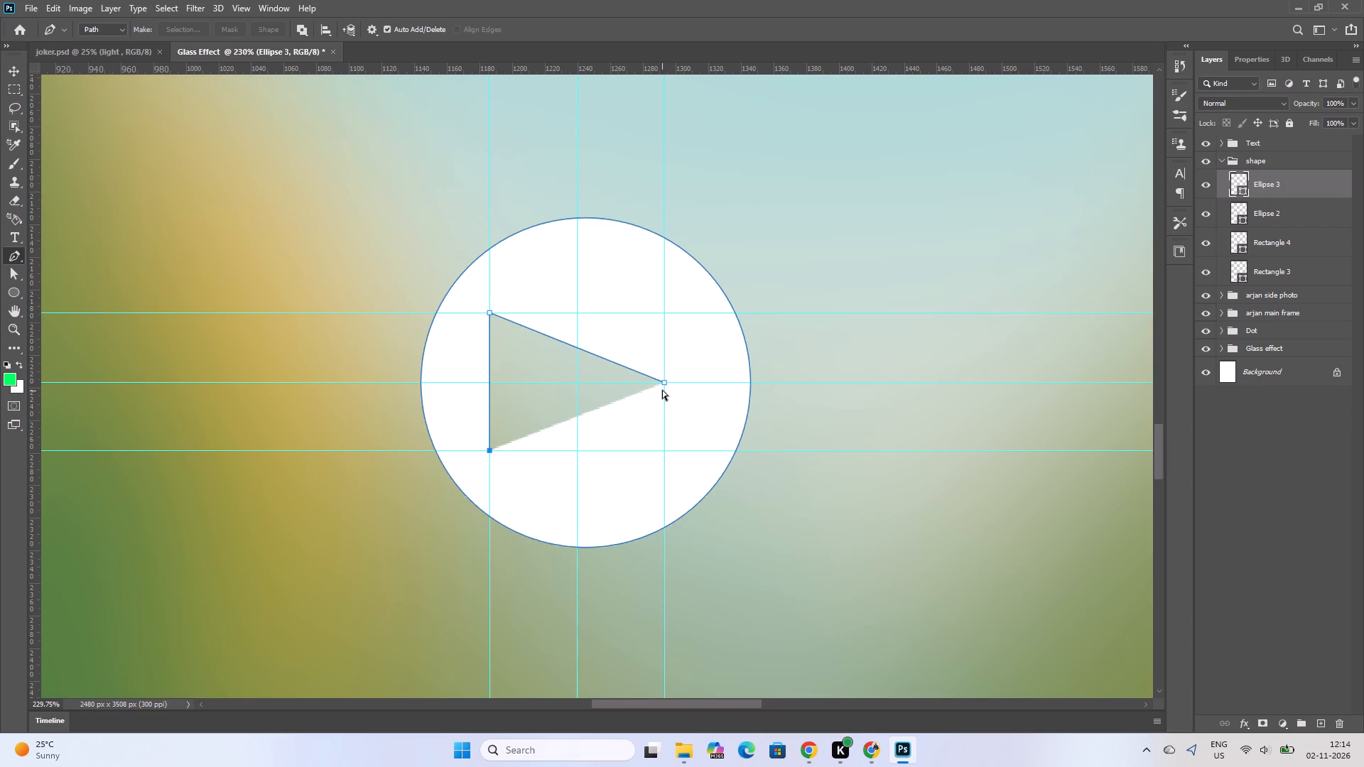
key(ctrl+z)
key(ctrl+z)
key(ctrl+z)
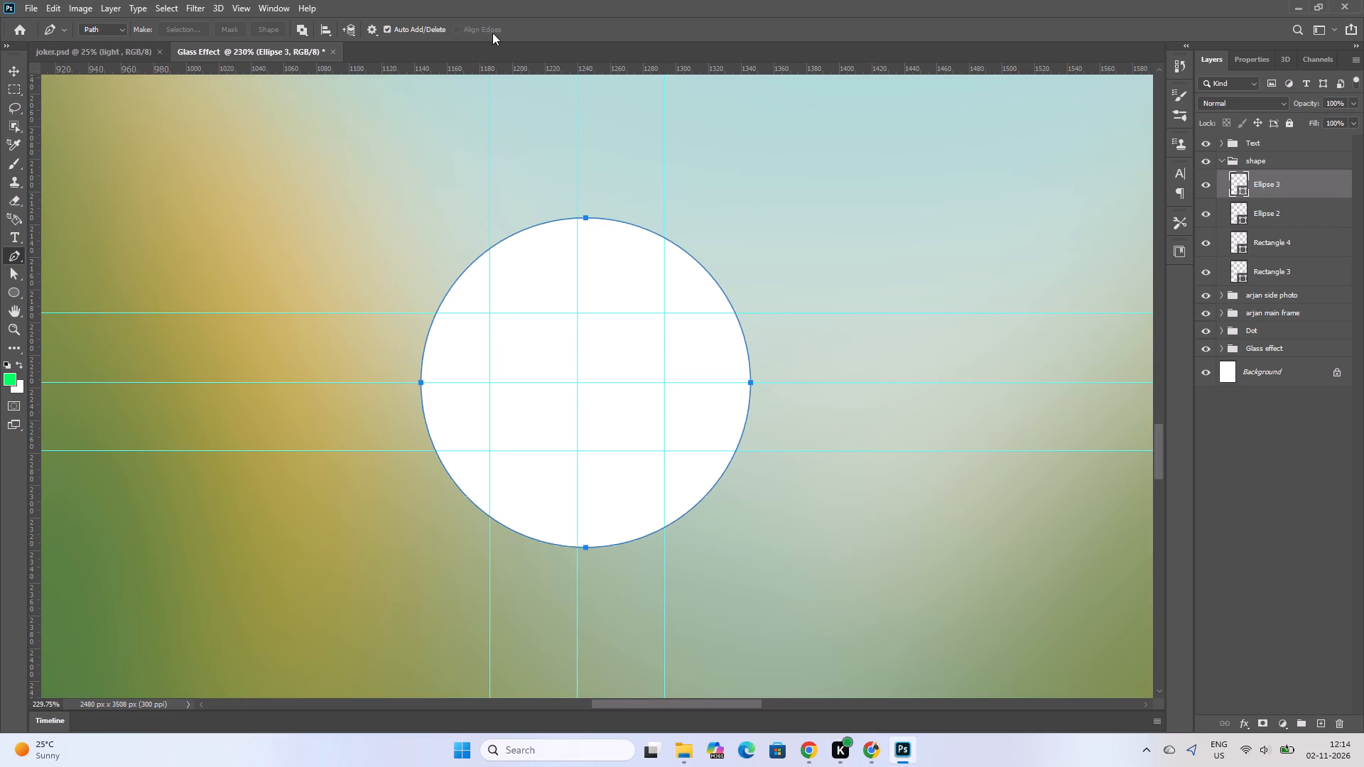
Add another vertical guide just inside the circle's leftmost vertical guide for the triangle's base.
click(491, 74)
drag(33, 155, 500, 229)
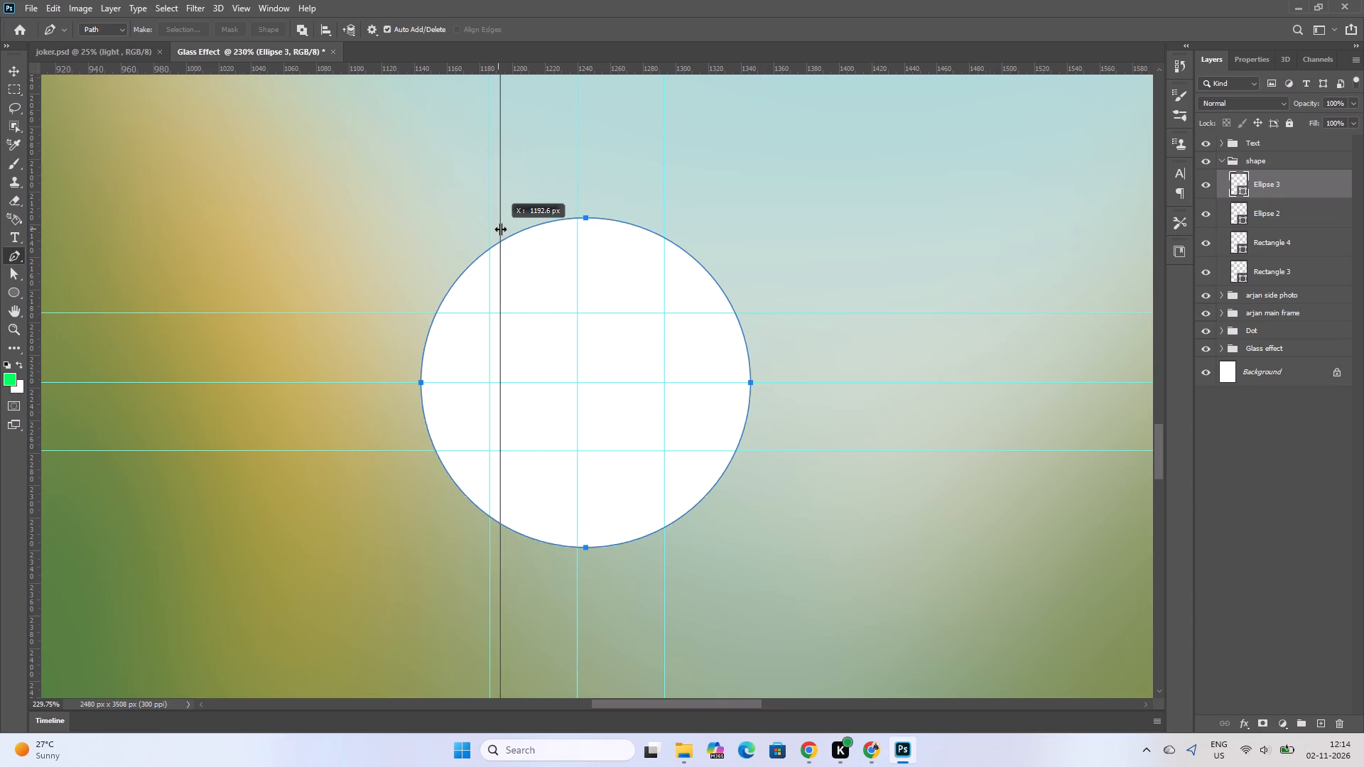
drag(500, 229, 495, 230)
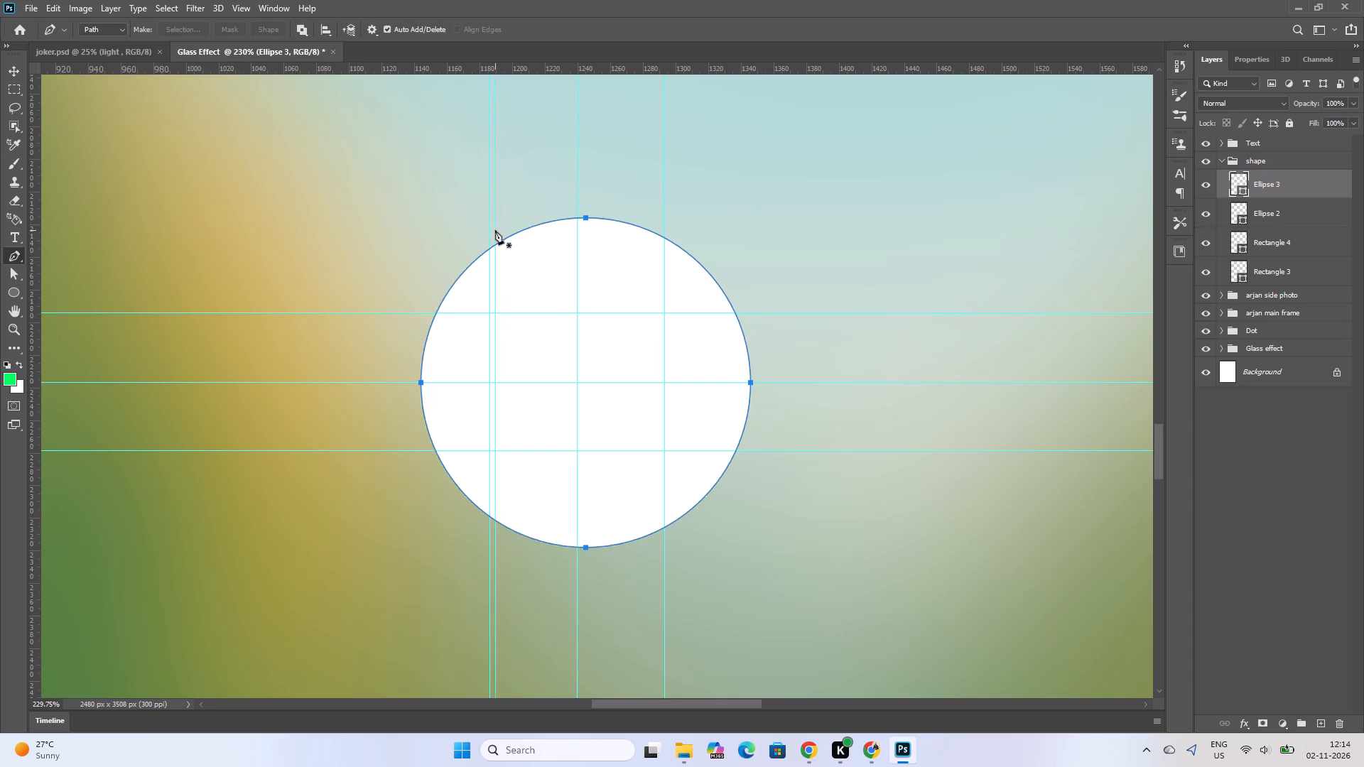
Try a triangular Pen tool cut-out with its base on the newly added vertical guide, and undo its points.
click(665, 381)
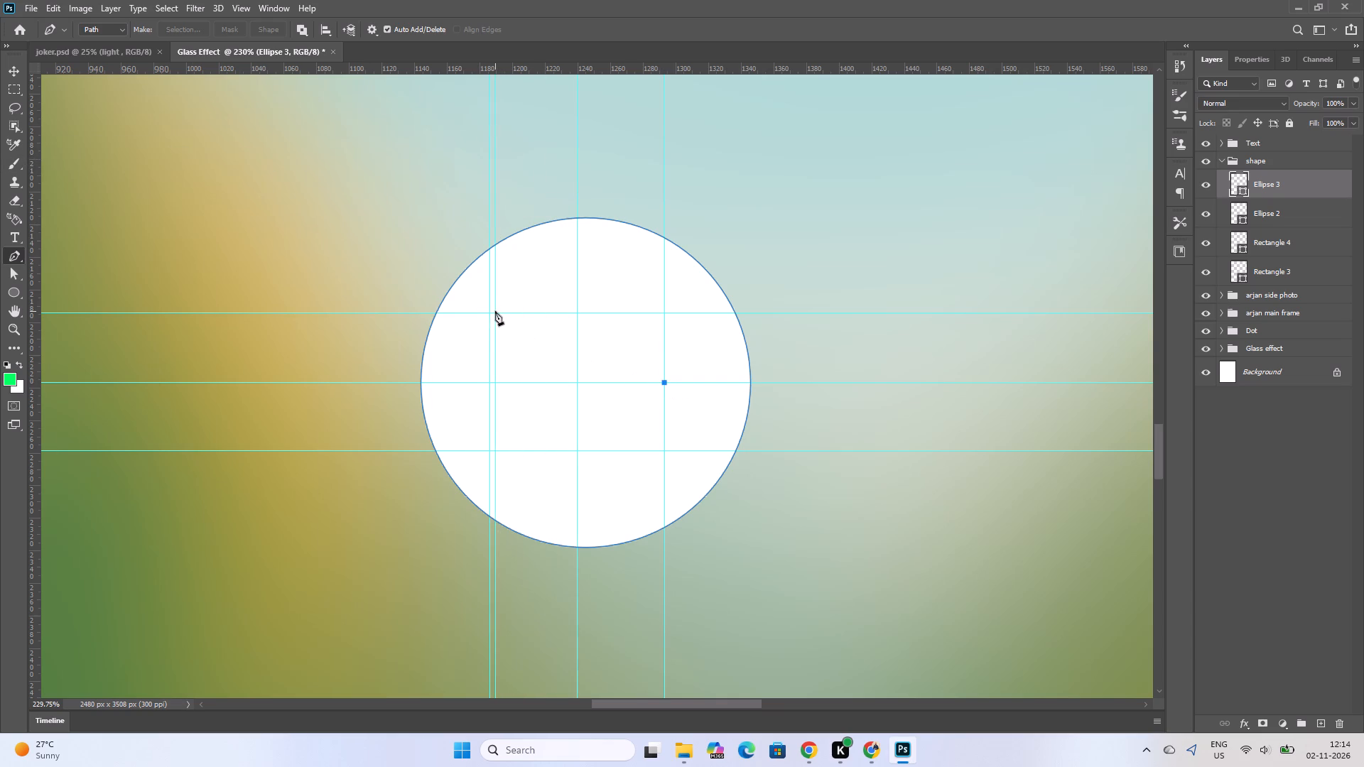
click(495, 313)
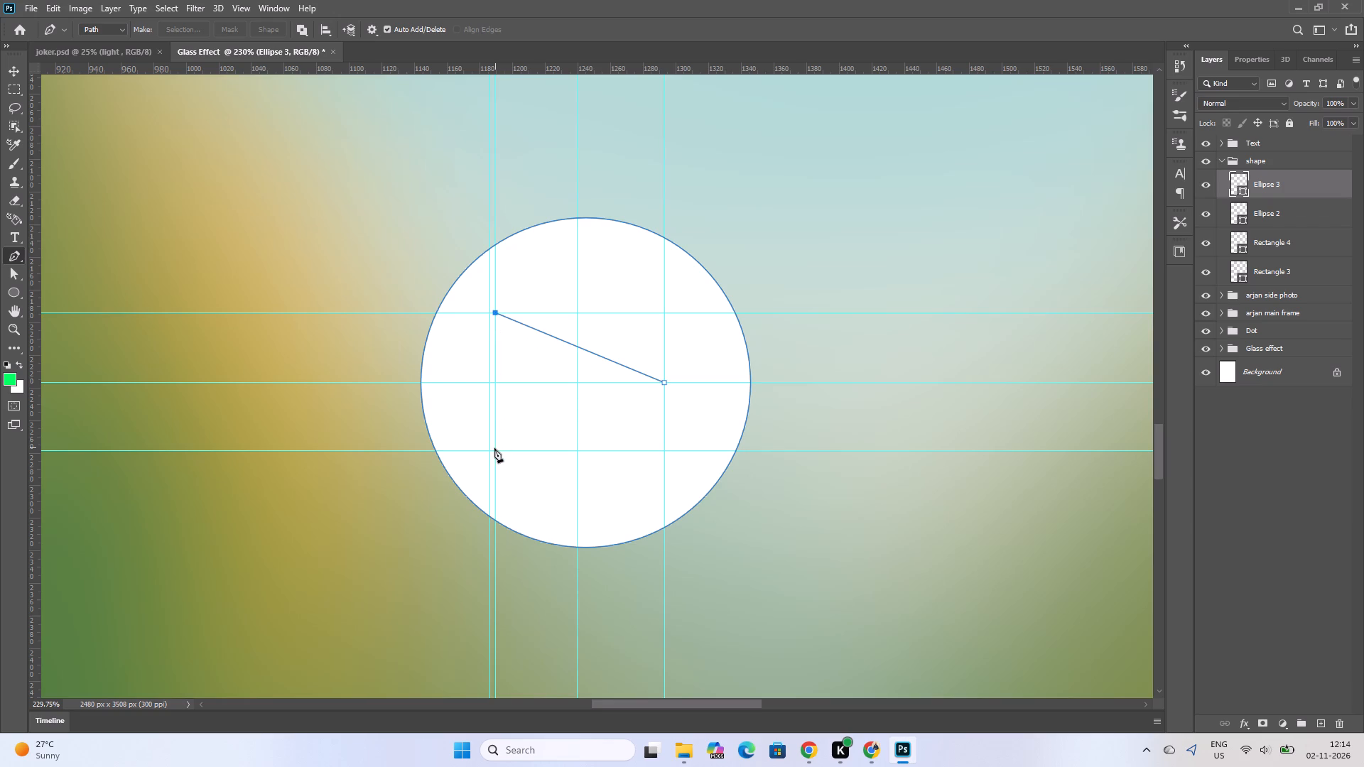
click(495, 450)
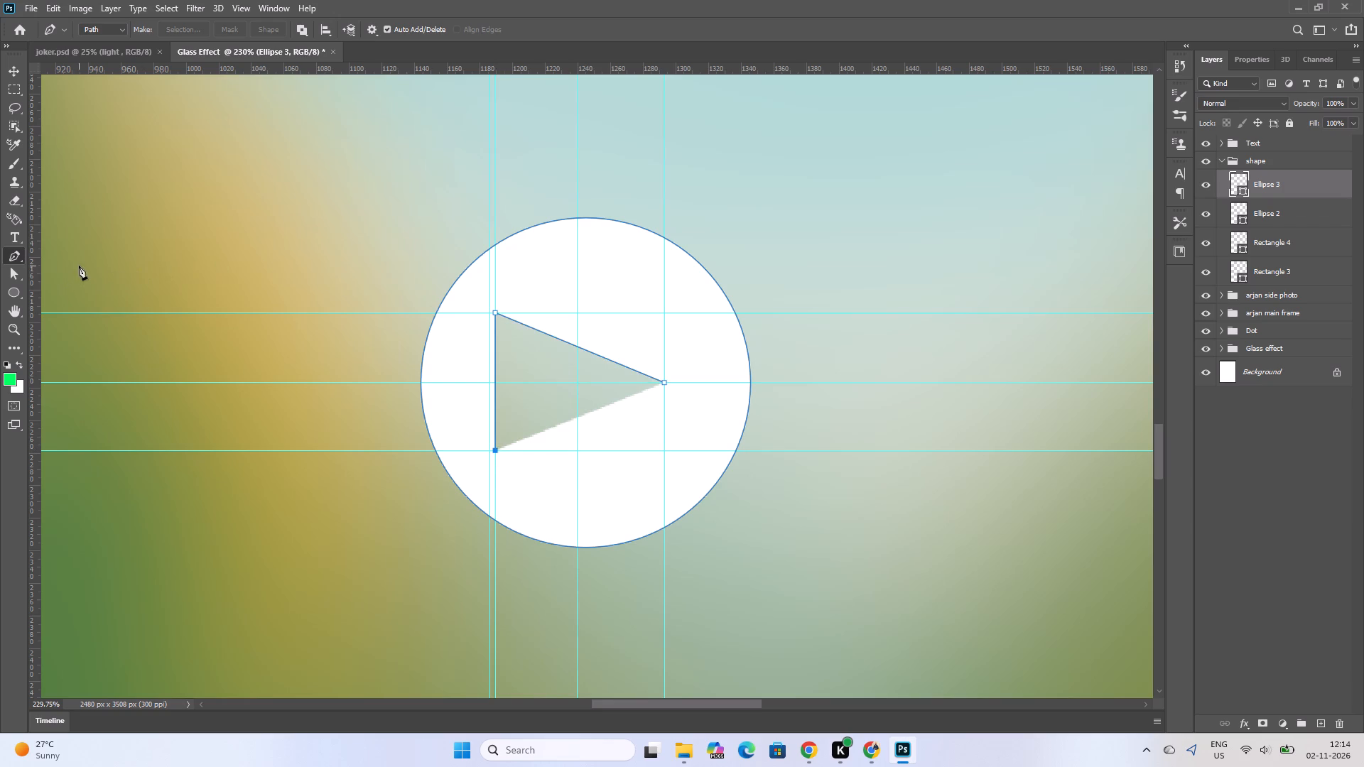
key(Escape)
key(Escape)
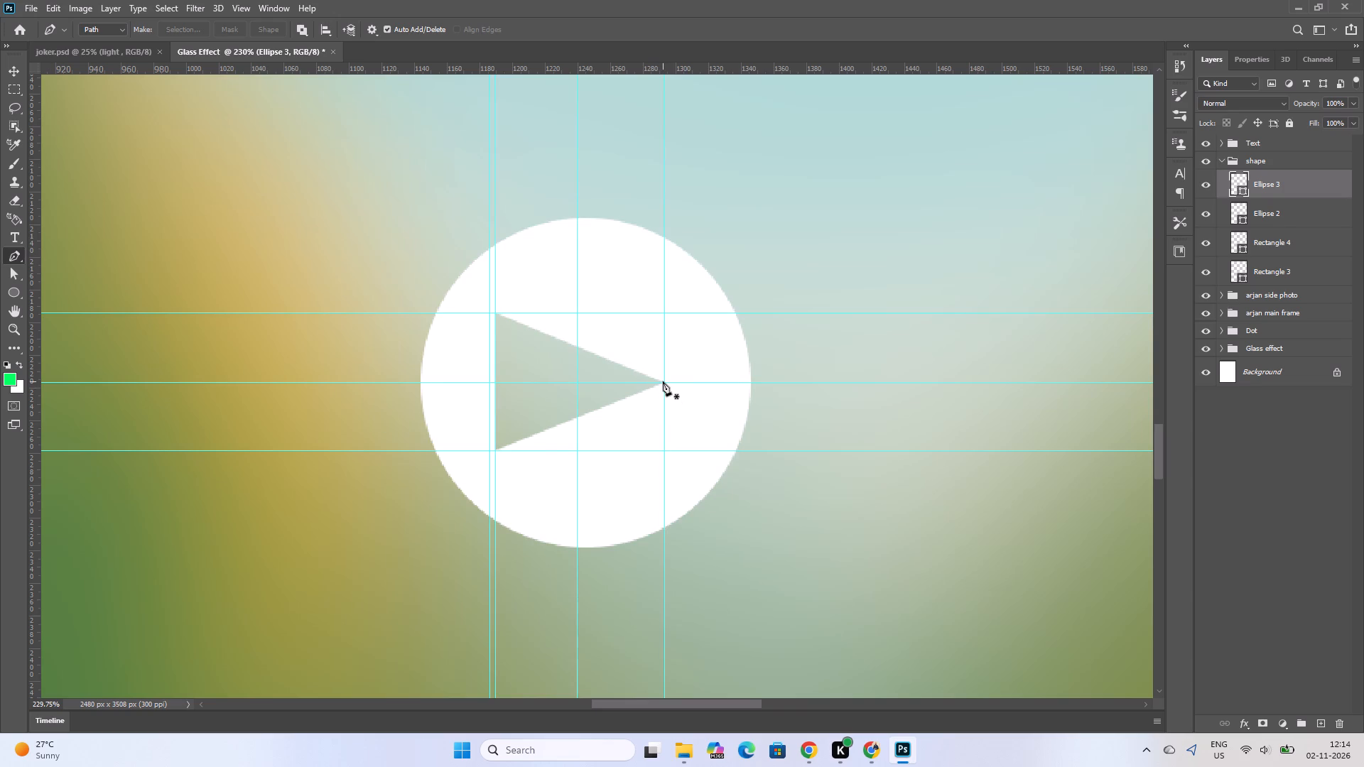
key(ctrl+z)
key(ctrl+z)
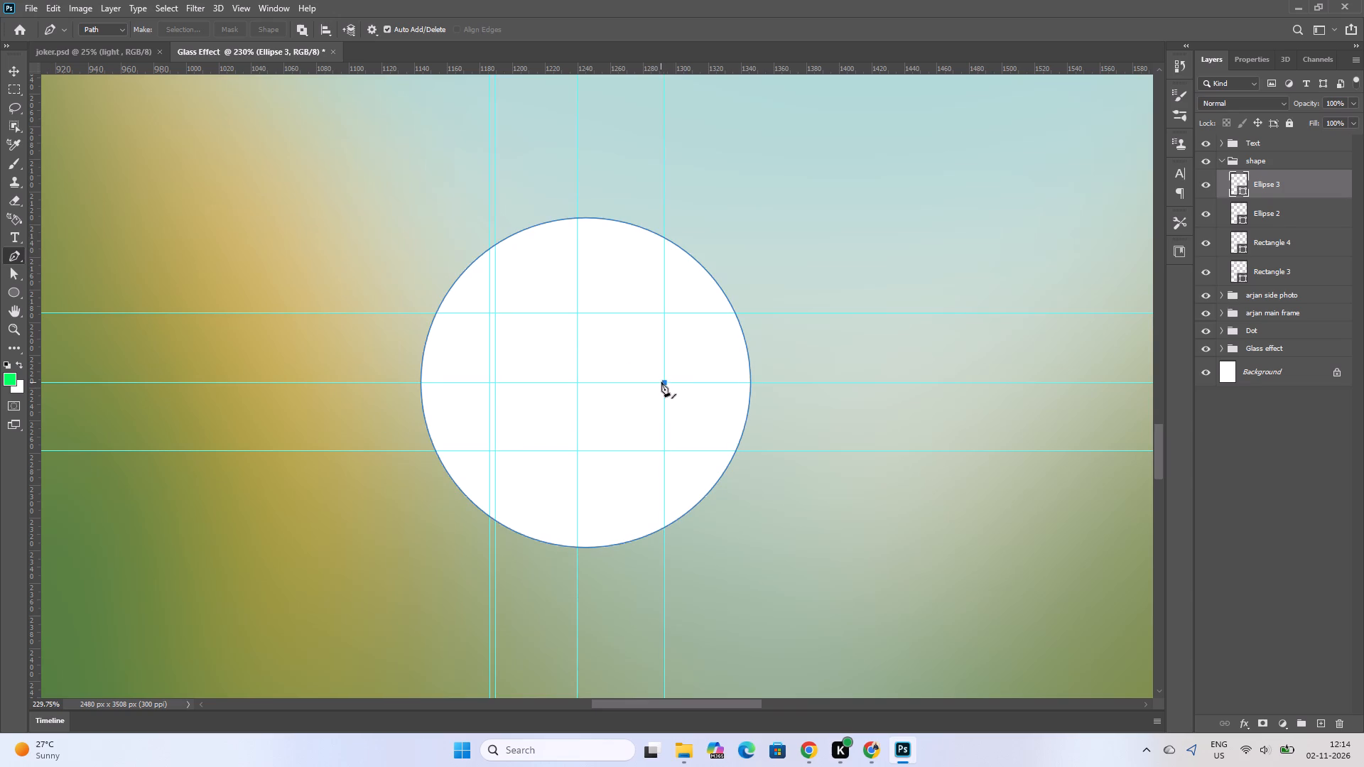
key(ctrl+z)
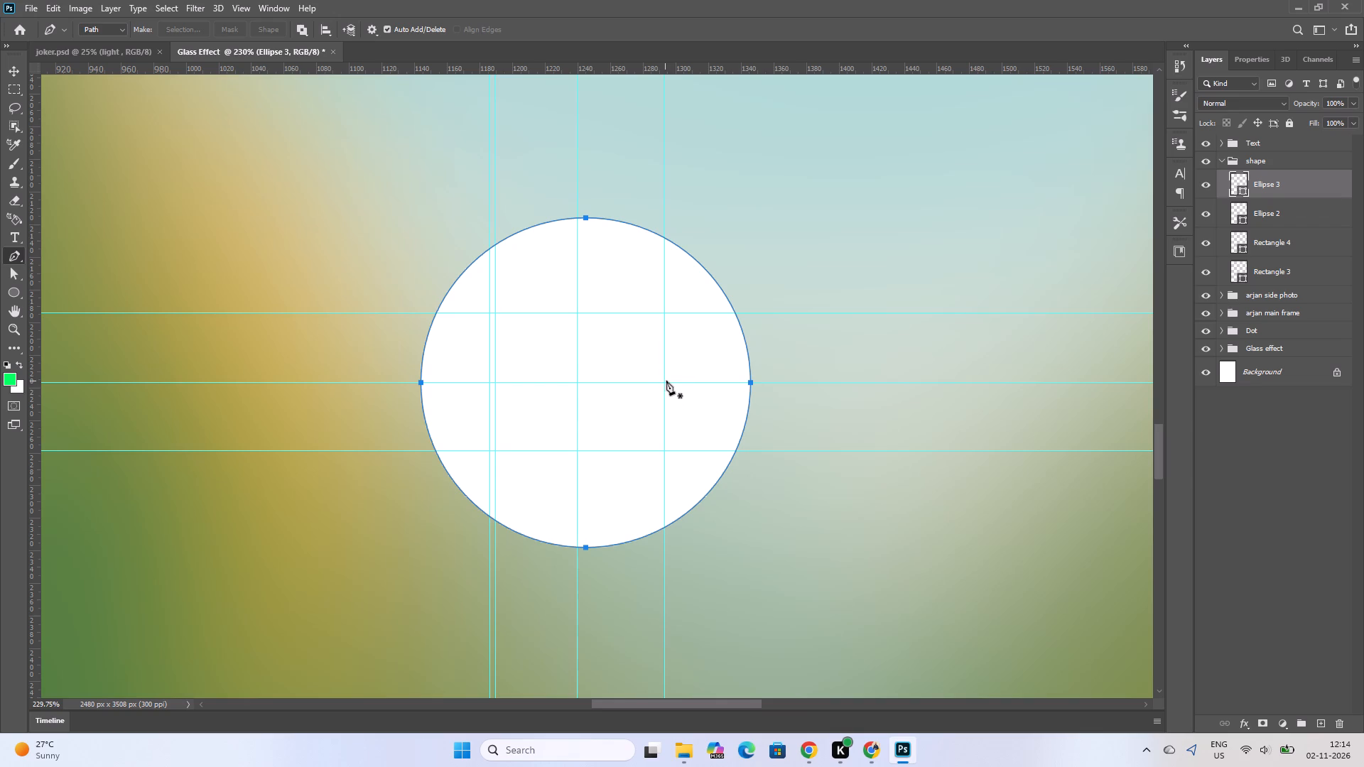
Cut a narrower play triangle into the circle with the Pen tool, its base corners on the horizontal guides inward of the base guides.
click(667, 383)
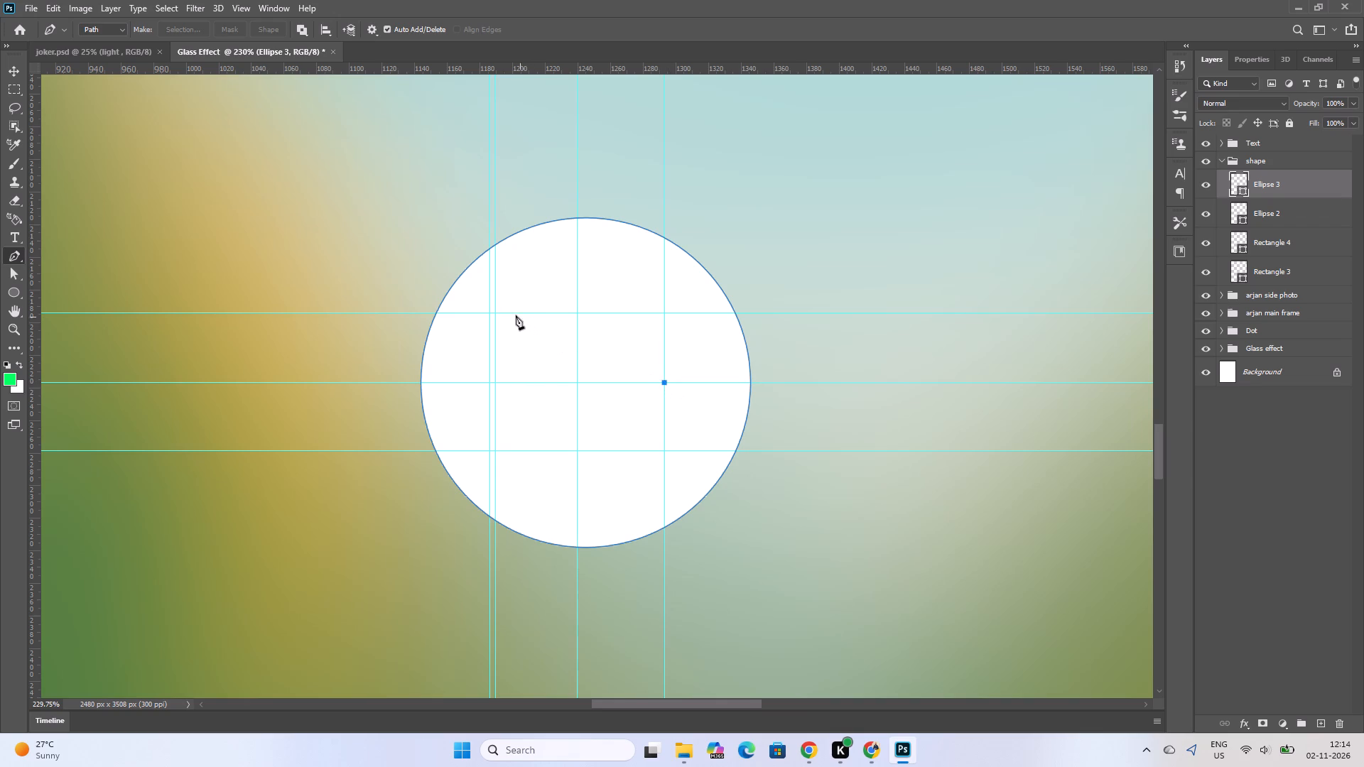
click(502, 312)
click(497, 450)
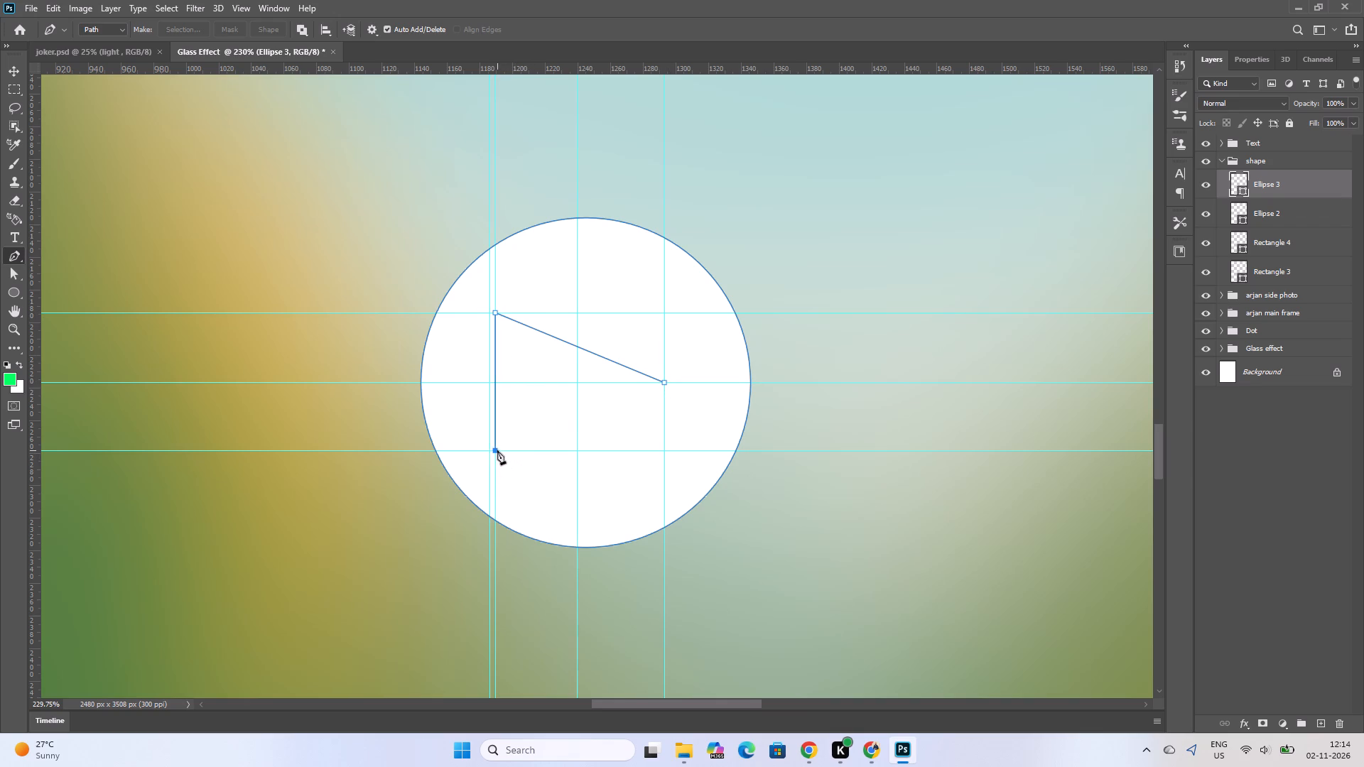
key(ctrl+z)
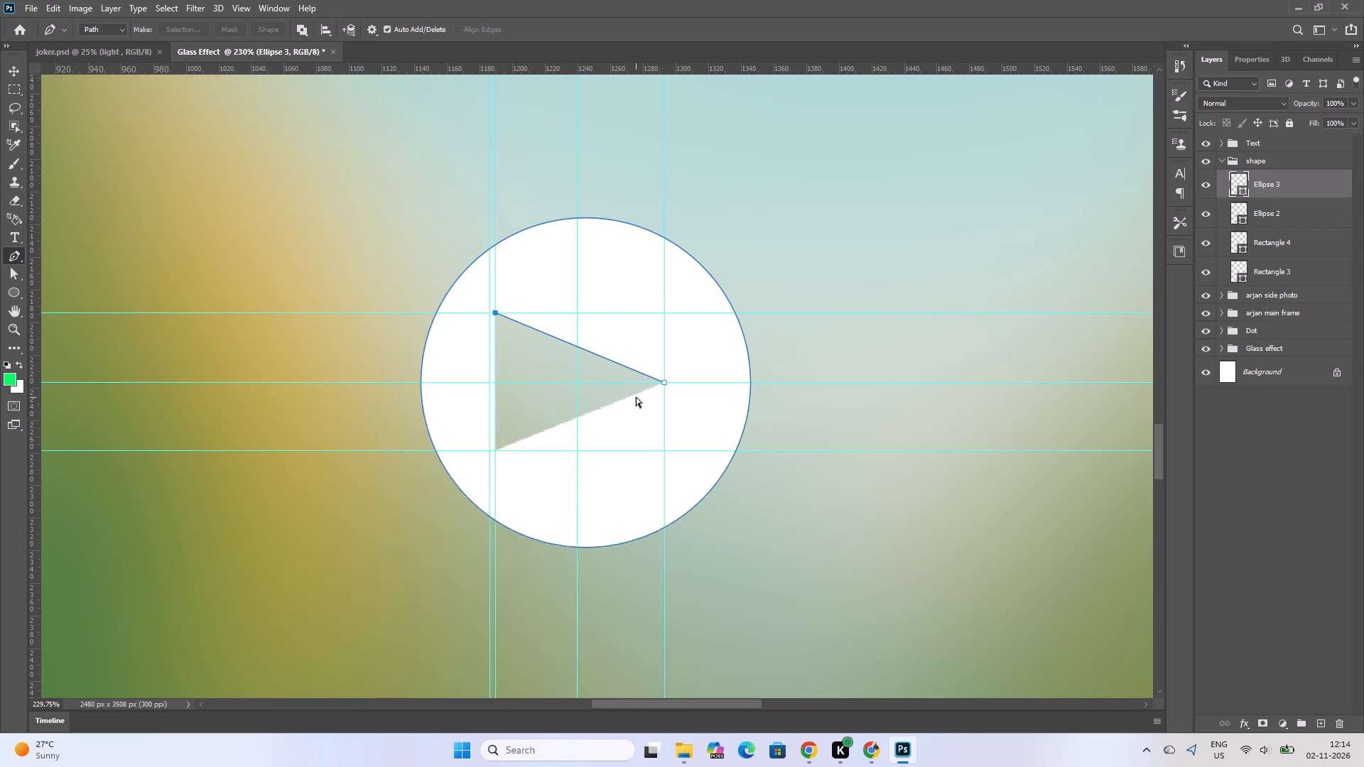
key(ctrl+z)
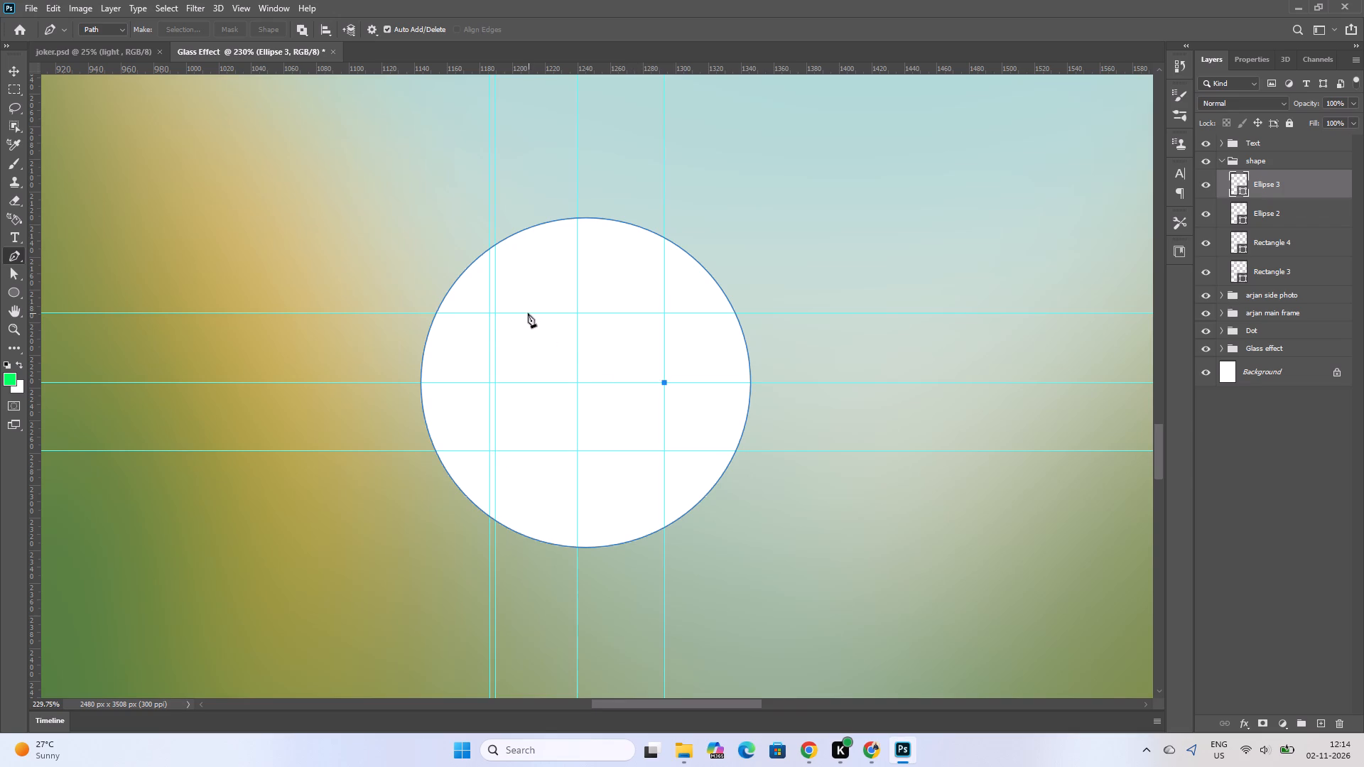
click(528, 313)
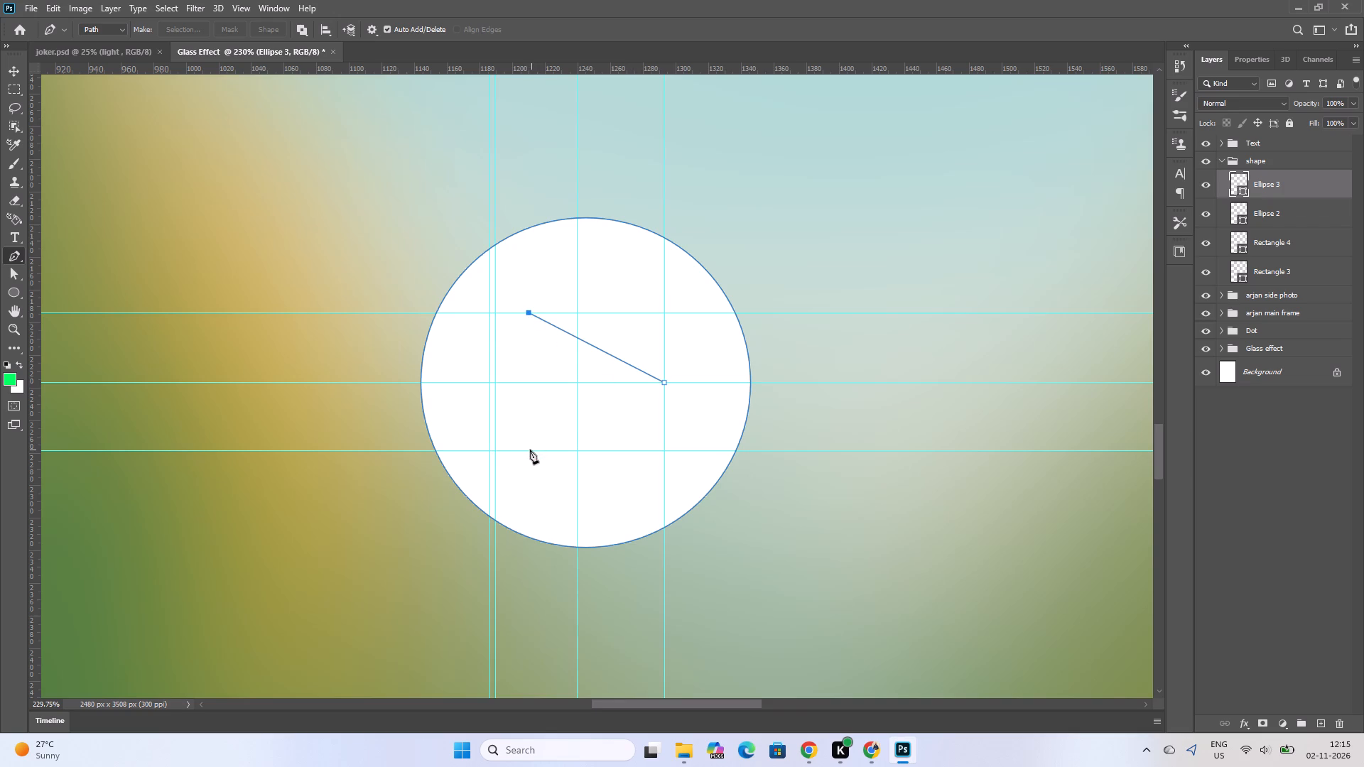
click(530, 450)
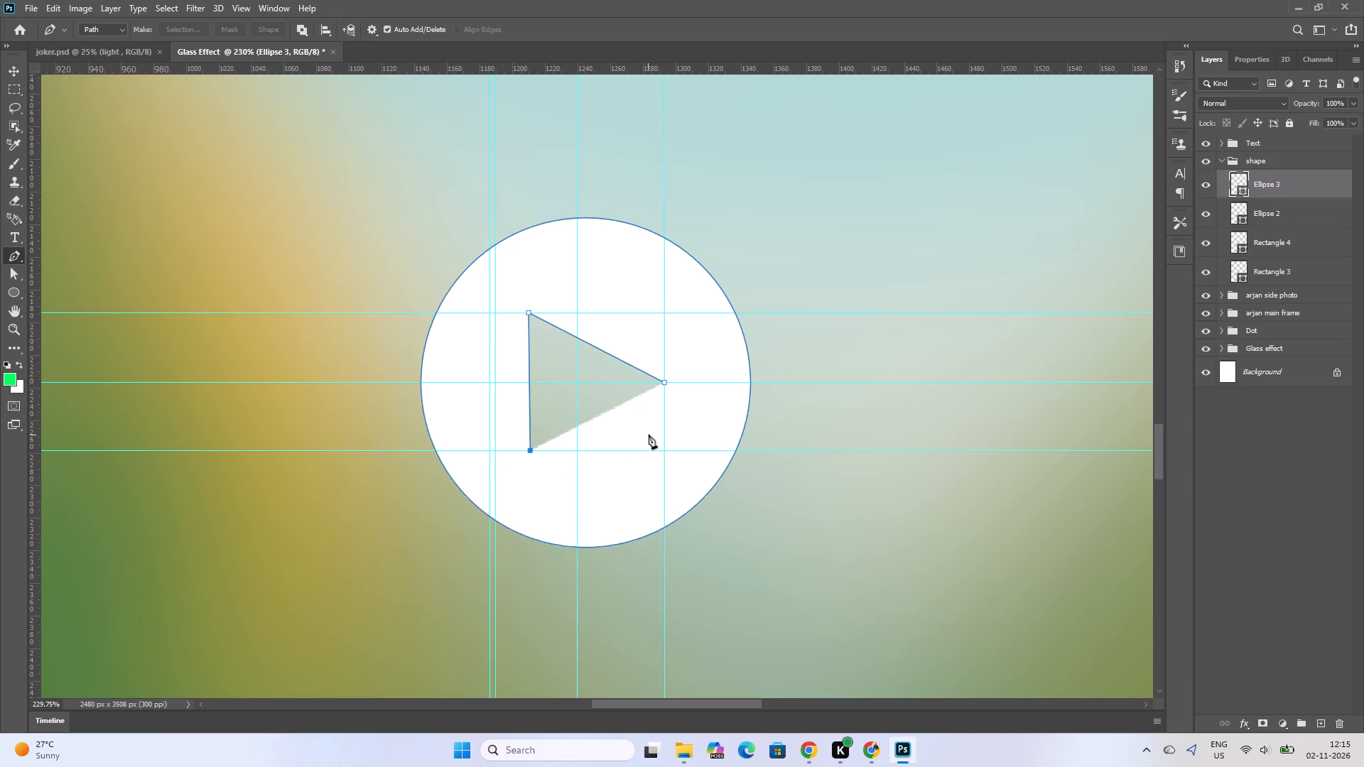
click(13, 71)
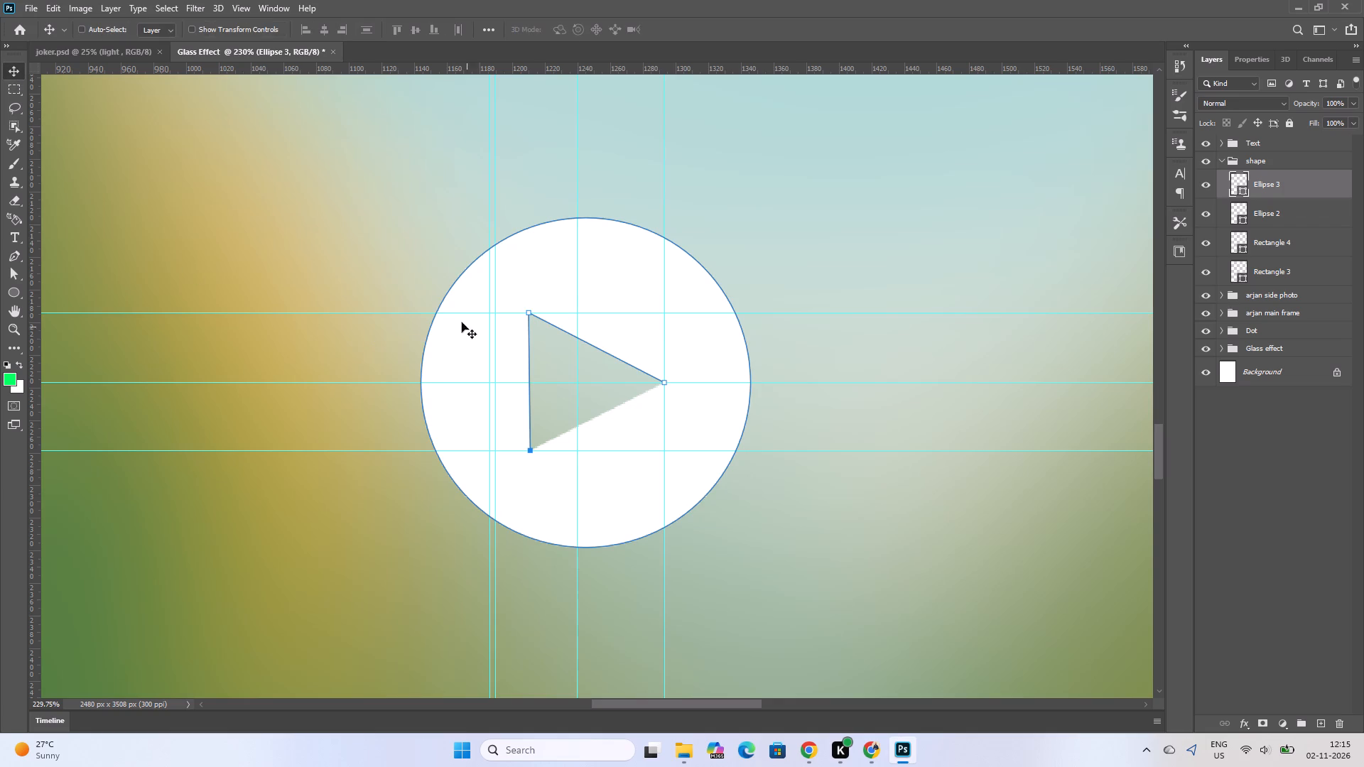
Hide the guides over the canvas.
click(394, 260)
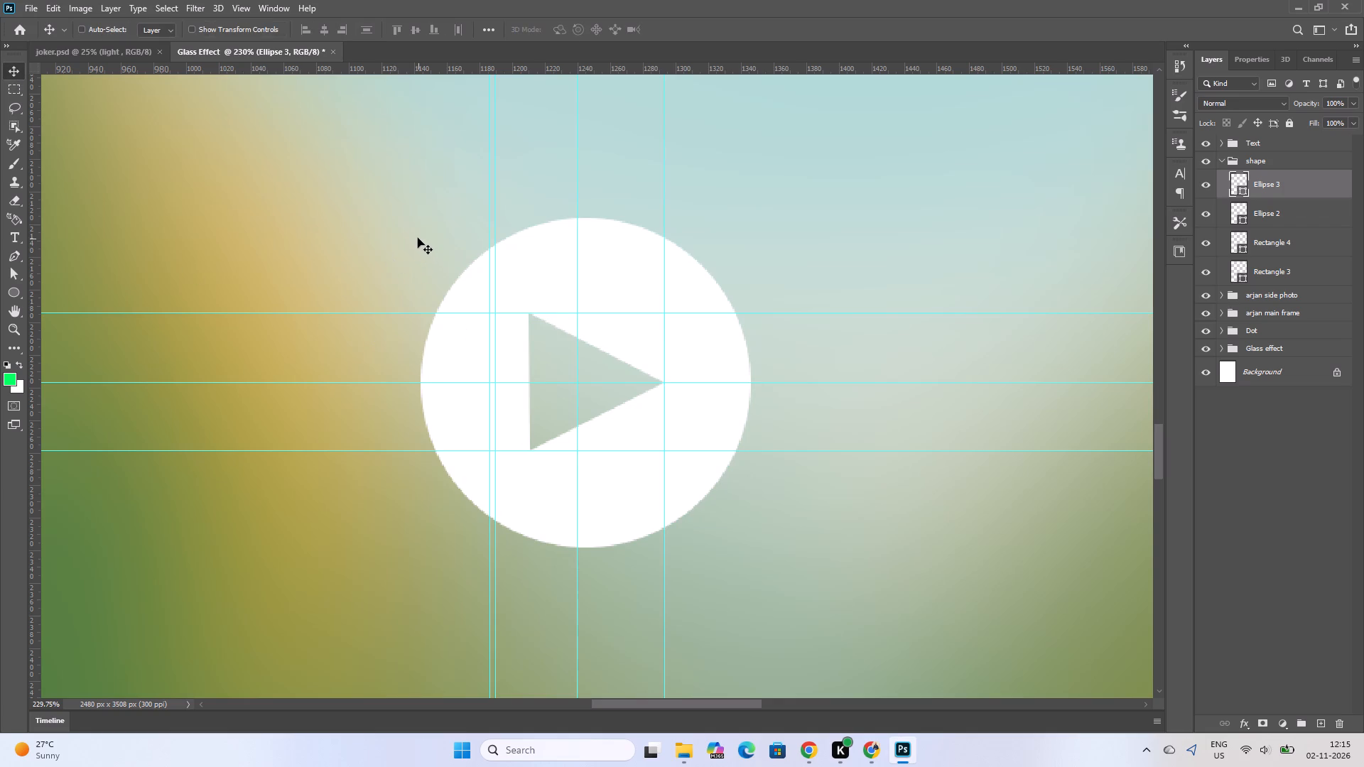
key(ctrl+semicolon)
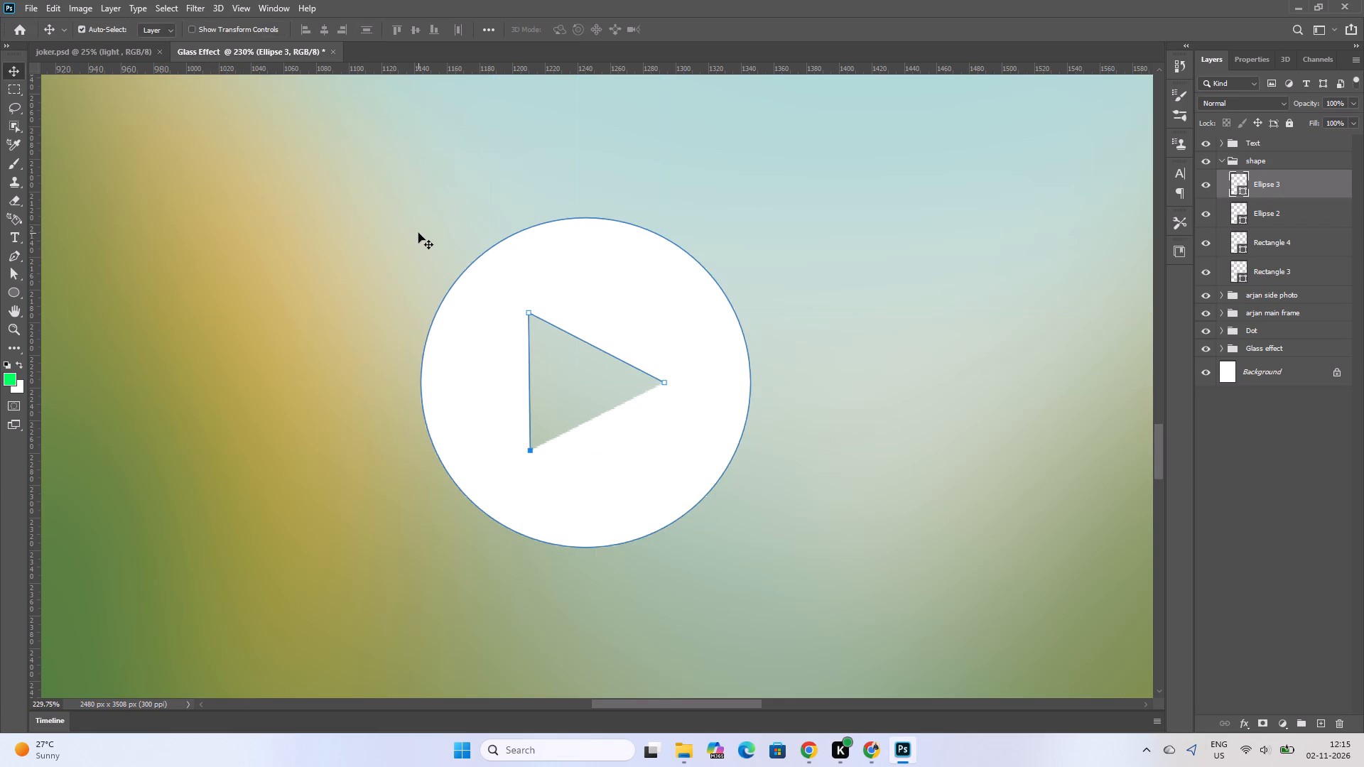
click(8, 75)
click(211, 337)
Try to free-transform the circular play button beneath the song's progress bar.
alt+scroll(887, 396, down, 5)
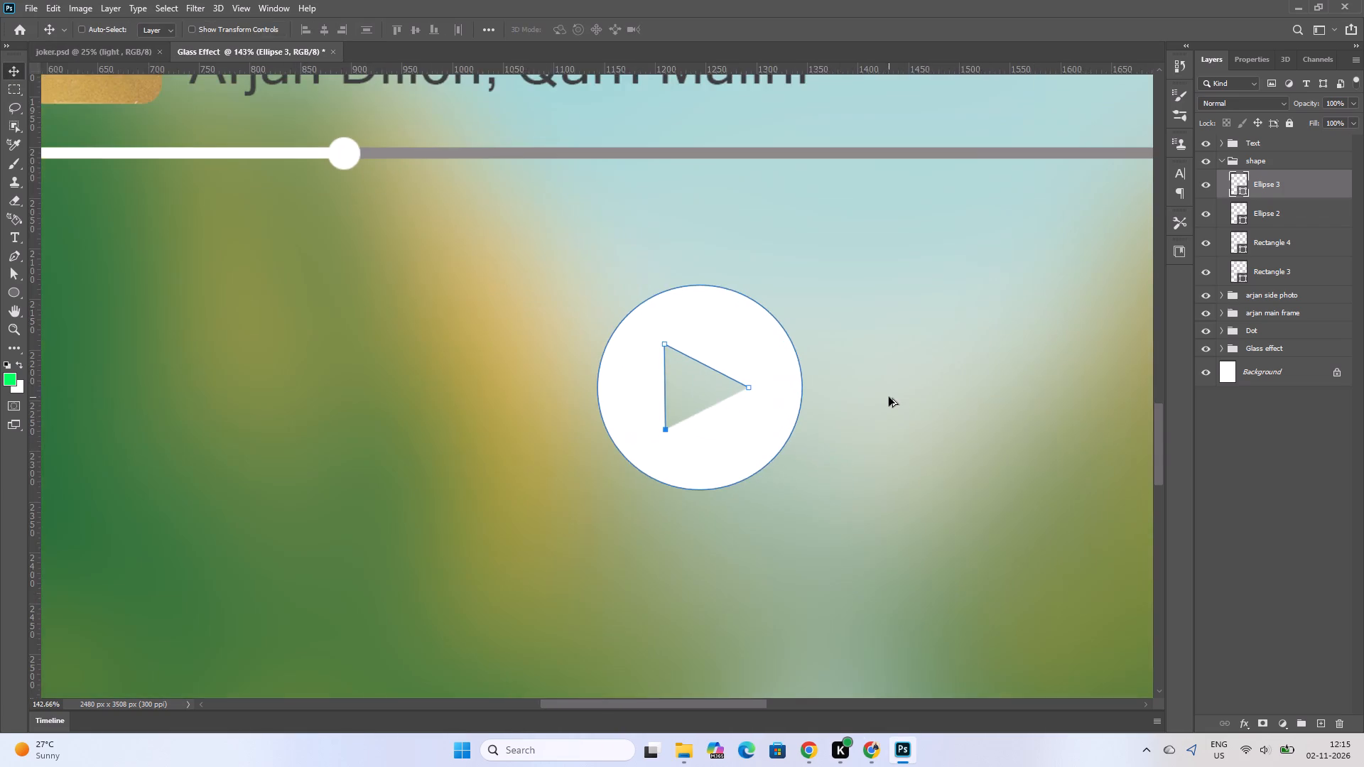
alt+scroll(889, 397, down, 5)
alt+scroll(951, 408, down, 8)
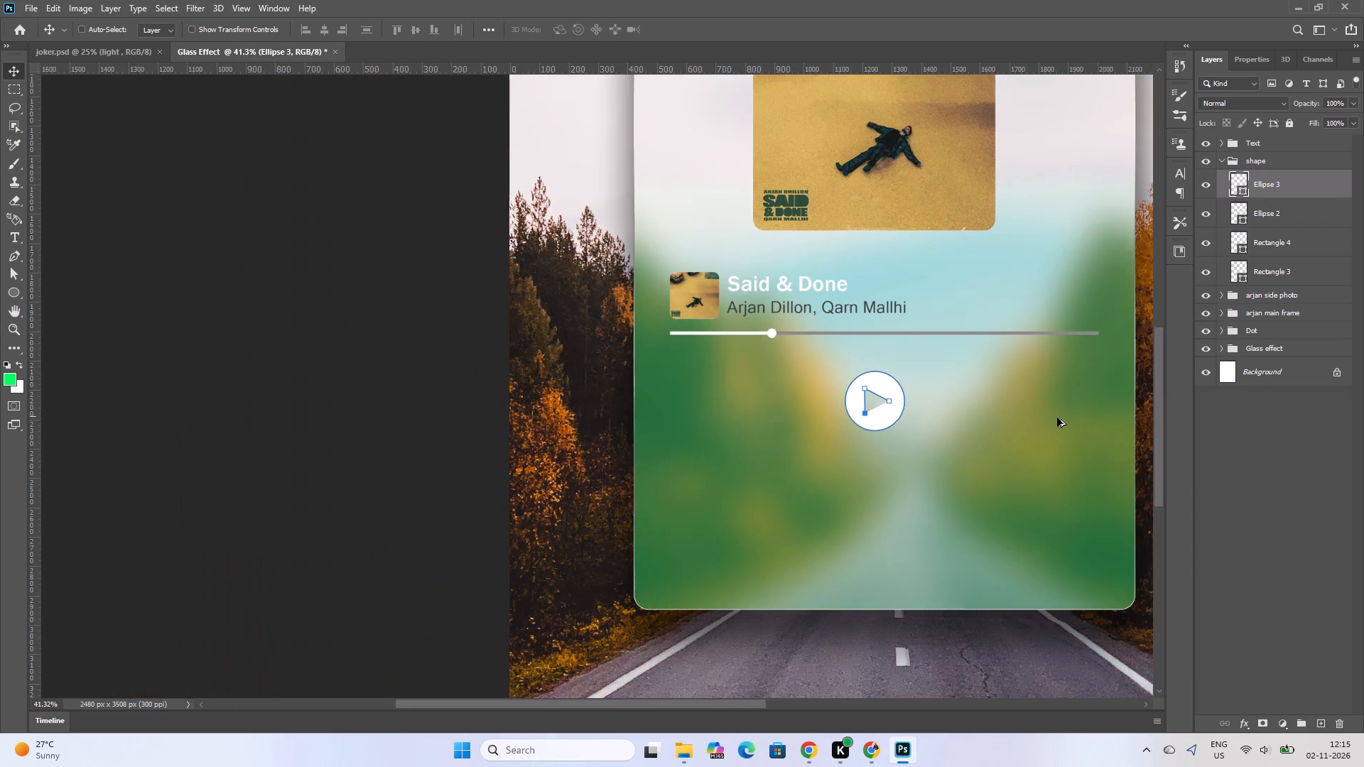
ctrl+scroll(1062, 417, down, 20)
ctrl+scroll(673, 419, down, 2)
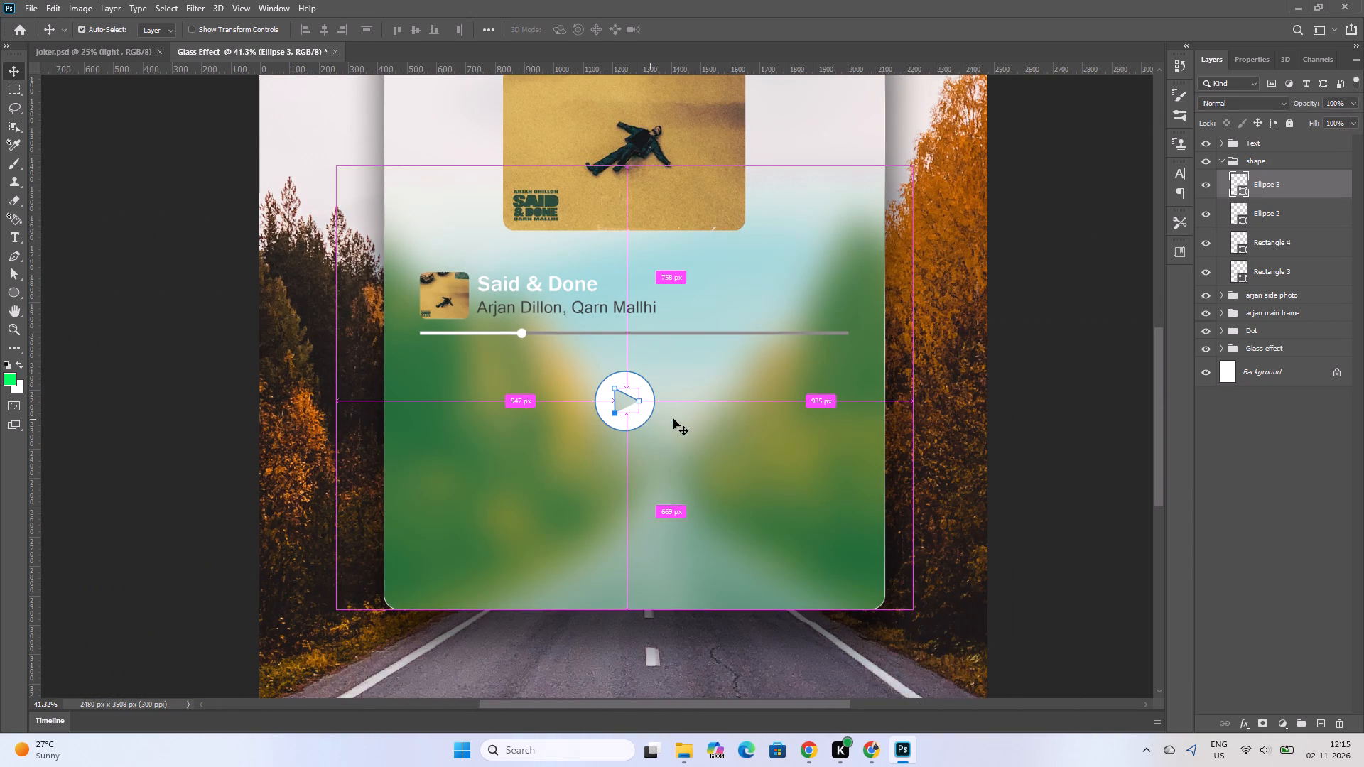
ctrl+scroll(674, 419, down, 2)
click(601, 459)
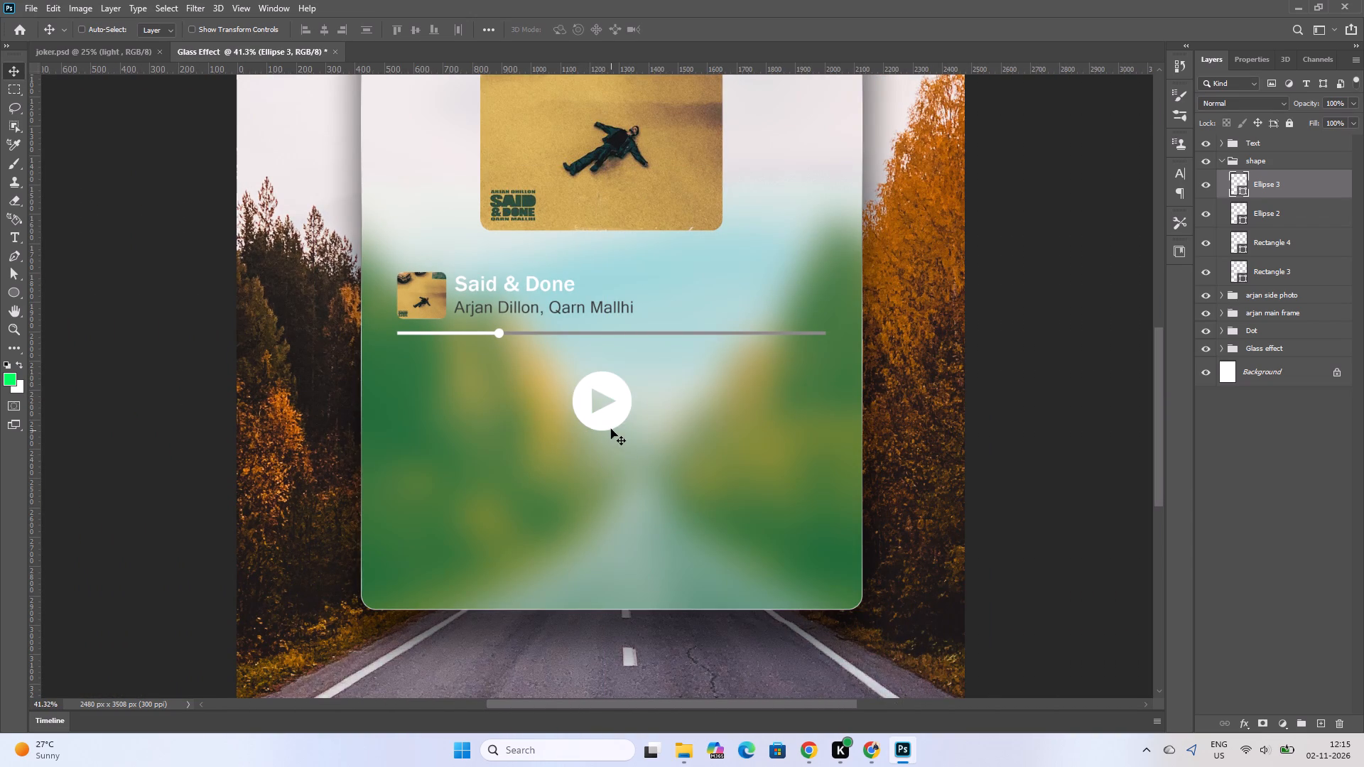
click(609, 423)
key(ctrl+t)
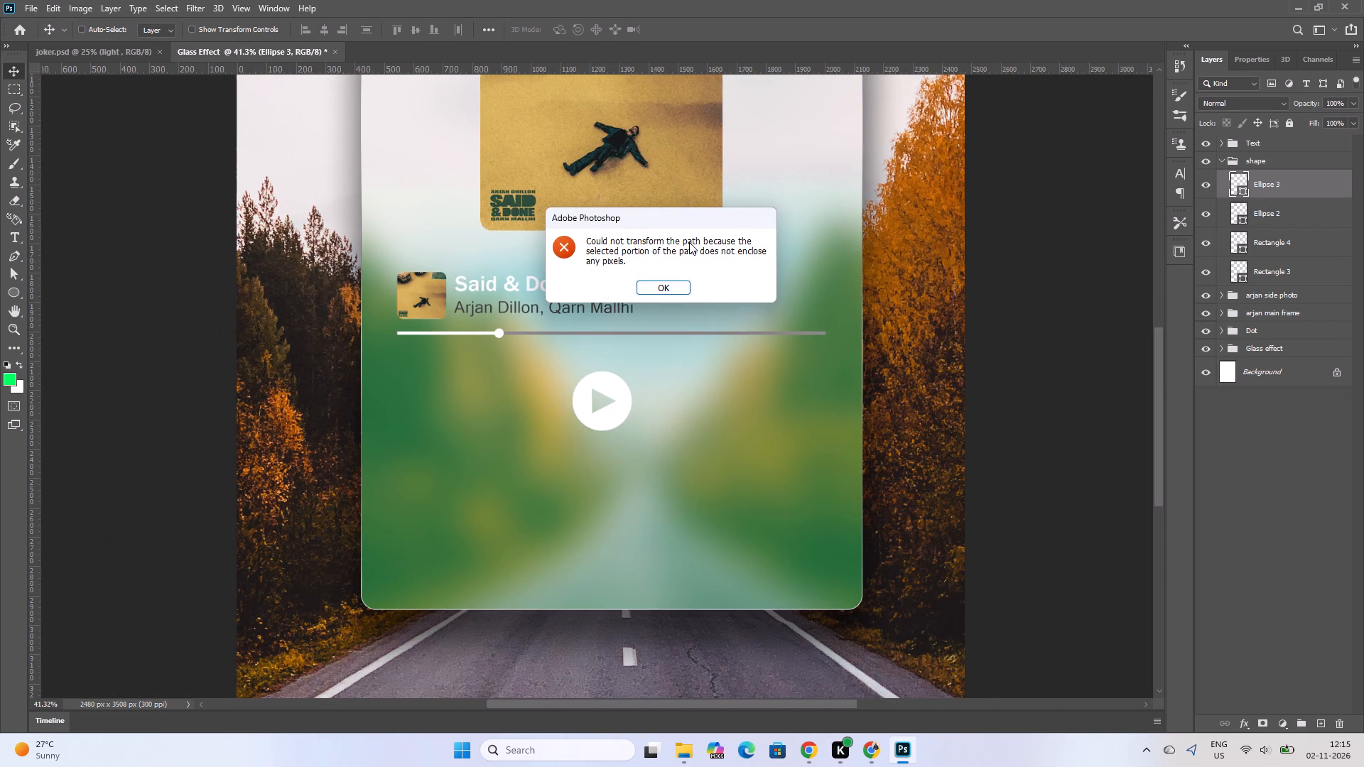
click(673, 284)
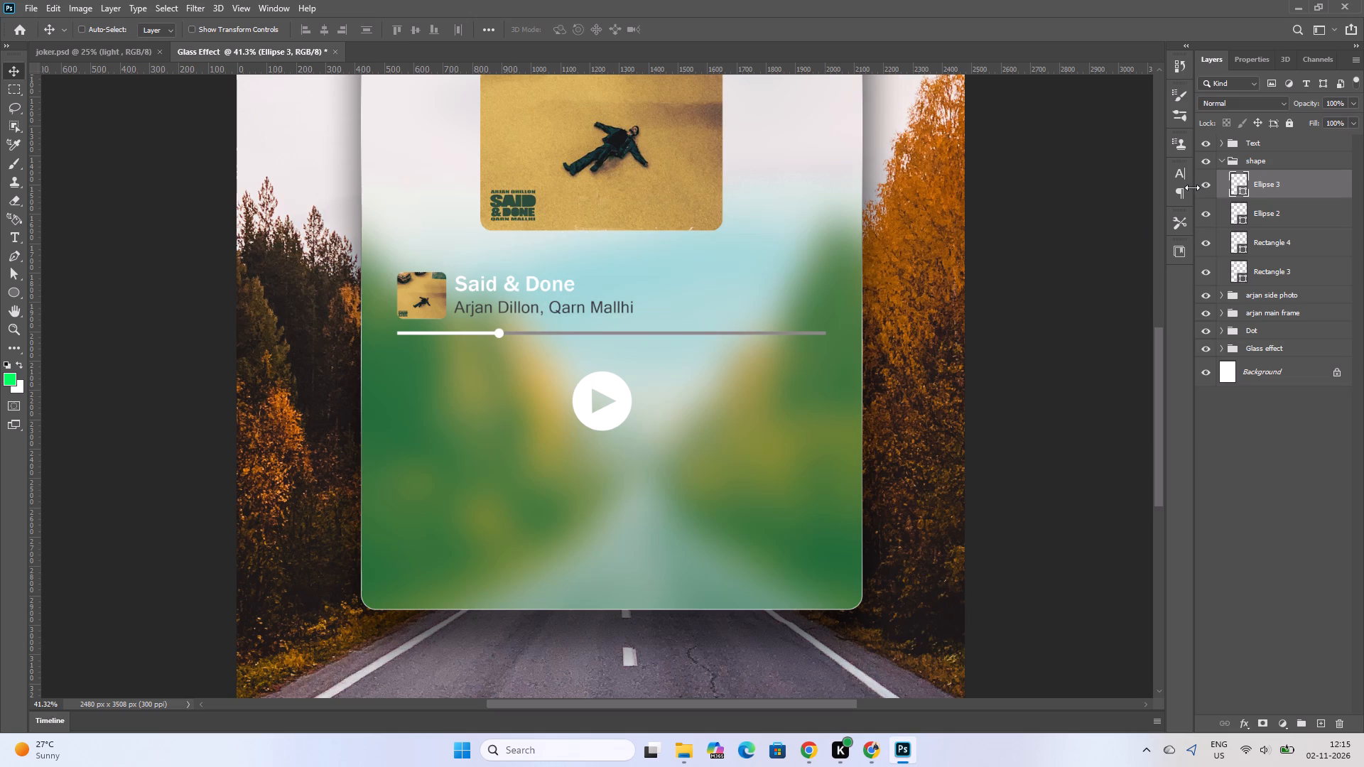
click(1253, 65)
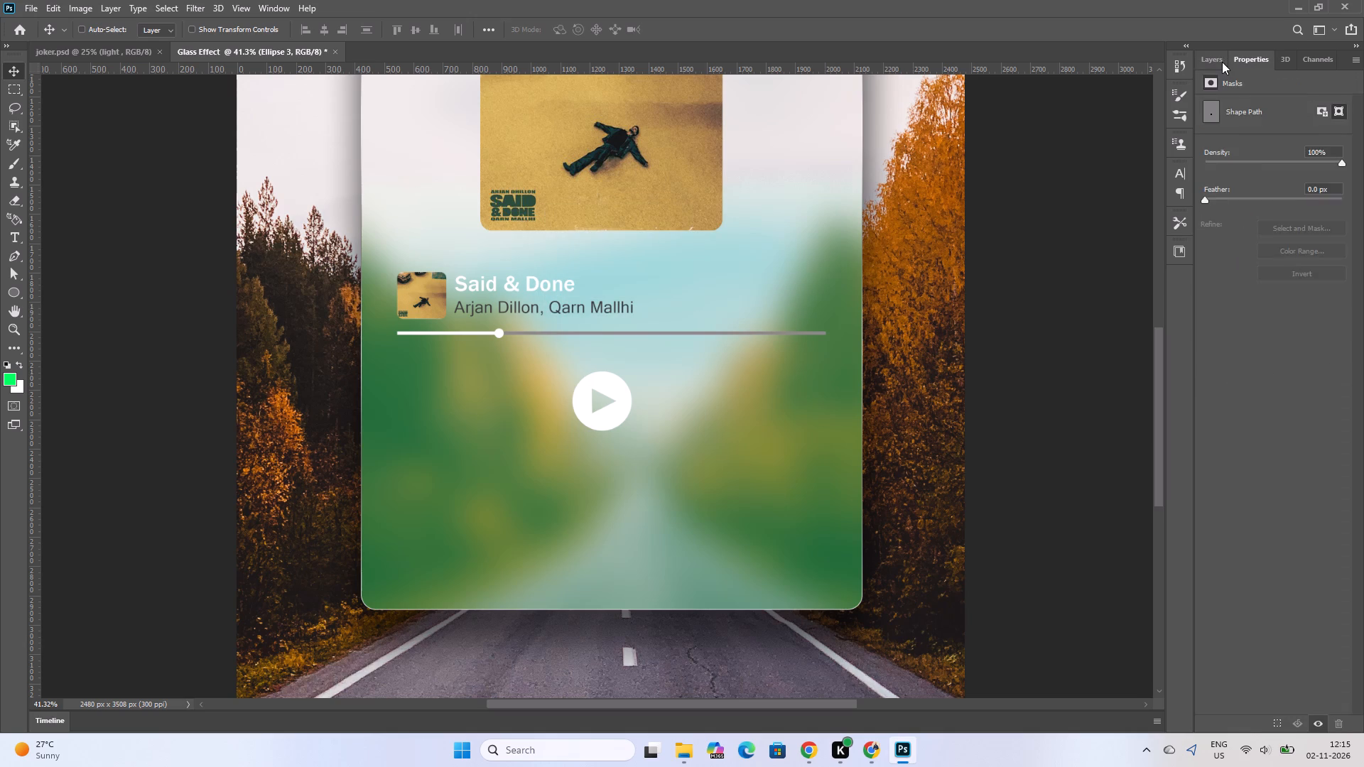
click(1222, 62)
Scale the Ellipse 3 play button proportionally to about 73% and reposition it near the middle beneath the progress bar.
click(1257, 185)
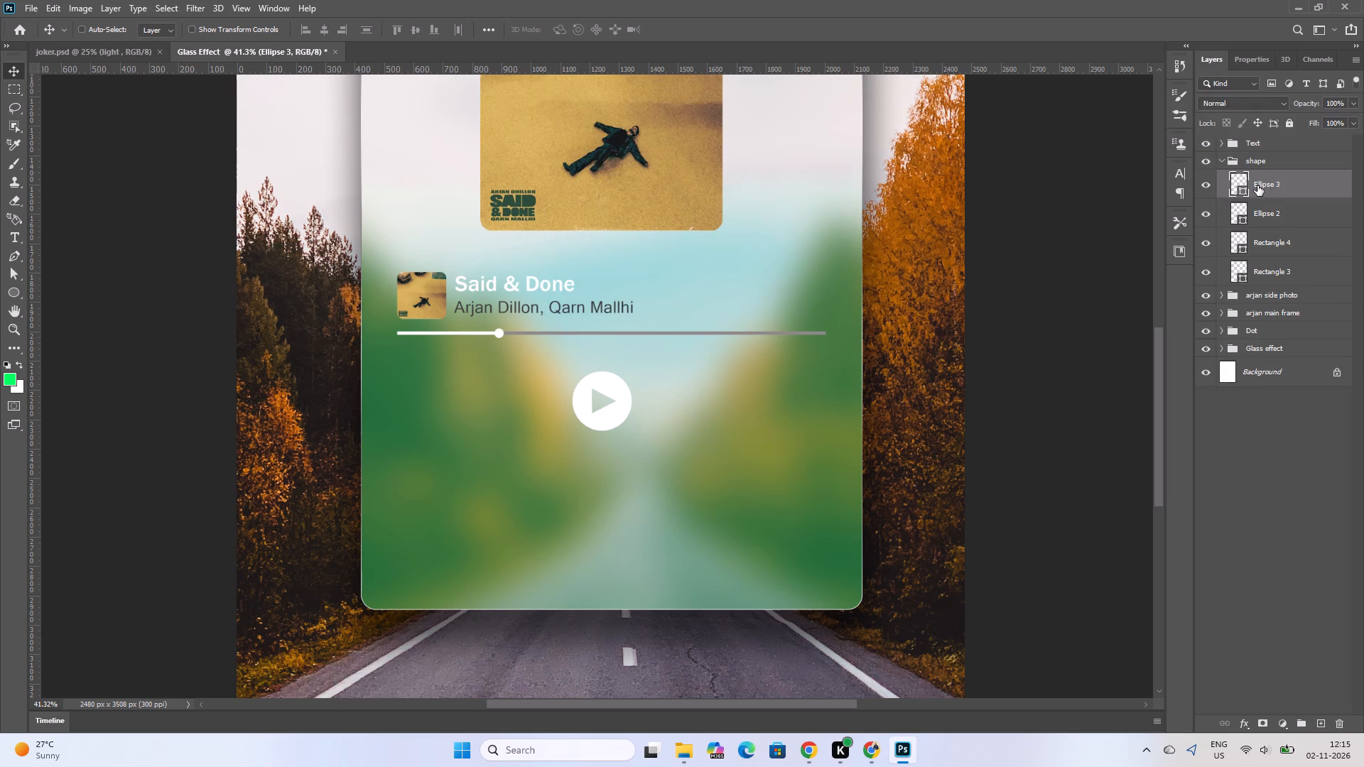
key(ctrl+t)
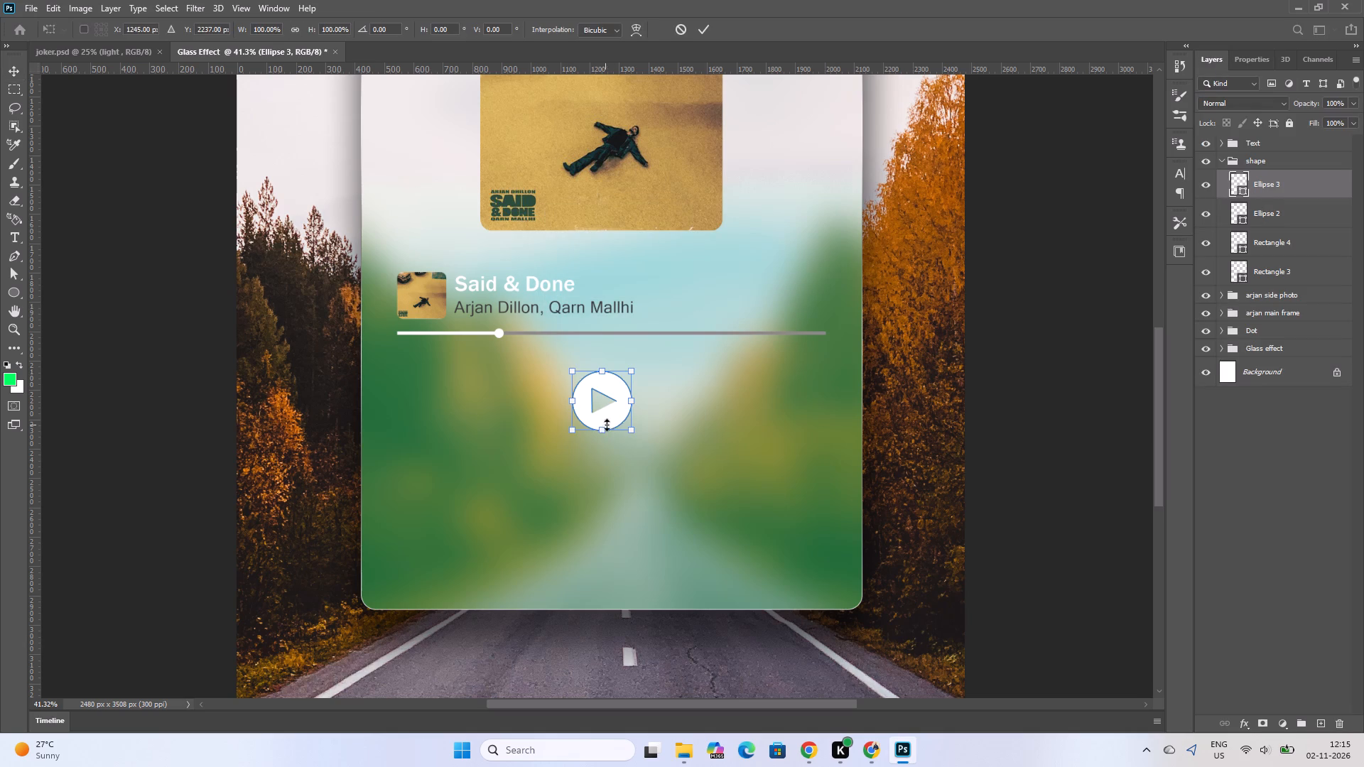
alt+drag(632, 433, 621, 429)
key(ctrl+z)
shift+drag(632, 430, 622, 423)
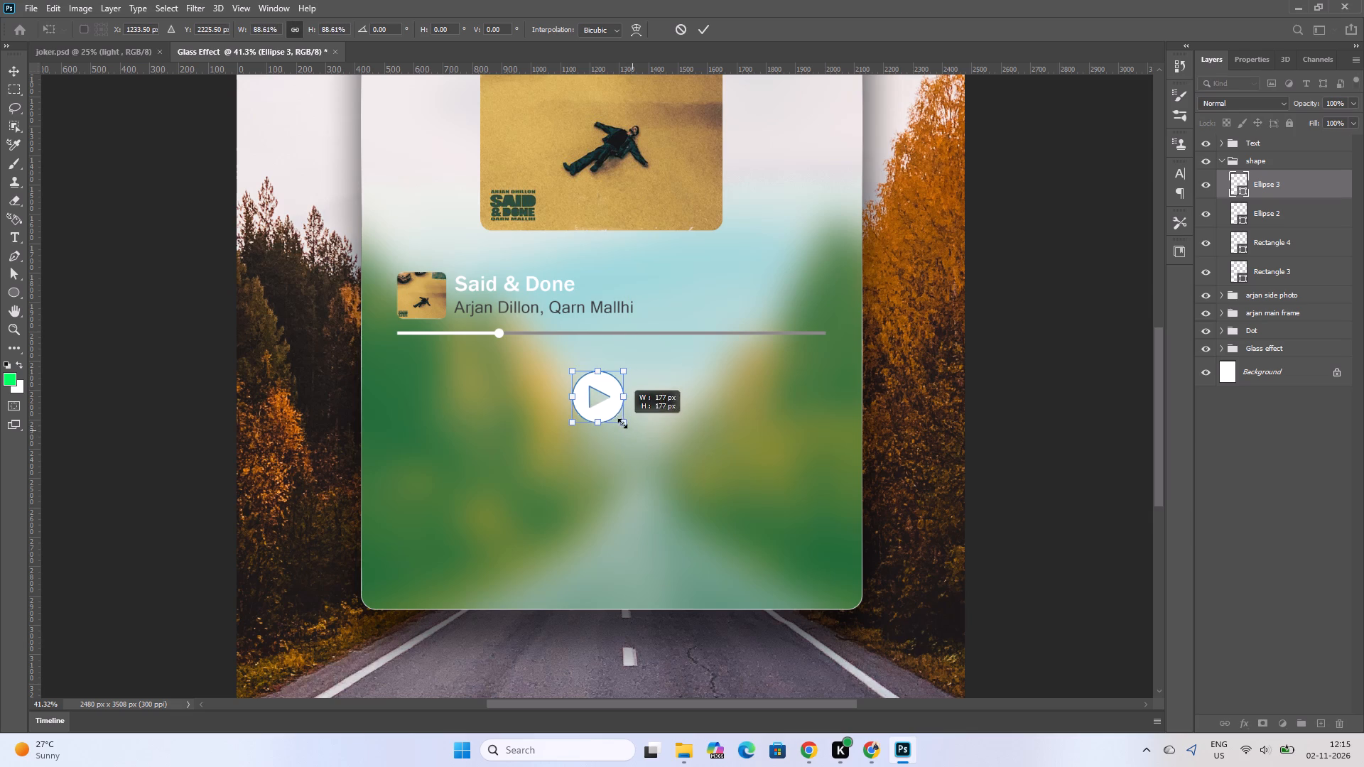
shift+drag(622, 423, 615, 416)
drag(597, 401, 605, 403)
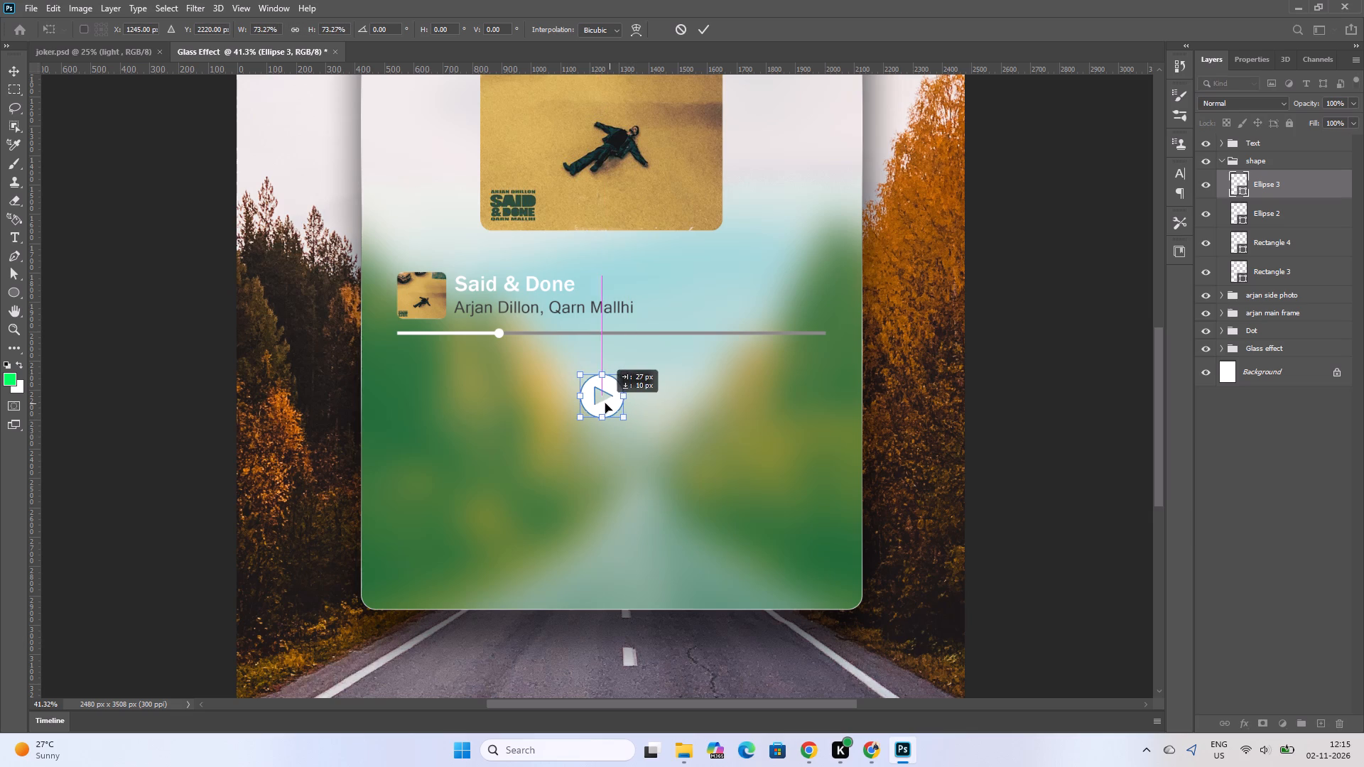
drag(605, 403, 612, 405)
click(703, 27)
click(938, 363)
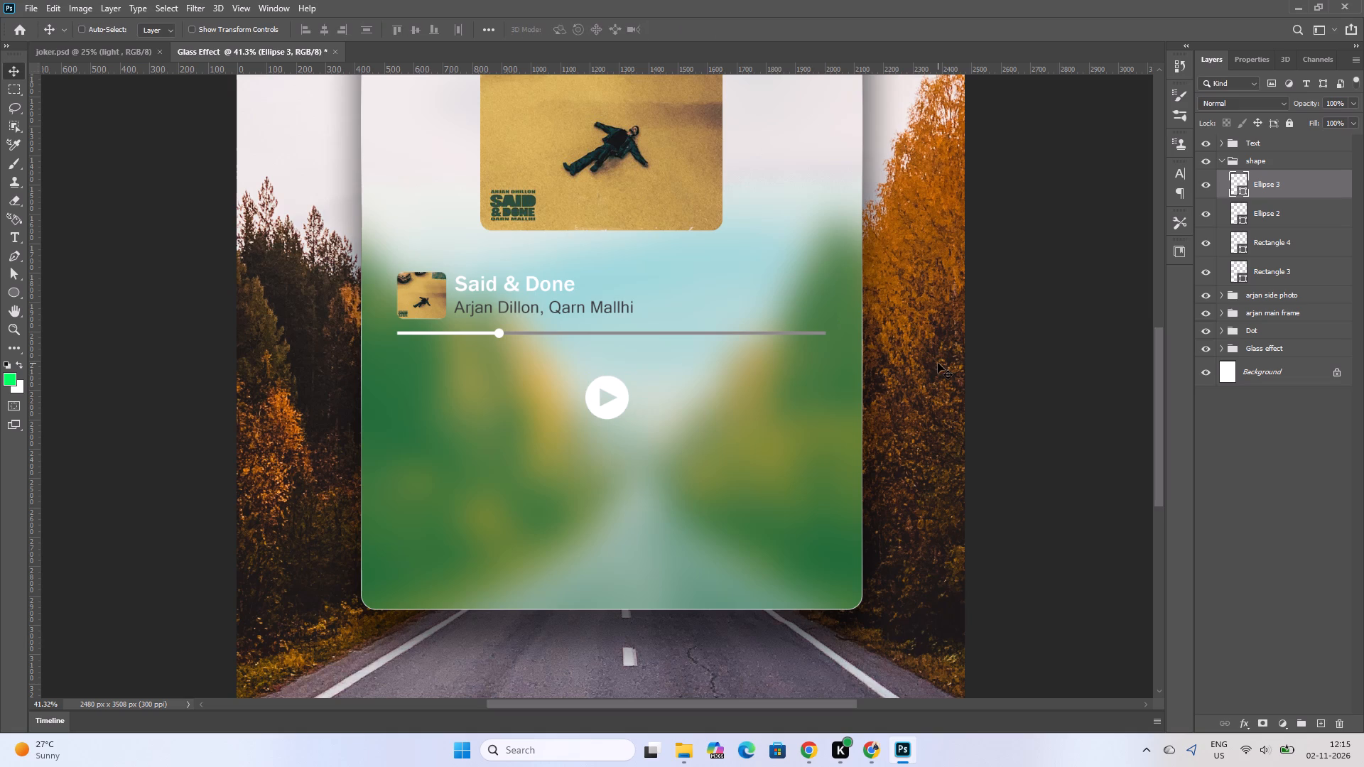
Move the play button up closer to the progress bar, to about X 1262 px, Y 2192 px.
click(609, 405)
key(ctrl+t)
drag(605, 399, 605, 392)
click(749, 395)
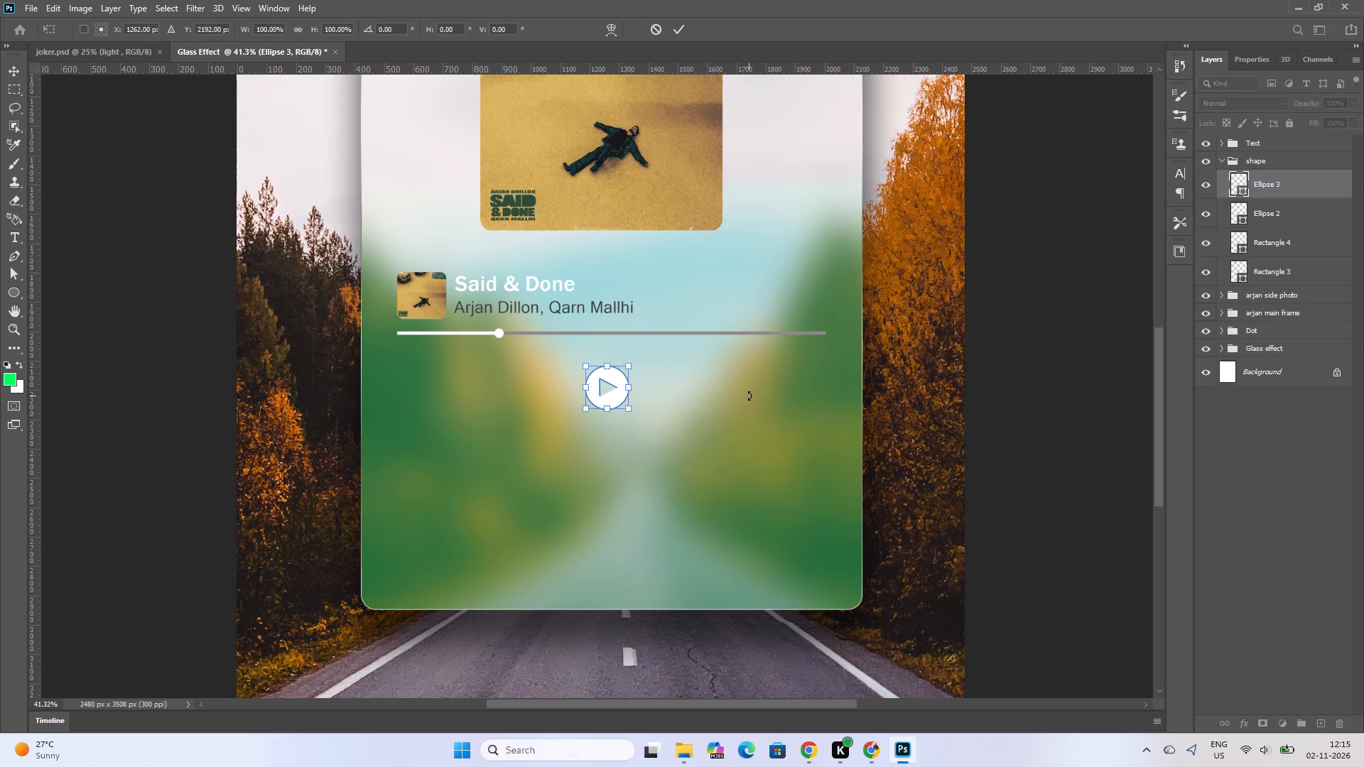
click(677, 20)
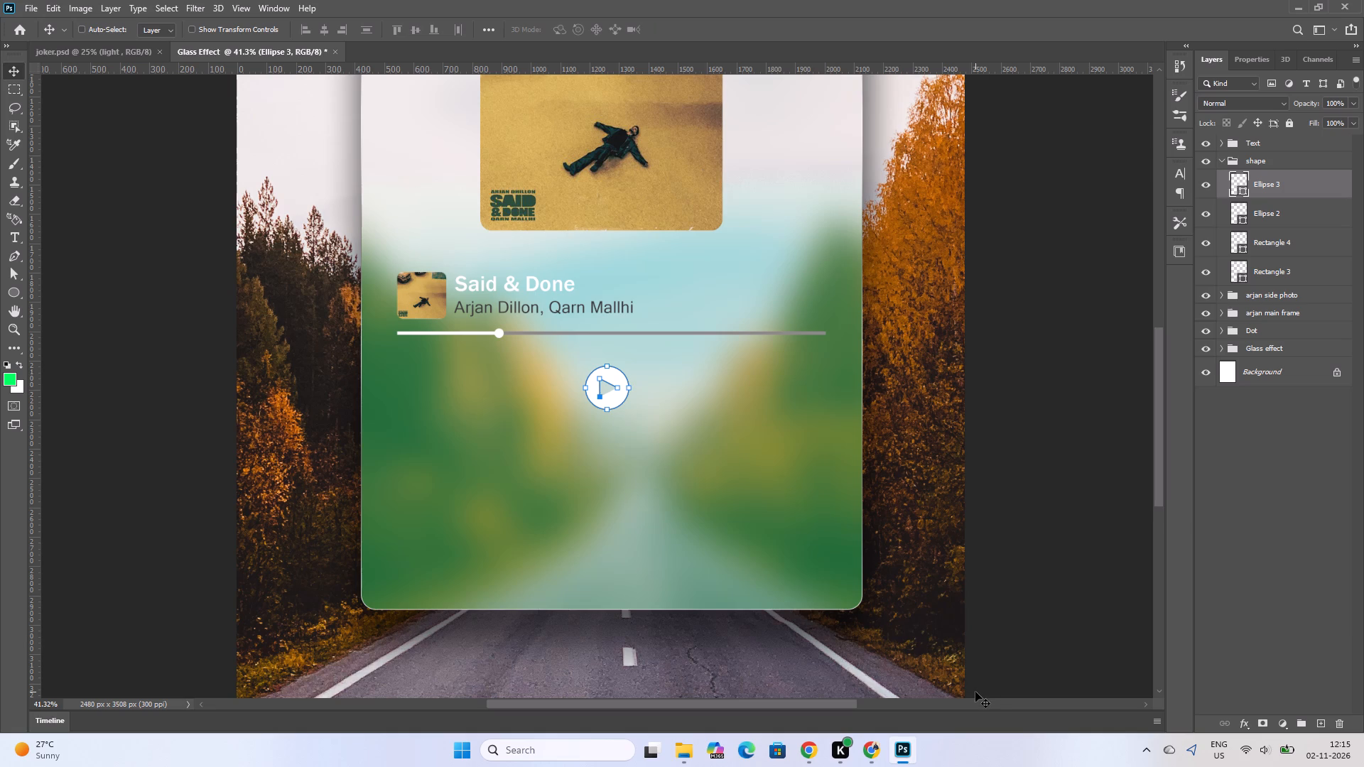
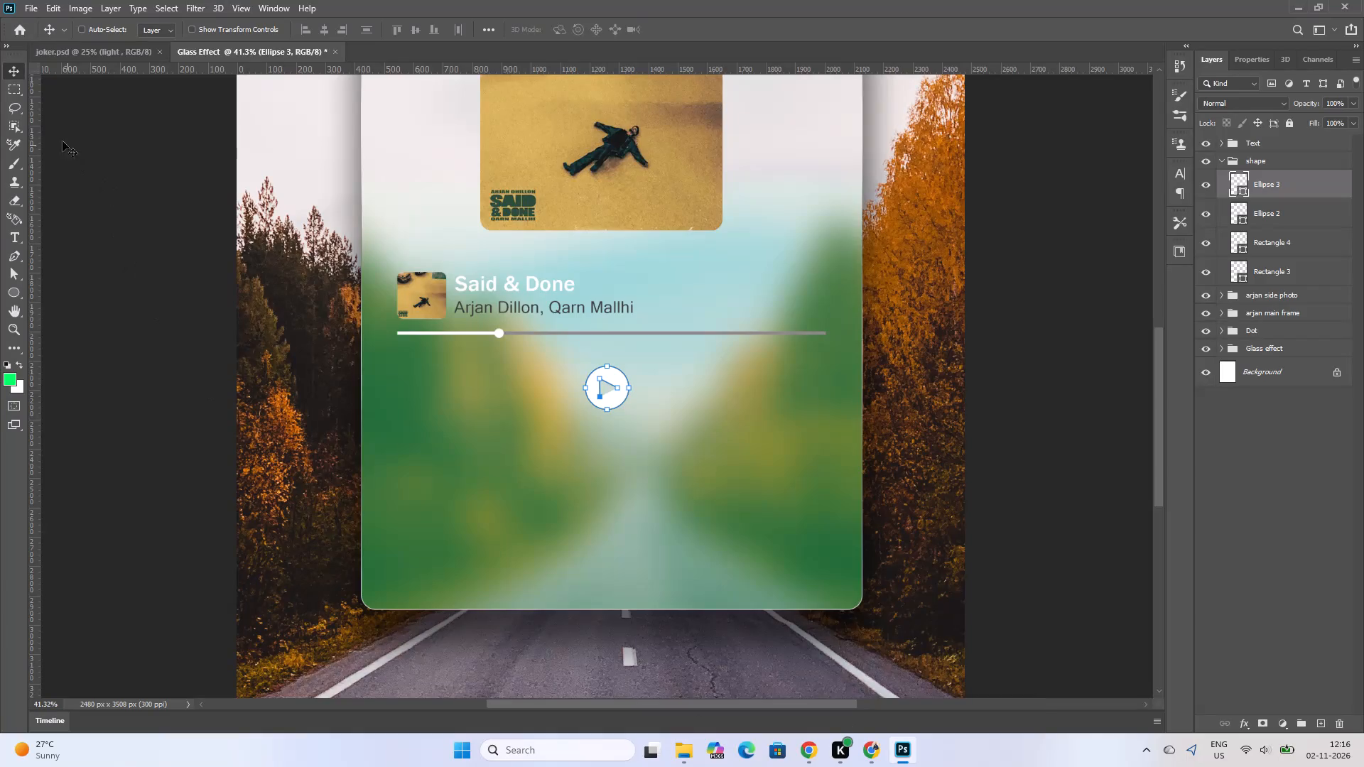
Draw a narrow white vertical rectangle about 18 × 157 px beneath the progress bar, between the card's edge and the play button.
click(14, 65)
click(259, 337)
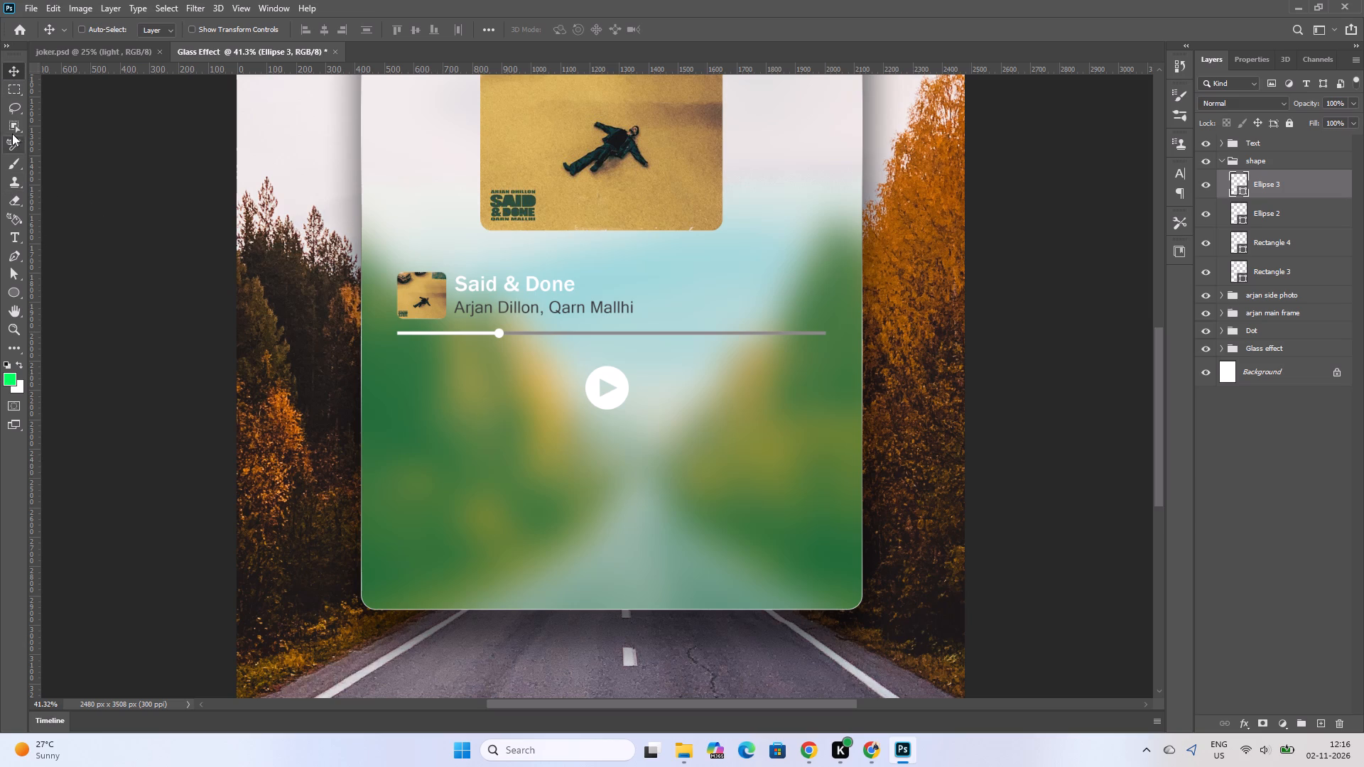
click(15, 293)
right_click(12, 295)
click(105, 293)
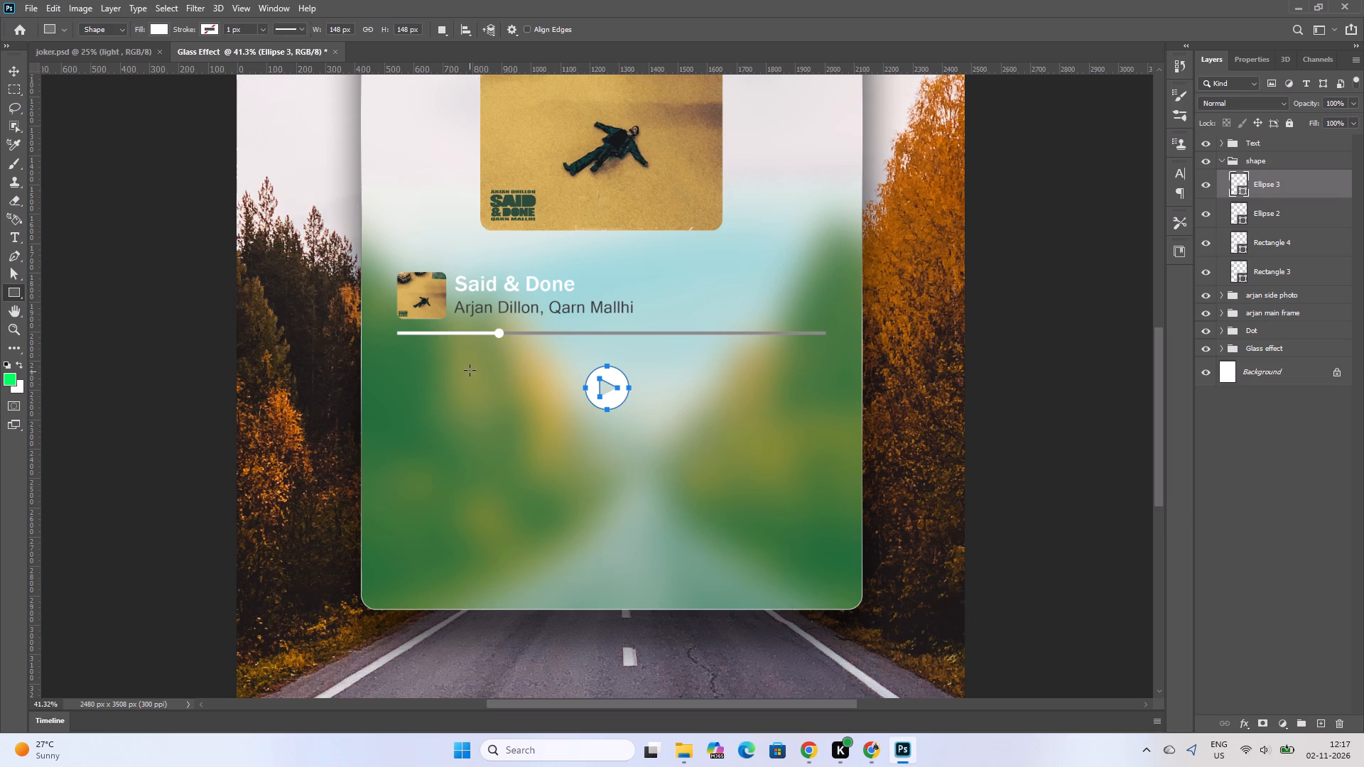
drag(470, 370, 475, 414)
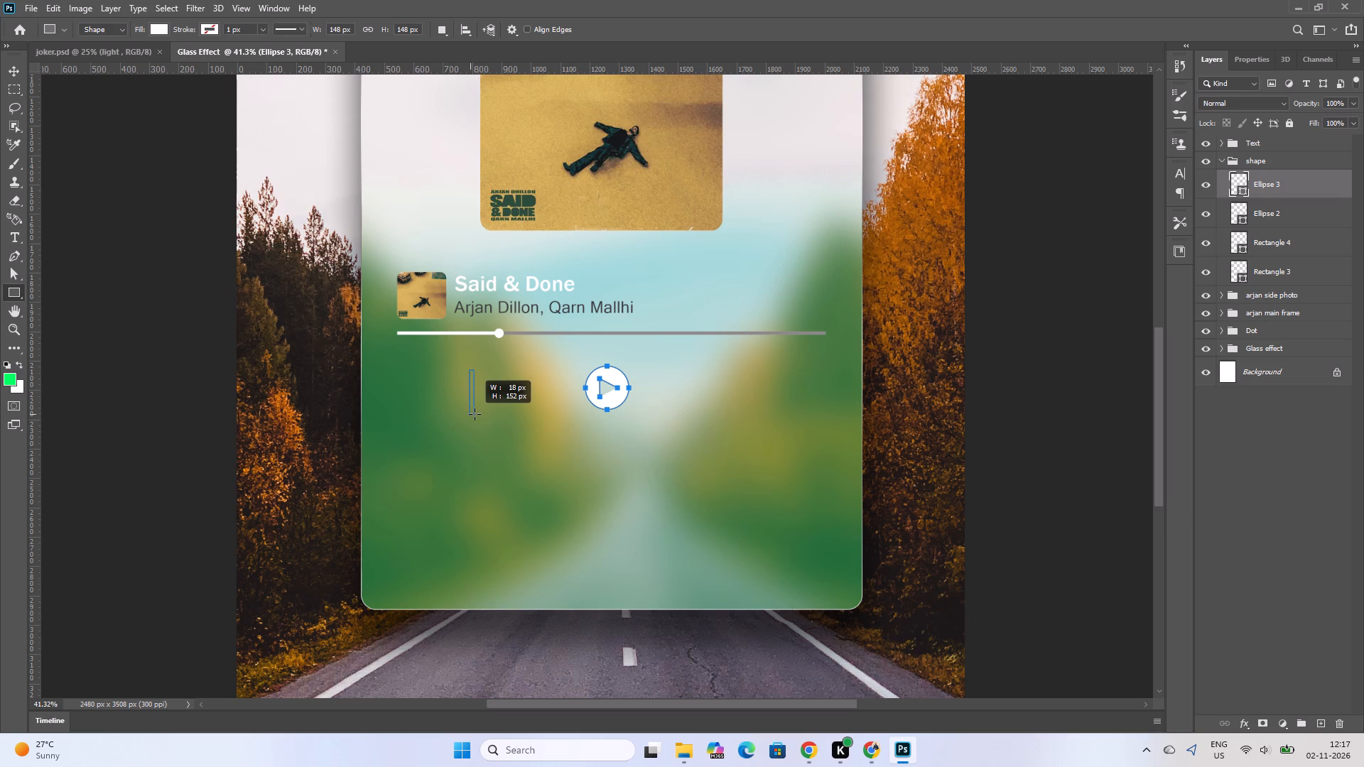
drag(475, 414, 475, 415)
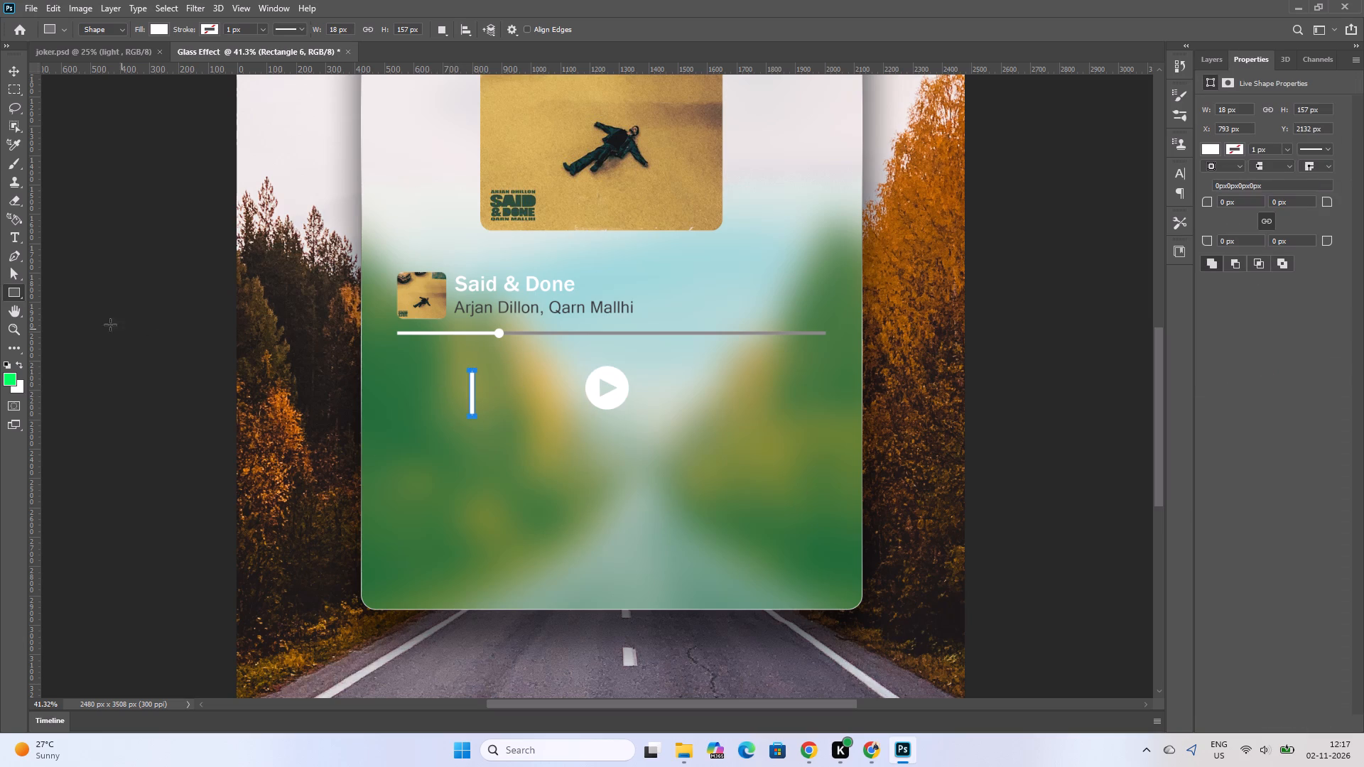
click(5, 68)
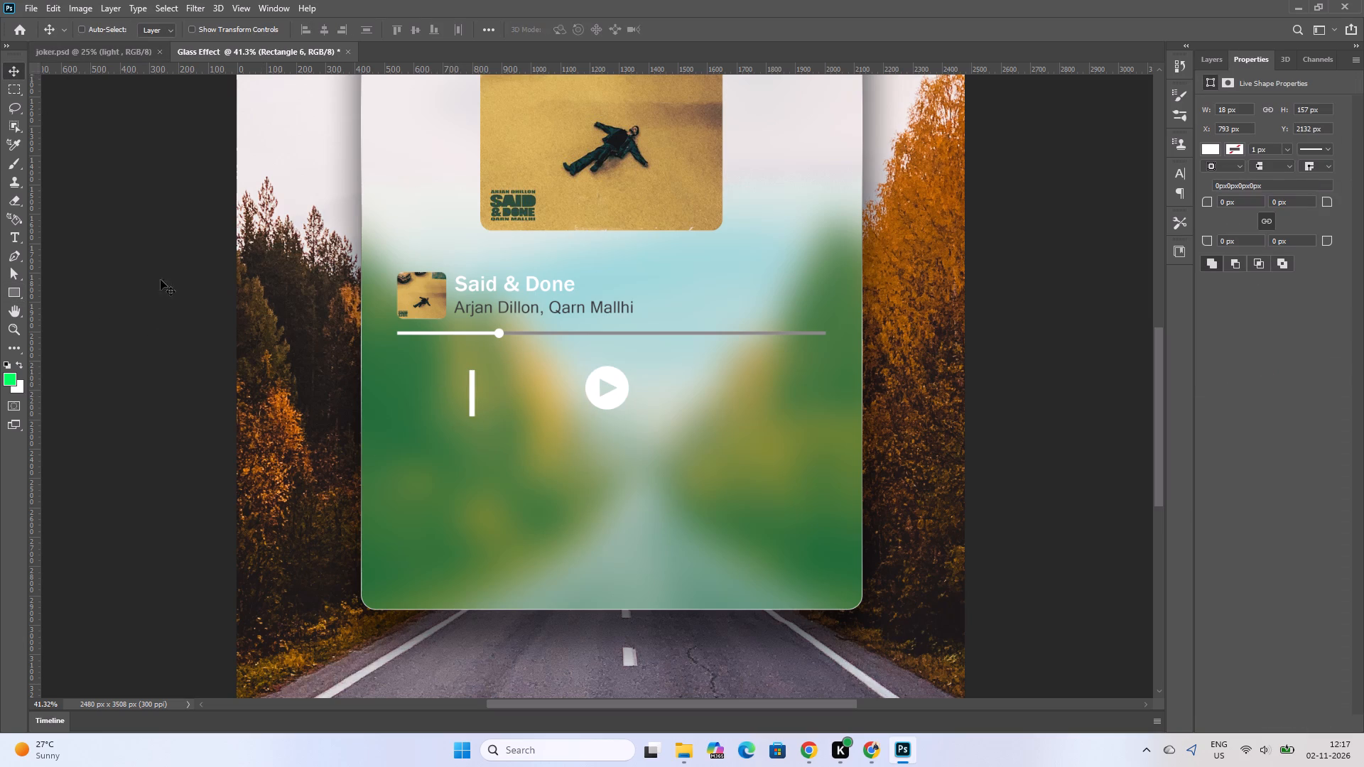
click(312, 491)
Free-transform the narrow bar to about 148 px high, level with the play button at about X 795 px, Y 2118 px.
click(472, 403)
key(ctrl+t)
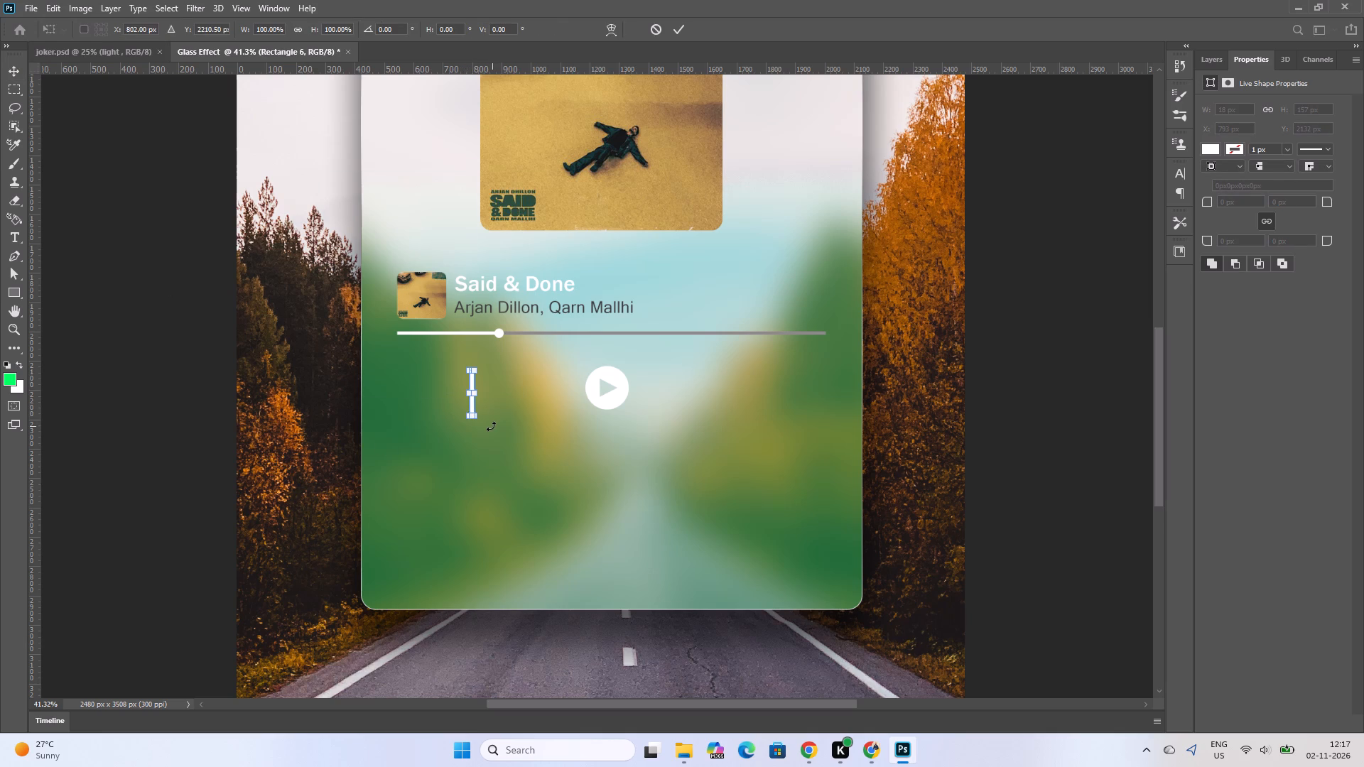
ctrl+scroll(490, 426, up, 4)
alt+scroll(548, 430, up, 8)
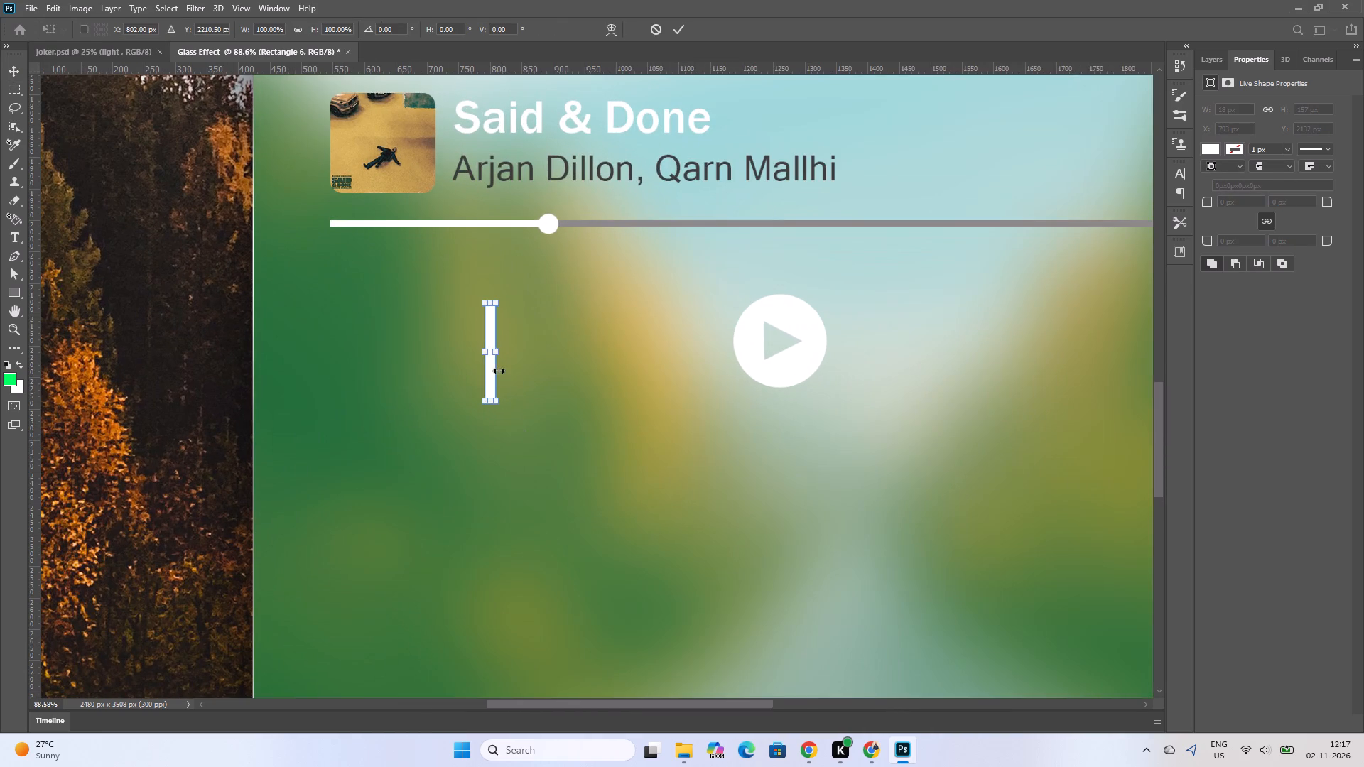
drag(492, 370, 492, 359)
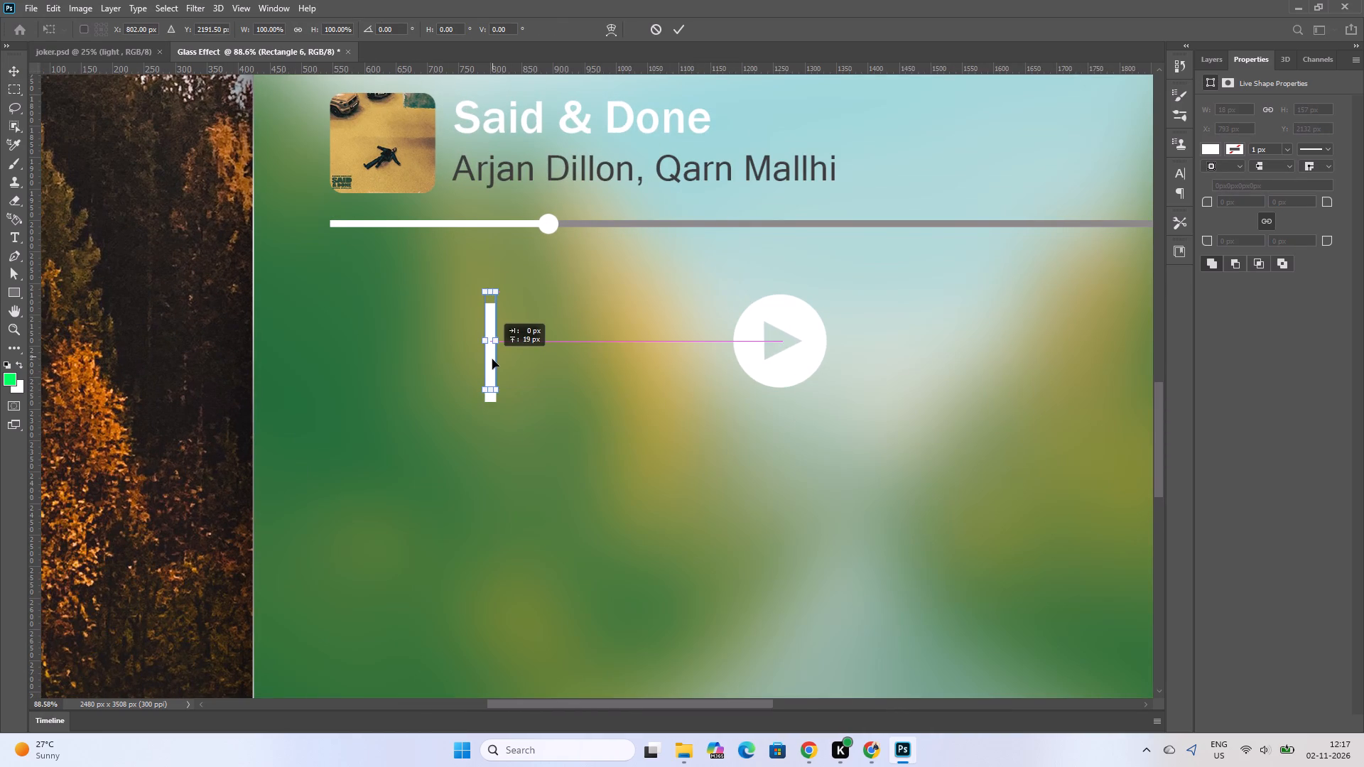
drag(492, 359, 492, 358)
click(489, 291)
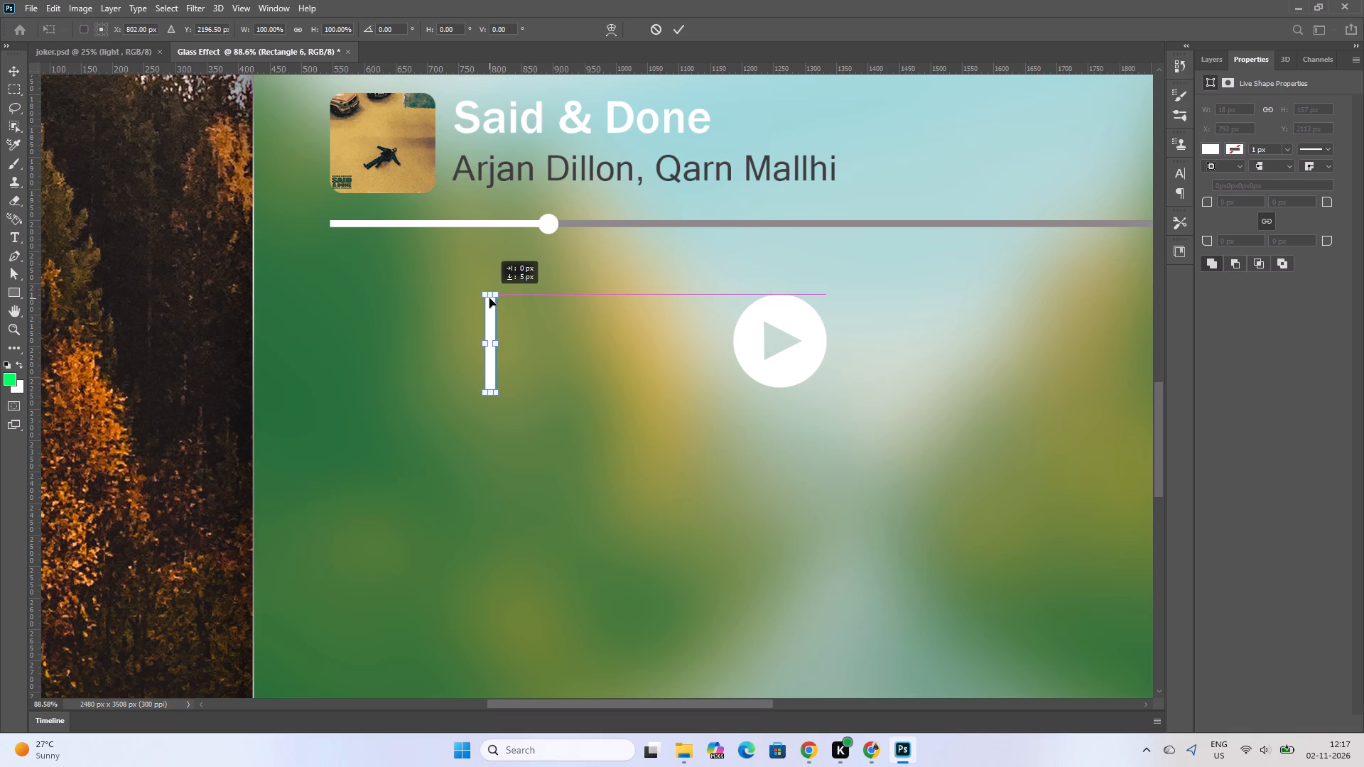
click(489, 331)
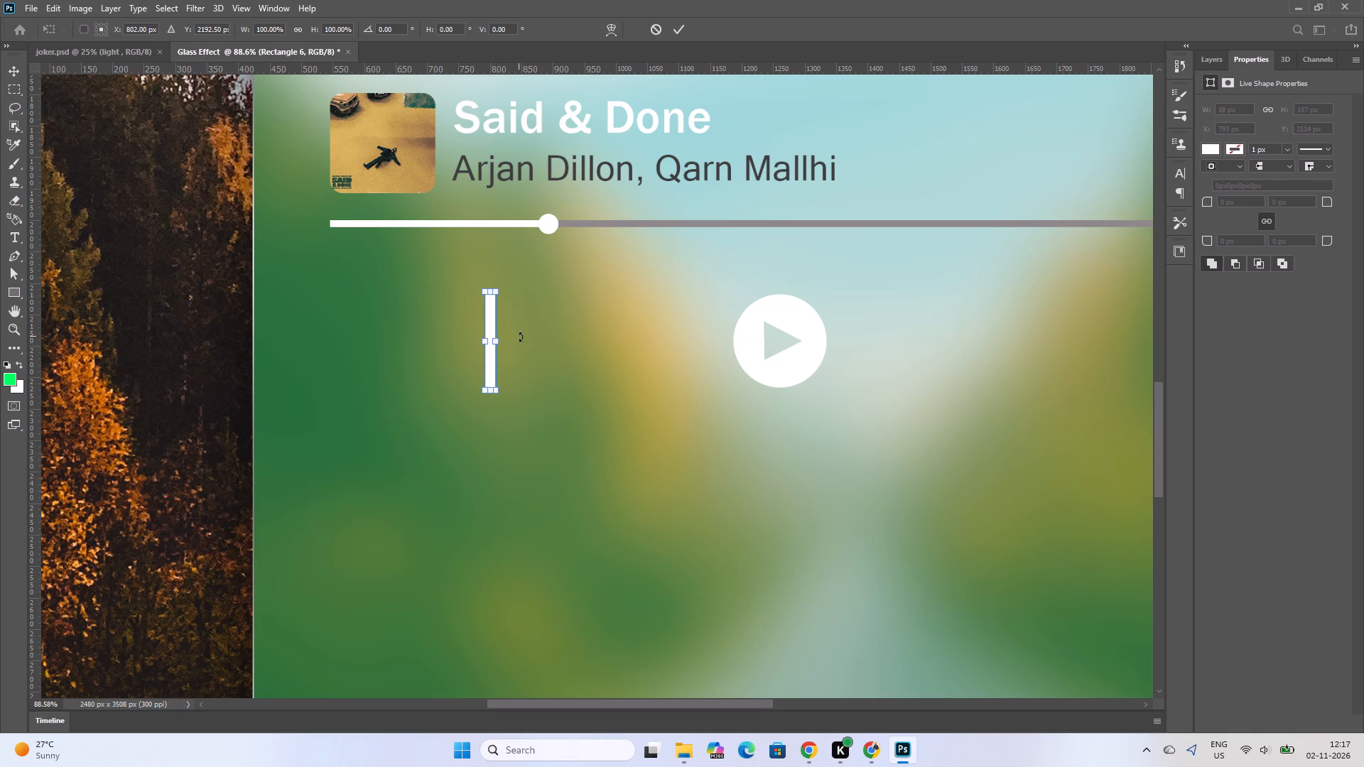
alt+scroll(520, 339, up, 4)
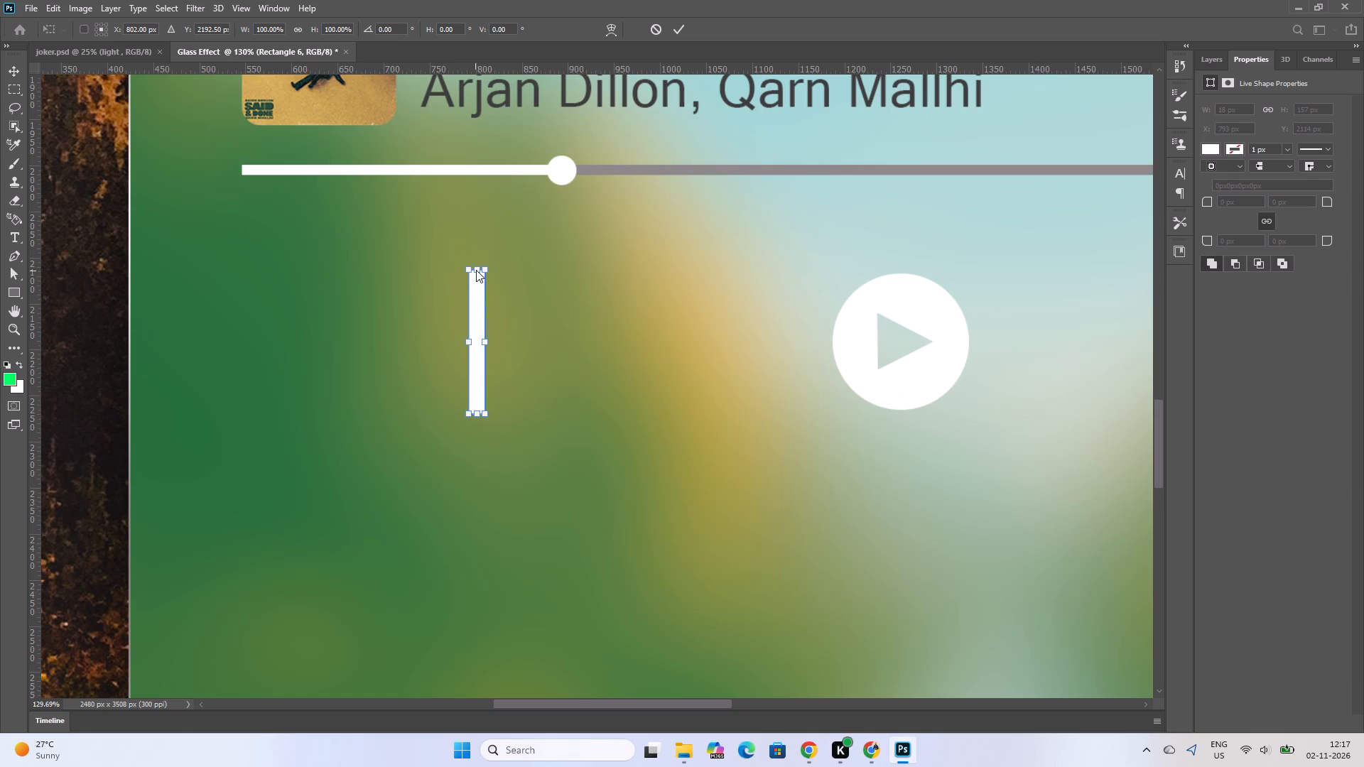
drag(476, 270, 475, 282)
drag(477, 270, 477, 273)
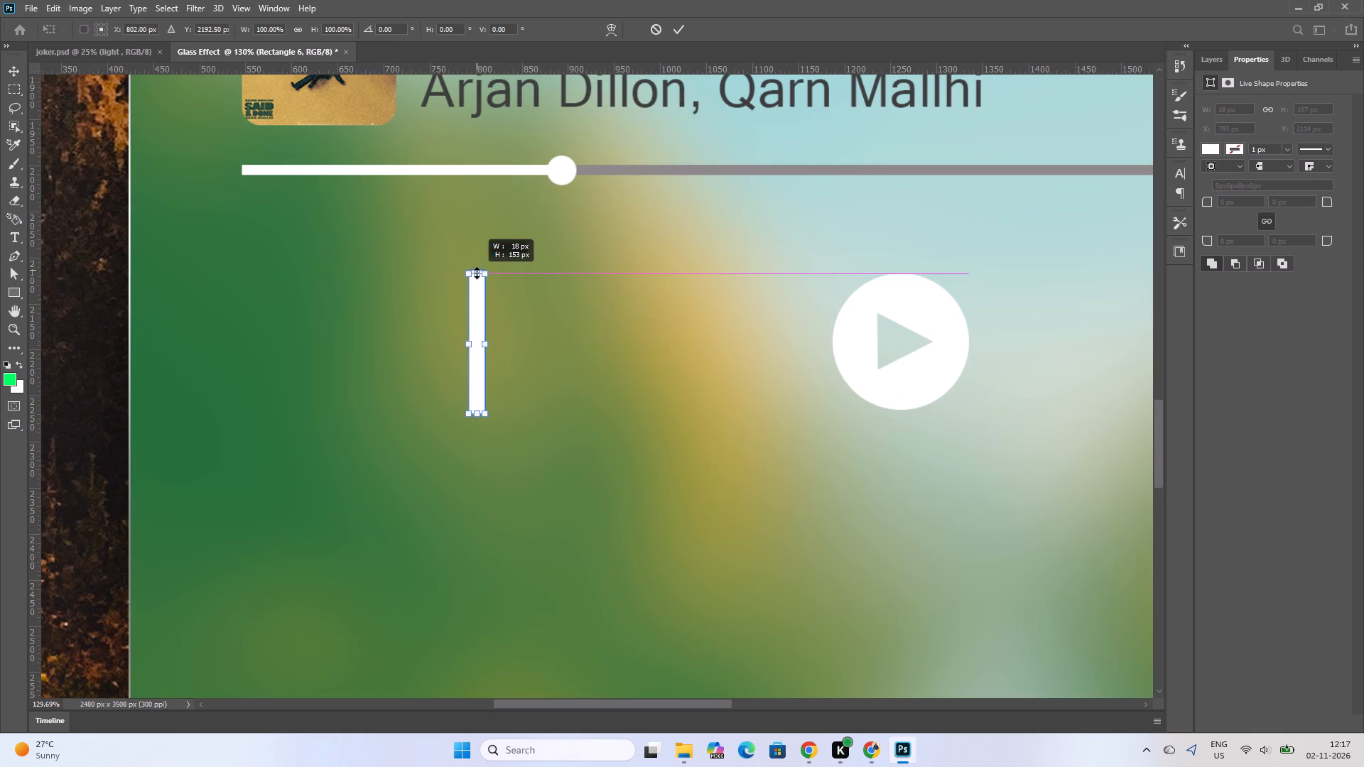
drag(477, 273, 477, 278)
drag(477, 415, 477, 409)
click(475, 353)
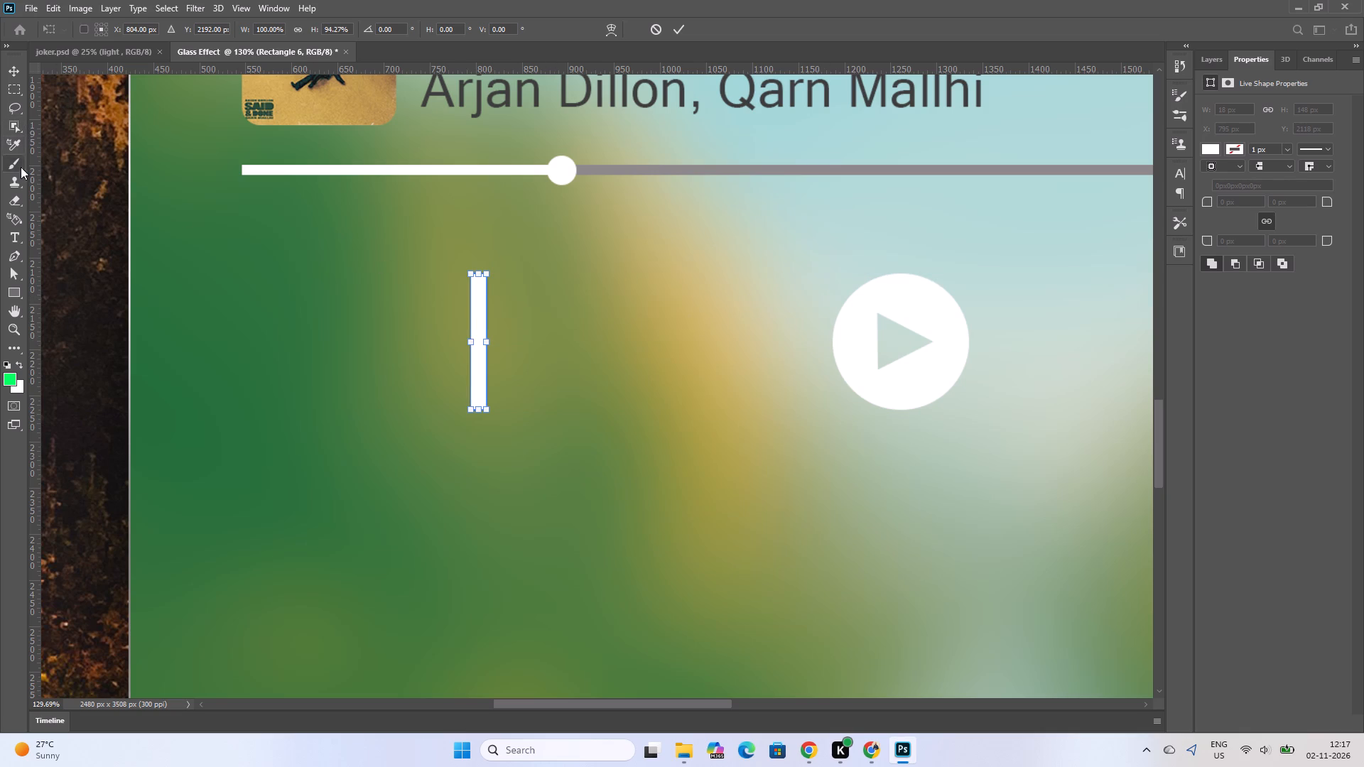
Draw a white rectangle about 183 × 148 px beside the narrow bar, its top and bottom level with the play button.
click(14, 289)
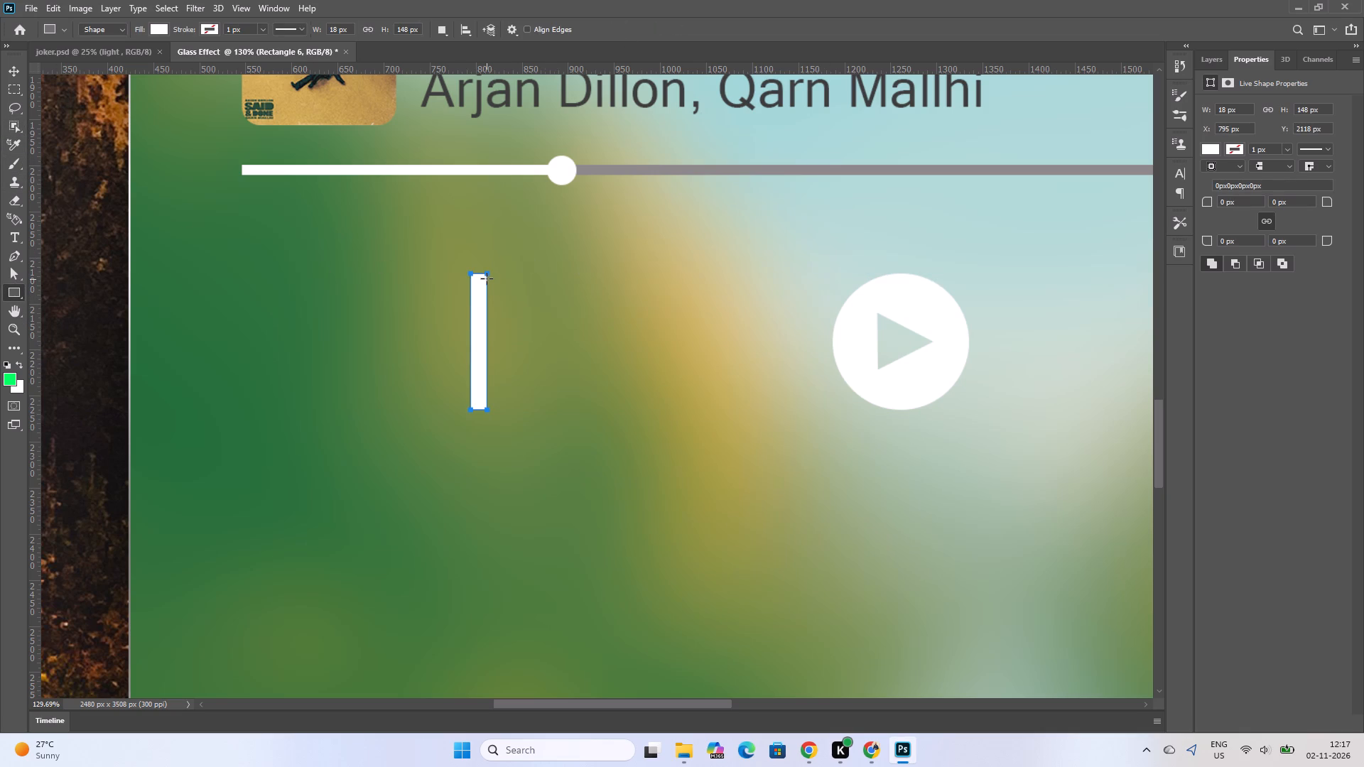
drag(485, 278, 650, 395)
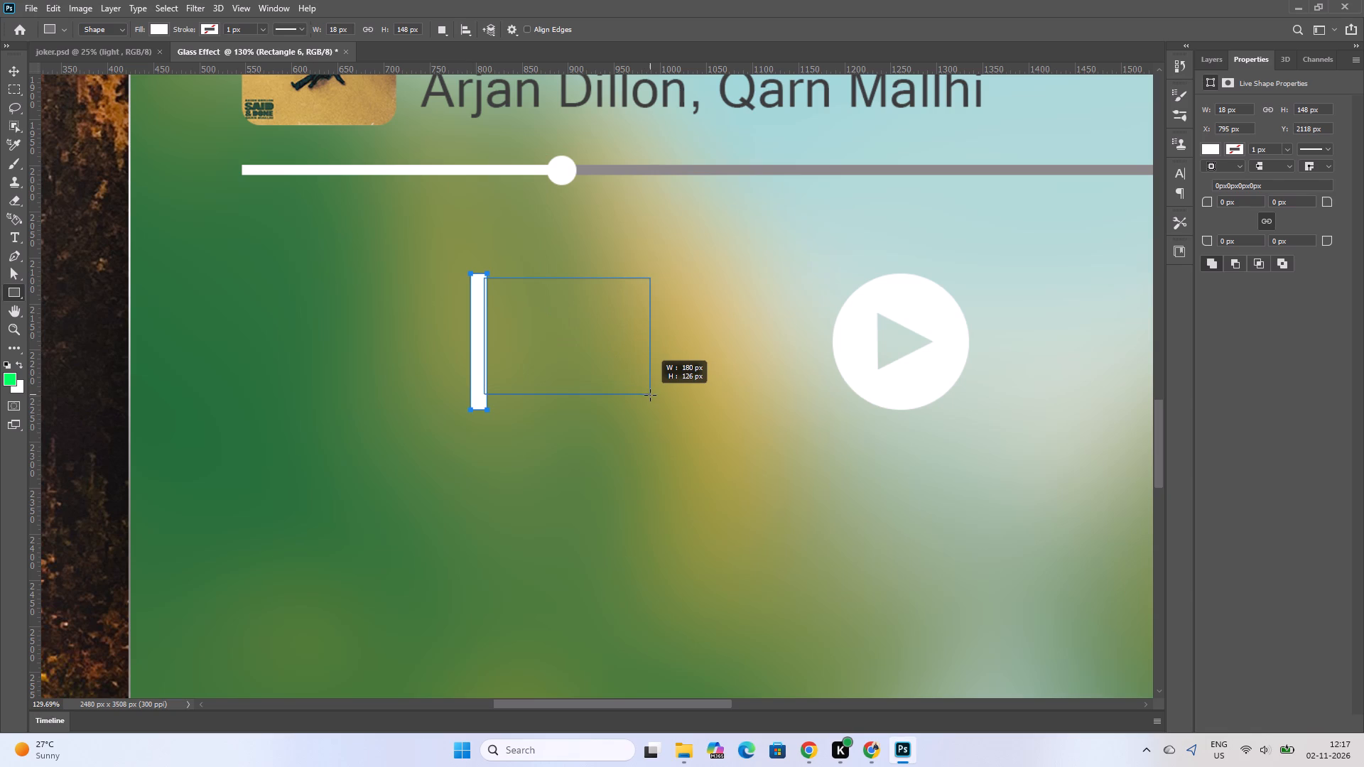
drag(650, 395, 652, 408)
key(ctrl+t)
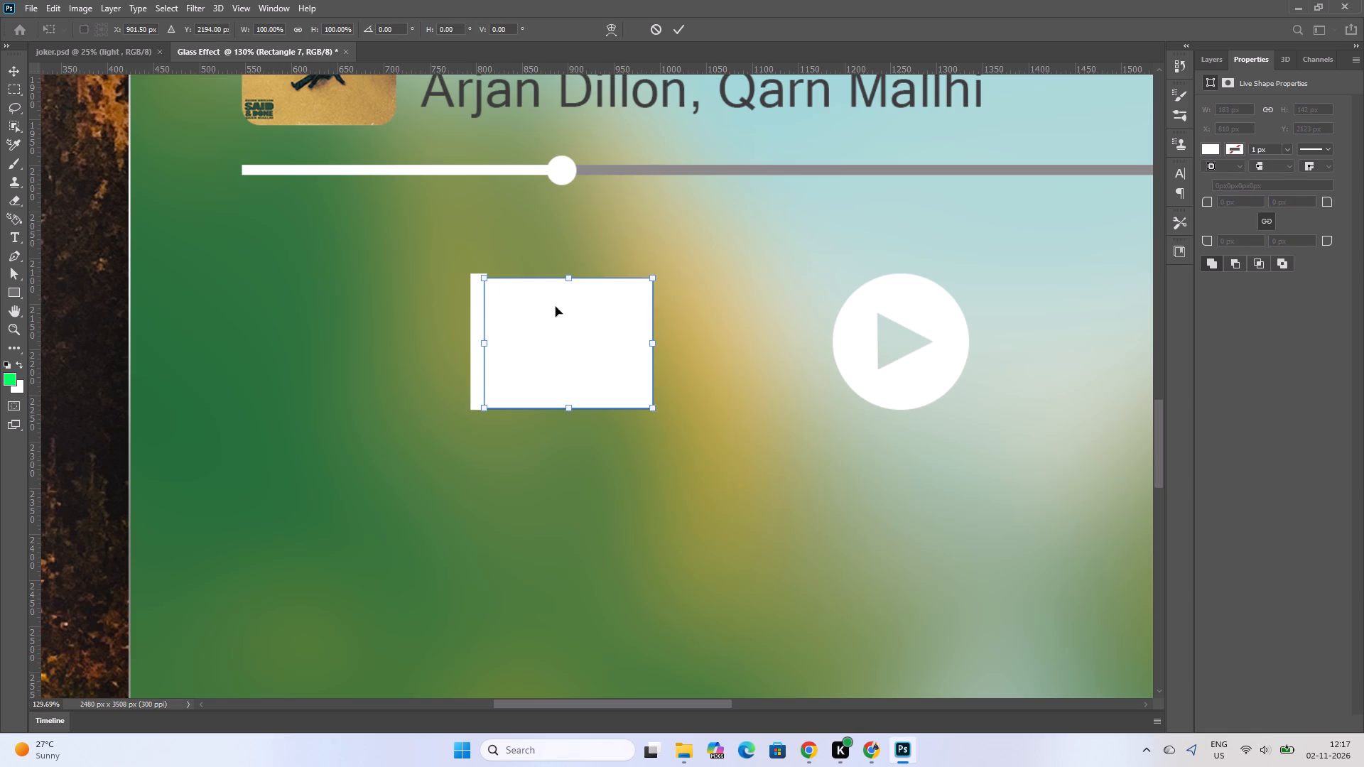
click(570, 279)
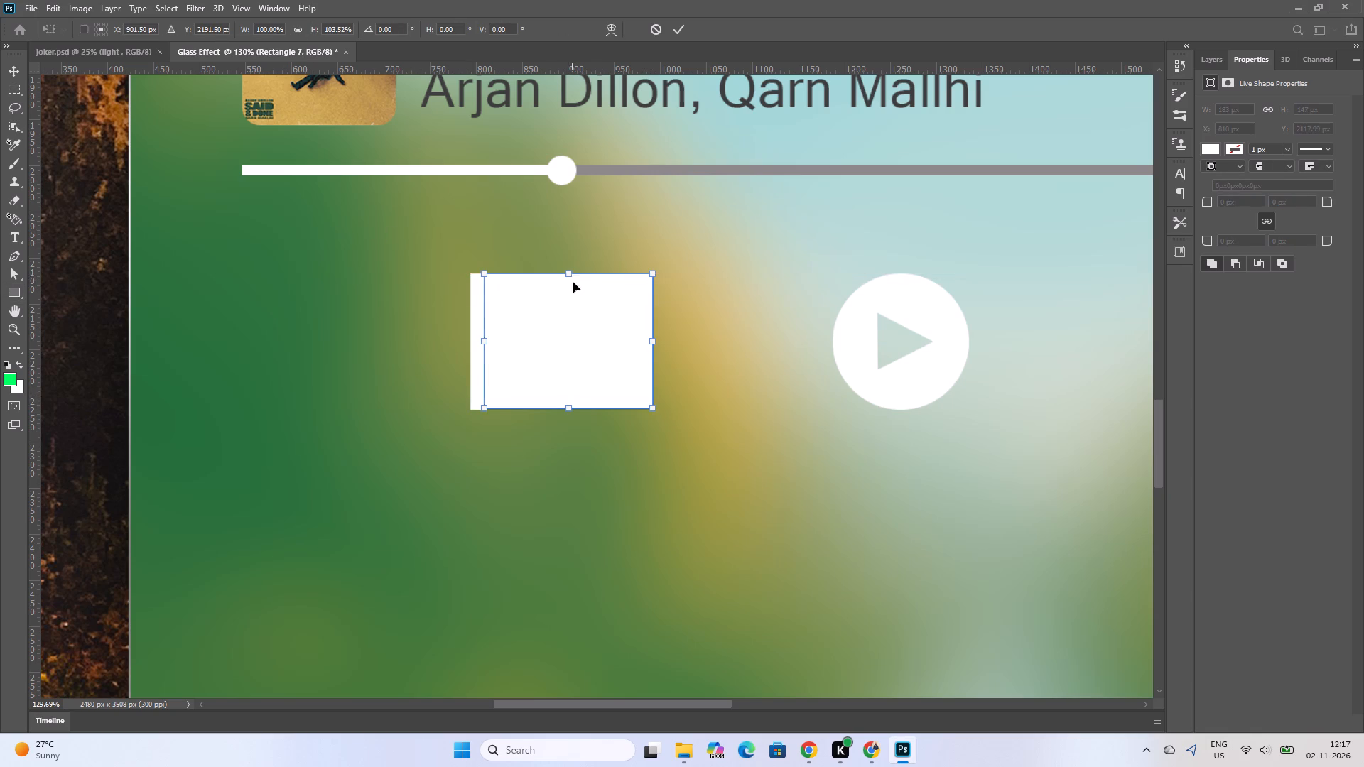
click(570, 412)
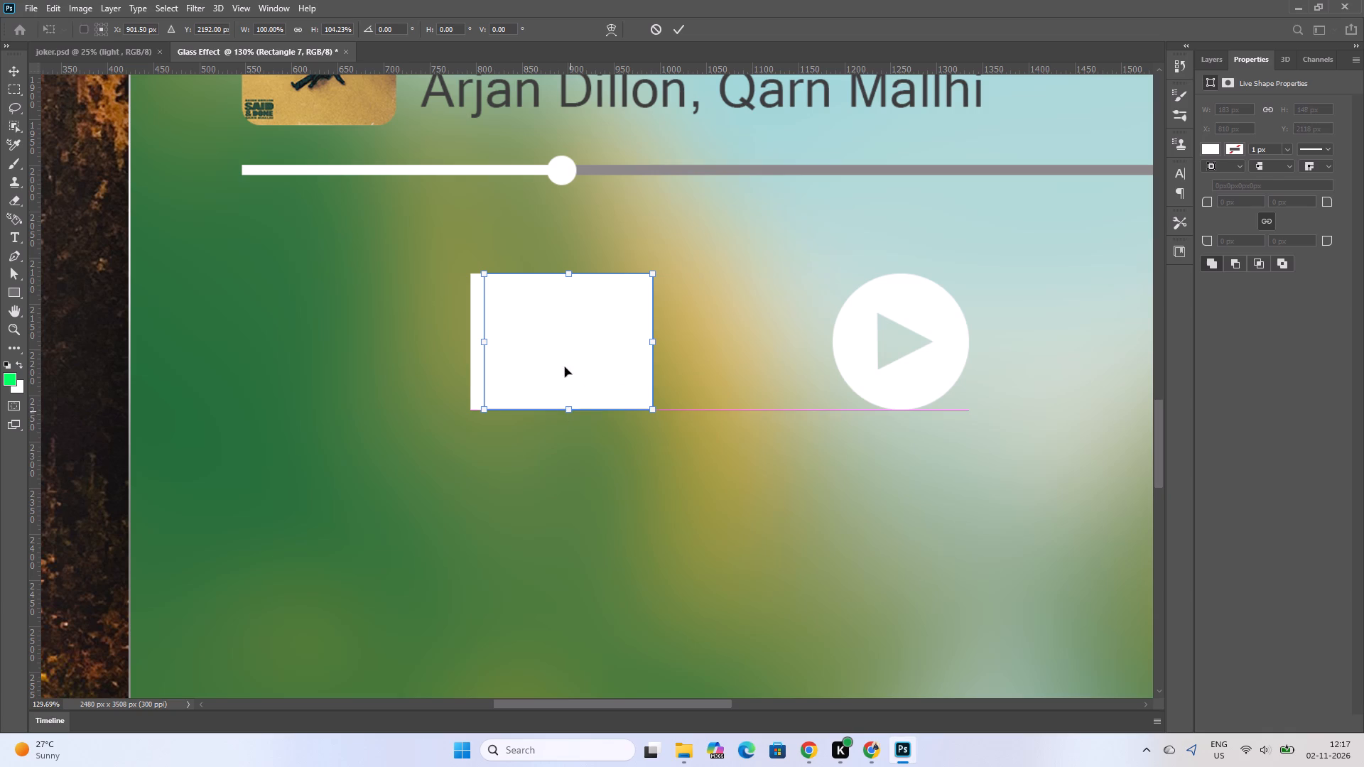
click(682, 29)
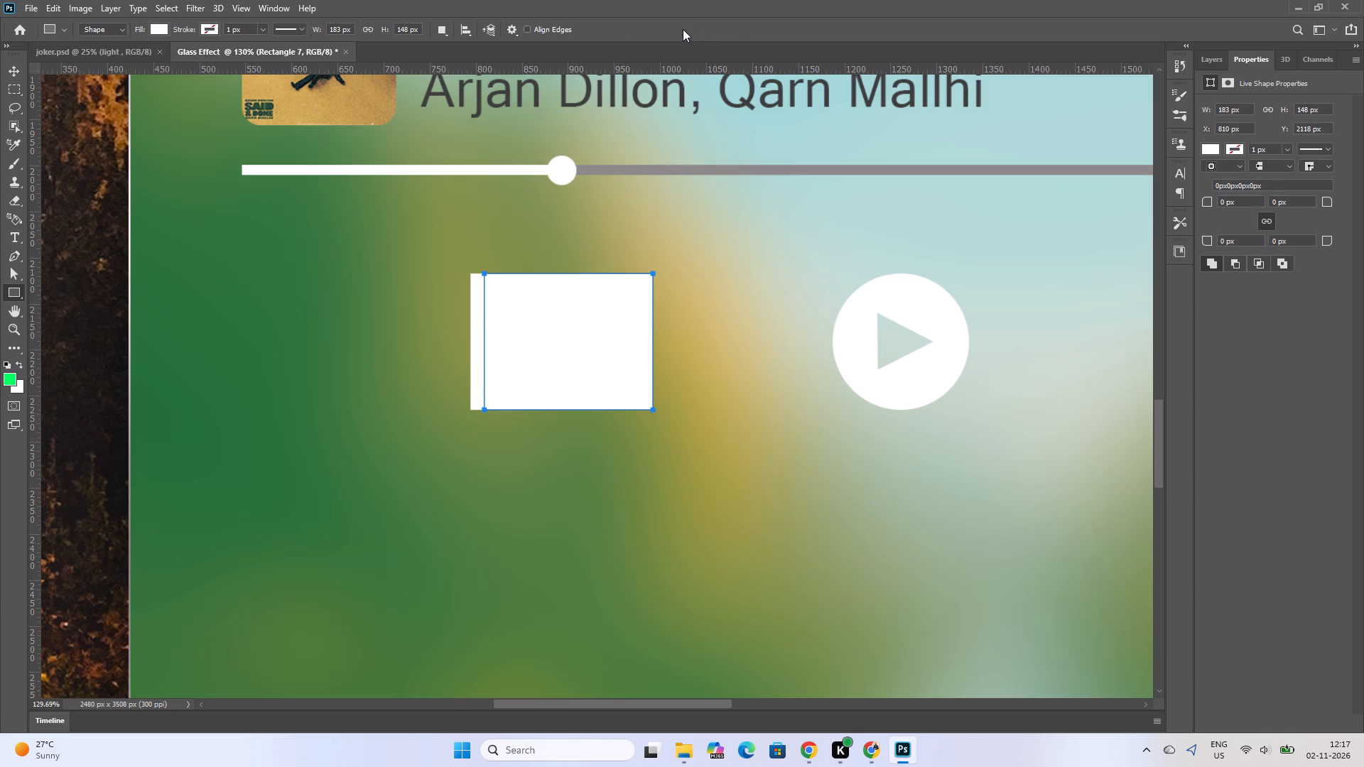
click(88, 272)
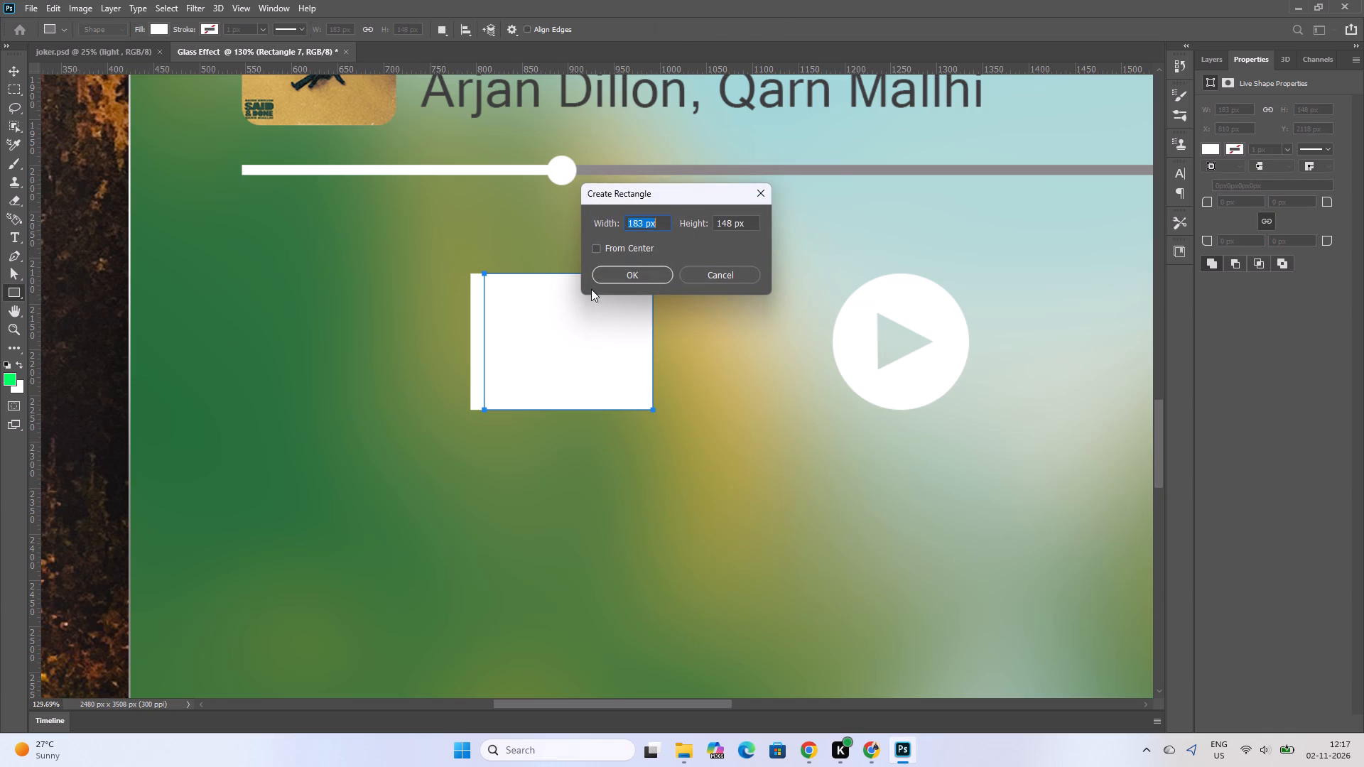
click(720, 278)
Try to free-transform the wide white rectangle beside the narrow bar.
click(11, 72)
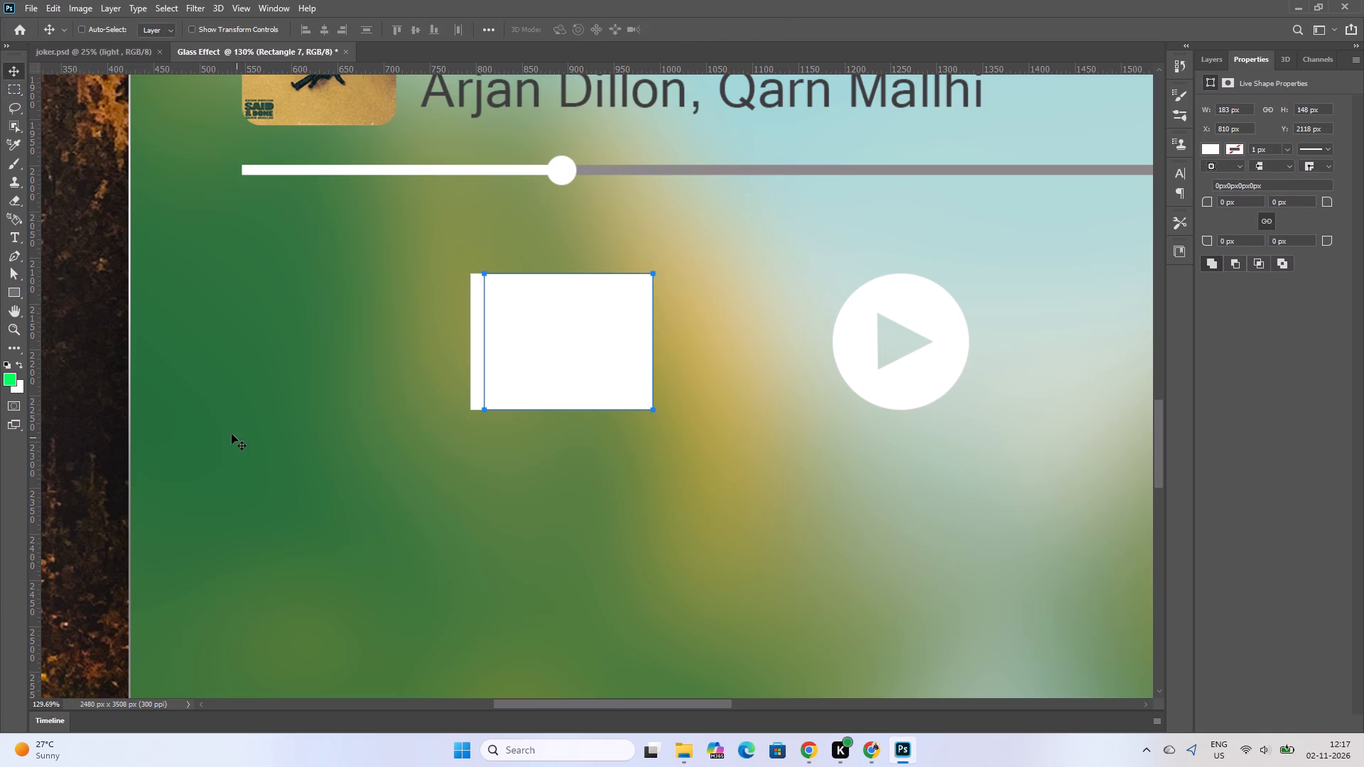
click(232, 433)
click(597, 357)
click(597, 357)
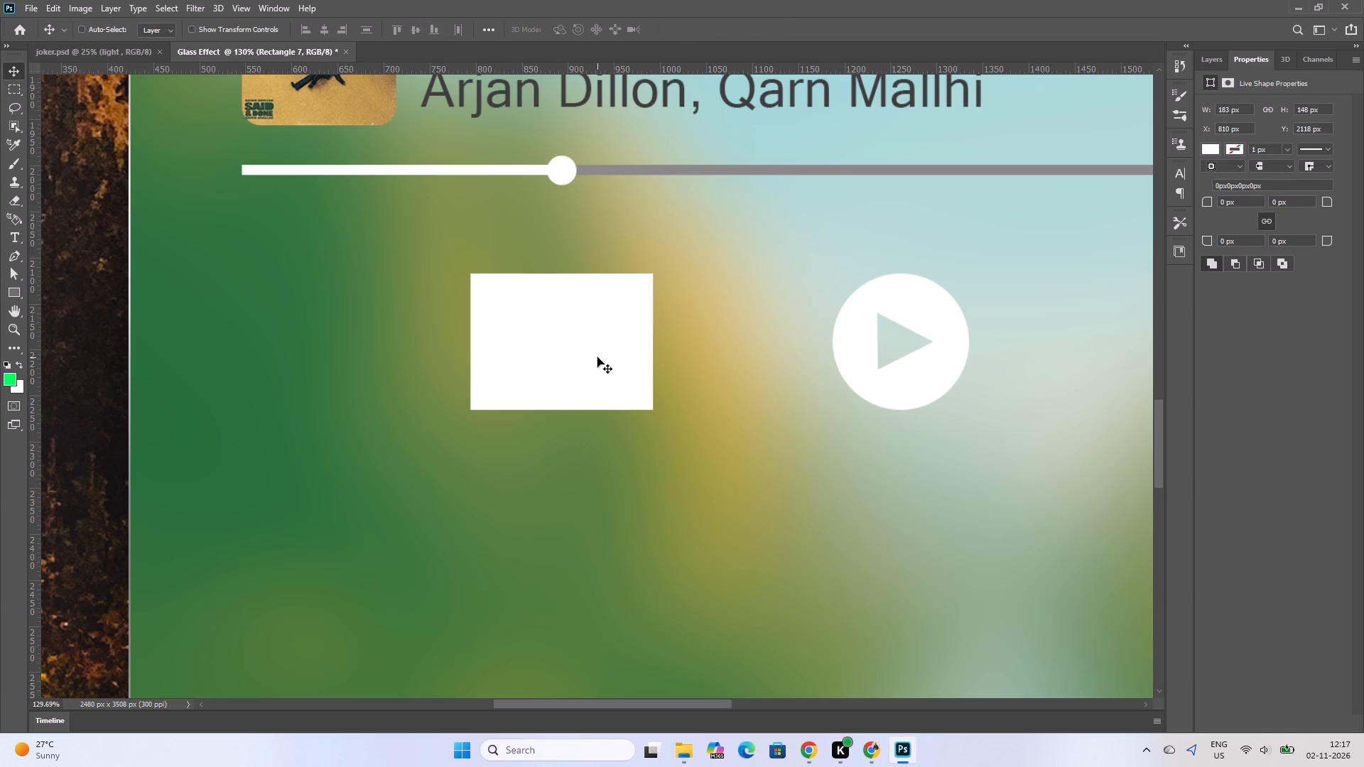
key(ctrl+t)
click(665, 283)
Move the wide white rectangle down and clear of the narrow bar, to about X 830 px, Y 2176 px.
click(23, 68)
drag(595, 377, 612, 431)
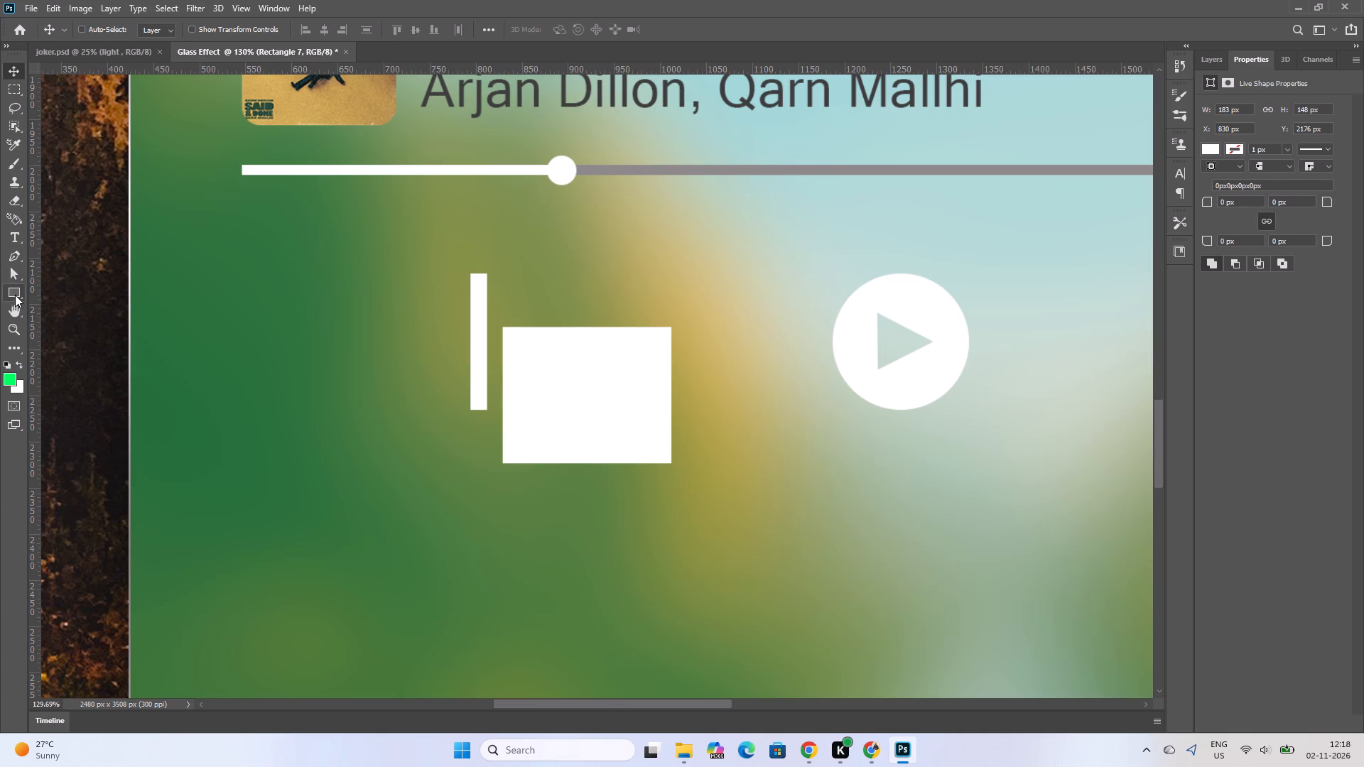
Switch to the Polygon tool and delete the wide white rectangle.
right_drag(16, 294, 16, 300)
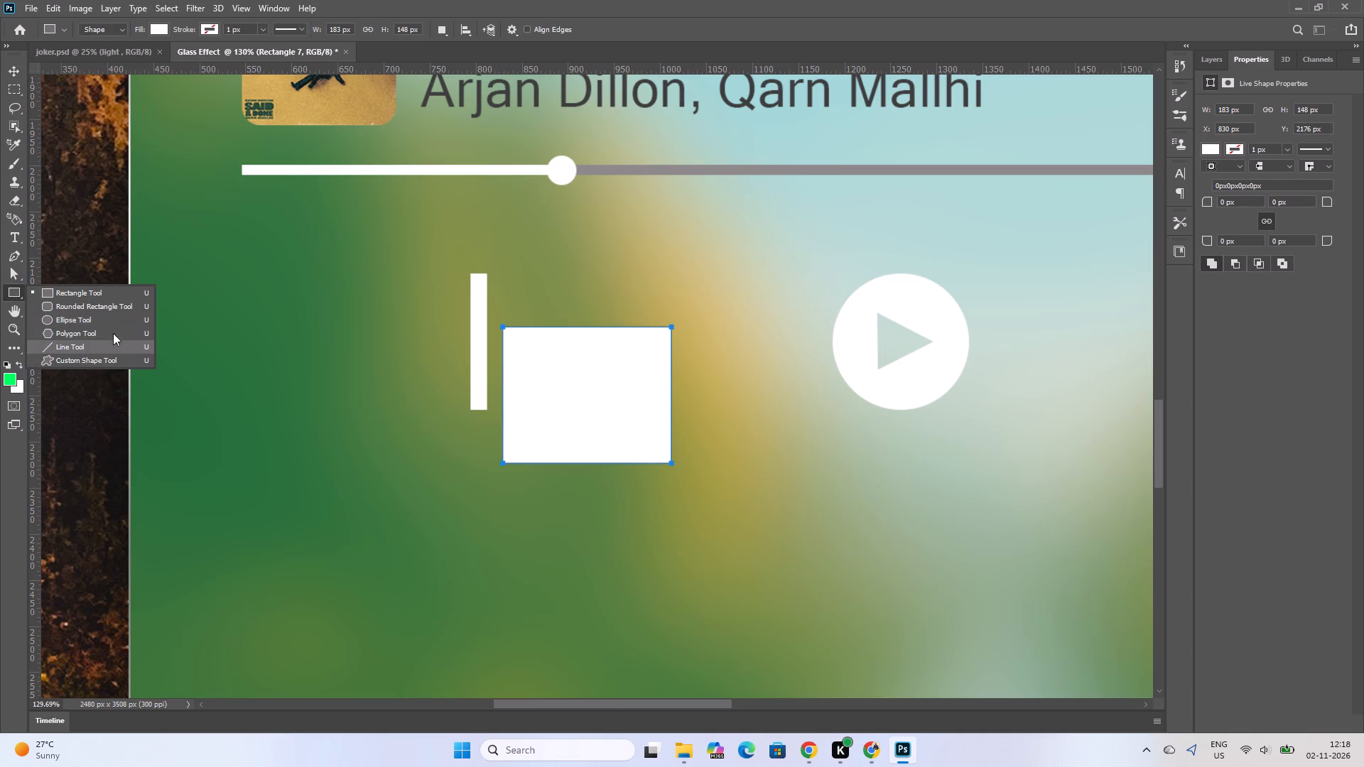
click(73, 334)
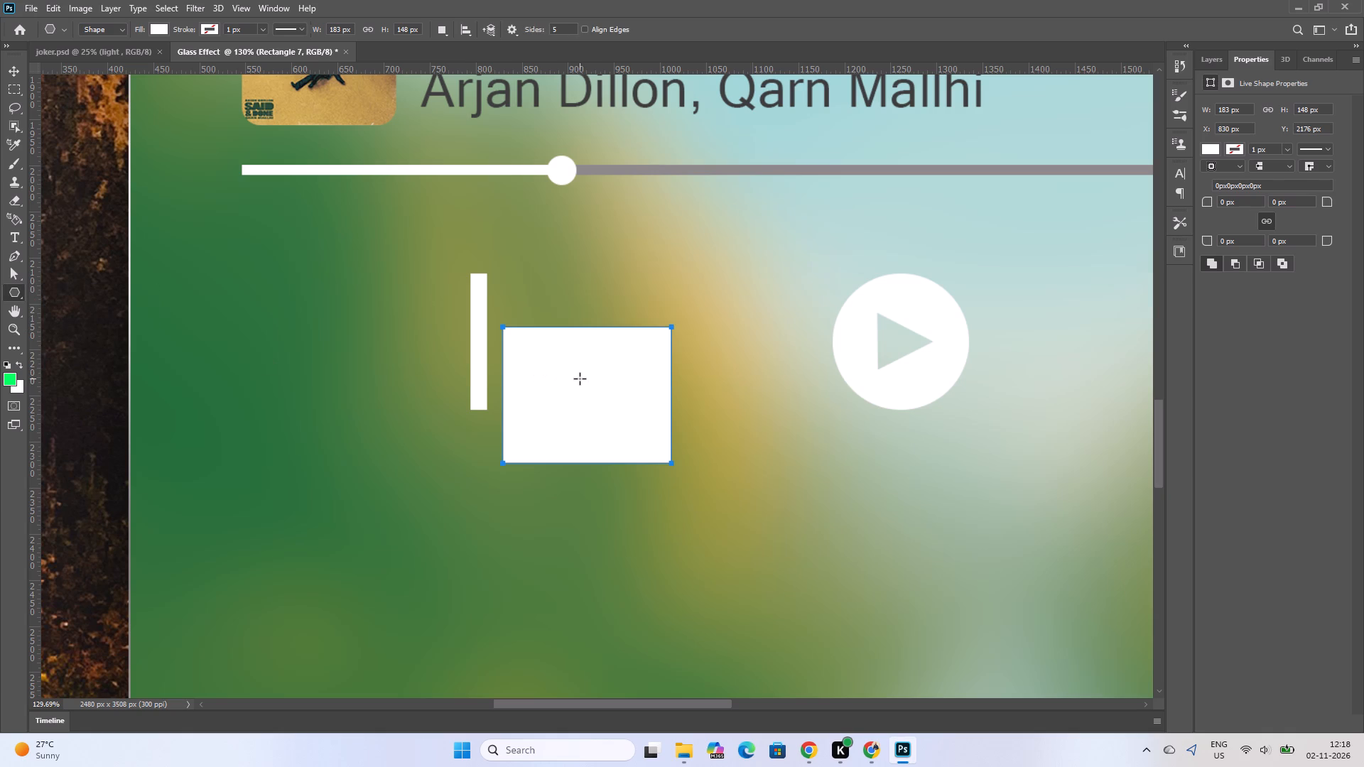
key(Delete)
Draw a five-sided white polygon about 120 × 124 px over the upper part of the narrow bar.
drag(483, 285, 533, 366)
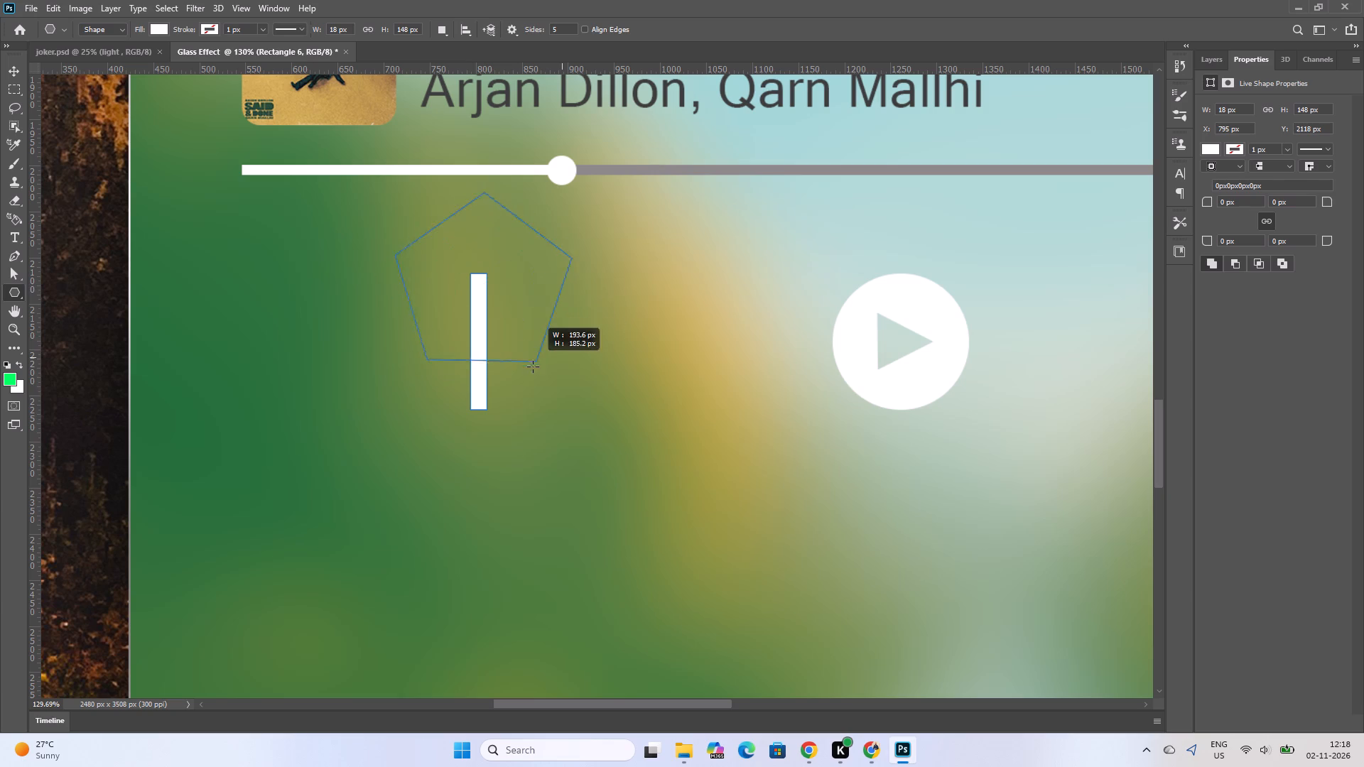
drag(533, 366, 401, 331)
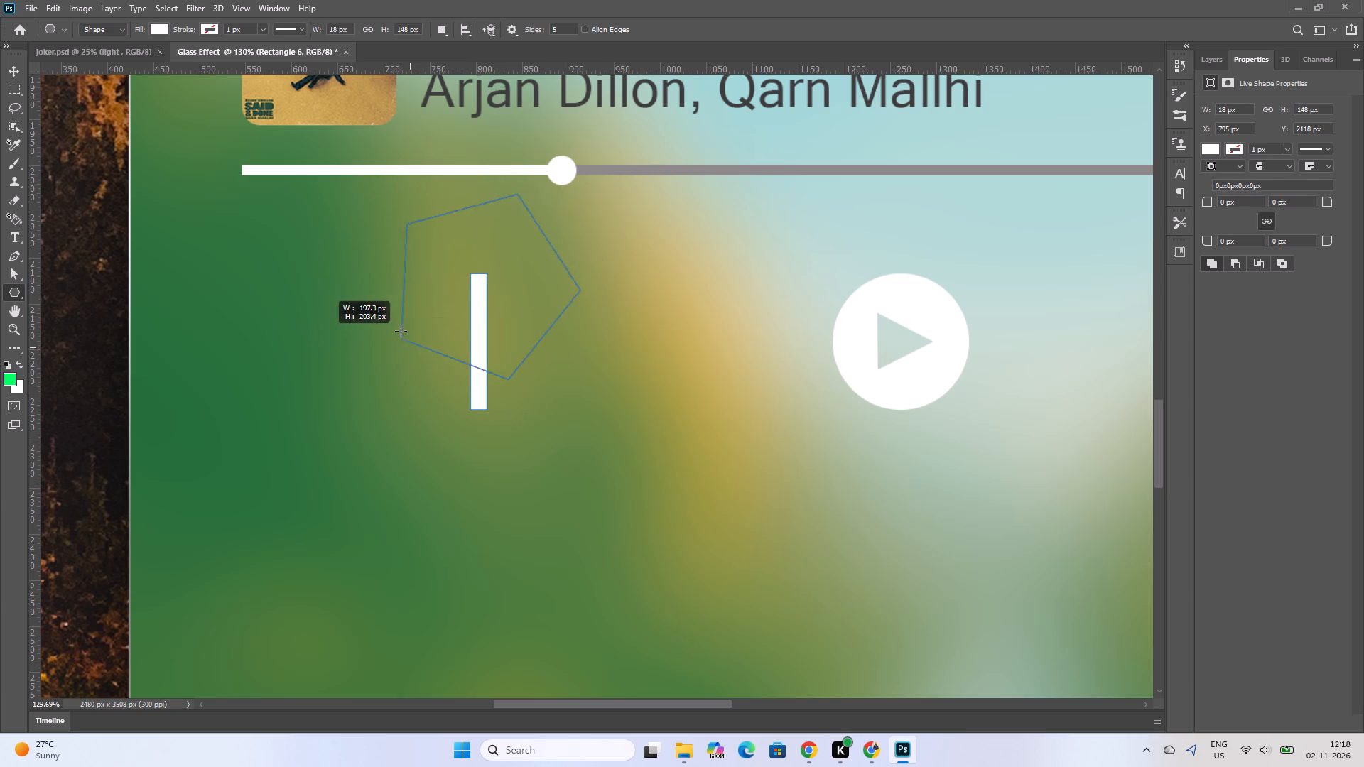
drag(401, 331, 454, 346)
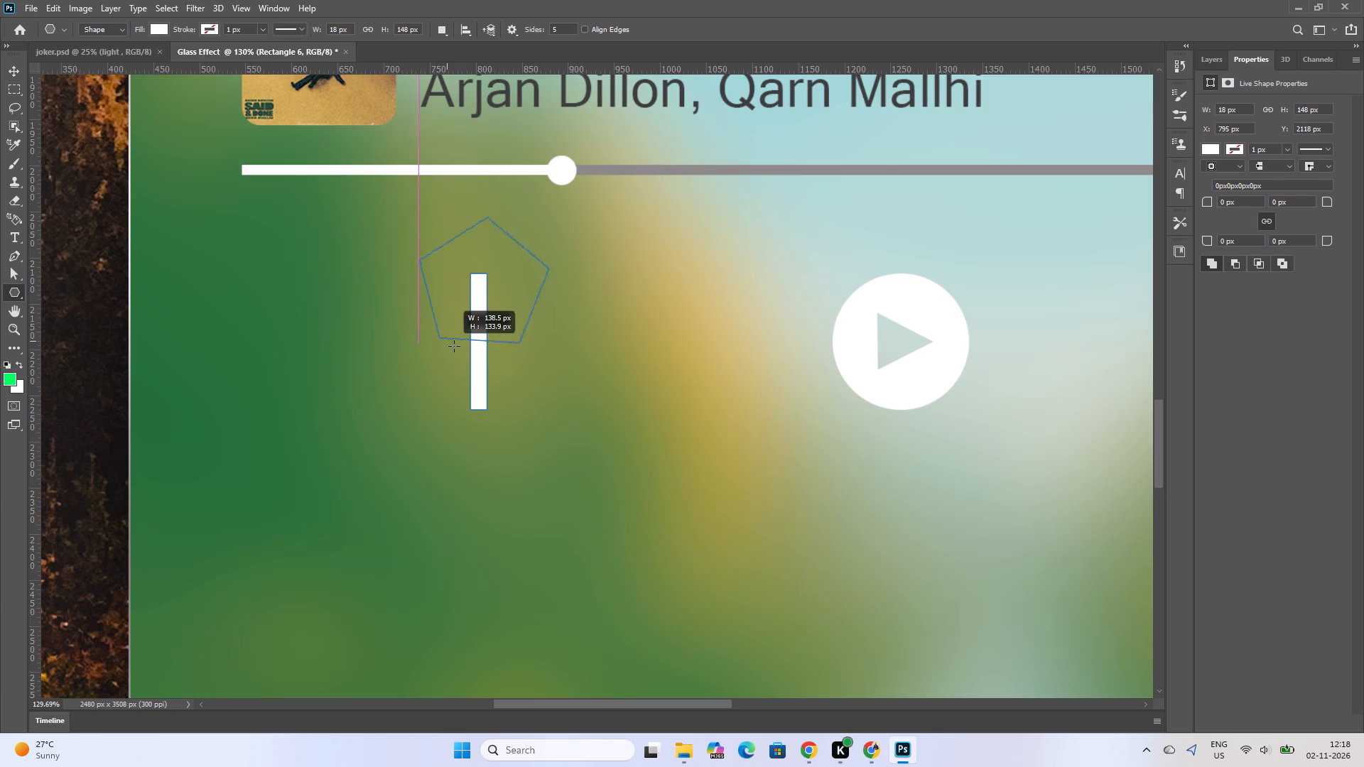
drag(454, 346, 433, 318)
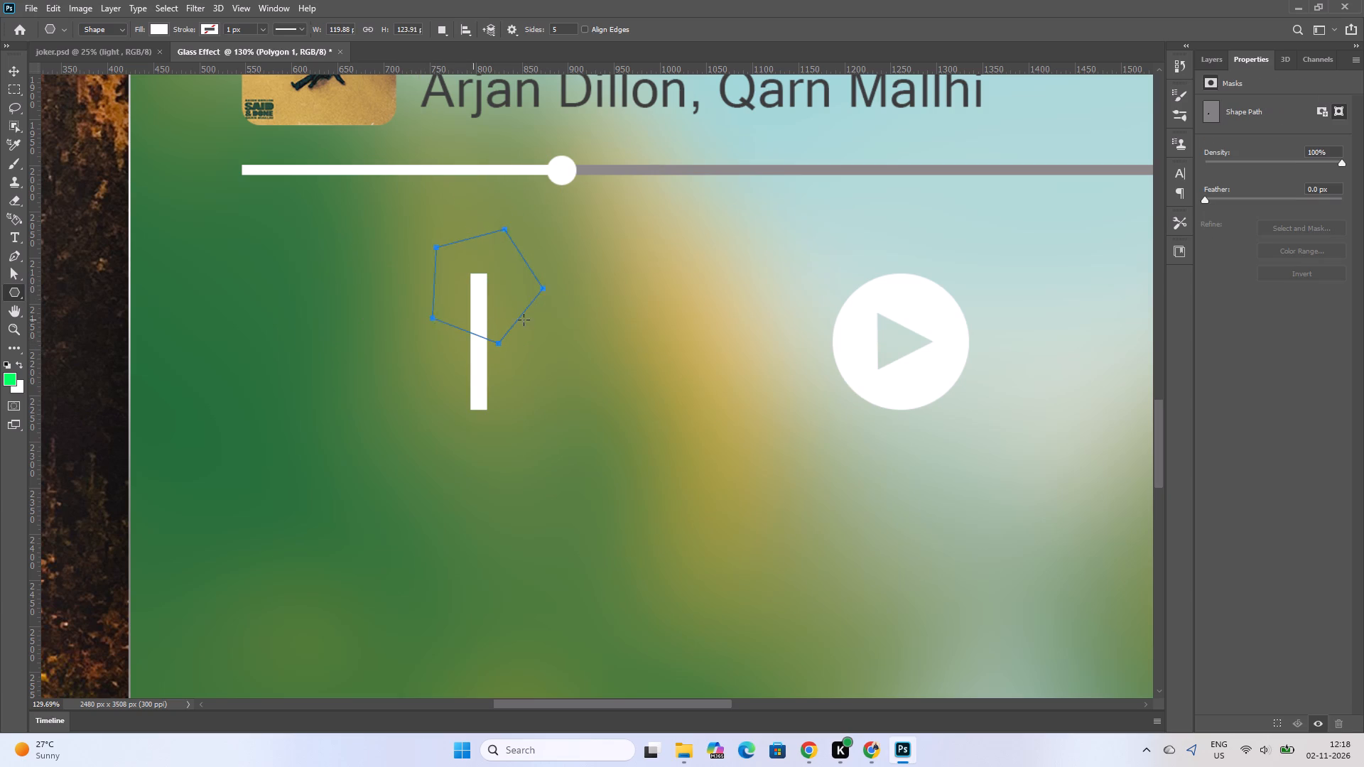
Move the pentagon against the narrow bar on the play button's side, centred at about X 855 px, Y 2191 px.
click(16, 71)
drag(490, 297, 513, 349)
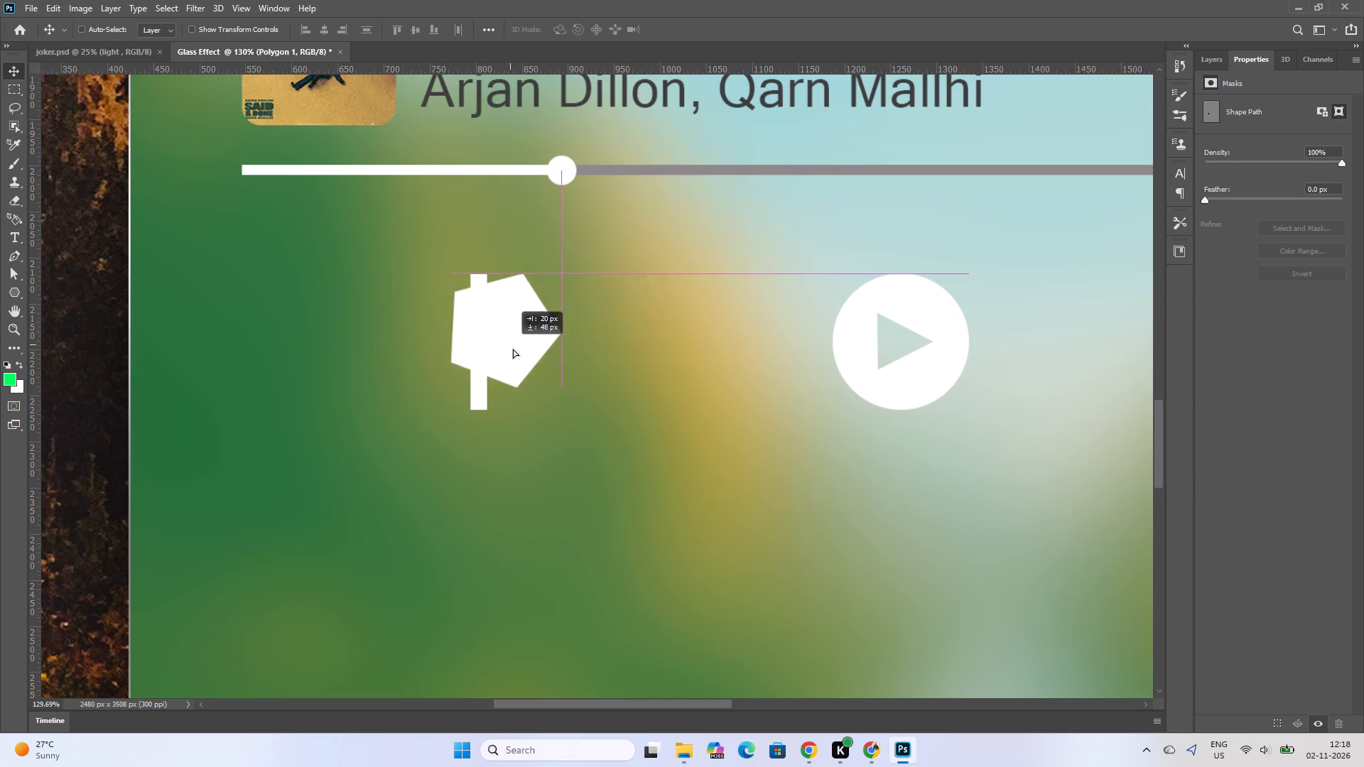
drag(513, 349, 529, 350)
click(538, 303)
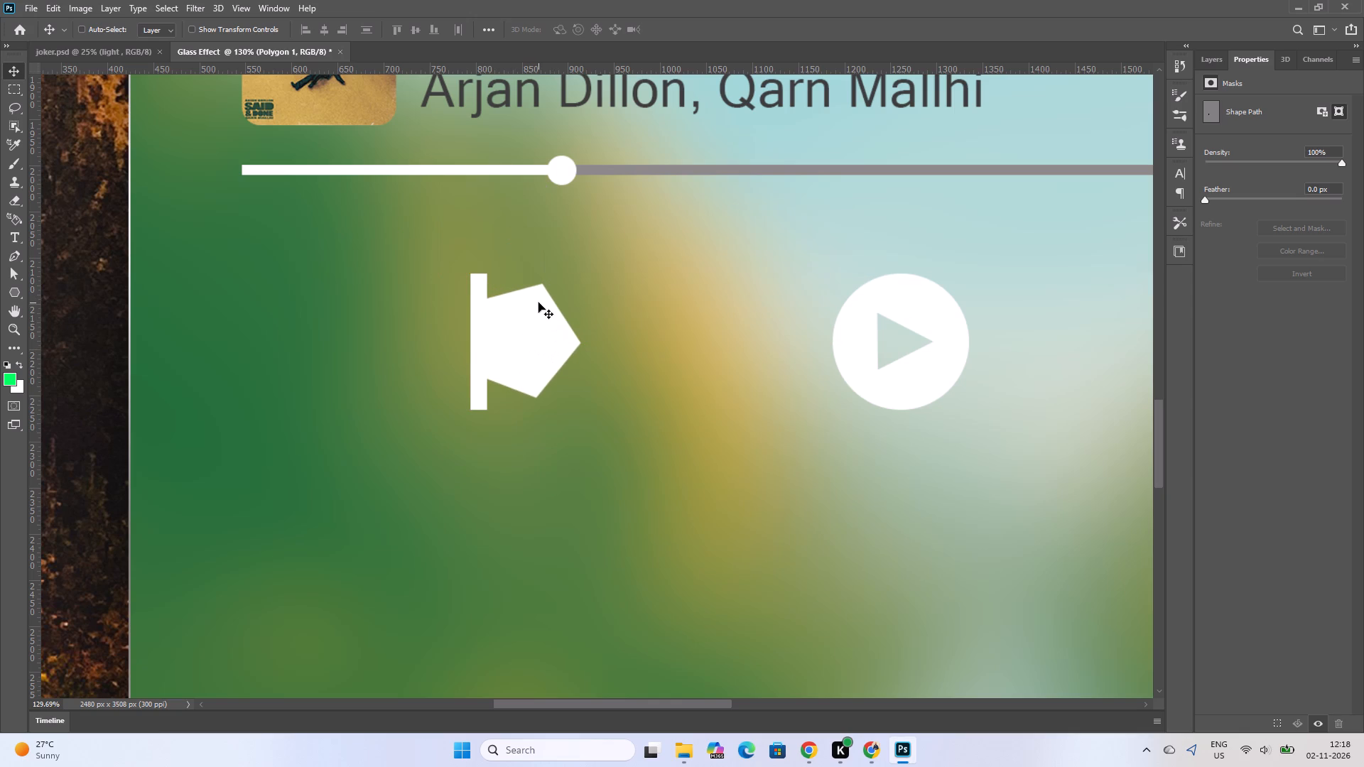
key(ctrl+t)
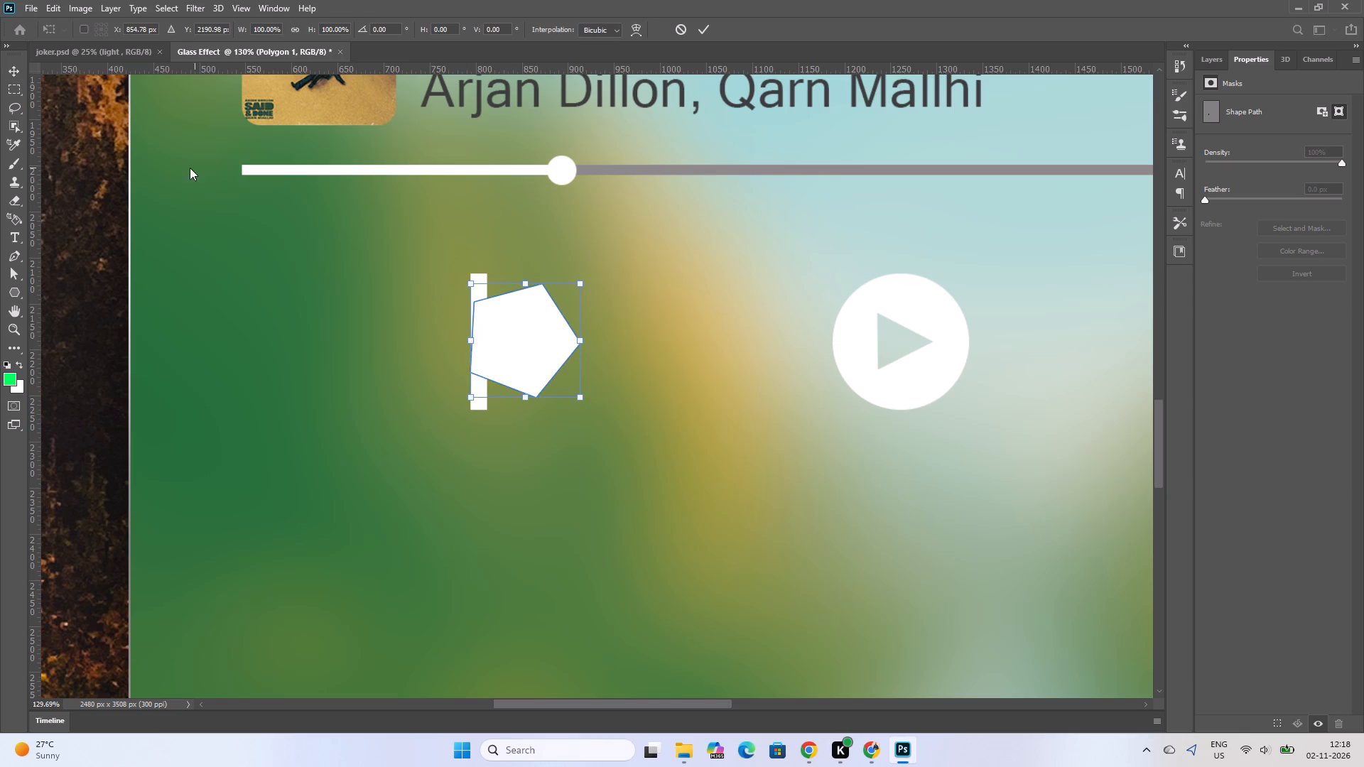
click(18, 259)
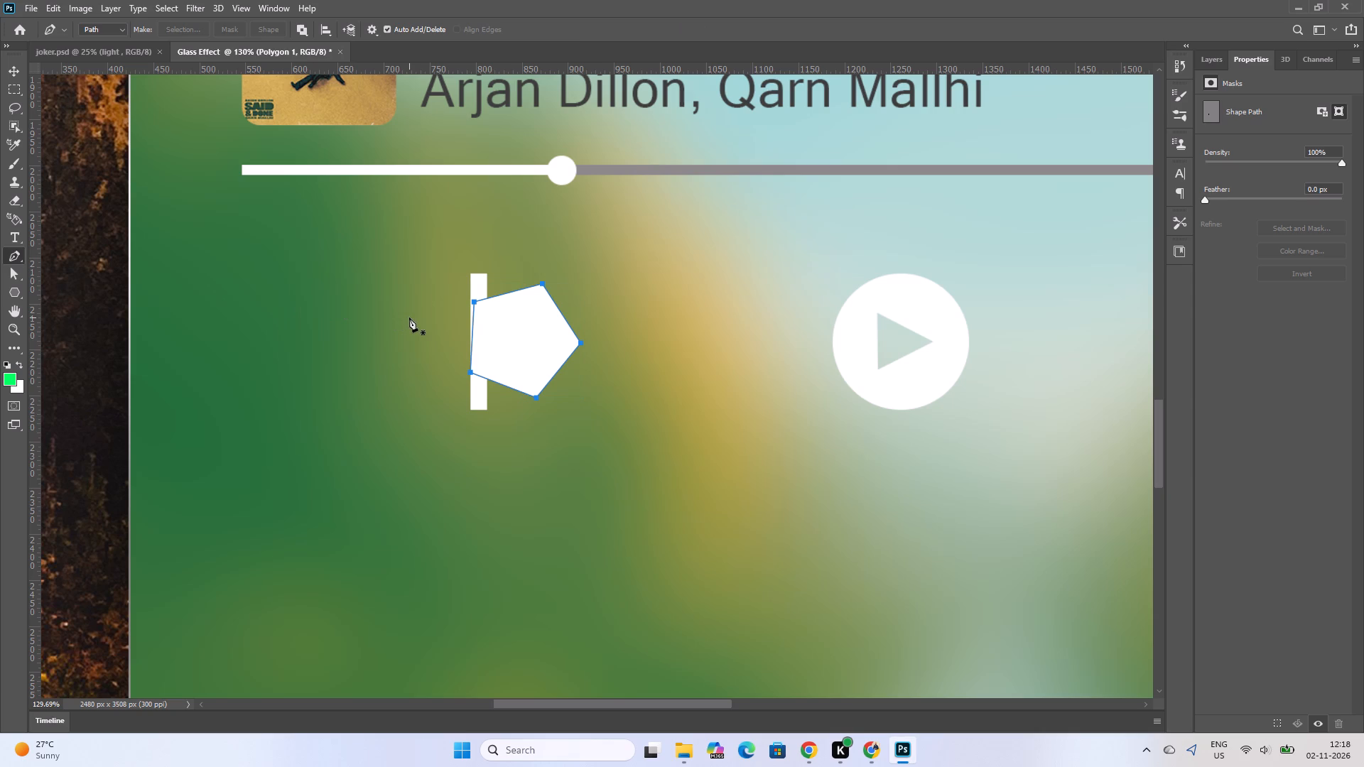
Undo the pentagon's move and its drawing, leaving only the narrow white bar.
key(ctrl+z)
key(ctrl+z)
key(z)
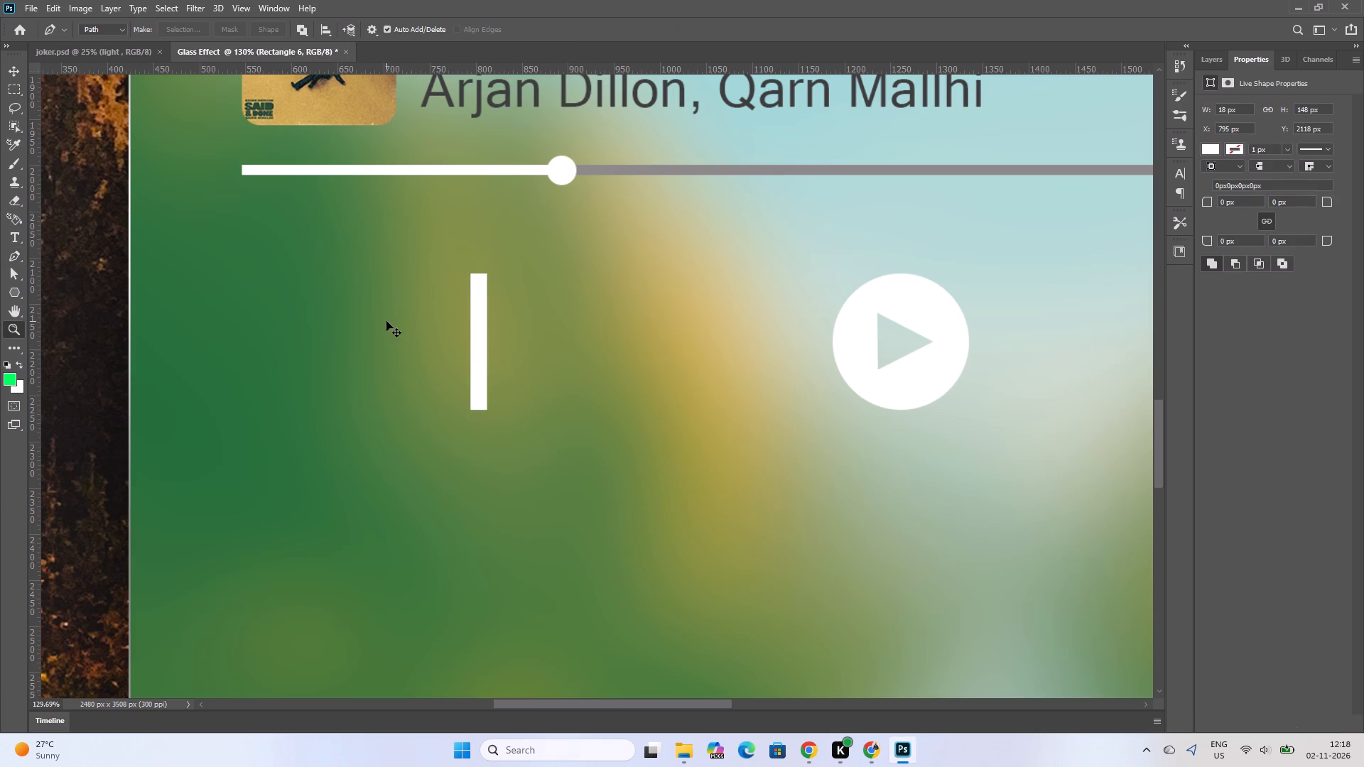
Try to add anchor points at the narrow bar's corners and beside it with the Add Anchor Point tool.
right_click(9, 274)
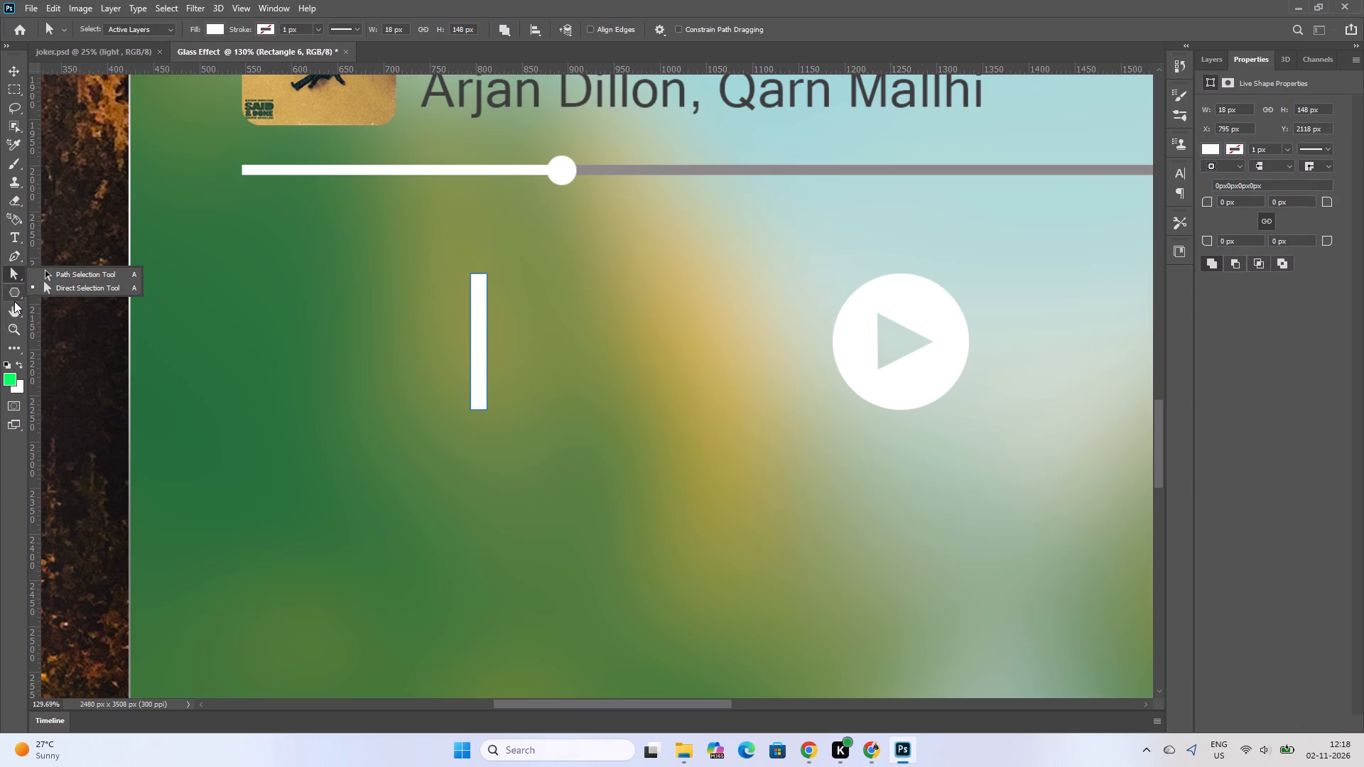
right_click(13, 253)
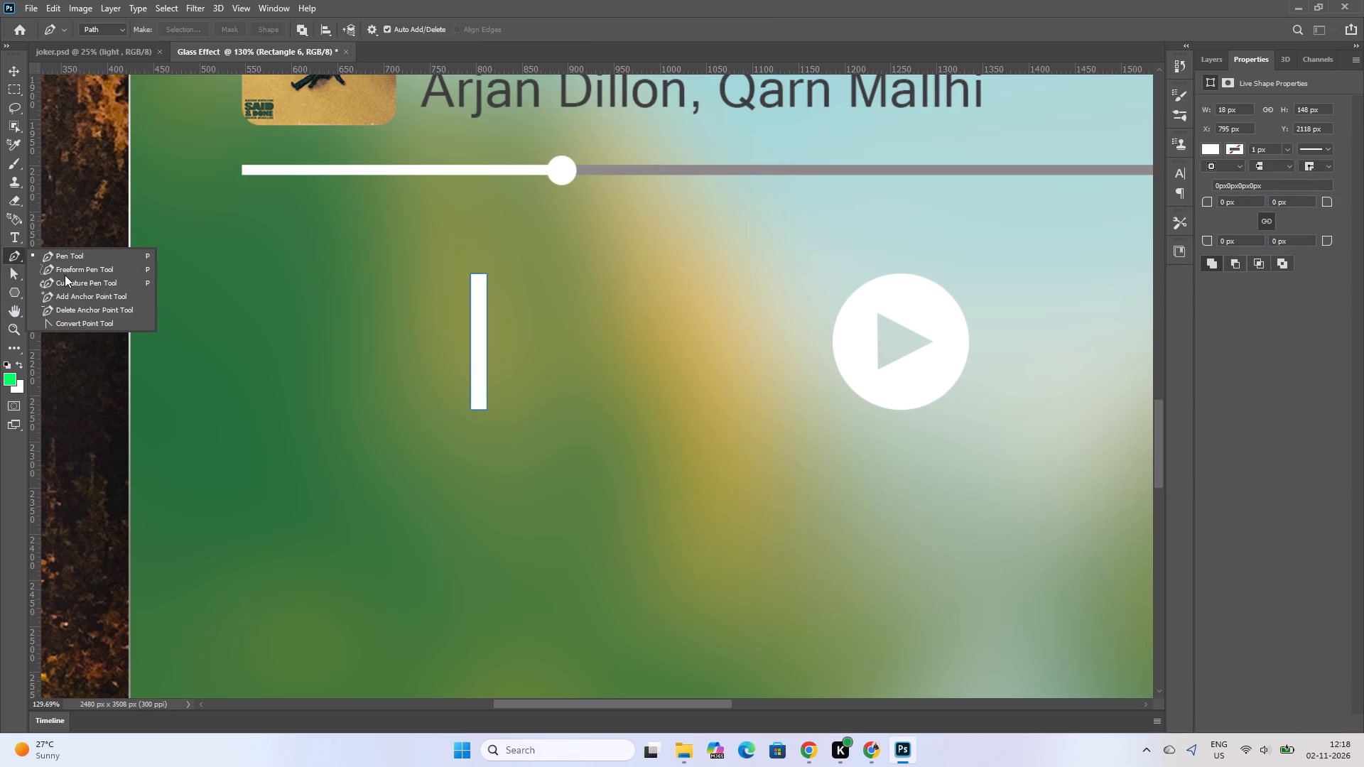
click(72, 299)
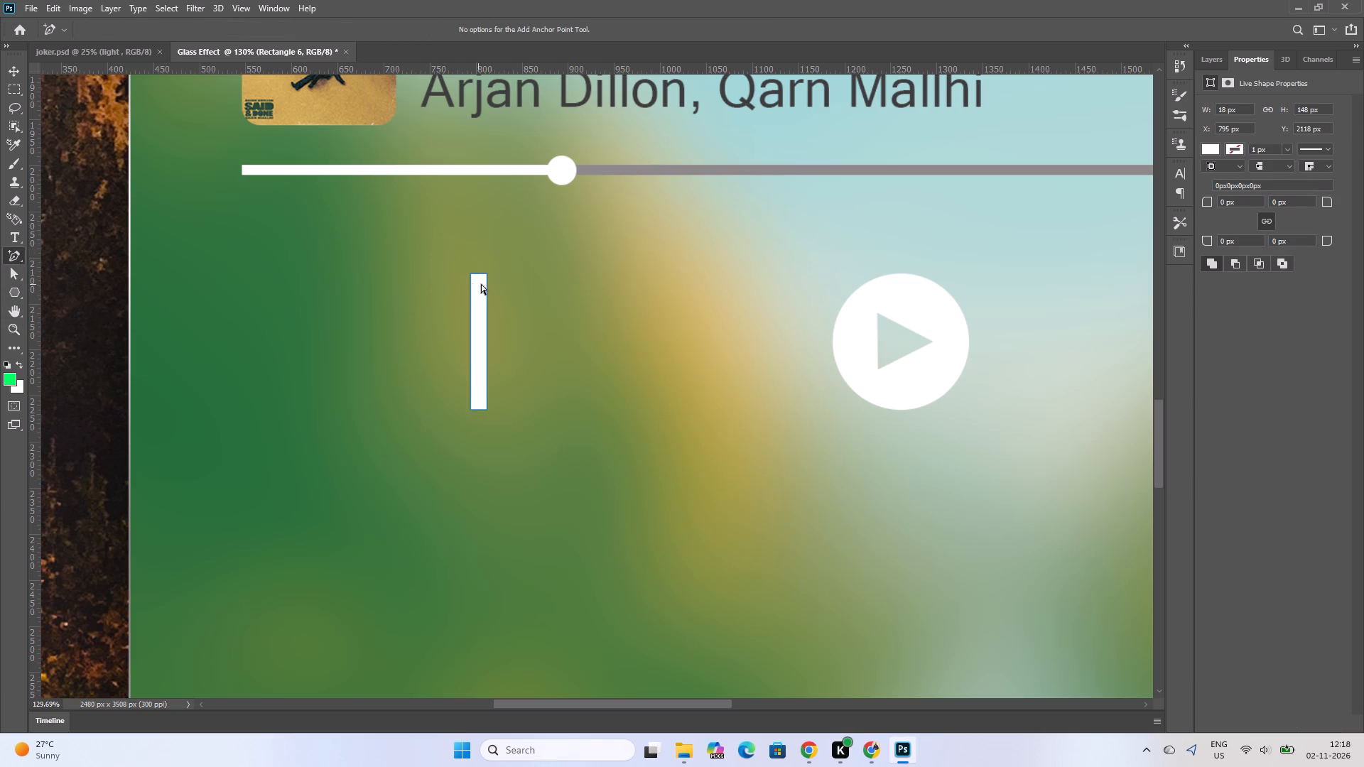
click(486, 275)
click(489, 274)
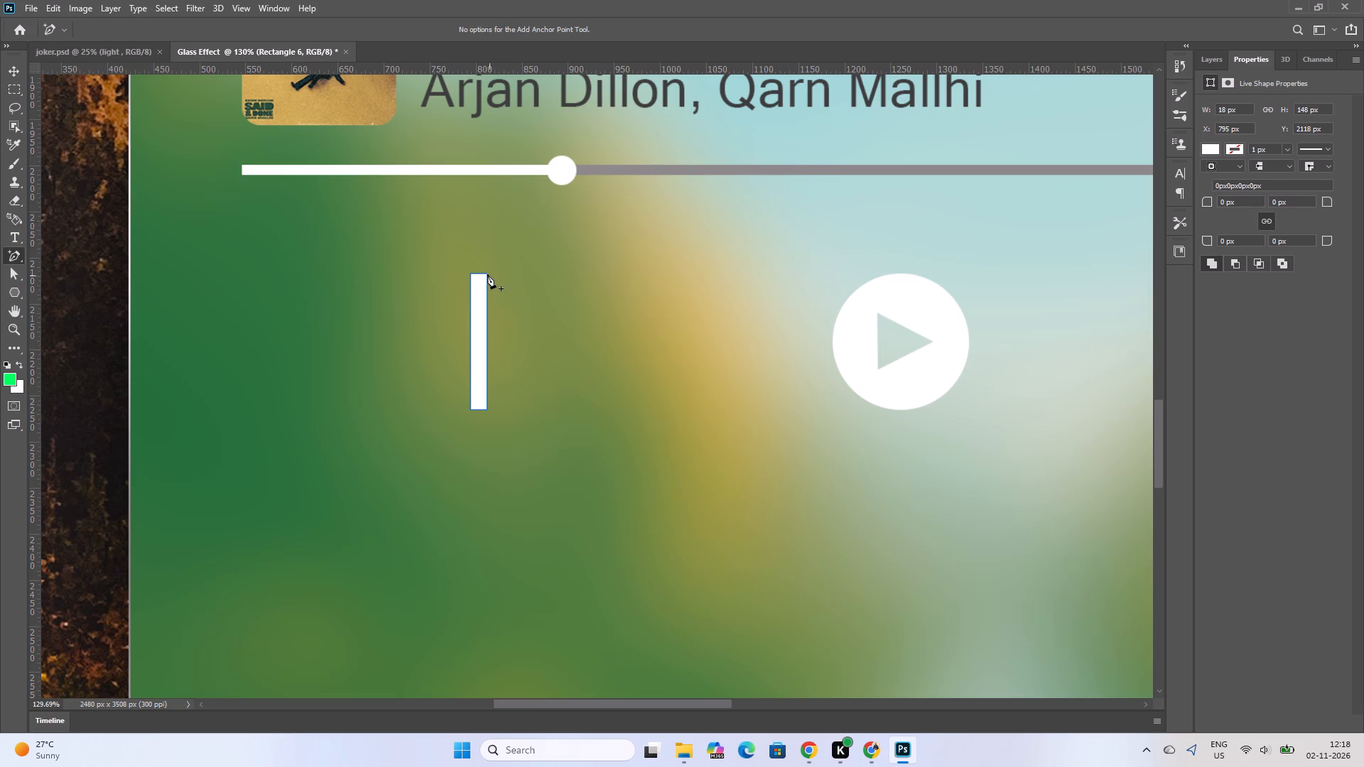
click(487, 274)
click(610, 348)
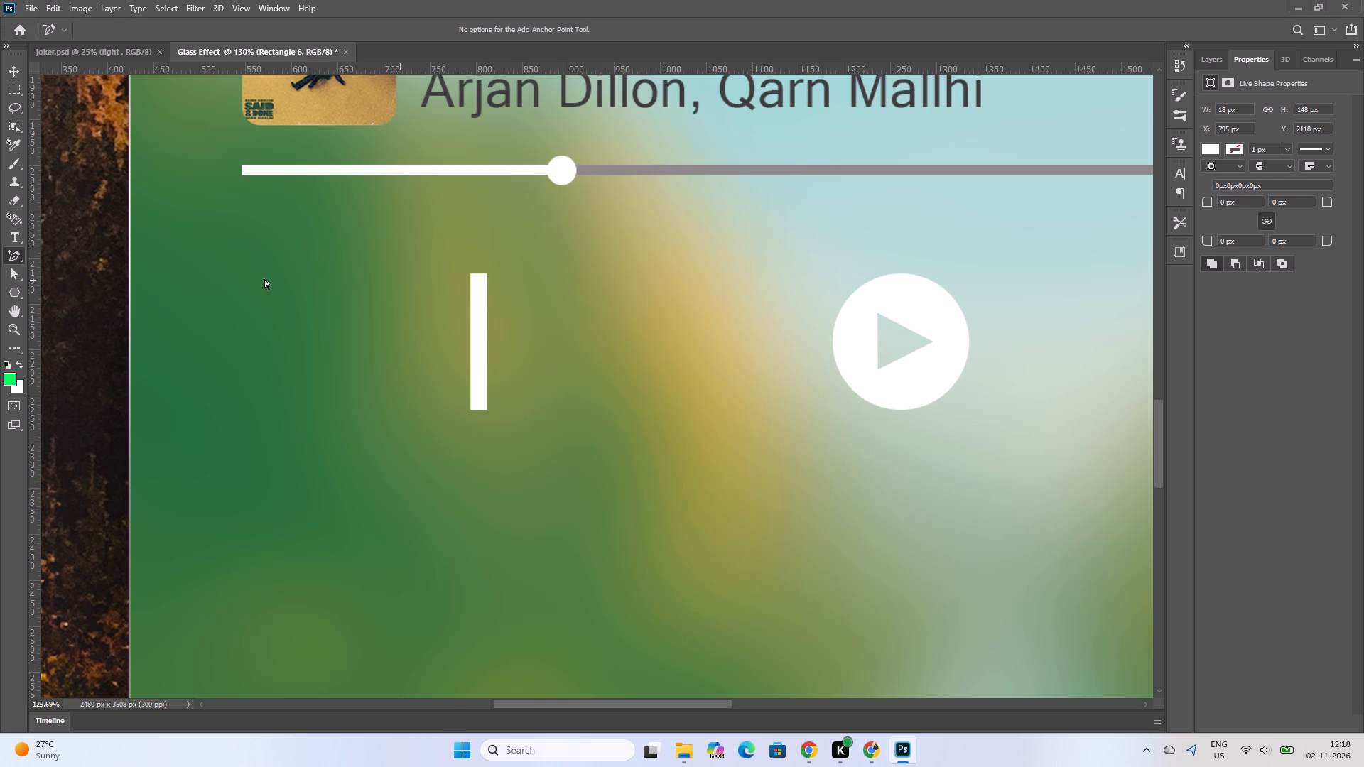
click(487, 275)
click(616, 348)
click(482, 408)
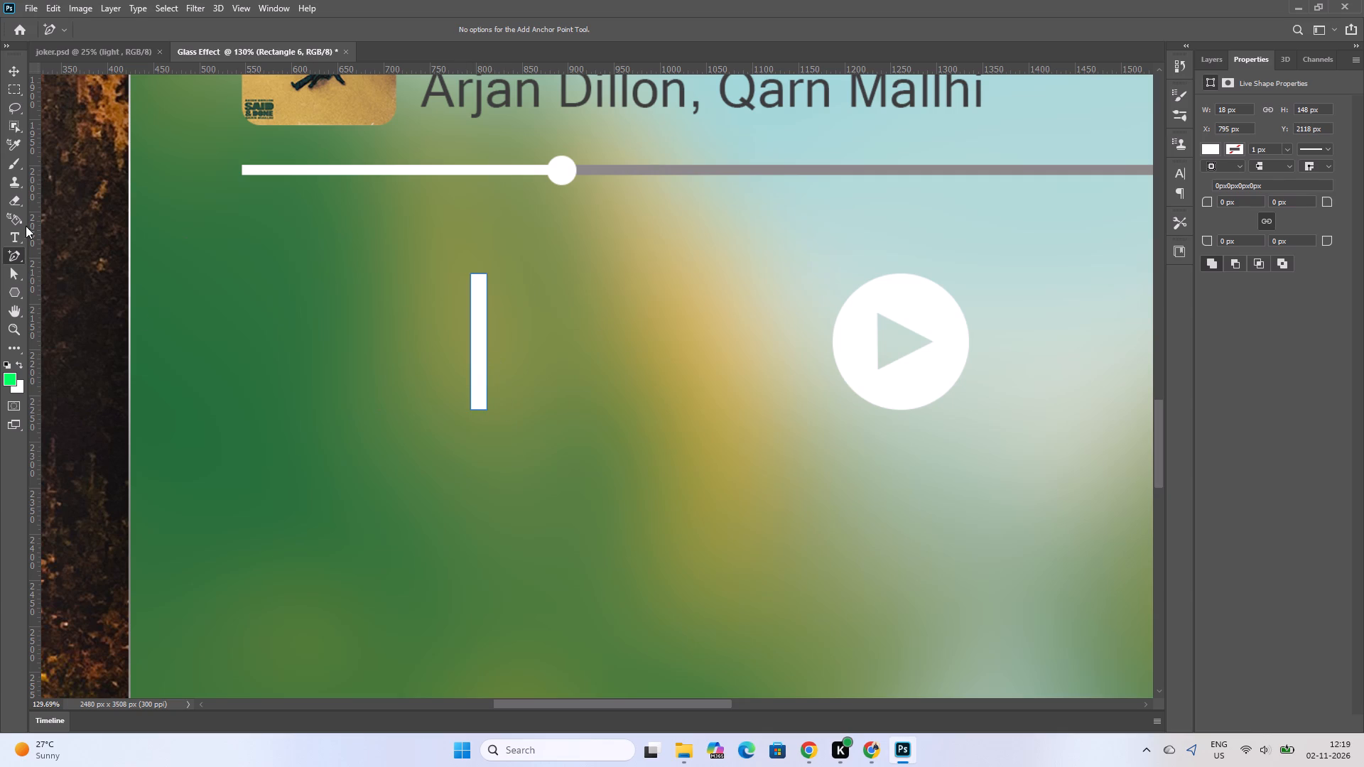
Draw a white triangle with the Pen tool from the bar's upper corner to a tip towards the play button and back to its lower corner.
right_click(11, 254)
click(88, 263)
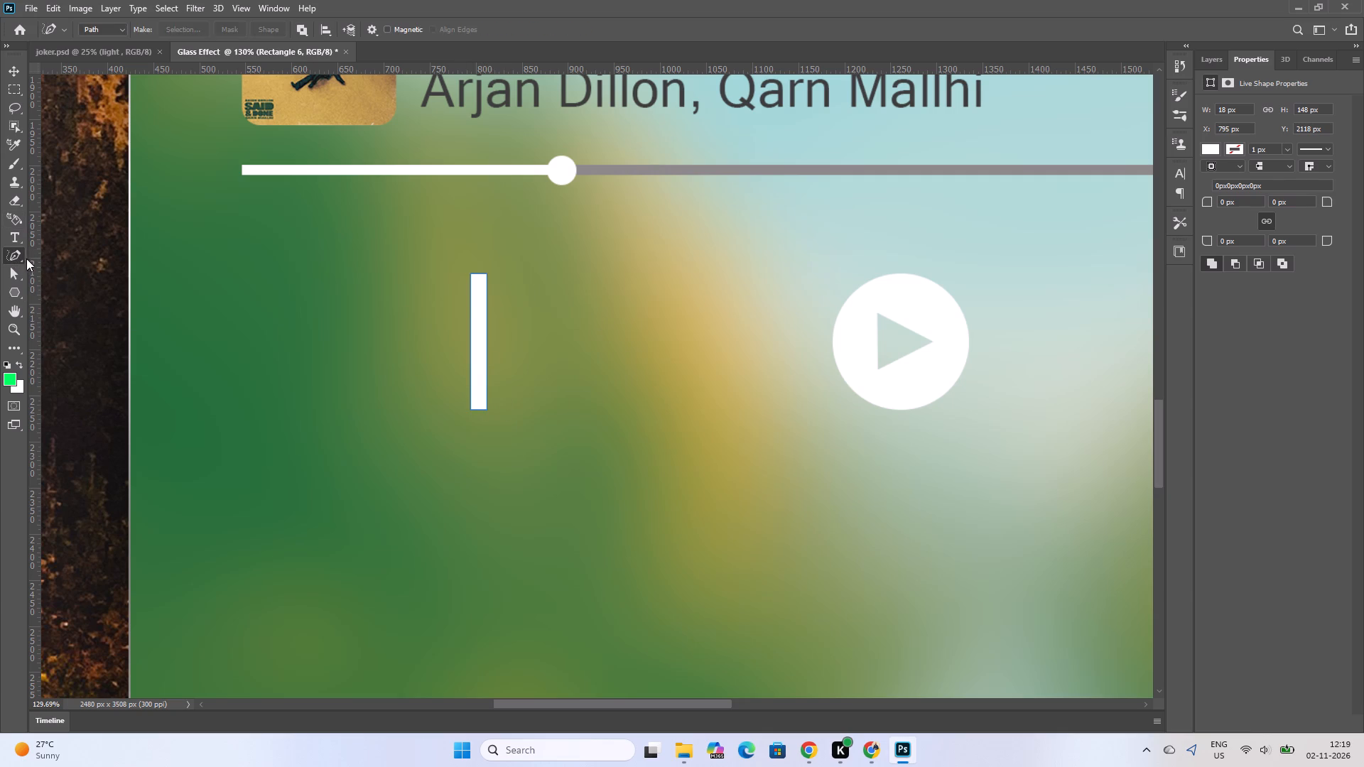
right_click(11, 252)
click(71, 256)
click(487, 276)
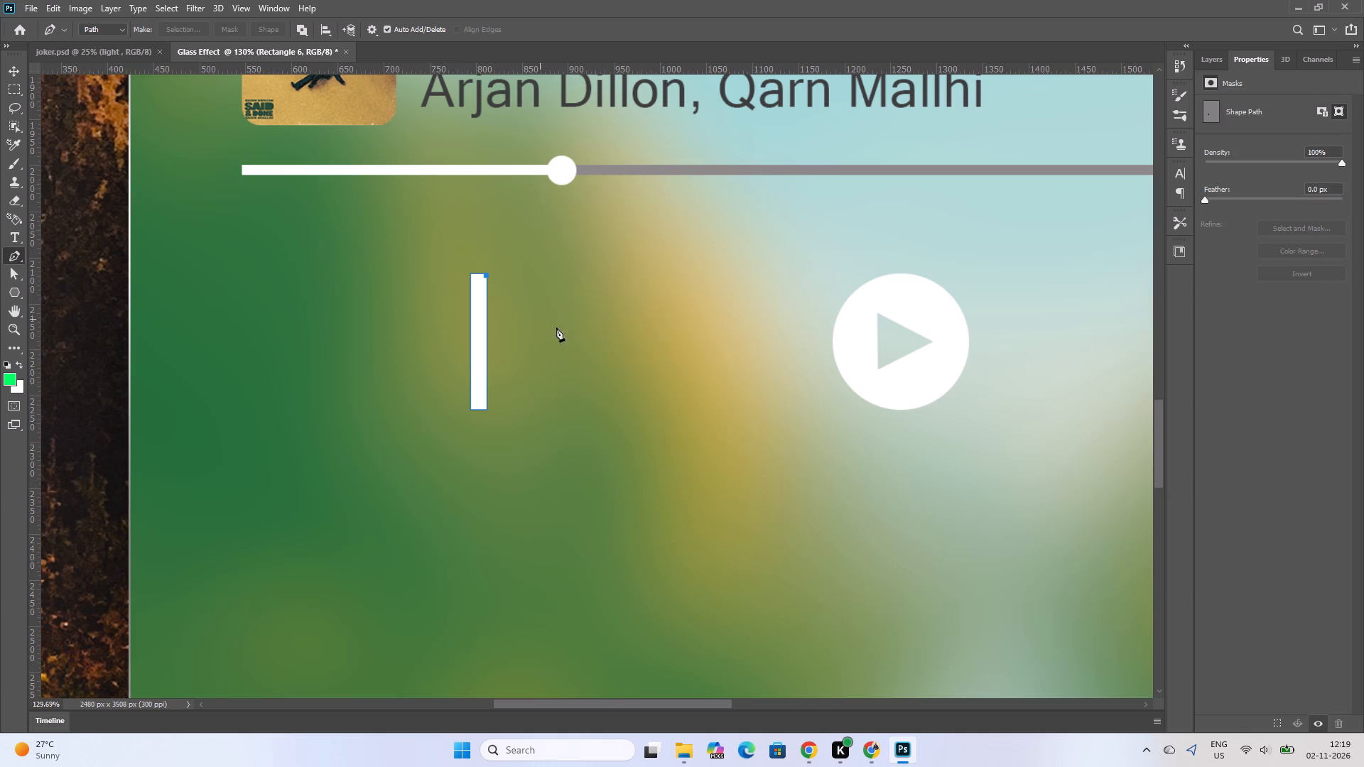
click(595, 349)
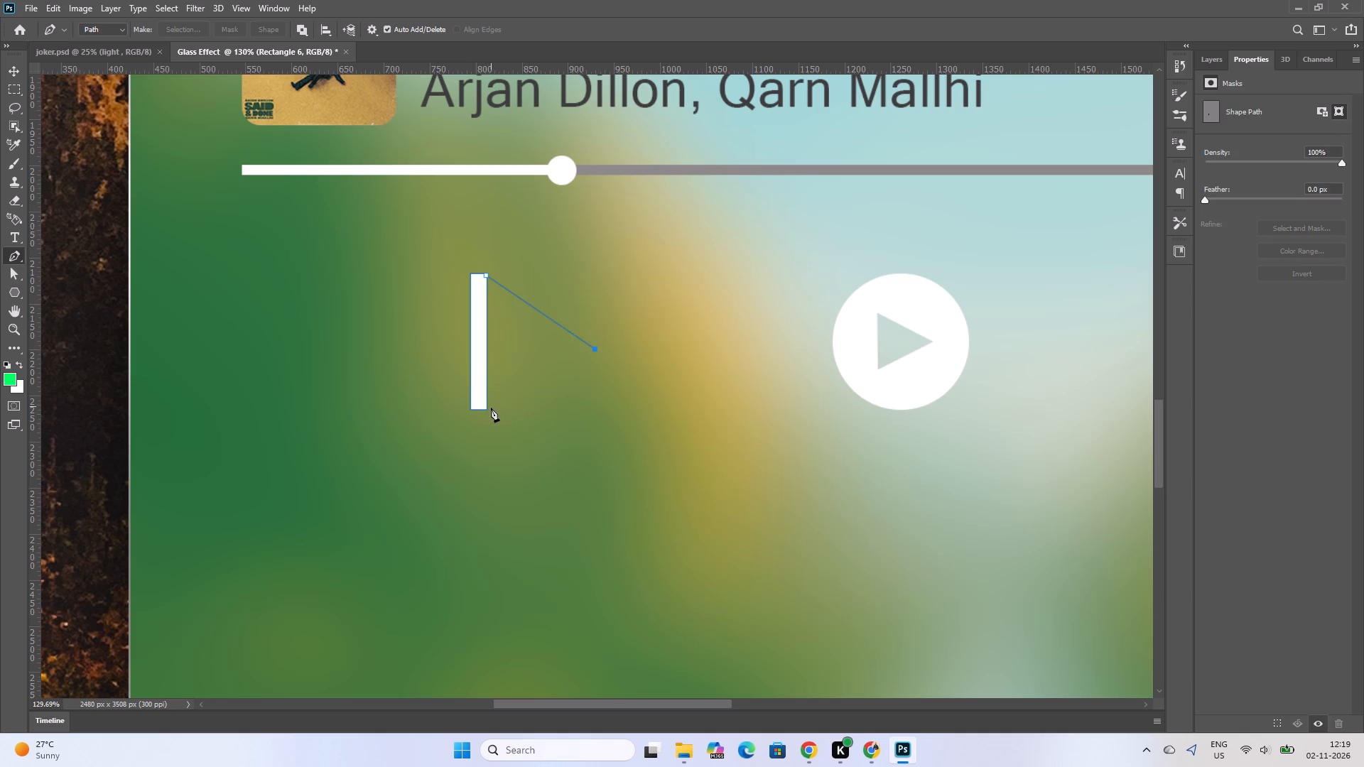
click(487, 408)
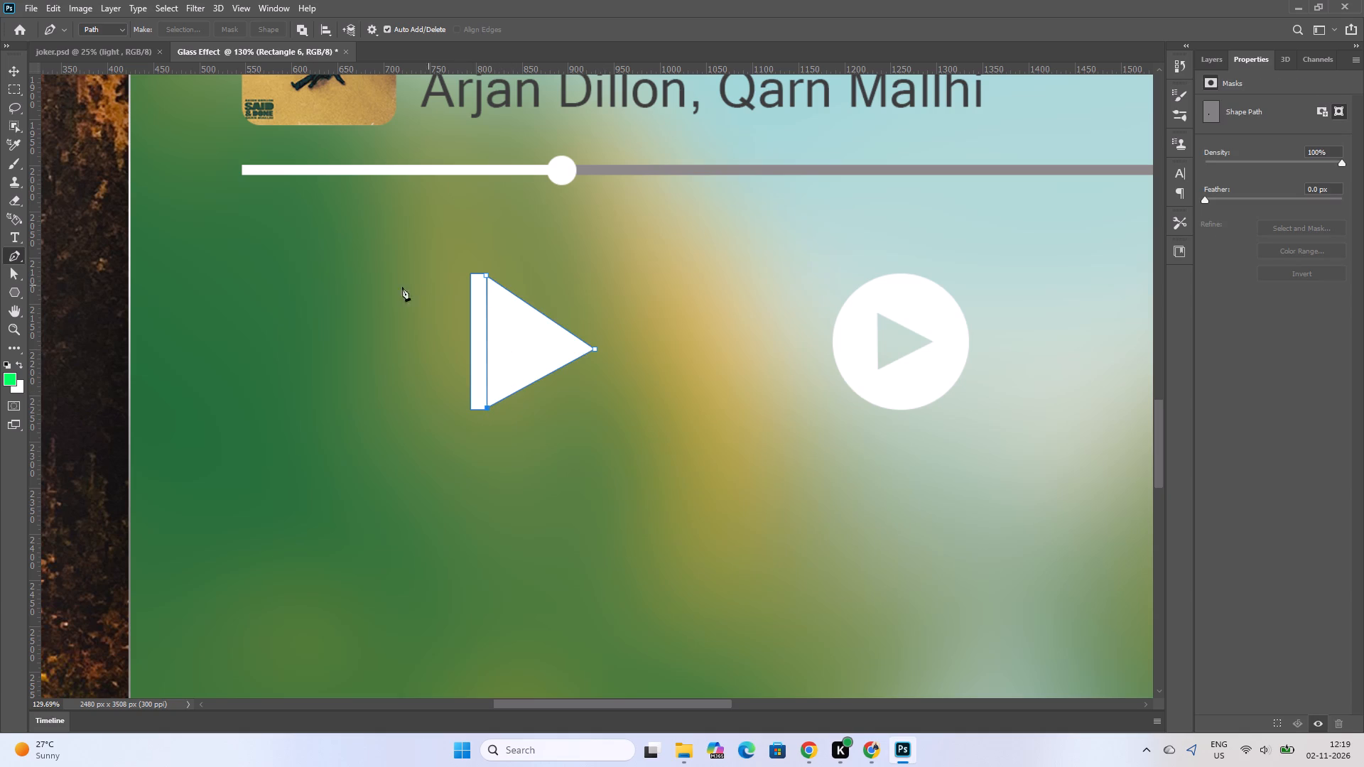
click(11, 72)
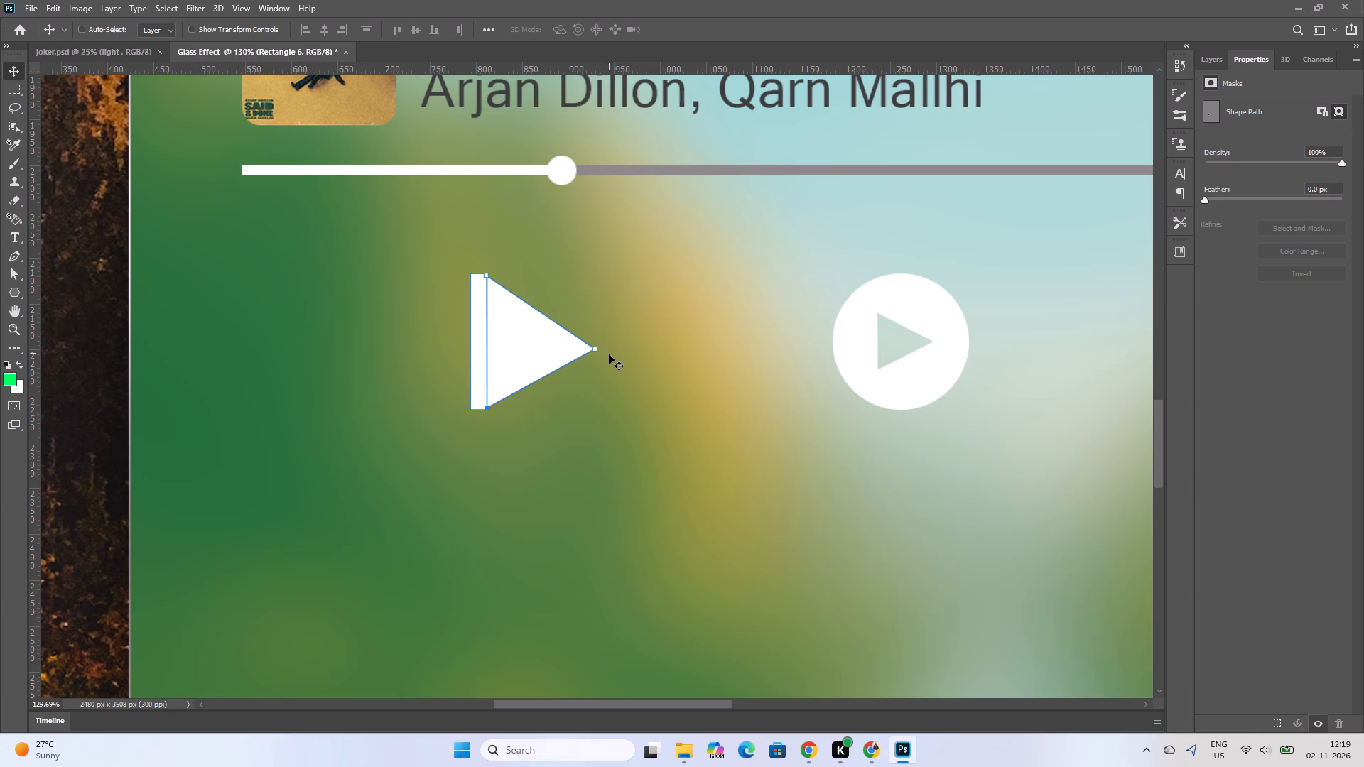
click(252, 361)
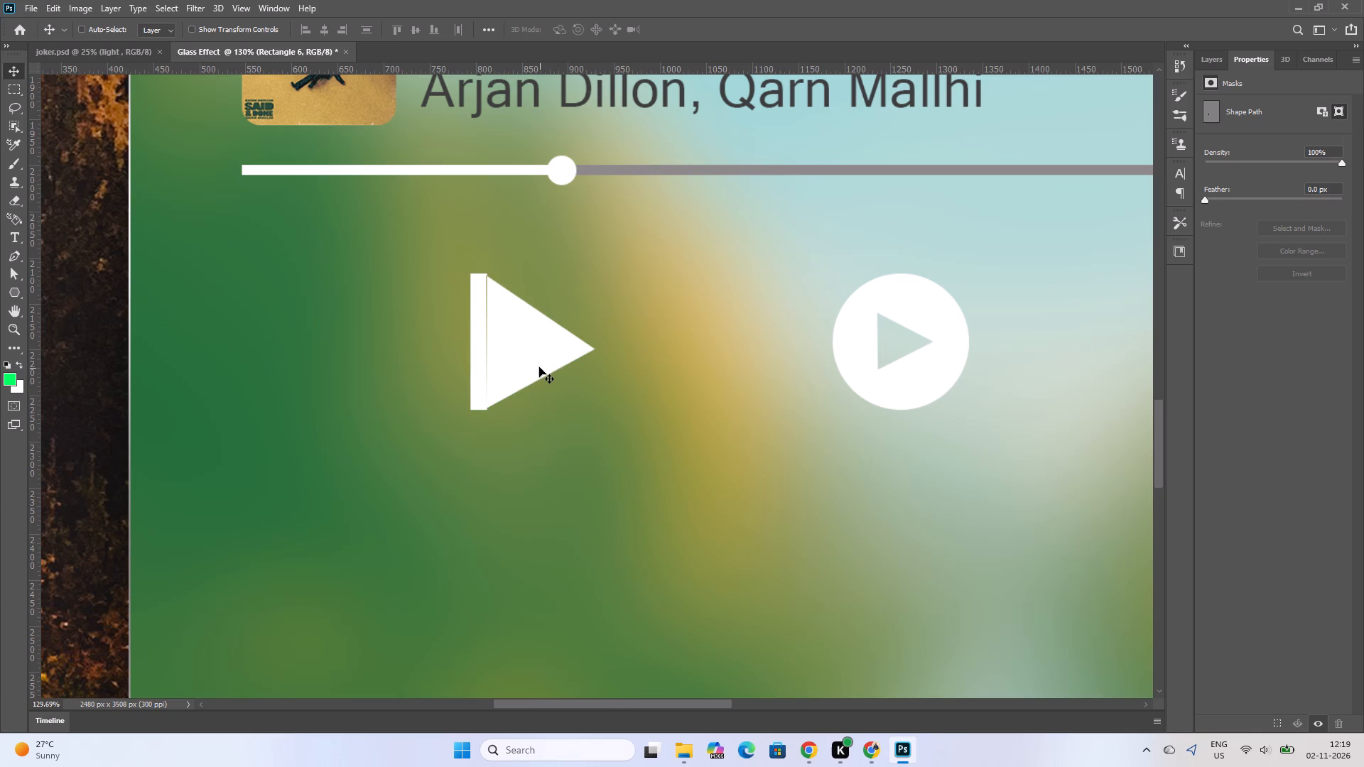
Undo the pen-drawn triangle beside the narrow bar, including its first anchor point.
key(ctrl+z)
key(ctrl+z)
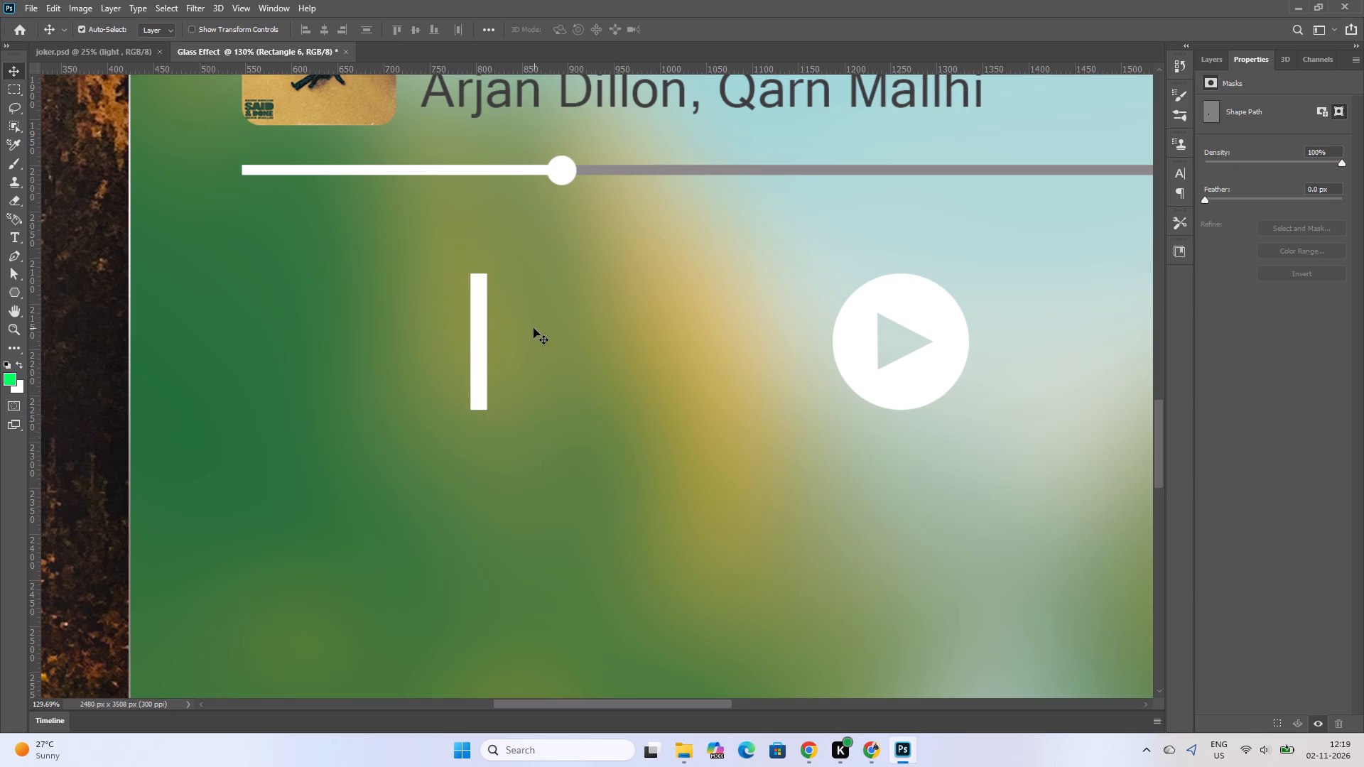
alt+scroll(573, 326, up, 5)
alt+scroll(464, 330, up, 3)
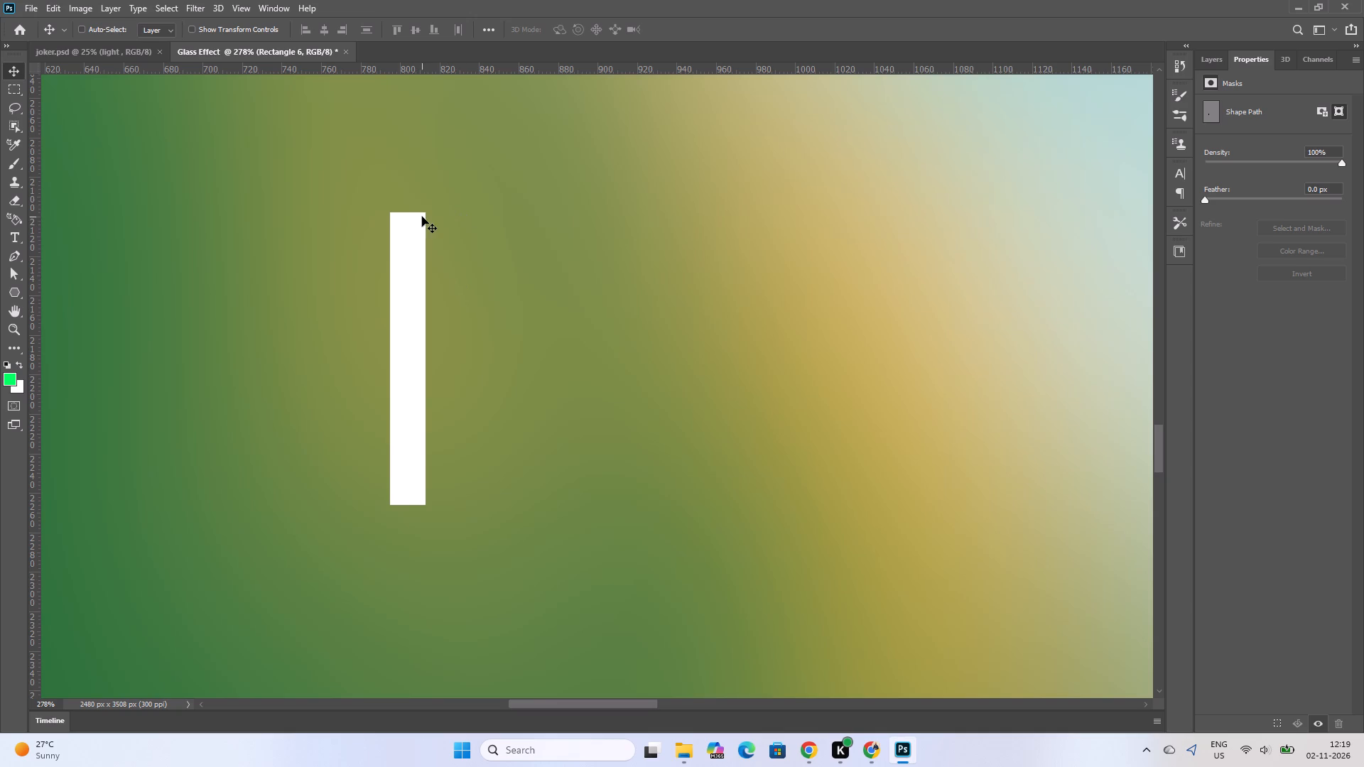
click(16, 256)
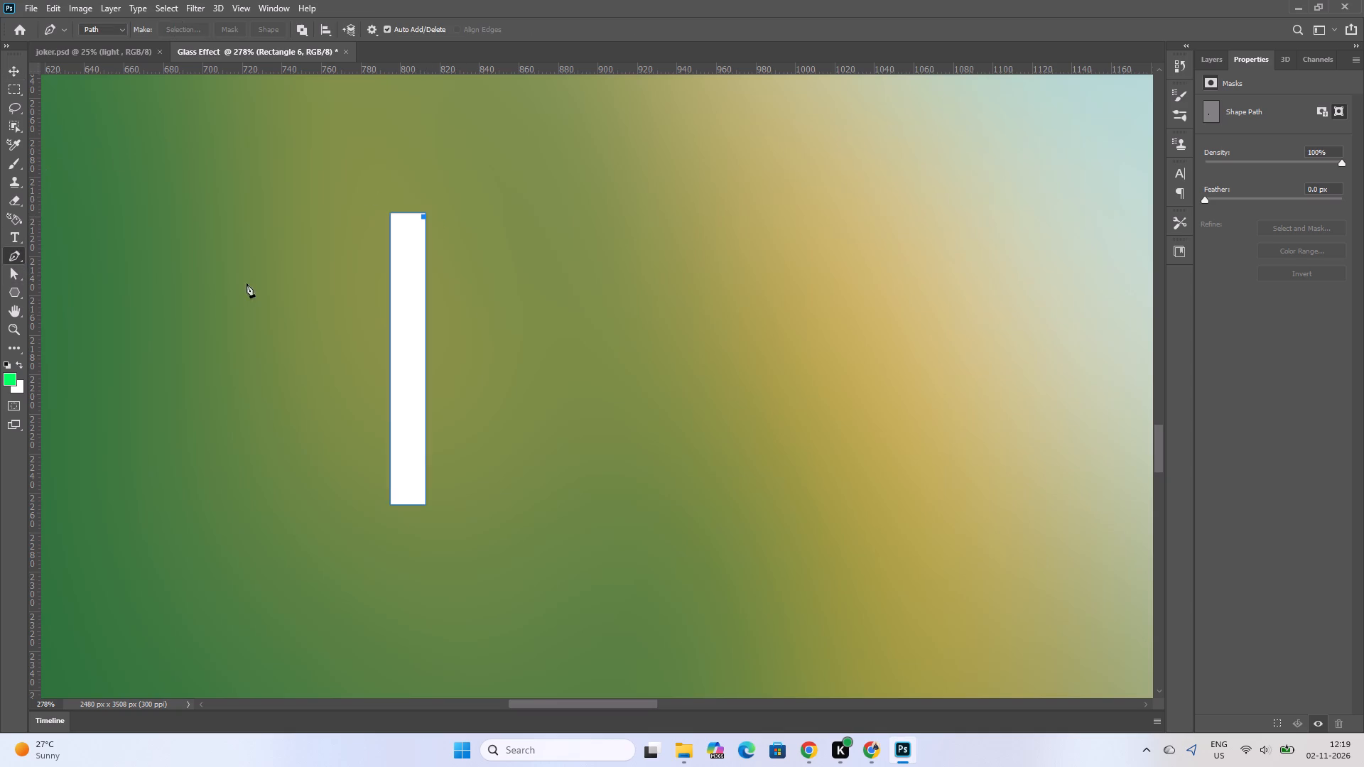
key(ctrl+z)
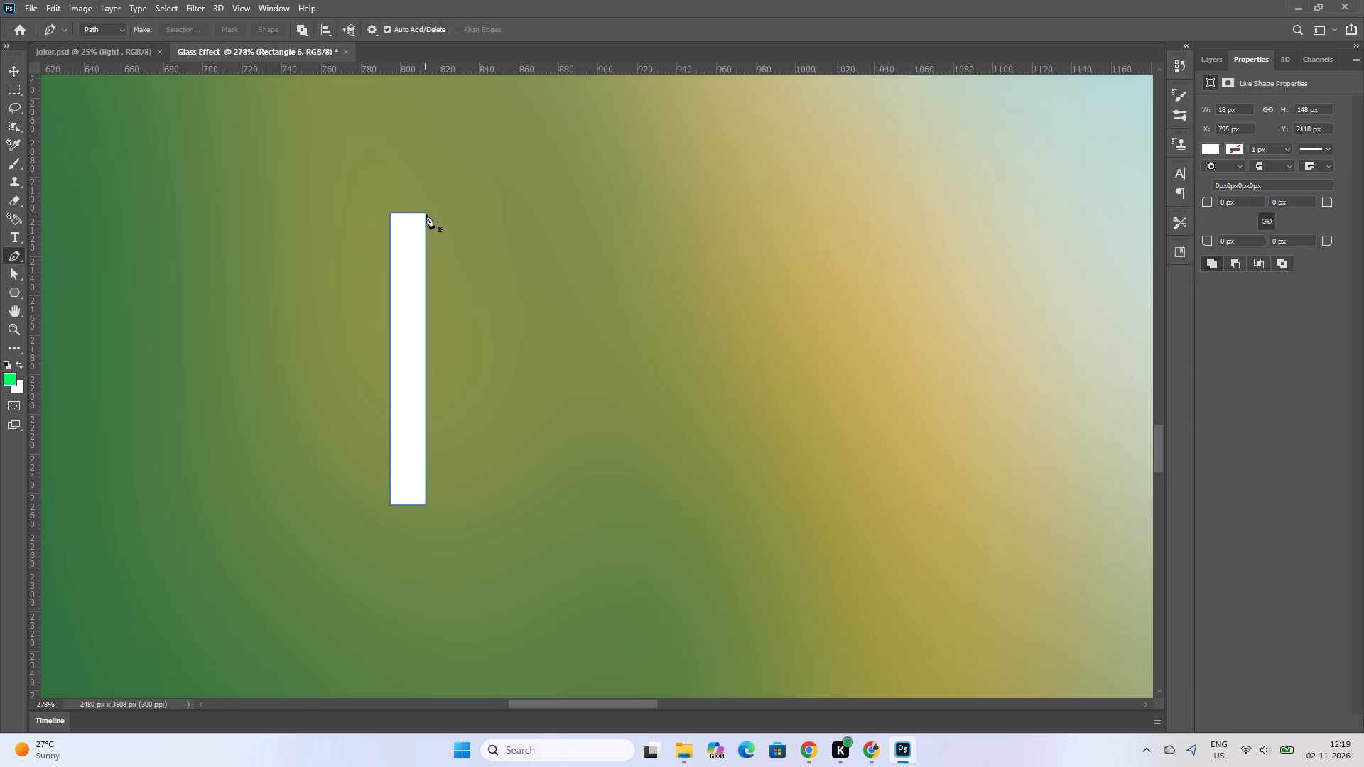
Draw a white Pen triangle from the bar's upper corner to a tip on a new vertical guide at about X 930 px, ending at the lower corner.
click(426, 213)
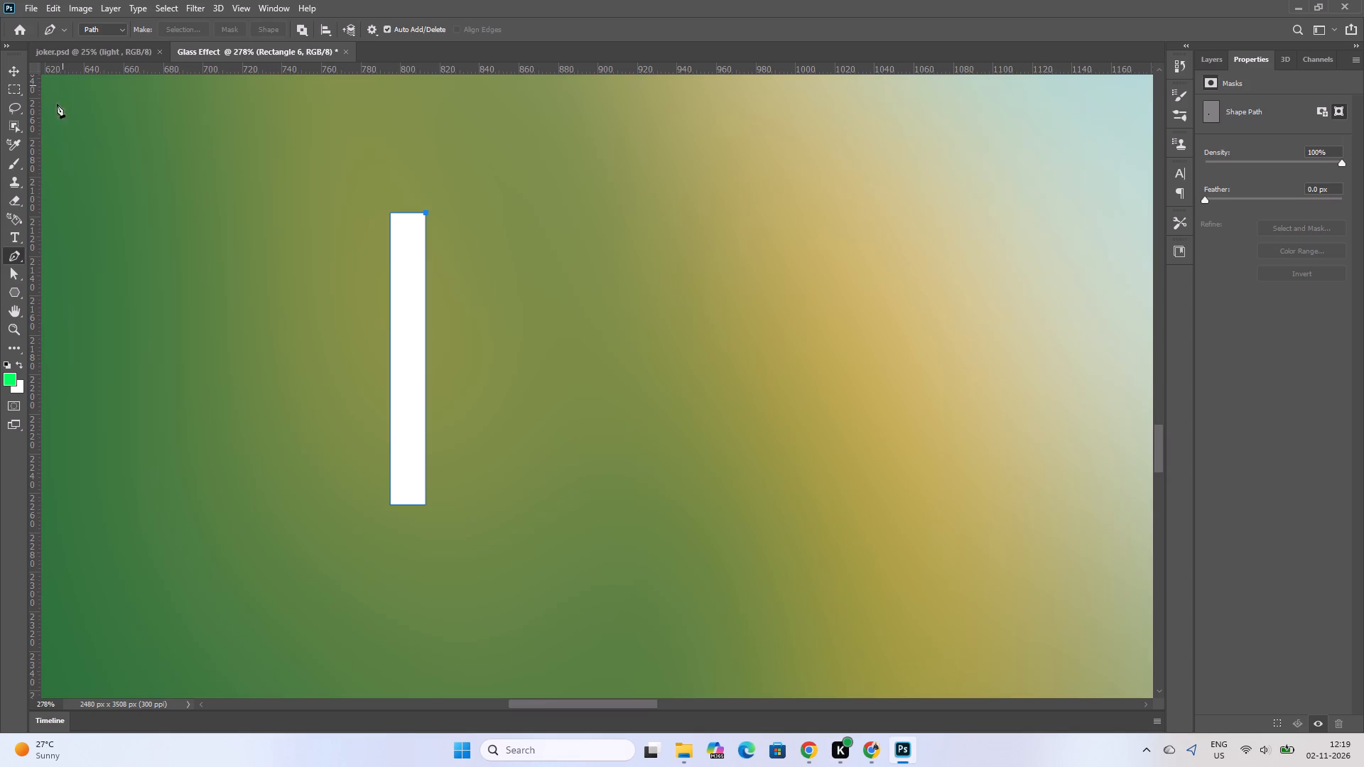
drag(30, 192, 657, 249)
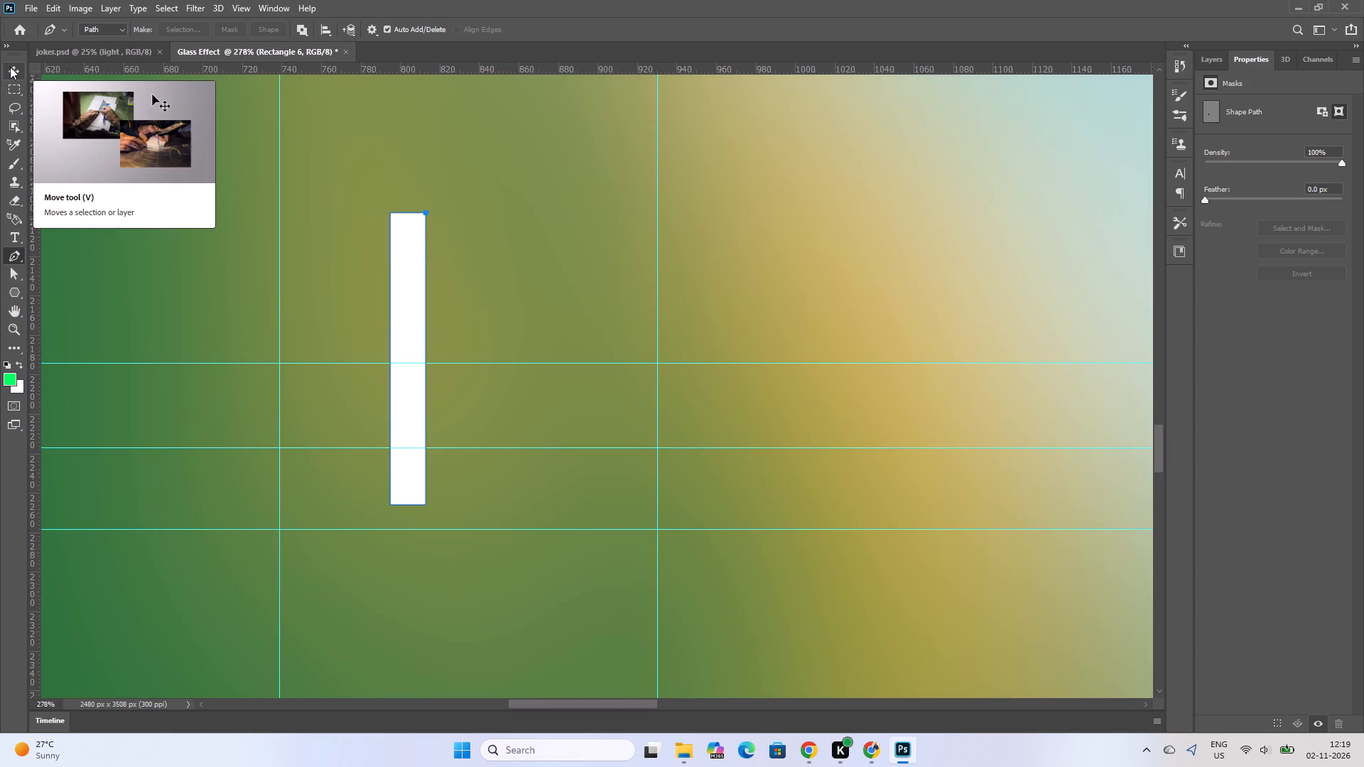
click(657, 350)
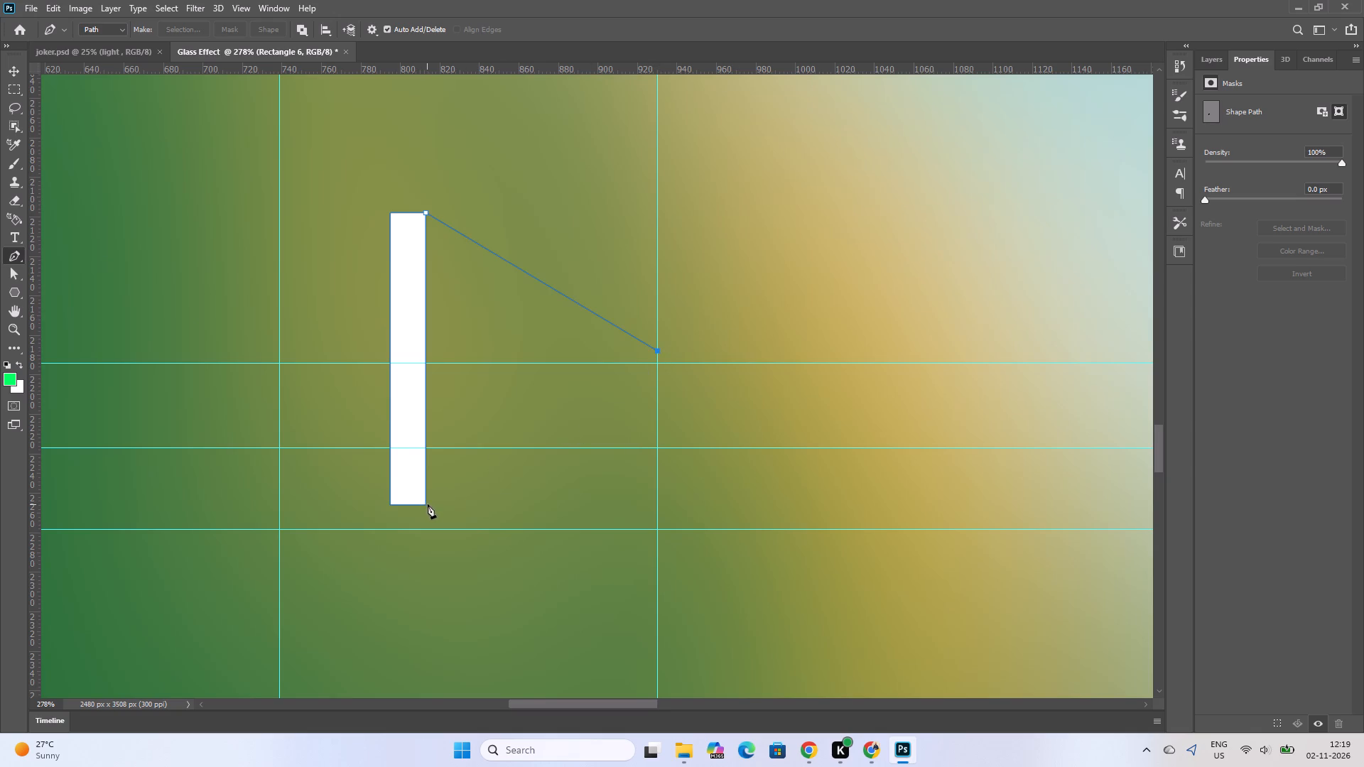
click(426, 504)
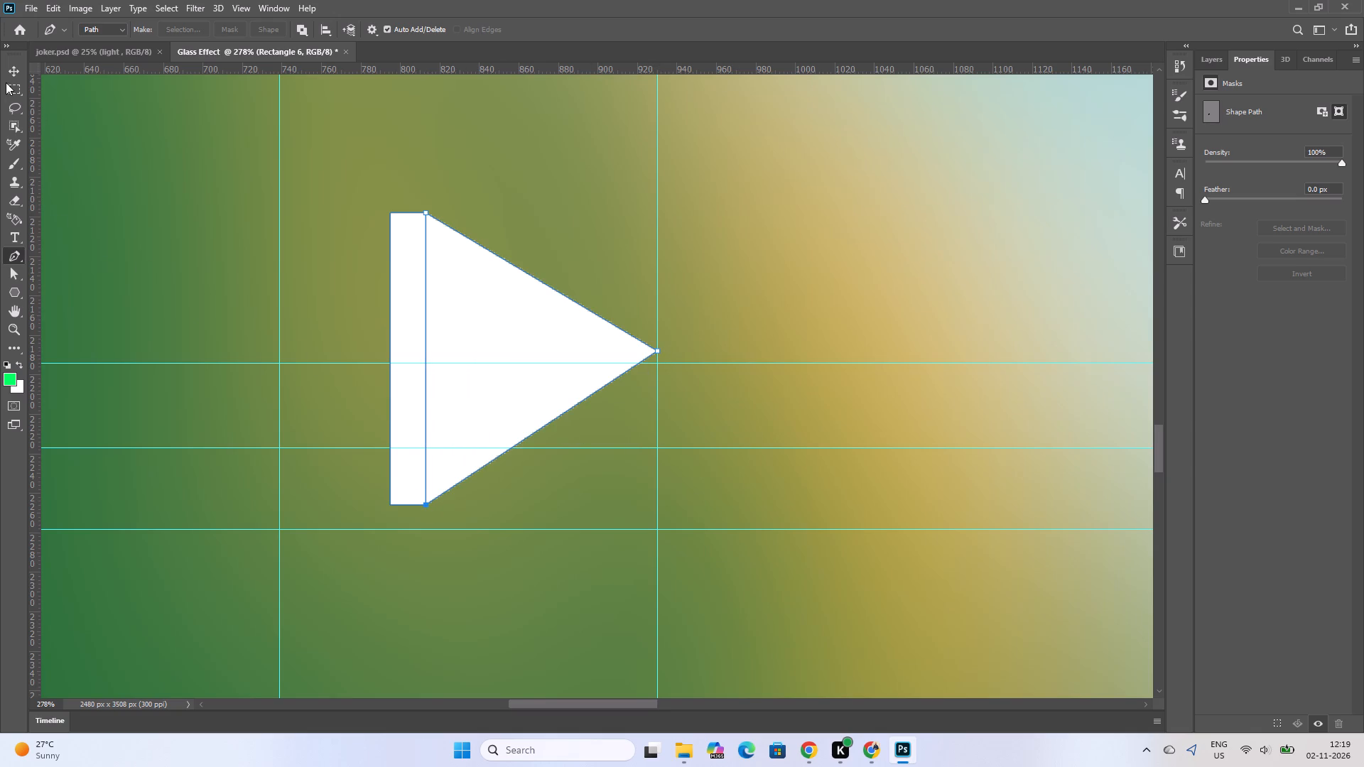
click(14, 73)
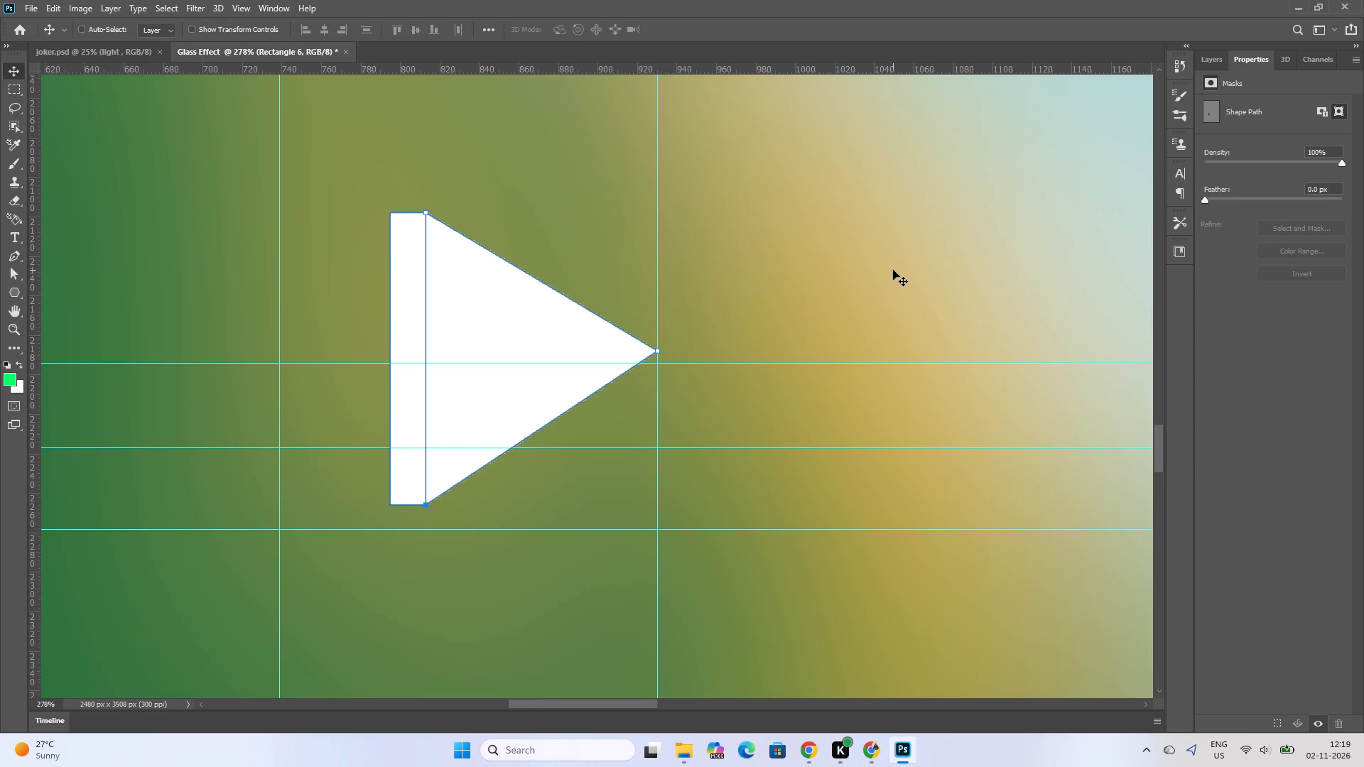
alt+scroll(893, 270, down, 9)
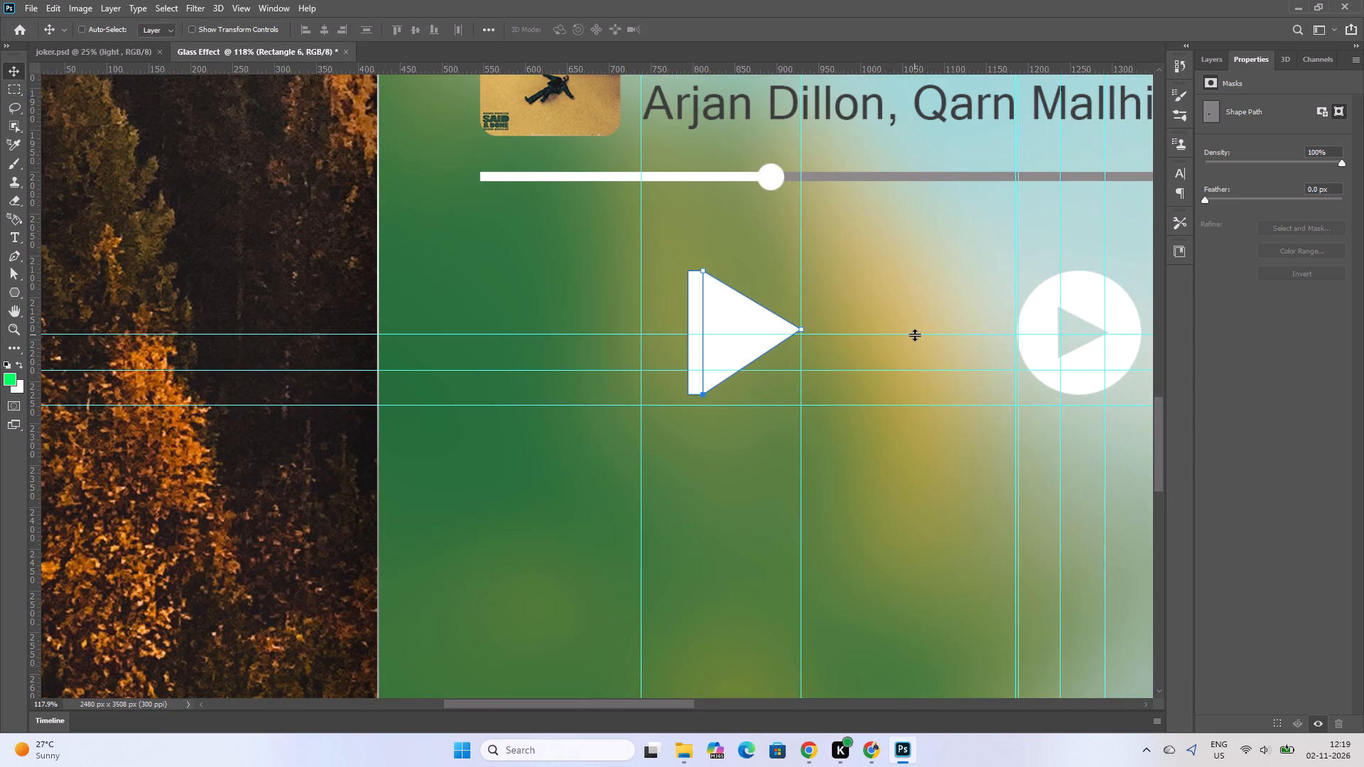
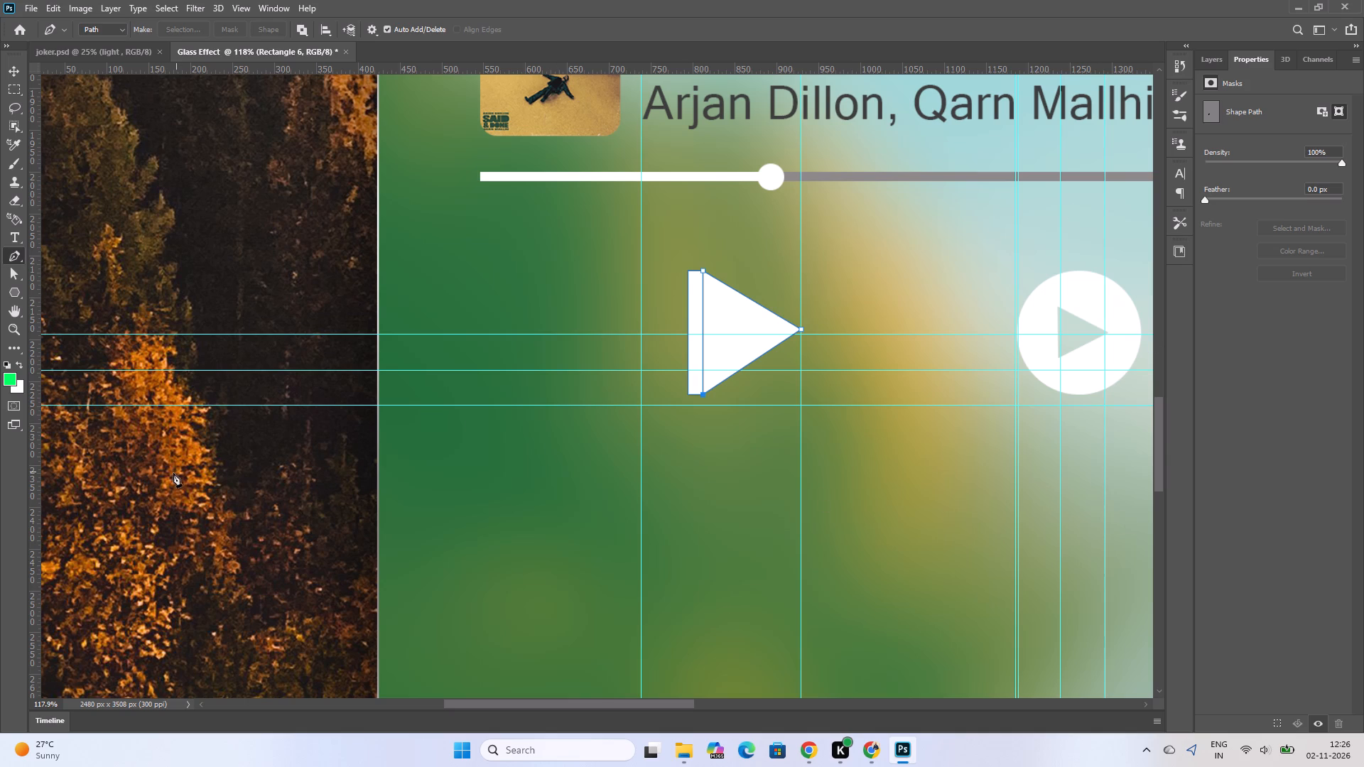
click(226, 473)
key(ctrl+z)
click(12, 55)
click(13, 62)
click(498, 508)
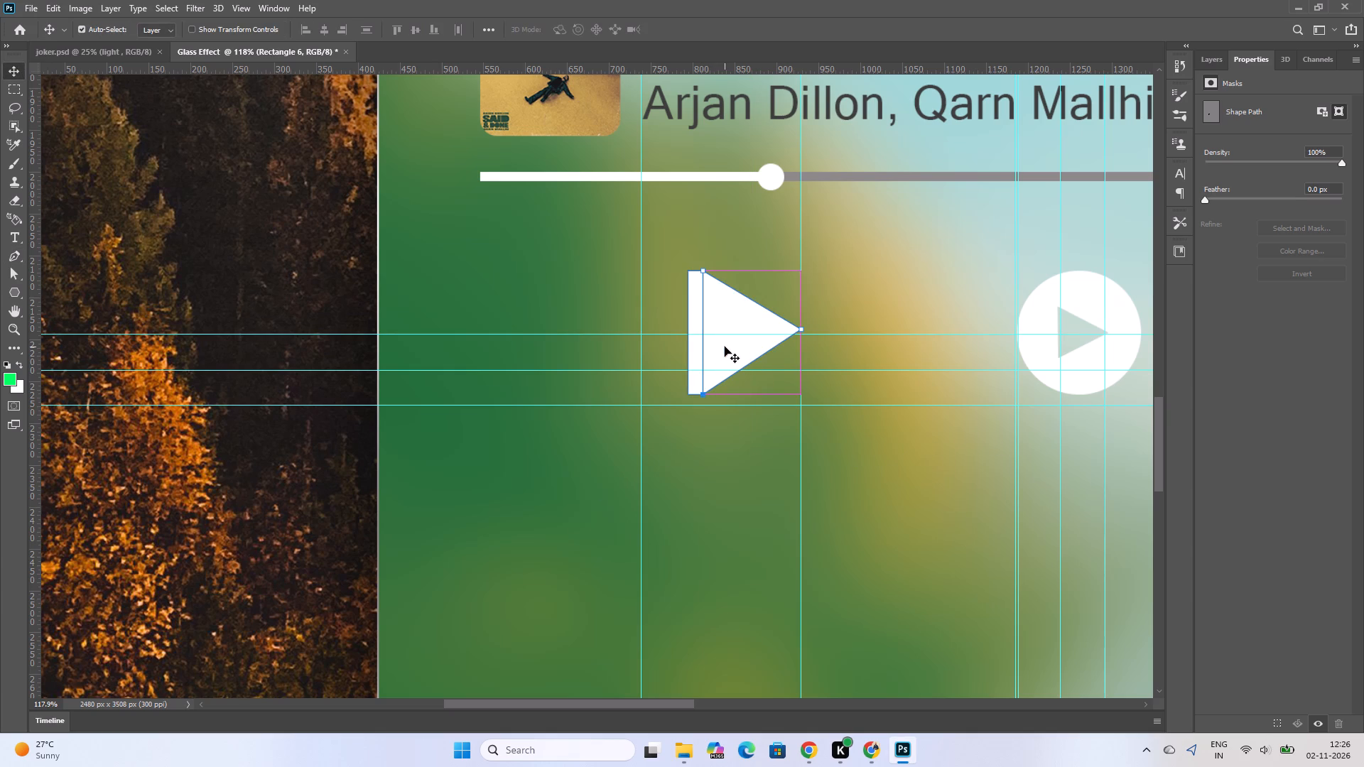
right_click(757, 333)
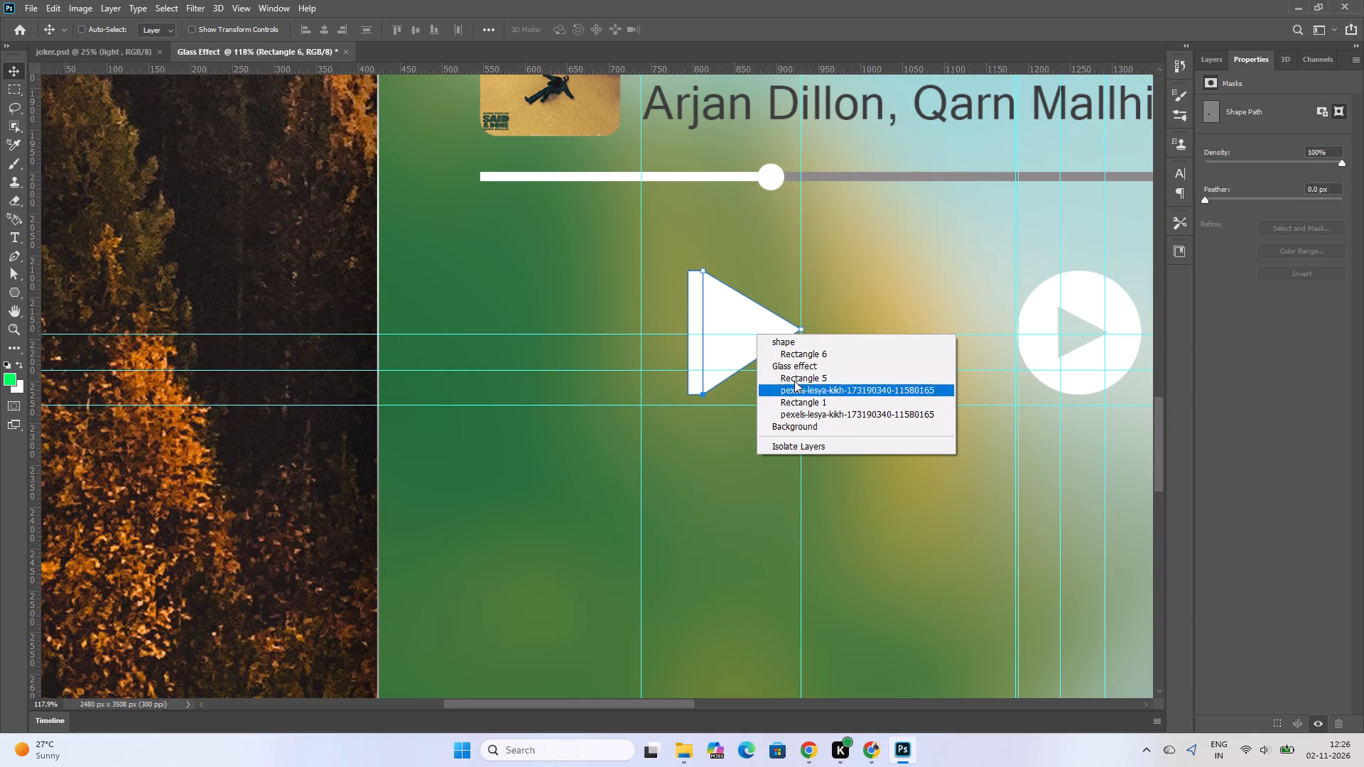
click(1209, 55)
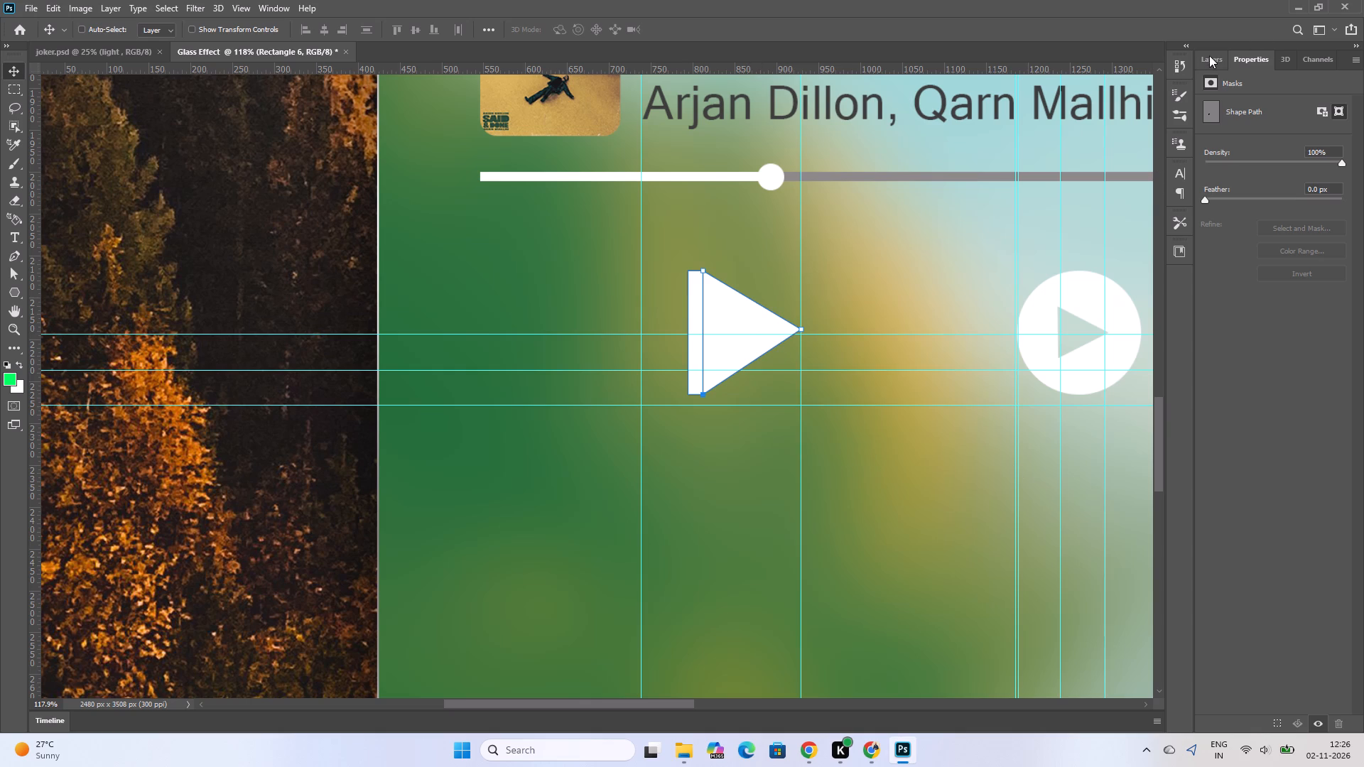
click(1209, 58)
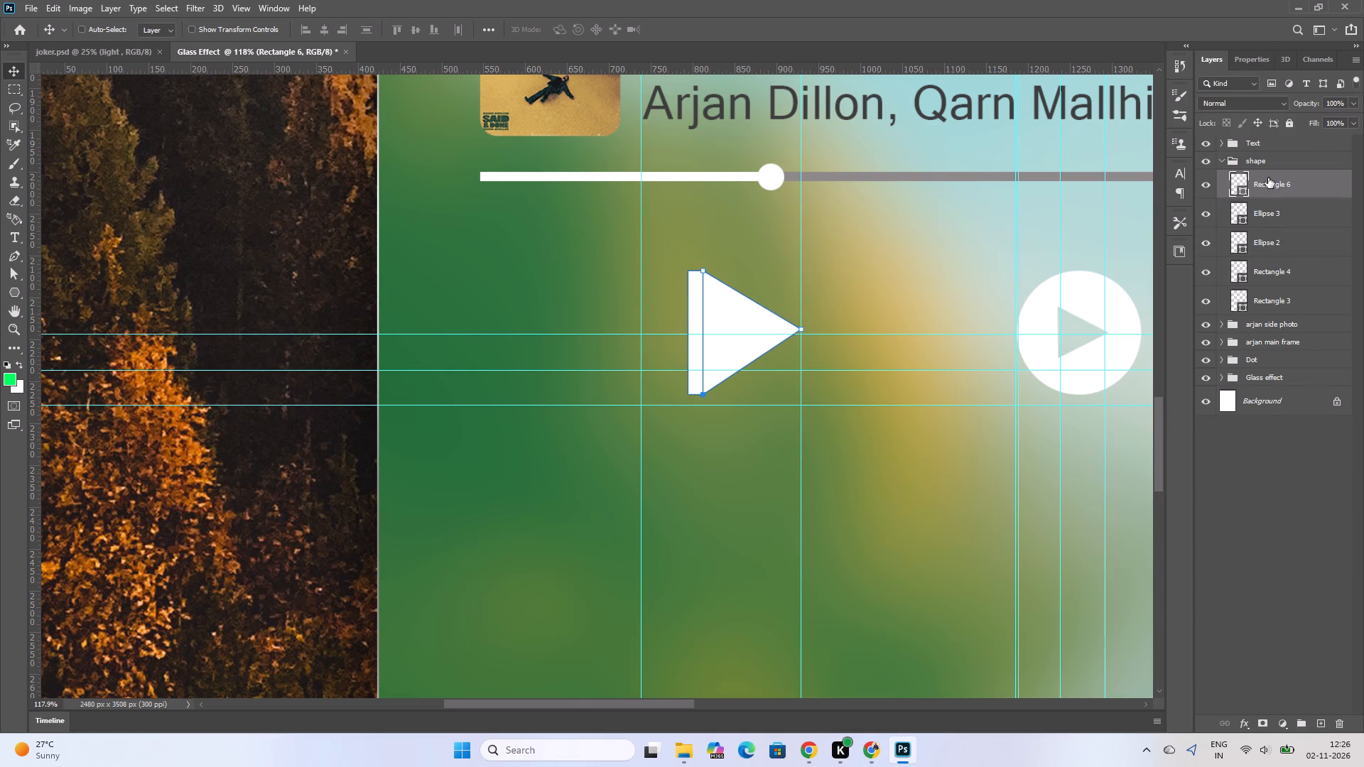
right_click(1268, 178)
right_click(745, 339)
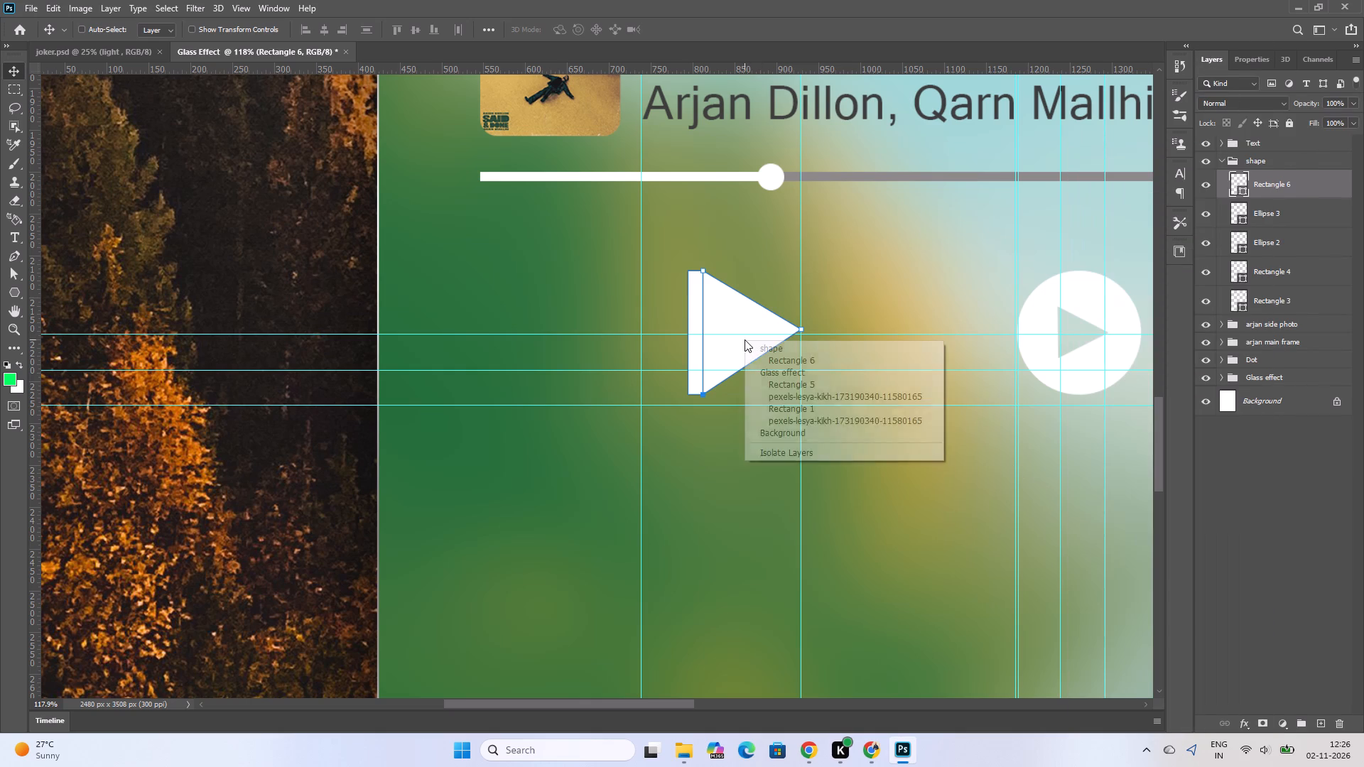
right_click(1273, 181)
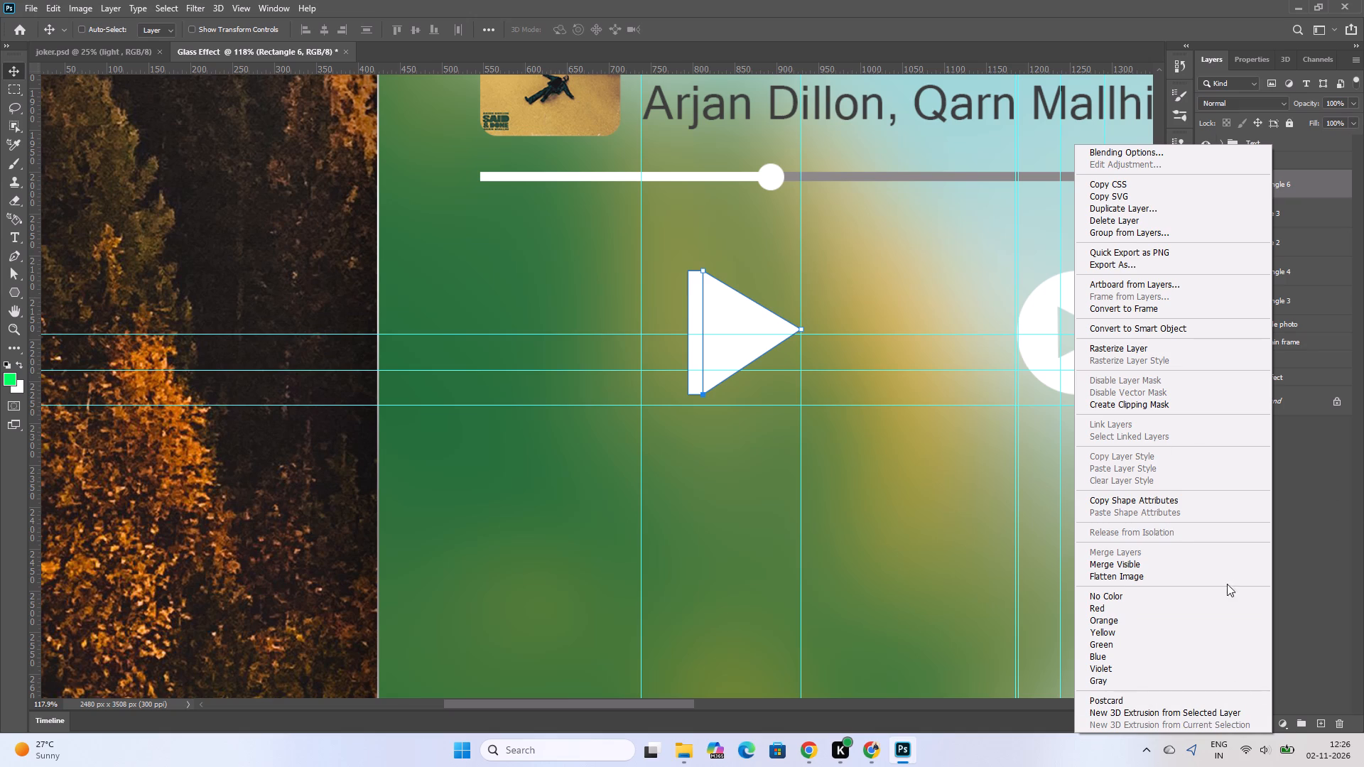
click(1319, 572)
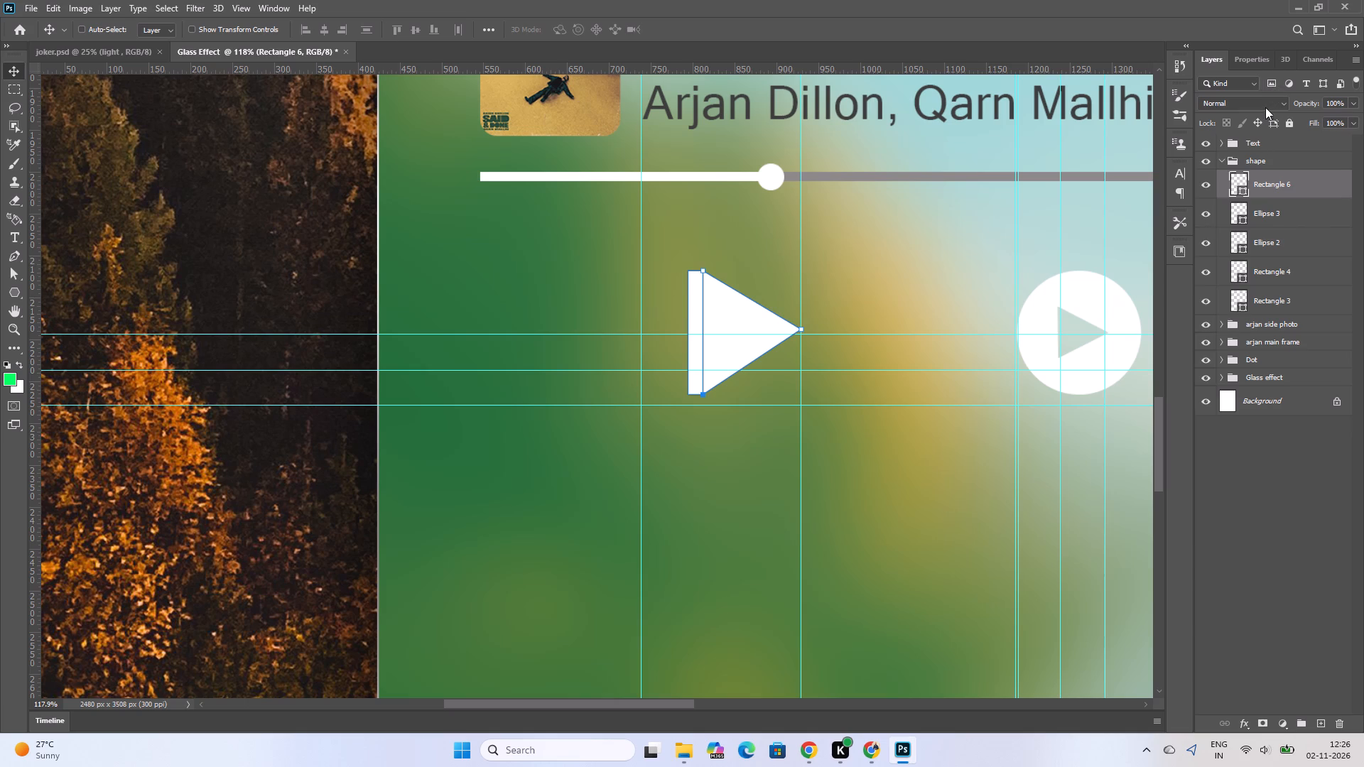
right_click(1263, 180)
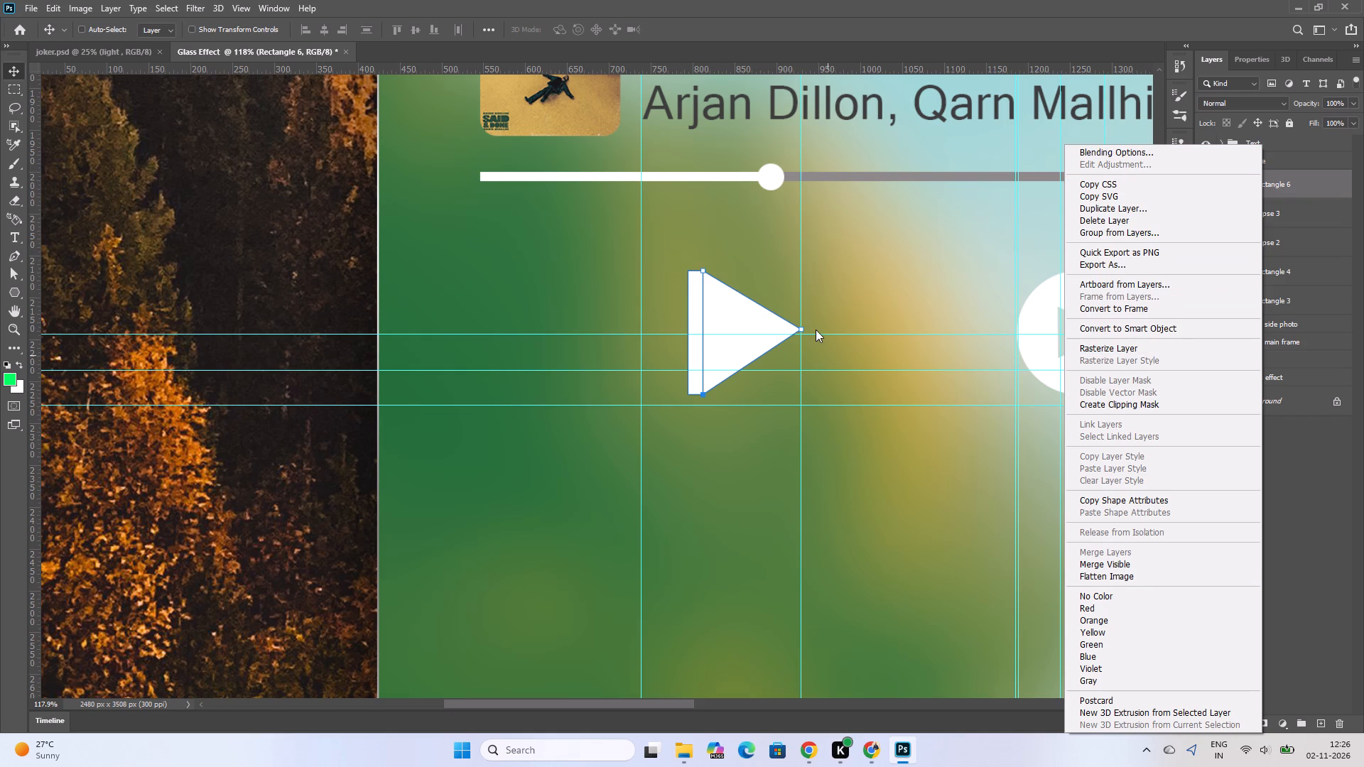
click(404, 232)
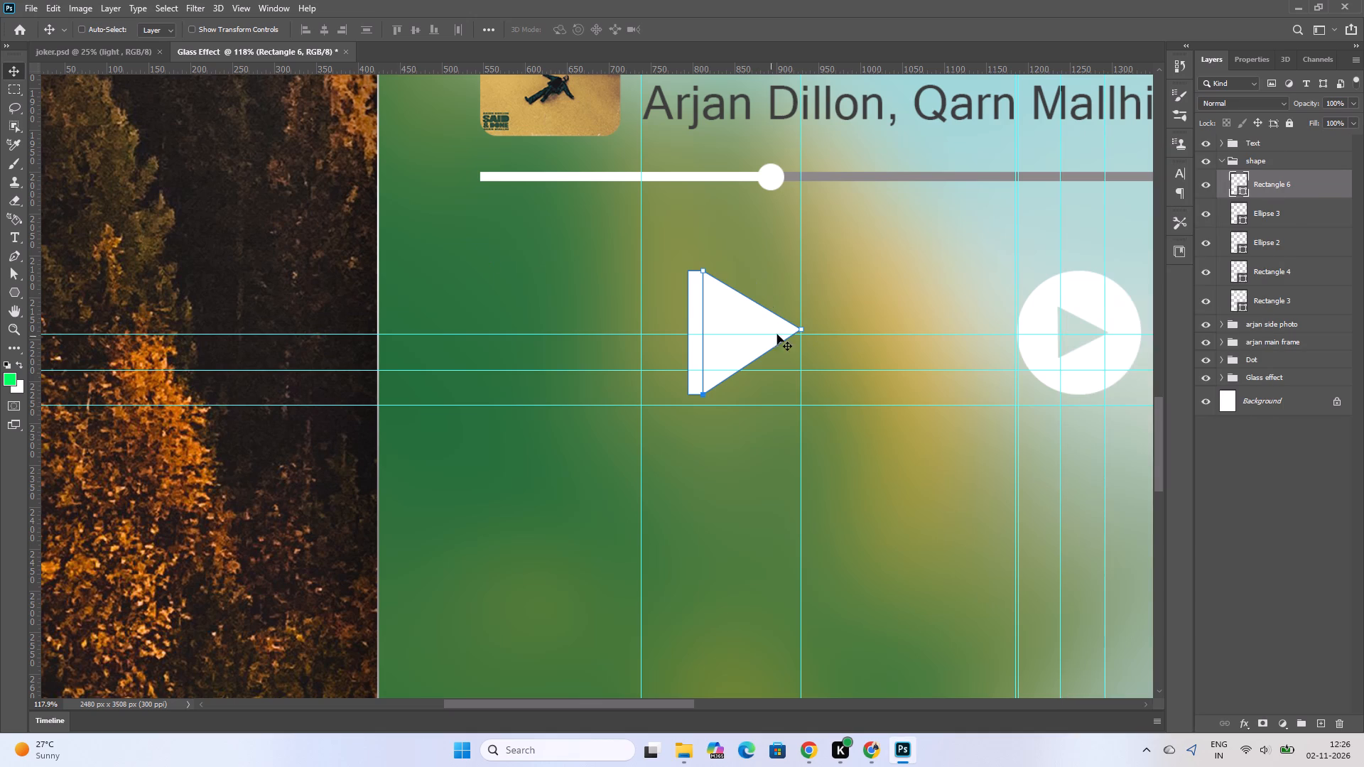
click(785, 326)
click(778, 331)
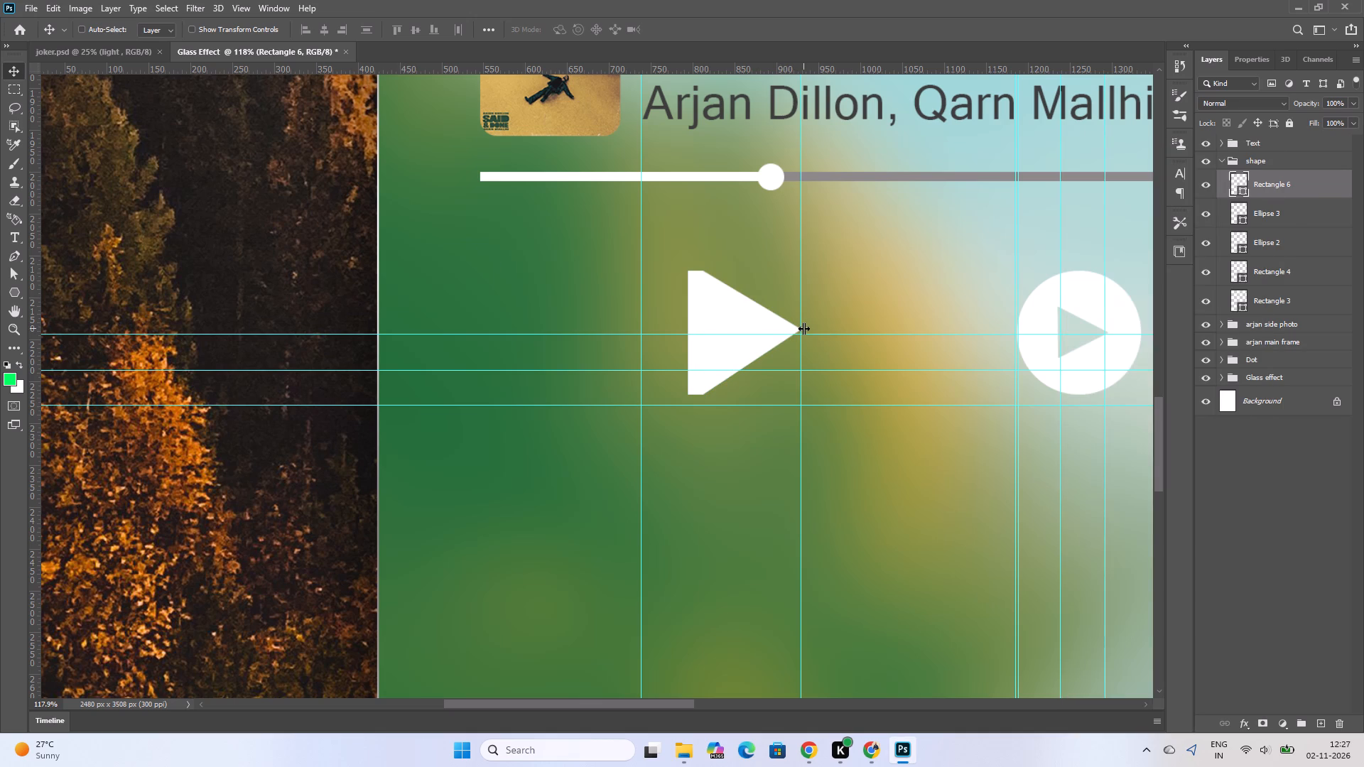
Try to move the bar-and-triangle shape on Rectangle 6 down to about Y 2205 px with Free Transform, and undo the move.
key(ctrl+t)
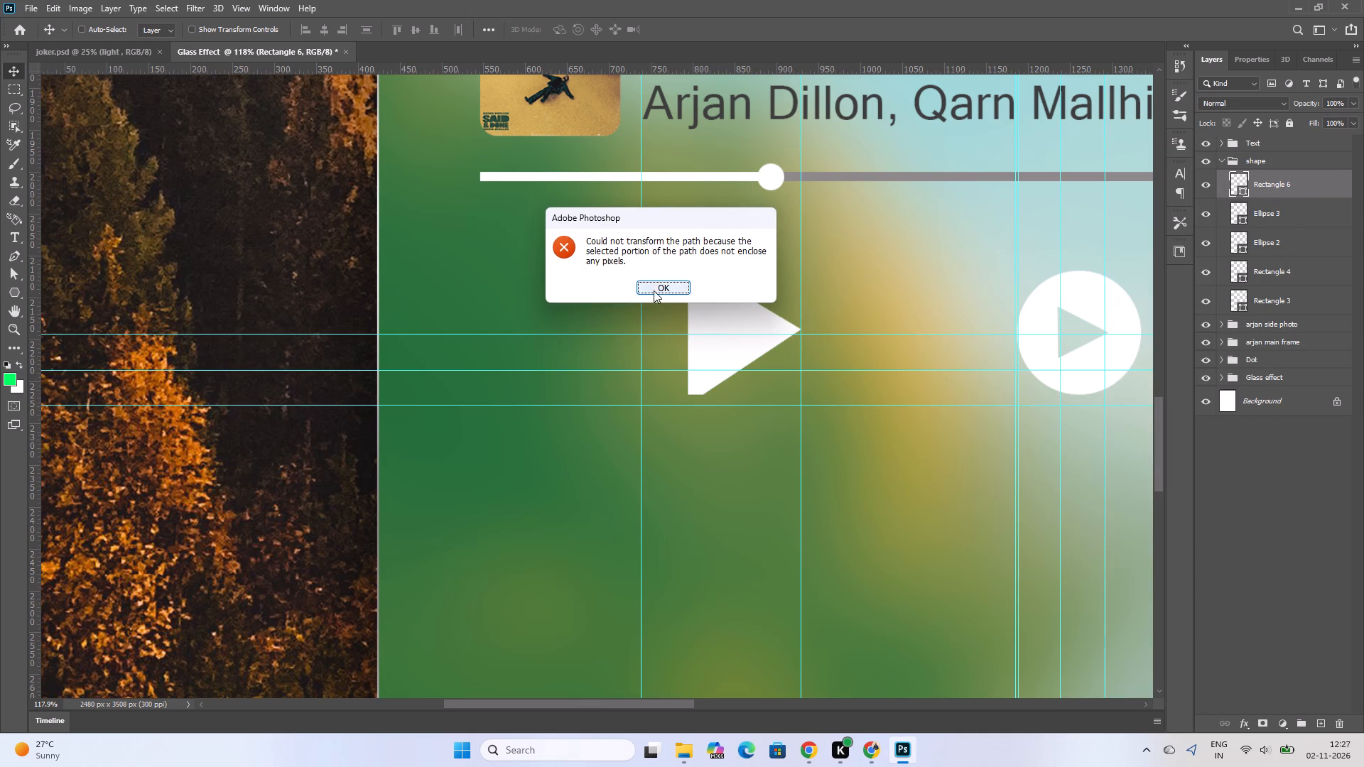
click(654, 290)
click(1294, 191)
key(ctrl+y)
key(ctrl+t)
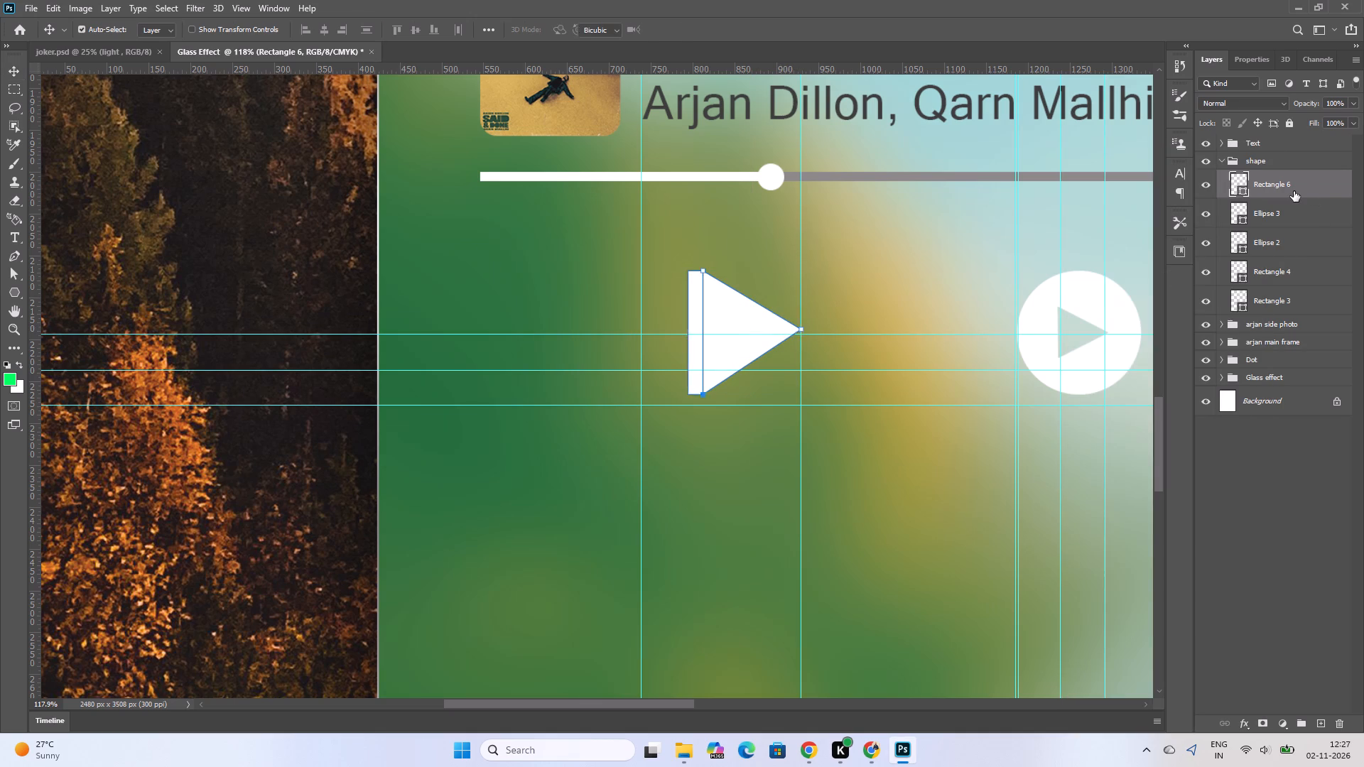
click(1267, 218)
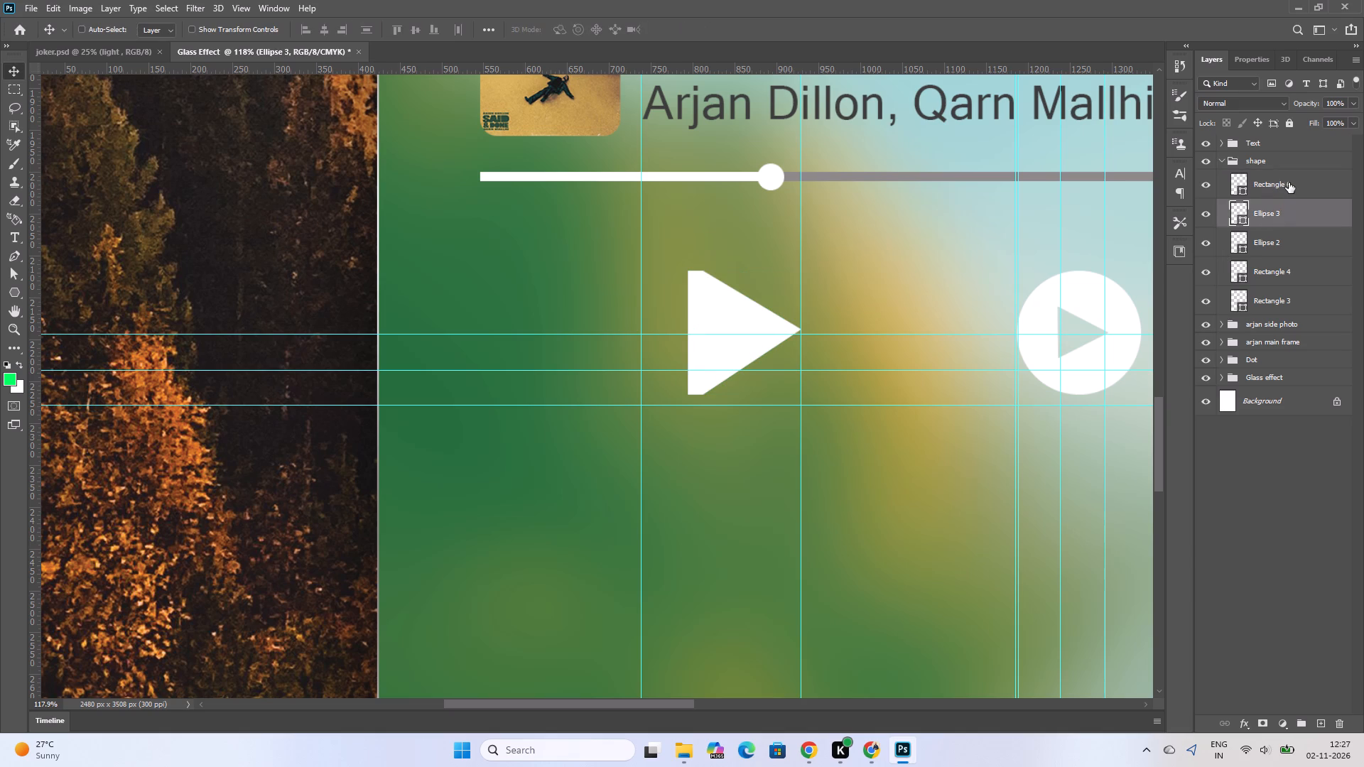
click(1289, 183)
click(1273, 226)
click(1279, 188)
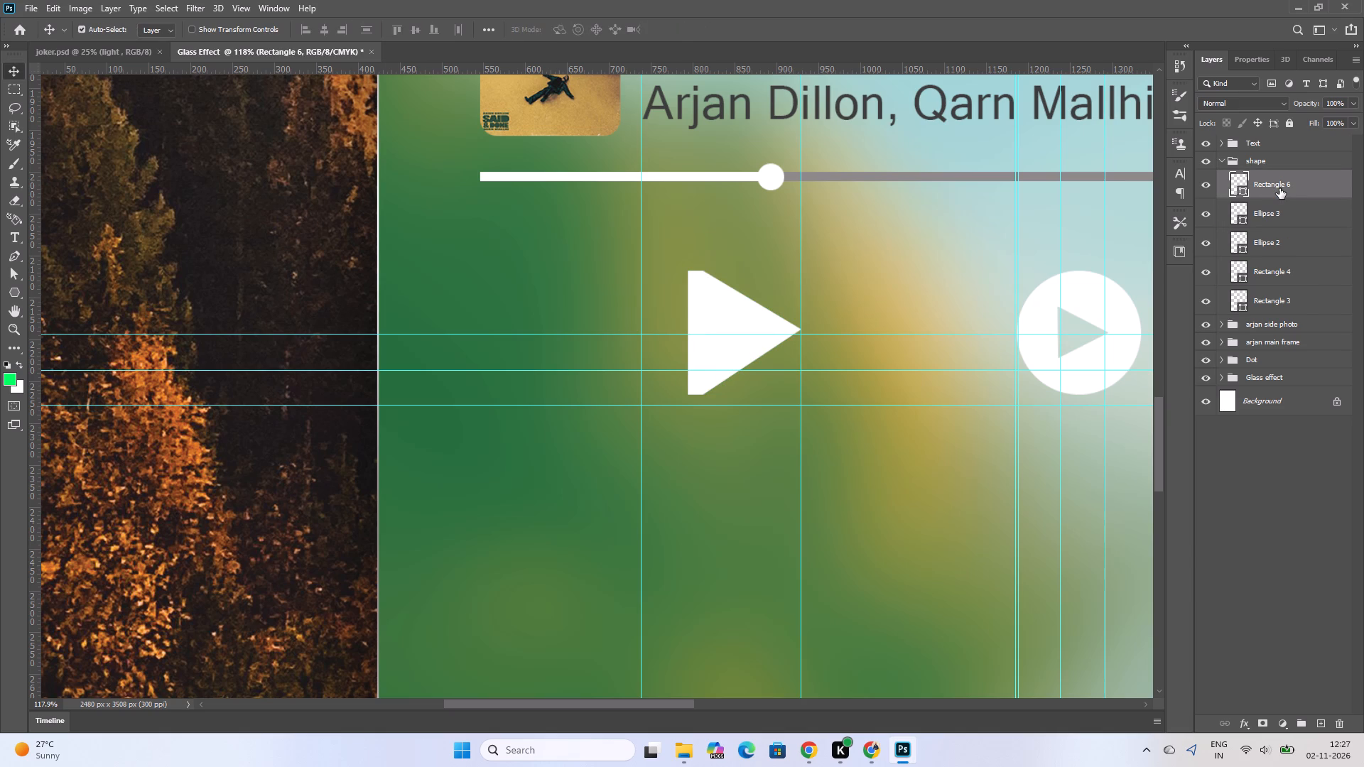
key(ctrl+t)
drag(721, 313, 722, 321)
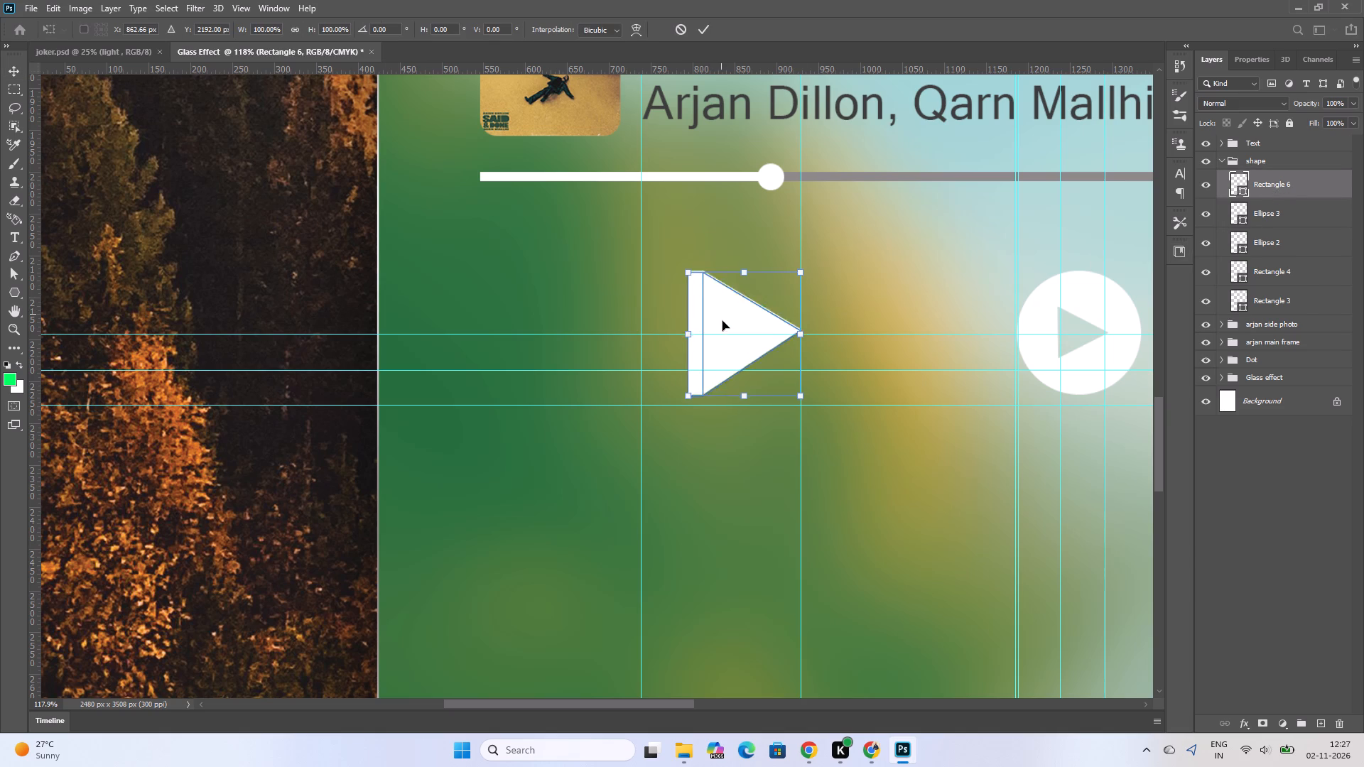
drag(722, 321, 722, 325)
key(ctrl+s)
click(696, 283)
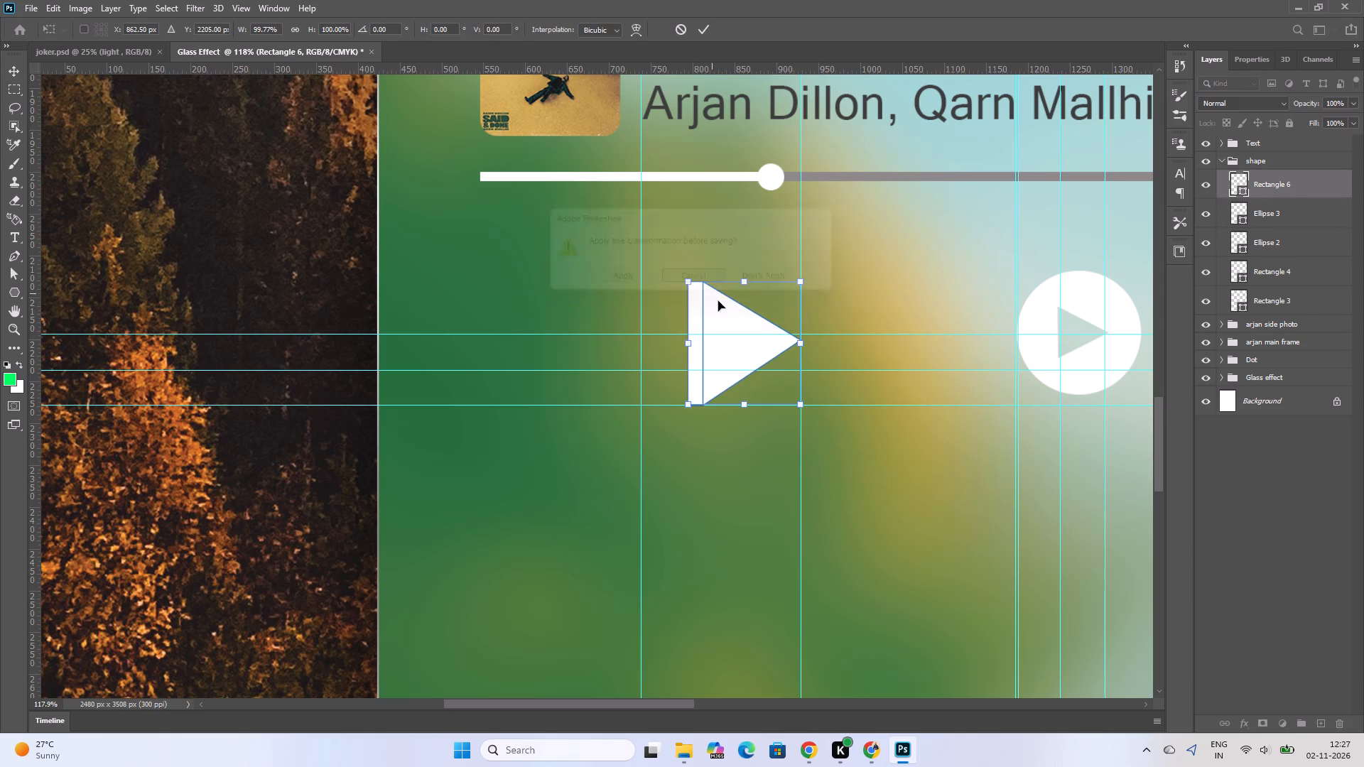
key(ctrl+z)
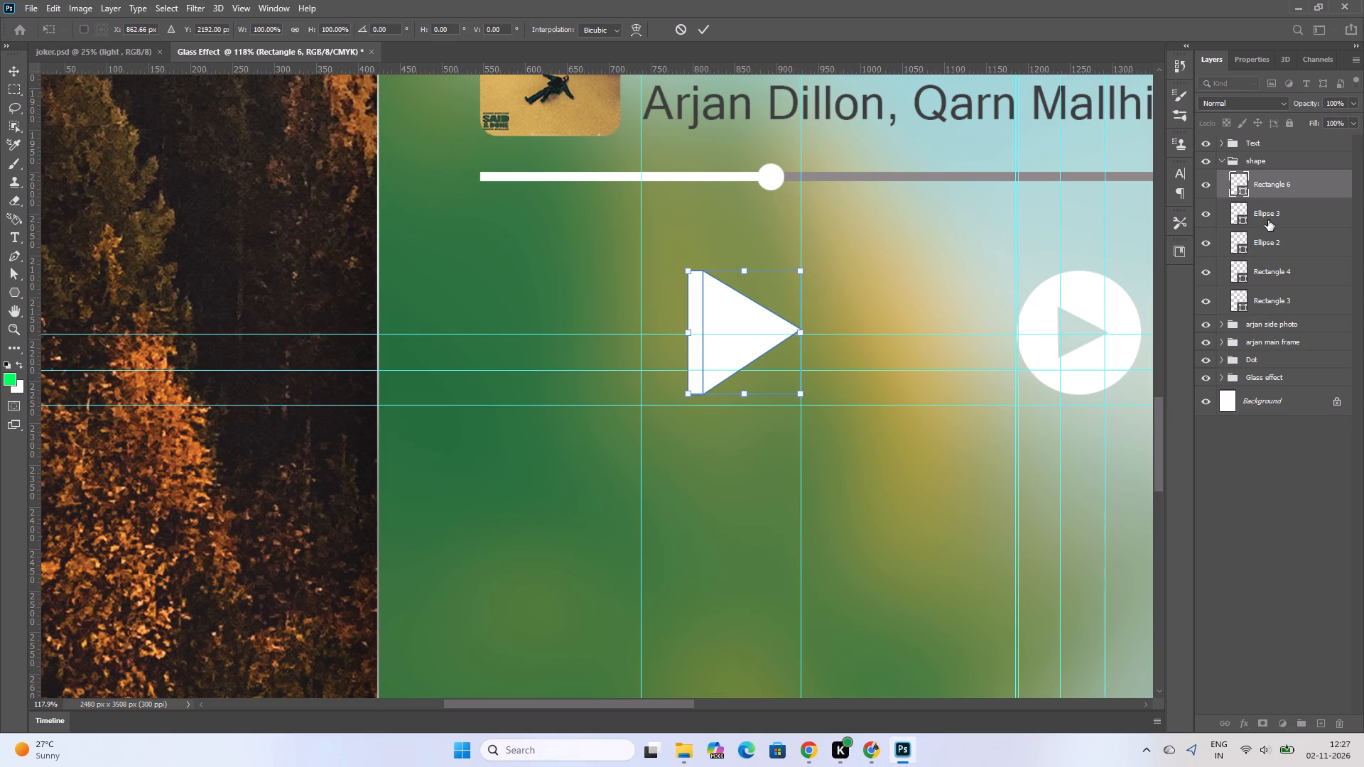
Check the Free Transform bounds of the layers in the shape group, from Ellipse 3 down to Rectangle 3 and again on Rectangle 6.
click(1268, 217)
key(ctrl+t)
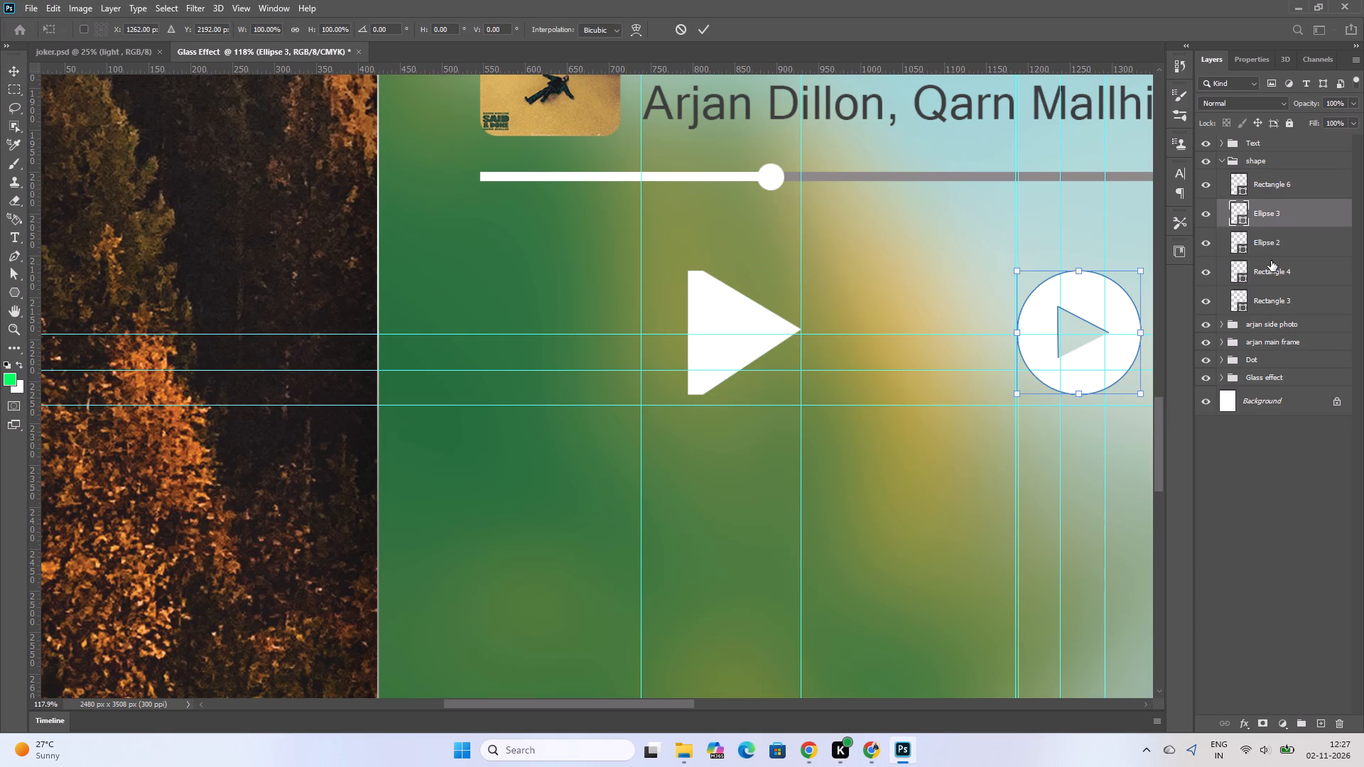
click(1271, 240)
key(ctrl+t)
click(1272, 280)
key(ctrl+t)
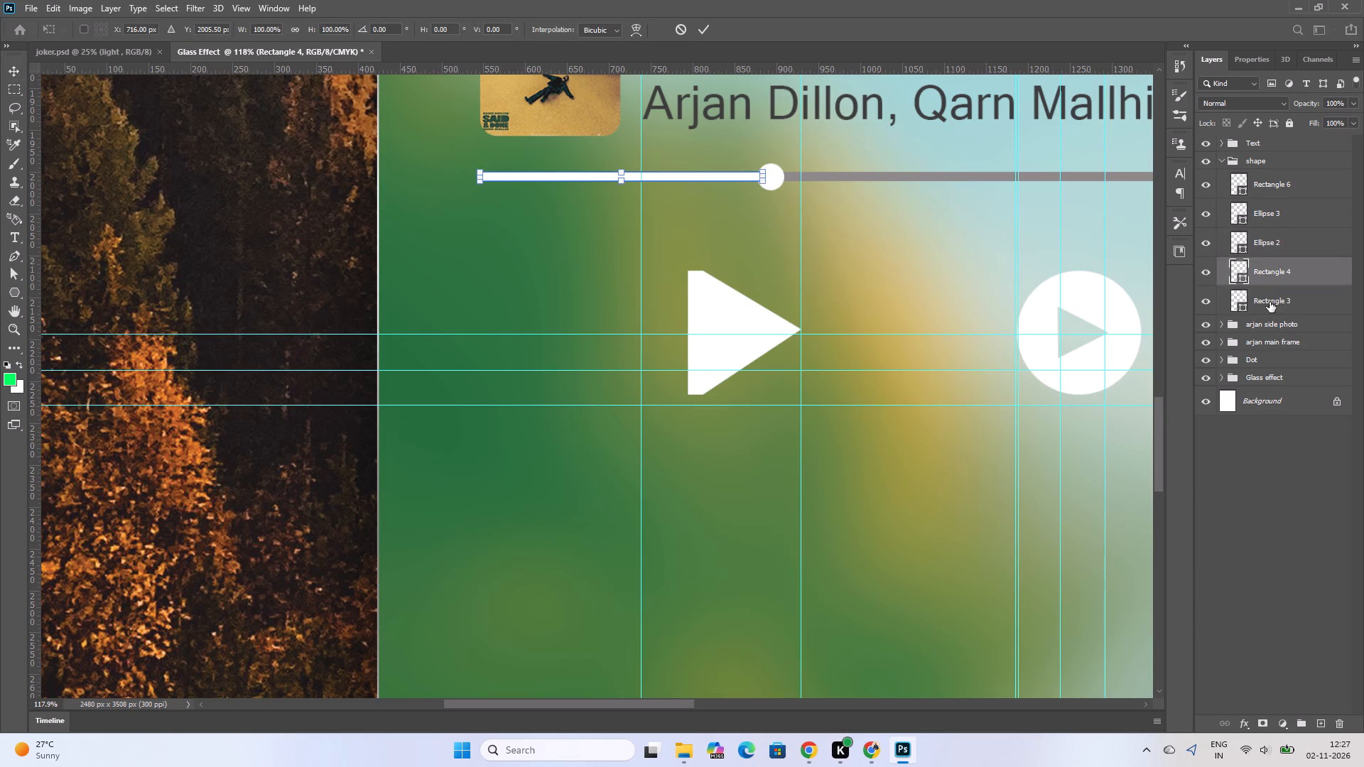
click(1270, 302)
key(ctrl+t)
click(1264, 170)
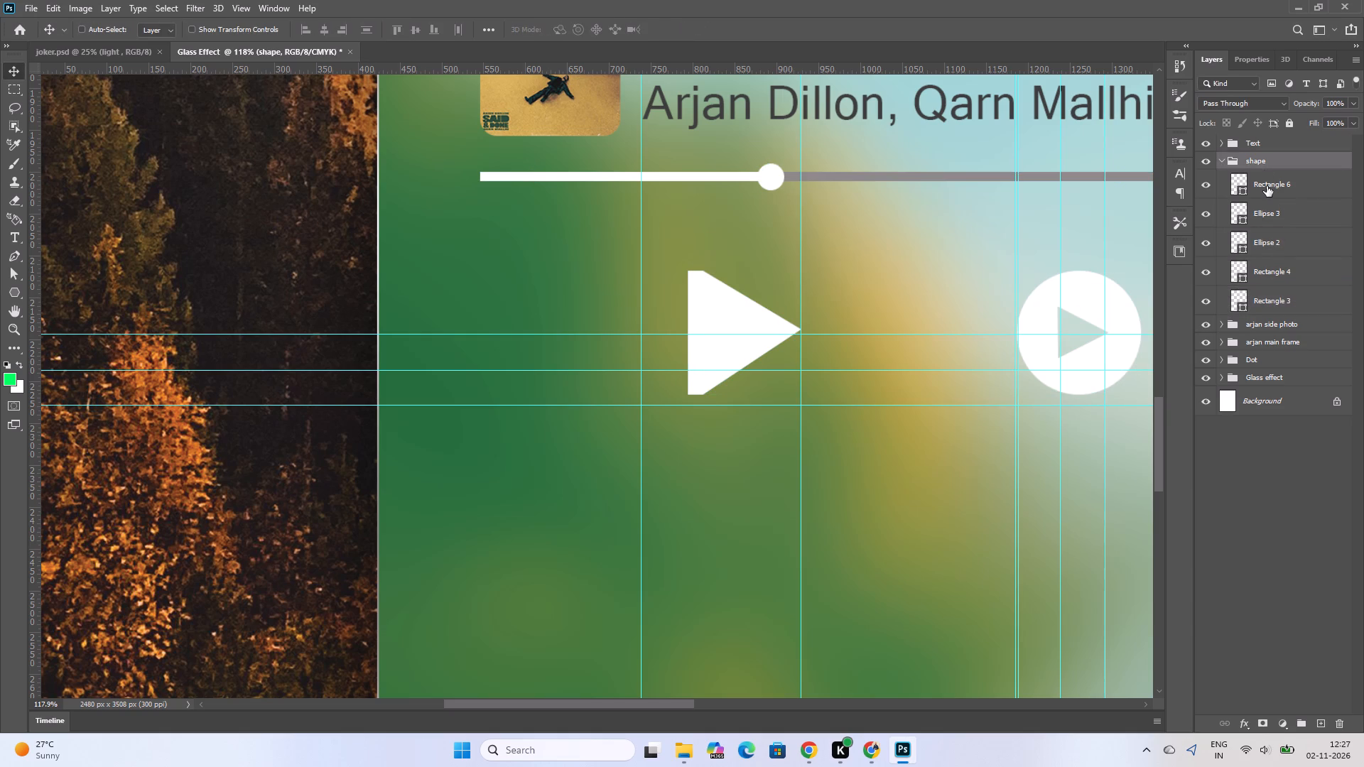
click(1268, 190)
key(ctrl+t)
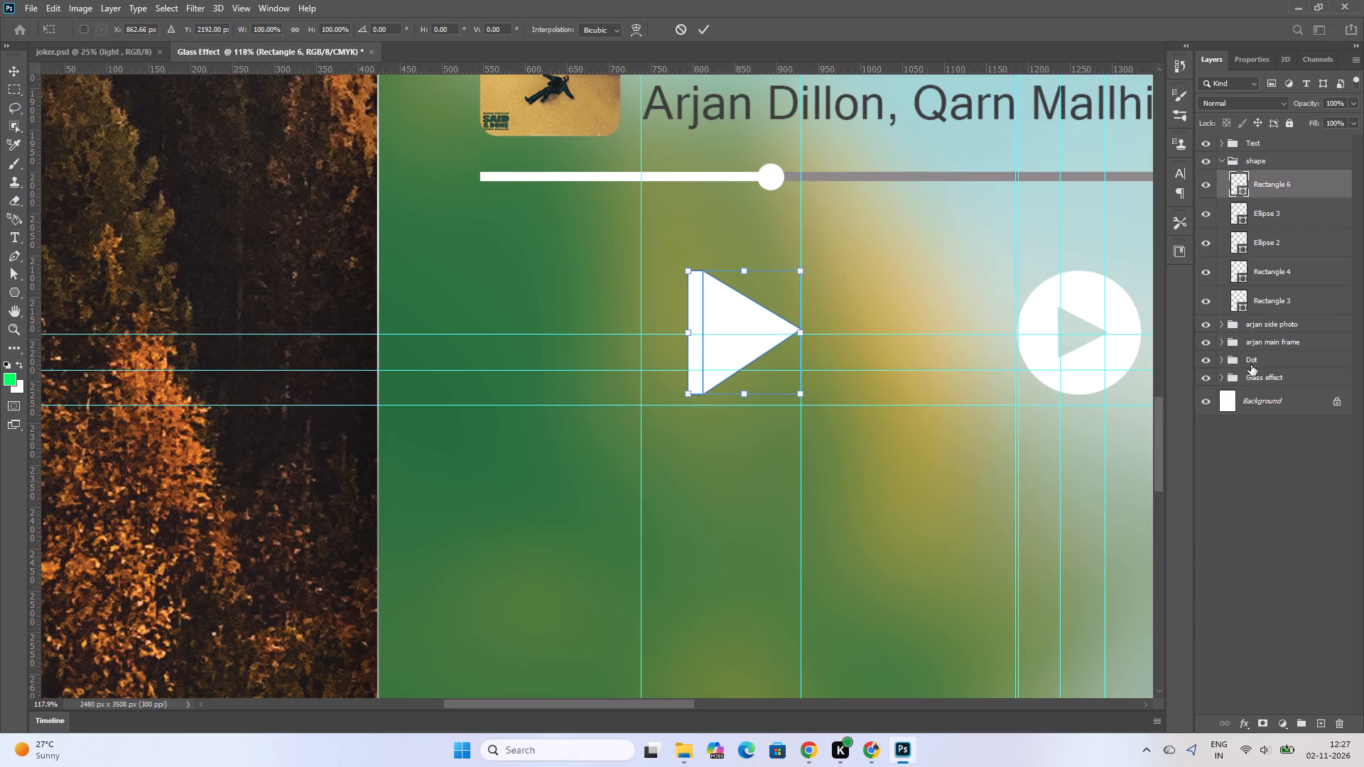
click(724, 351)
click(742, 351)
click(567, 310)
key(ctrl+z)
click(699, 16)
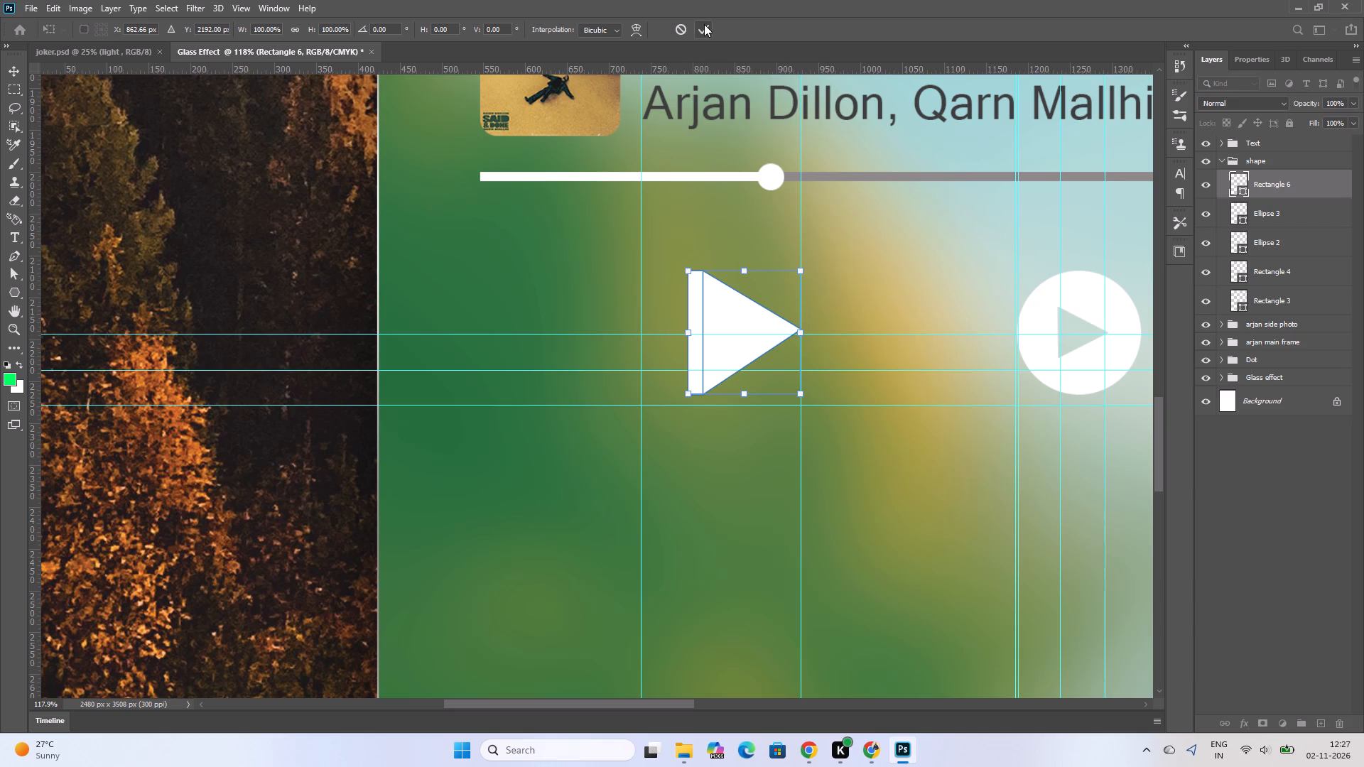
click(704, 24)
Undo the full-height Pen triangle beside the narrow bar, back to its first anchor point at the bar's upper corner.
key(ctrl+x)
key(ctrl+z)
key(ctrl+z)
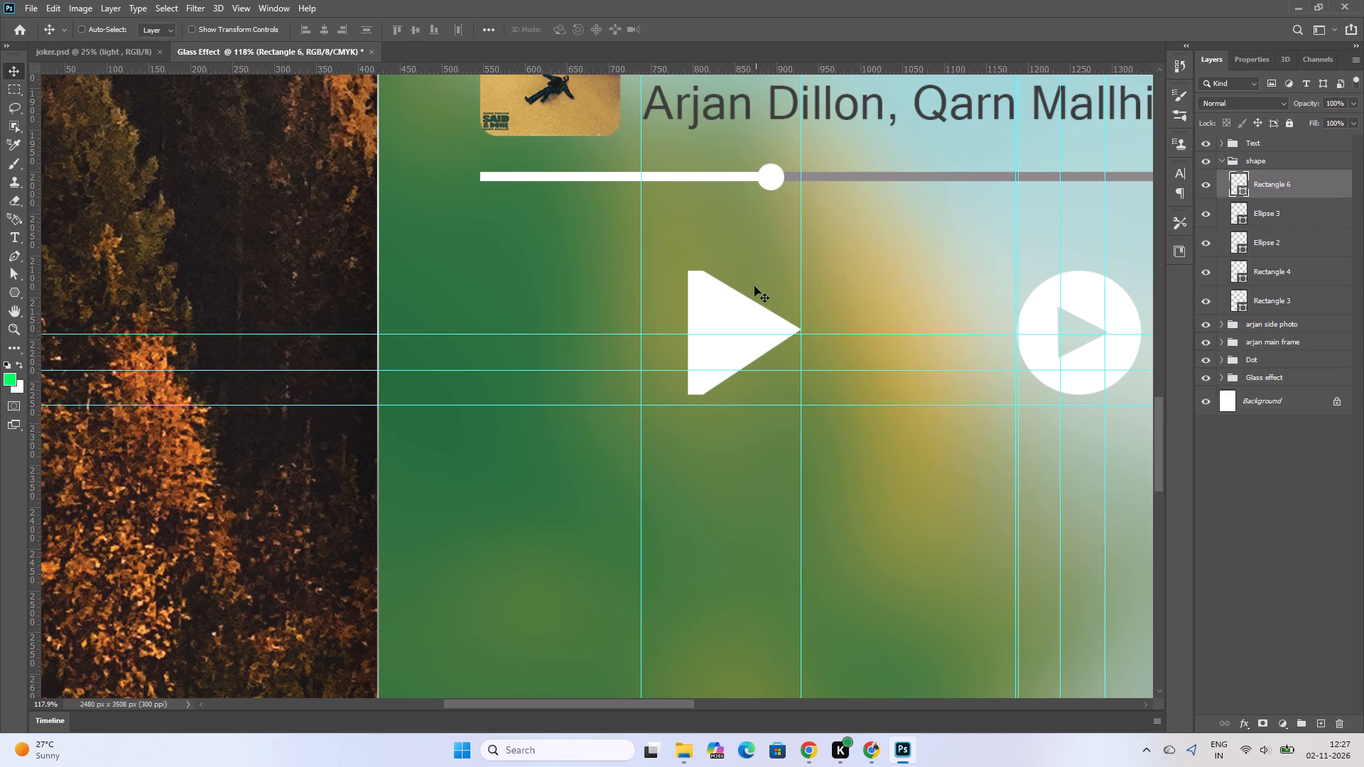
key(ctrl+z)
key(ctrl+z)
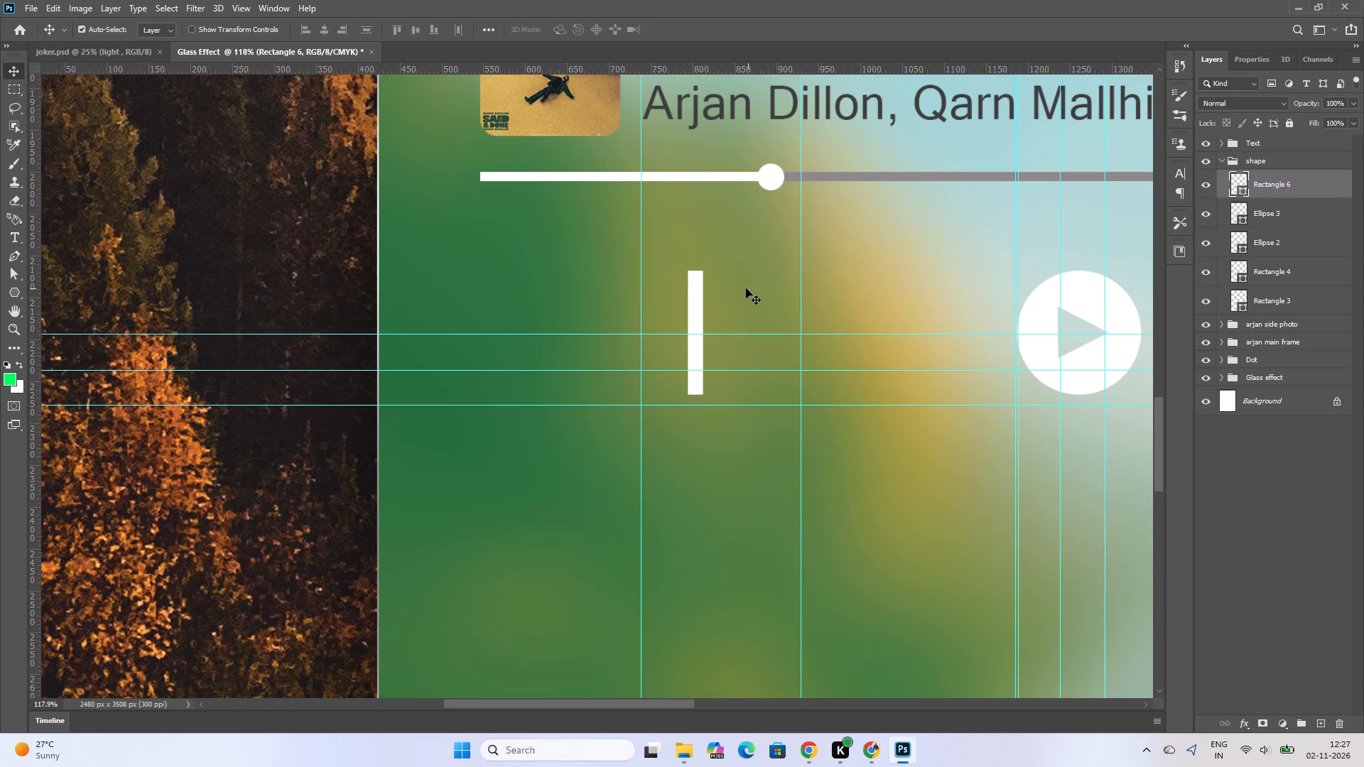
key(ctrl+shift+y)
click(698, 300)
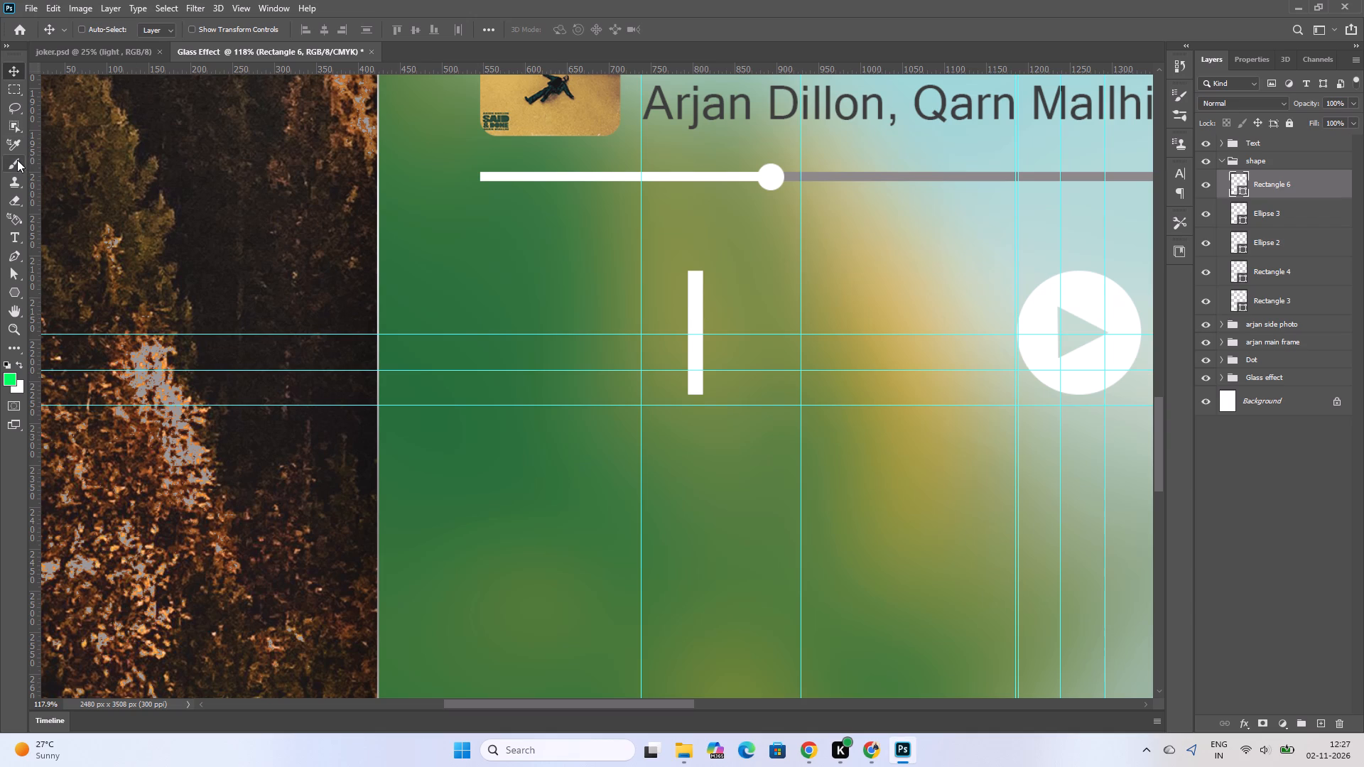
Draw a shorter Pen triangle from just below the bar's upper corner to a tip on the guide intersection, ending just above the lower corner.
click(18, 252)
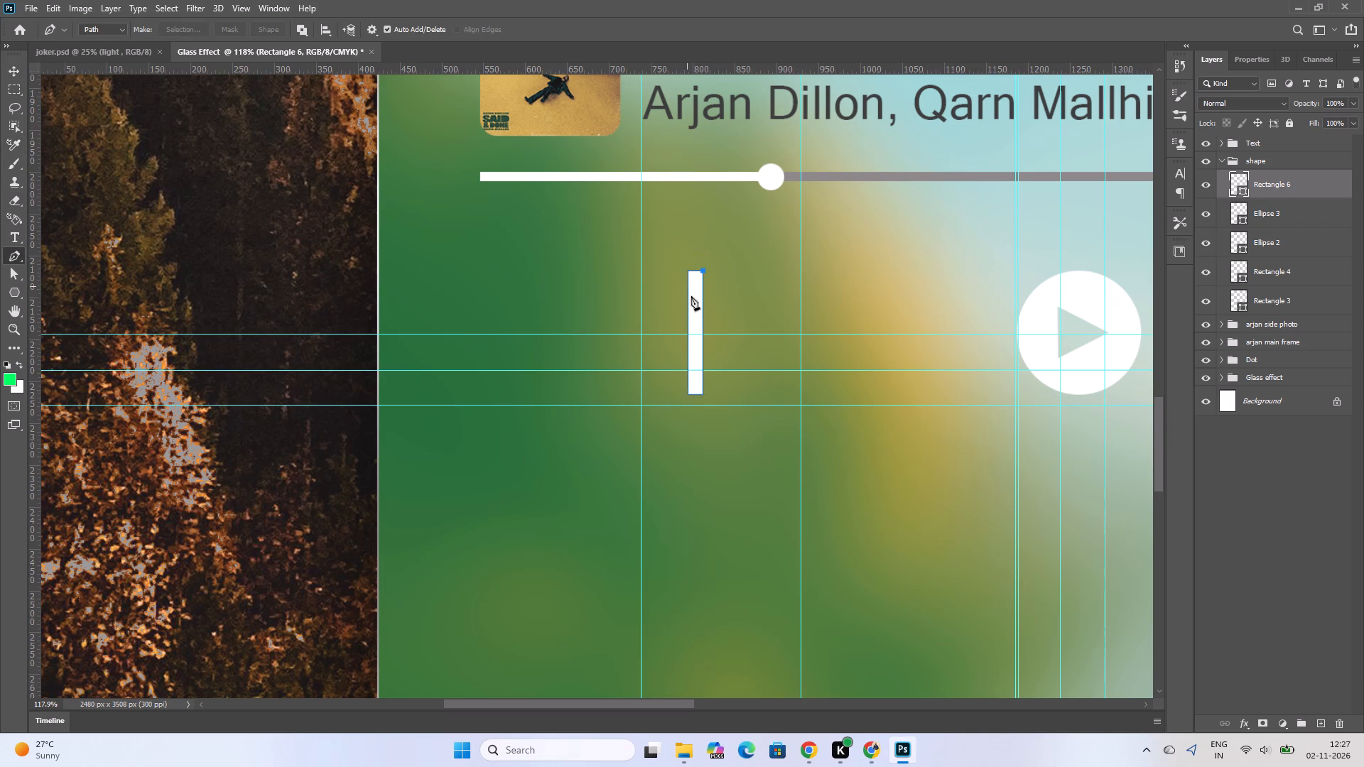
click(703, 286)
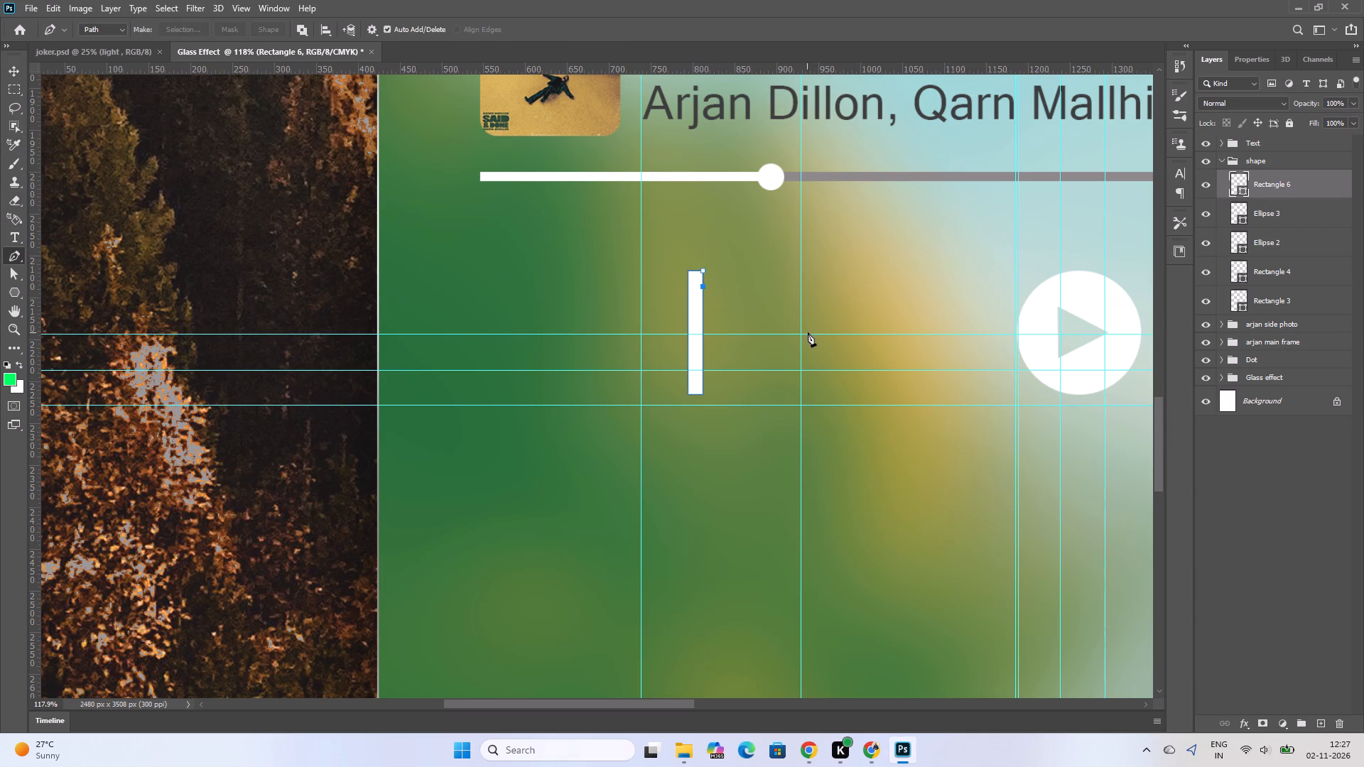
click(801, 334)
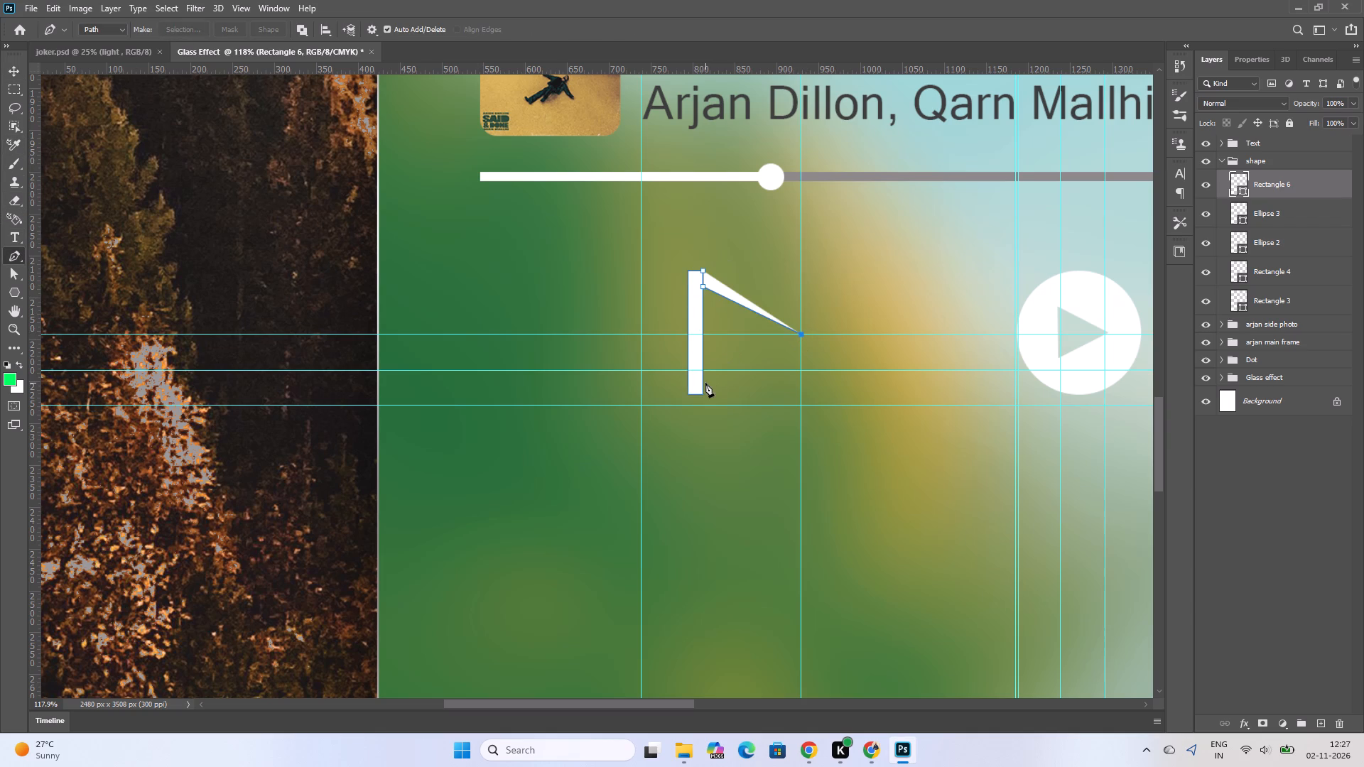
click(703, 378)
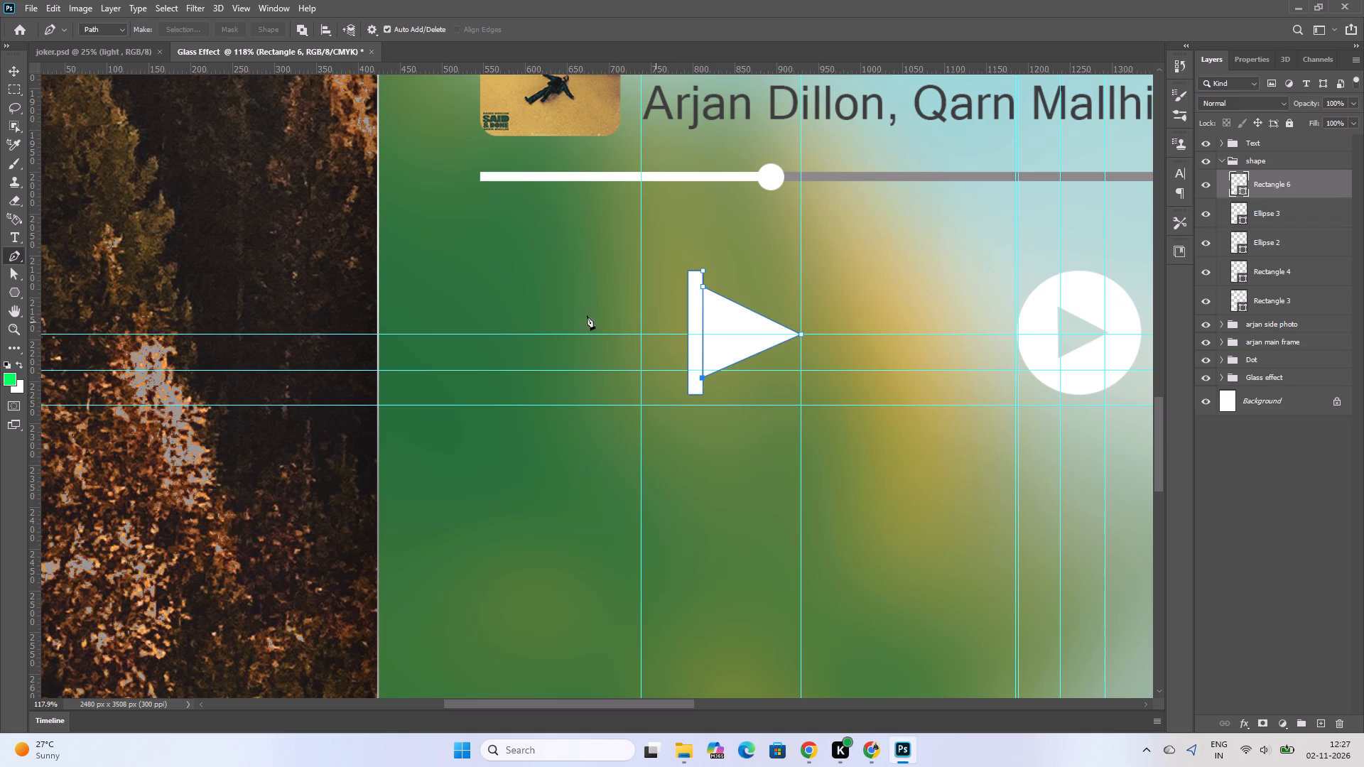
click(292, 278)
key(ctrl+z)
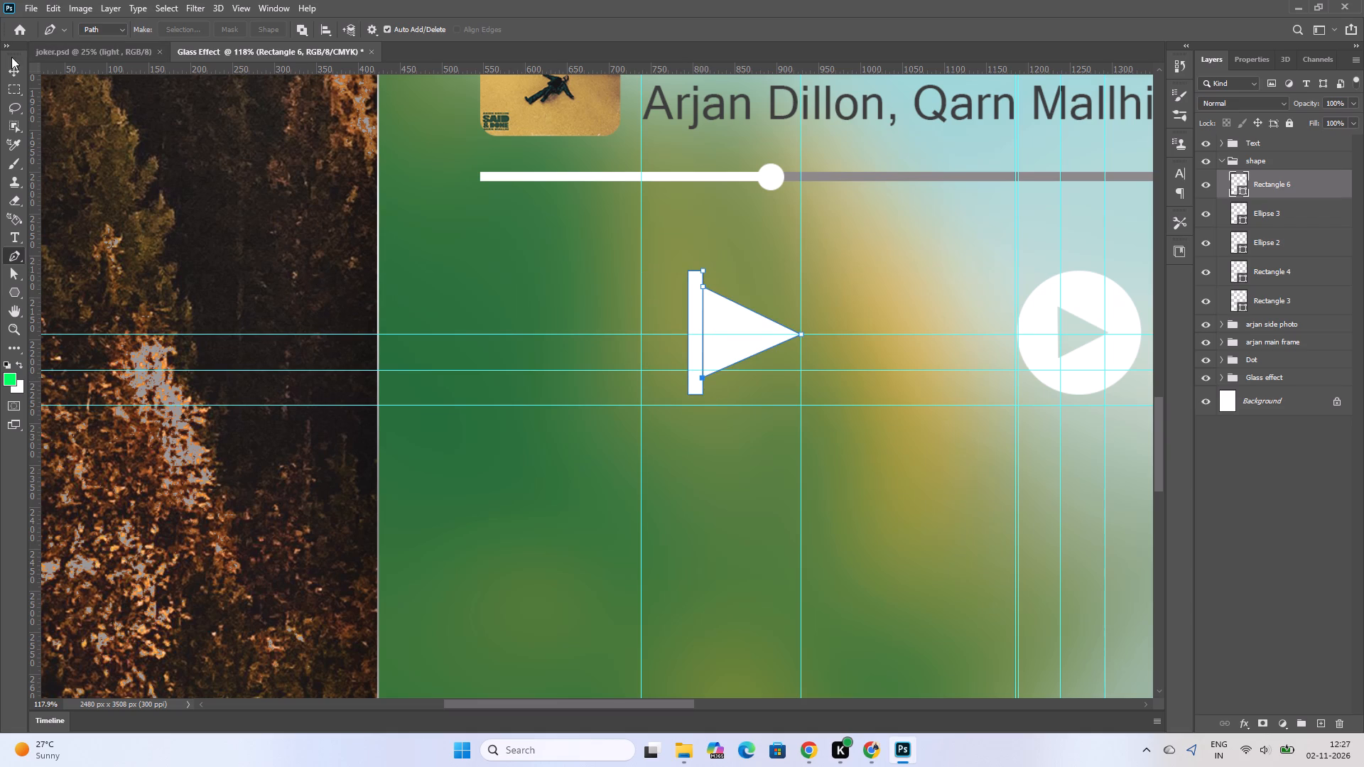
click(9, 66)
click(607, 330)
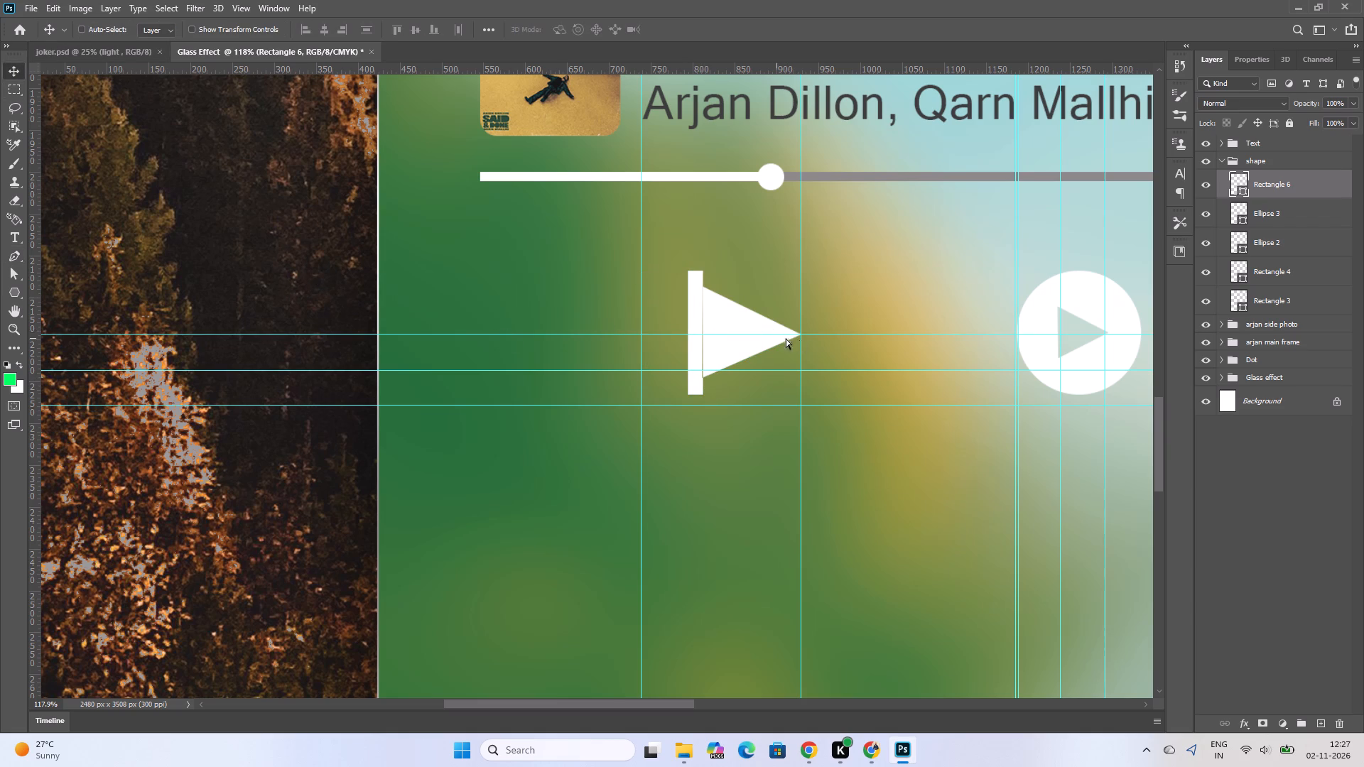
ctrl+scroll(816, 343, up, 5)
ctrl+scroll(855, 338, down, 7)
alt+scroll(852, 338, up, 6)
alt+scroll(751, 361, up, 3)
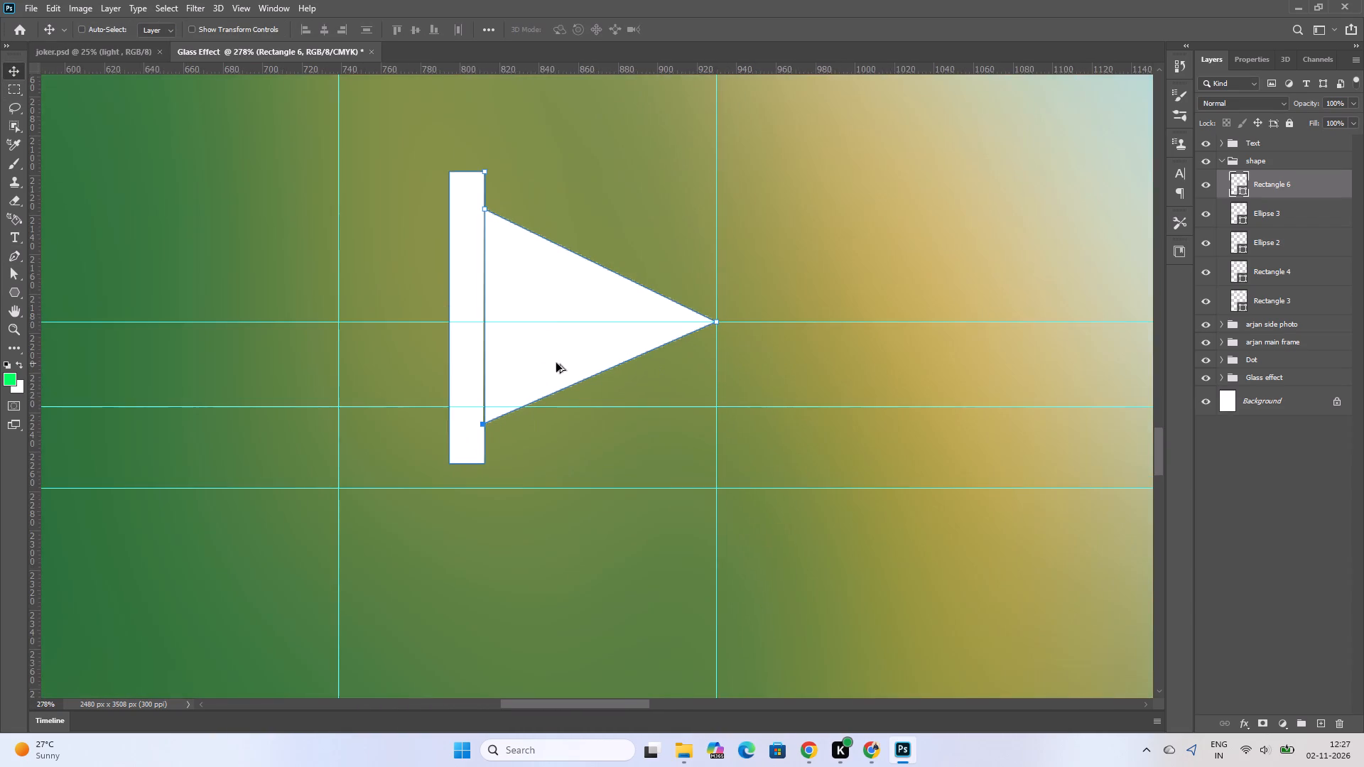
Undo the Pen triangle beside the narrow bar, back to its starting anchors along the bar's upper edge.
alt+scroll(517, 357, up, 2)
alt+scroll(526, 424, up, 3)
key(ctrl+z)
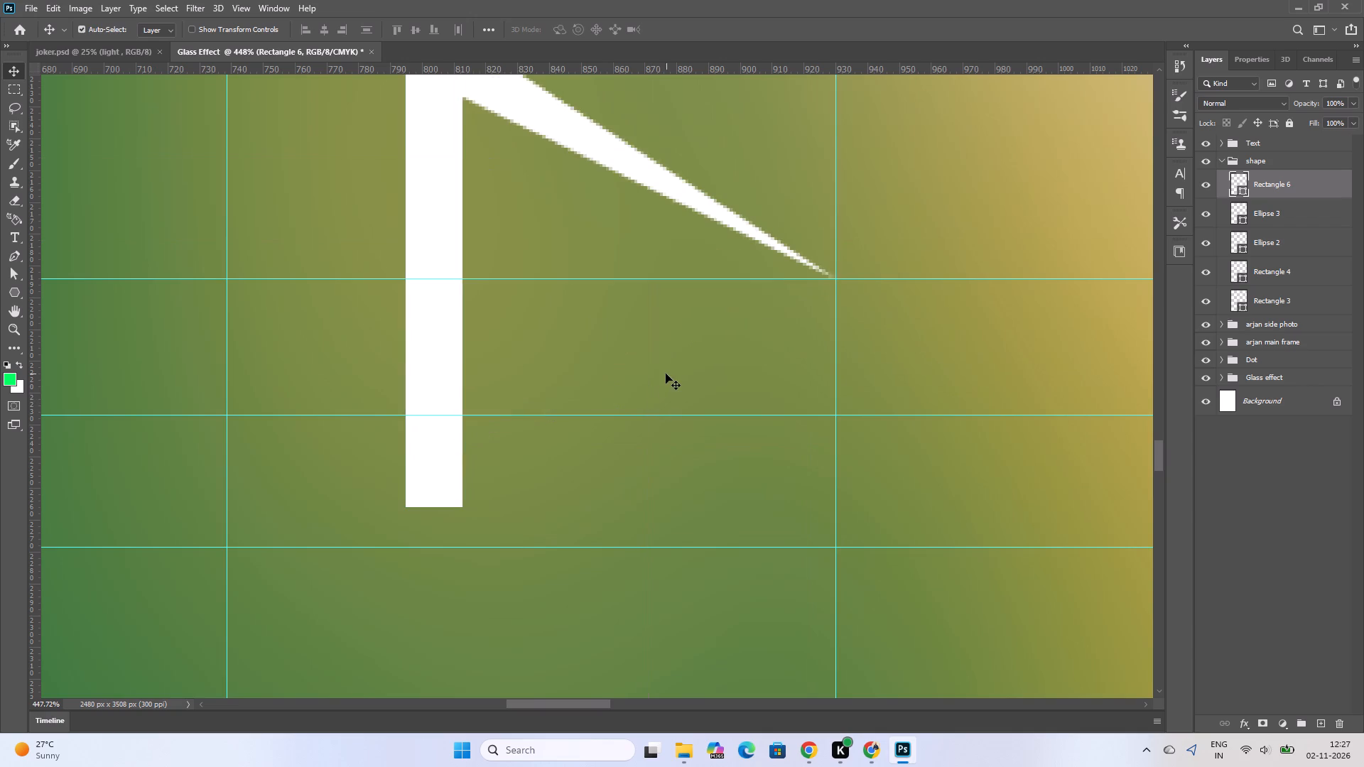
key(ctrl+z)
scroll(695, 361, up, 10)
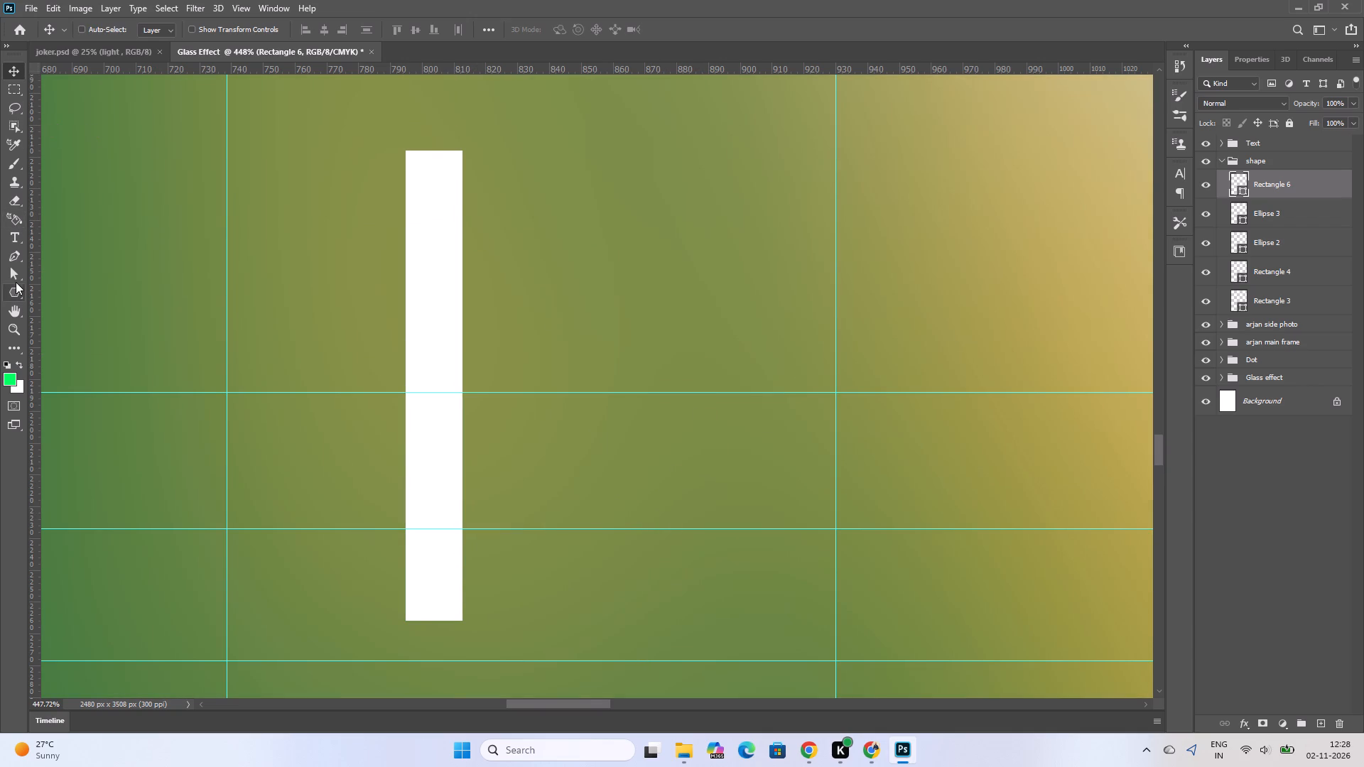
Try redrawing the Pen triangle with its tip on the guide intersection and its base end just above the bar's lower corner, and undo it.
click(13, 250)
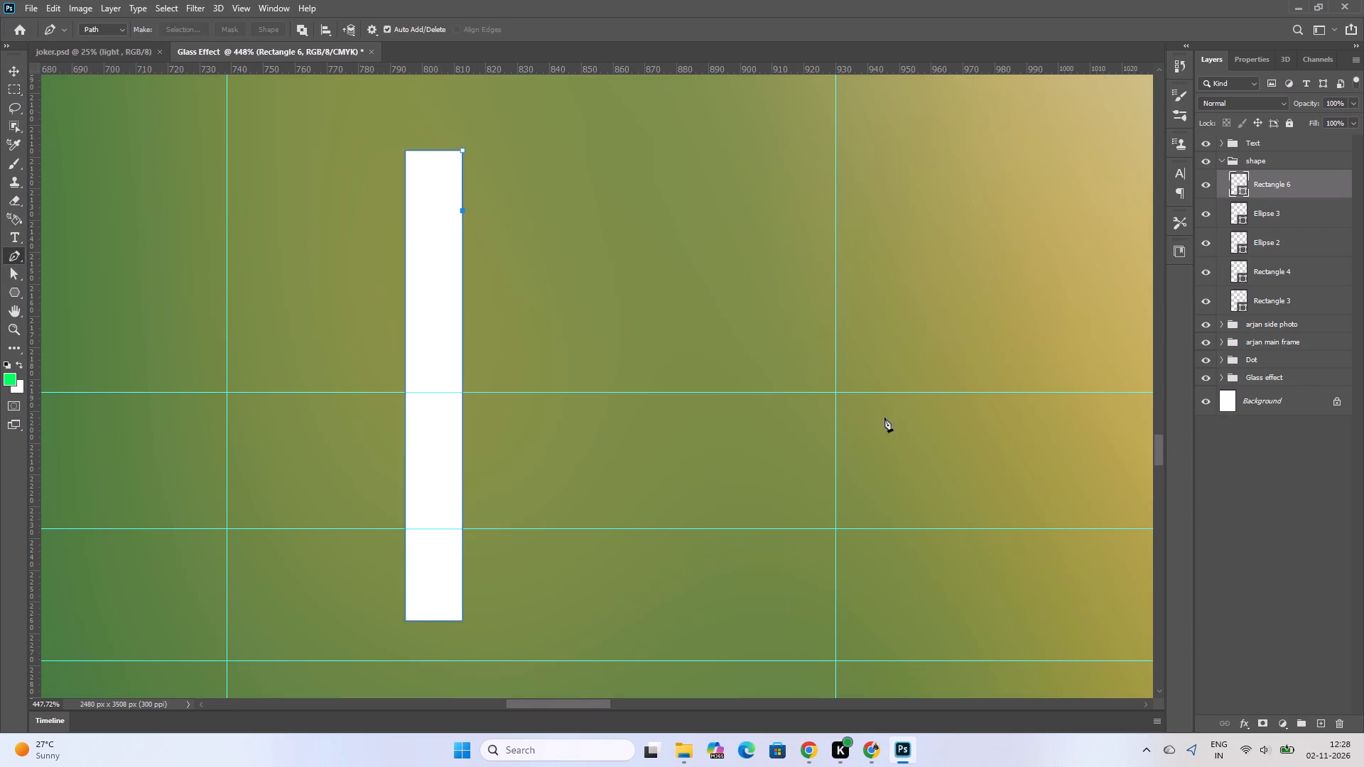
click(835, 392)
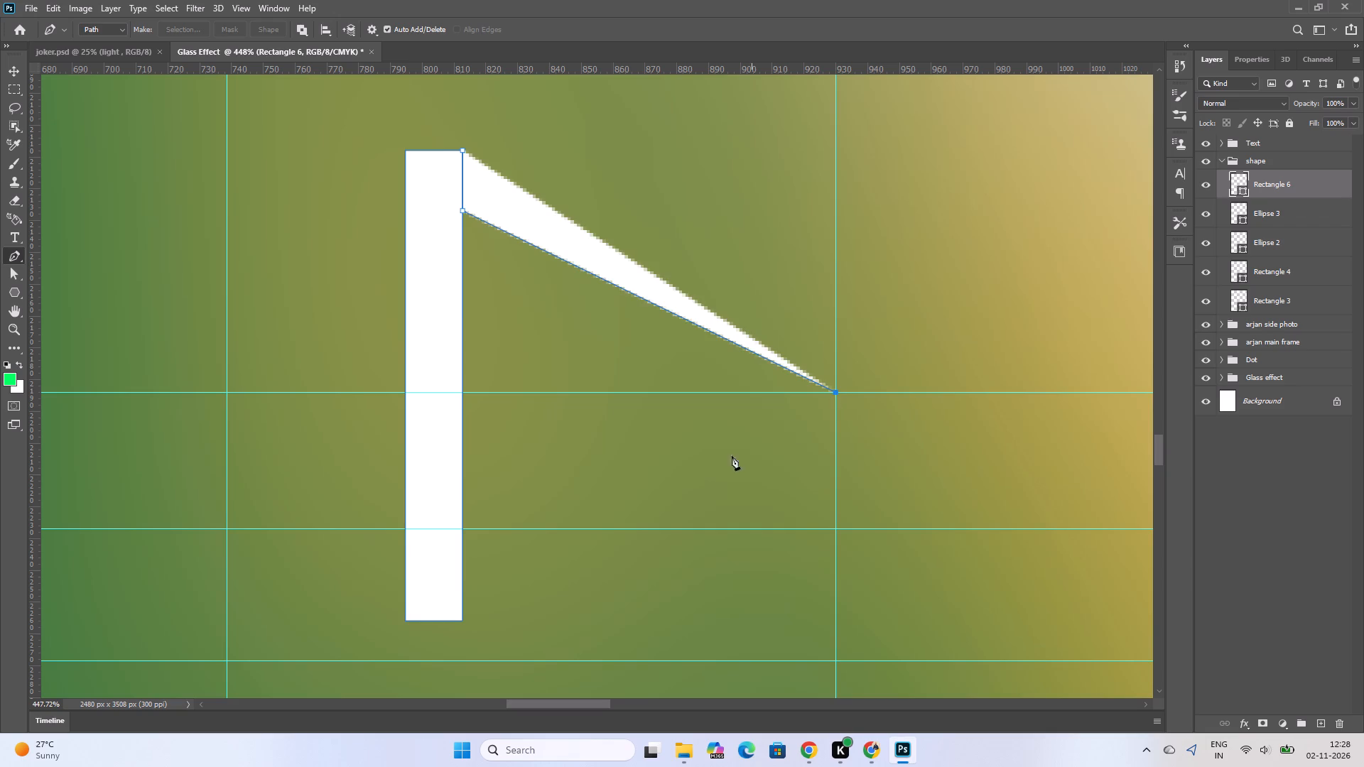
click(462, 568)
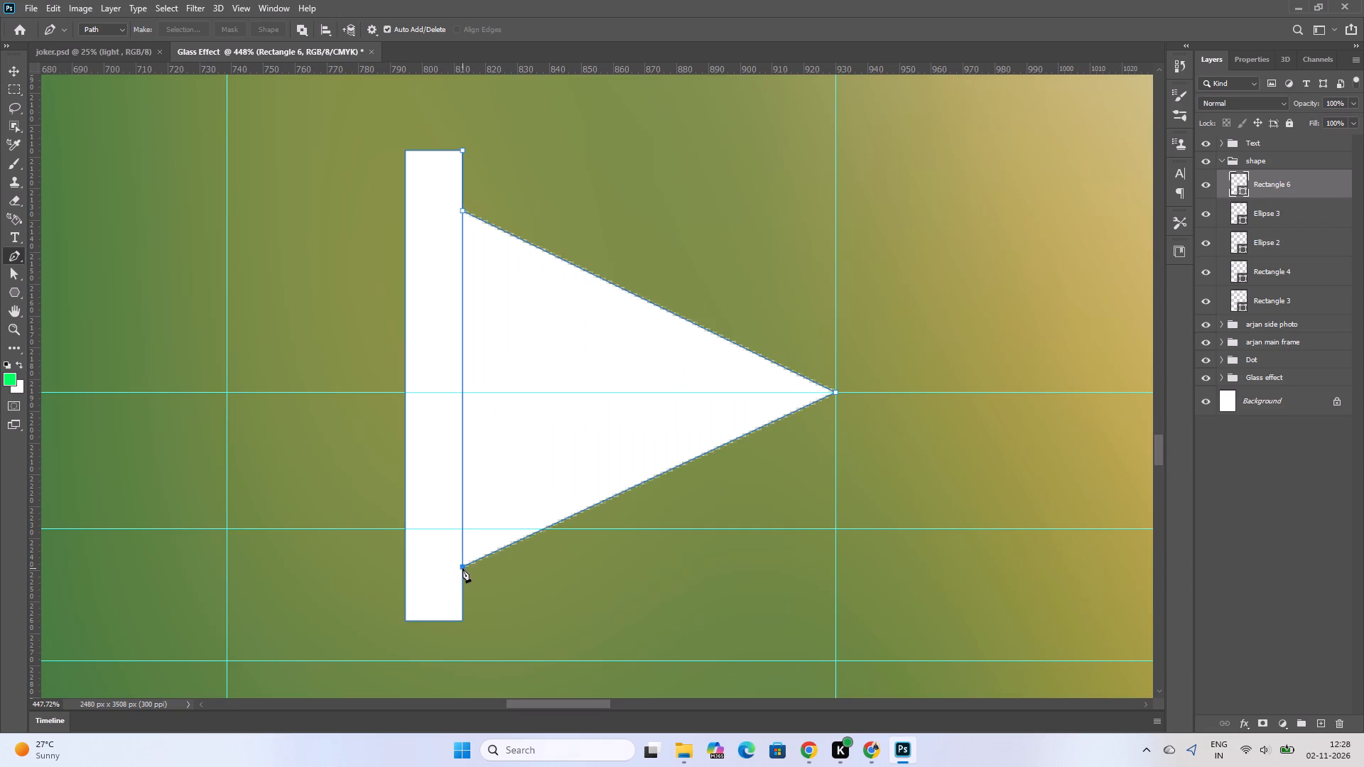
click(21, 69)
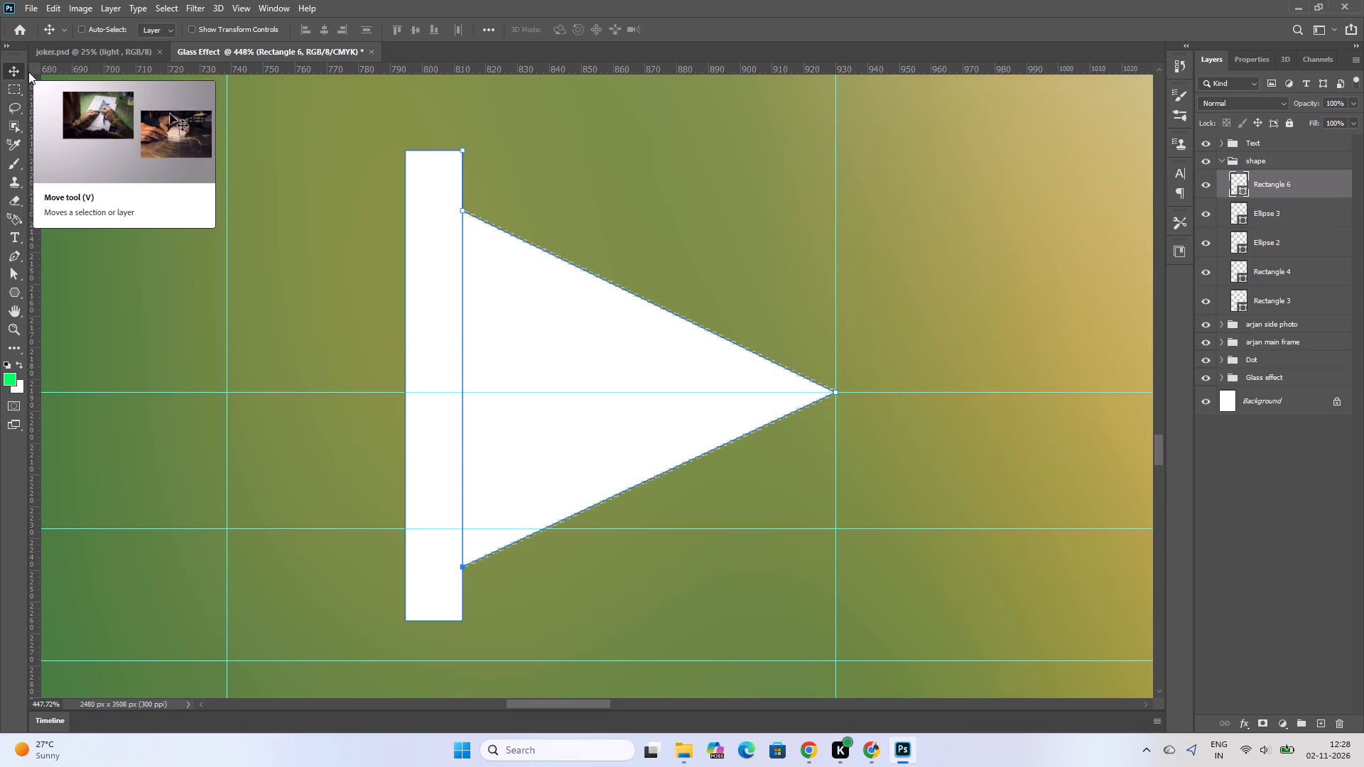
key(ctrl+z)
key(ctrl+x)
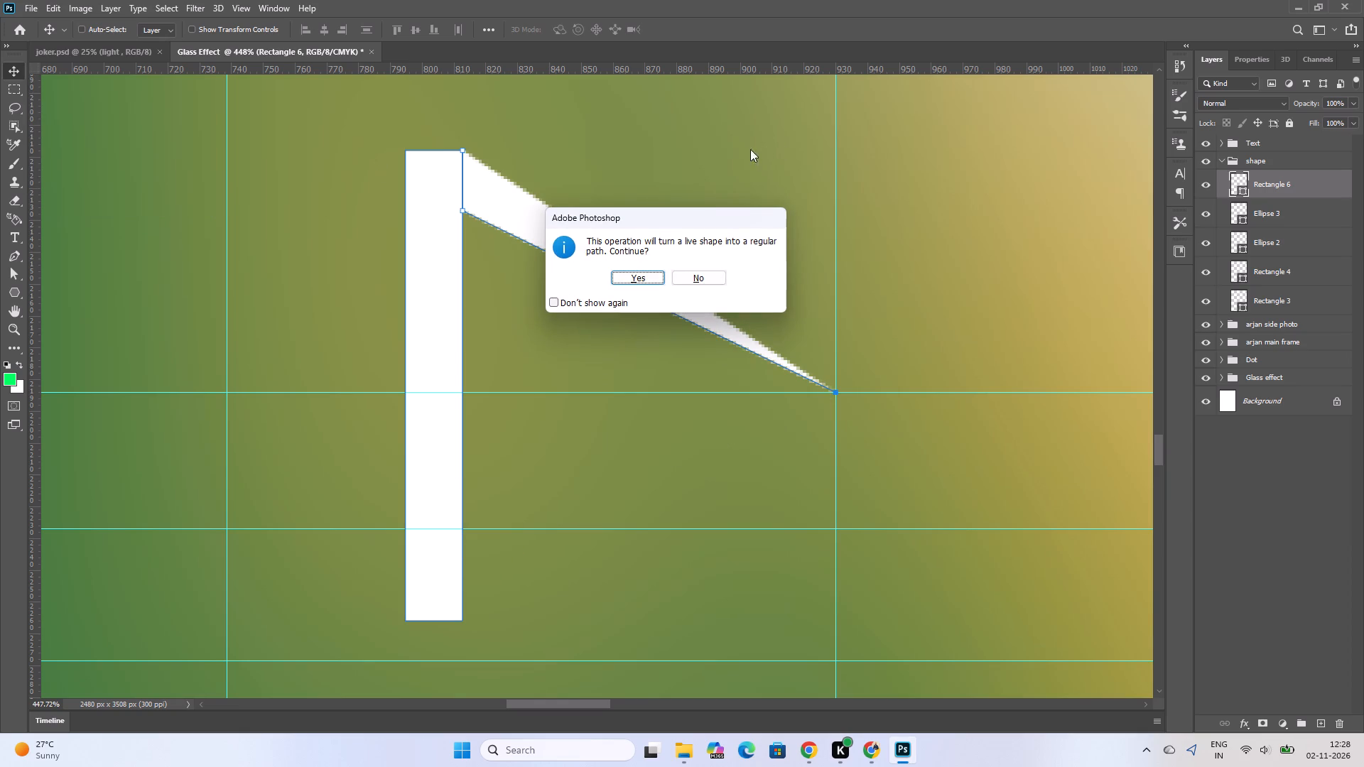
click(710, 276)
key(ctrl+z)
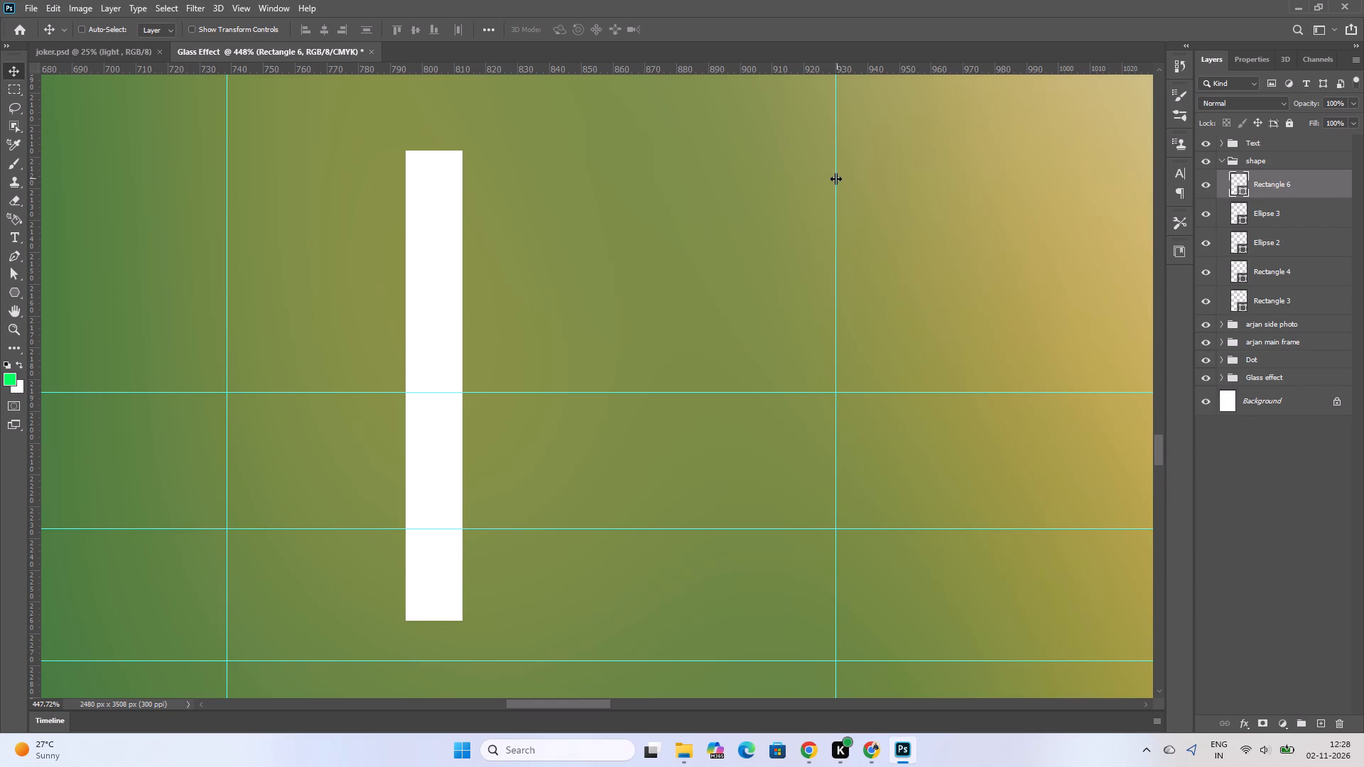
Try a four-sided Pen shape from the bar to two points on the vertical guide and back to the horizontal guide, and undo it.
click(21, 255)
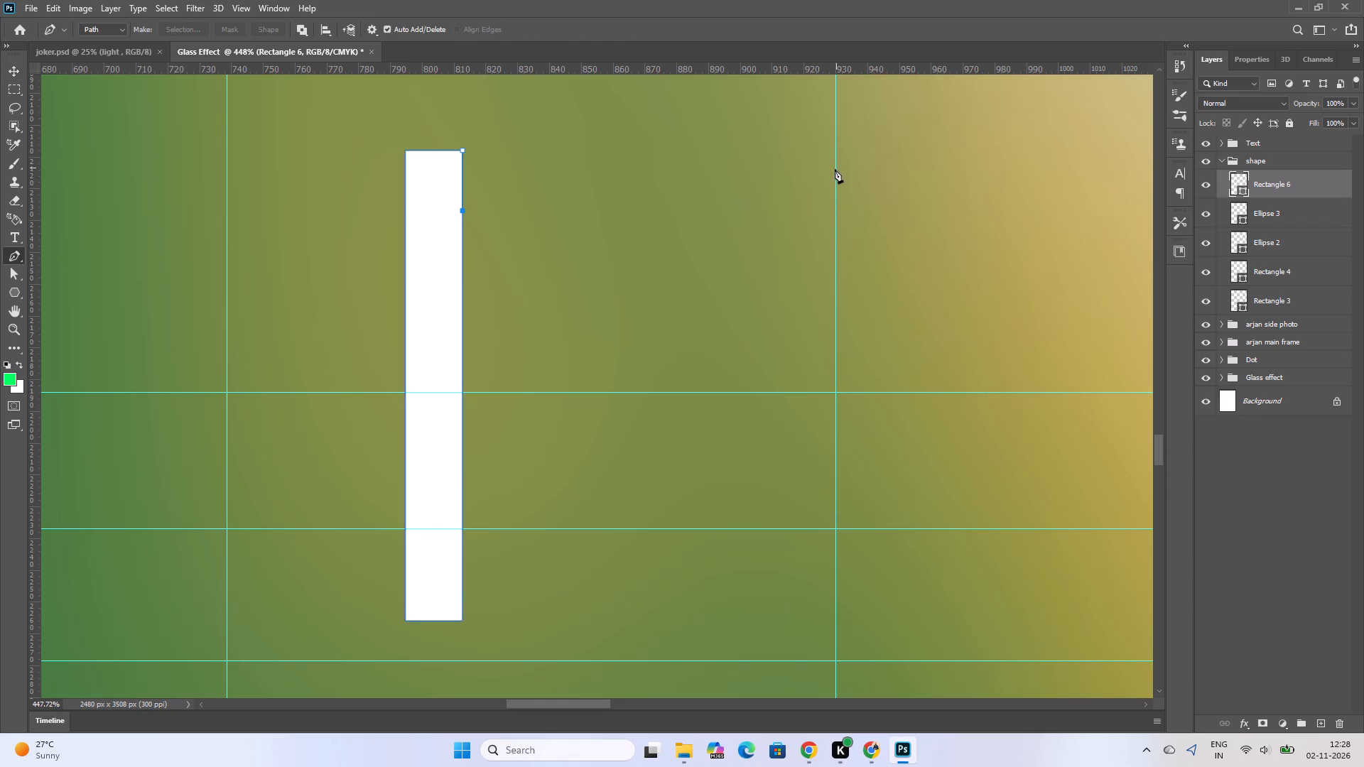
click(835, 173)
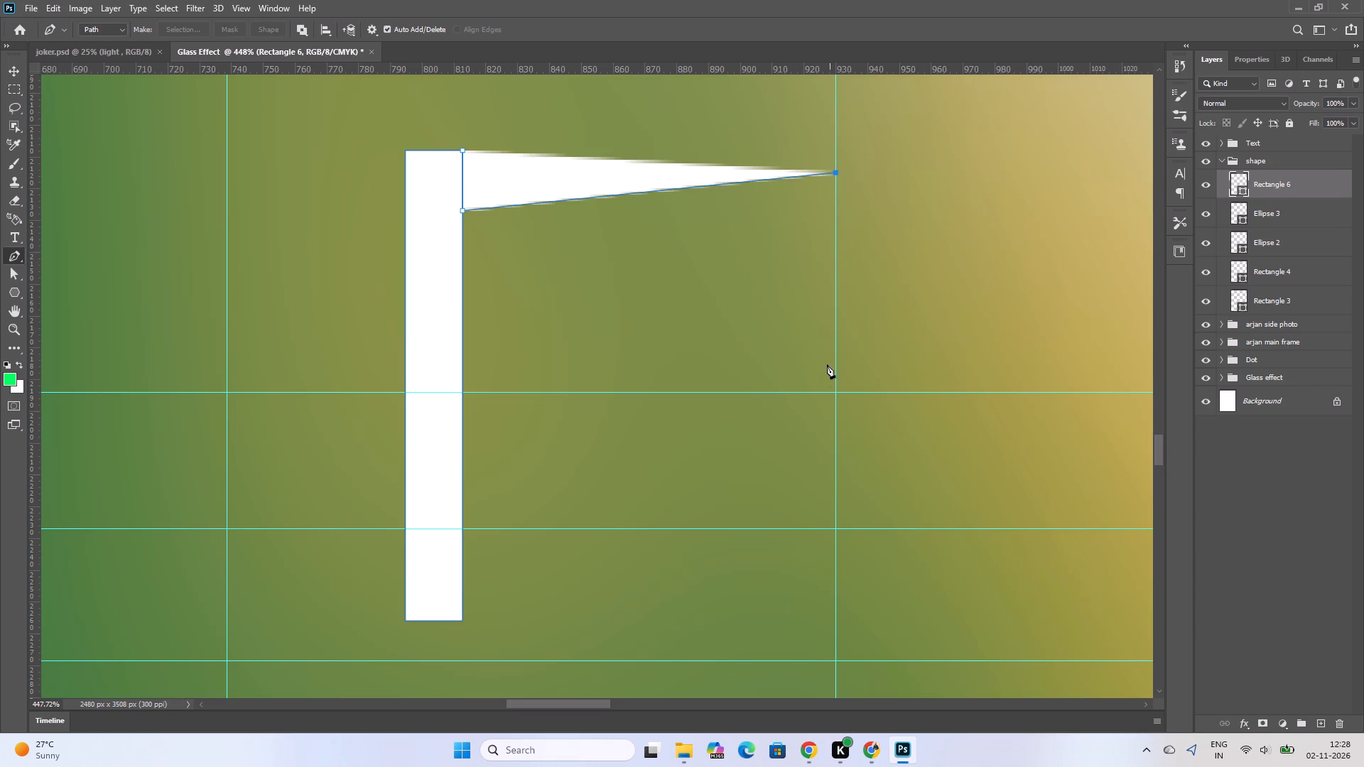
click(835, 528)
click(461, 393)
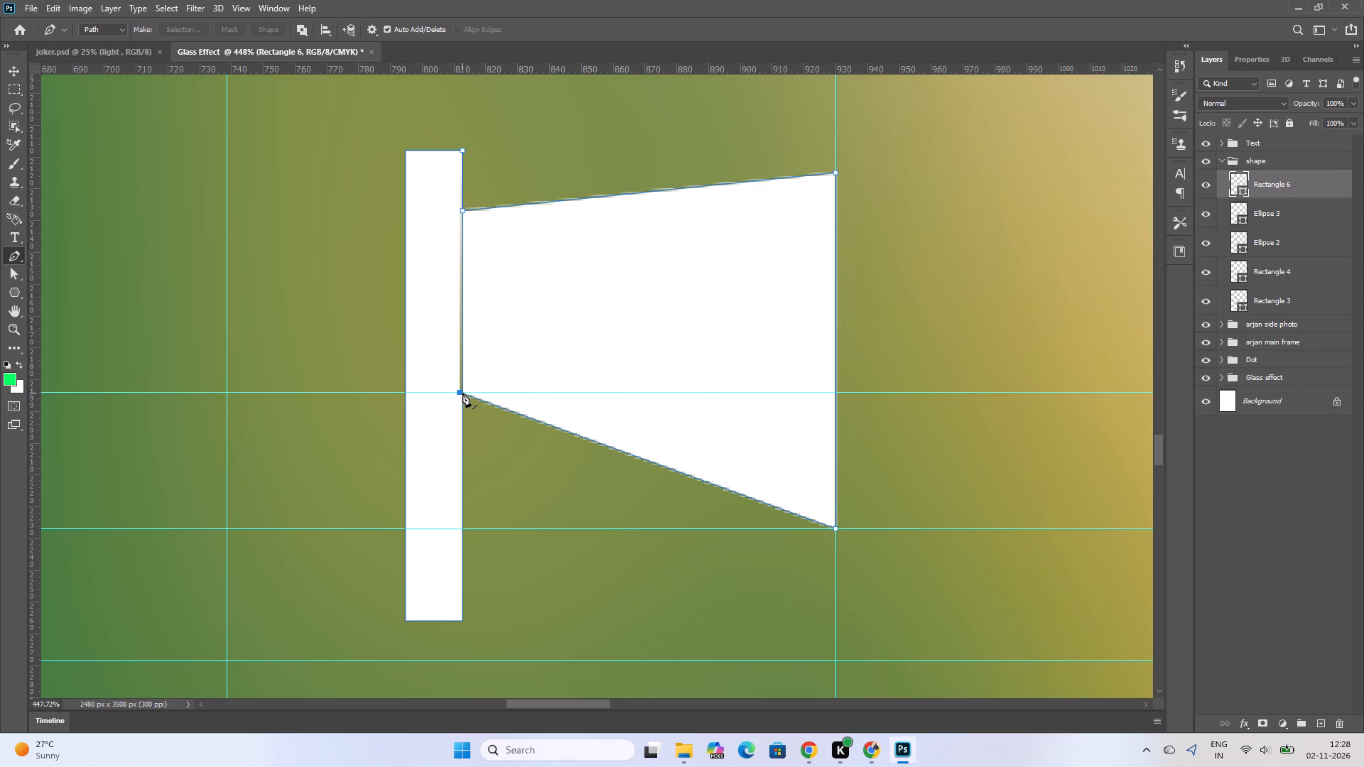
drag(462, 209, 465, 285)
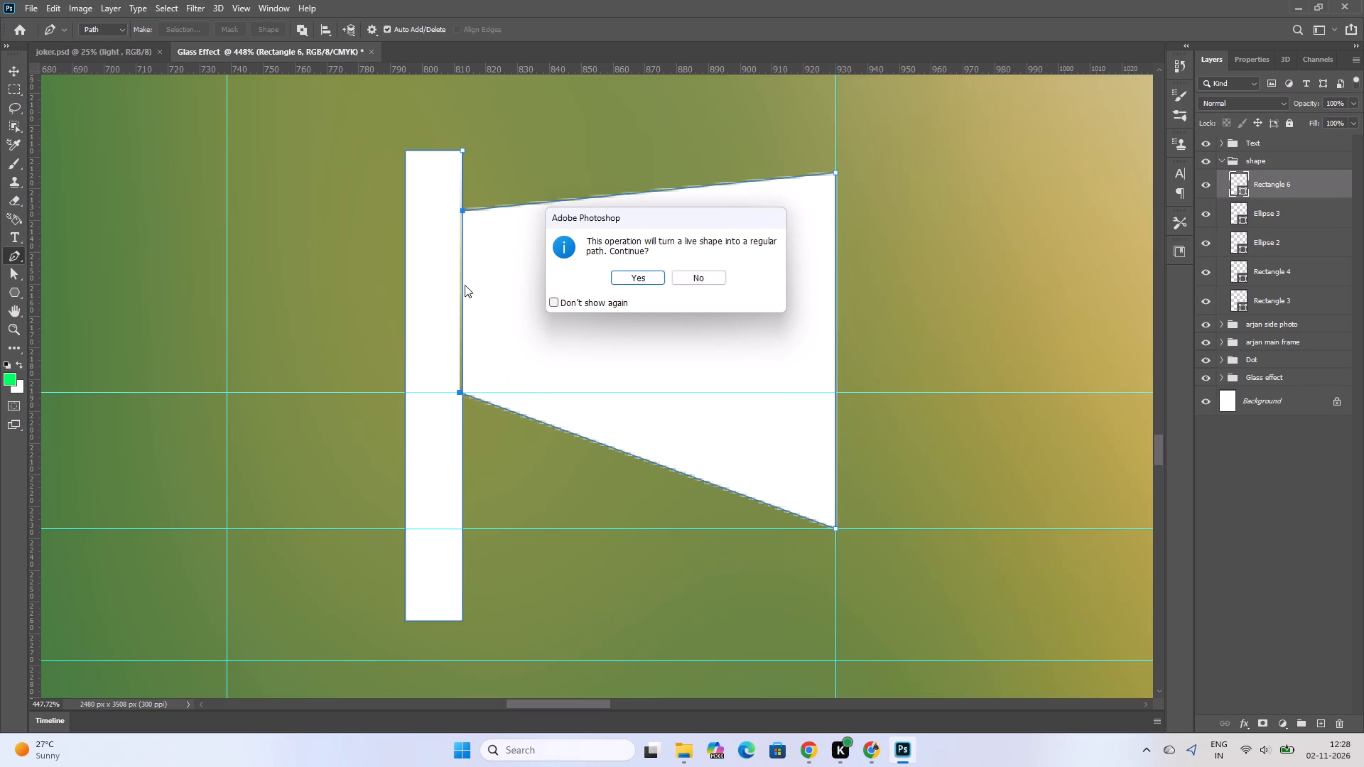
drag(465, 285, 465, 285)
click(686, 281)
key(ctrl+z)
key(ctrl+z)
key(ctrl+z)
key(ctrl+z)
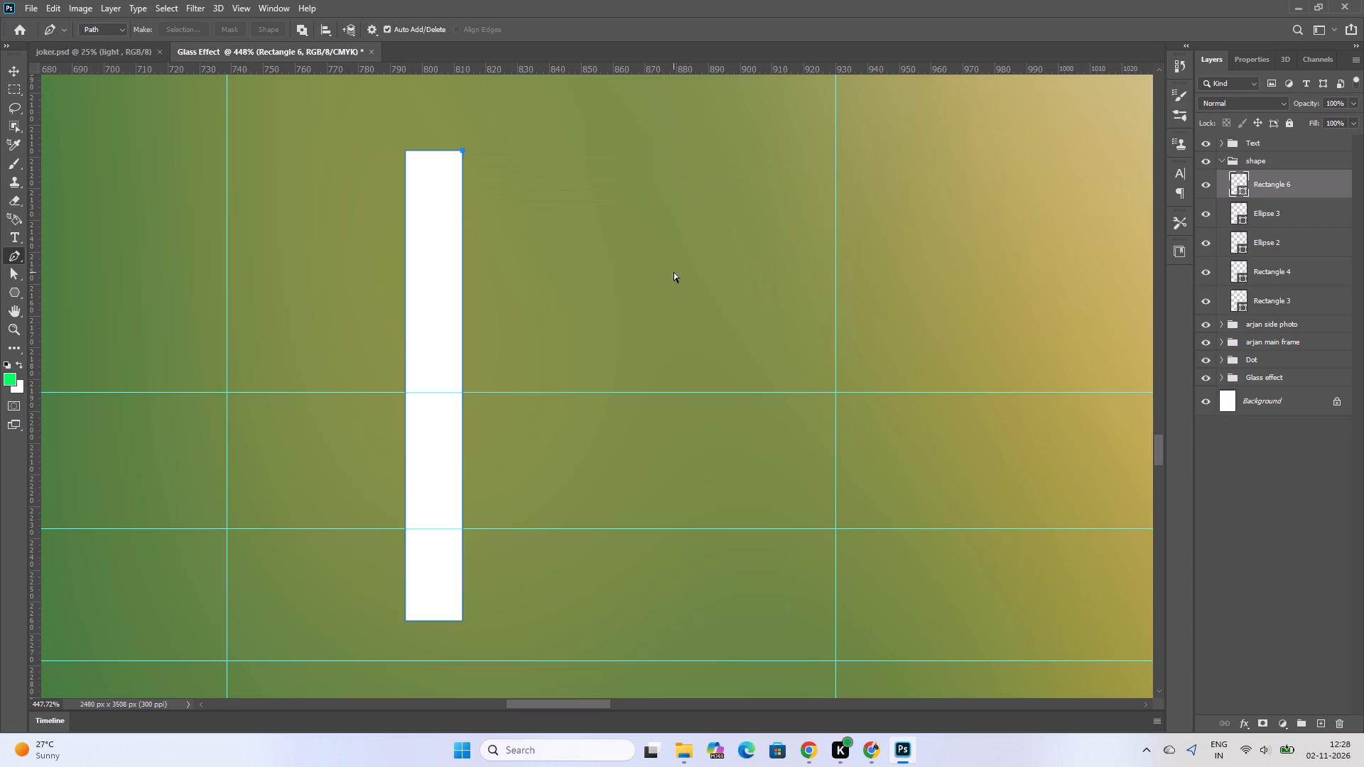
Try a Pen segment from the bar's upper corner to the vertical guide, and undo it together with the starting anchor and that guide.
click(835, 208)
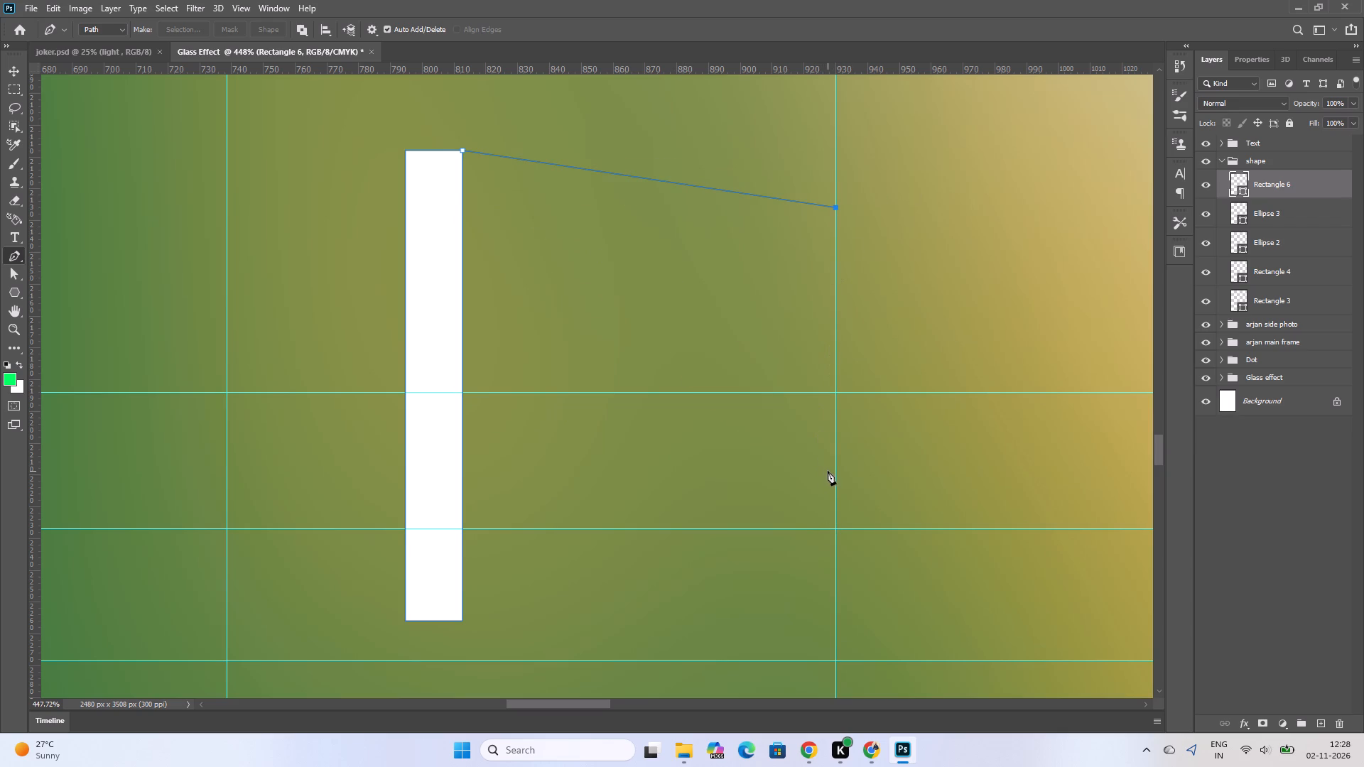
key(ctrl+z)
key(ctrl+z)
key(ctrl+z)
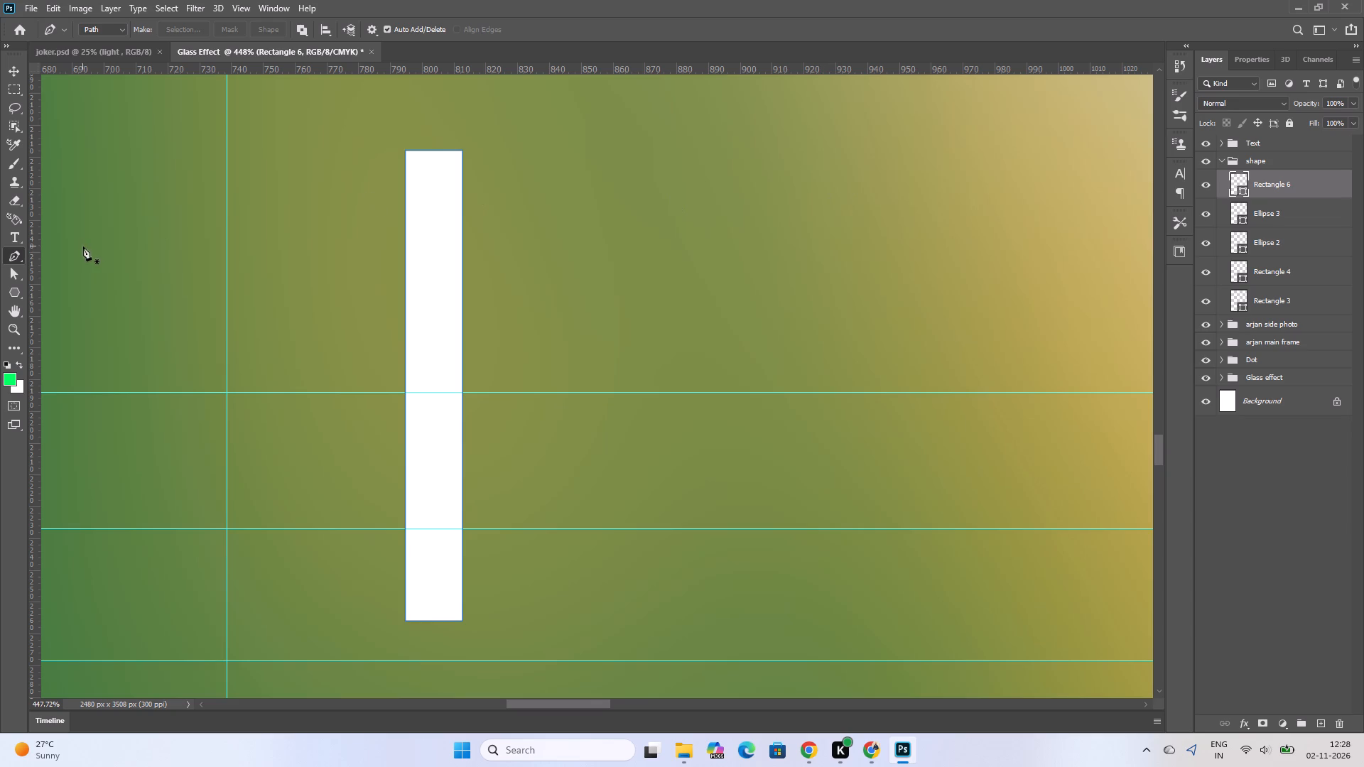
Place a new vertical guide at about X 908 px, beside the narrow bar.
drag(36, 260, 787, 283)
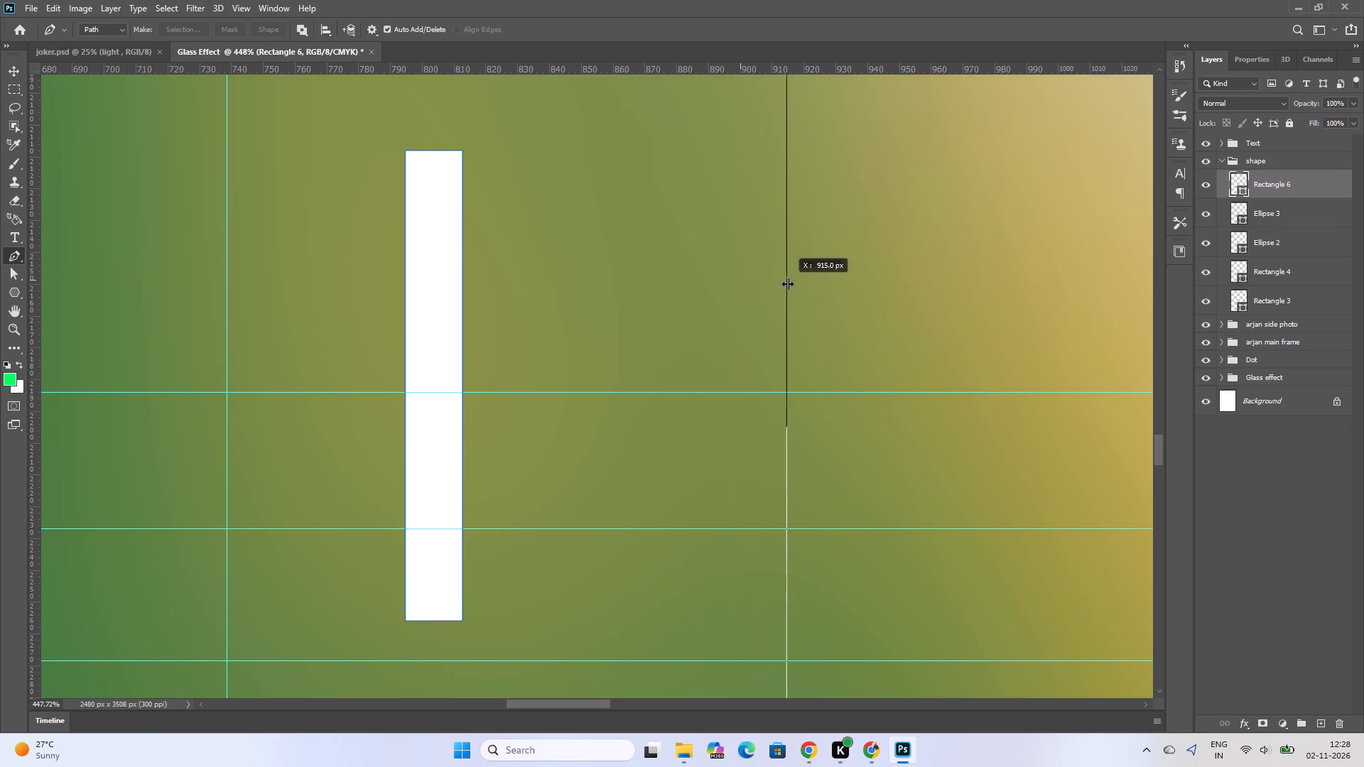
drag(787, 283, 766, 287)
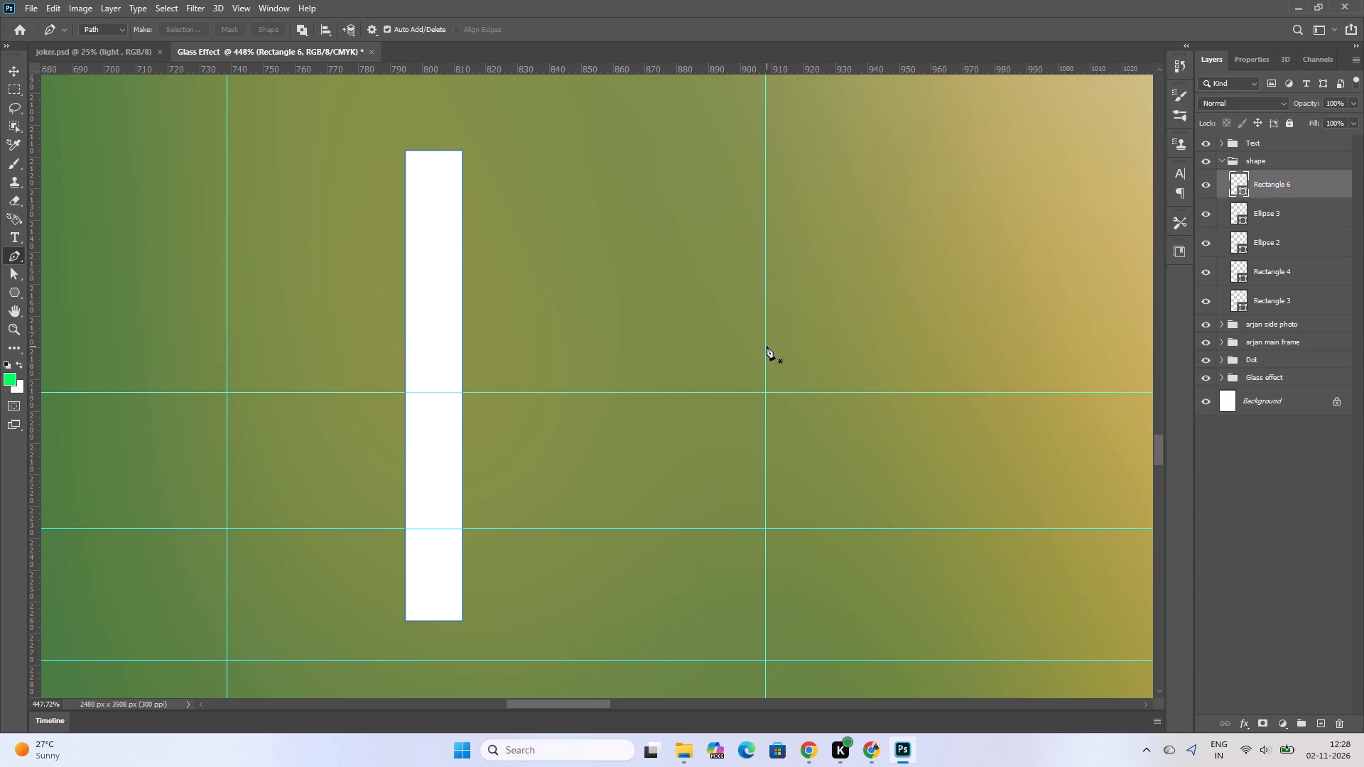
Draw a left-pointing Pen triangle with its base on the new vertical guide and its tip where the bar's edge meets the horizontal guide.
click(765, 191)
click(462, 391)
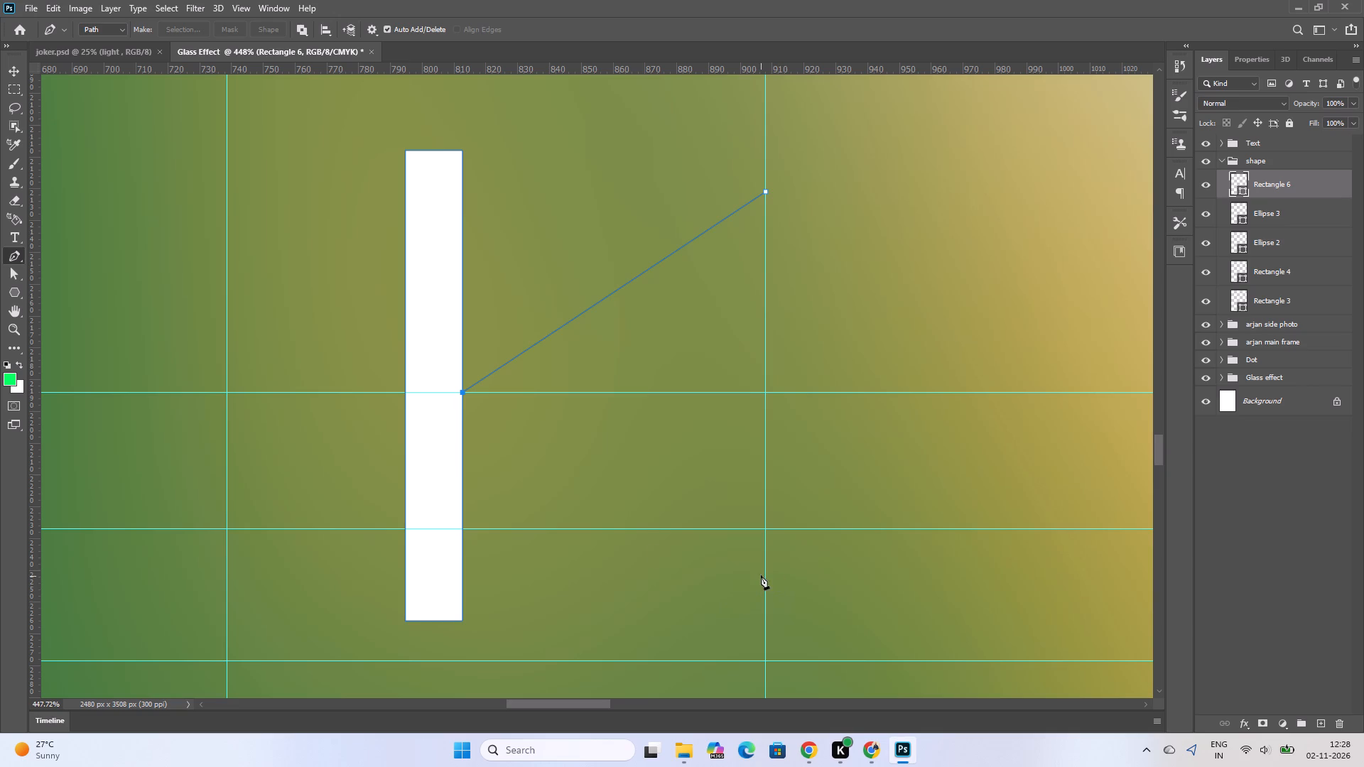
click(764, 564)
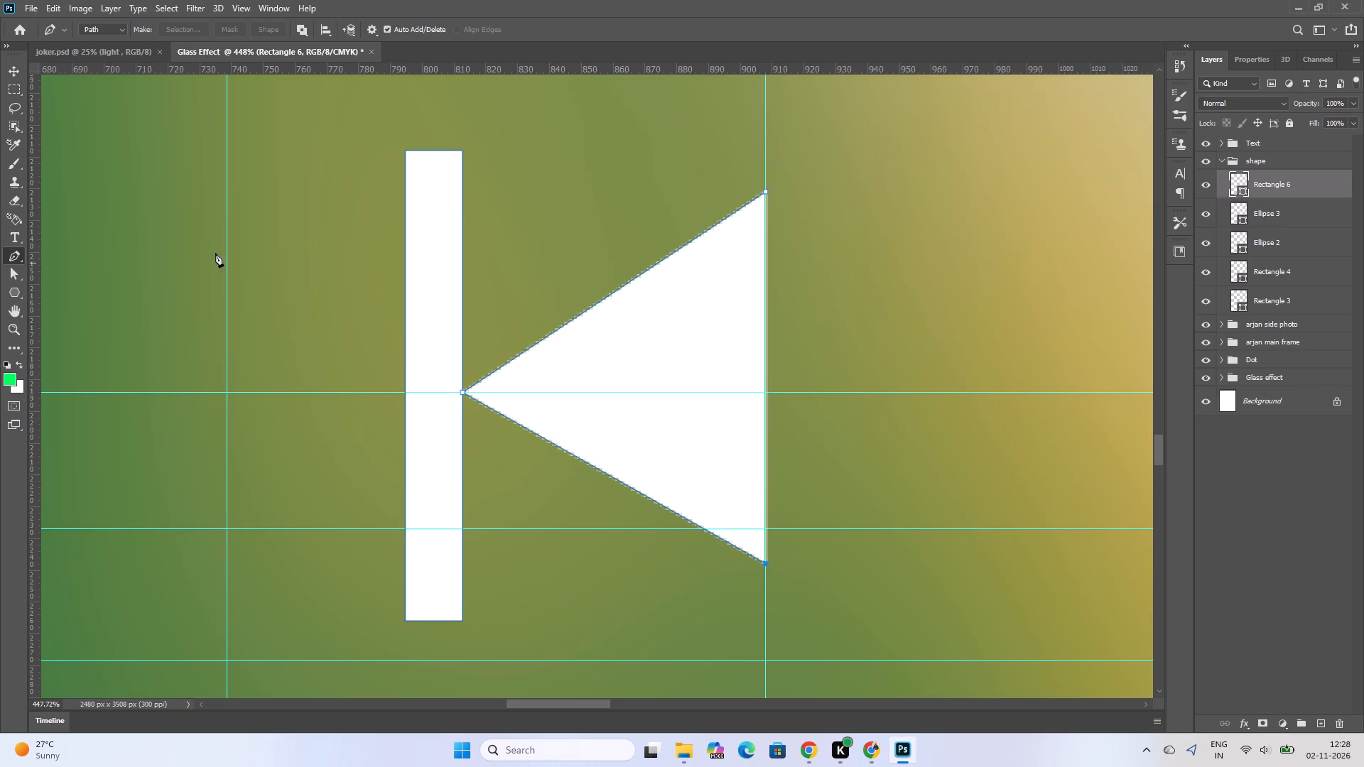
alt+scroll(146, 251, down, 4)
alt+scroll(372, 348, down, 16)
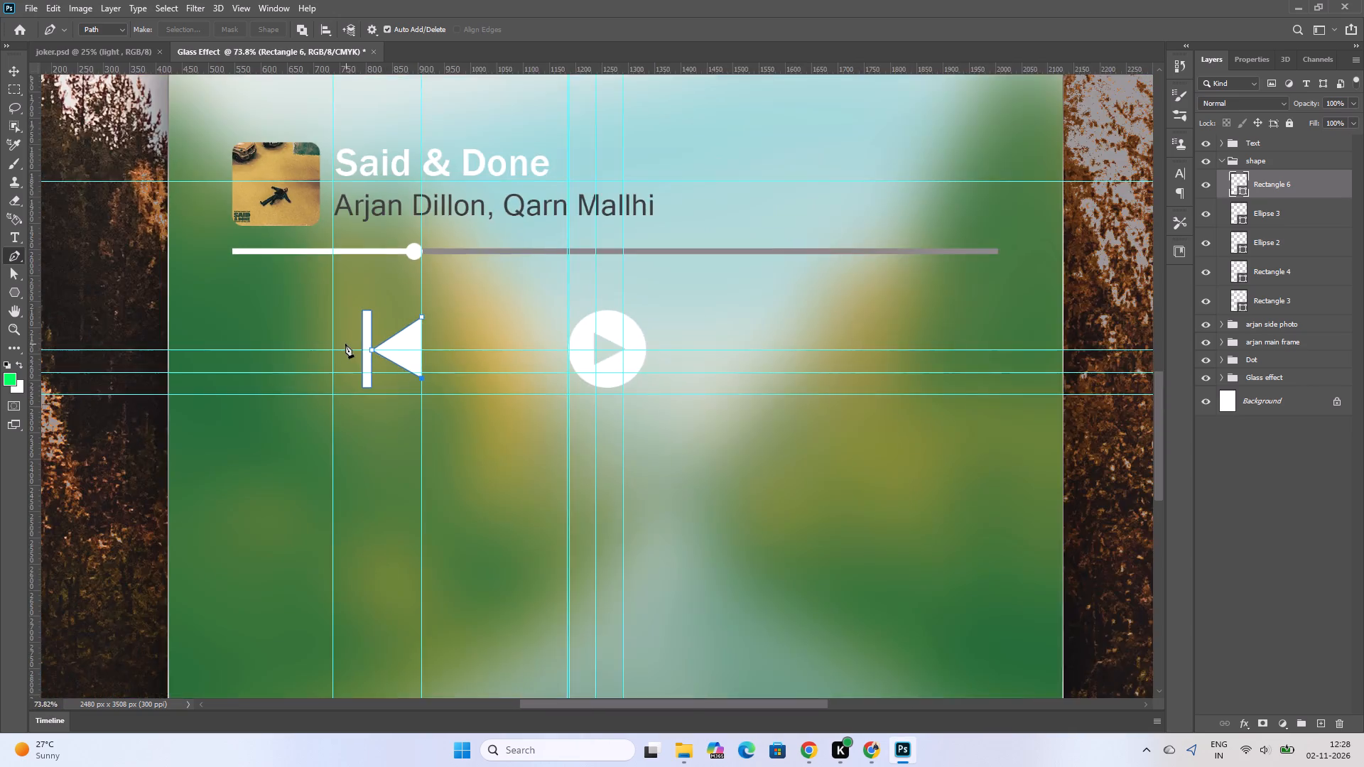
alt+scroll(345, 344, down, 4)
click(16, 68)
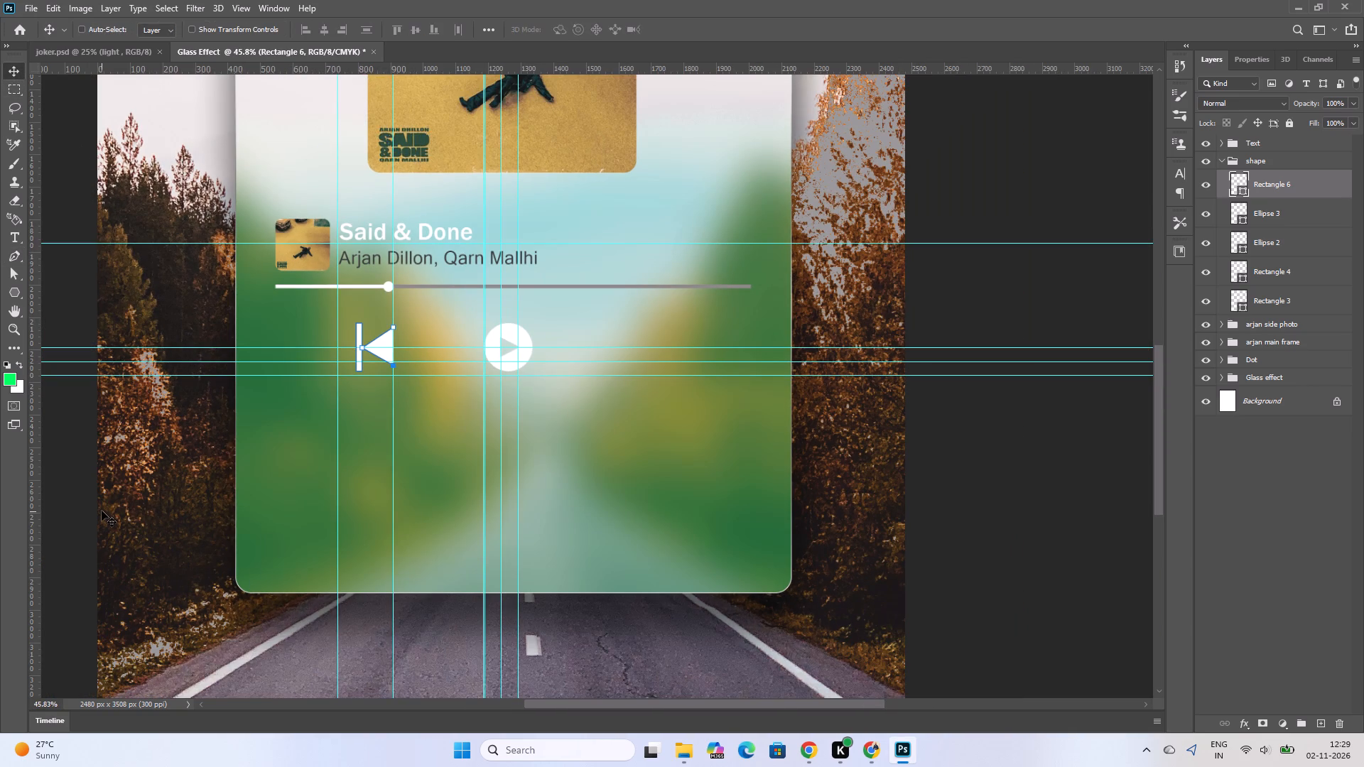
click(102, 511)
Duplicate the bar-and-triangle Rectangle 6 layer and place the copy on the other side of the play button, at about X 1750, Y 2205 px.
click(381, 344)
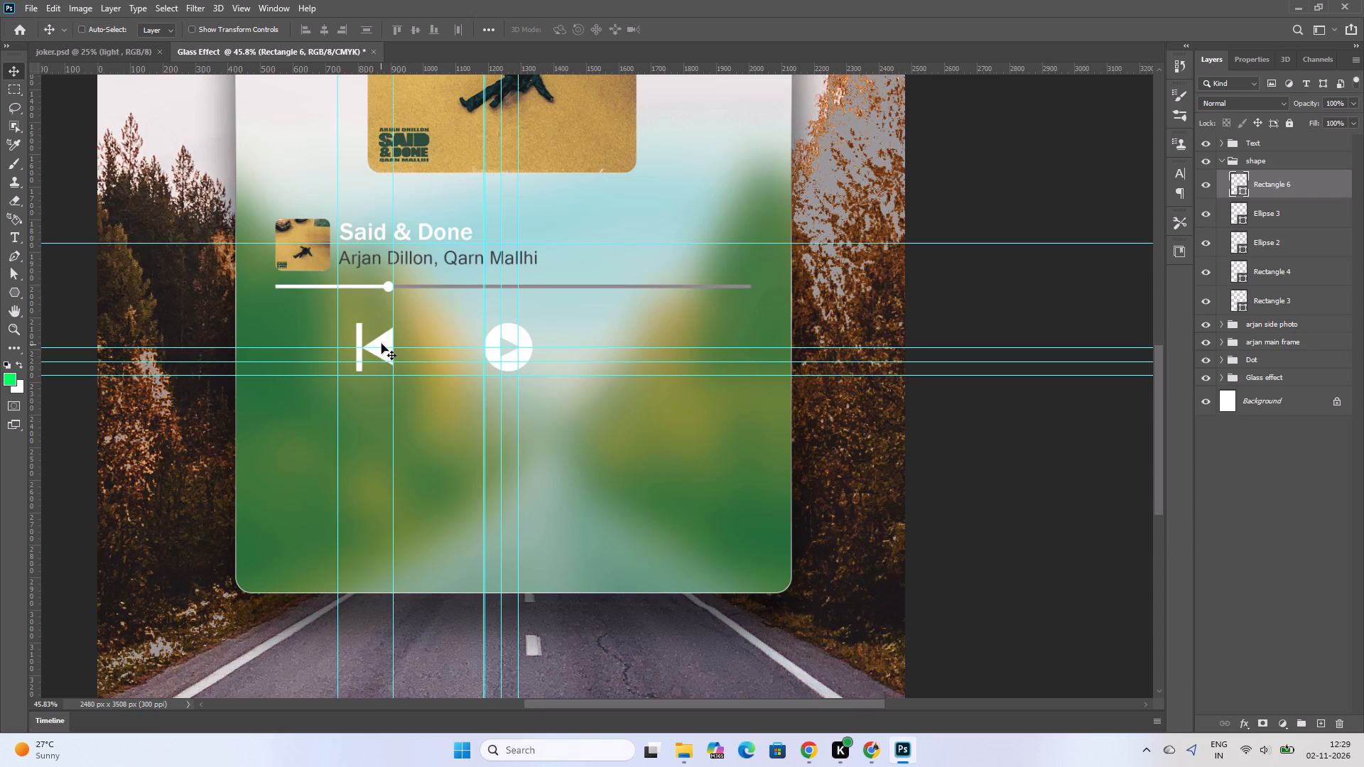
click(386, 346)
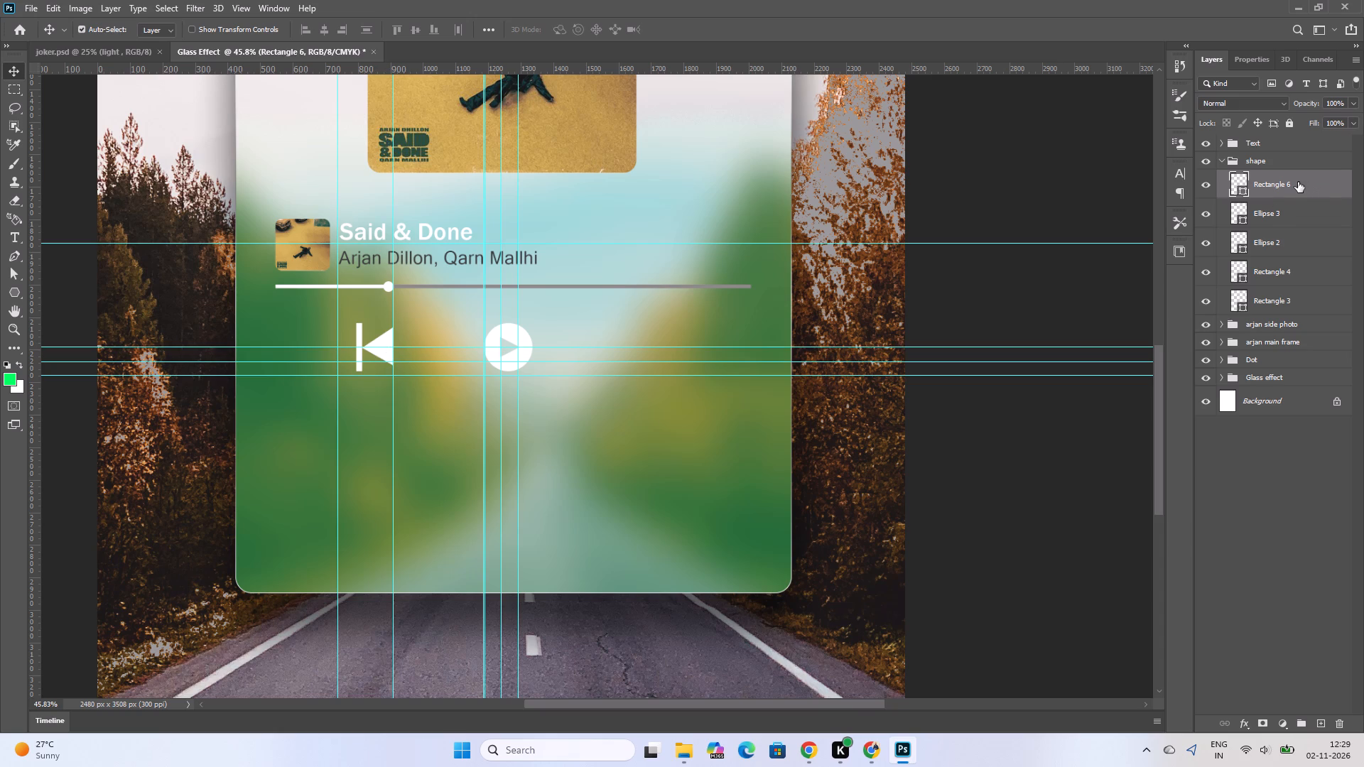
key(ctrl+c)
key(ctrl+v)
drag(508, 386, 675, 350)
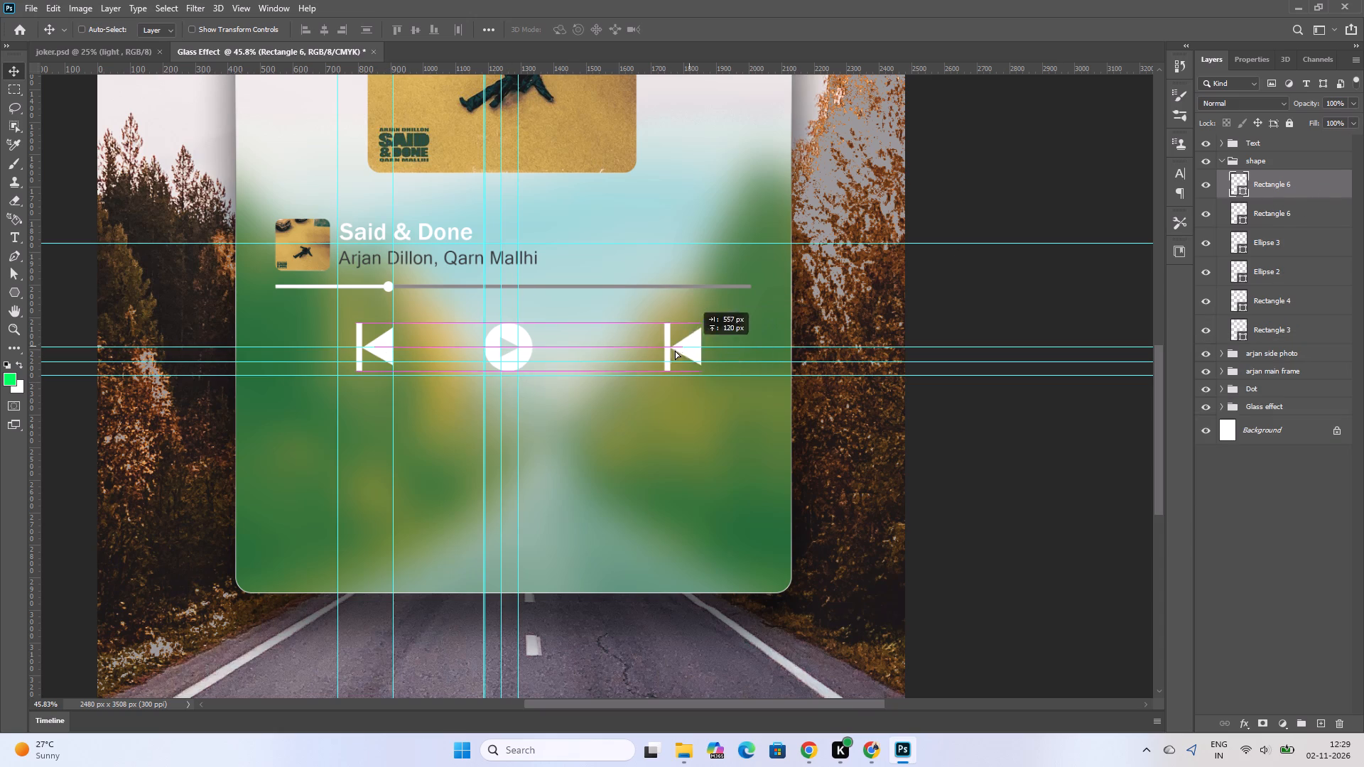
drag(675, 350, 676, 351)
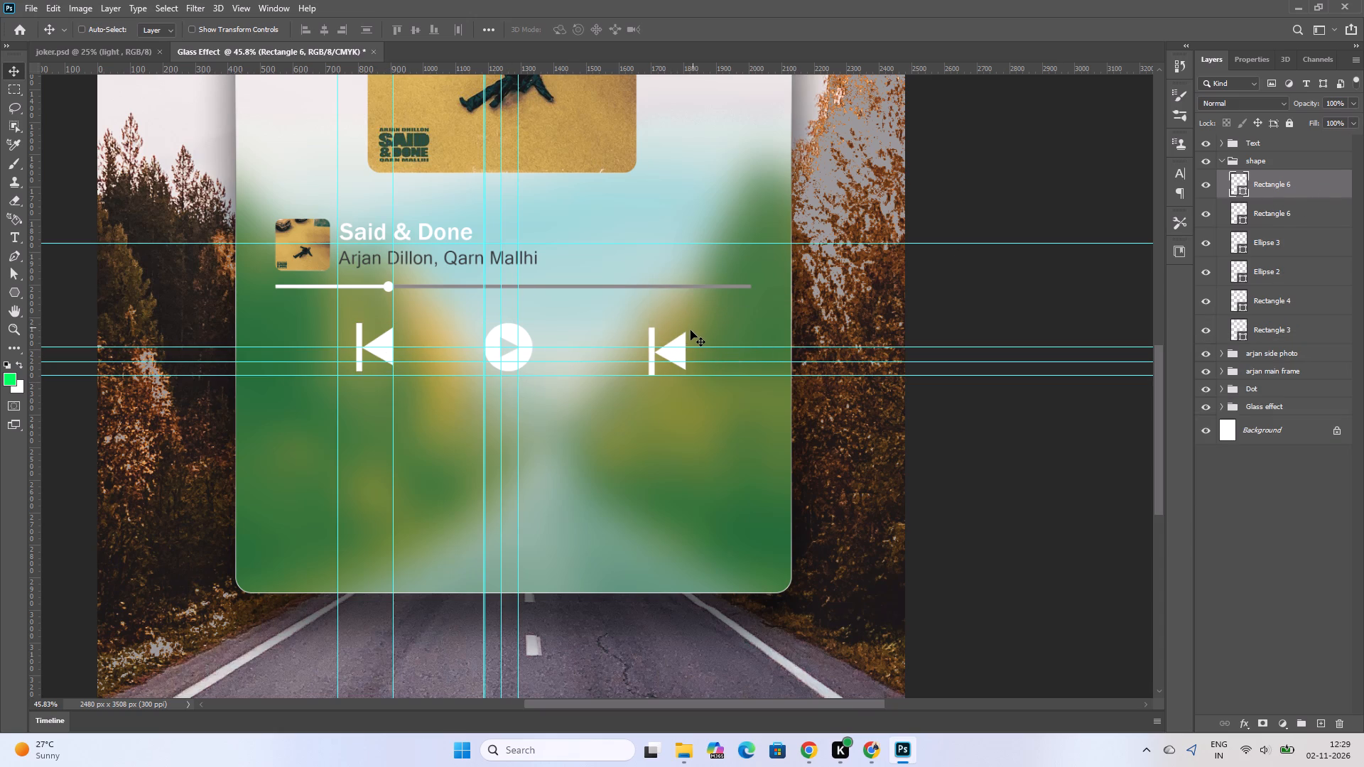
Rotate the copied bar-and-triangle shape by about 179.6° with Free Transform so that it points forward.
key(ctrl+t)
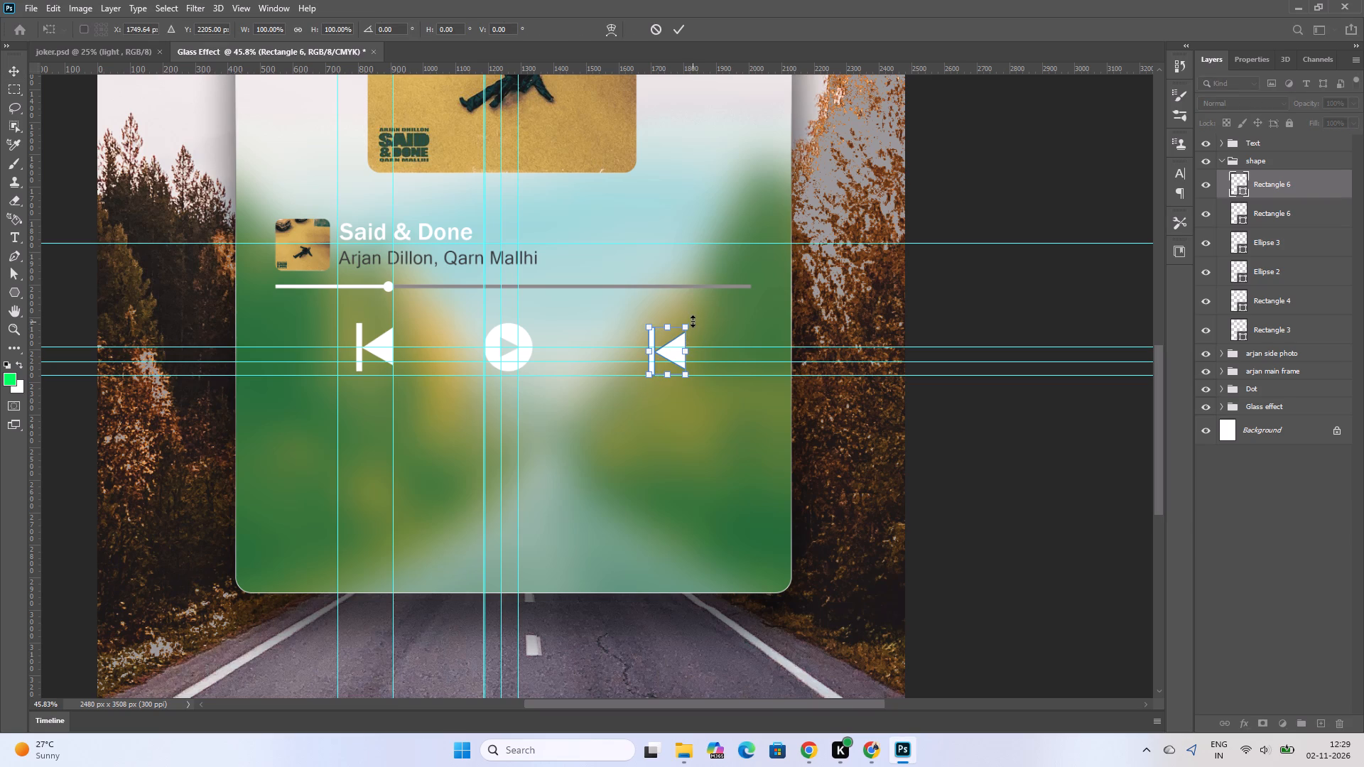
drag(695, 317, 608, 438)
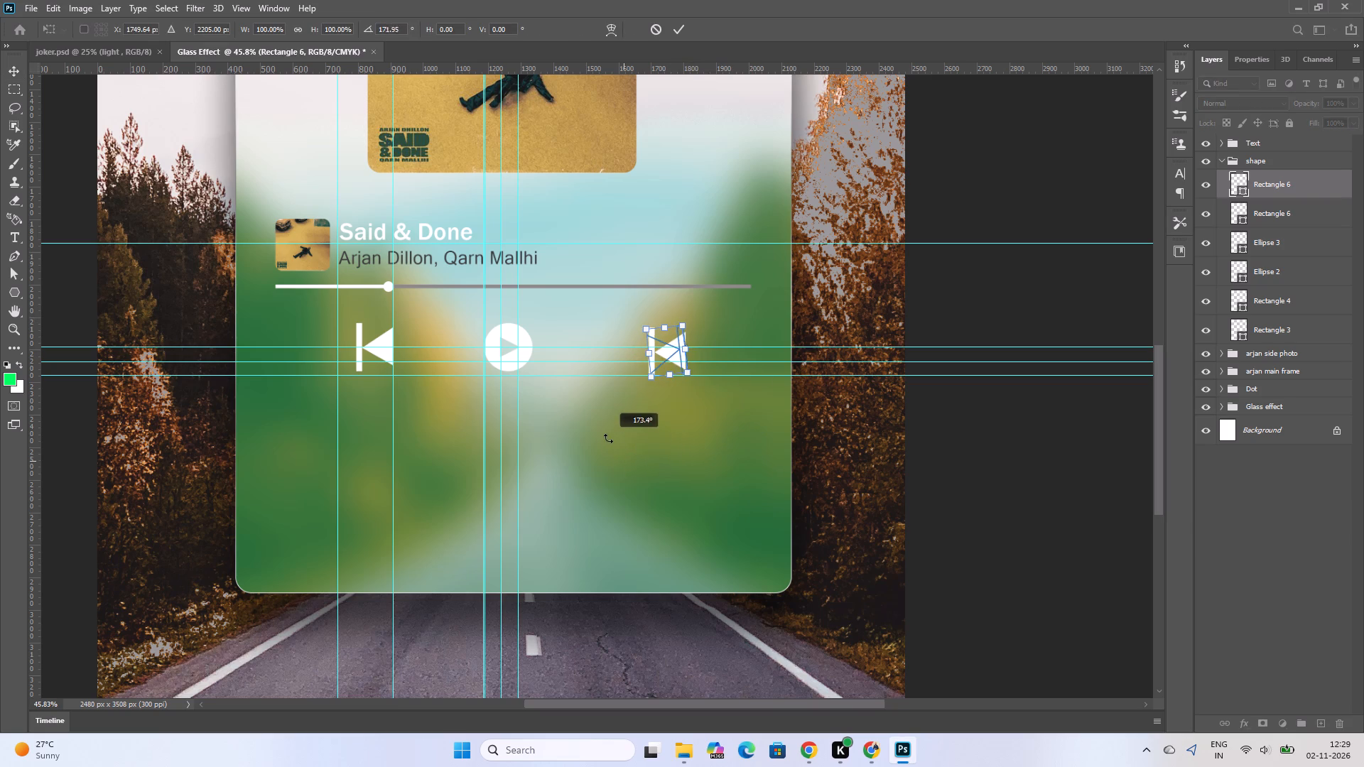
drag(608, 438, 606, 425)
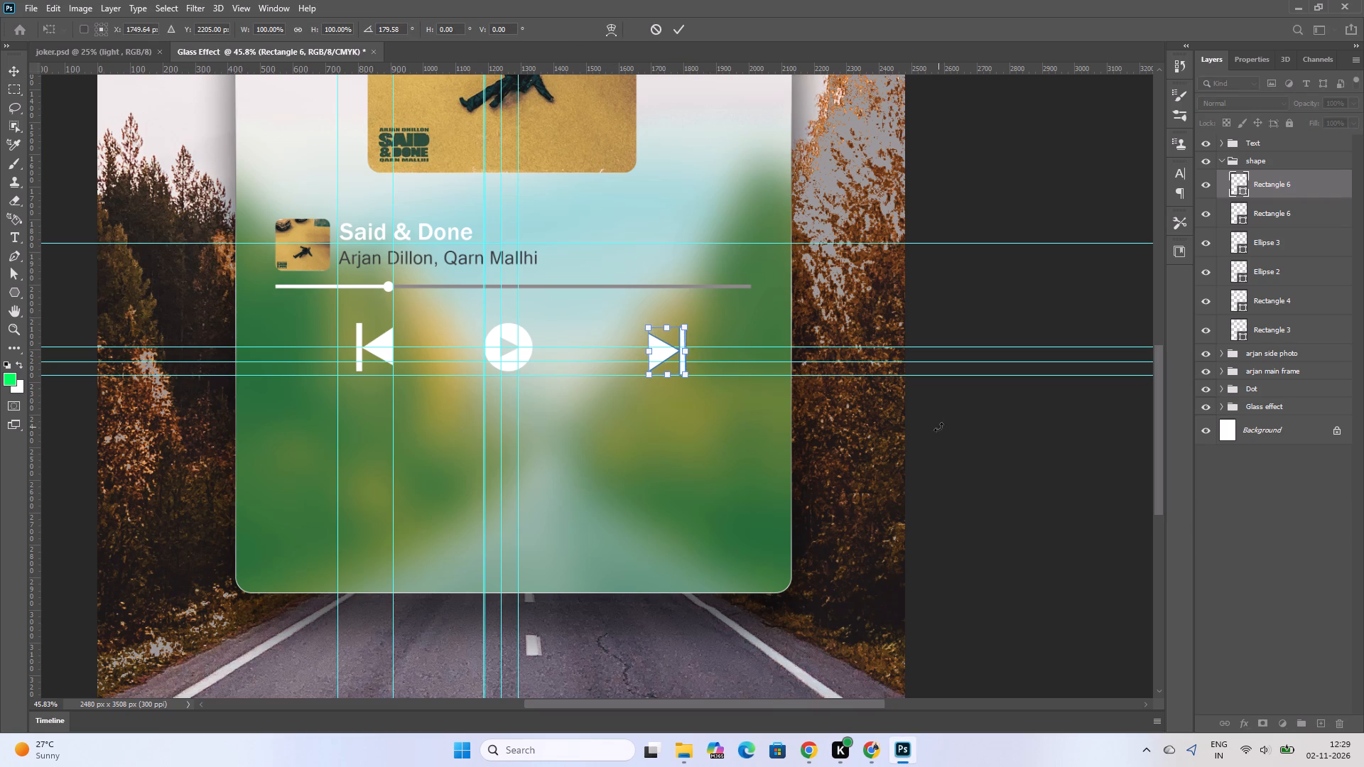
click(938, 427)
click(667, 26)
click(686, 33)
click(538, 436)
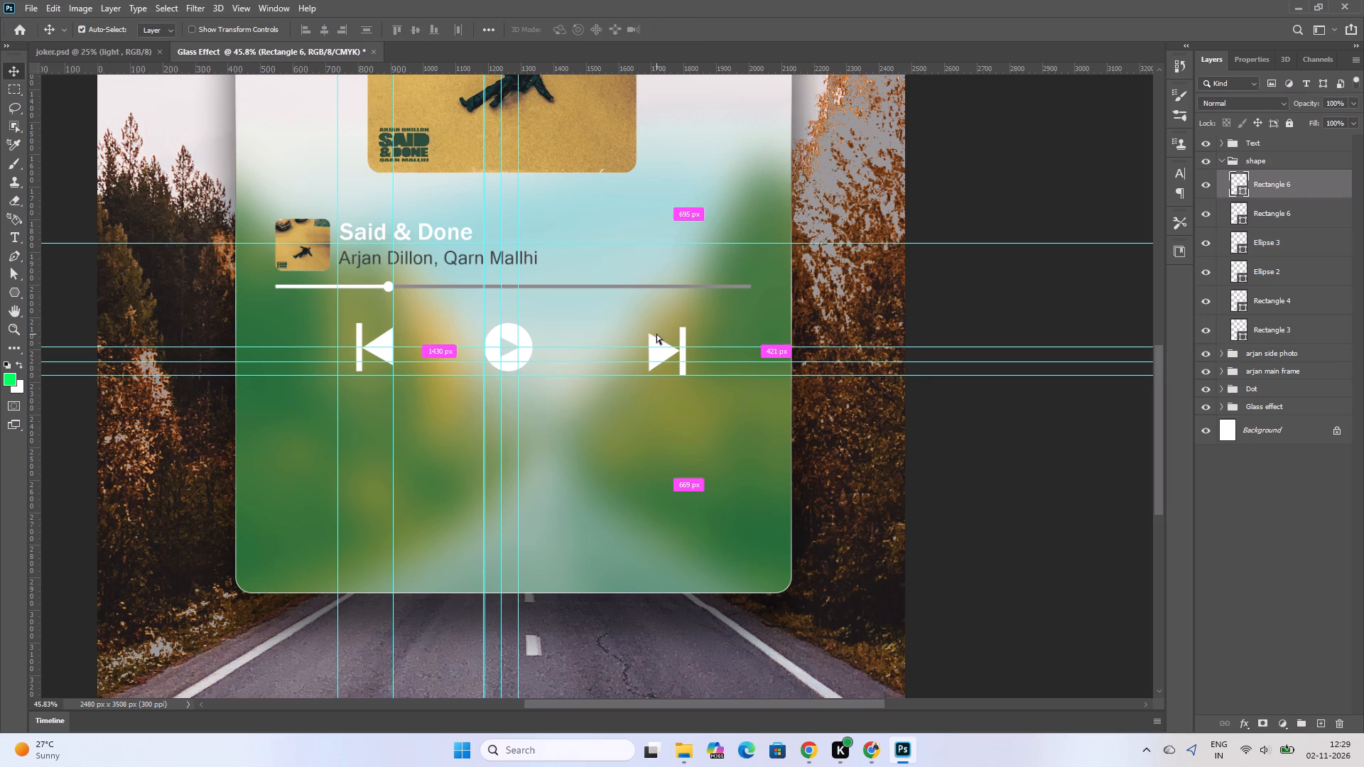
Nudge the rotated copy up to Y 2189 px with Free Transform, level with the play button.
key(ctrl+t)
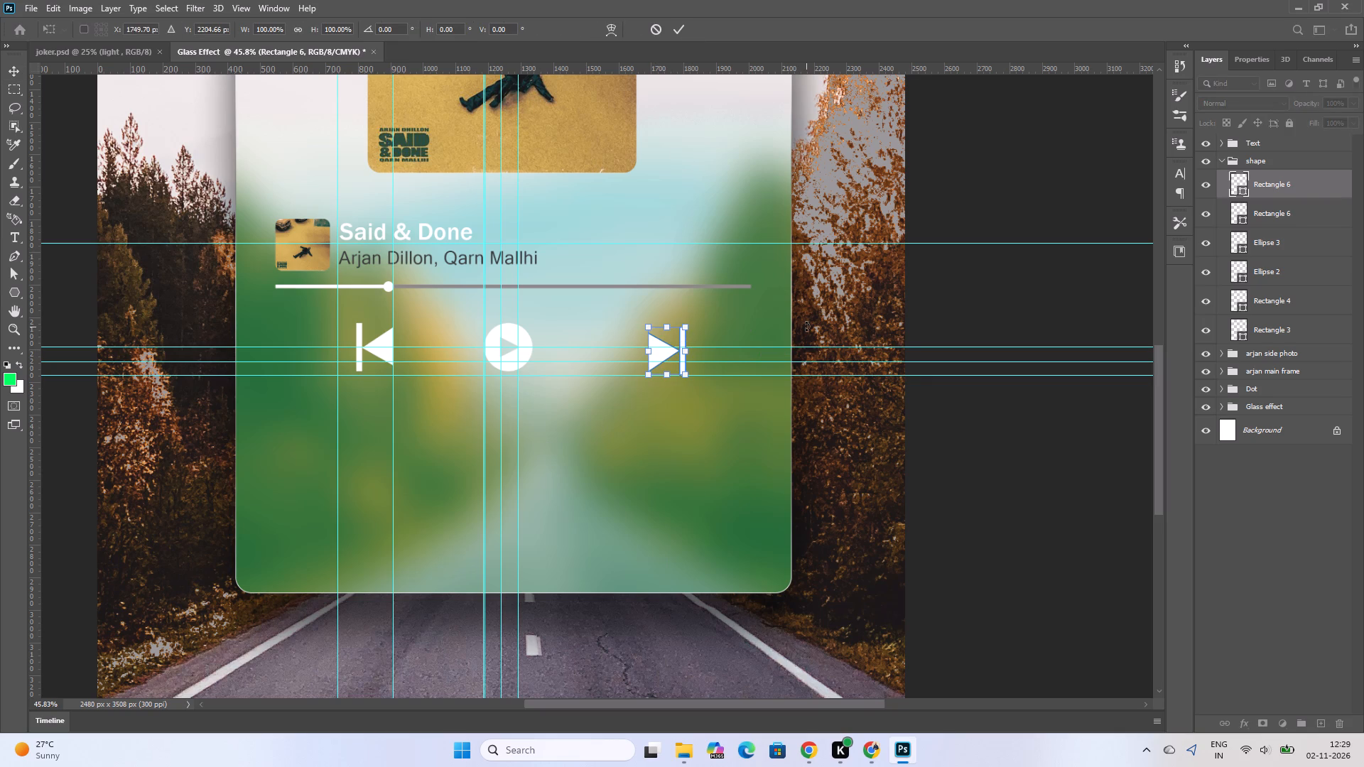
key(Up)
key(Up)
key(Up)
key(Up)
key(Up)
key(Up)
key(Up)
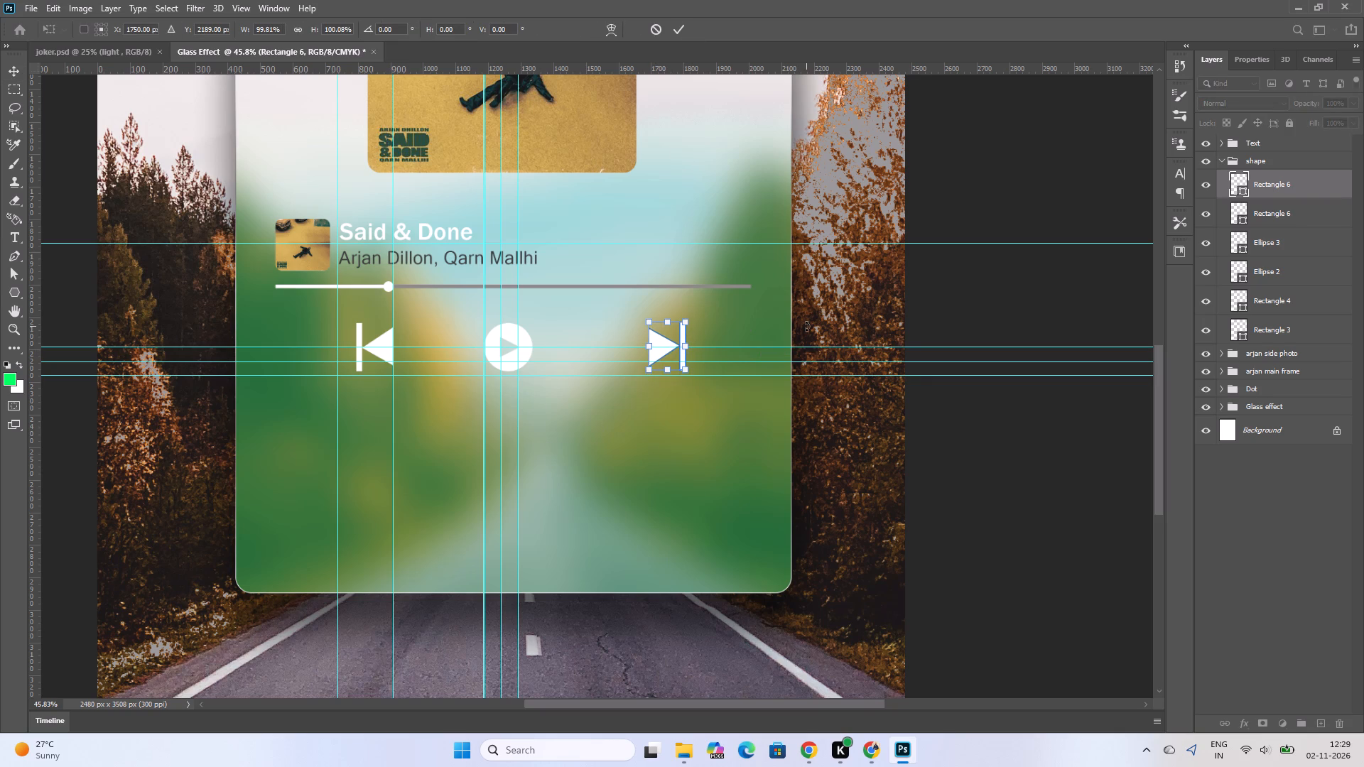
key(Down)
key(Up)
key(Return)
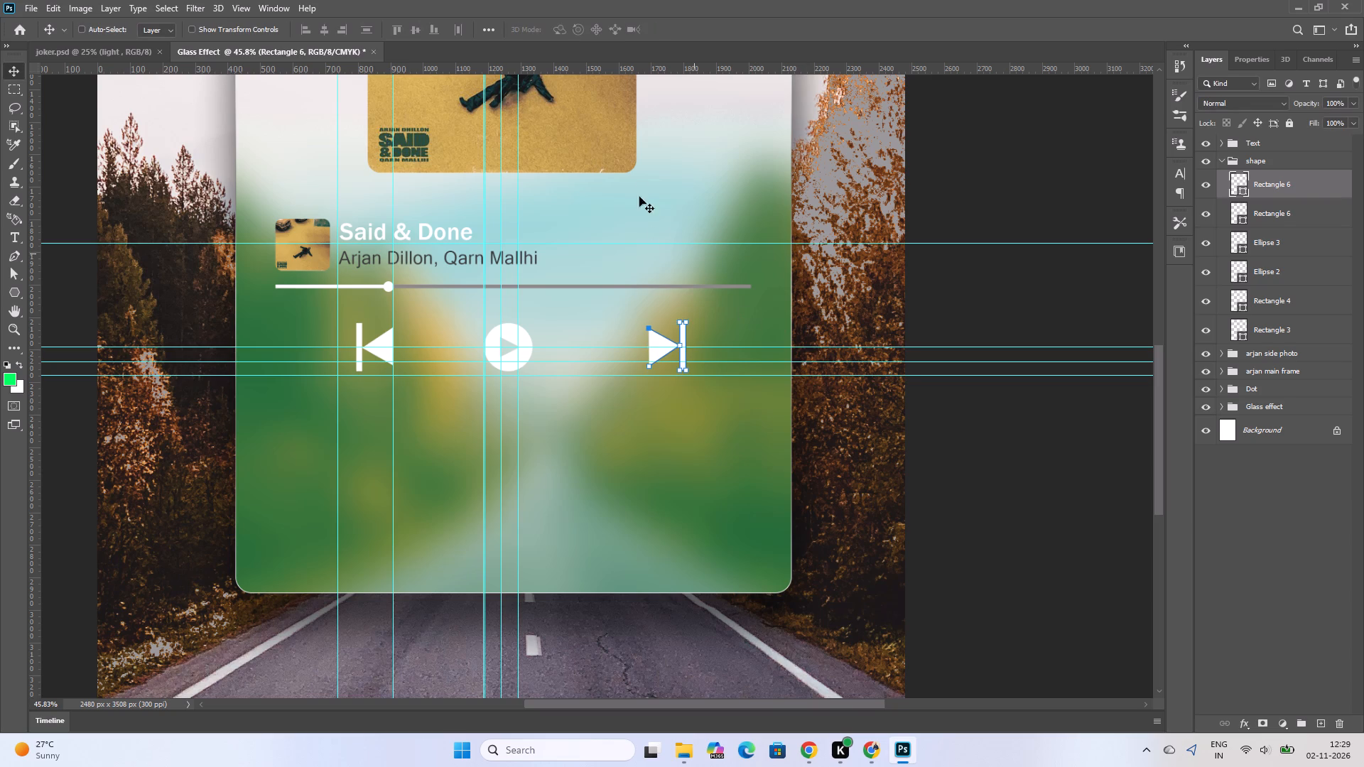
click(720, 176)
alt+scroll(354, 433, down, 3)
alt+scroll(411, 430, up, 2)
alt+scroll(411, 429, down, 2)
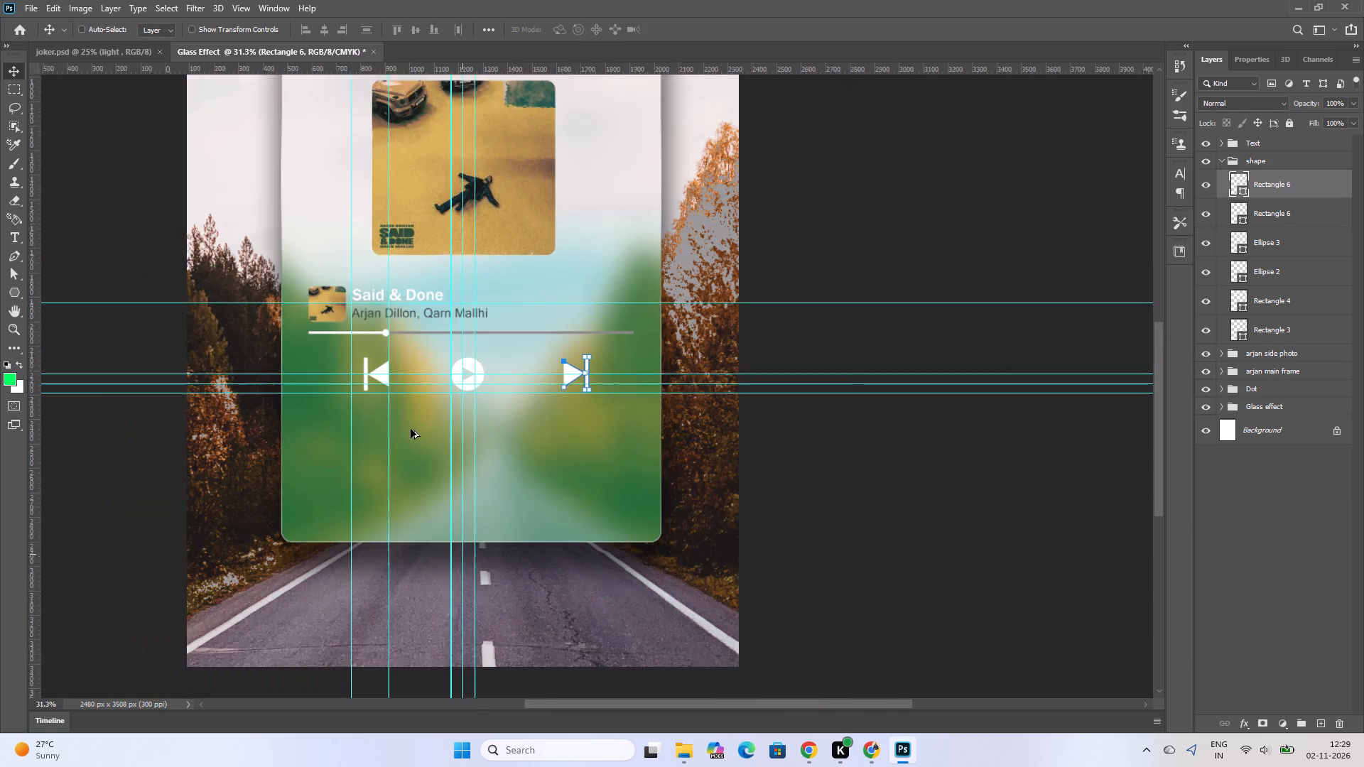
Examine the whole player layout, including how the previous, play and next controls sit under the progress bar.
alt+scroll(411, 429, down, 4)
alt+scroll(323, 438, up, 2)
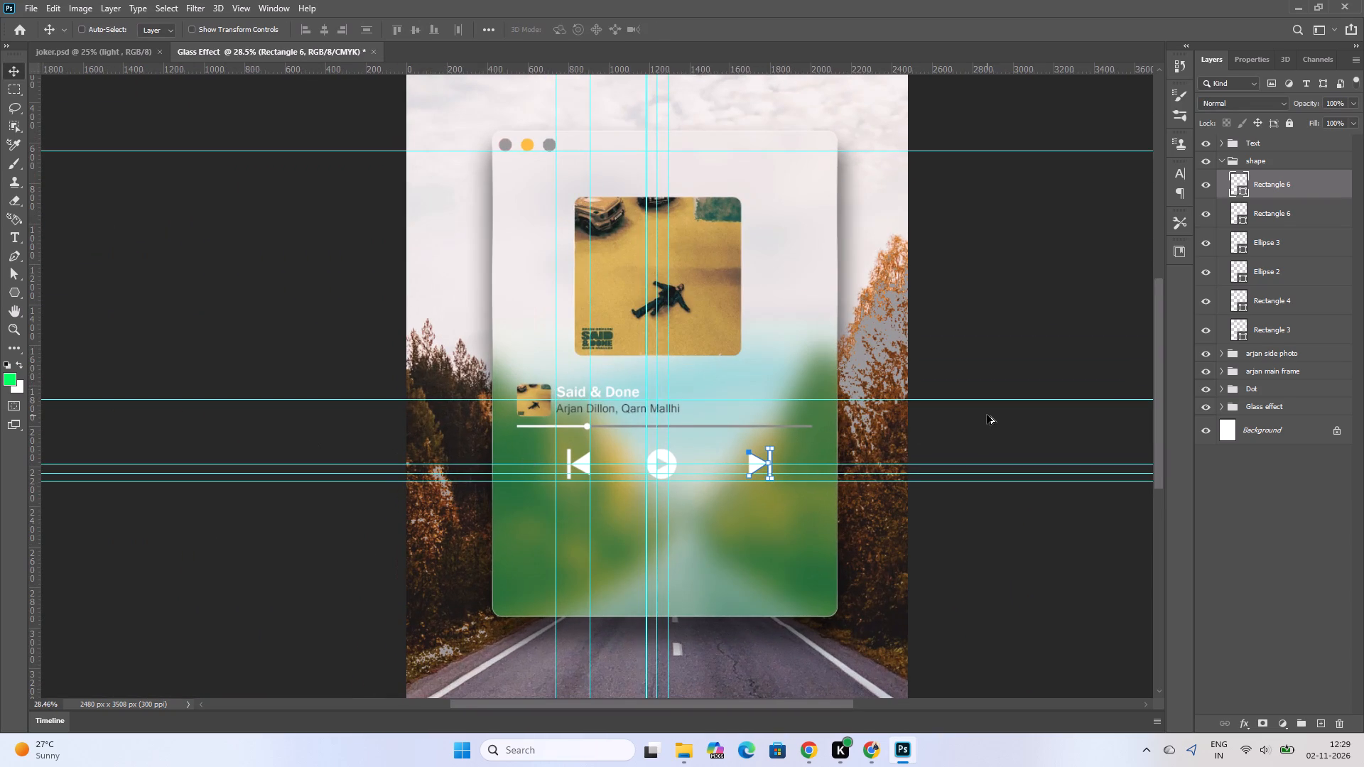
alt+scroll(986, 414, up, 1)
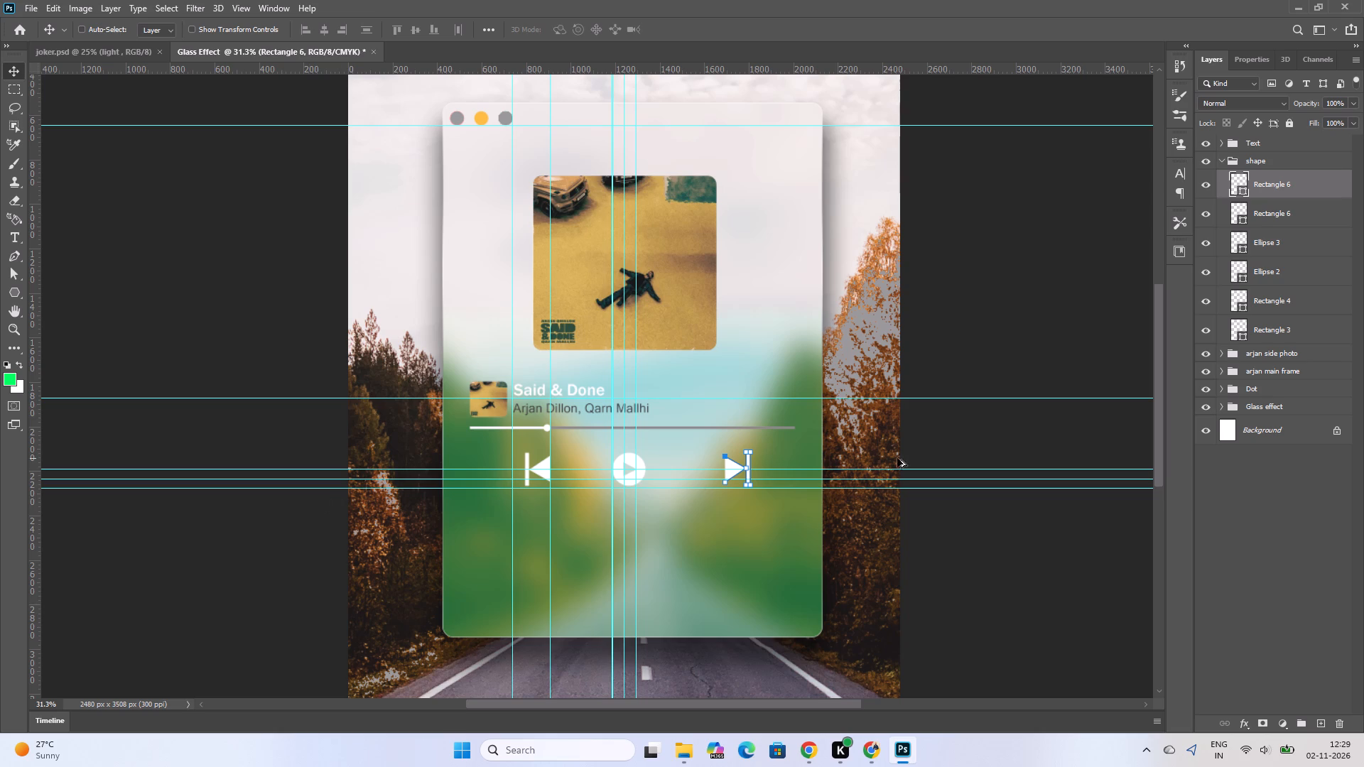
click(848, 523)
scroll(356, 503, up, 1)
scroll(356, 503, down, 1)
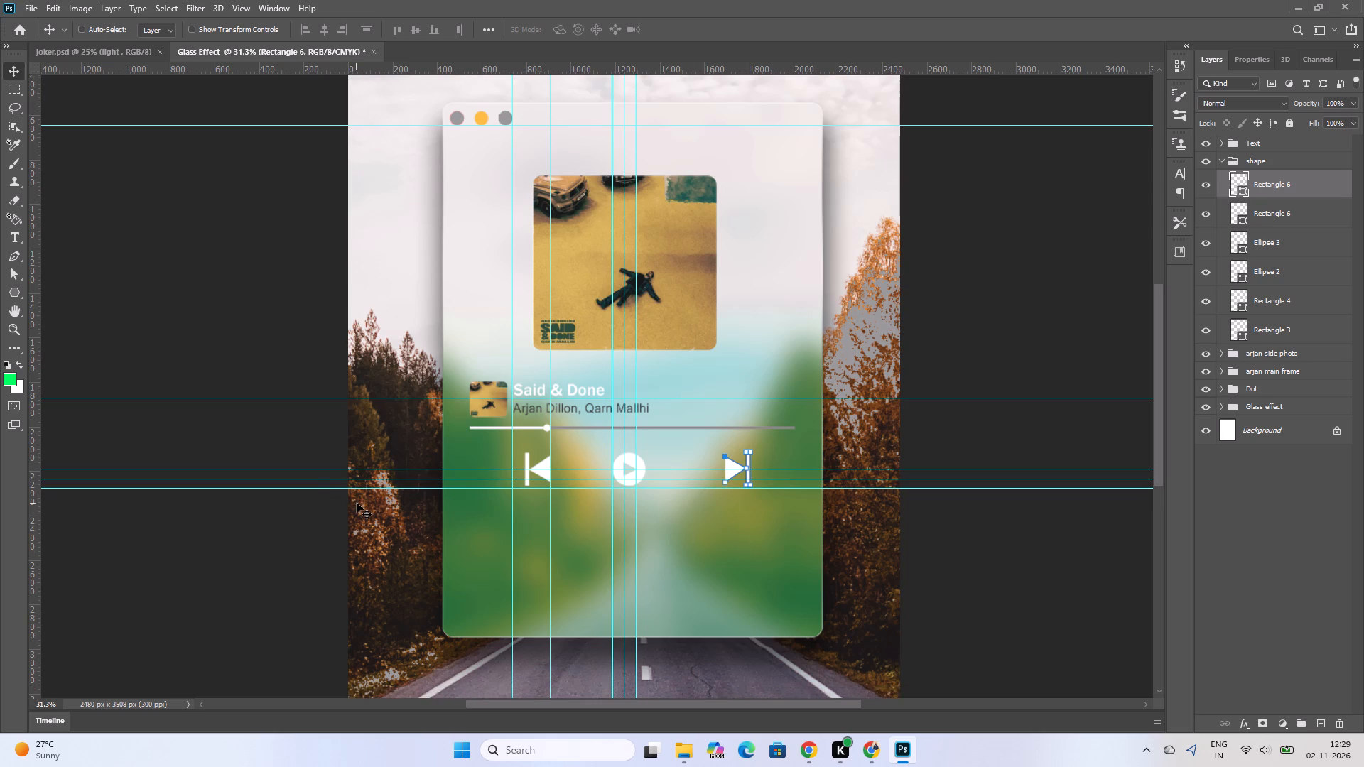
scroll(357, 503, up, 4)
scroll(357, 503, down, 19)
scroll(359, 504, up, 10)
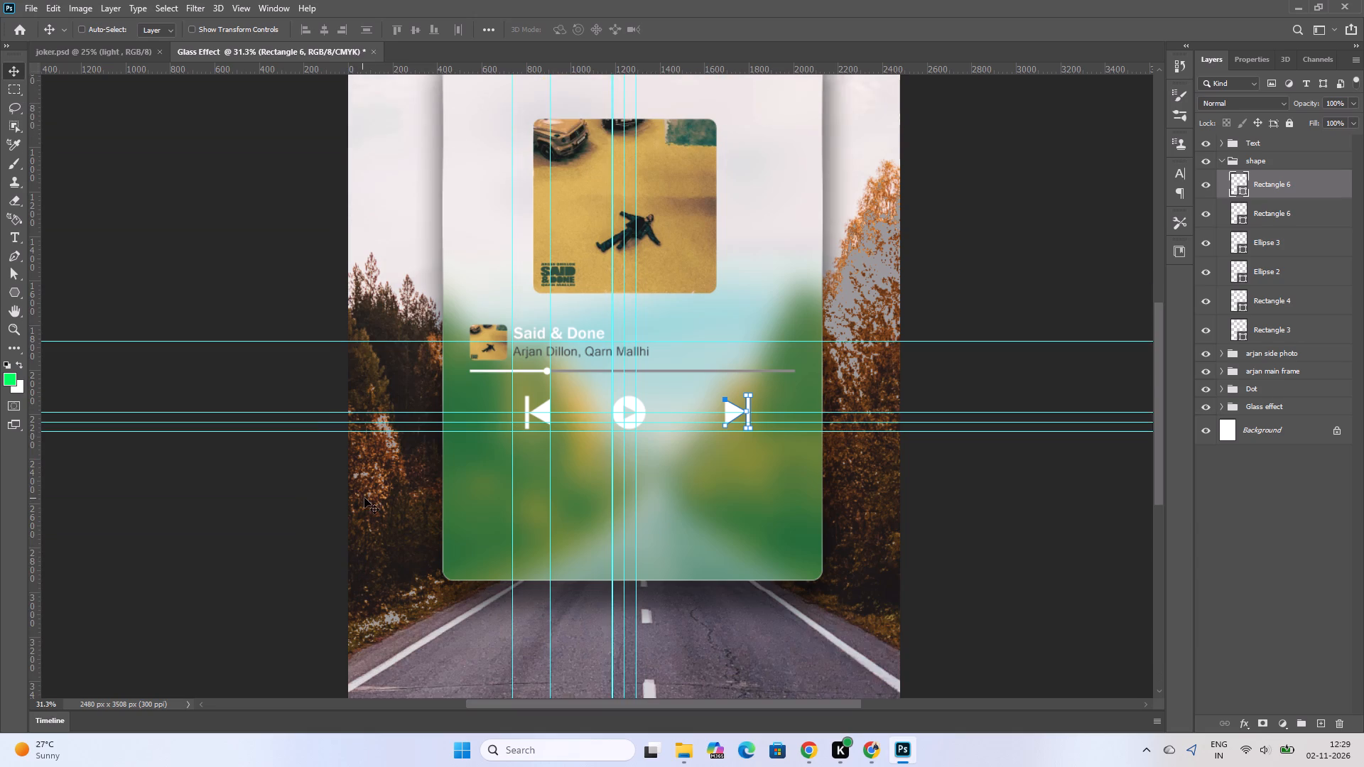
scroll(364, 498, up, 11)
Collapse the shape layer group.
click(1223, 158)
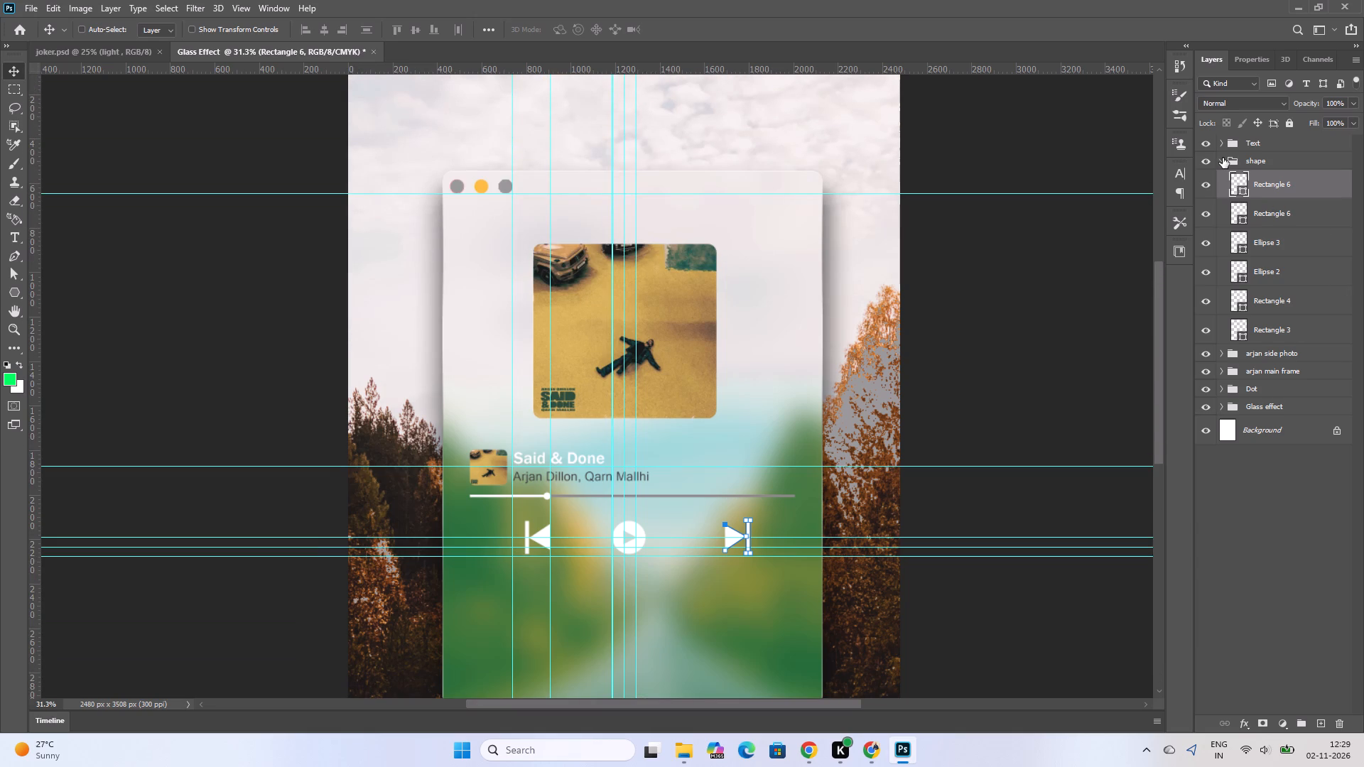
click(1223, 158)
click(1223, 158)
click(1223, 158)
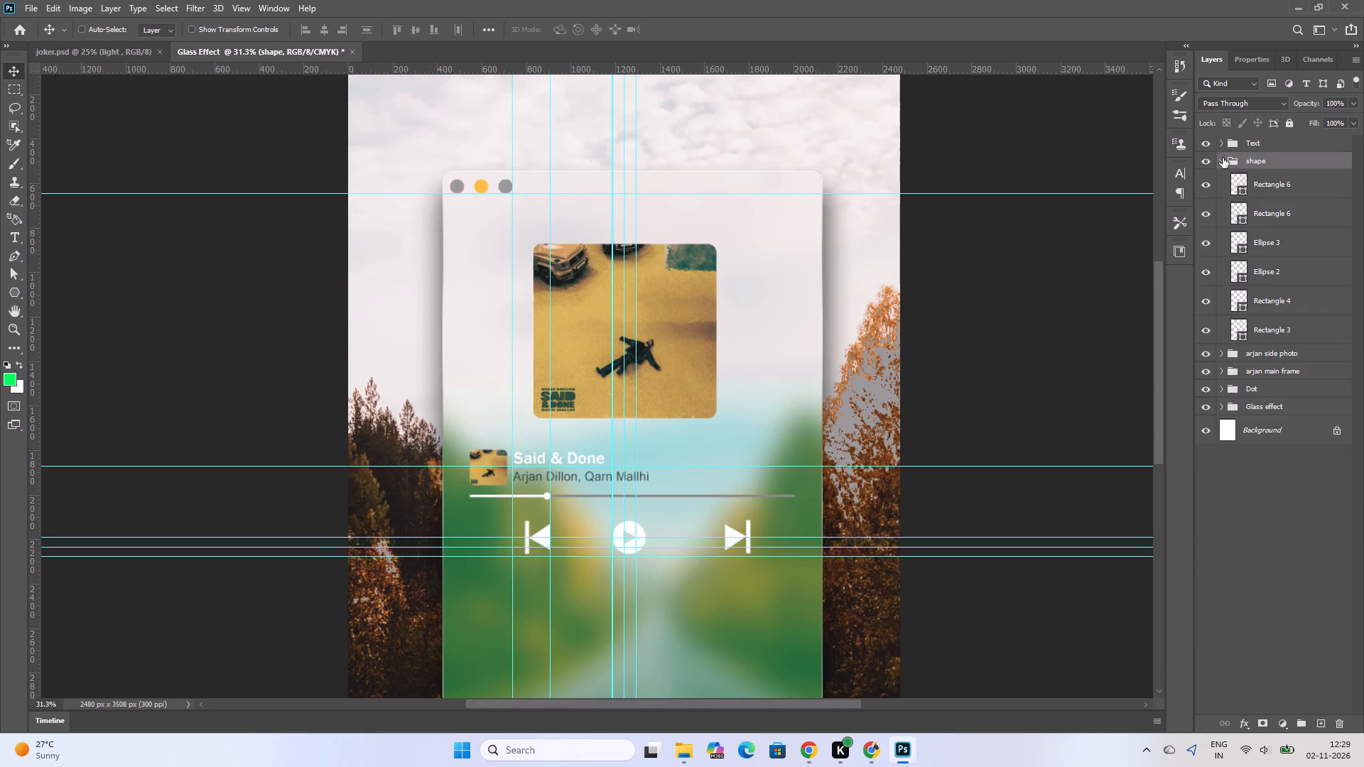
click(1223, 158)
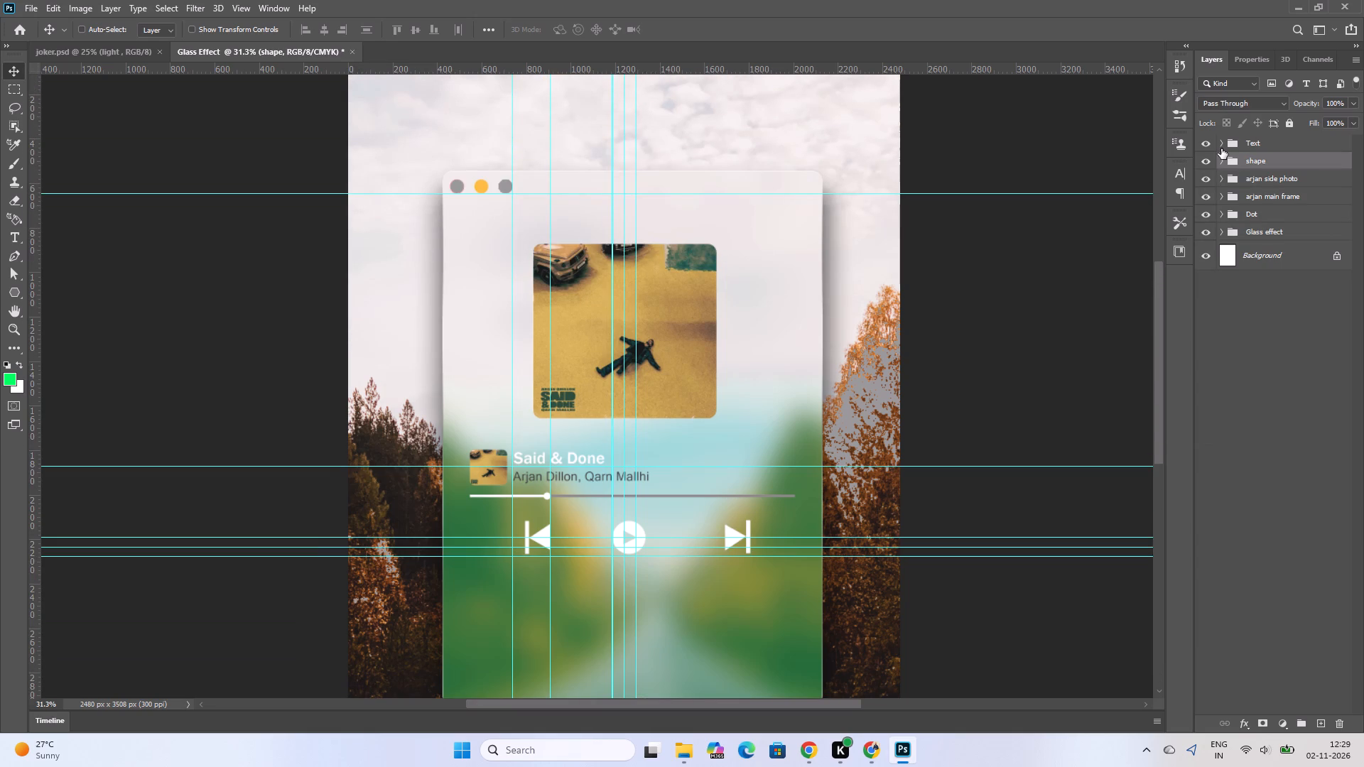
Turn off the gamut warning so the design displays in its actual colours.
scroll(1193, 161, down, 2)
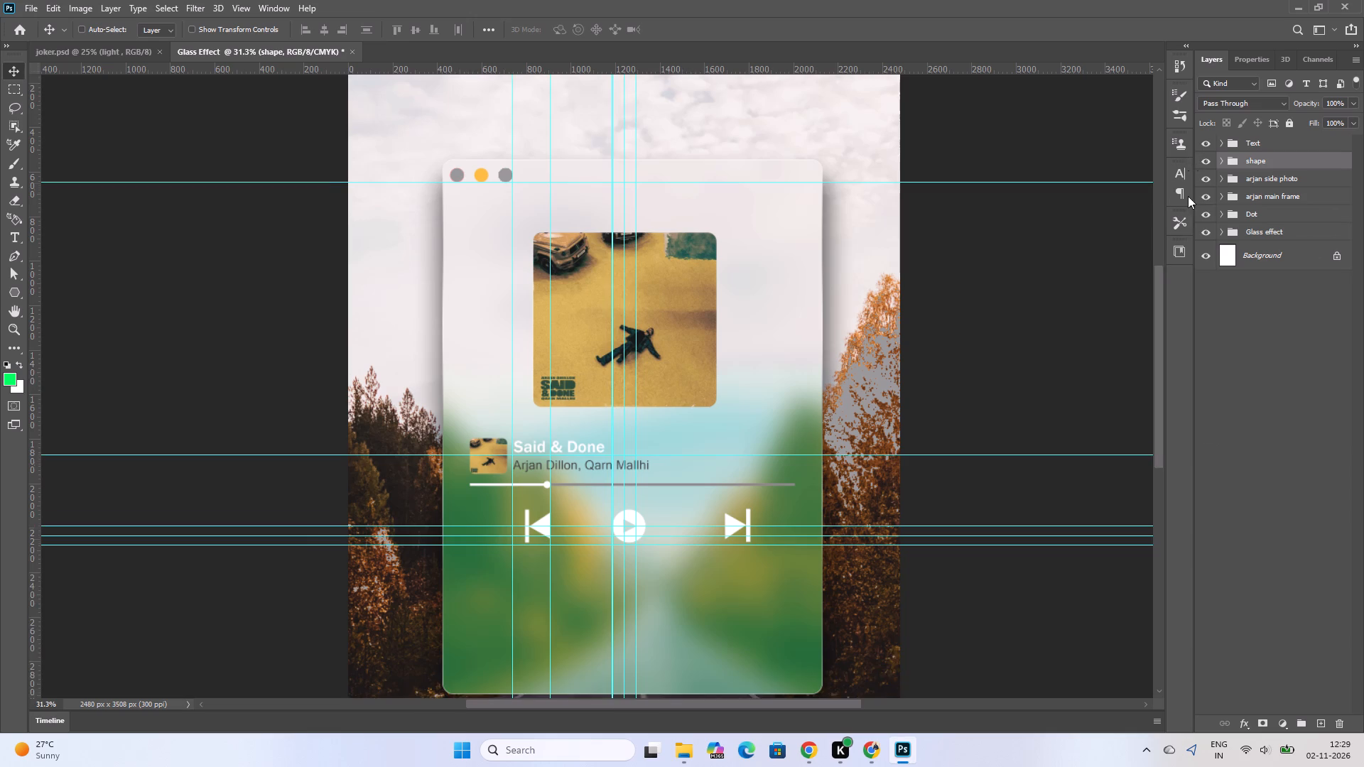
scroll(1188, 196, down, 4)
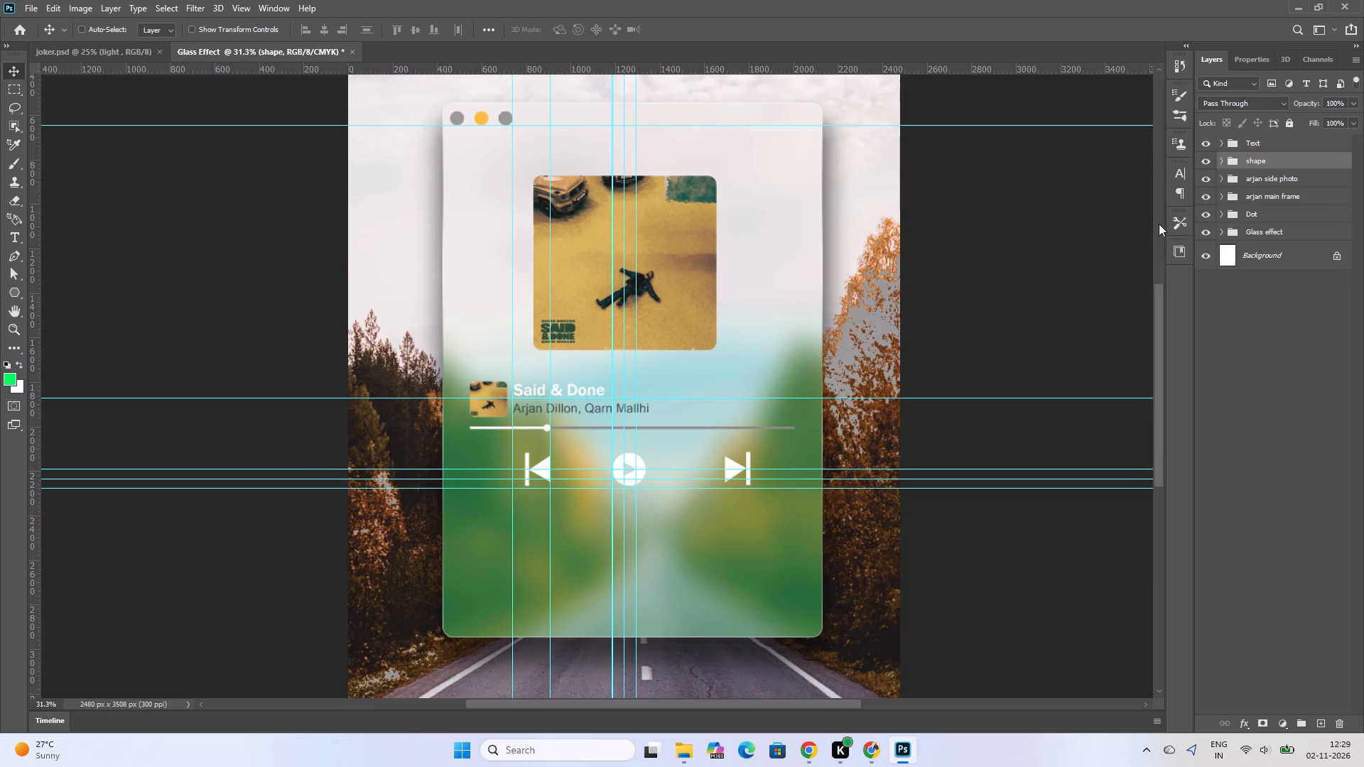
key(ctrl+shift+y)
Hide the guides and review the music player design without them.
scroll(951, 367, up, 2)
scroll(951, 367, down, 2)
scroll(951, 367, up, 2)
key(ctrl+semicolon)
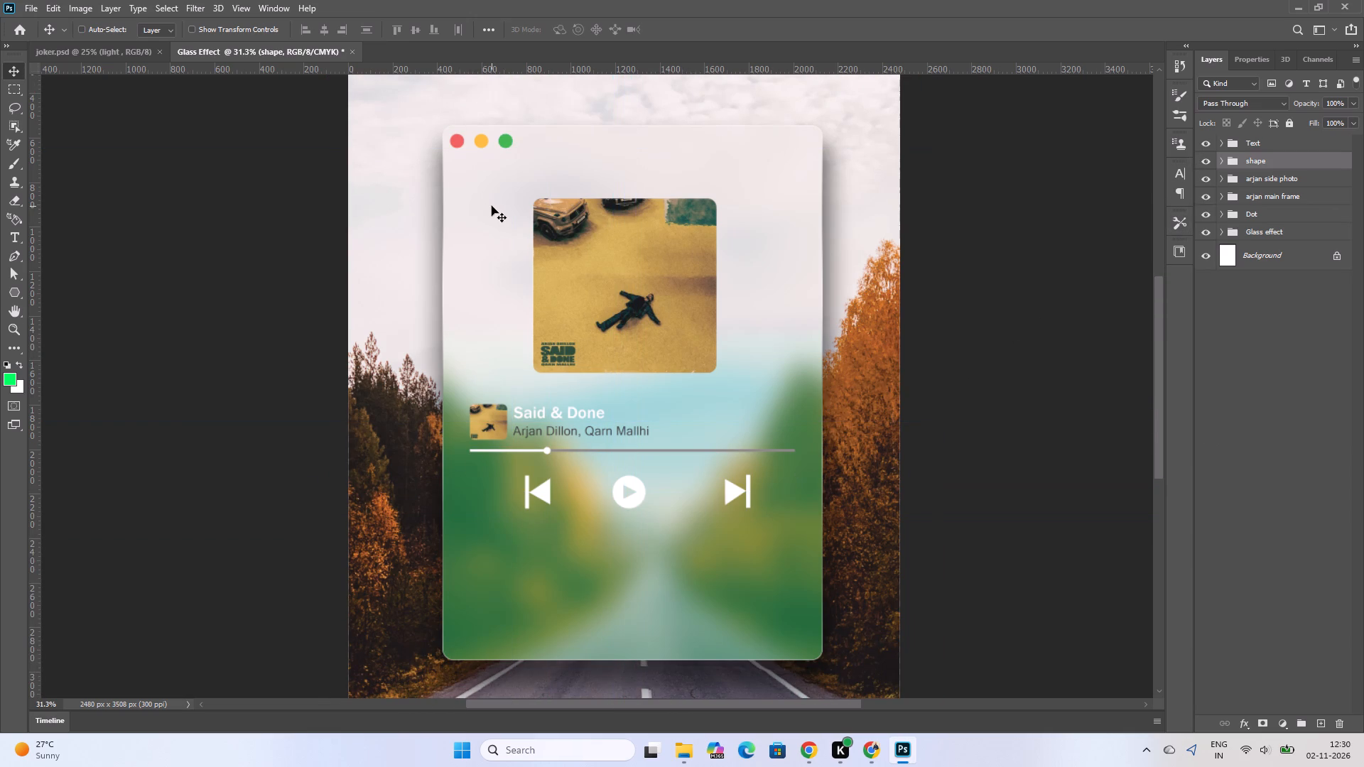
scroll(592, 243, up, 1)
scroll(987, 371, down, 1)
Place a vertical guide along the flat base of the next-track triangle.
drag(32, 354, 680, 452)
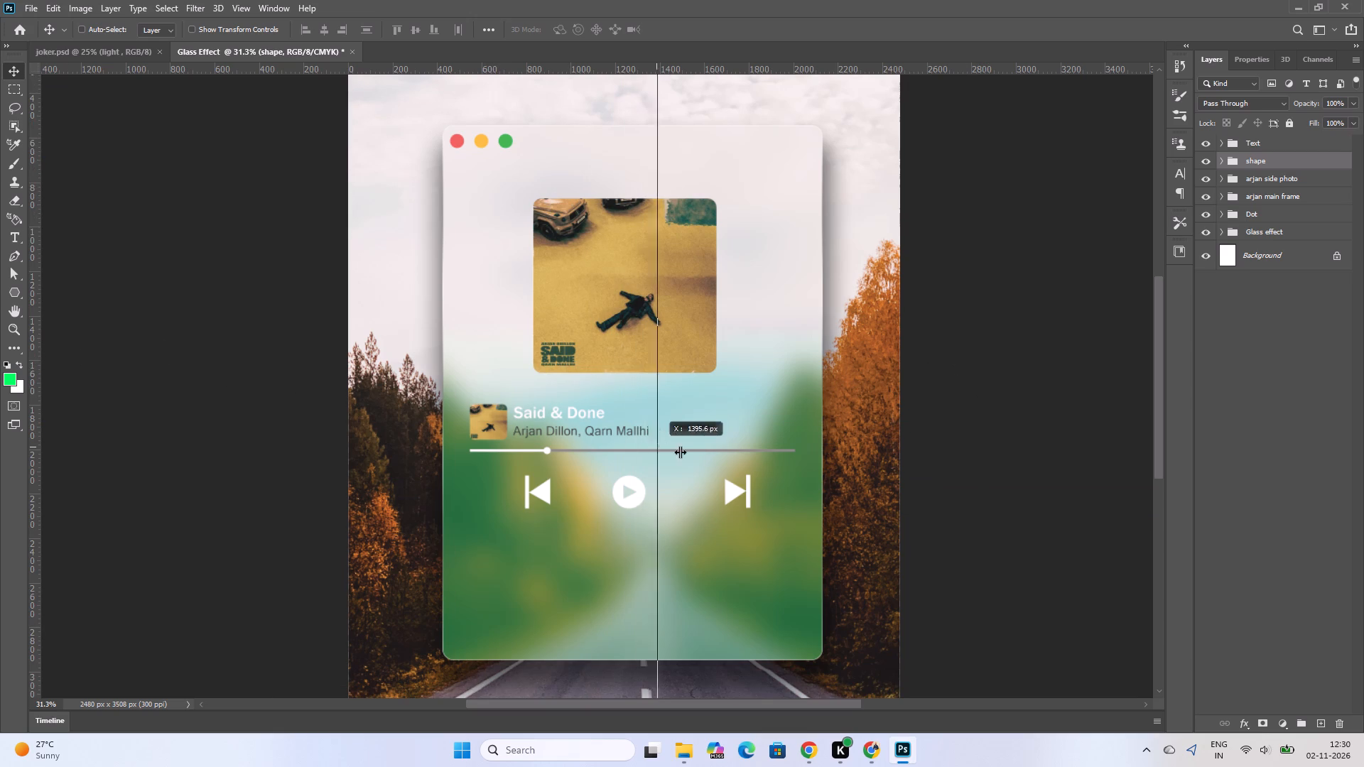
drag(680, 452, 725, 461)
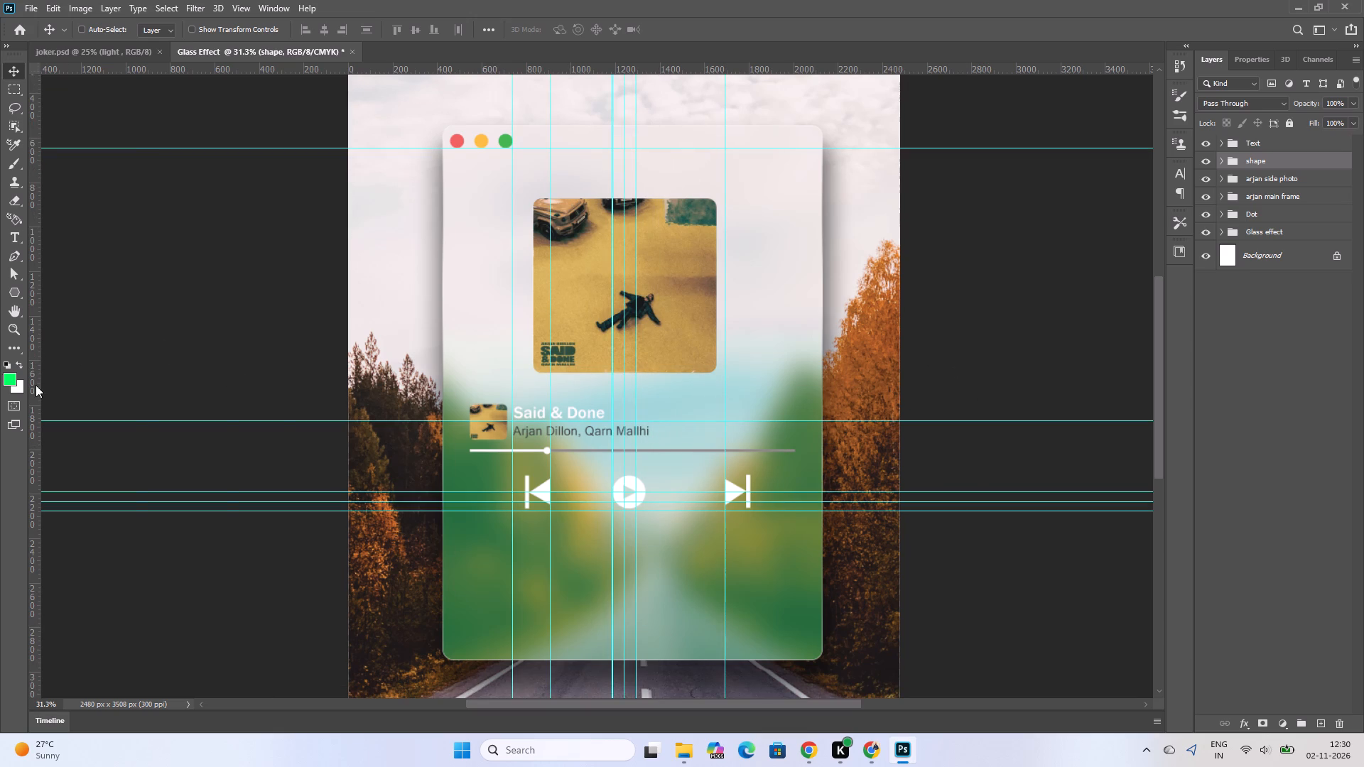
Remove the vertical guide beside the previous-track bar and the two lower horizontal guides crossing the playback controls.
drag(36, 385, 0, 516)
drag(514, 525, 0, 523)
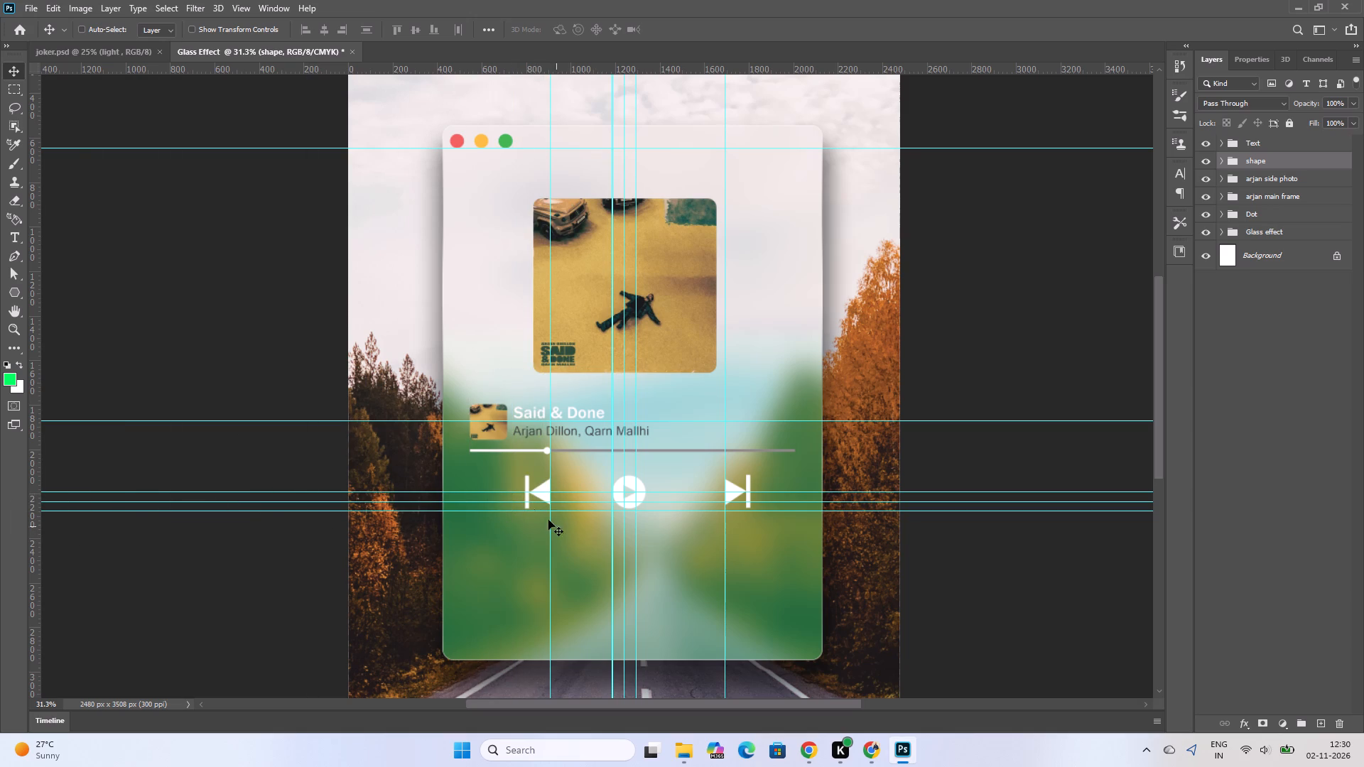
drag(507, 509, 472, 751)
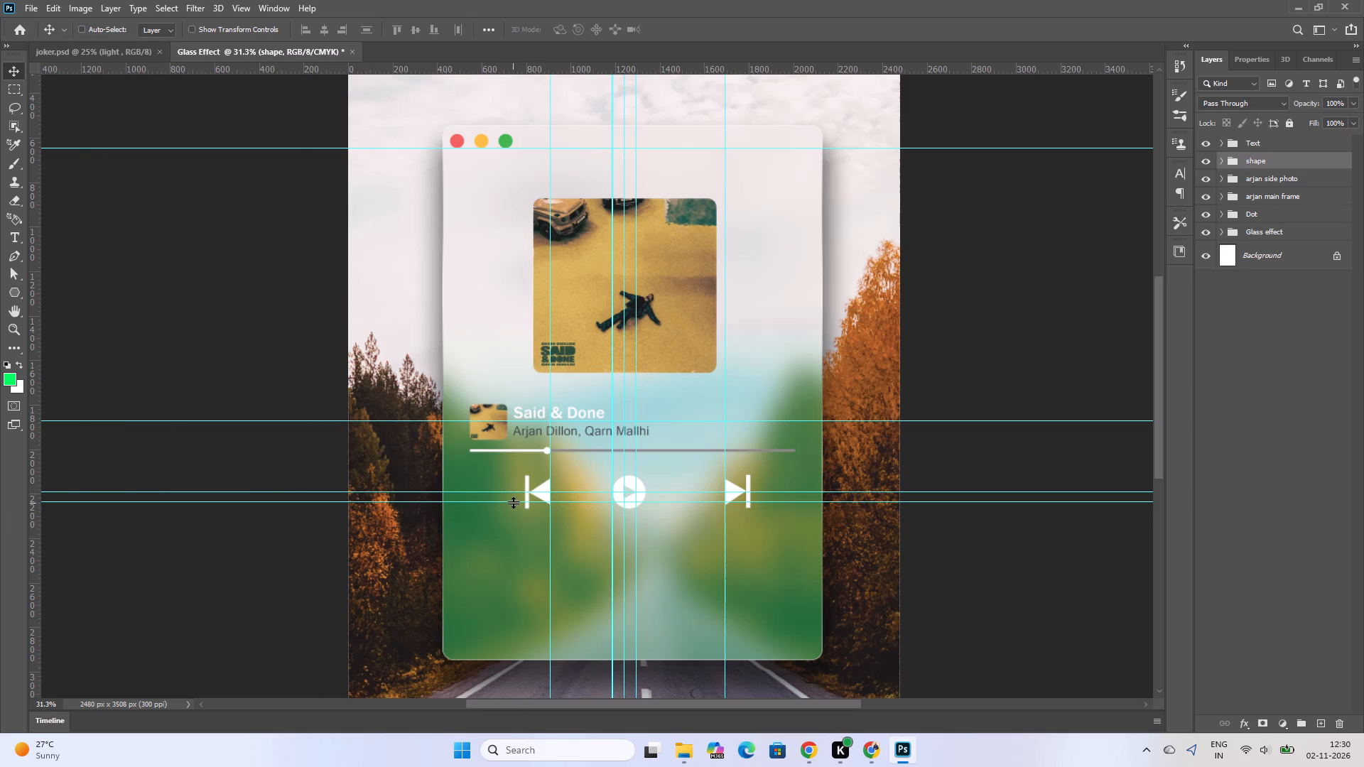
drag(513, 502, 477, 747)
Move the horizontal guide running through the playback controls down to the bottom edge of the play button.
drag(522, 492, 524, 509)
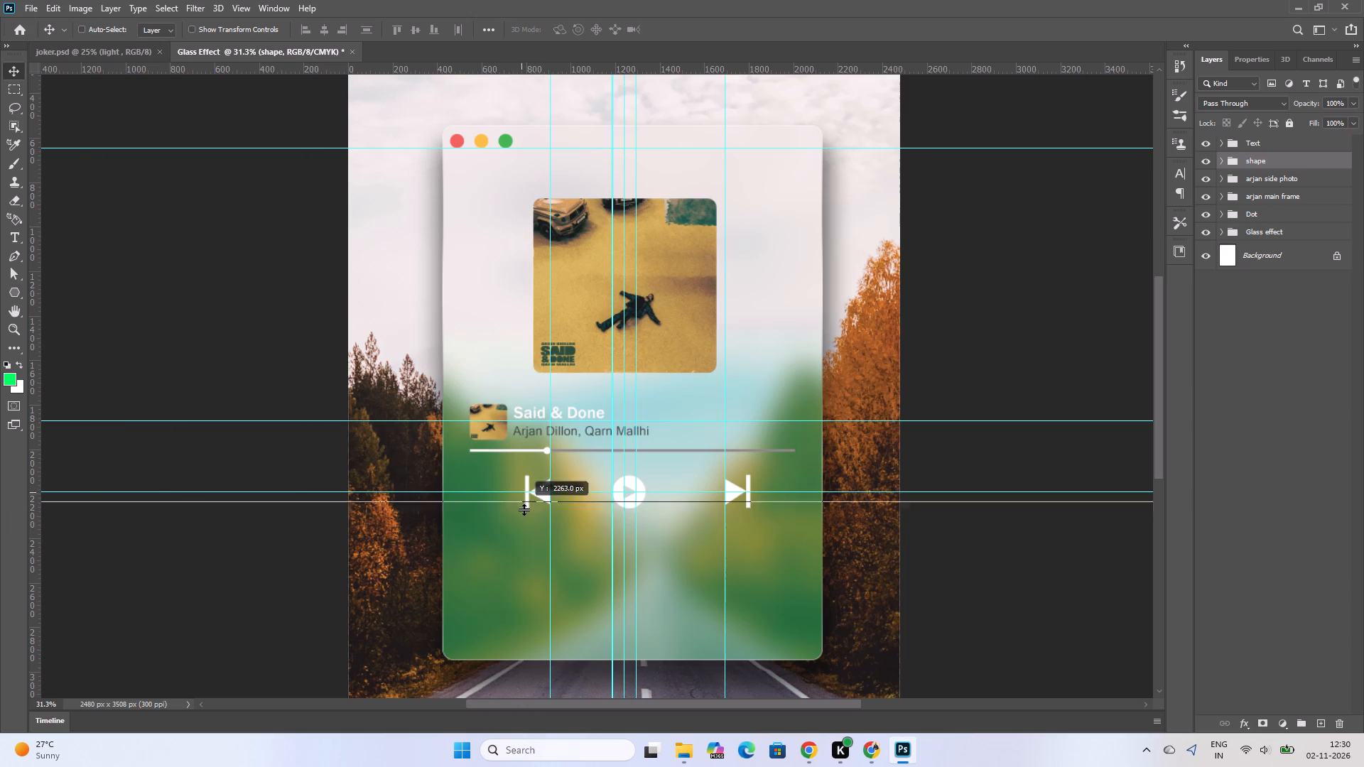
drag(524, 509, 525, 511)
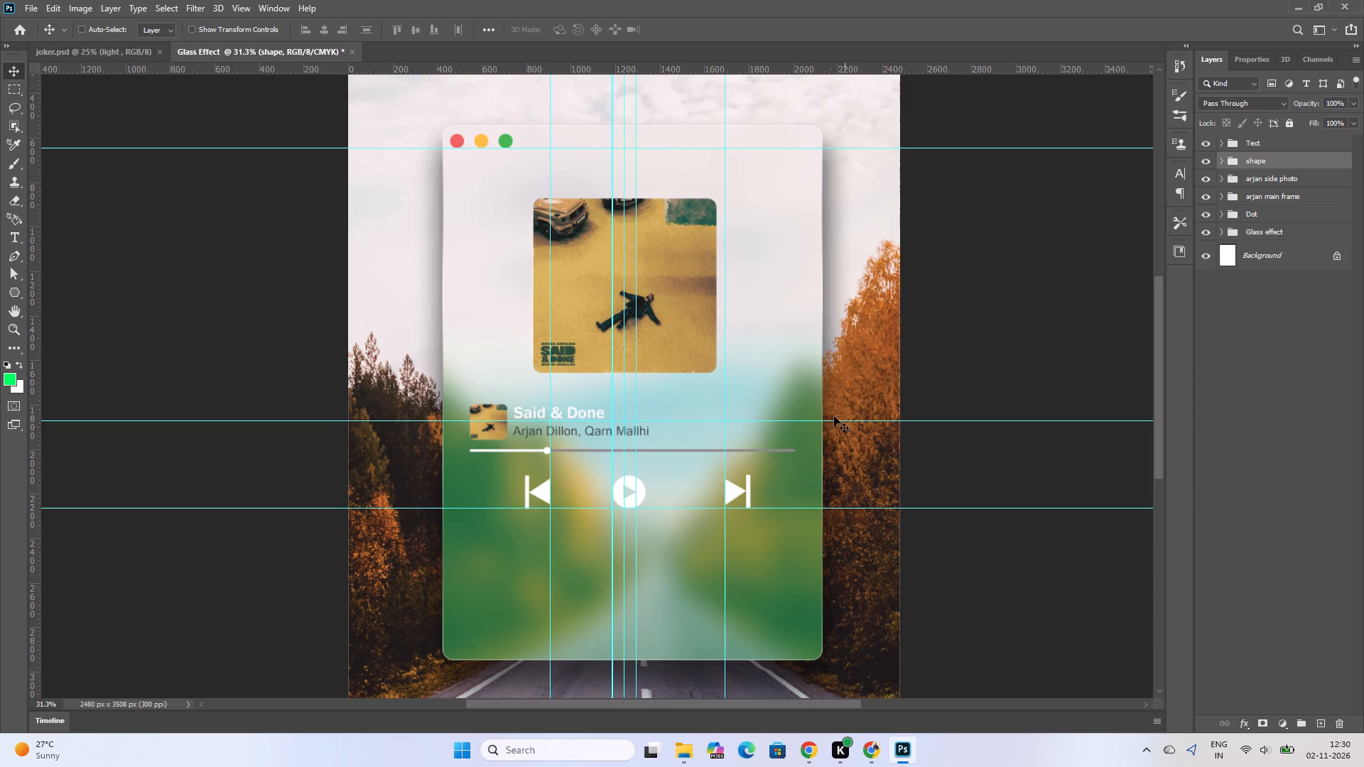
Check the bottom edges of the previous, play and next controls against the horizontal guide at close range.
scroll(958, 629, up, 5)
key(space)
key(space)
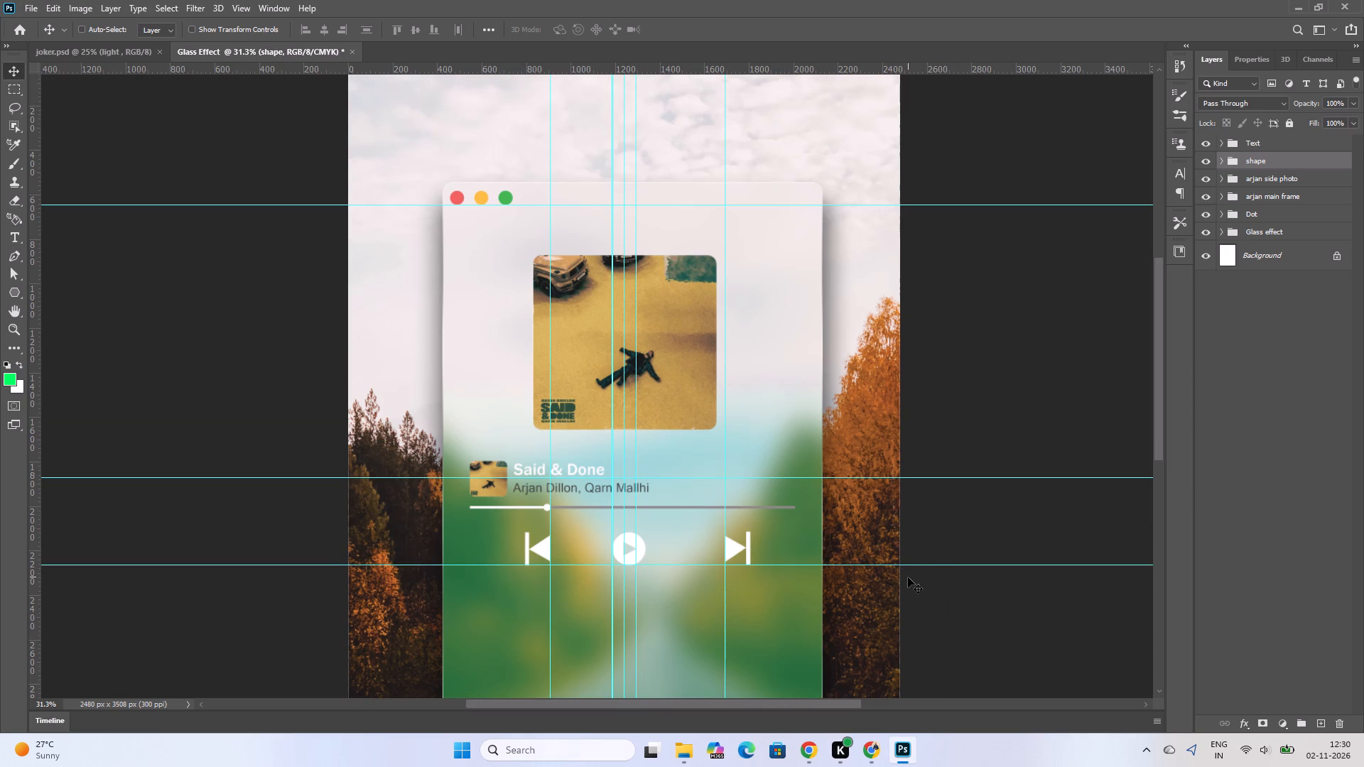
alt+scroll(907, 580, up, 5)
ctrl+scroll(96, 589, up, 9)
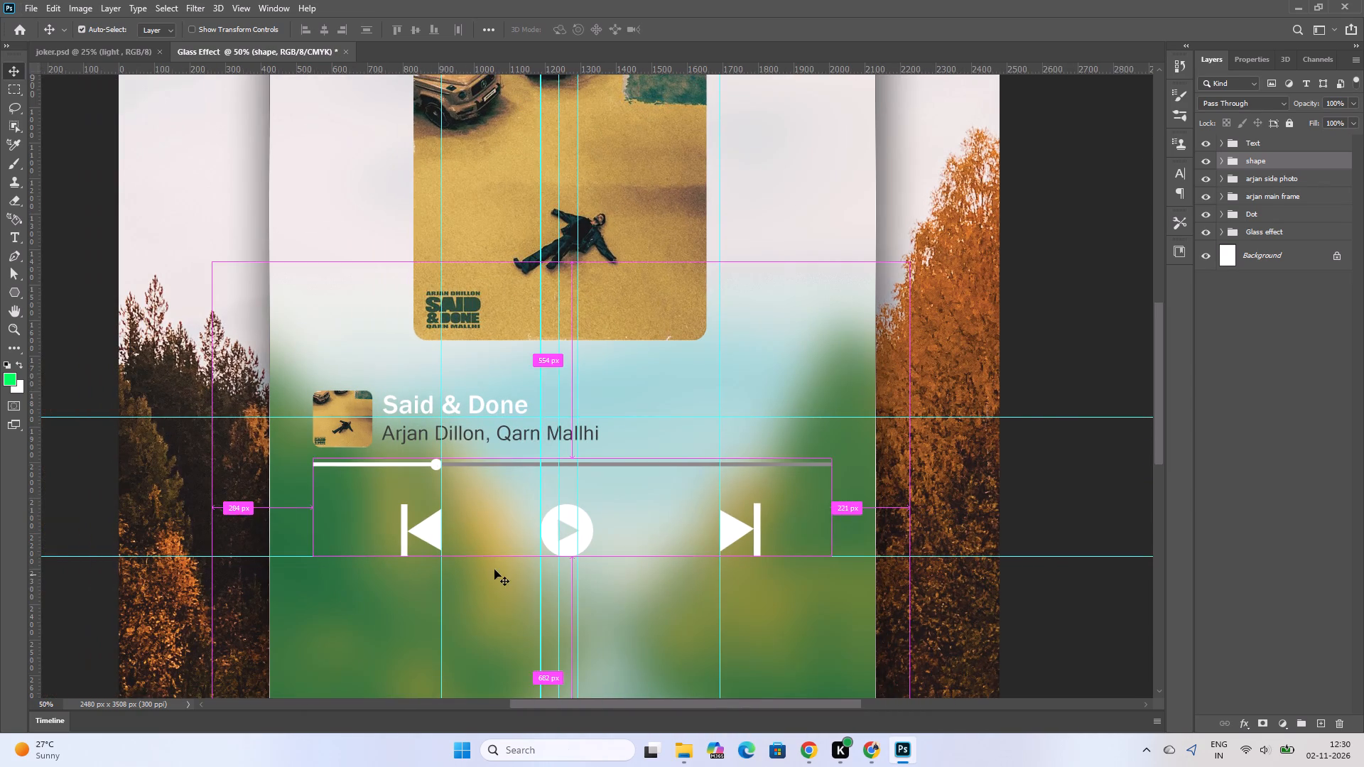
ctrl+scroll(494, 570, up, 11)
alt+scroll(724, 577, up, 3)
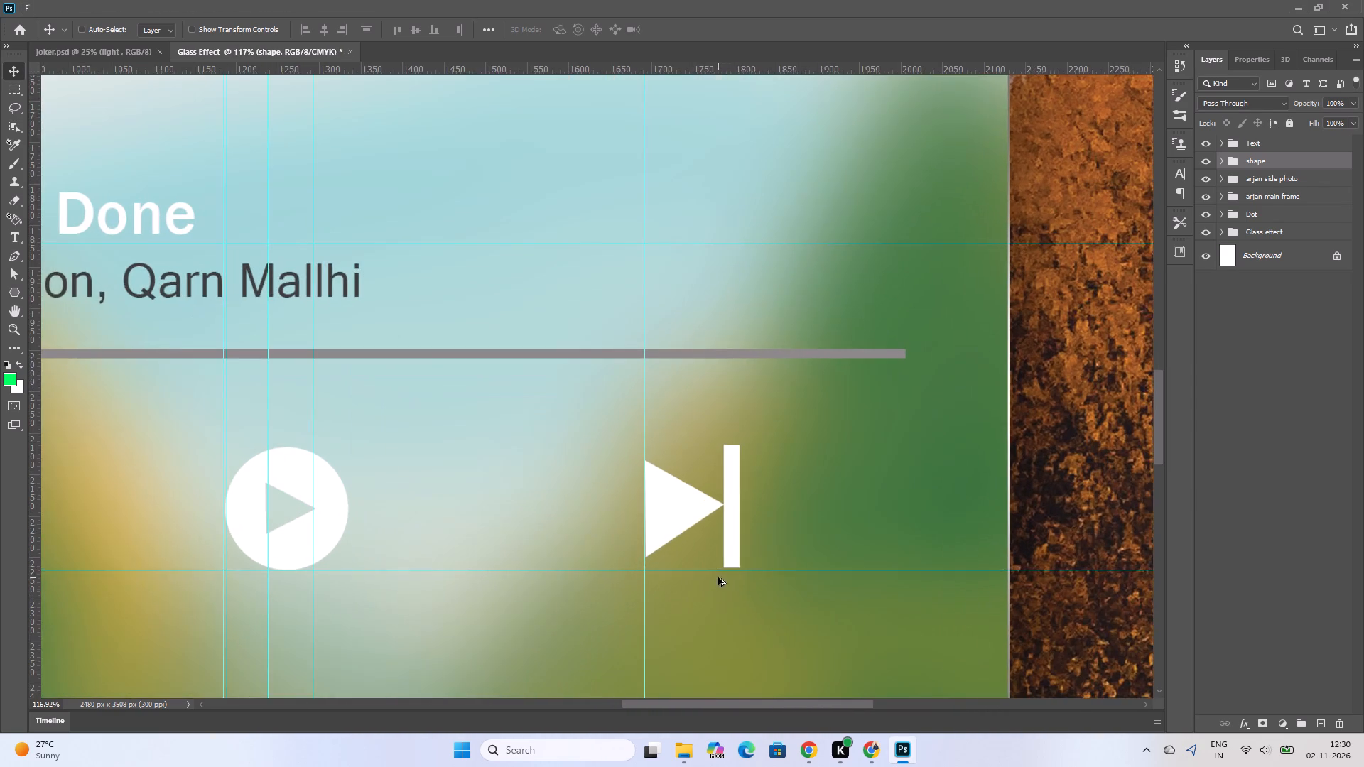
alt+scroll(746, 553, up, 1)
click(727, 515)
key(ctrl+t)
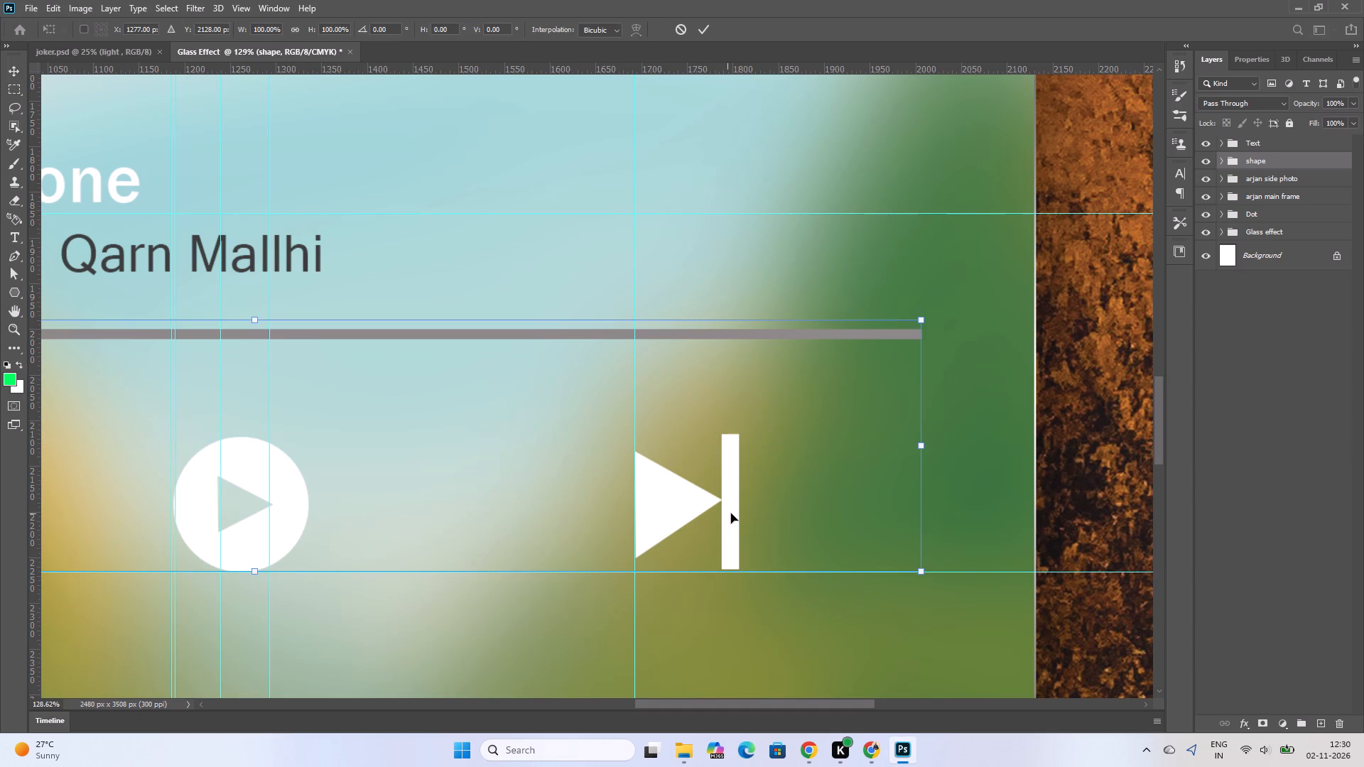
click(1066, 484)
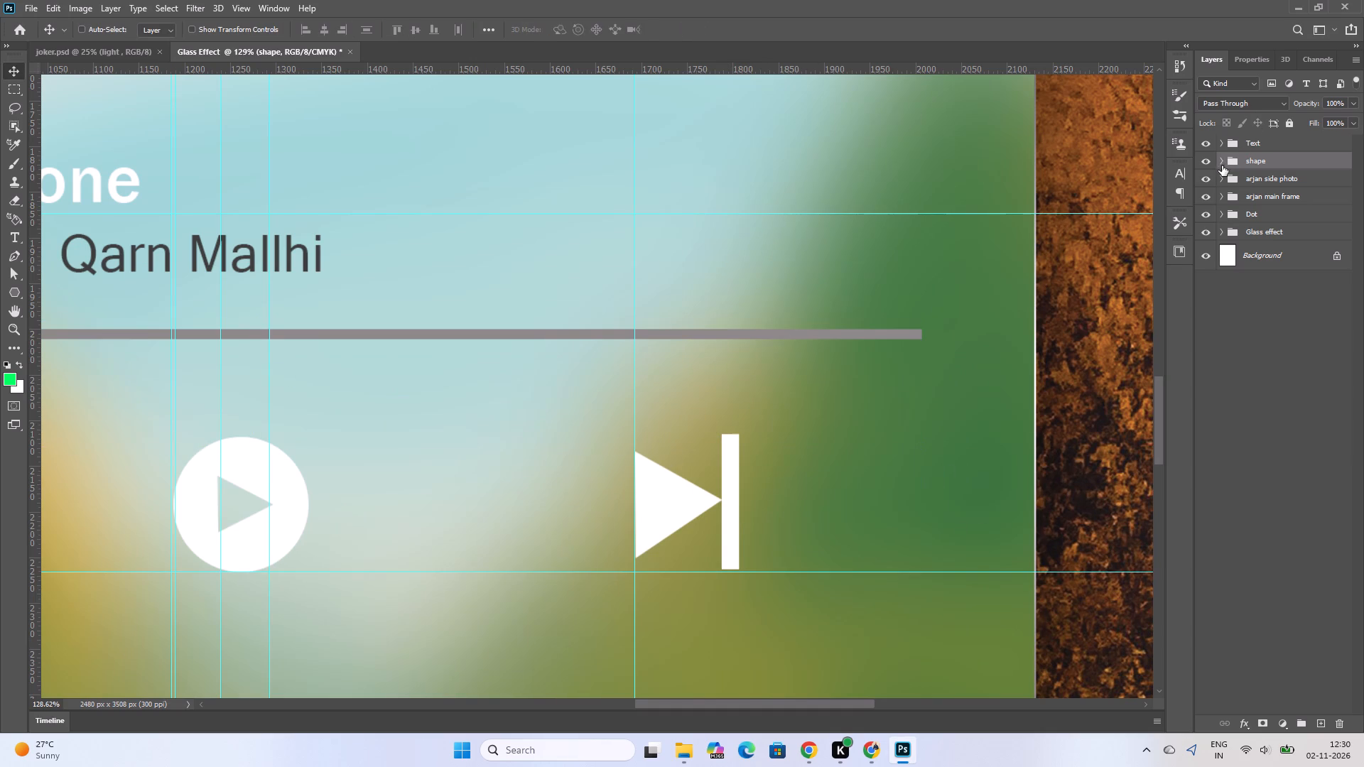
Nudge the next-track shape, the top Rectangle 6 layer in the shape group, down to Y 2191 px with Free Transform.
click(1222, 165)
click(1271, 187)
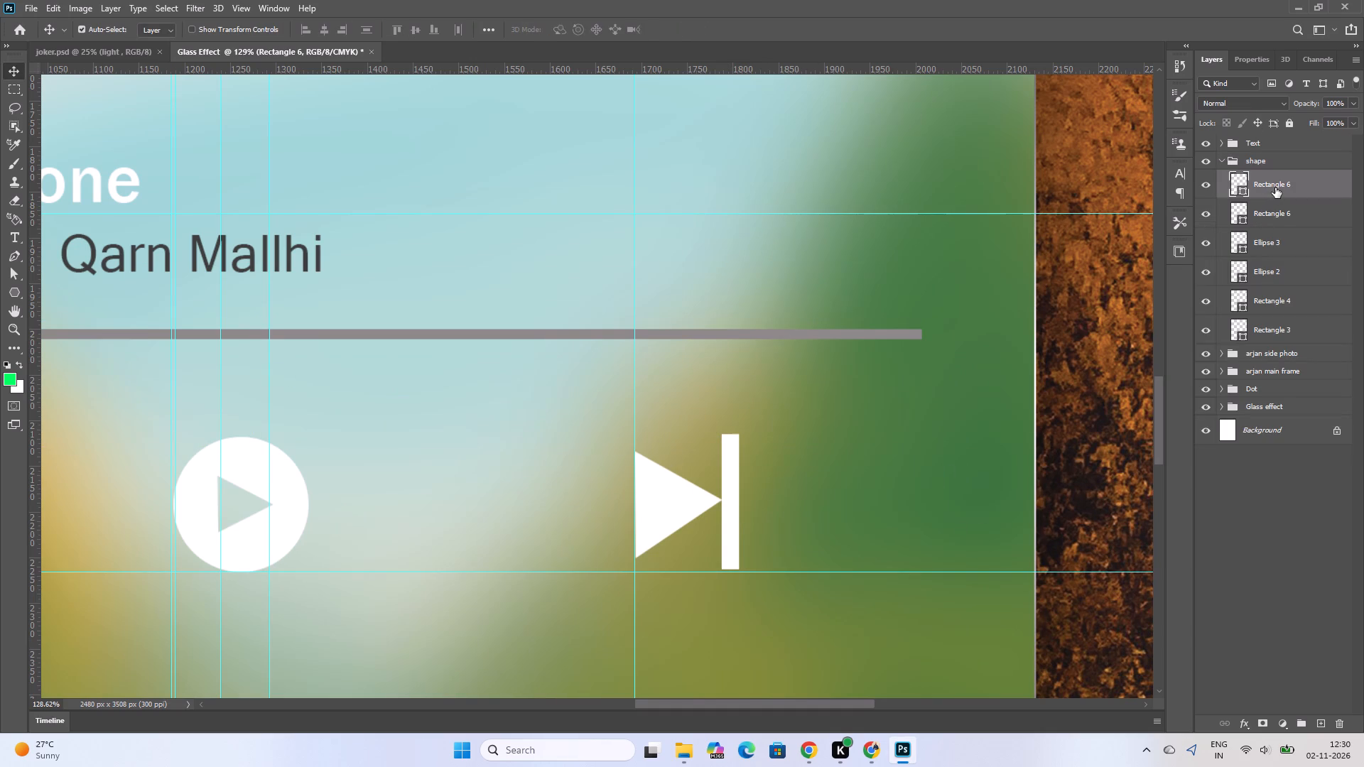
key(ctrl+t)
key(Down)
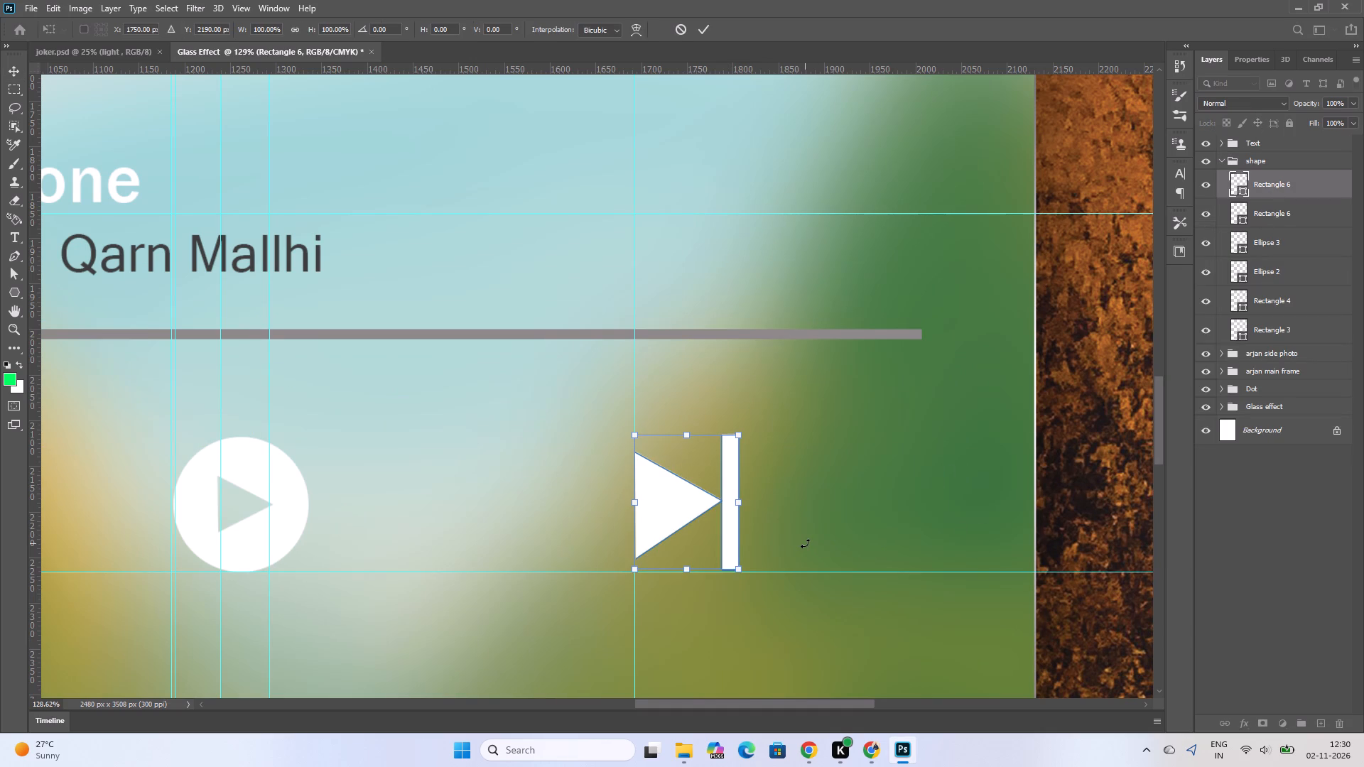
key(Down)
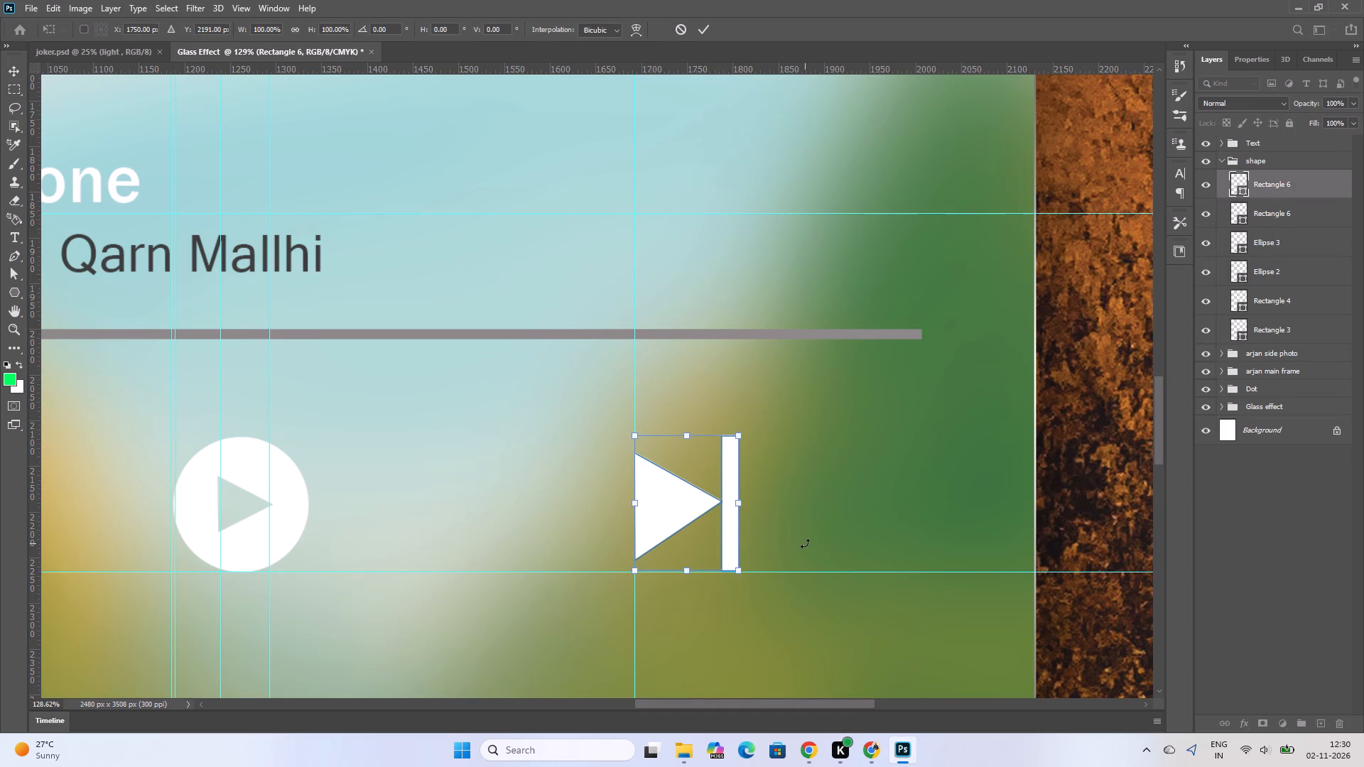
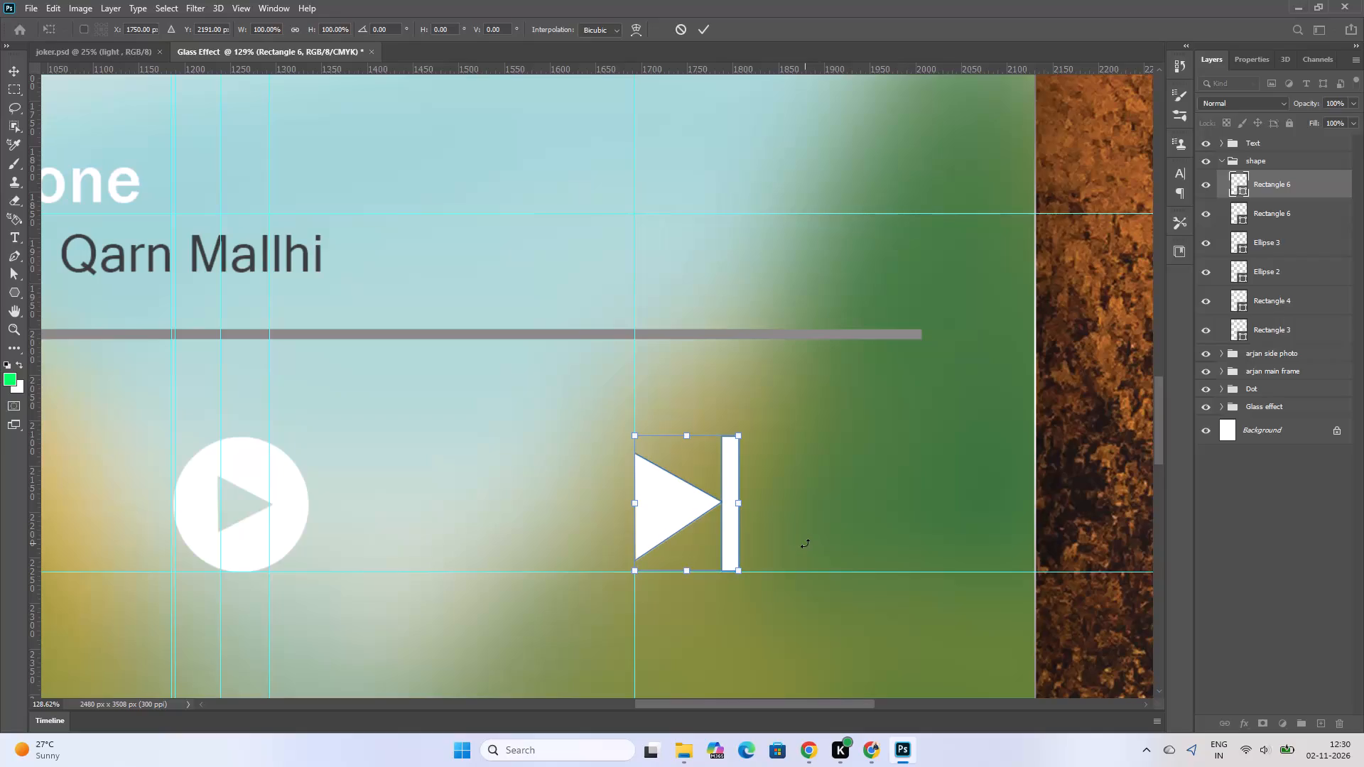
Nudge the next-track shape down to Y 2192 px and apply the transform.
key(Down)
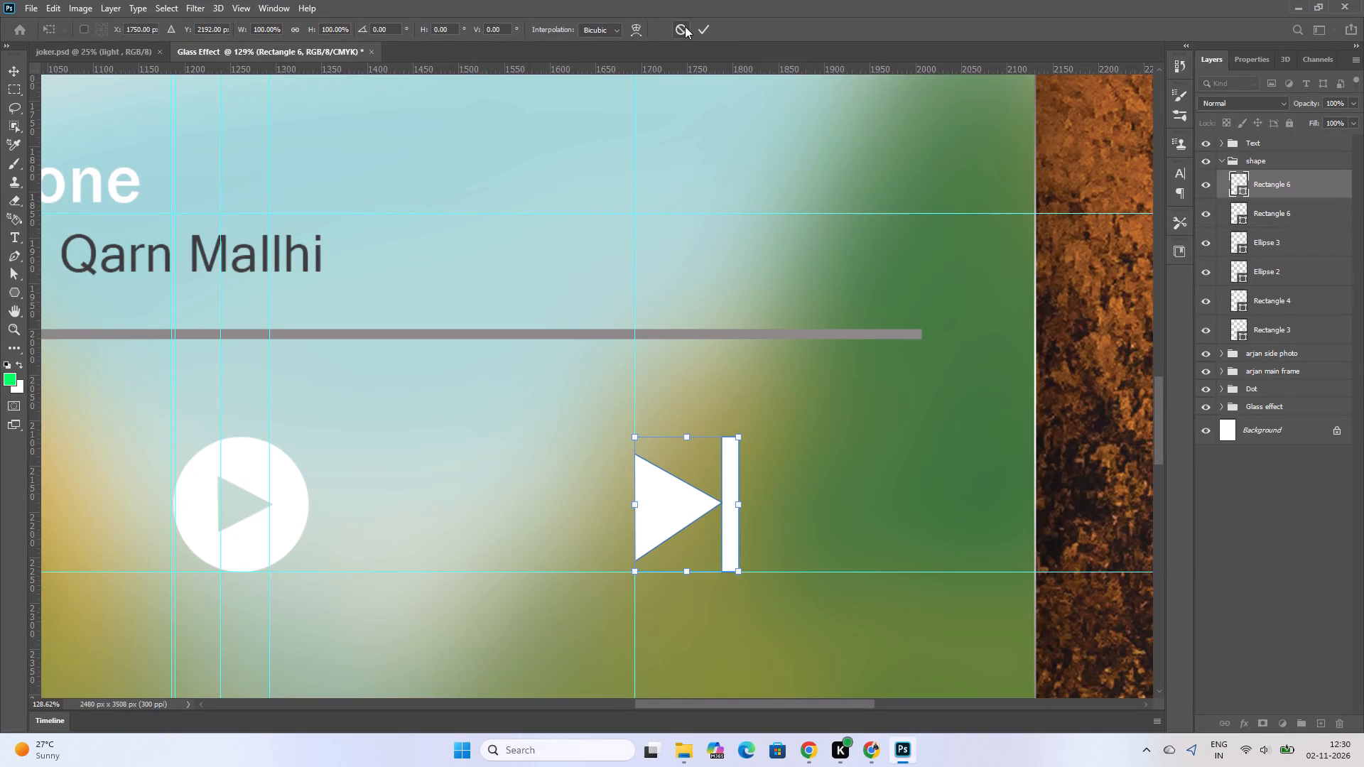
click(712, 28)
Check the next-track, play and previous-track controls against the guides at close range.
alt+scroll(609, 450, up, 5)
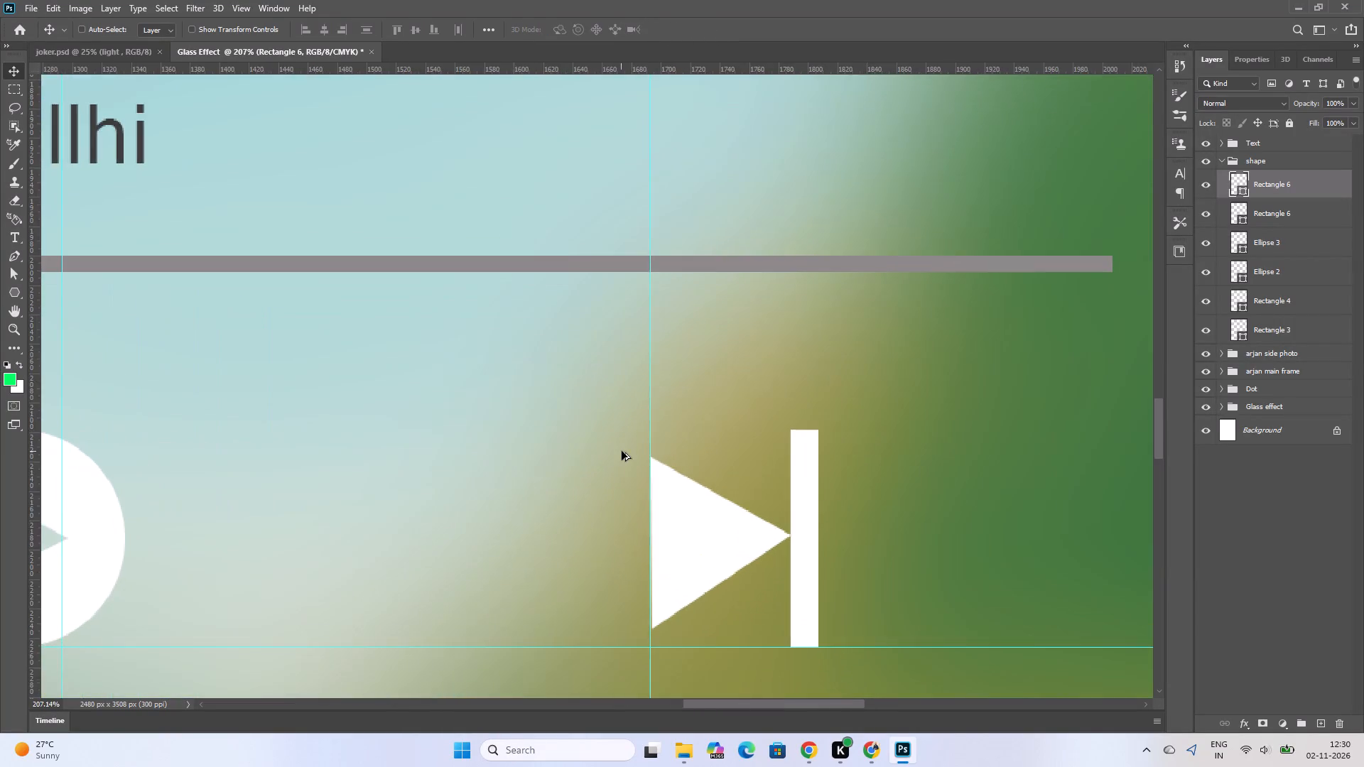
alt+scroll(622, 451, up, 3)
alt+scroll(622, 451, down, 11)
alt+scroll(24, 531, up, 4)
alt+scroll(50, 530, down, 1)
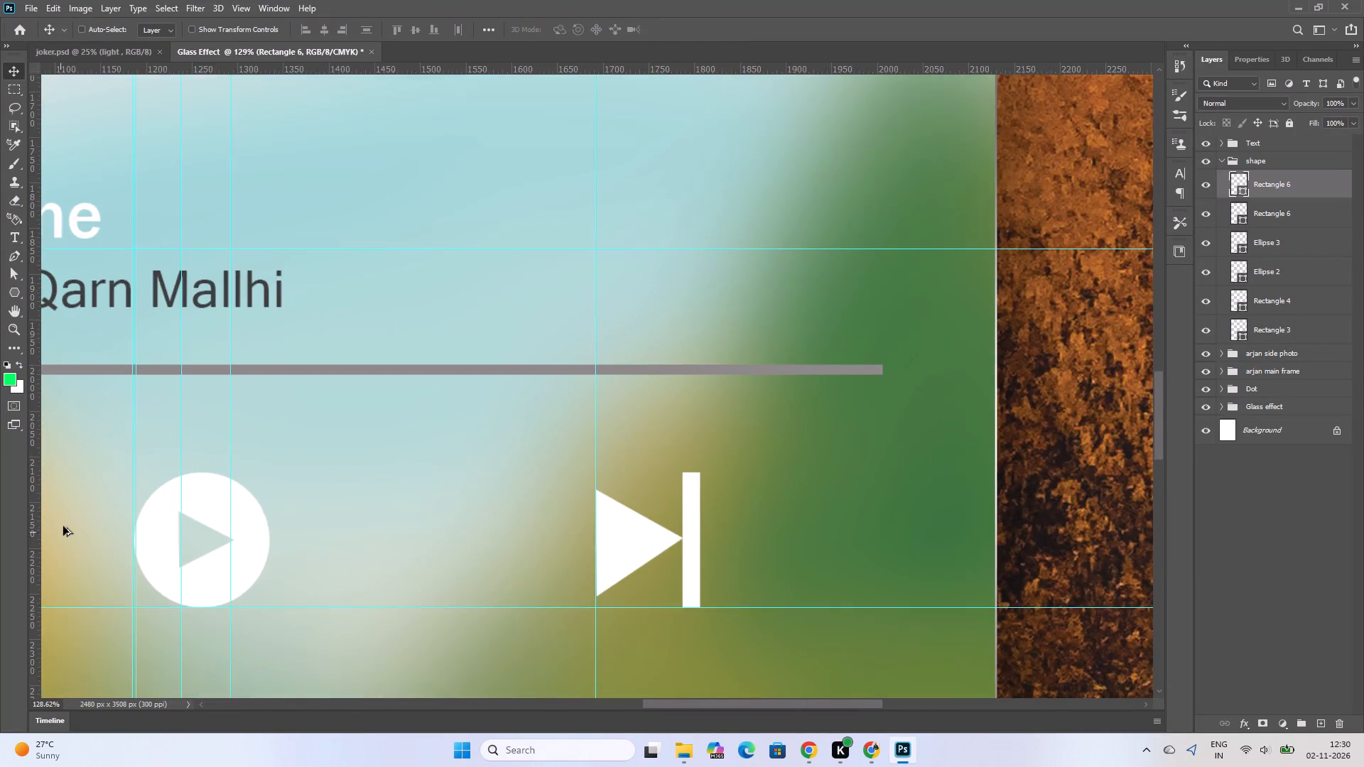
alt+scroll(67, 524, down, 9)
ctrl+scroll(416, 609, up, 20)
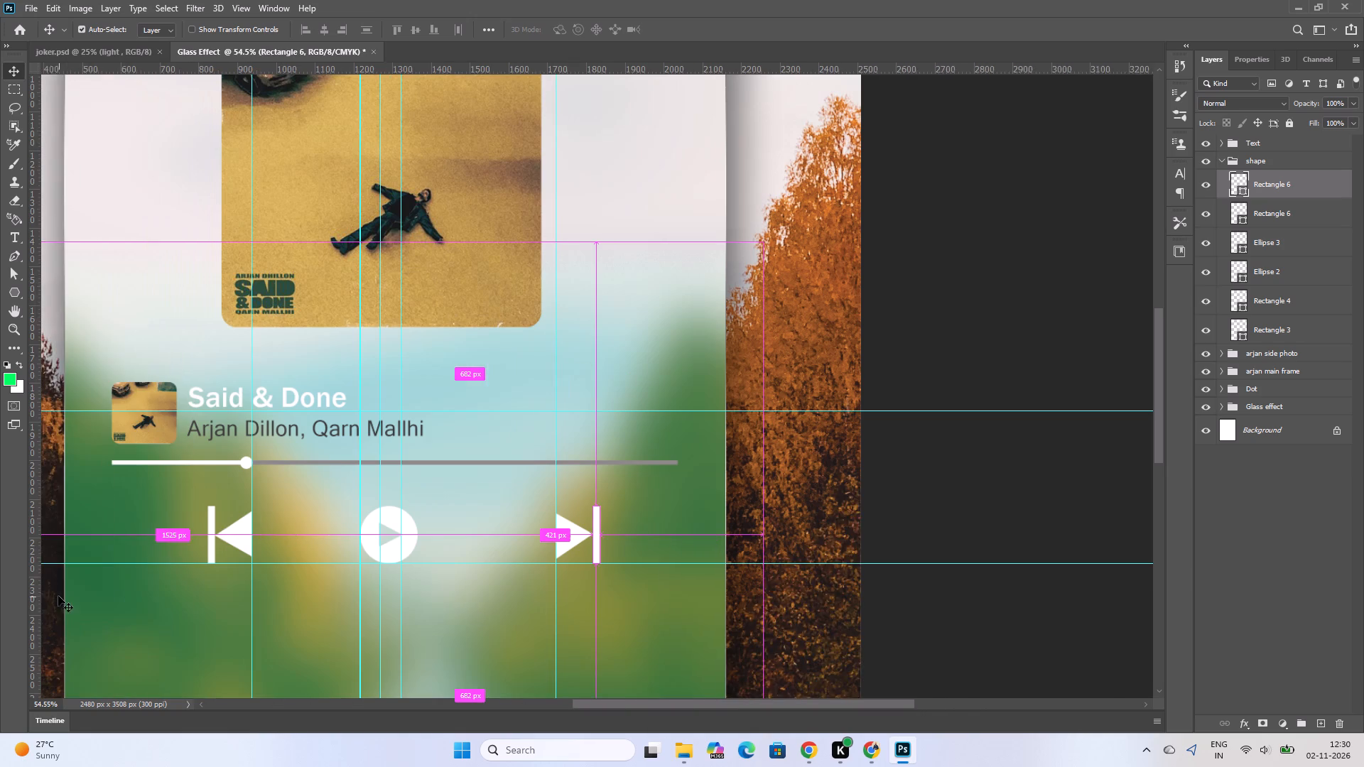
alt+scroll(213, 550, up, 20)
alt+scroll(213, 550, up, 3)
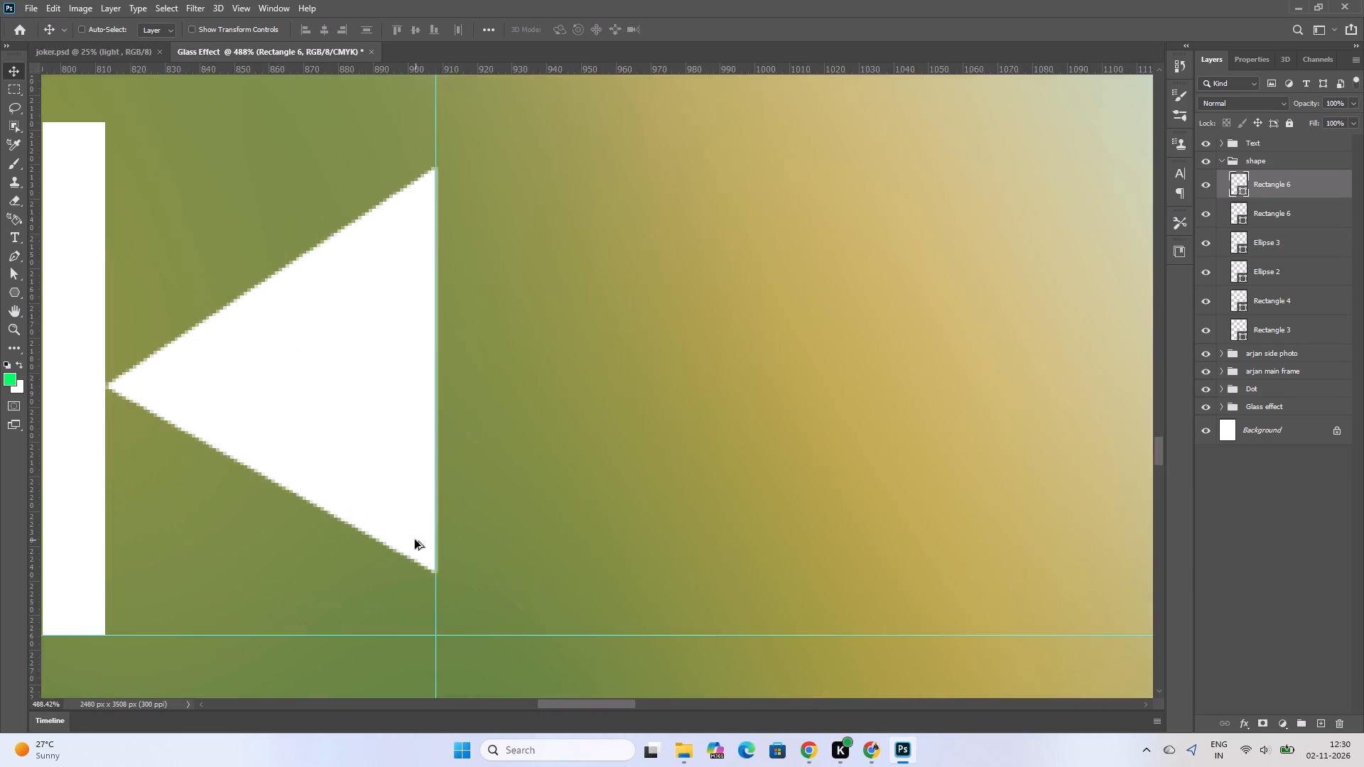
alt+scroll(414, 540, down, 12)
alt+scroll(1059, 494, down, 20)
alt+scroll(1059, 494, down, 5)
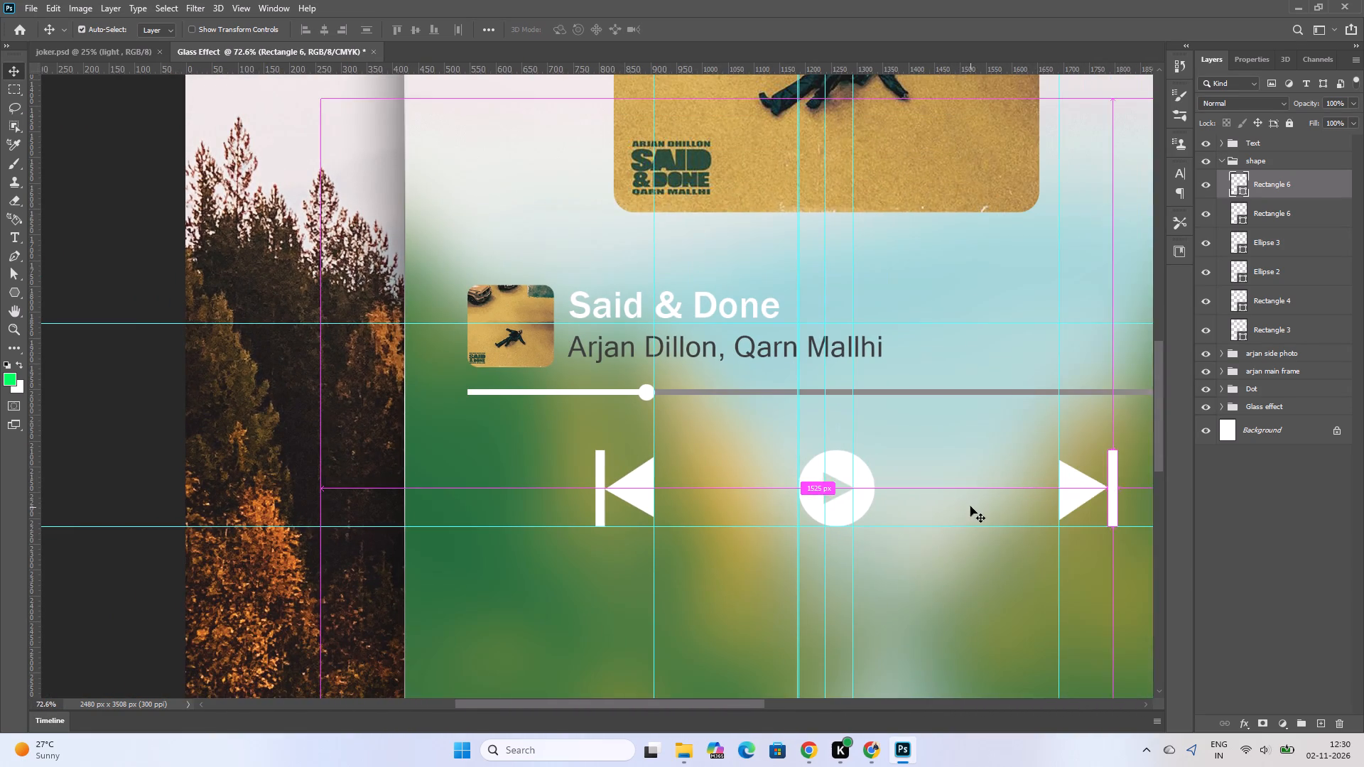
Remove the vertical guides at the play button's left edge and at the left side of its inner triangle.
alt+scroll(970, 506, down, 20)
alt+scroll(943, 493, down, 3)
alt+scroll(1009, 493, up, 2)
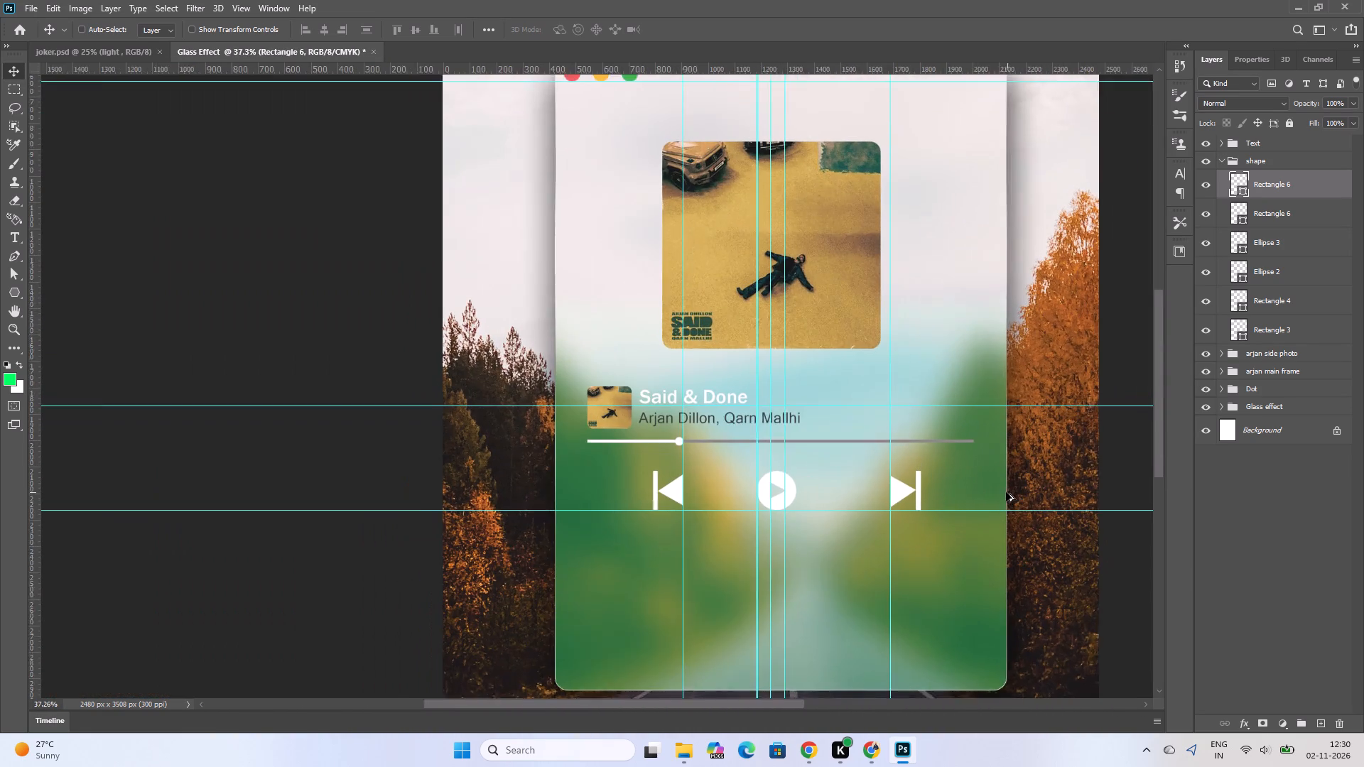
alt+scroll(1006, 492, up, 1)
drag(732, 427, 602, 430)
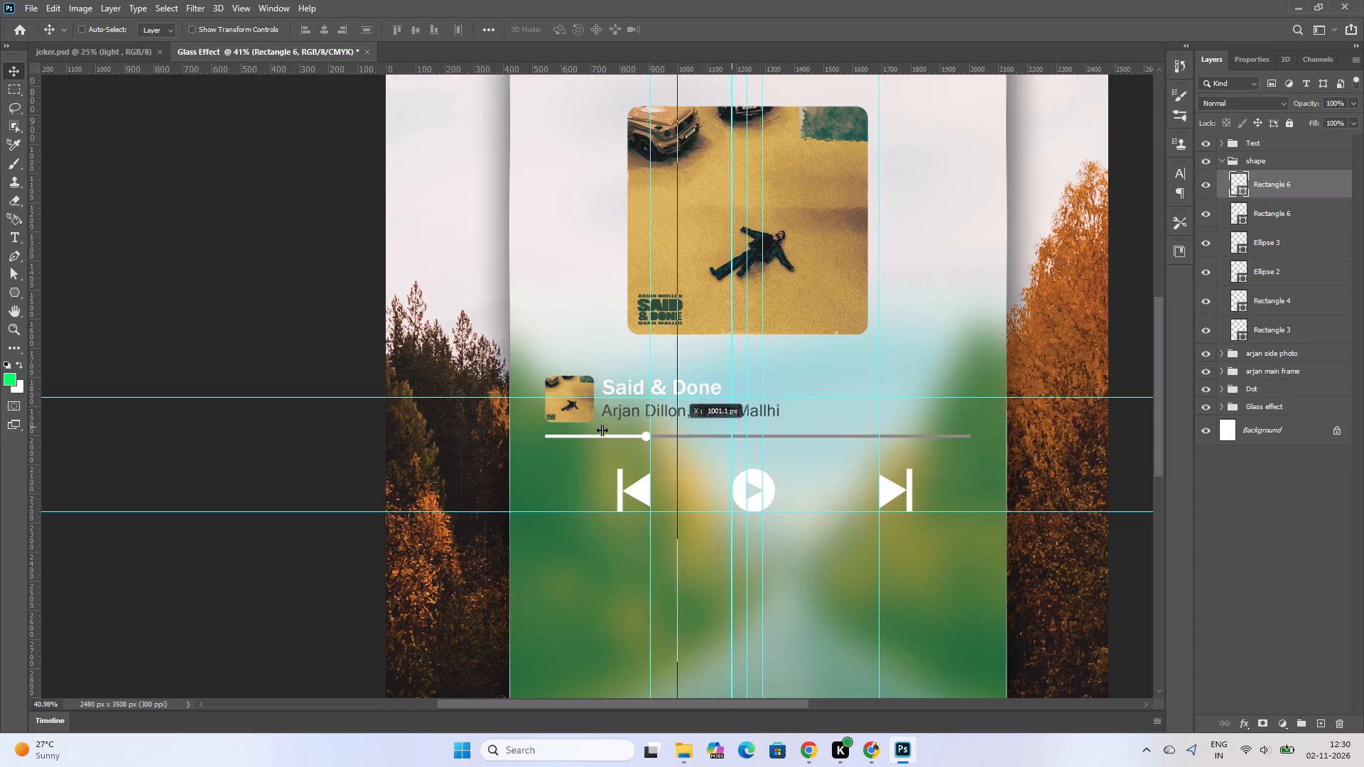
drag(602, 430, 0, 440)
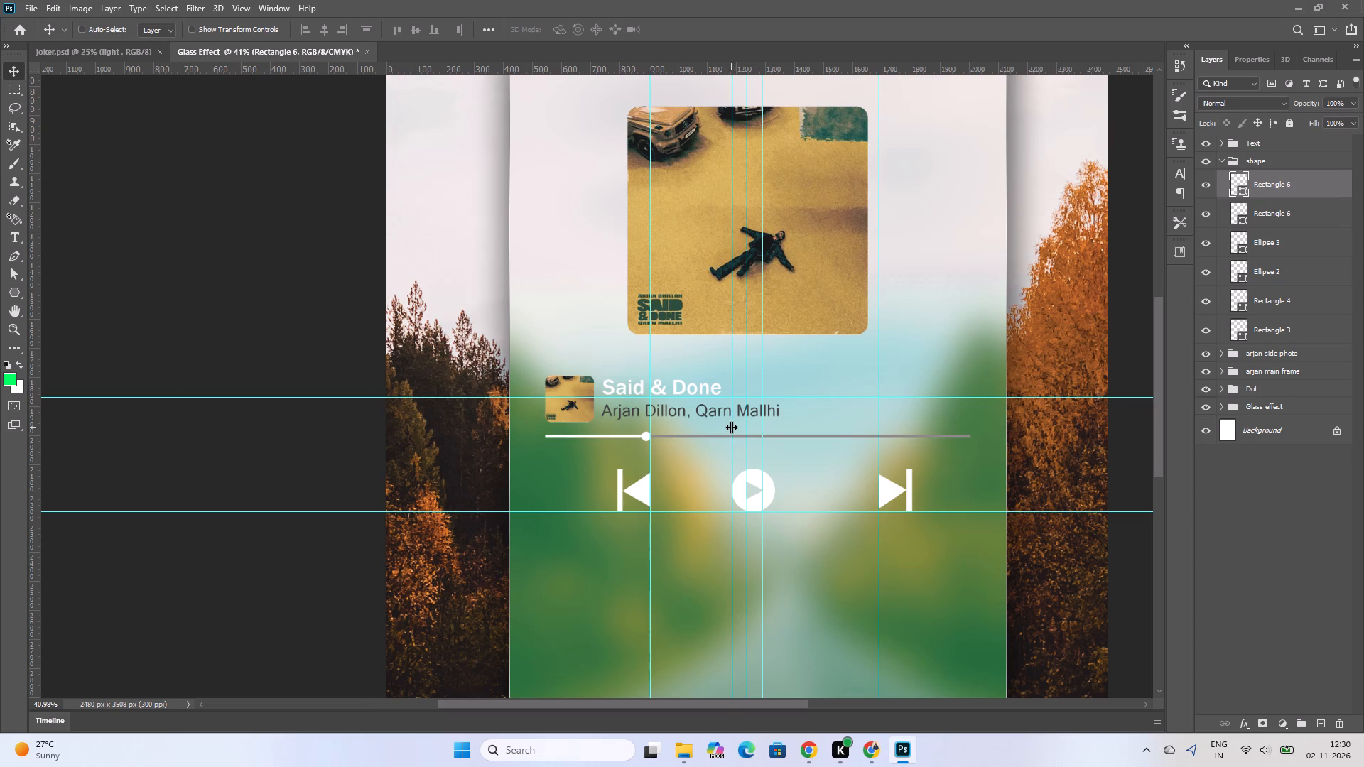
drag(731, 427, 0, 453)
drag(747, 425, 67, 425)
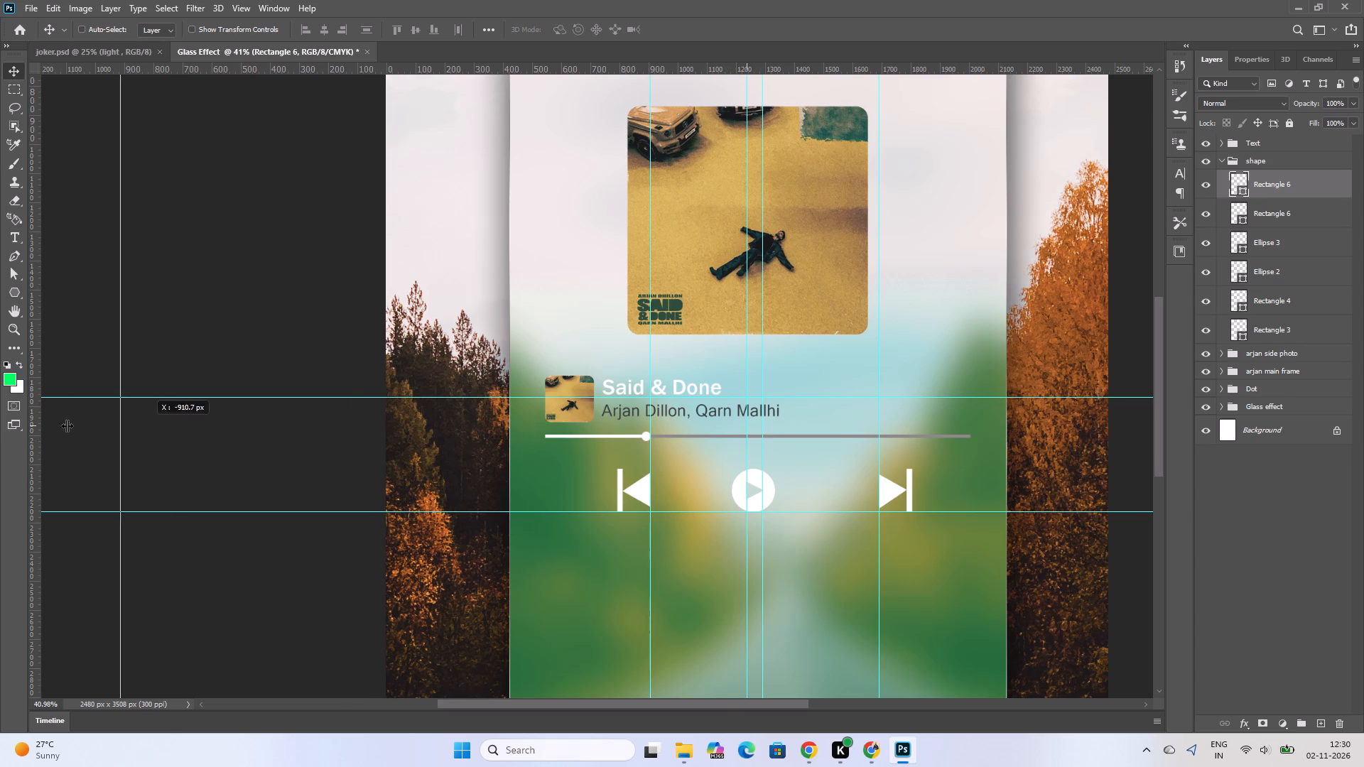
drag(67, 425, 0, 425)
drag(747, 431, 365, 431)
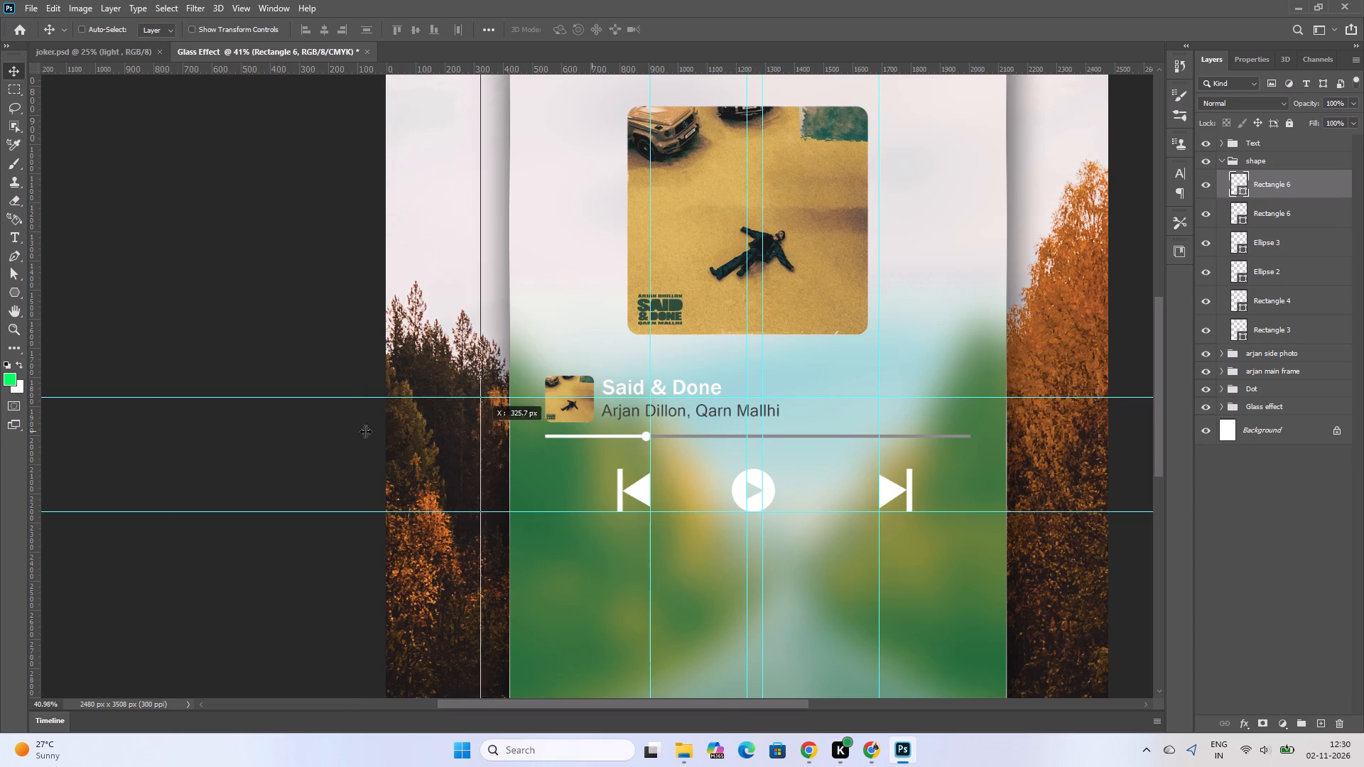
drag(365, 431, 31, 442)
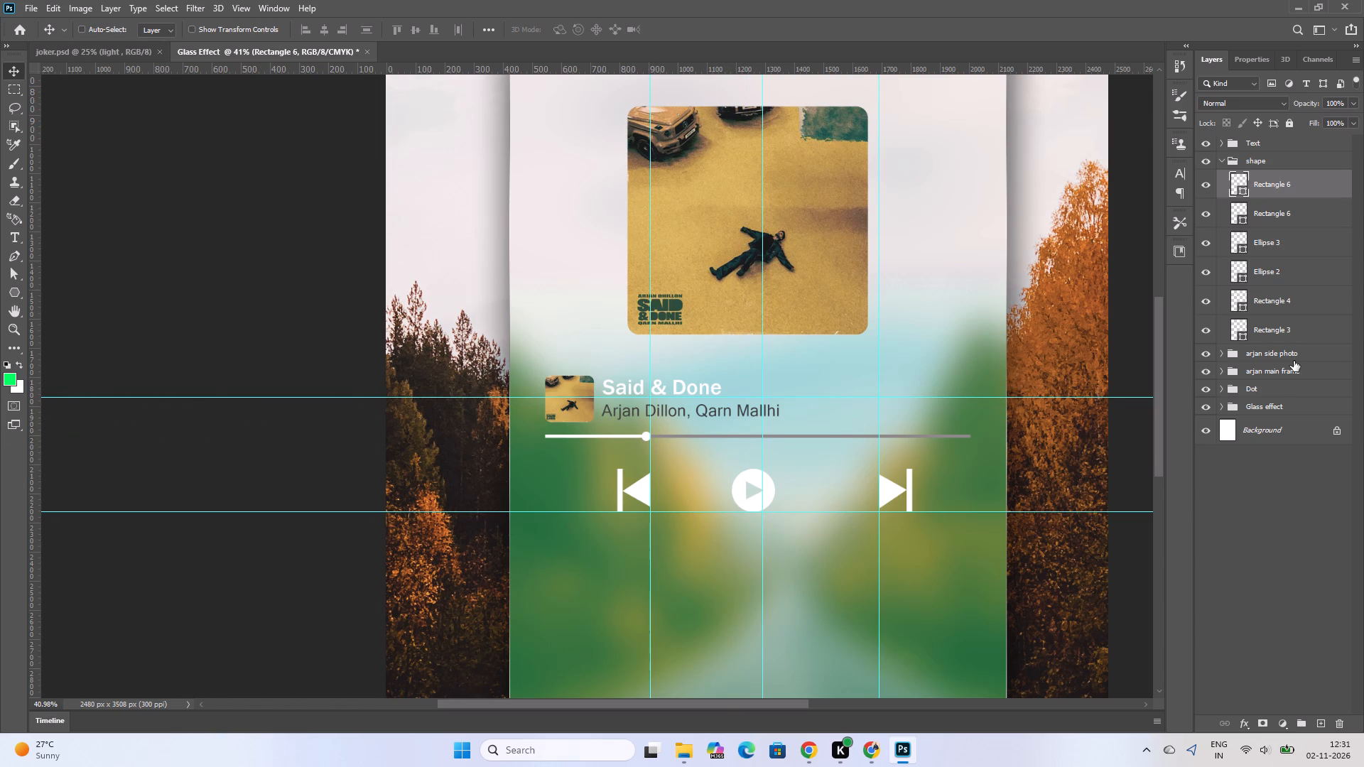
Move the remaining vertical guide over the play button slightly left to the horizontal centre of the glass card.
click(762, 430)
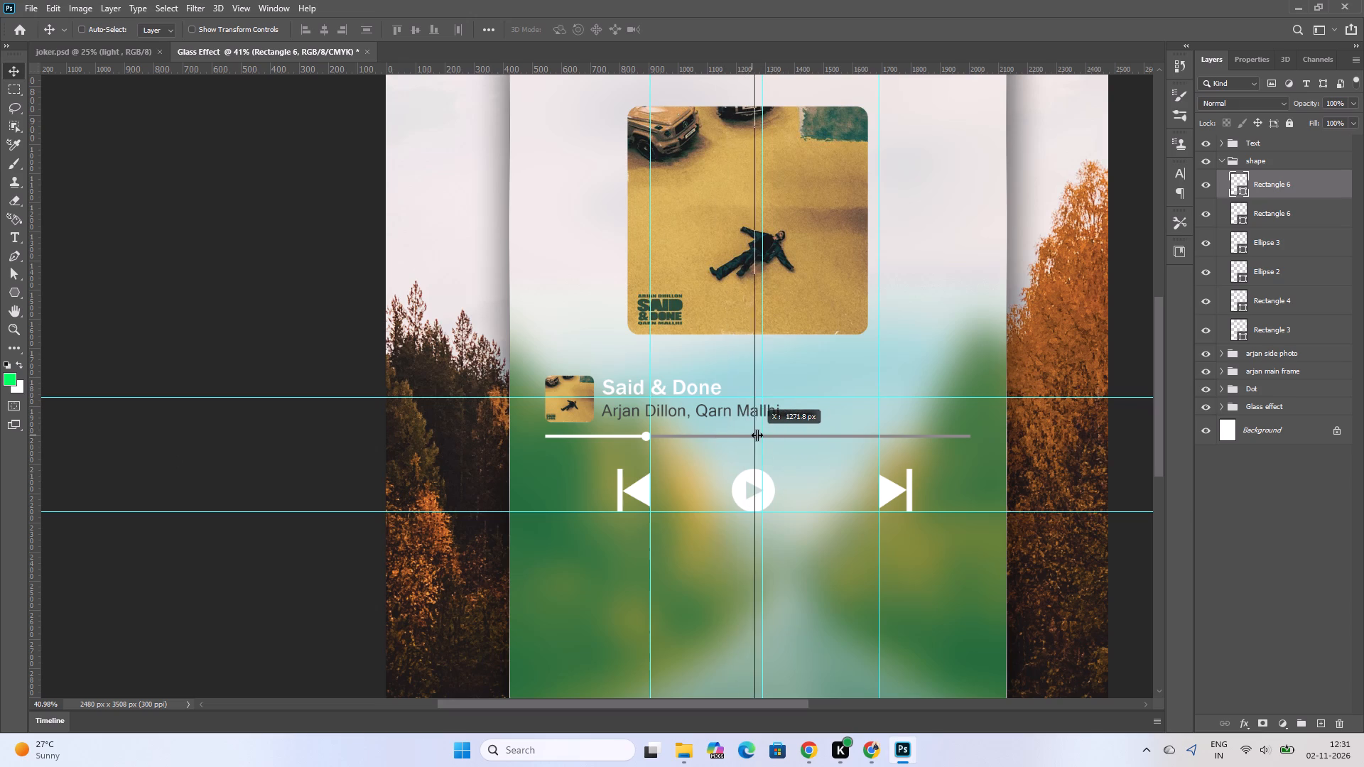
ctrl+scroll(884, 420, down, 11)
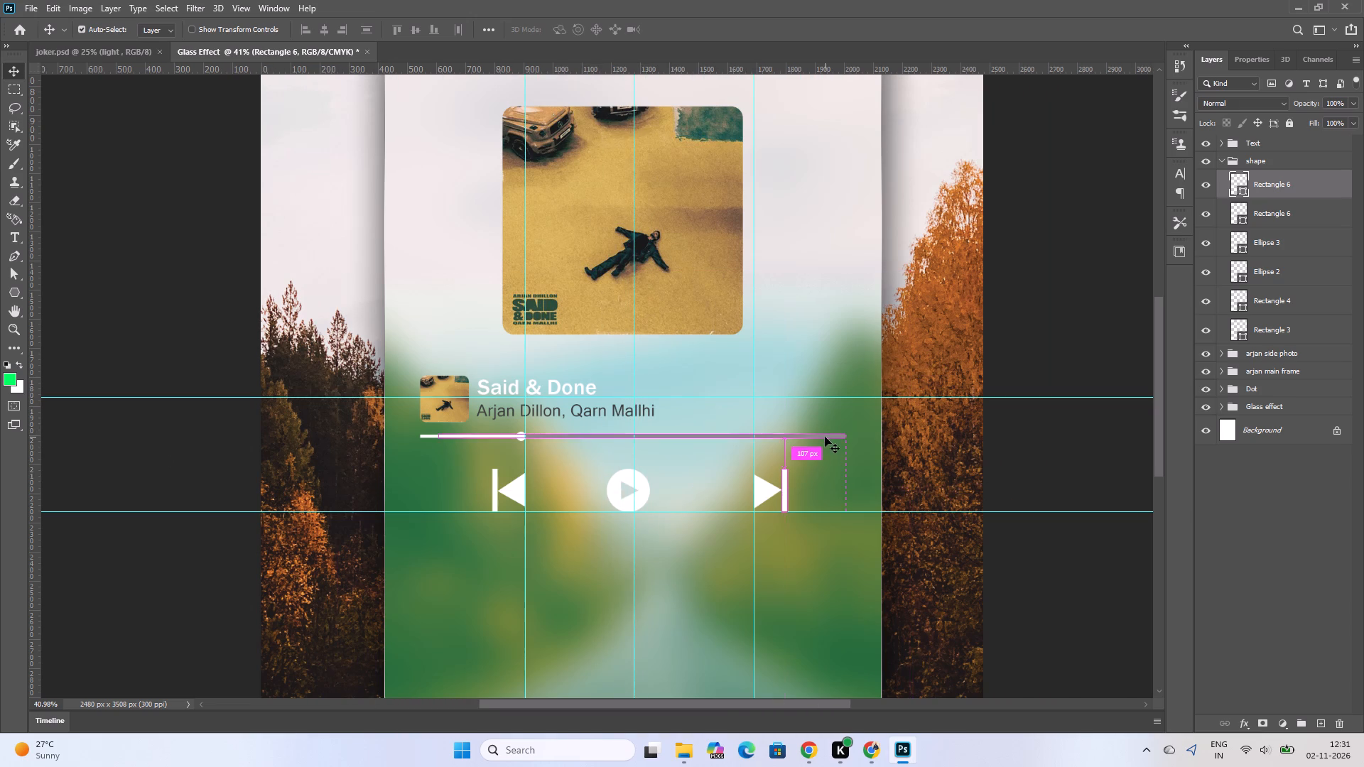
ctrl+scroll(817, 427, down, 3)
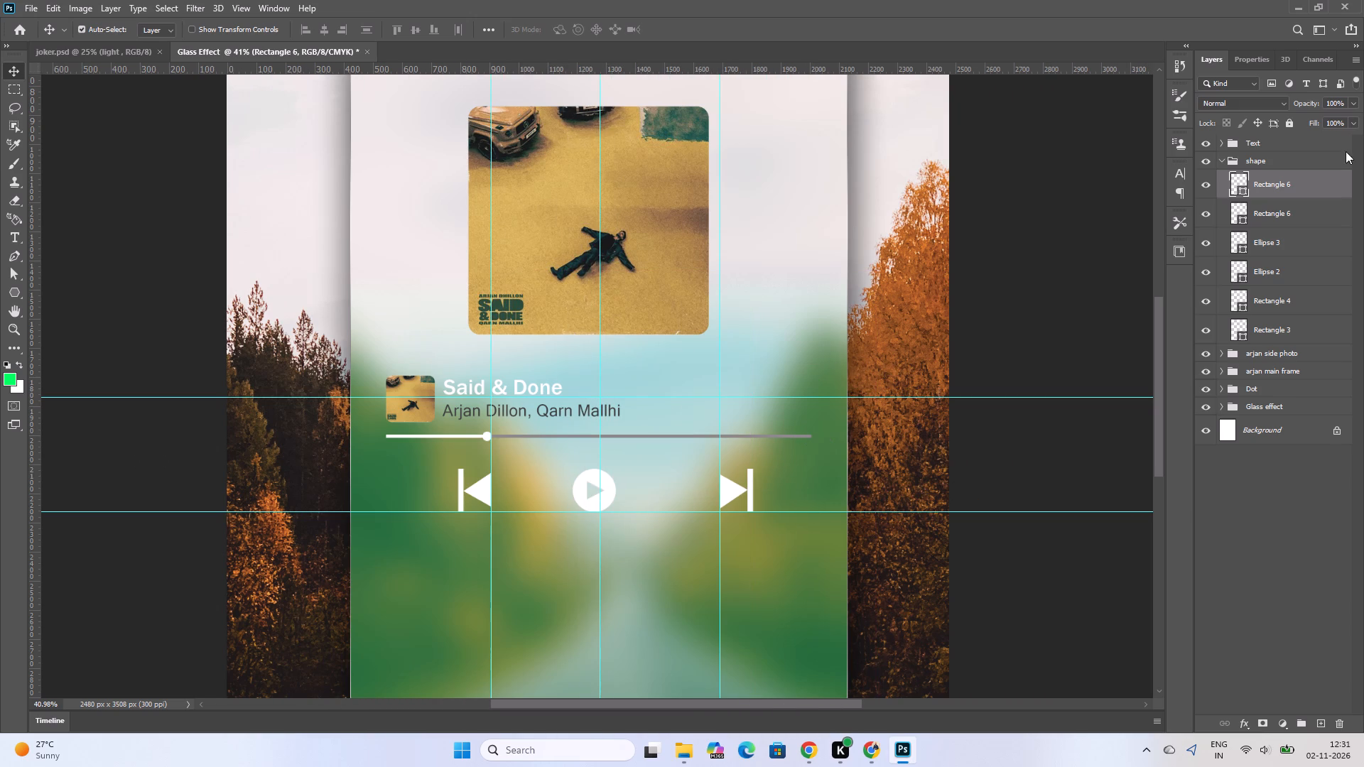
Collapse the shape layer group.
ctrl+click(1225, 163)
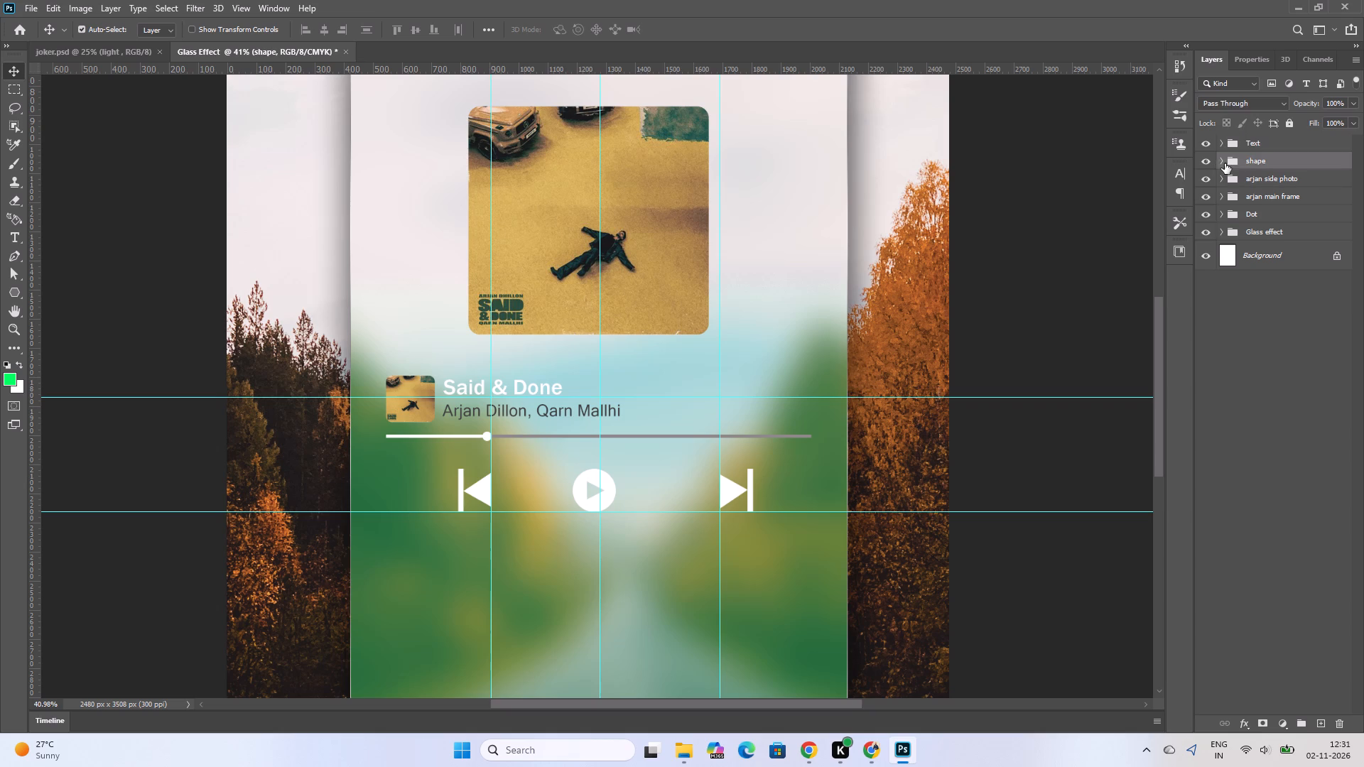
click(1002, 464)
Review the whole poster with the player card, checking the layout of the playback controls against the guides.
ctrl+scroll(978, 472, down, 4)
ctrl+scroll(983, 477, up, 5)
alt+scroll(983, 477, down, 2)
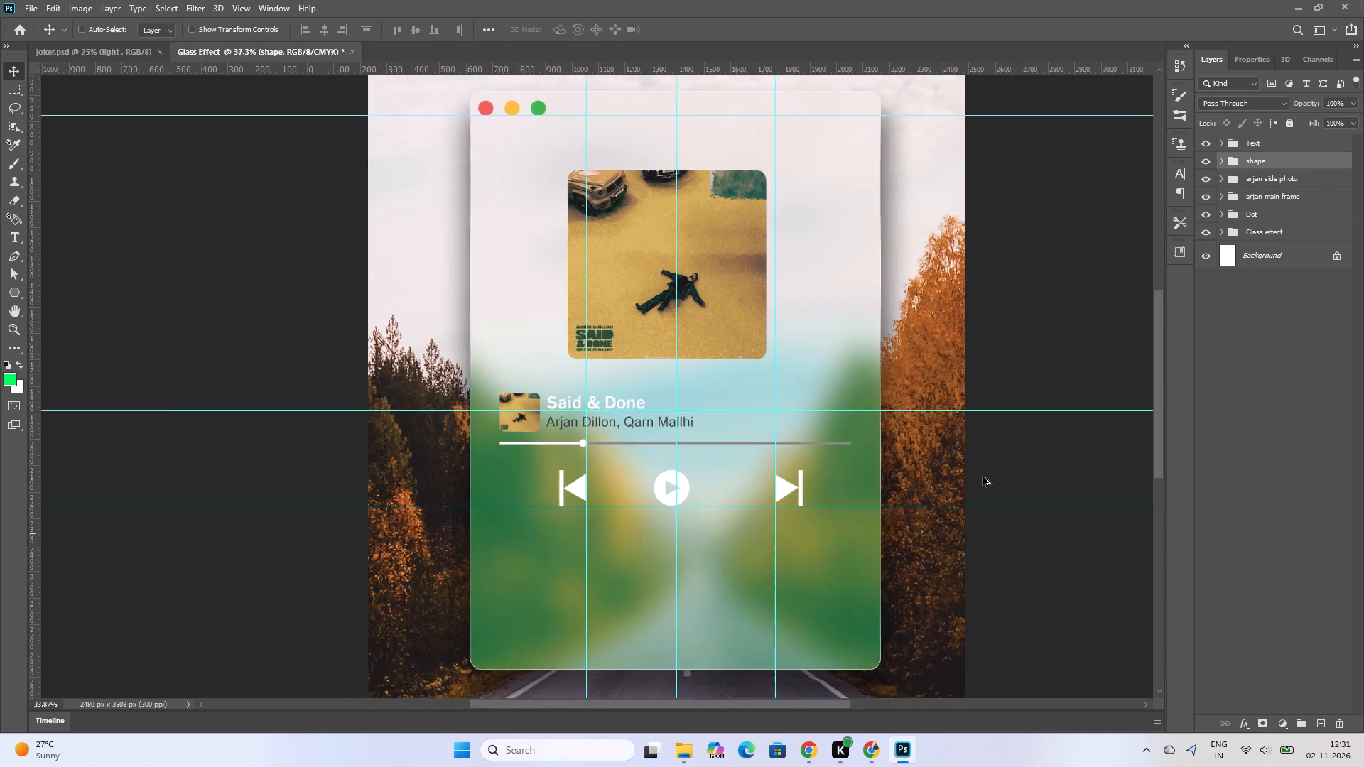
alt+scroll(983, 477, down, 3)
ctrl+scroll(1127, 456, down, 8)
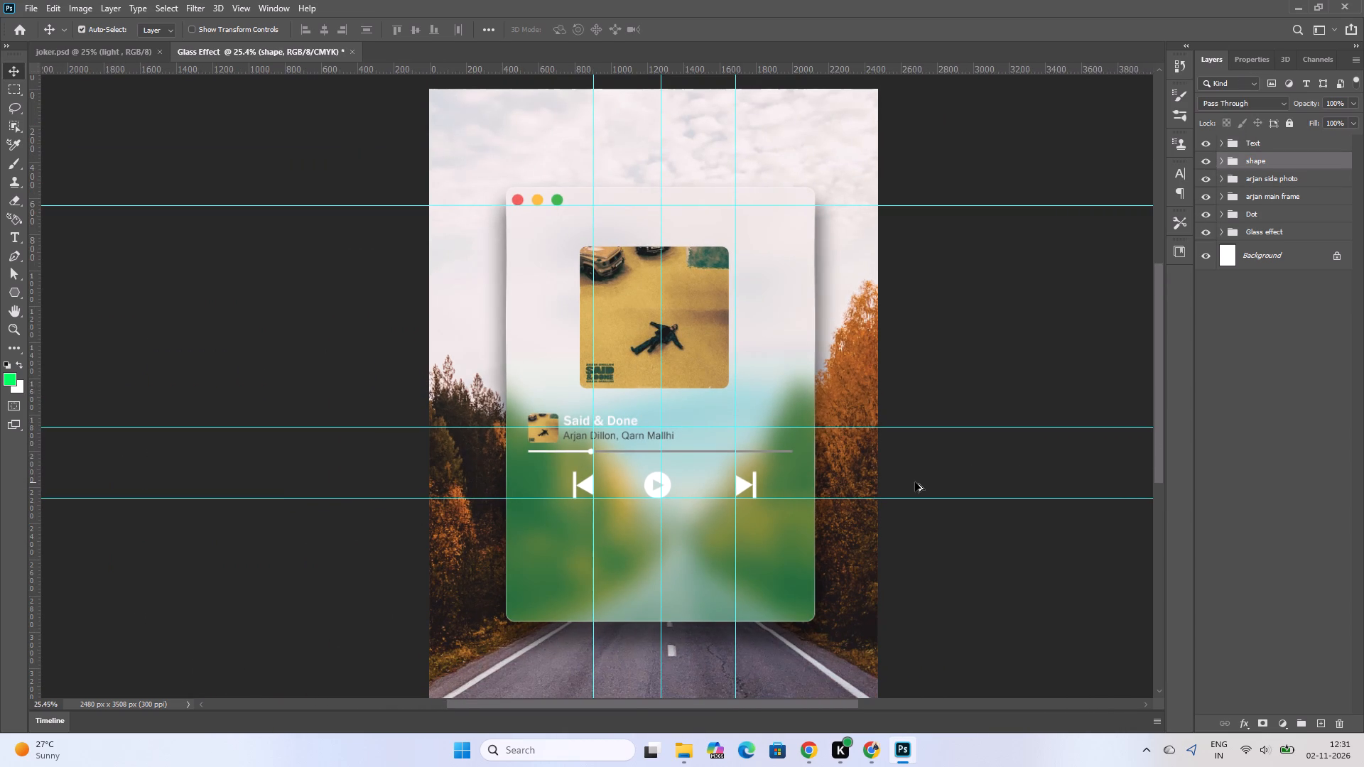
alt+scroll(914, 483, down, 1)
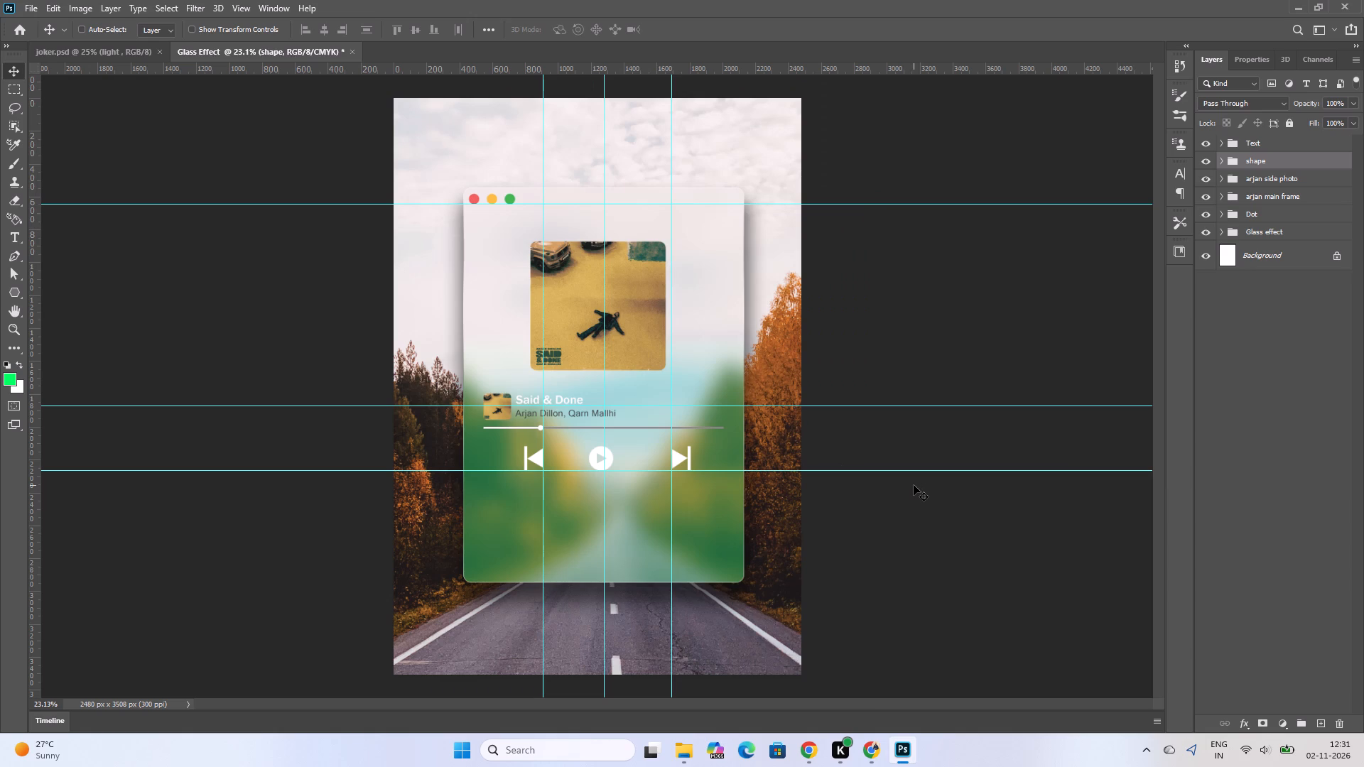
ctrl+scroll(914, 485, down, 6)
ctrl+scroll(860, 523, down, 3)
alt+scroll(862, 525, down, 3)
alt+scroll(863, 524, up, 3)
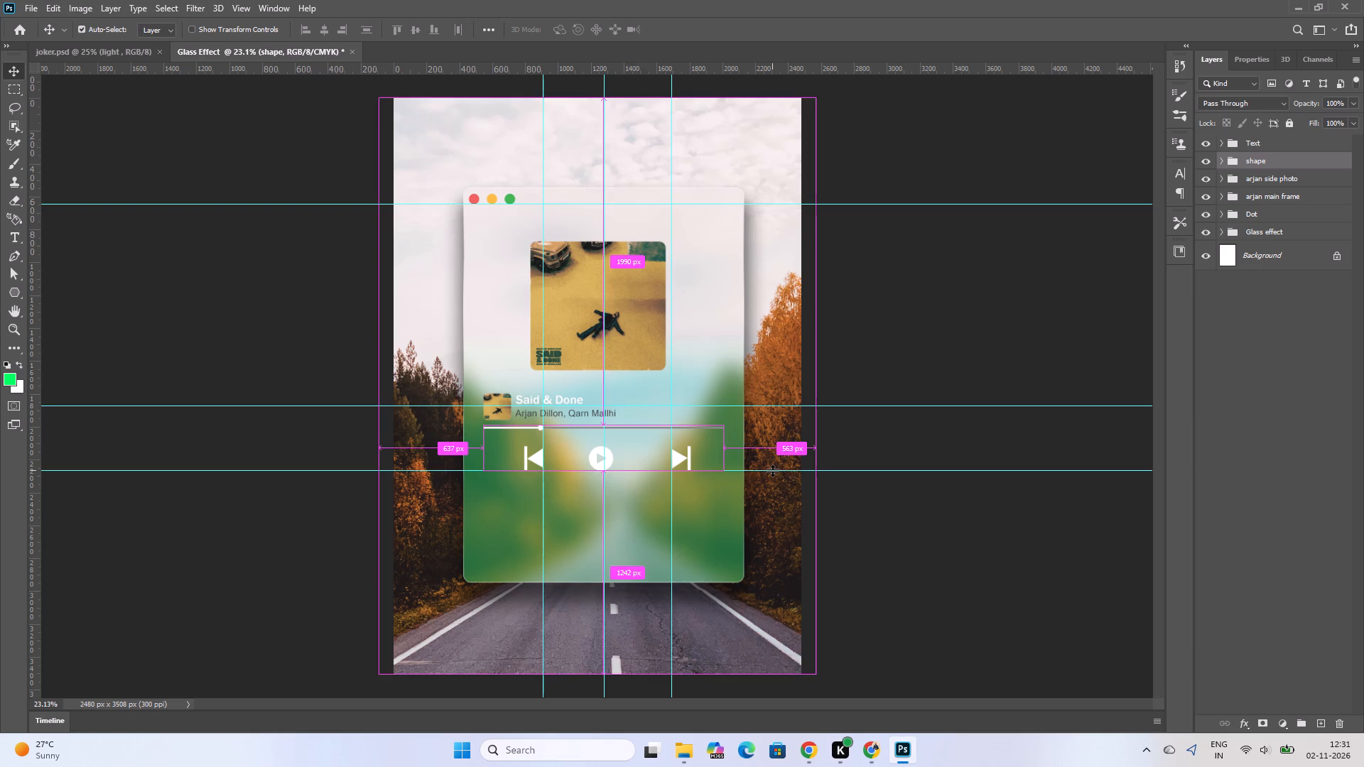
Remove the horizontal guide along the bottom edge of the playback controls.
ctrl+drag(823, 471, 831, 404)
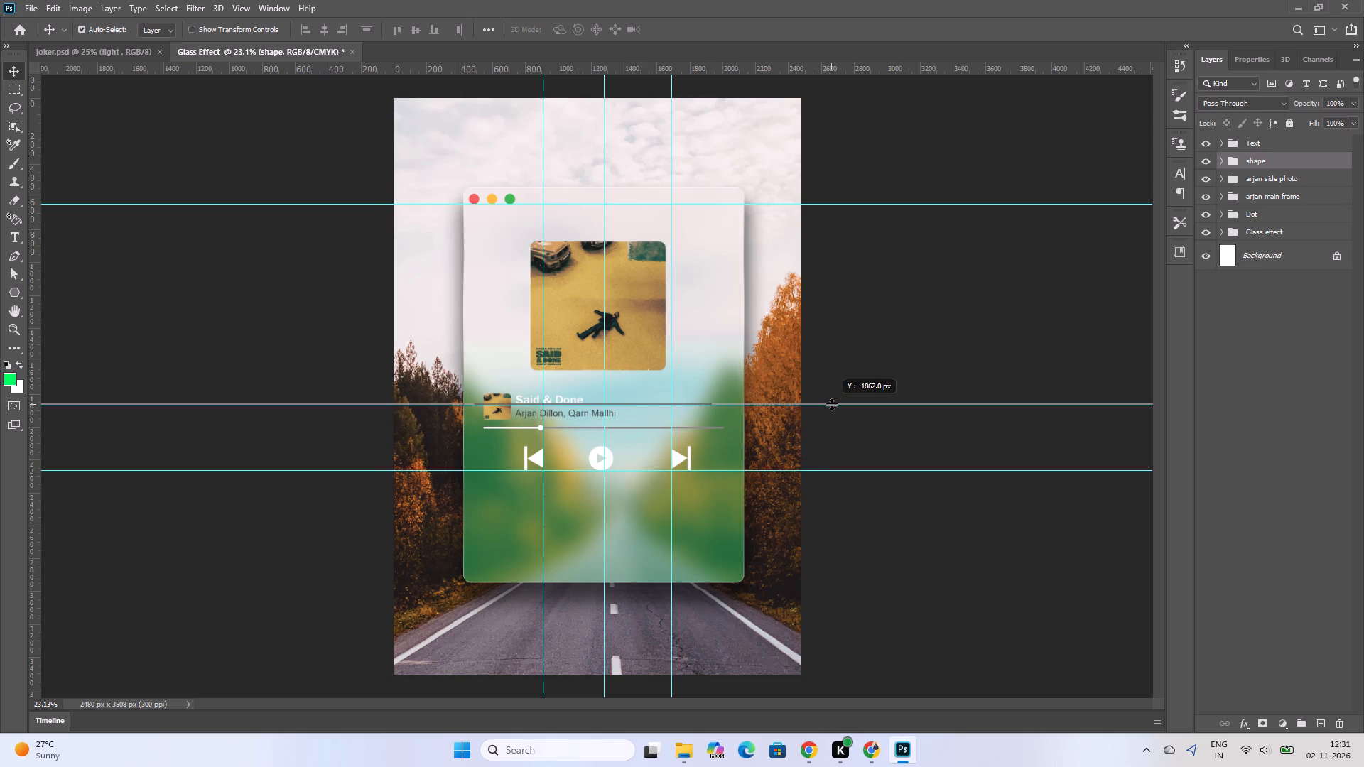
ctrl+drag(831, 404, 832, 404)
ctrl+drag(832, 404, 838, 475)
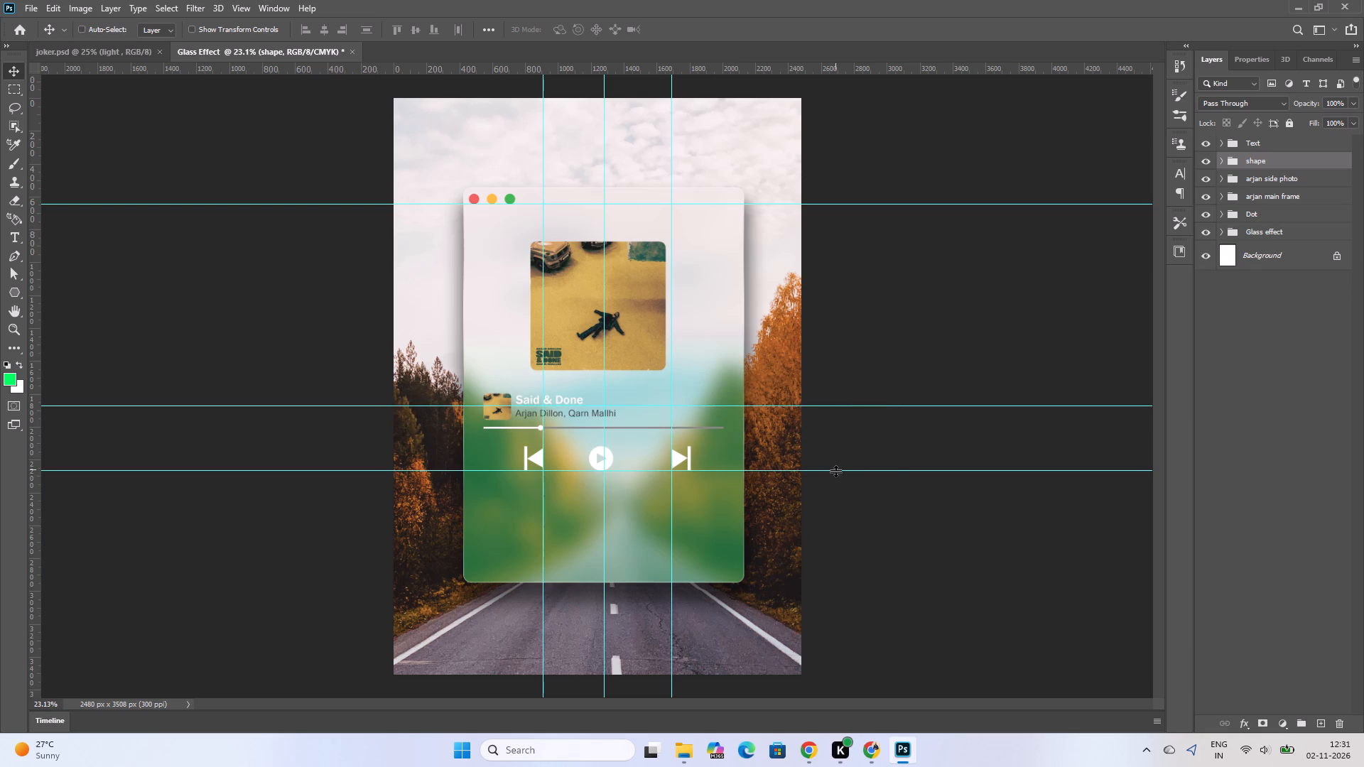
drag(835, 471, 882, 762)
click(845, 406)
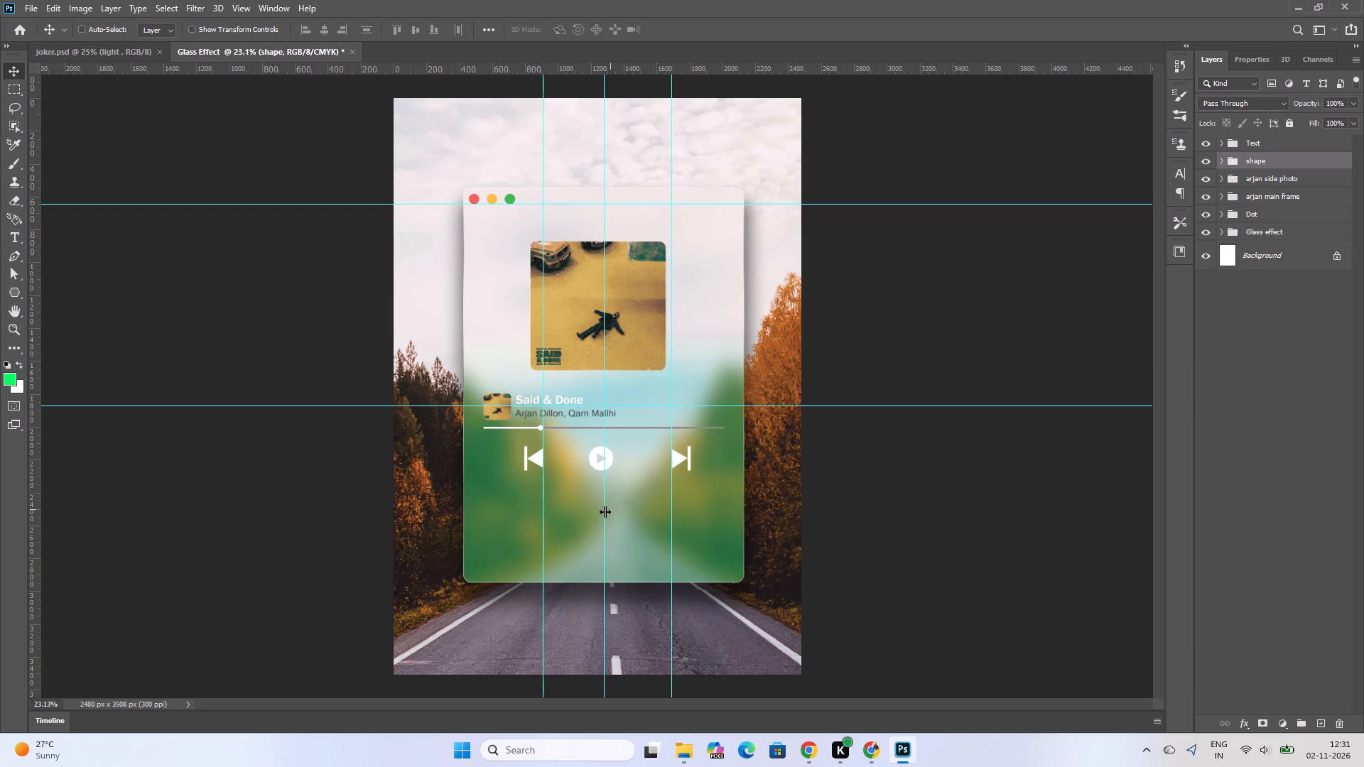
Shift the central vertical guide slightly right, to the midpoint of the grey progress bar.
drag(602, 512, 602, 511)
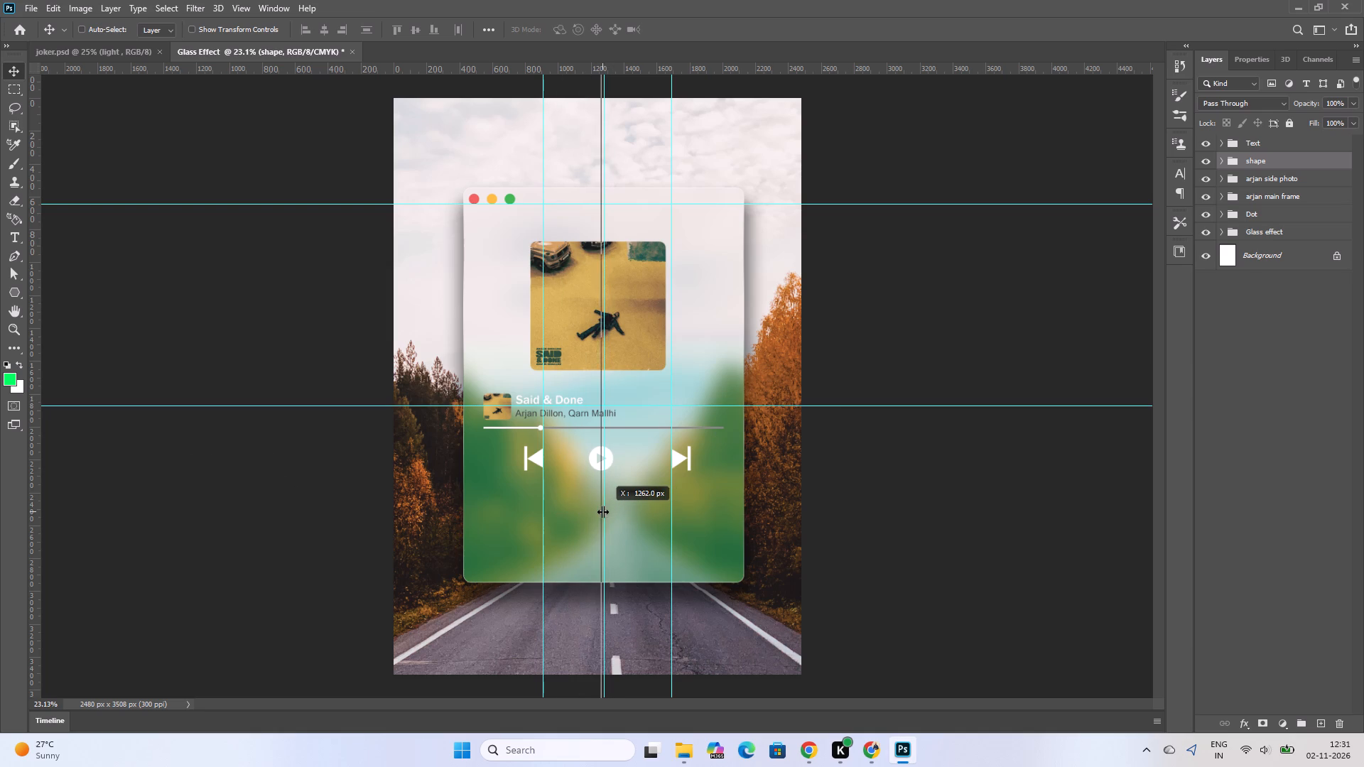
drag(602, 511, 602, 512)
drag(602, 512, 602, 599)
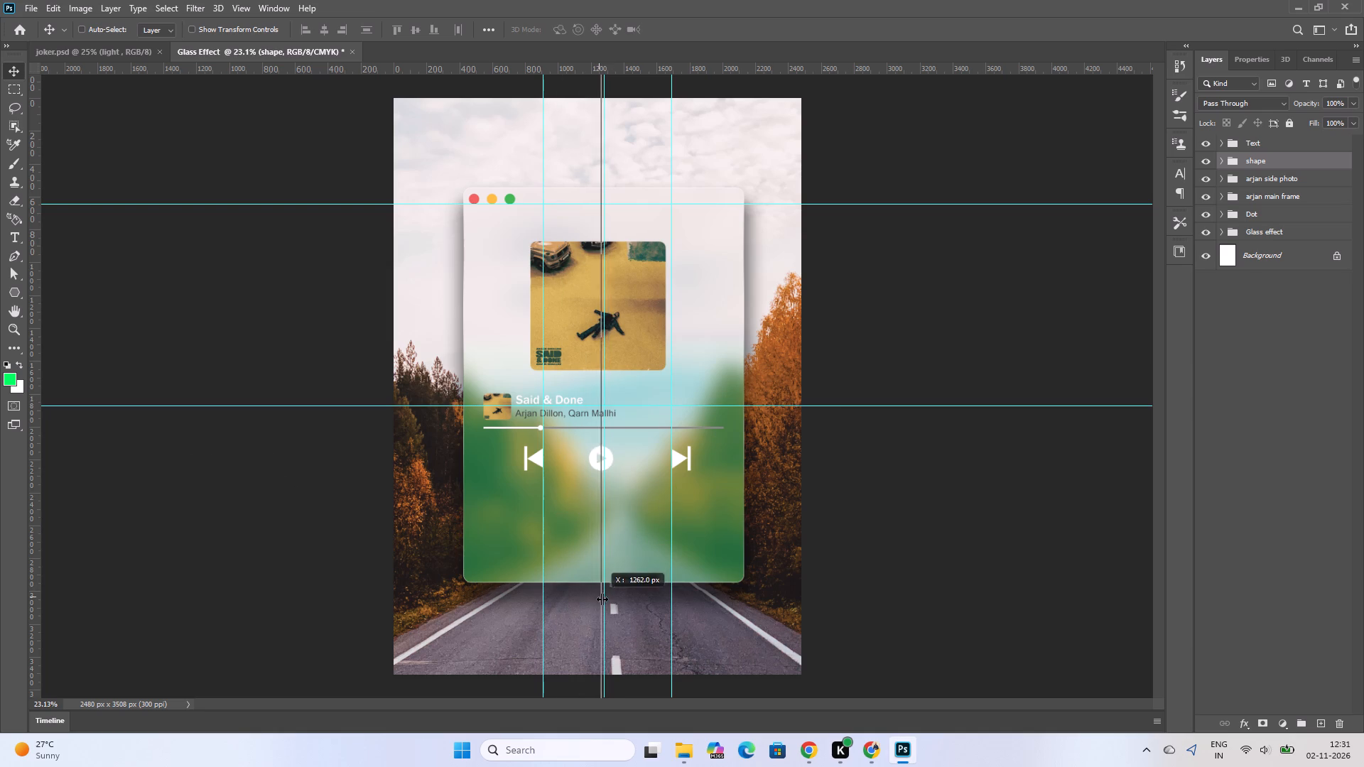
drag(602, 599, 605, 608)
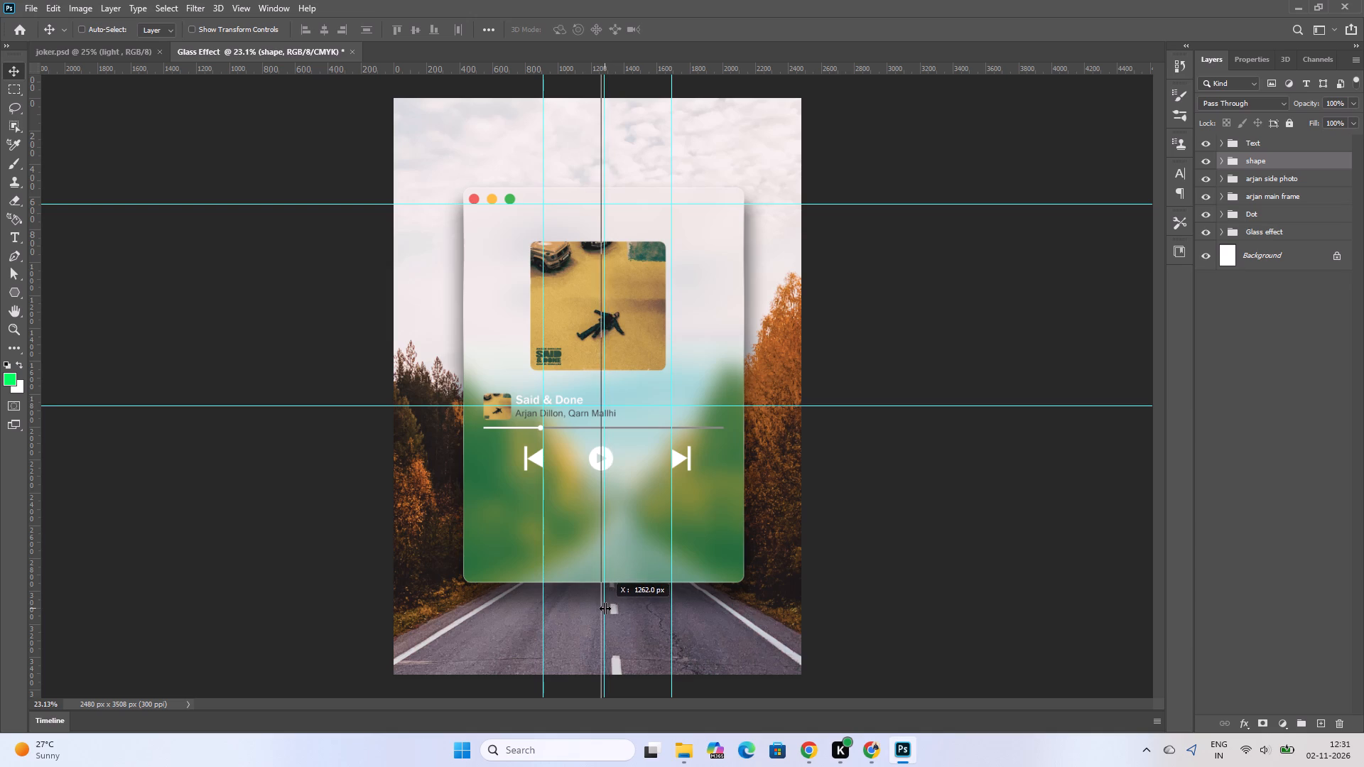
drag(605, 608, 607, 608)
ctrl+scroll(764, 598, up, 9)
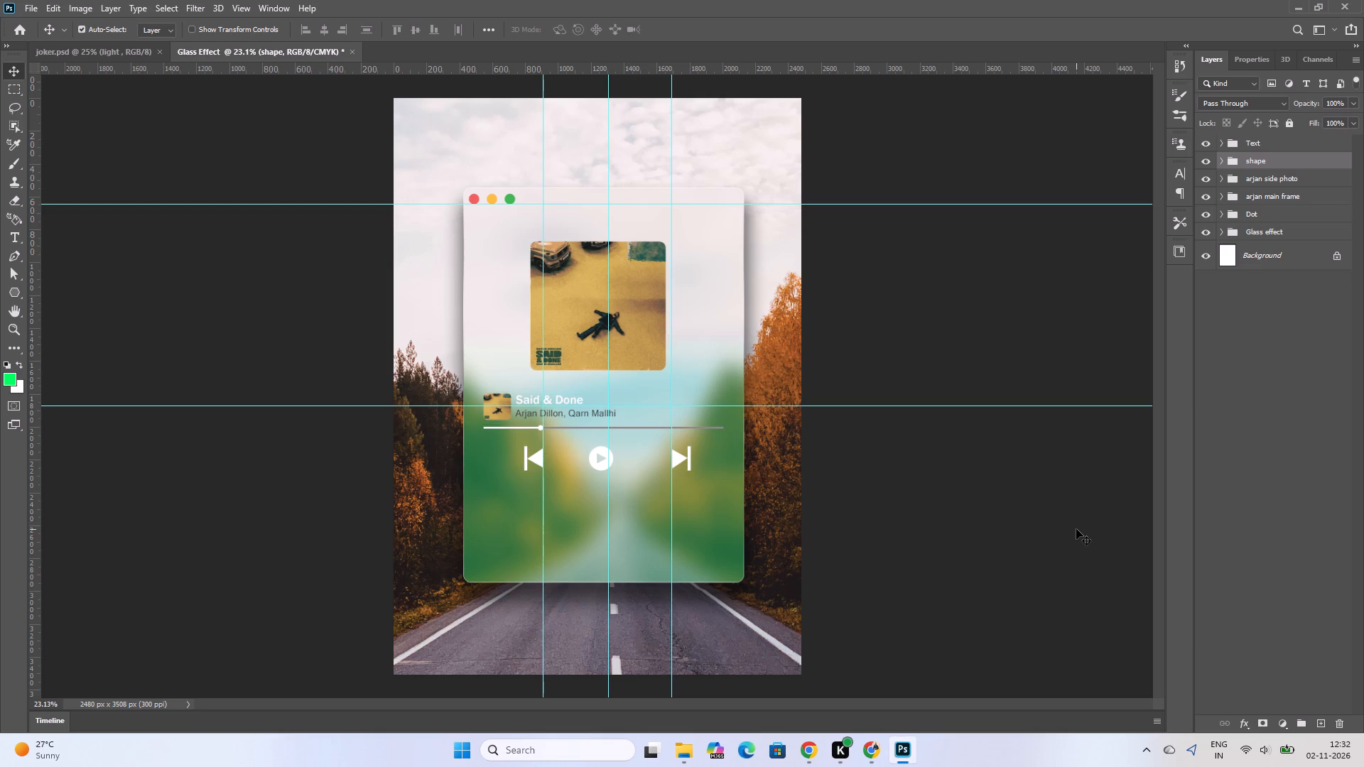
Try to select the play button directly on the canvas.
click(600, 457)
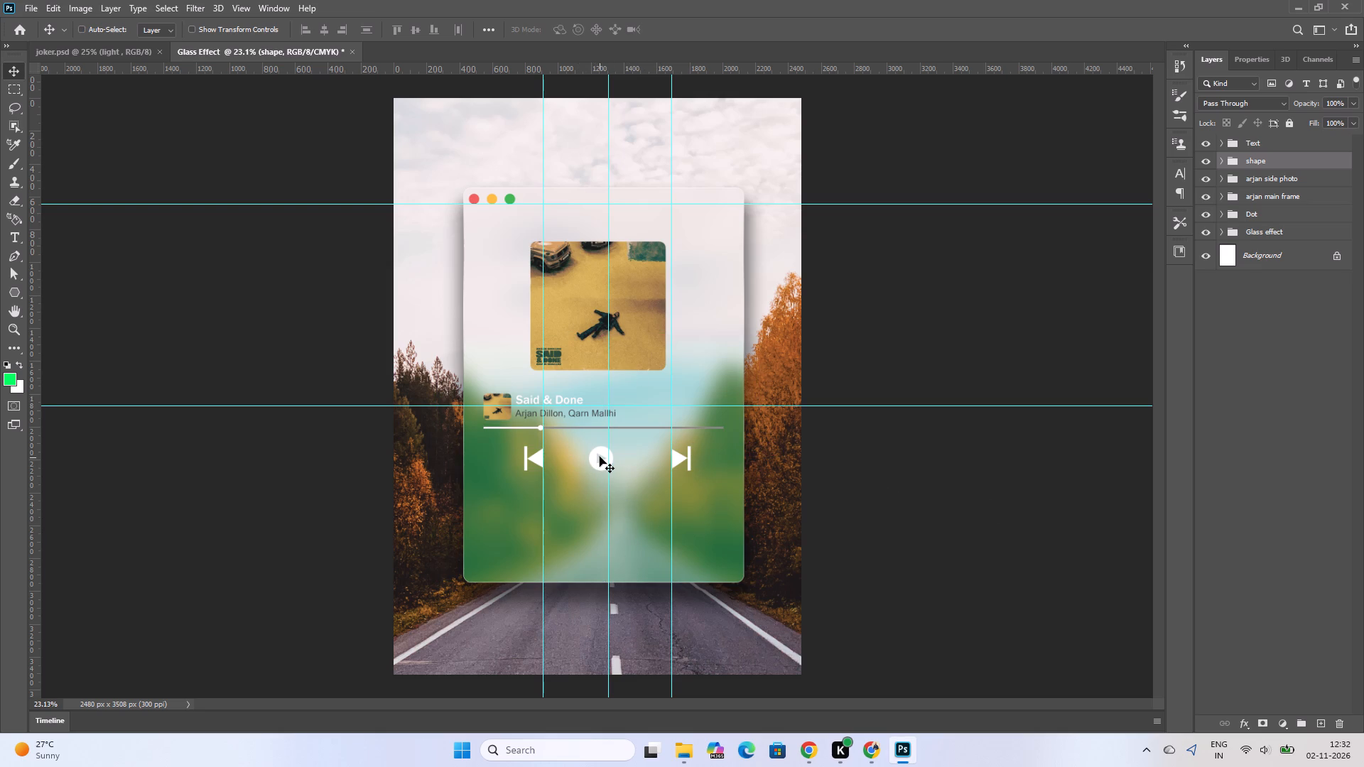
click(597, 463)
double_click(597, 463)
Expand the shape group and start Free Transform on the Rectangle 3 progress bar layer.
click(1221, 160)
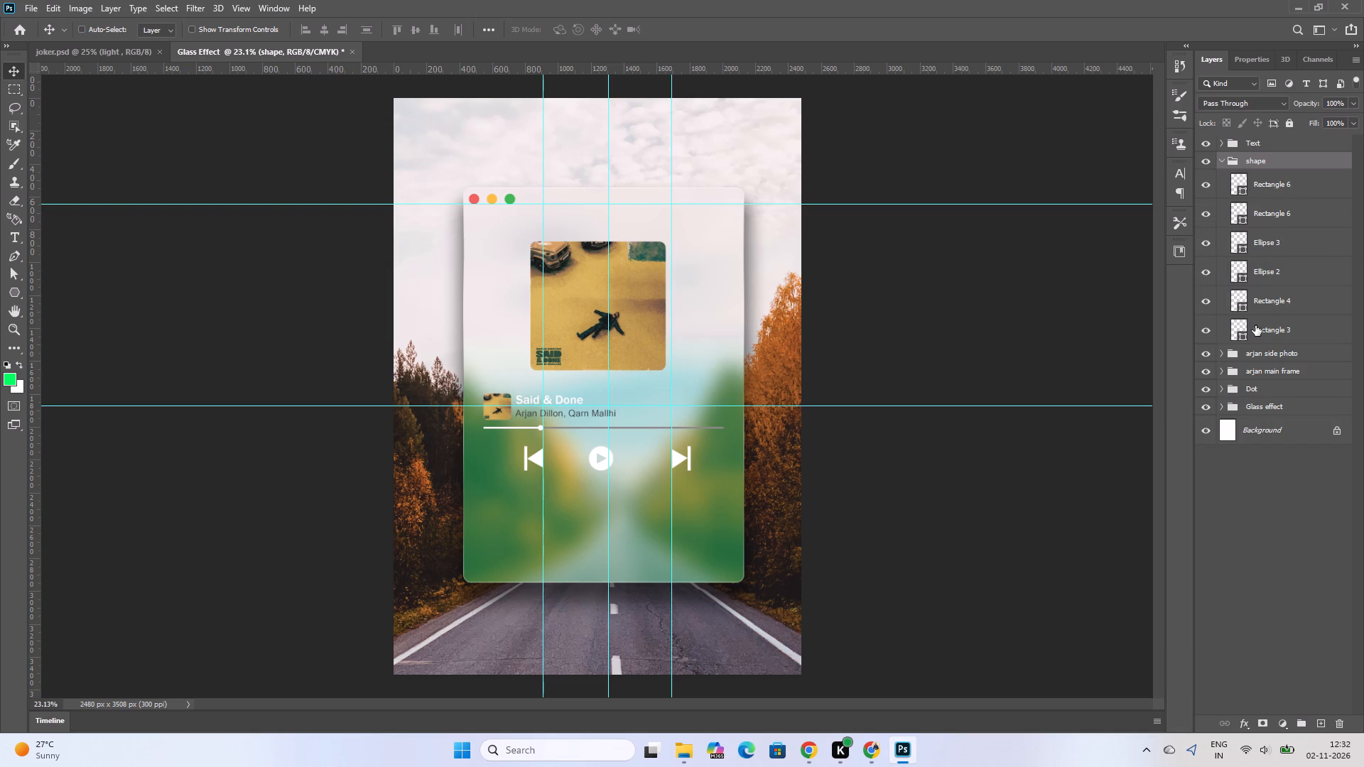
click(1255, 325)
key(ctrl+t)
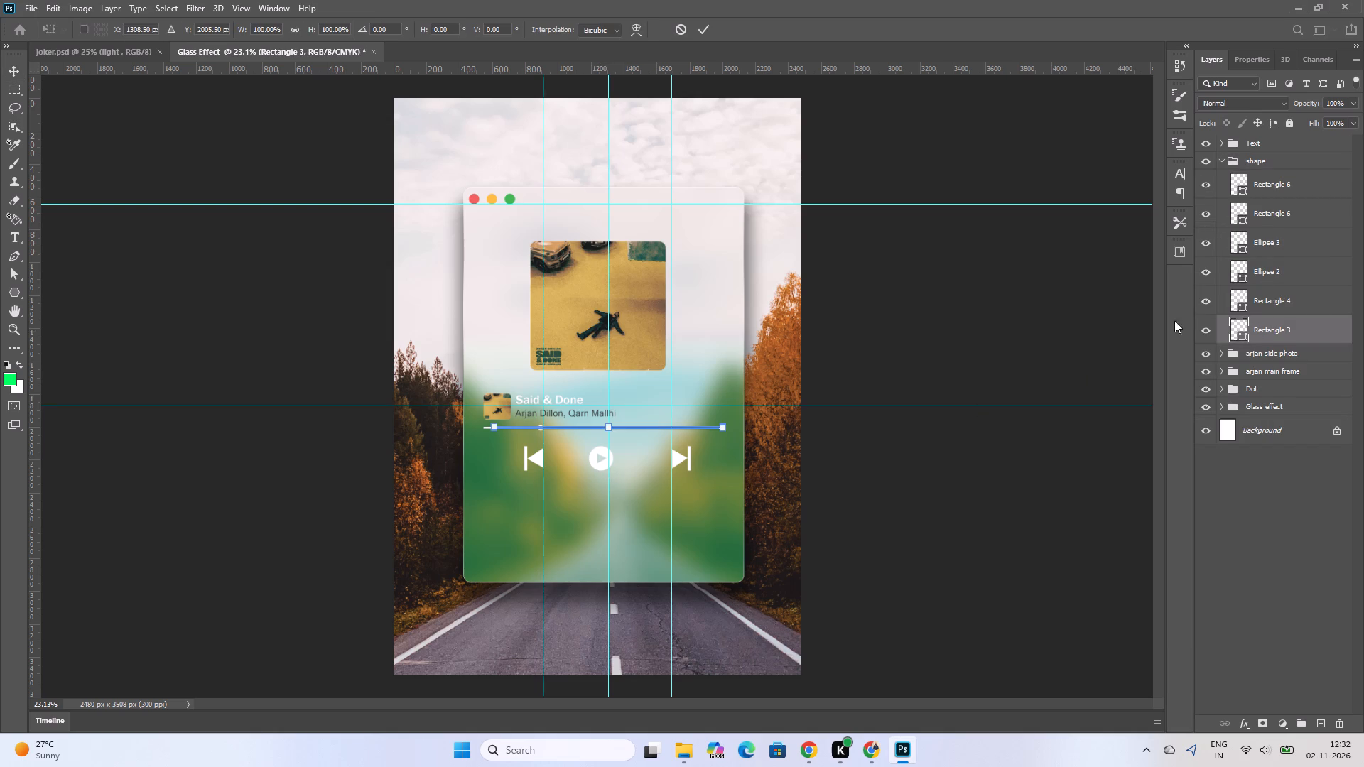
Hide the arjan side photo group.
drag(1212, 351, 1216, 343)
Find the play button's layer, Ellipse 3, and nudge it right to about X 1310 px, centring it on the central vertical guide.
click(1284, 304)
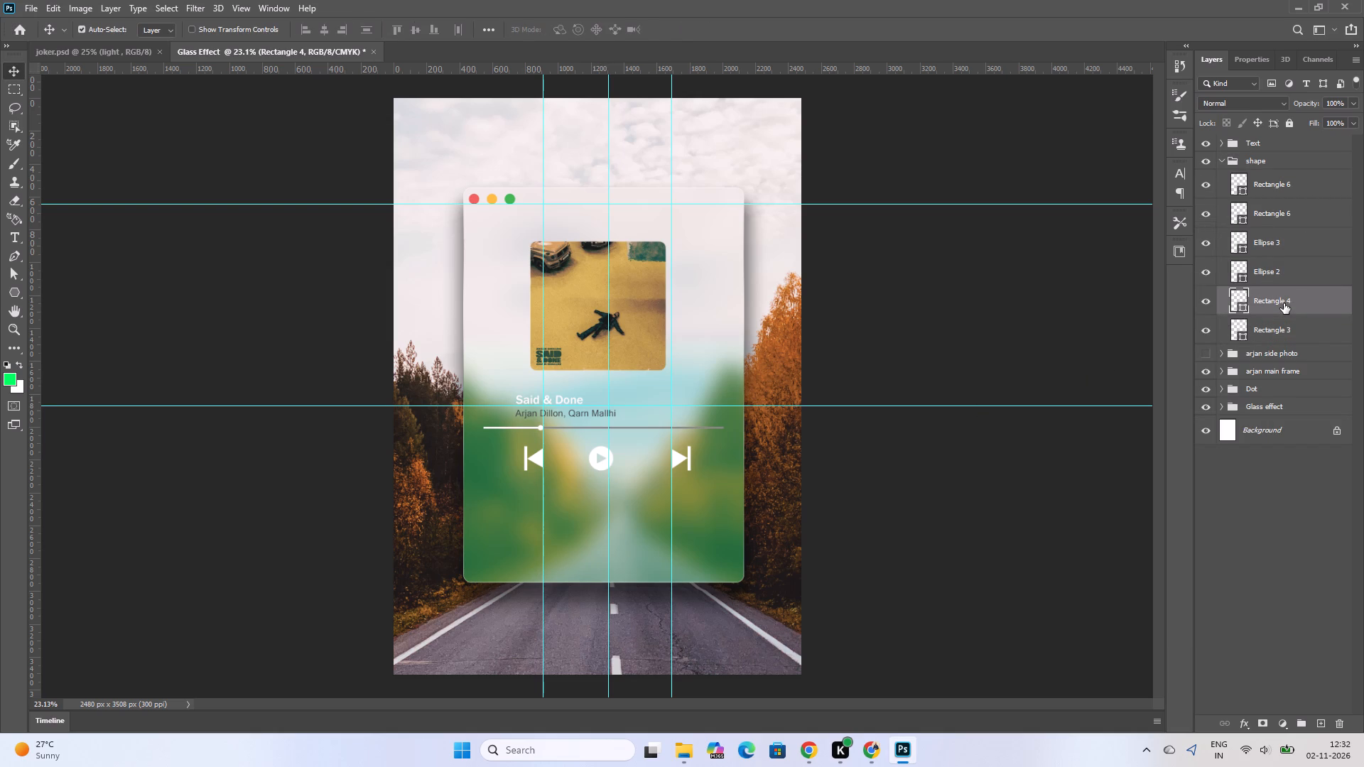
key(ctrl+t)
click(1281, 269)
key(ctrl+t)
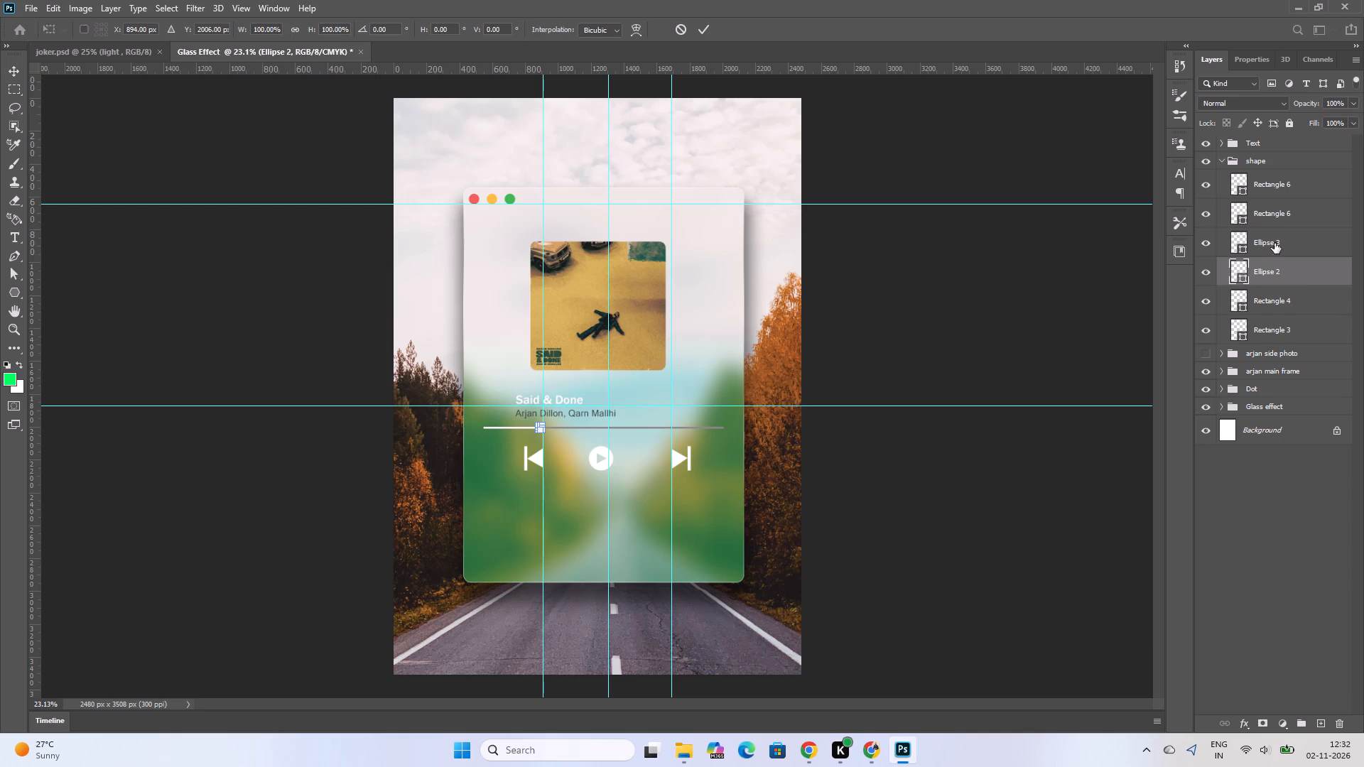
click(1274, 243)
key(ctrl+t)
key(Right)
key(Right)
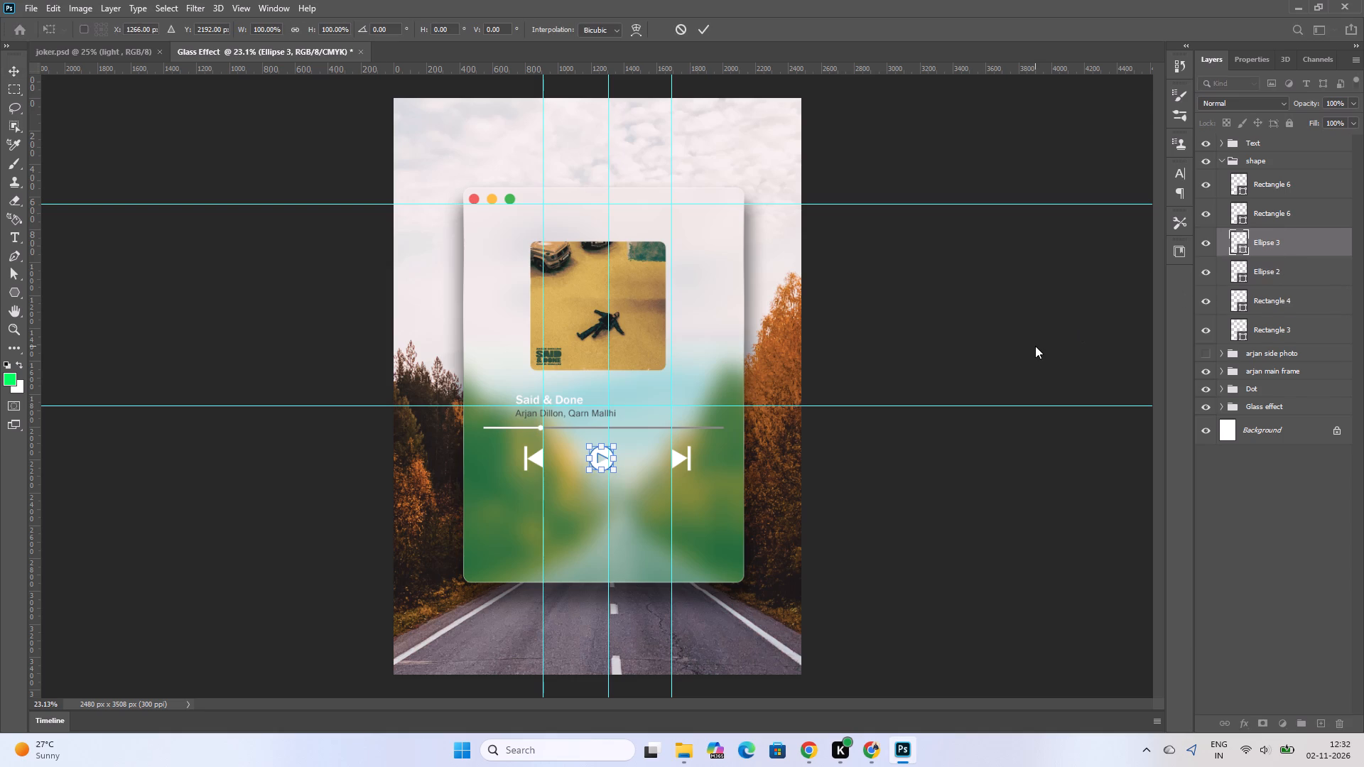
key(Right)
key(Right)
key(Right)
key(Right)
key(Right)
key(Right)
key(Right)
key(Right)
key(Right)
key(Right)
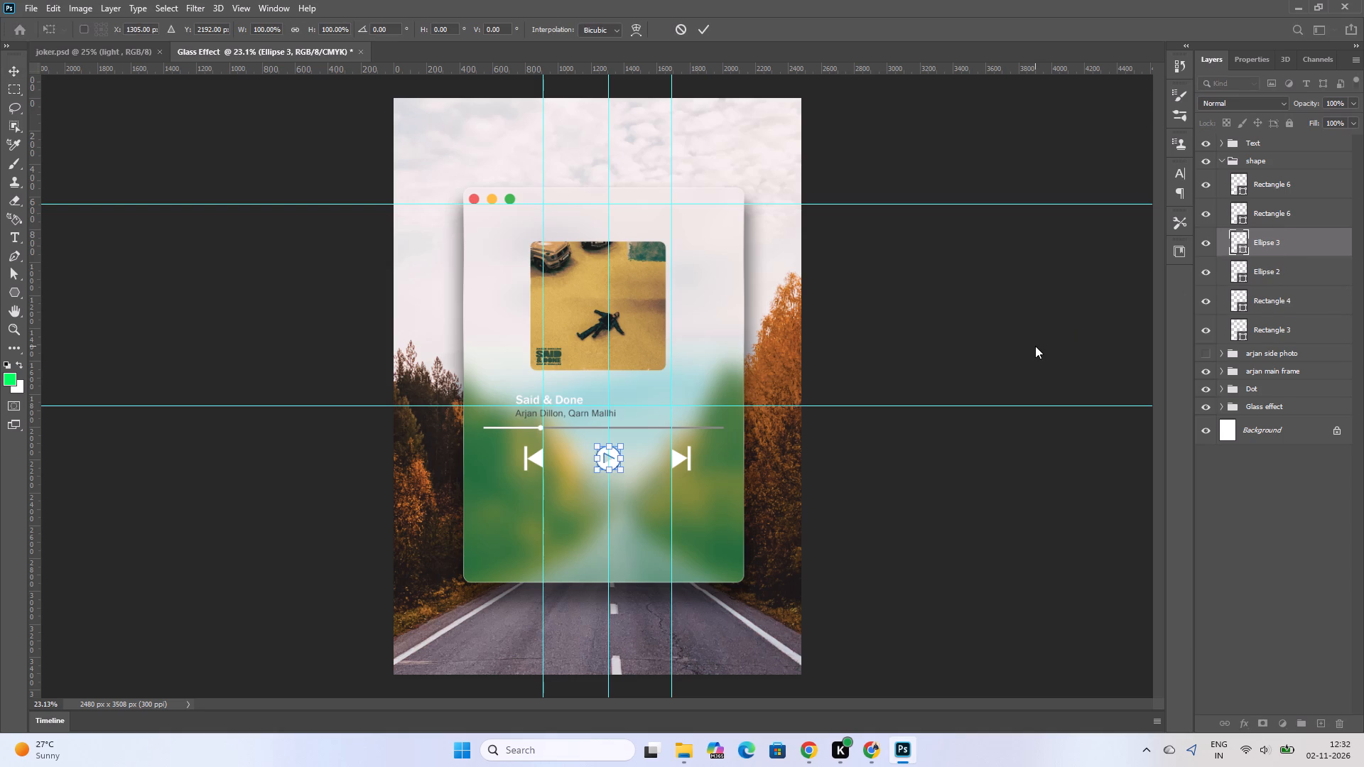
key(Left)
key(Return)
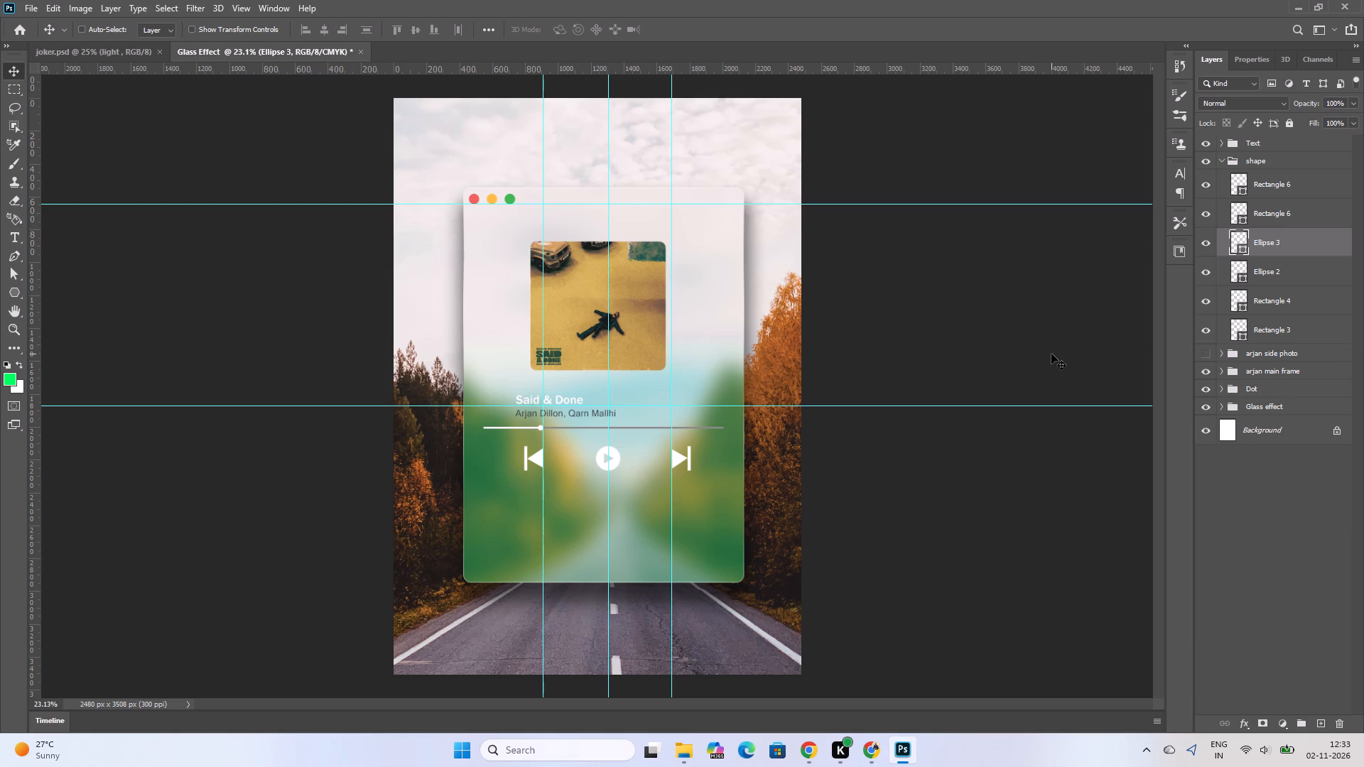
Save the document as Glass Effect.psd in Photoshop format, going to the owner's personal folder on New Volume (D:).
key(ctrl+s)
key(ctrl+s)
key(ctrl+s)
key(ctrl+s)
key(ctrl+s)
key(ctrl+s)
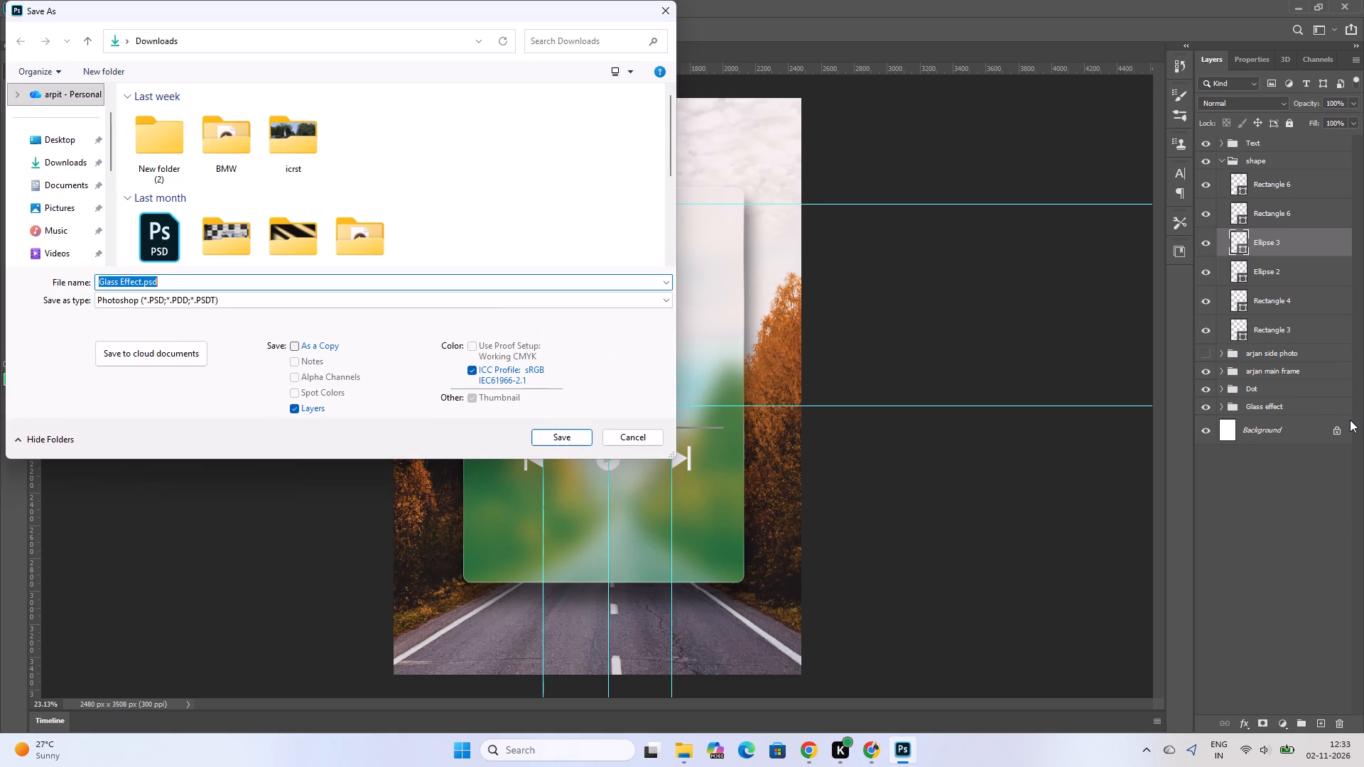
click(254, 298)
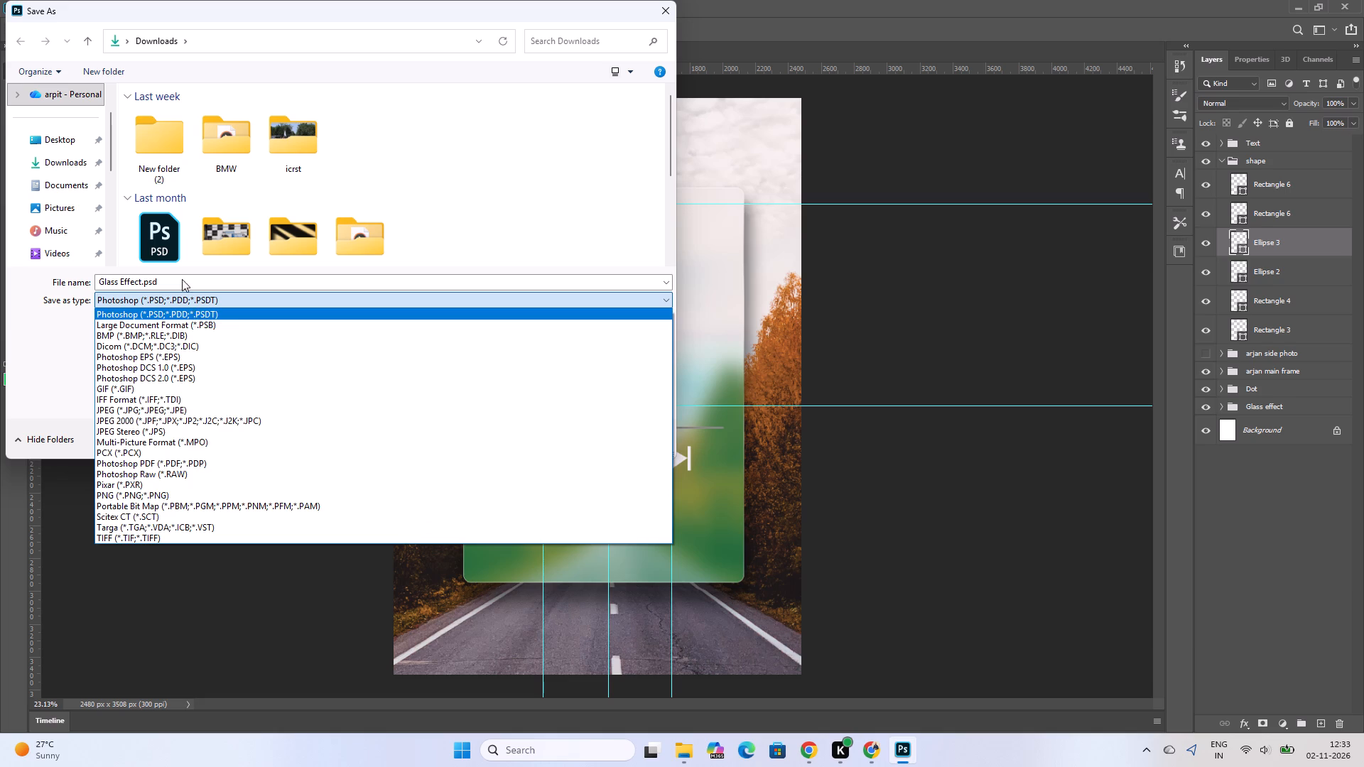
click(182, 279)
click(140, 282)
click(140, 282)
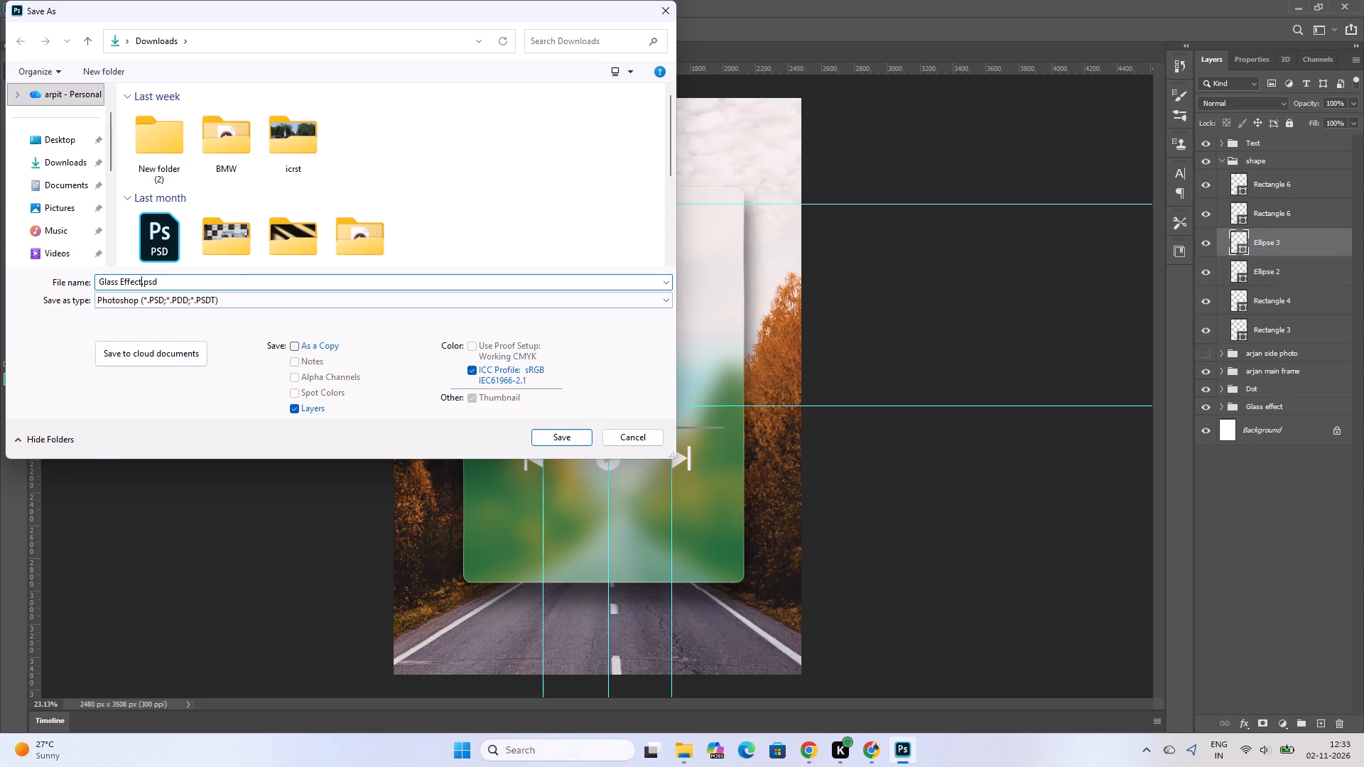
scroll(63, 193, down, 3)
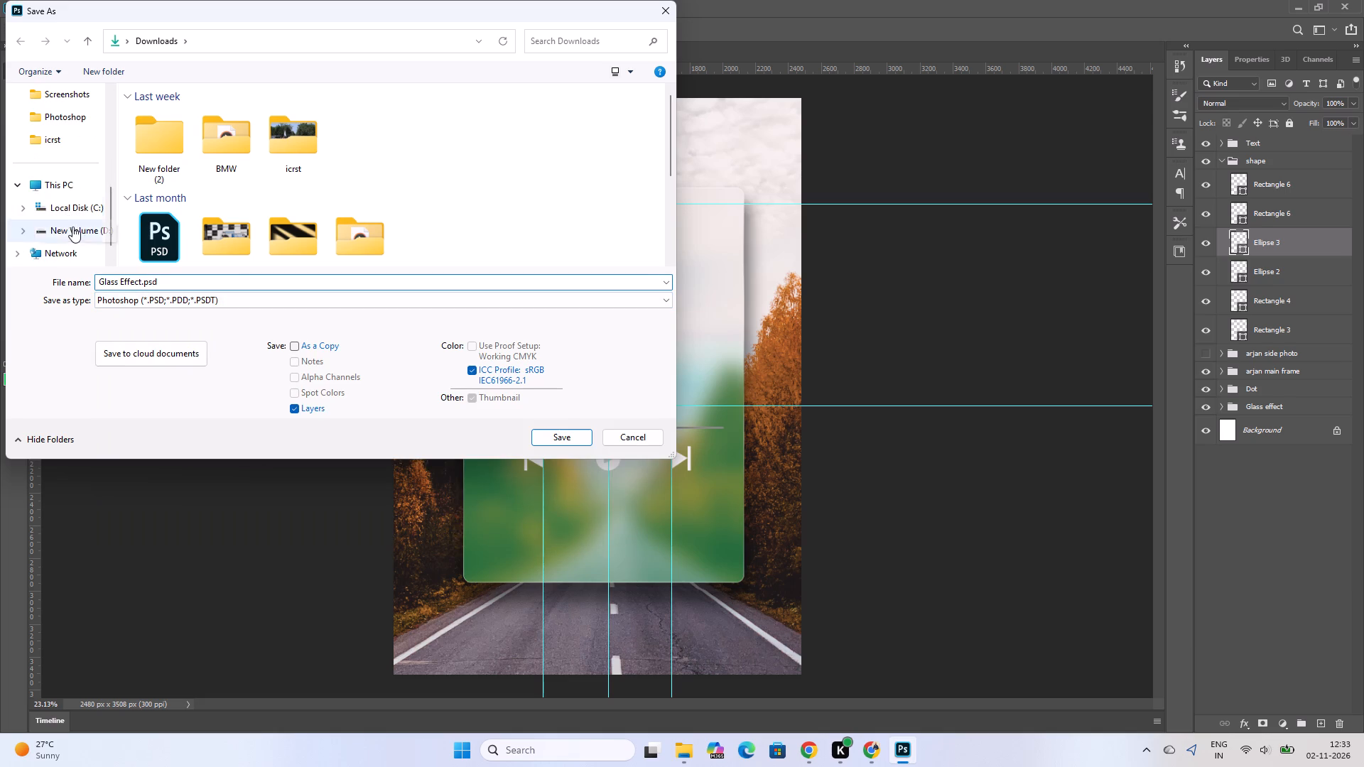
click(73, 229)
double_click(180, 117)
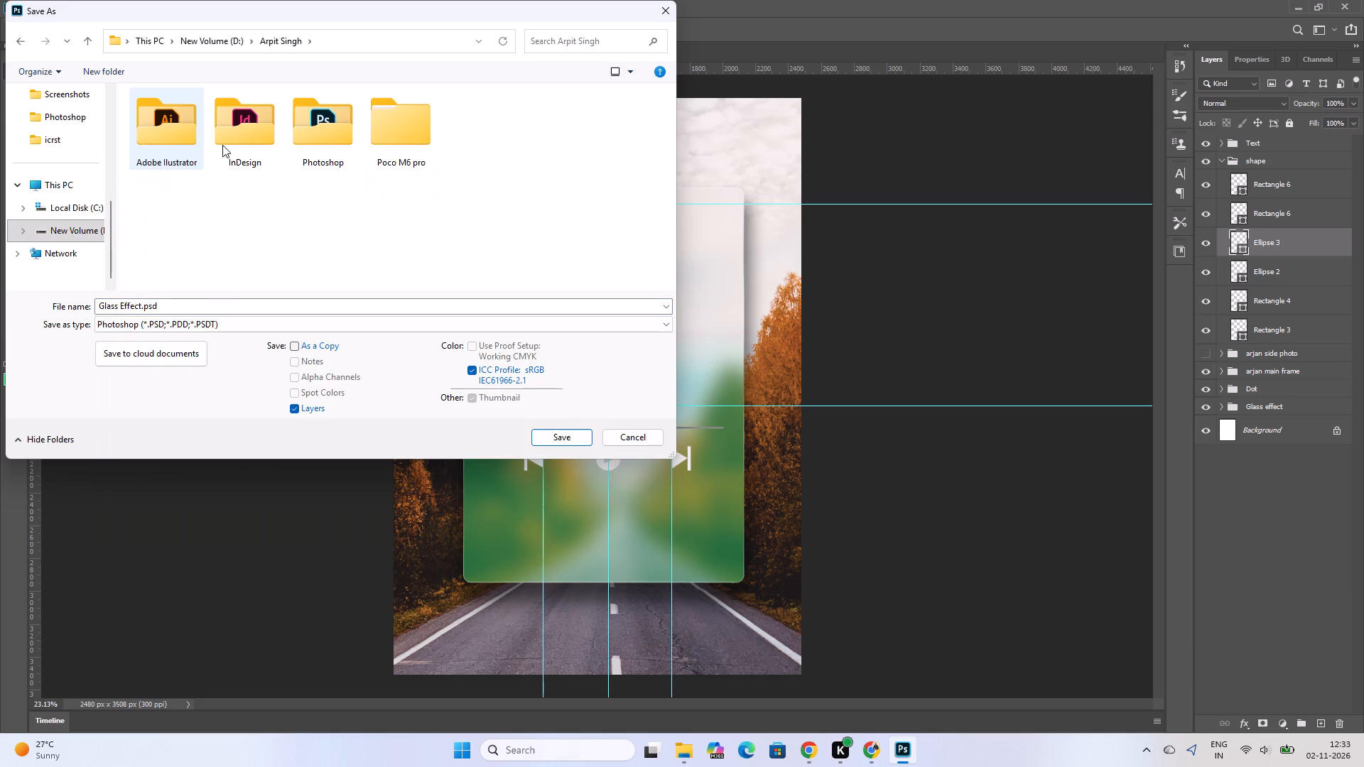
Save Glass Effect.psd into the Photoshop subfolder, keeping Maximize Compatibility on.
double_click(326, 136)
click(563, 445)
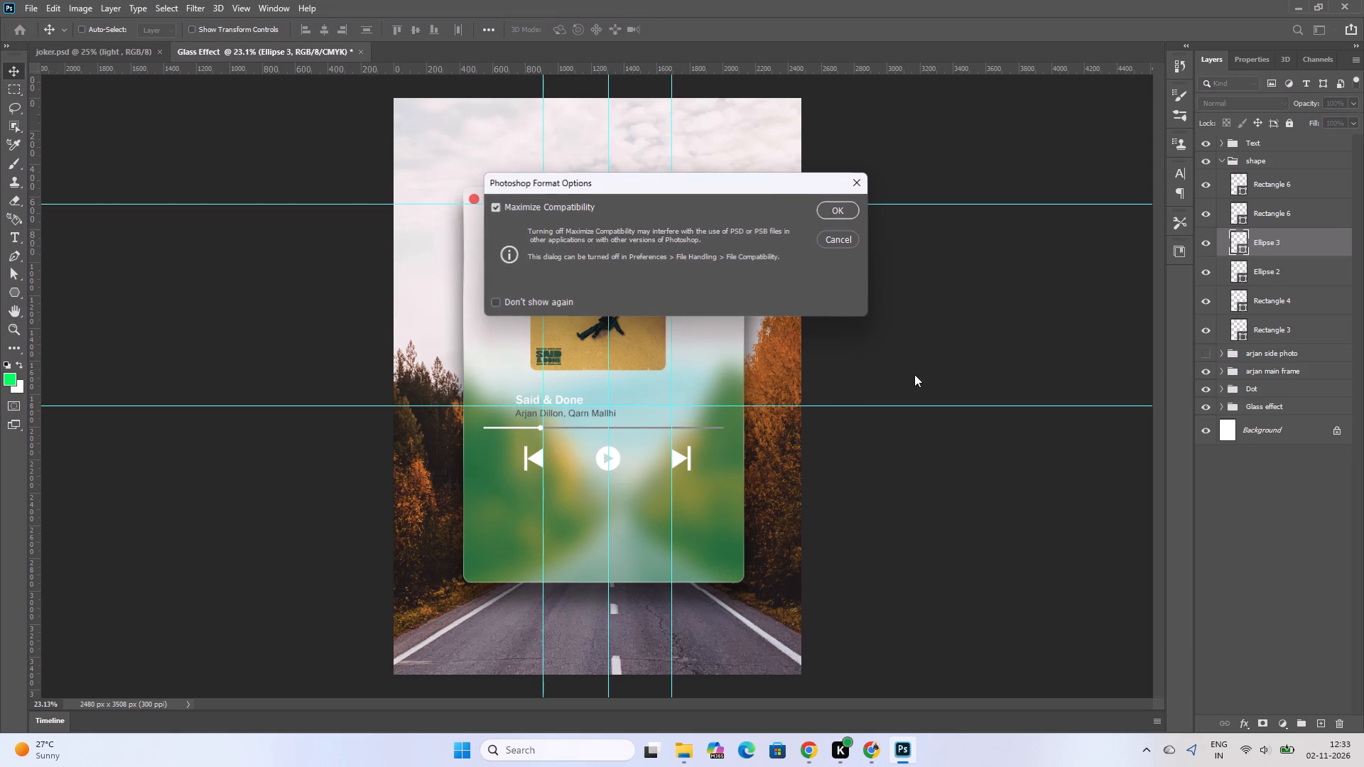
click(839, 210)
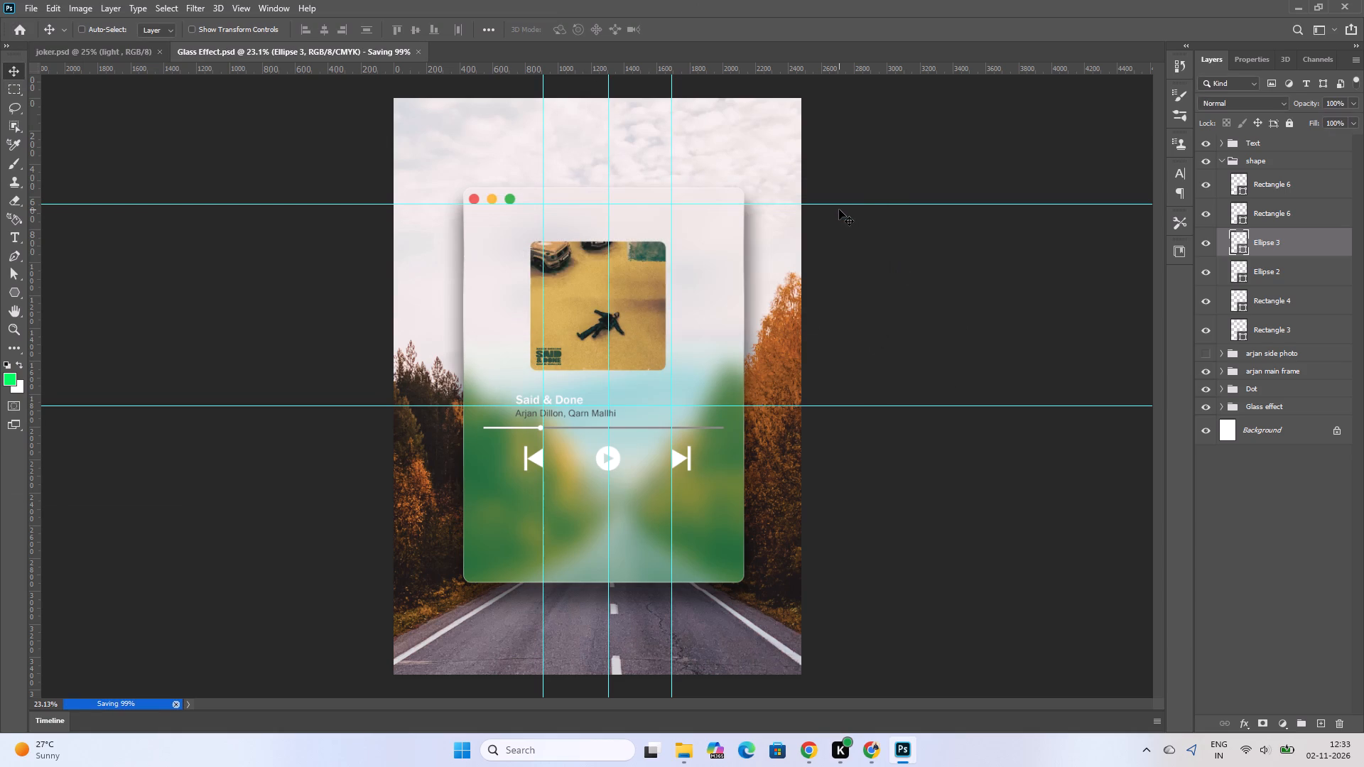
Switch to File Explorer, look in the Photoshop folder for the saved Glass Effect.psd, and close the window.
click(691, 749)
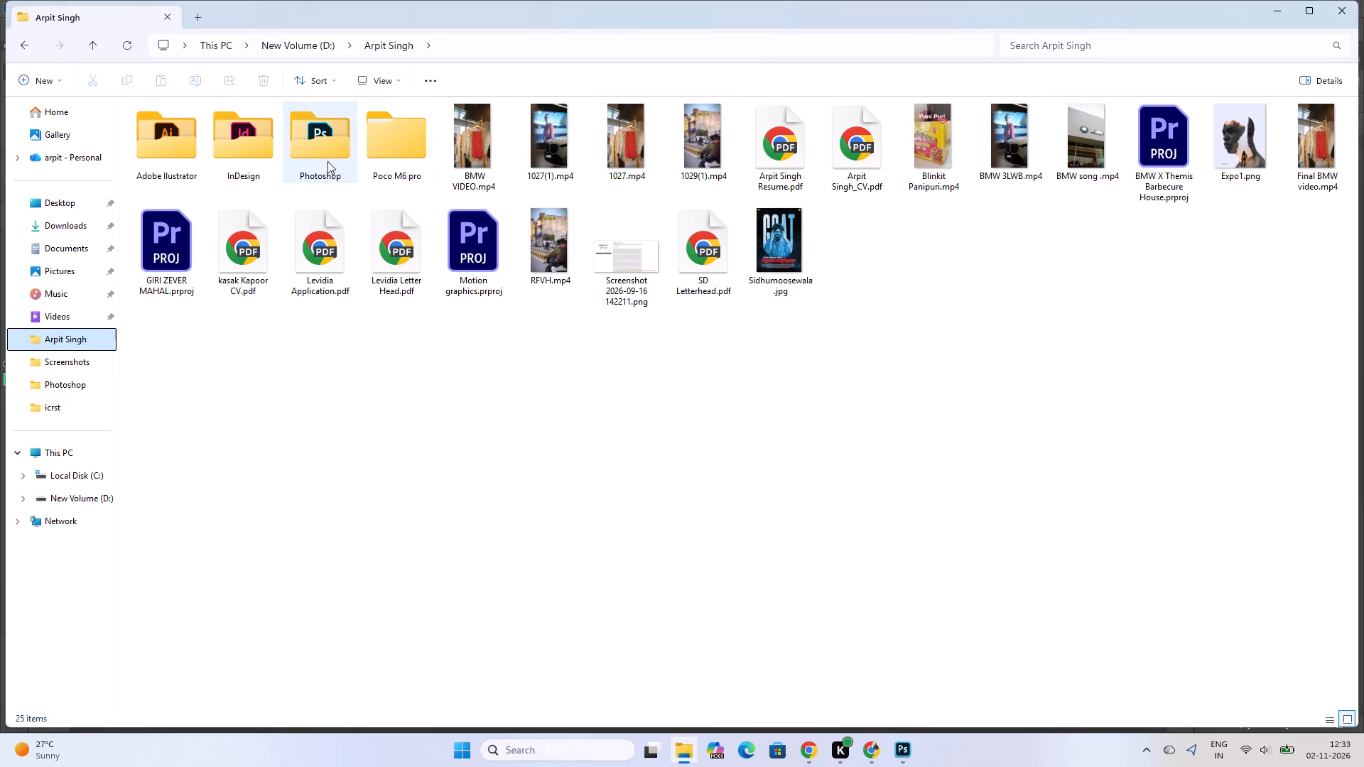
double_click(327, 161)
click(1363, 0)
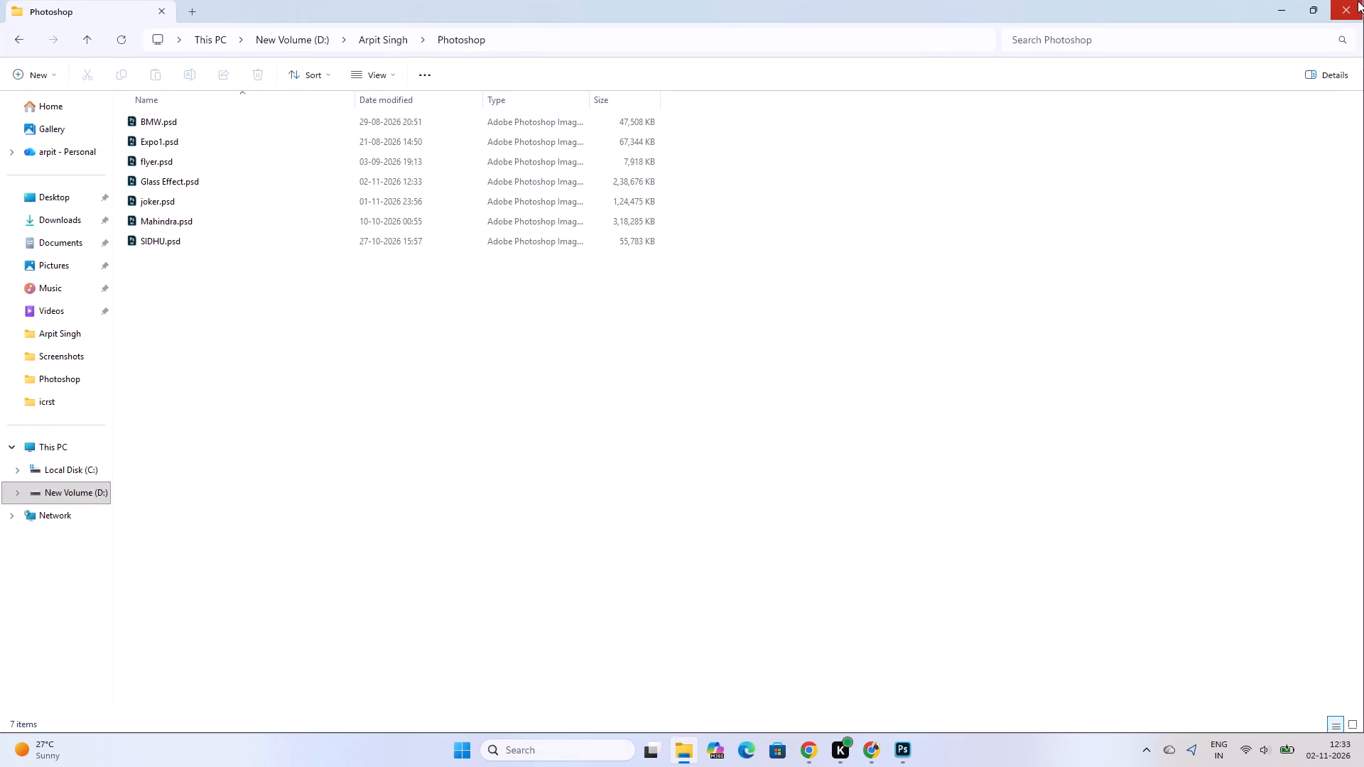
click(1355, 5)
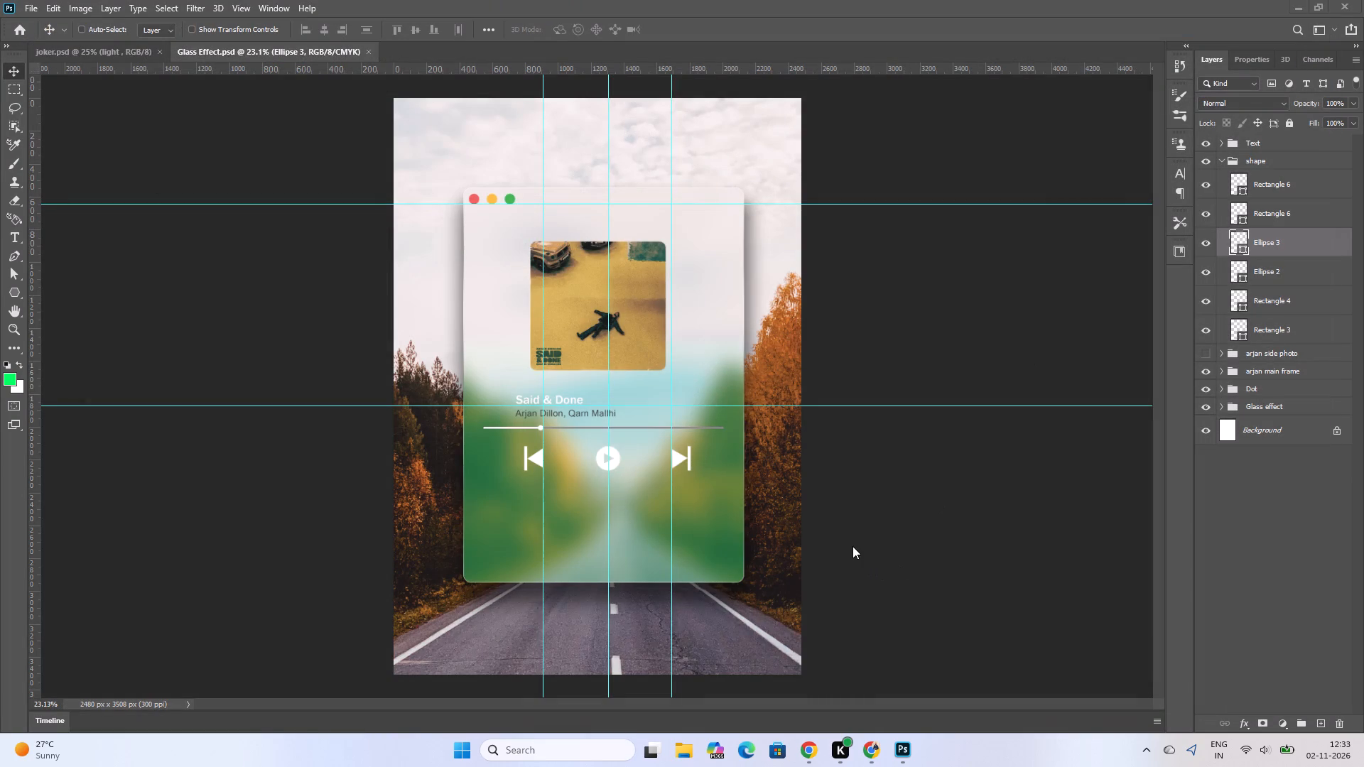
Save Glass Effect.psd again in its current state.
key(ctrl+s)
key(ctrl+s)
key(ctrl+s)
key(ctrl+s)
key(ctrl+s)
key(ctrl+s)
Show the hidden arjan side photo group.
scroll(848, 546, down, 4)
click(1219, 160)
click(1209, 356)
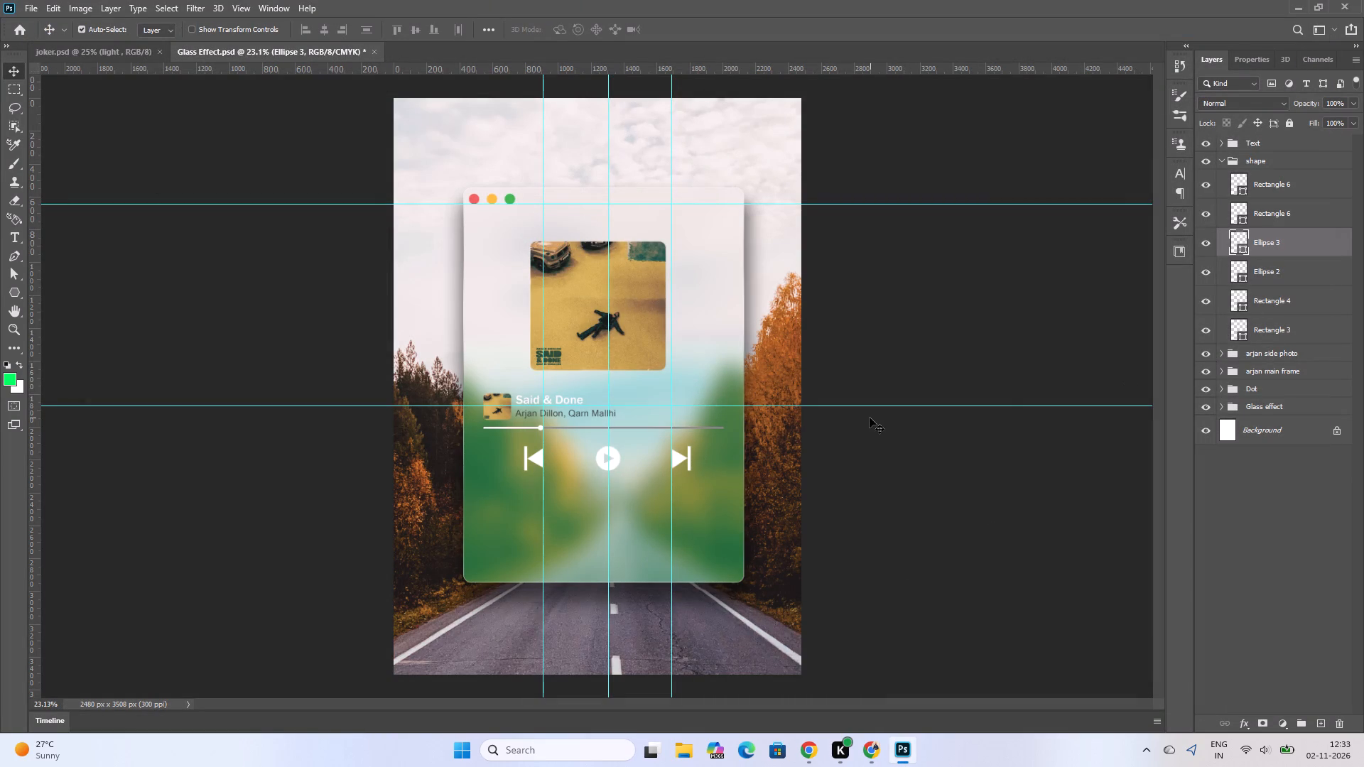
Save Glass Effect.psd with the side photo shown and close Photoshop.
key(ctrl+s)
key(ctrl+s)
key(ctrl+s)
key(ctrl+s)
key(ctrl+s)
key(ctrl+s)
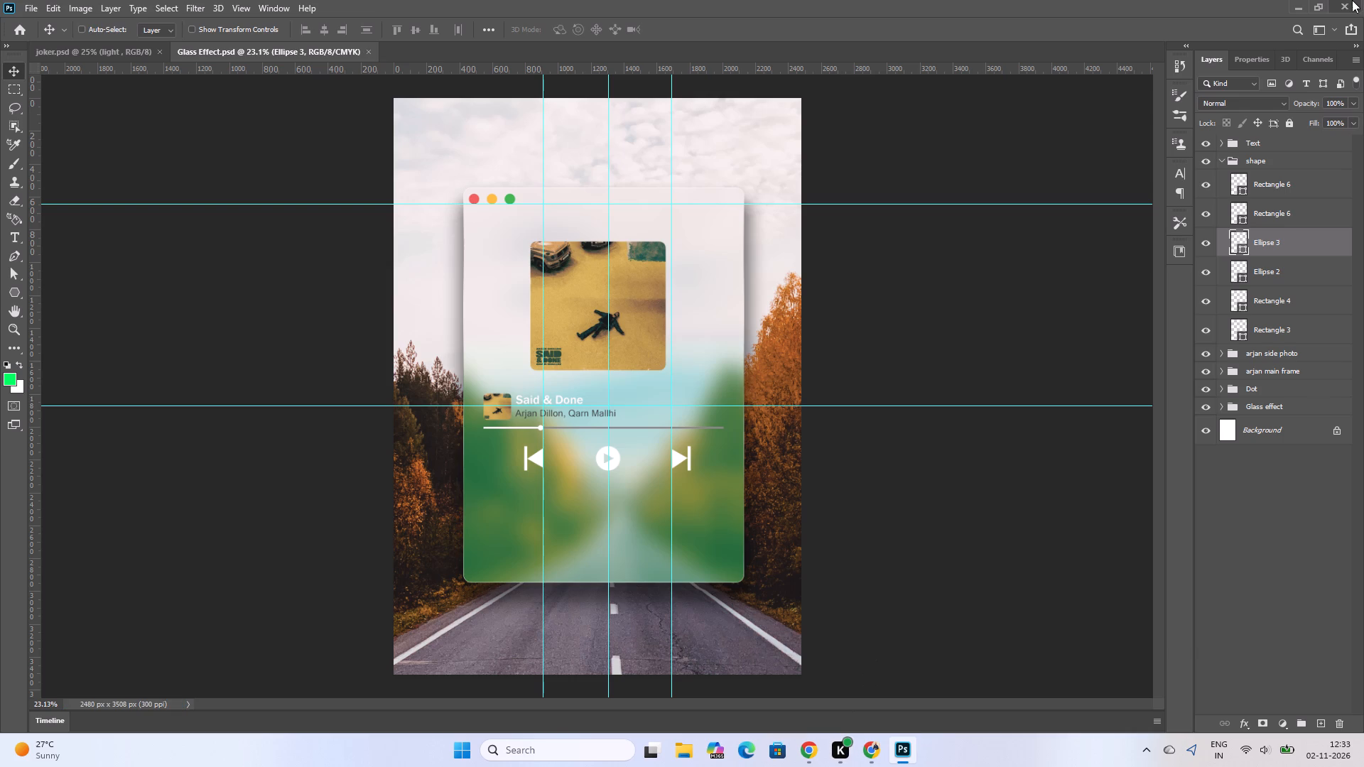
click(1350, 2)
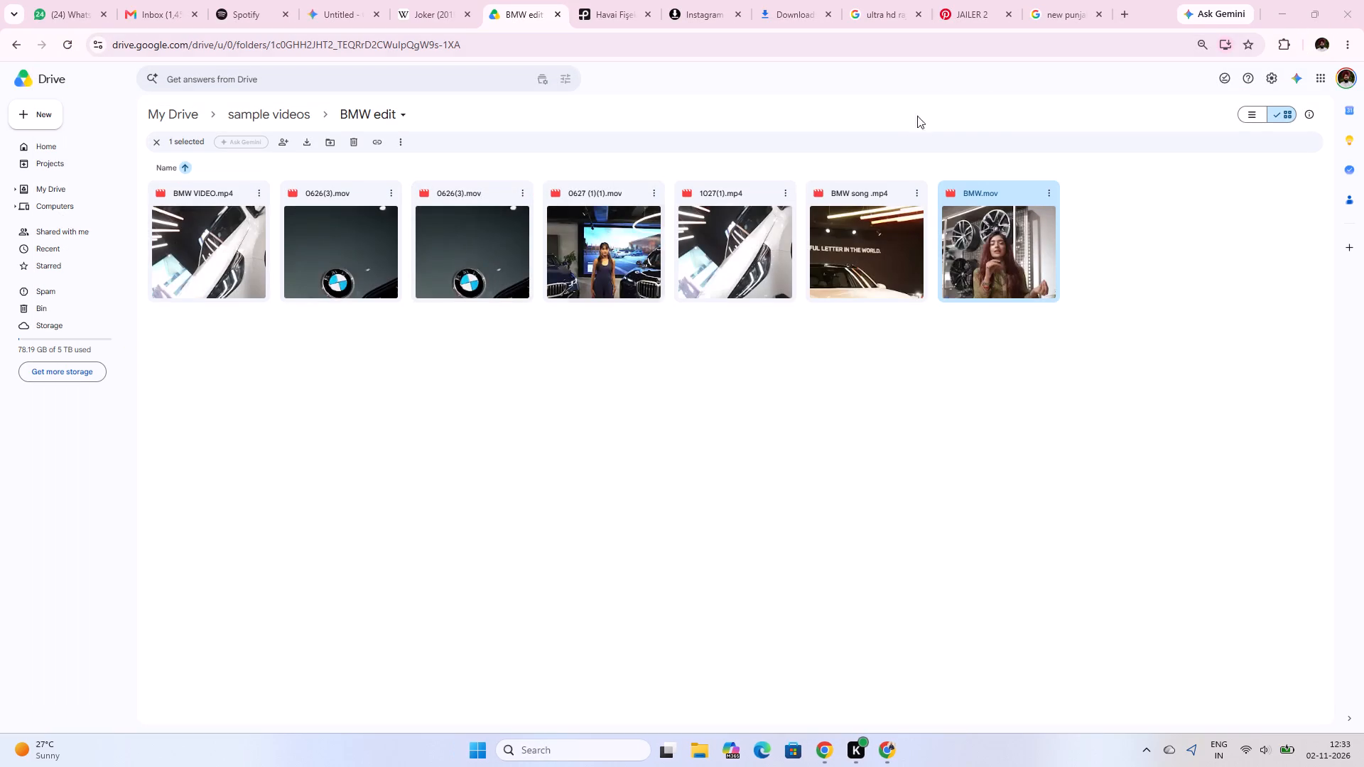